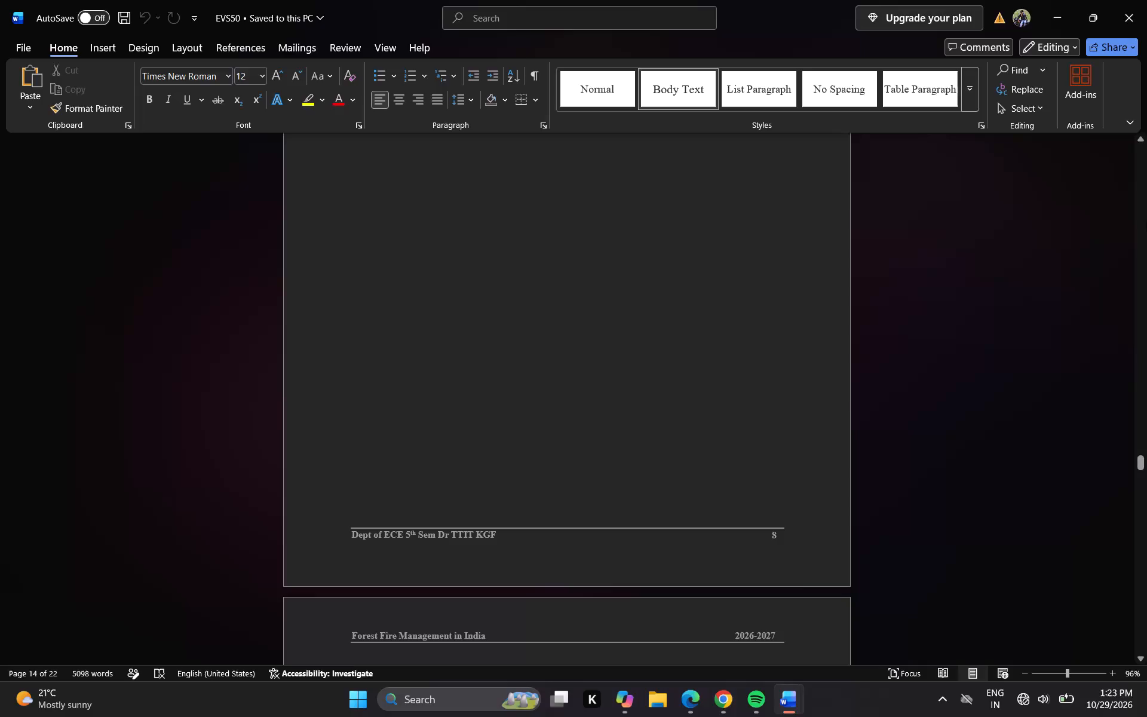
Review the Benefits and Impacts of Watershed Management page, selecting its introductory paragraph and reading on through the Water and soil and Vegetation and biodiversity paragraphs.
click(1145, 148)
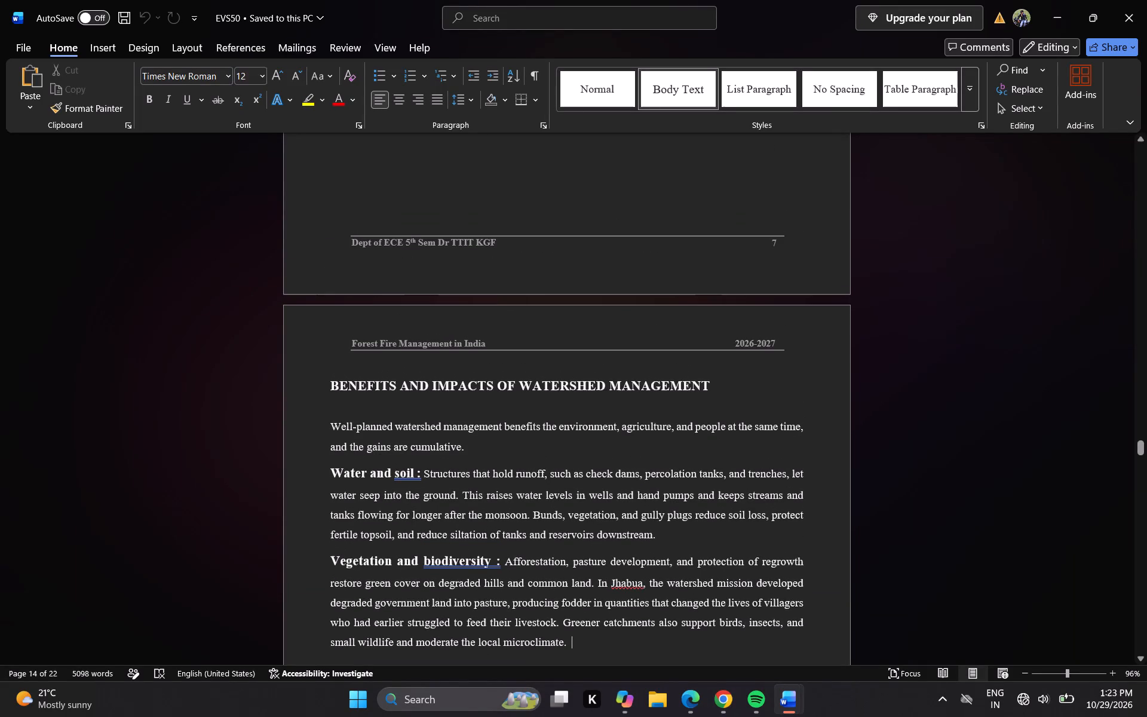
drag(327, 421, 395, 444)
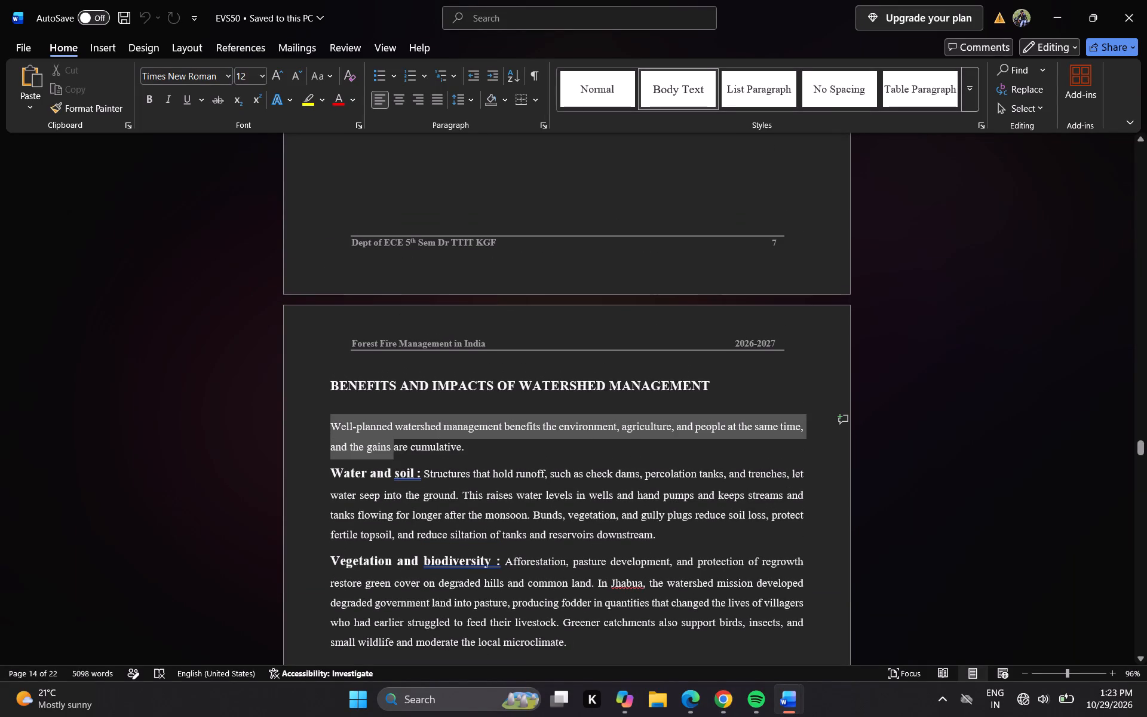
drag(395, 444, 468, 449)
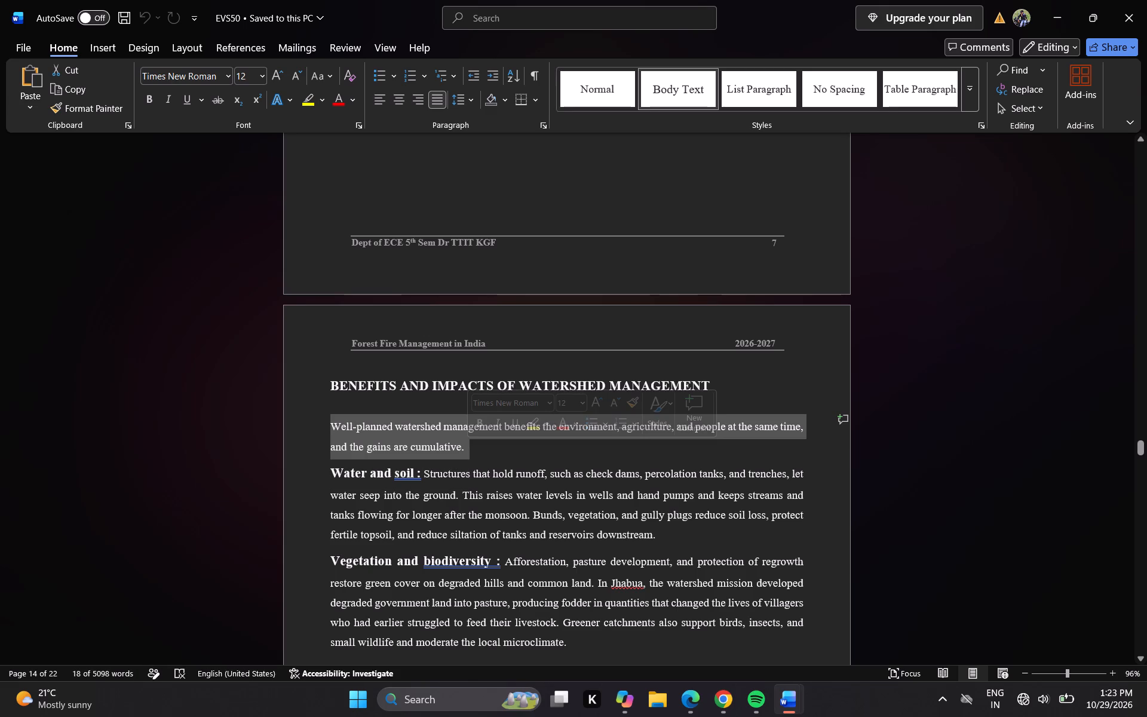
triple_click(1143, 655)
click(1143, 655)
right_click(1143, 655)
triple_click(1143, 655)
triple_click(1143, 655)
triple_click(1143, 655)
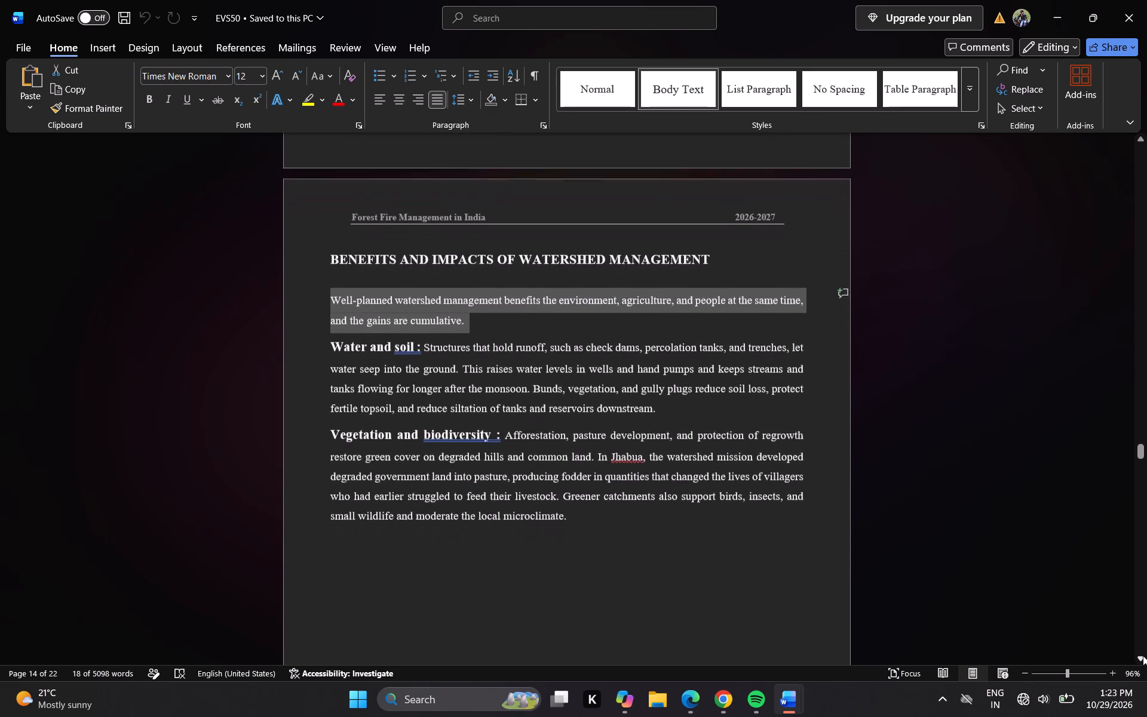
triple_click(1143, 655)
triple_click(1143, 655)
triple_click(1143, 655)
triple_click(1143, 655)
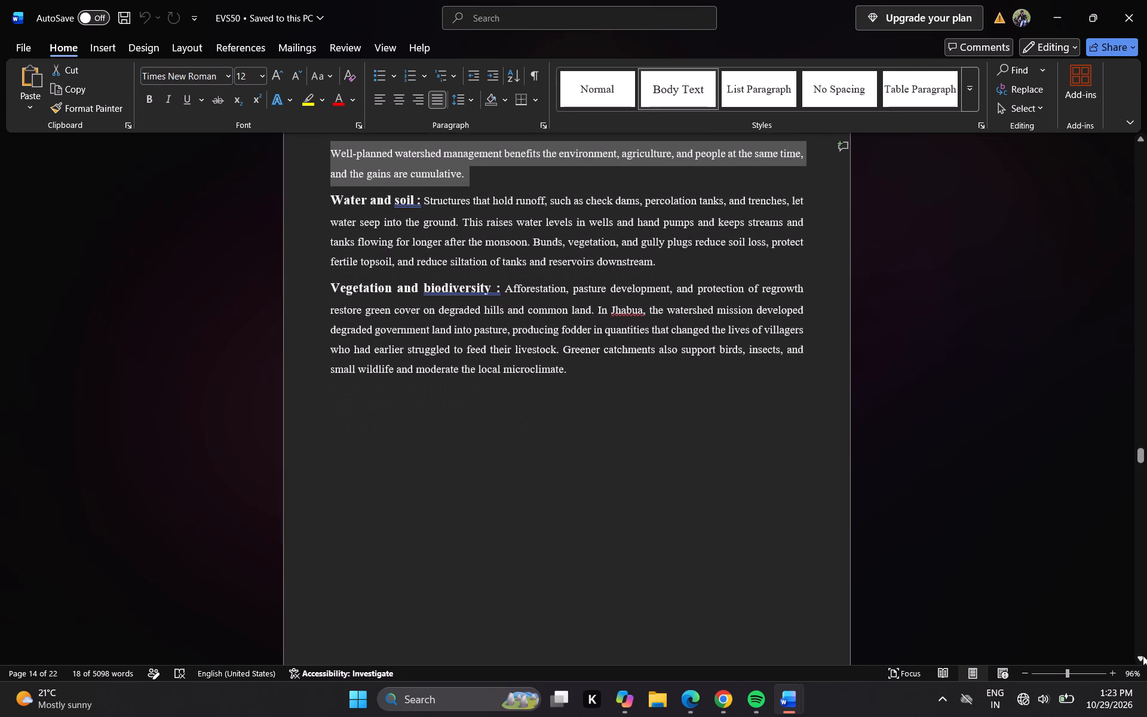
double_click(1143, 655)
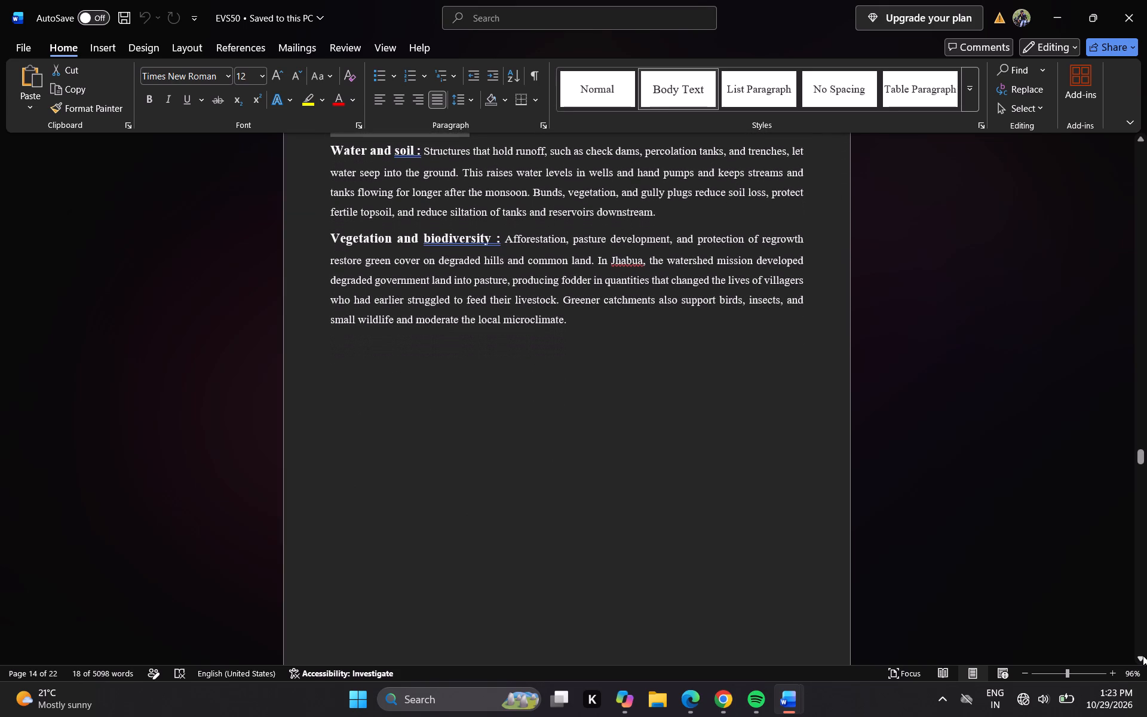
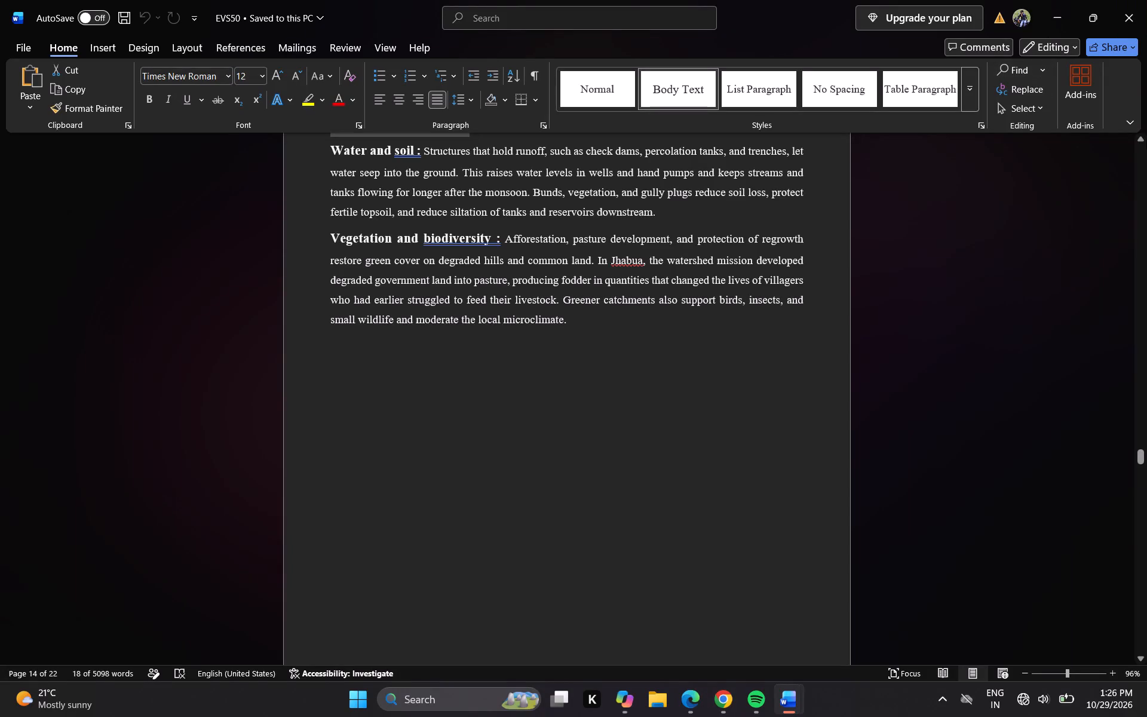
Delete the word "IMPACTS" from the heading "BENEFITS AND IMPACTS OF WATERSHED MANAGEMENT" on page 14.
triple_click(1140, 139)
triple_click(1140, 139)
triple_click(1140, 139)
click(1140, 139)
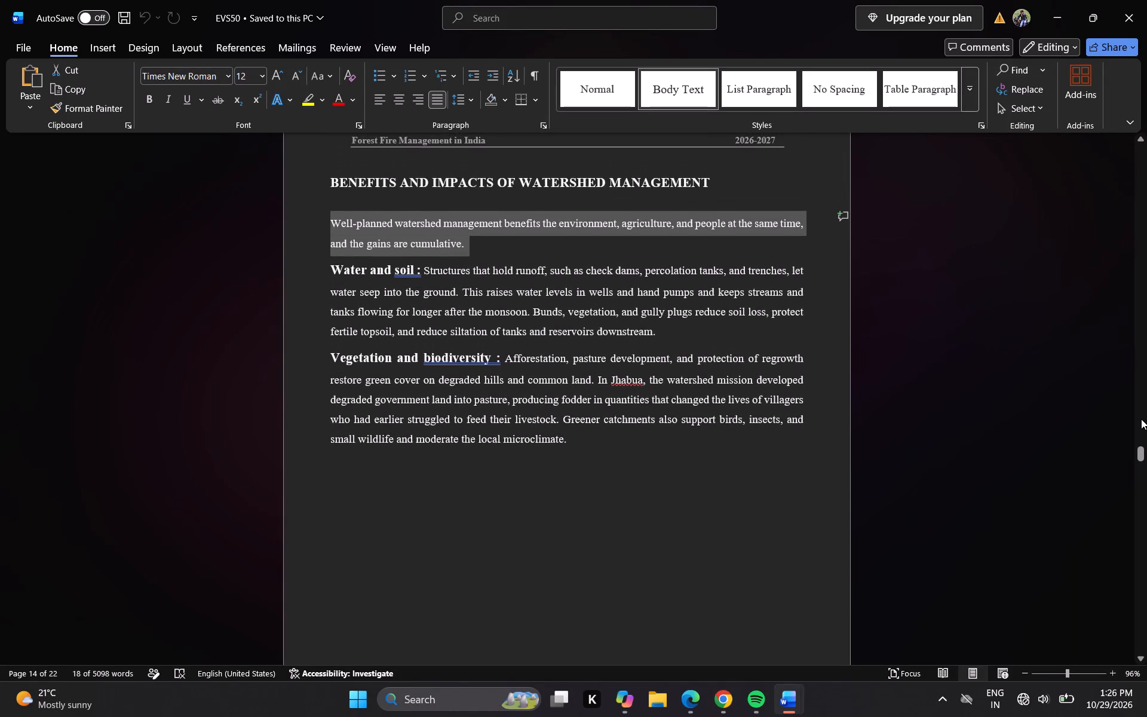
click(497, 182)
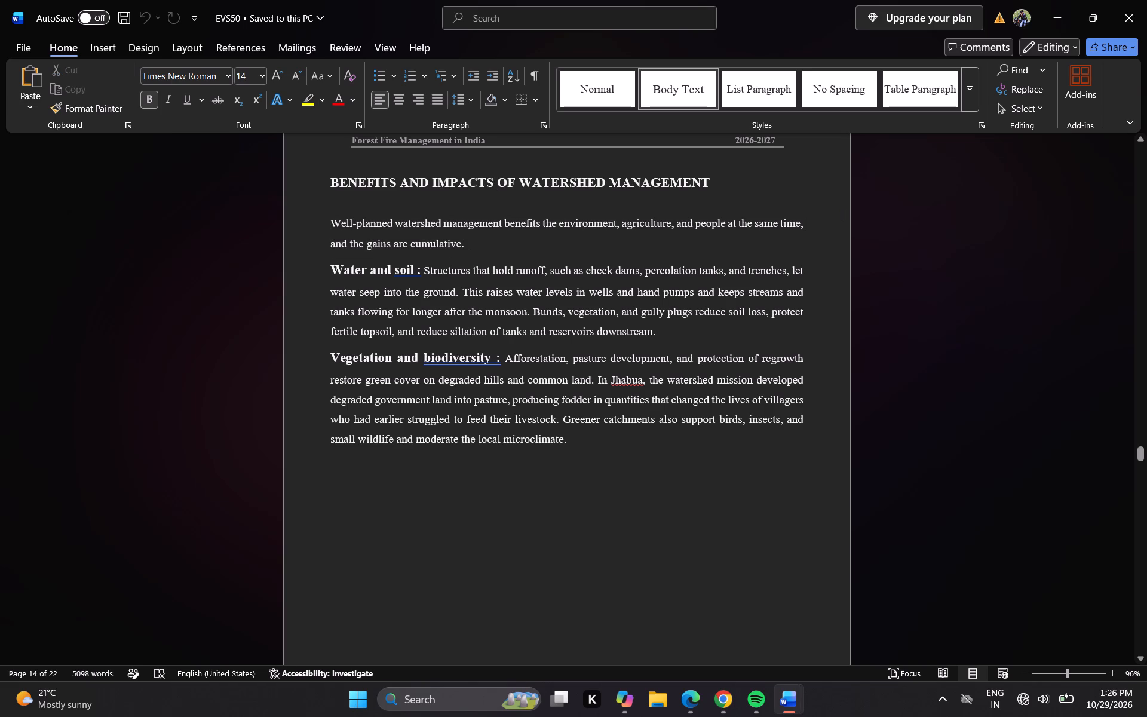
key(BackSpace)
key(BackSpace)
key(BackSpace)
key(BackSpace)
key(BackSpace)
key(BackSpace)
key(BackSpace)
key(BackSpace)
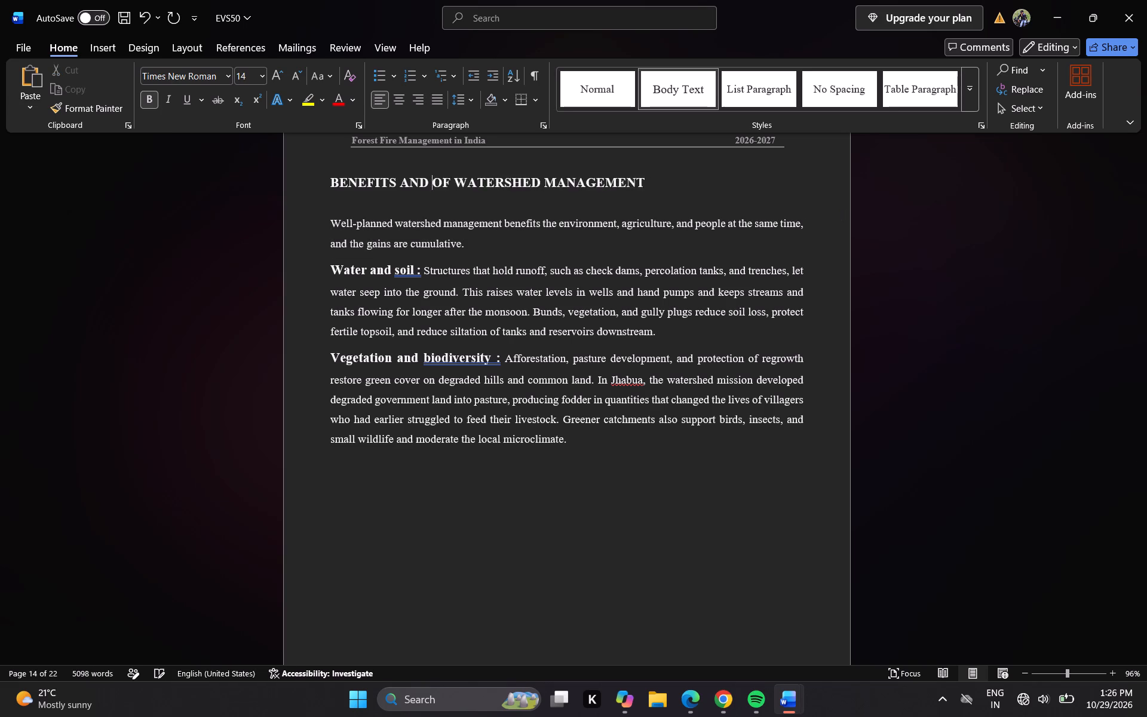
Delete the leftover word "AND" from the page 14 heading so it reads "BENEFITS OF WATERSHED MANAGEMENT".
key(BackSpace)
key(BackSpace)
key(BackSpace)
key(BackSpace)
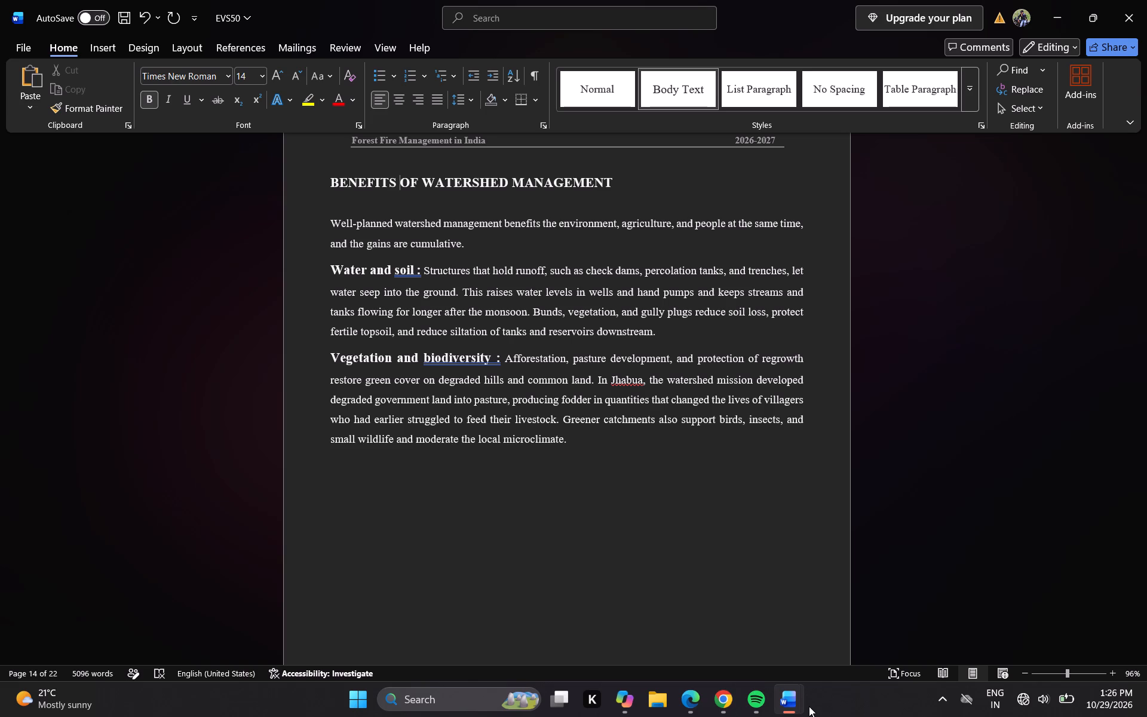
Open the Windows quick settings for network, sound and battery.
click(1017, 701)
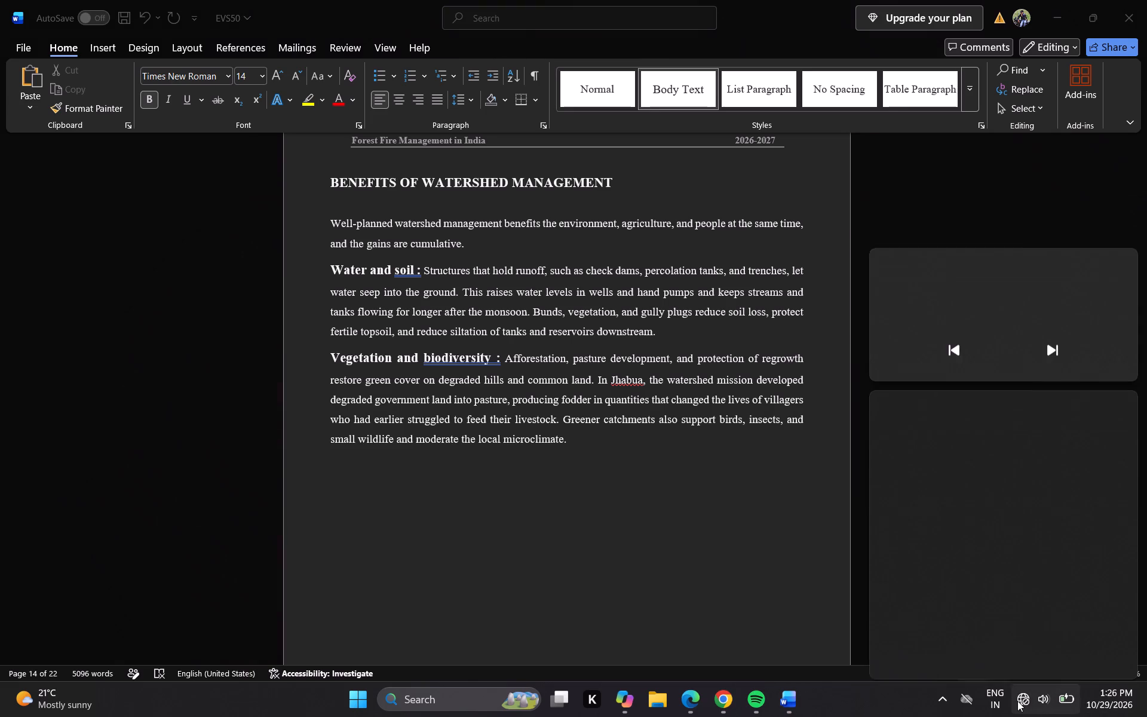
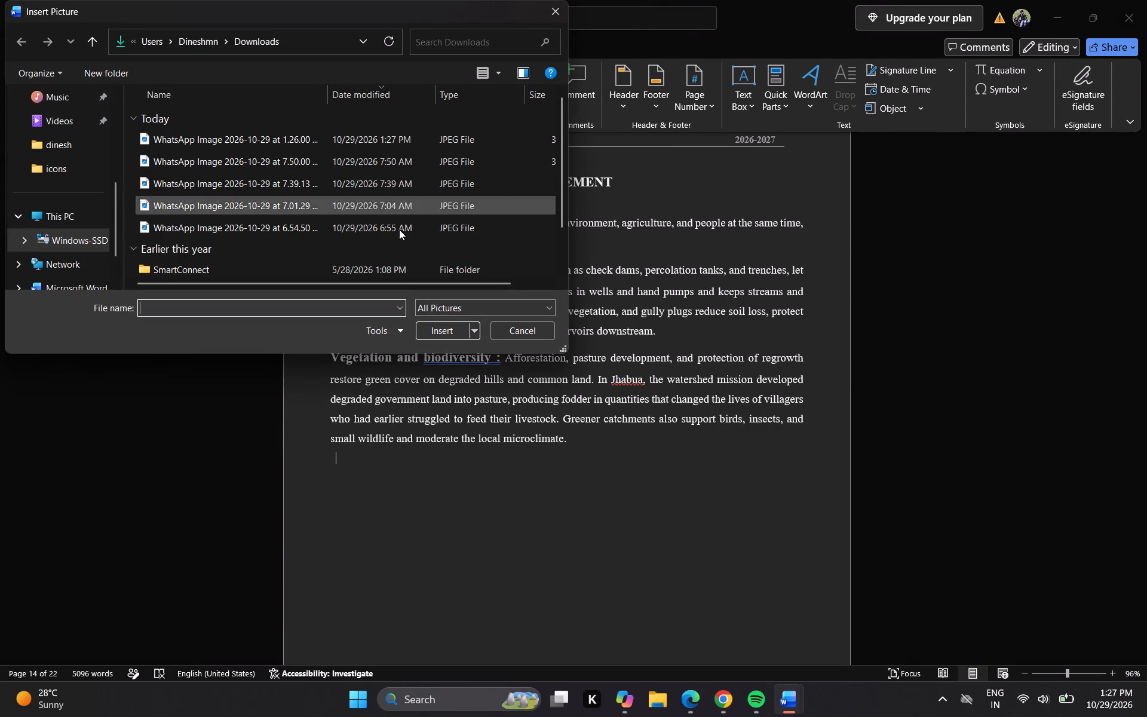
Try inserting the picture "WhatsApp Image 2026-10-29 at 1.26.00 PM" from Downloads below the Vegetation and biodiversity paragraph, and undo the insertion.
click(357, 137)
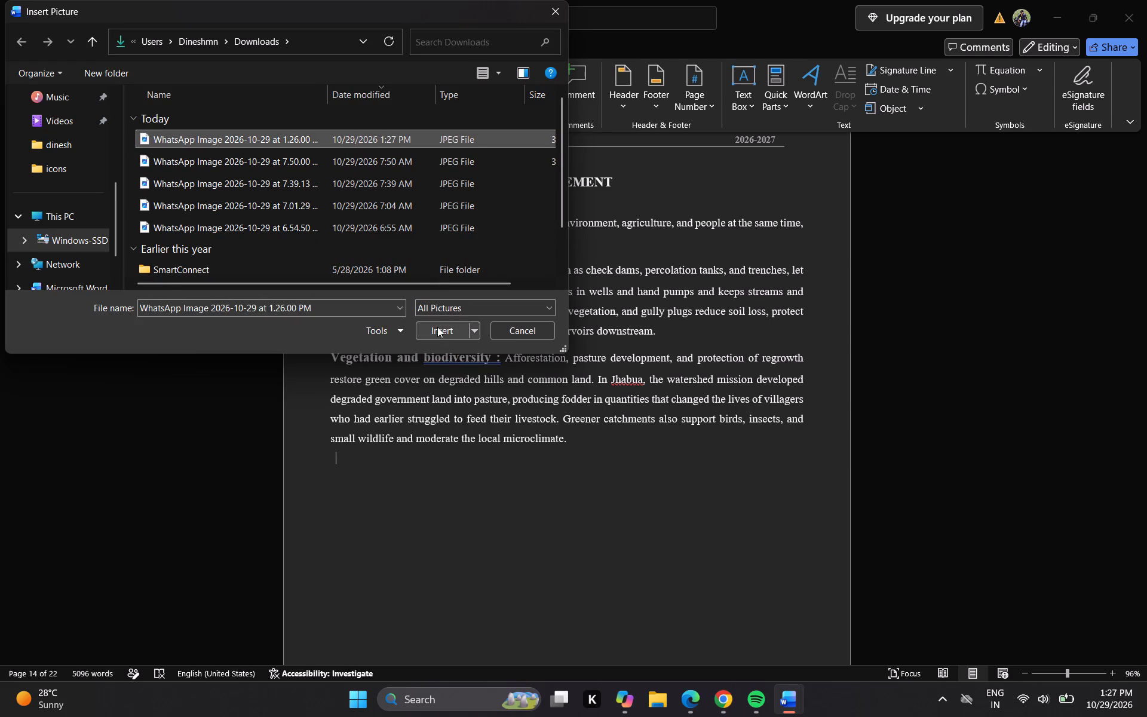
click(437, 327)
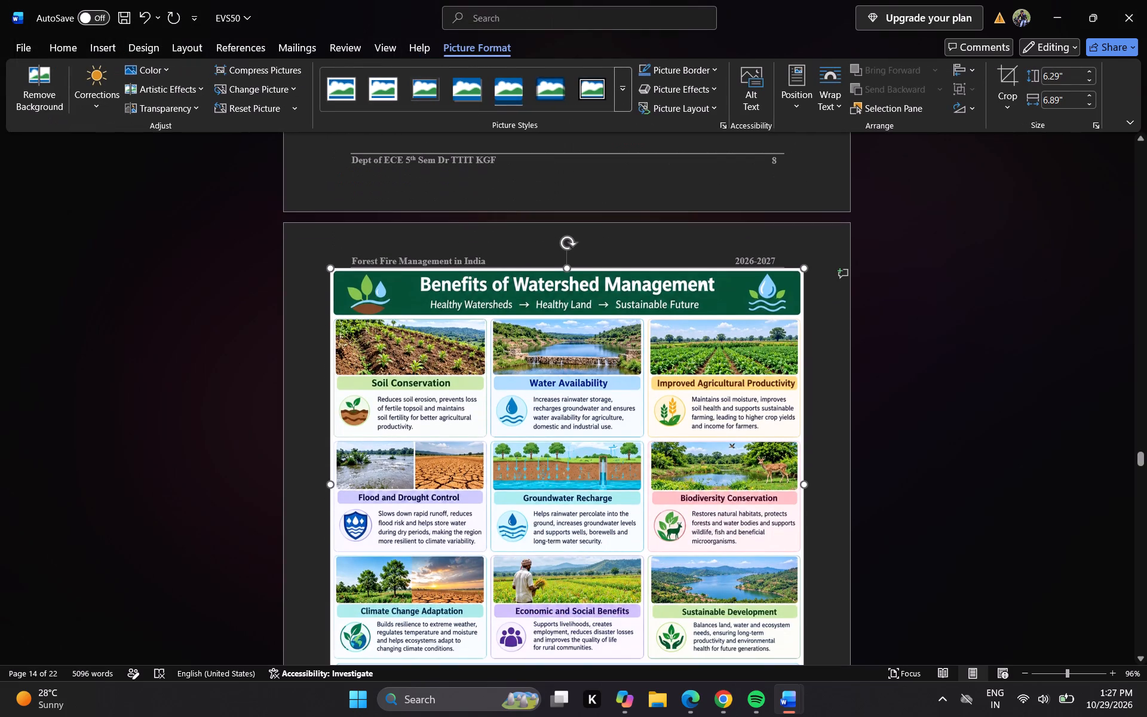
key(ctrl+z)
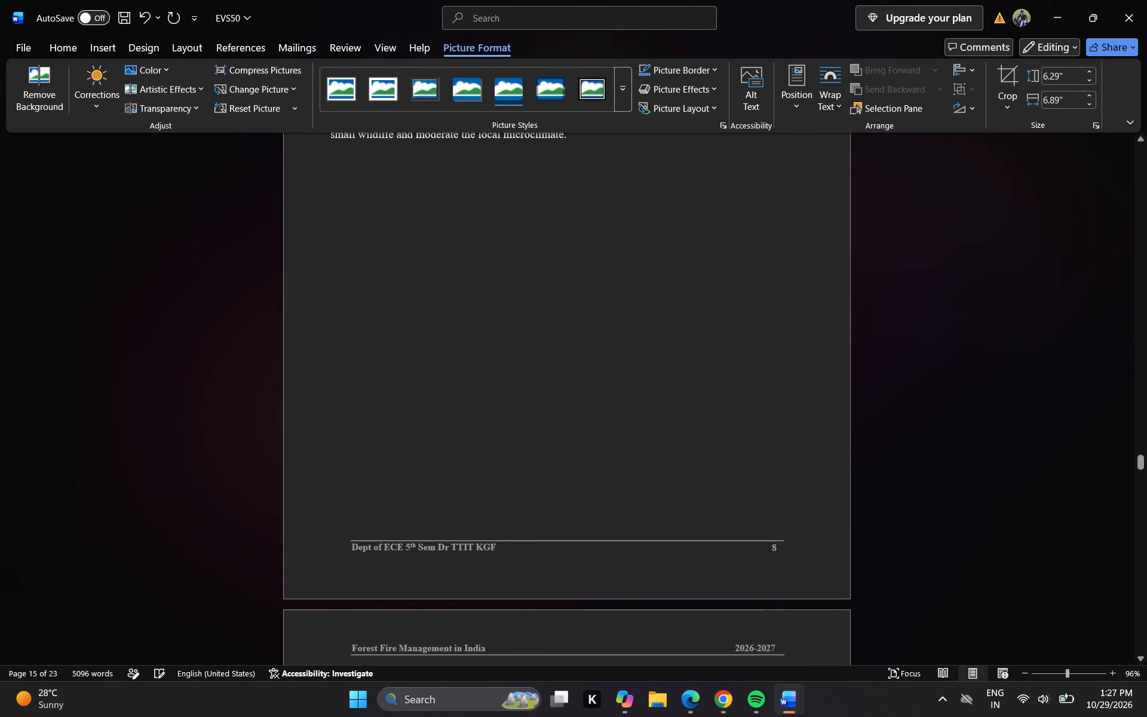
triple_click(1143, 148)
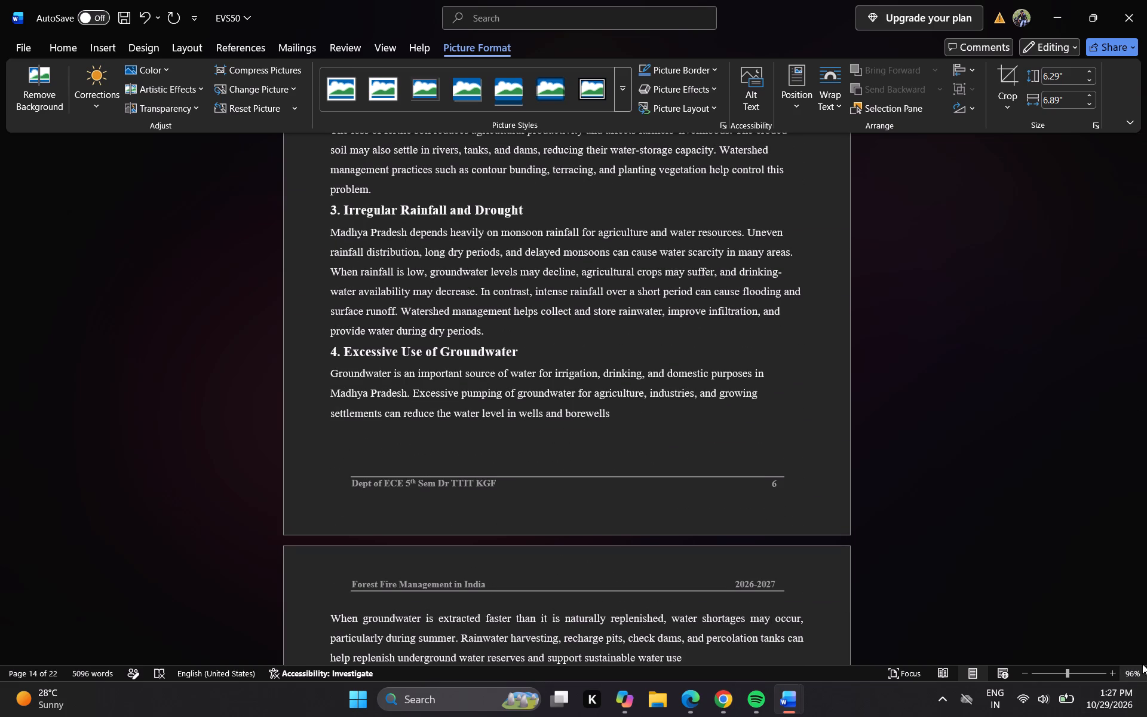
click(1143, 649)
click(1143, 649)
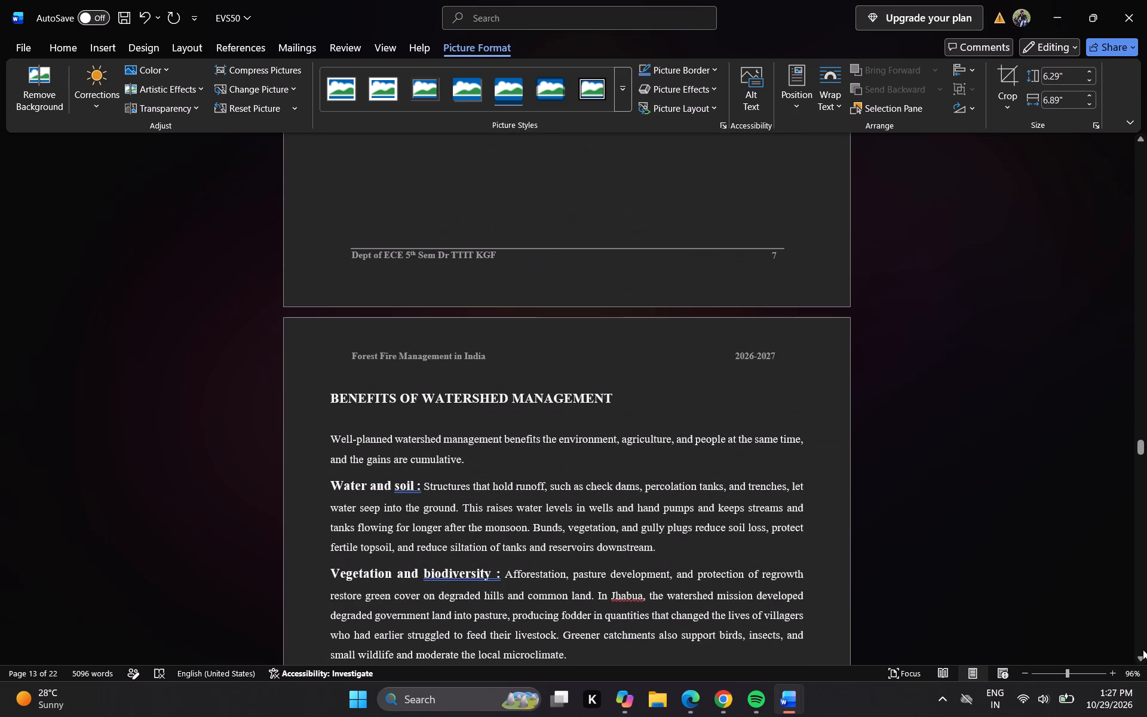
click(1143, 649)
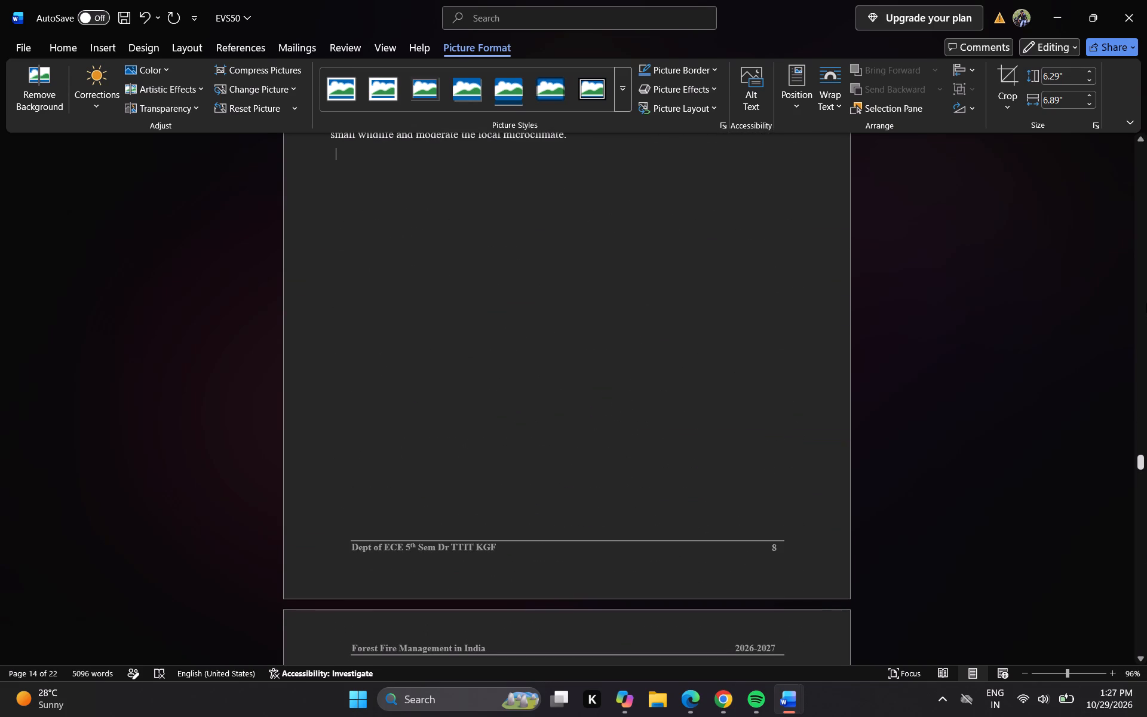
Replace the blank line between the heading "BENEFITS OF WATERSHED MANAGEMENT" and its opening paragraph with a new one.
click(1142, 145)
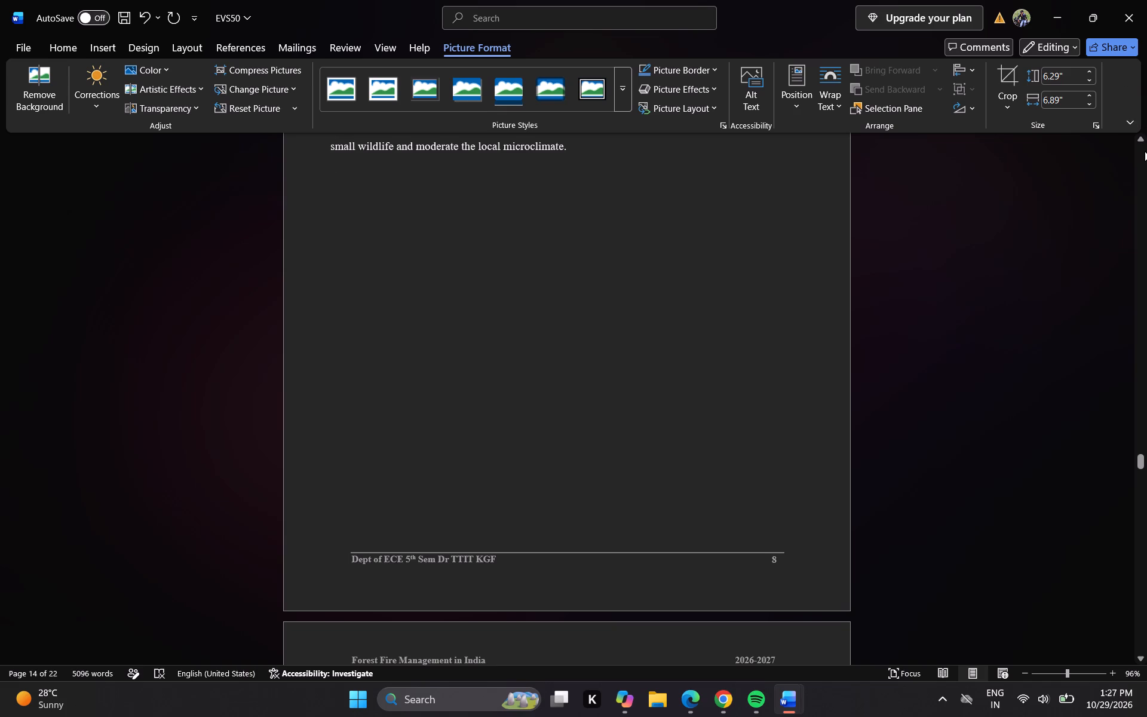
click(1144, 148)
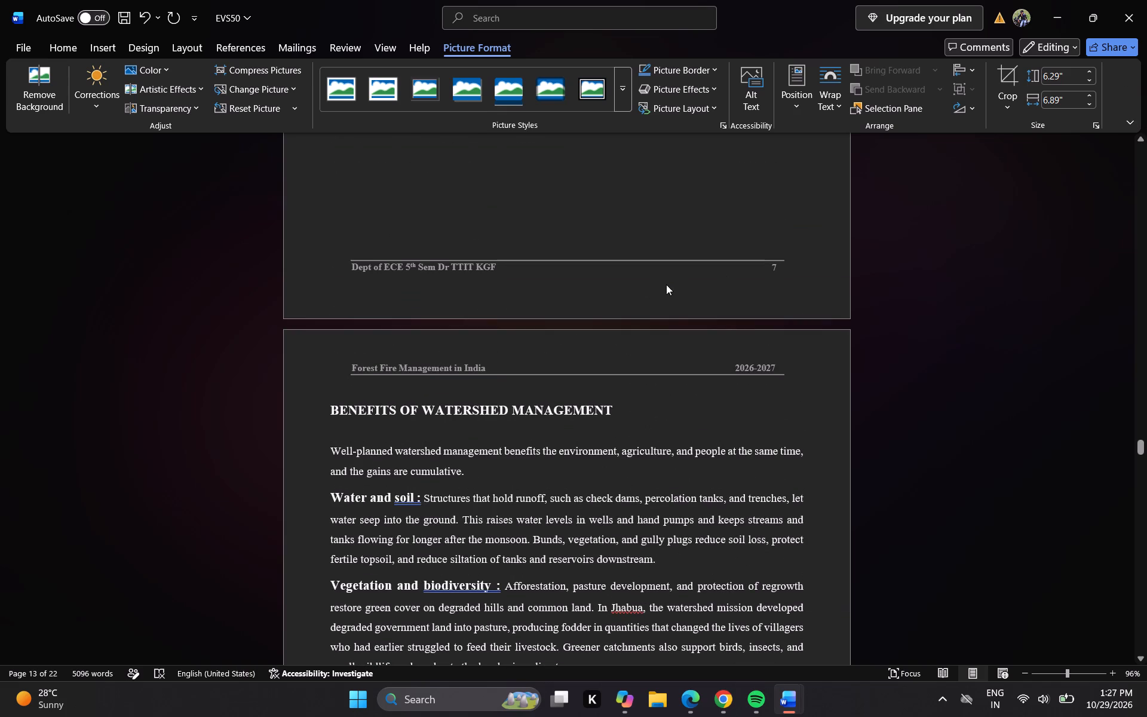
click(329, 447)
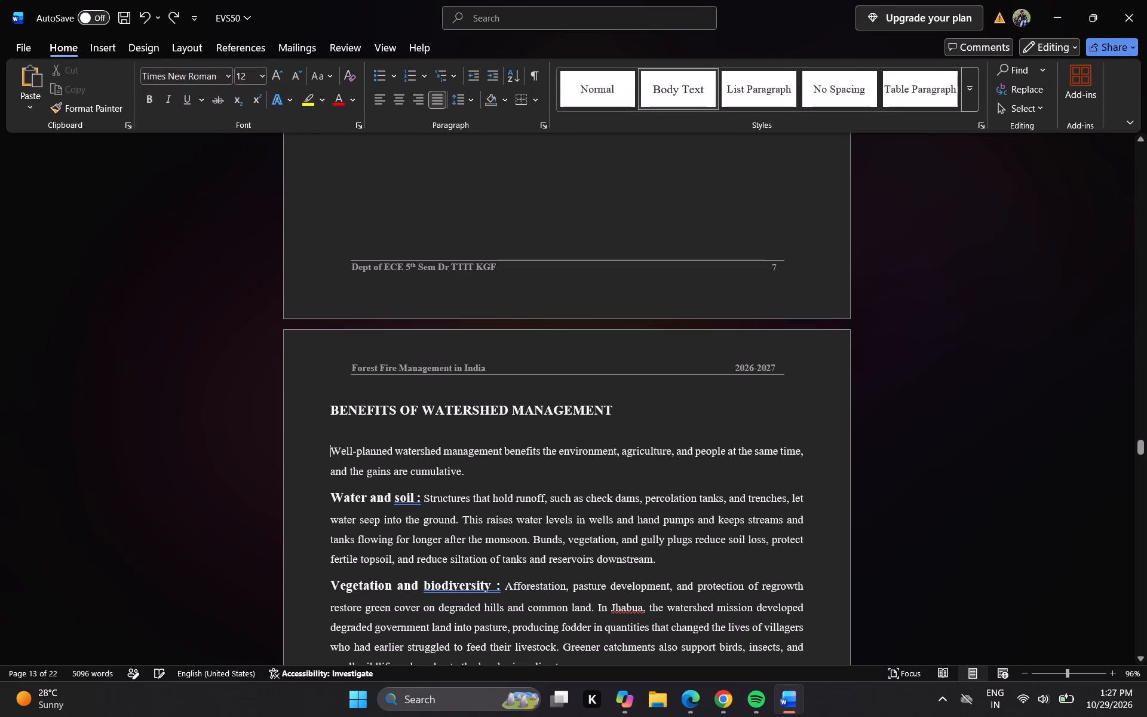
key(BackSpace)
key(Return)
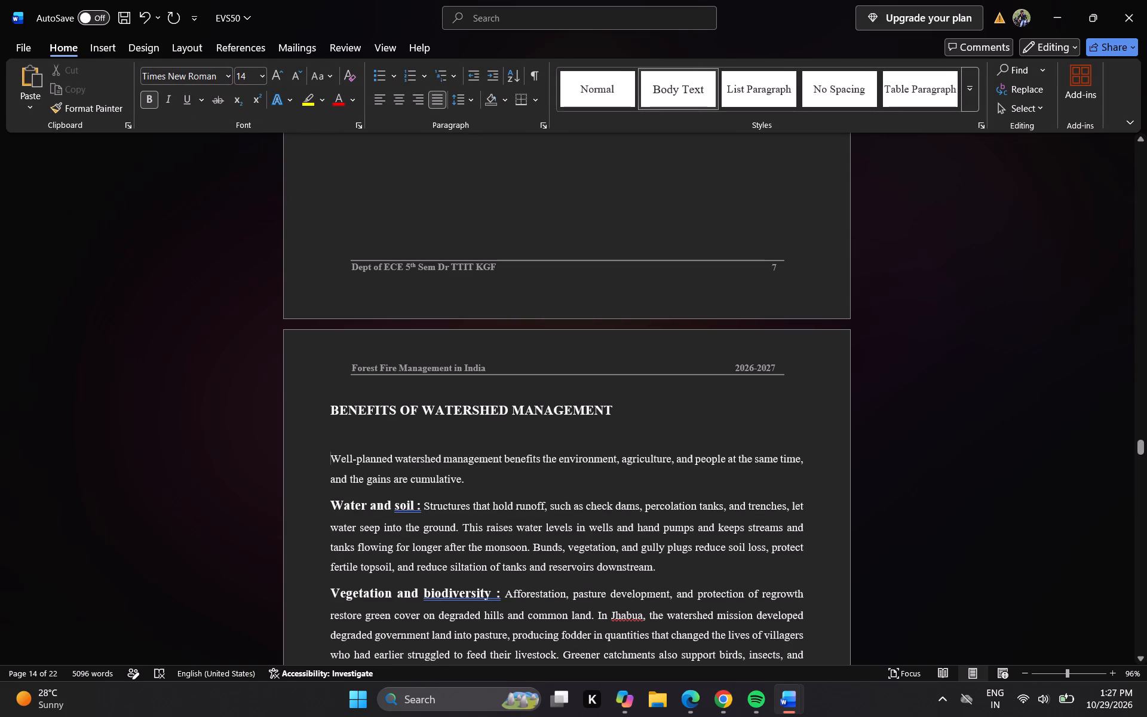
Review the layout from the "5.Overgrazing" section through the end of the benefits of watershed management text.
click(1137, 148)
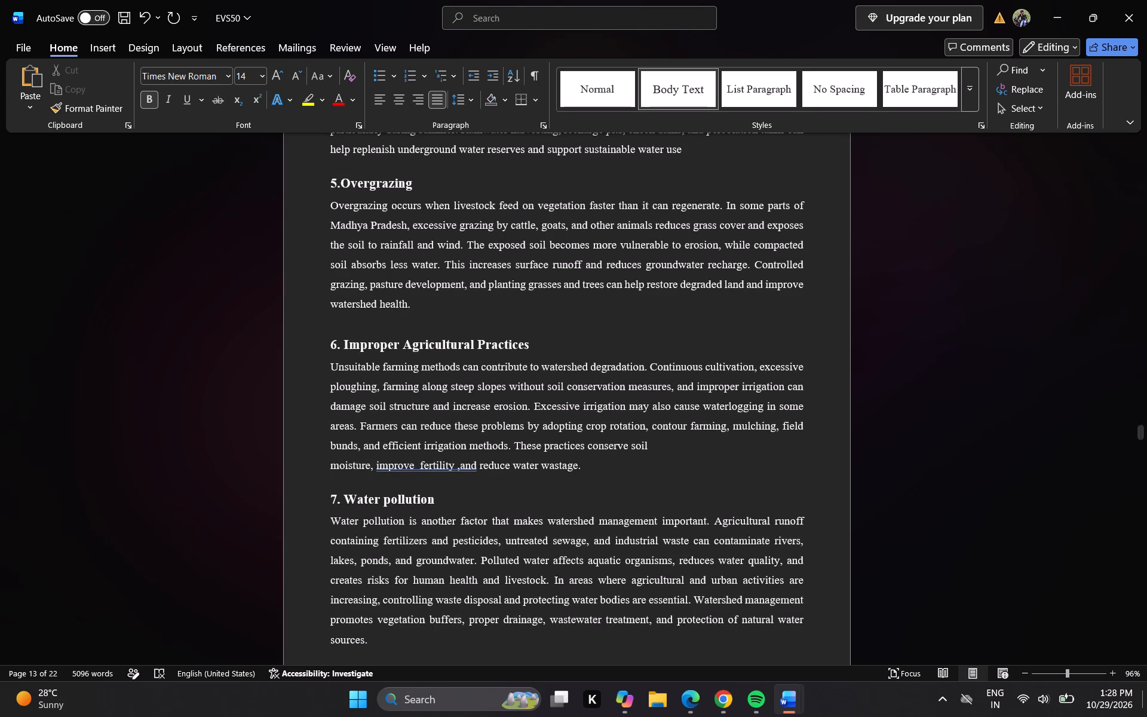
triple_click(1139, 655)
triple_click(1139, 655)
triple_click(1139, 655)
triple_click(1139, 655)
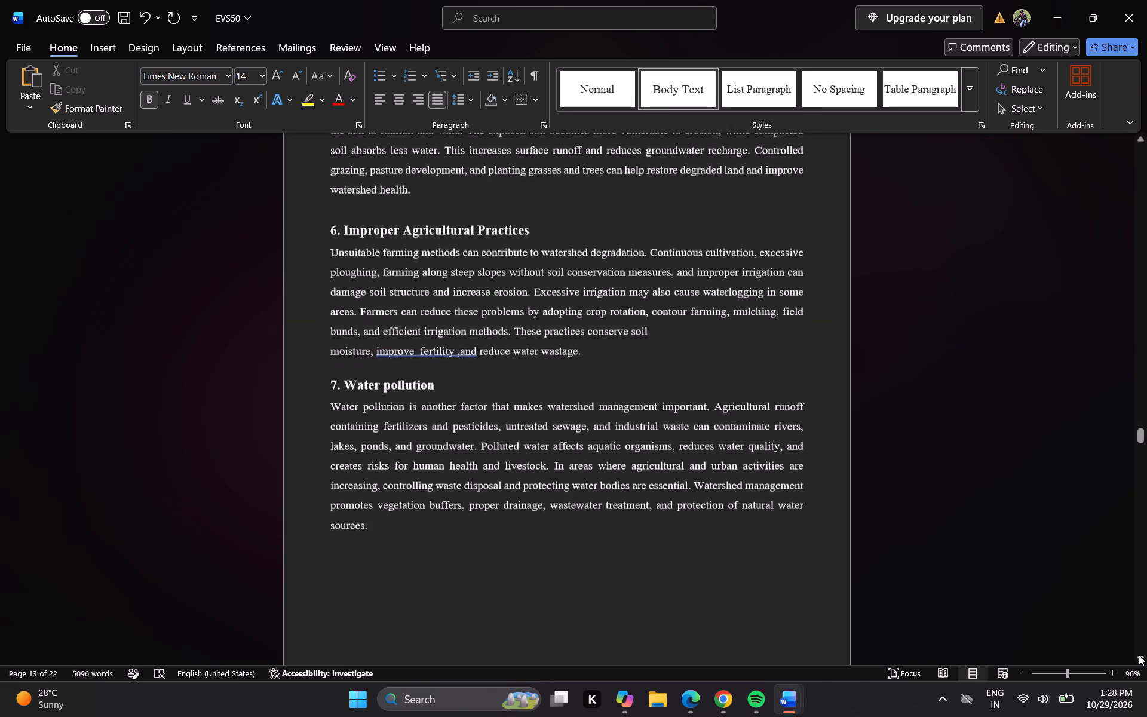
triple_click(1139, 655)
triple_click(1139, 655)
triple_click(1139, 655)
triple_click(1139, 655)
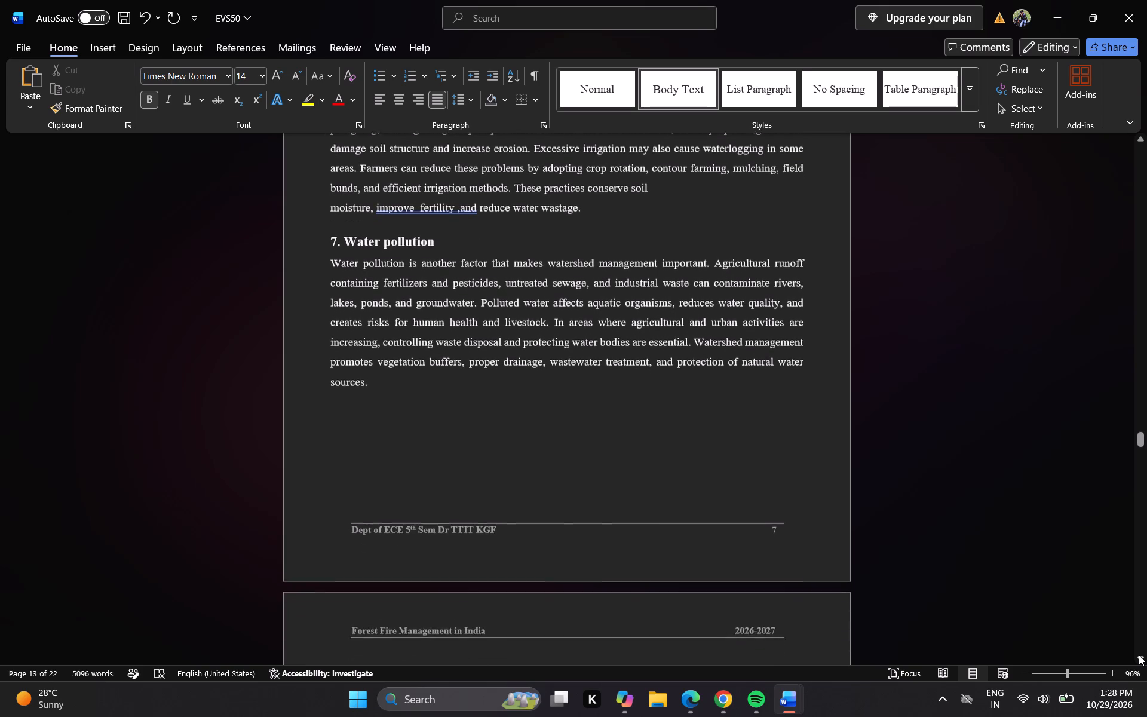
triple_click(1139, 655)
triple_click(1139, 655)
triple_click(1139, 655)
triple_click(1139, 655)
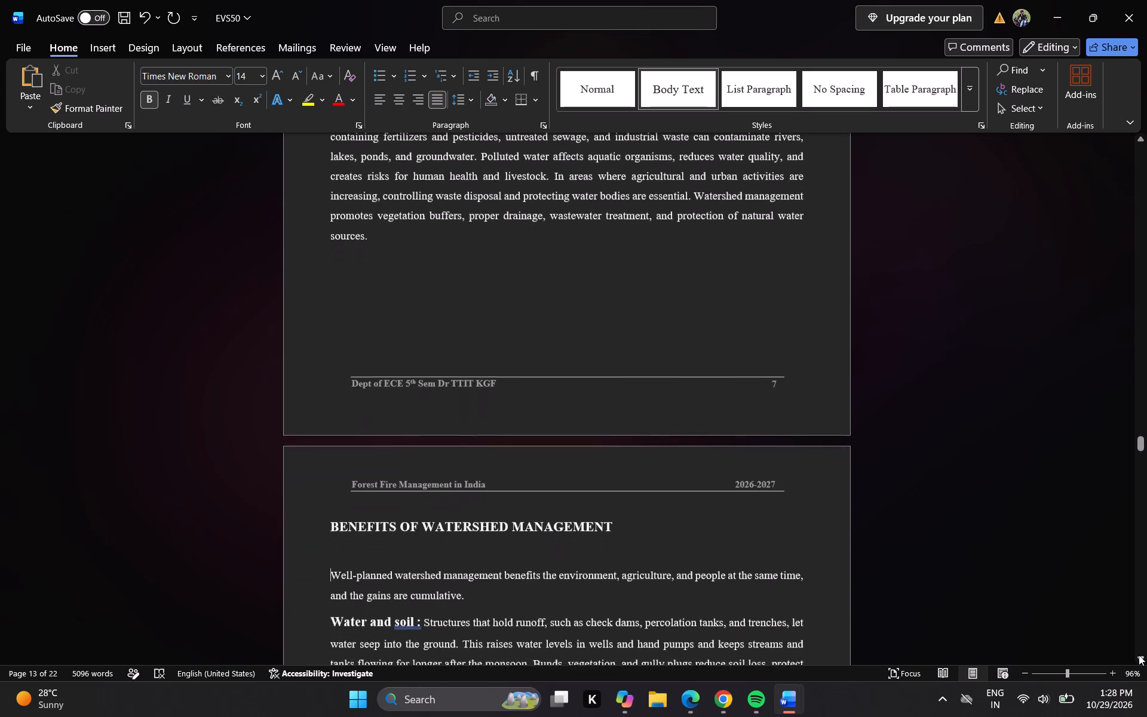
triple_click(1139, 655)
triple_click(1139, 655)
triple_click(1139, 655)
triple_click(1139, 655)
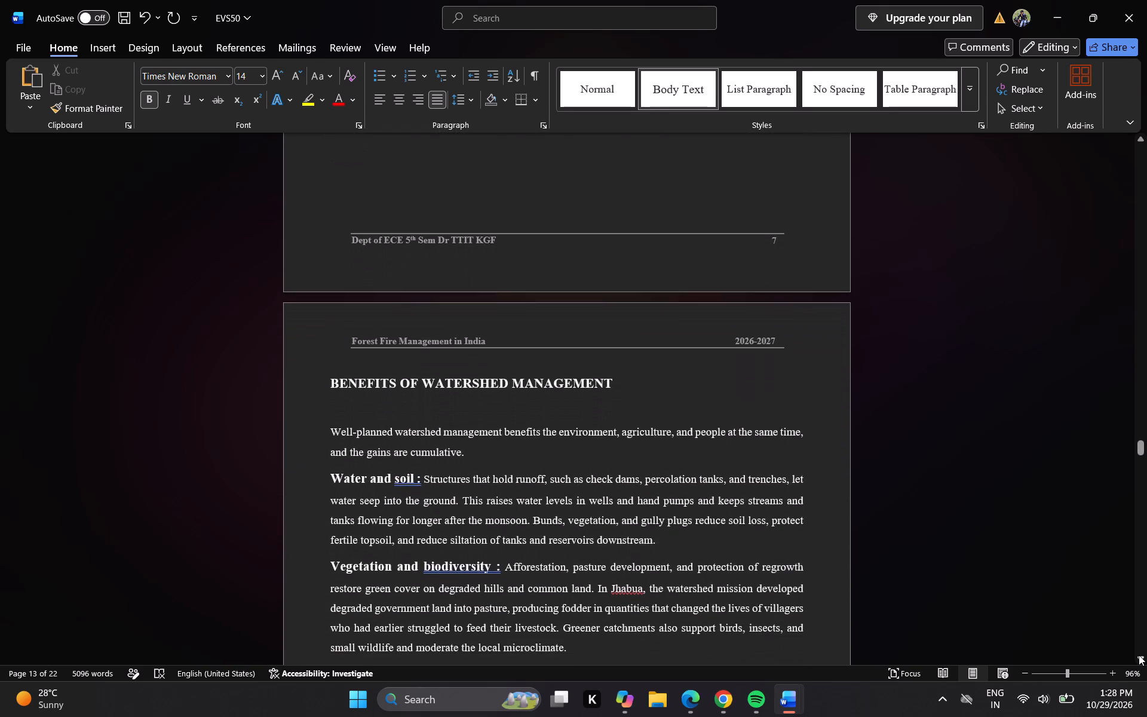
triple_click(1139, 655)
triple_click(1139, 655)
triple_click(1139, 655)
triple_click(1139, 655)
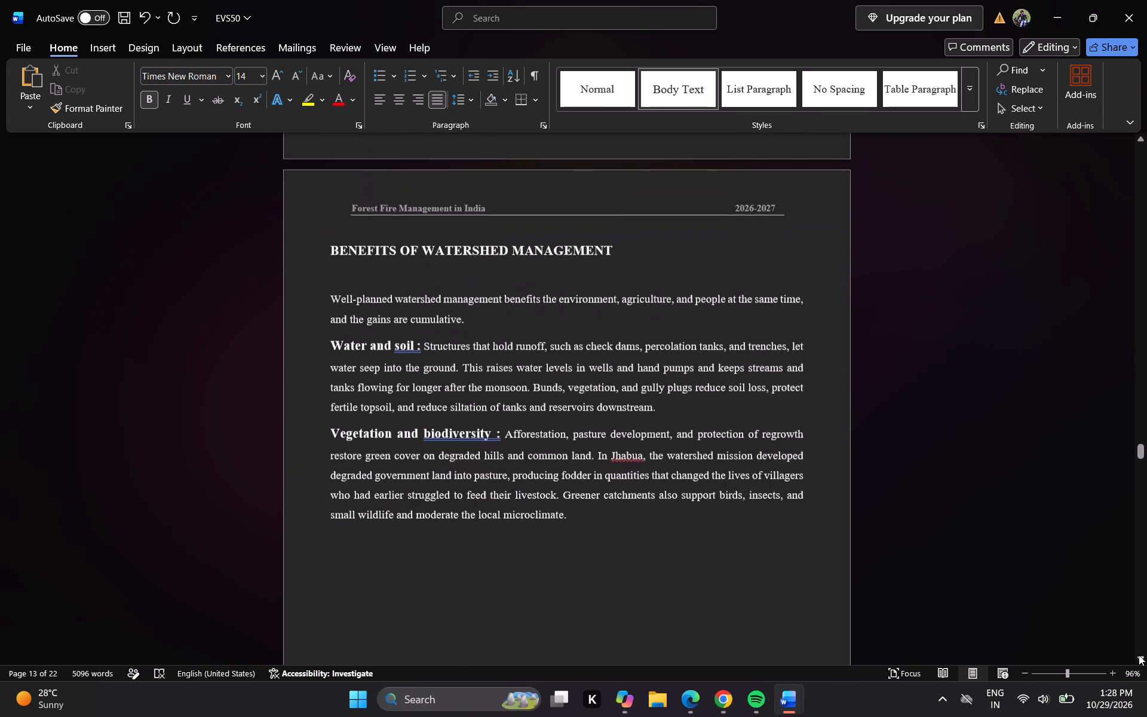
triple_click(1139, 655)
triple_click(1139, 655)
triple_click(1139, 655)
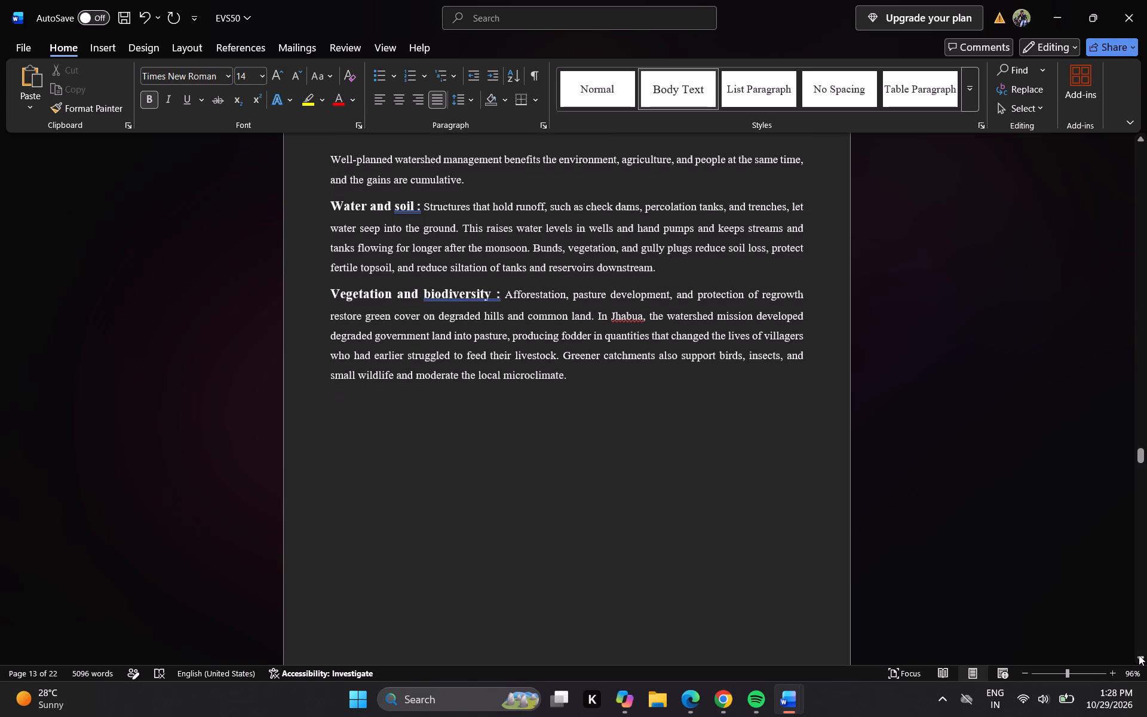
Delete the "Vegetation and biodiversity" paragraph on page 14, including its leftover full stop and the blank line below it.
click(1139, 655)
drag(1139, 655, 552, 592)
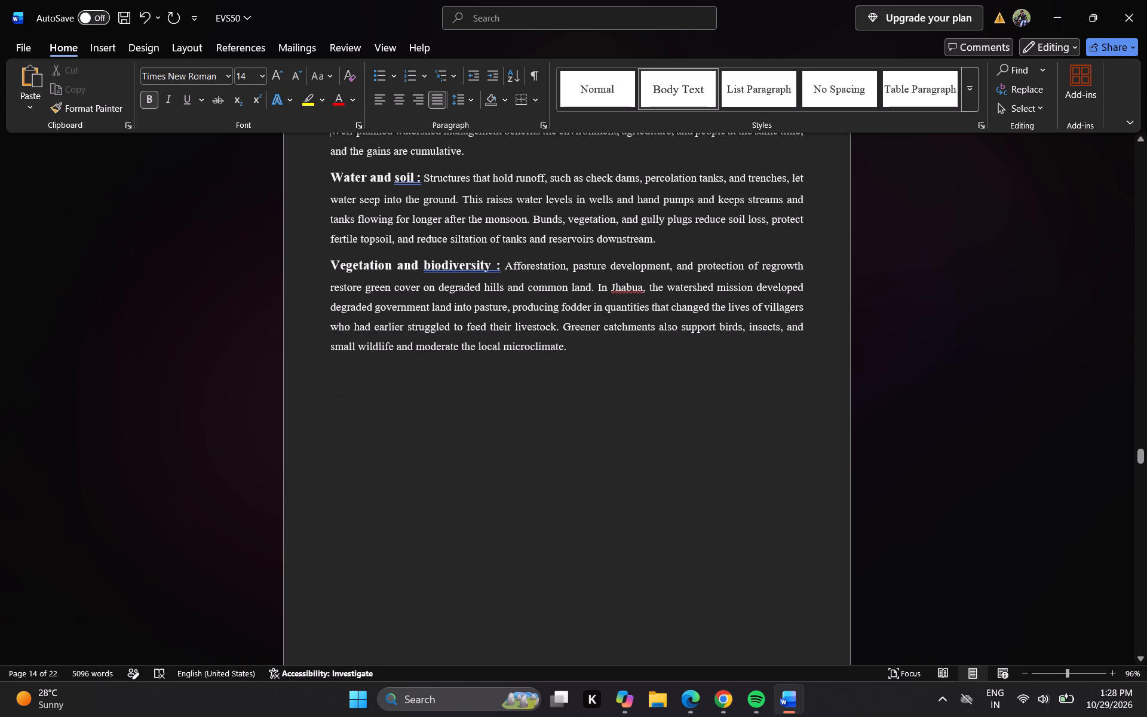
drag(321, 254, 549, 357)
key(BackSpace)
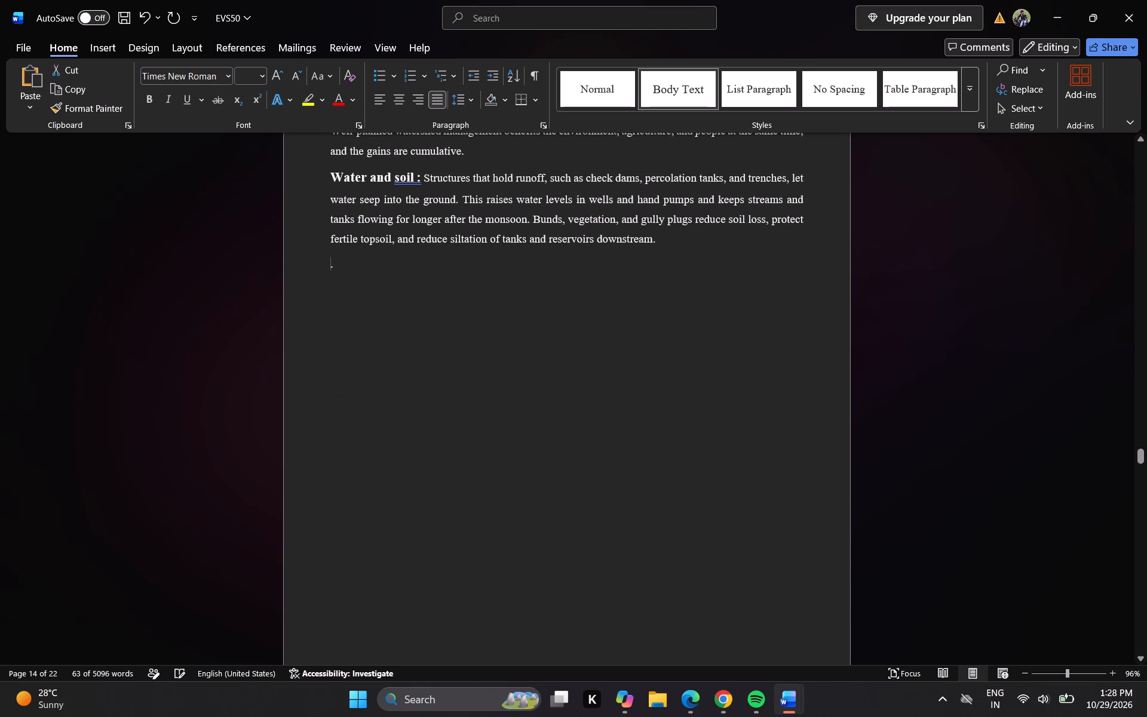
drag(549, 357, 435, 379)
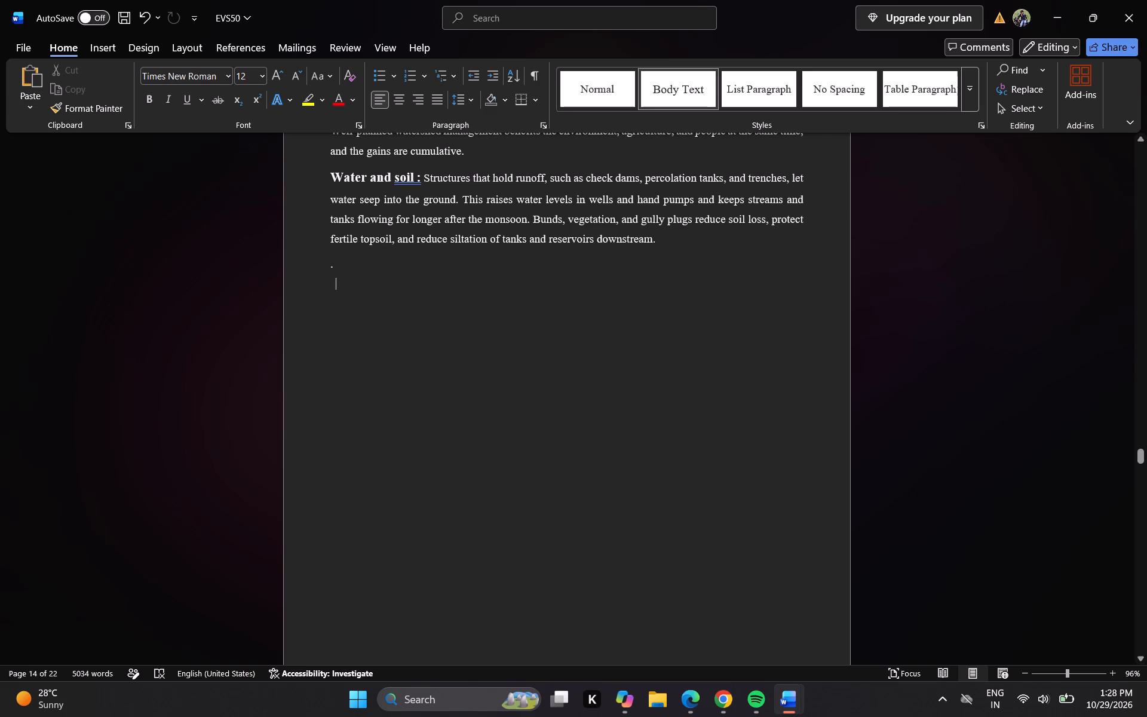
key(BackSpace)
key(BackSpace)
key(BackSpace)
Insert the picture "WhatsApp Image 2026-10-29 at 1.26.00 PM" from Downloads on a new line below the "Water and soil" paragraph.
key(Return)
click(92, 41)
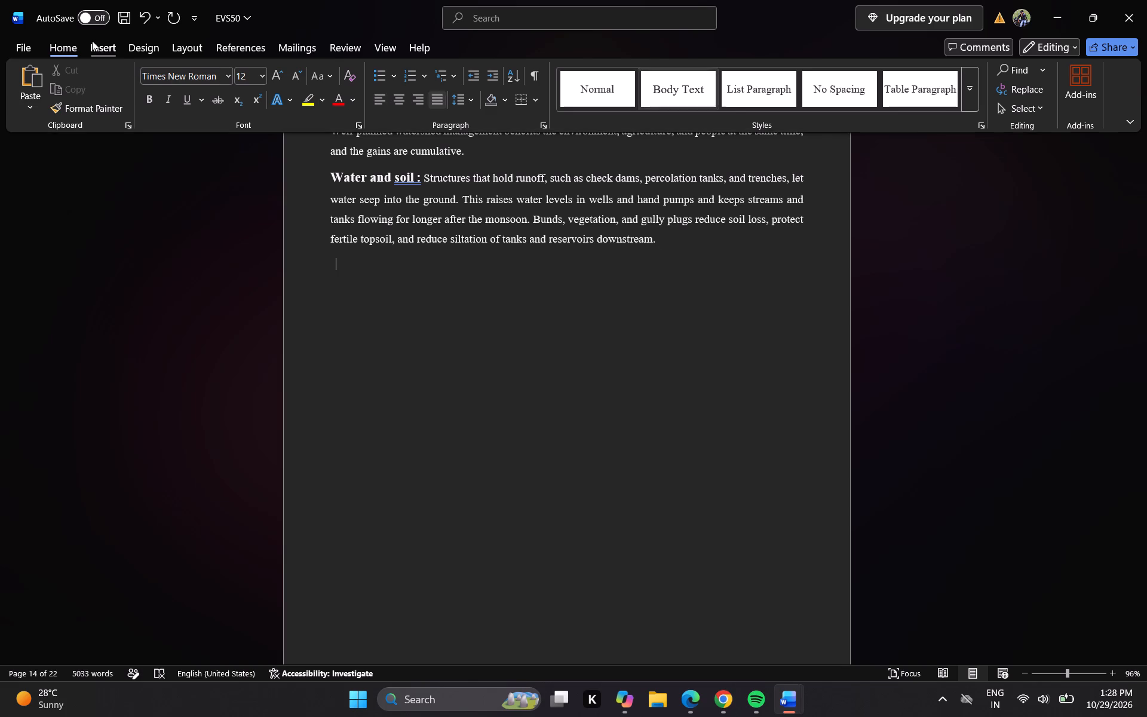
click(155, 88)
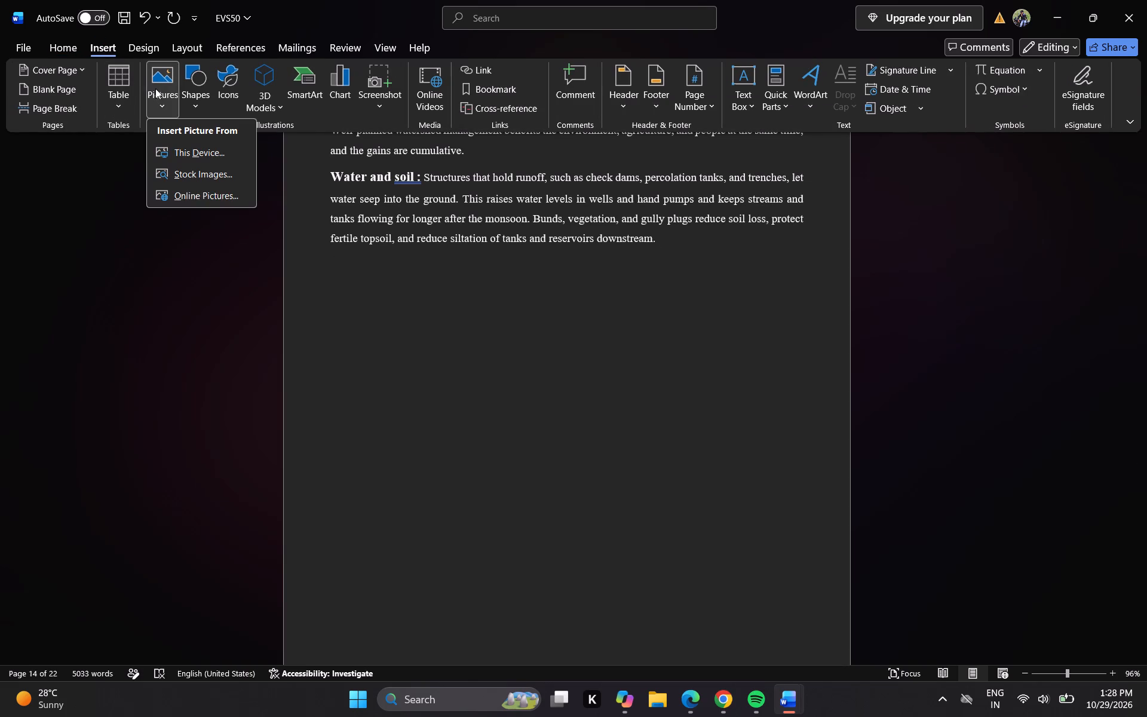
click(220, 147)
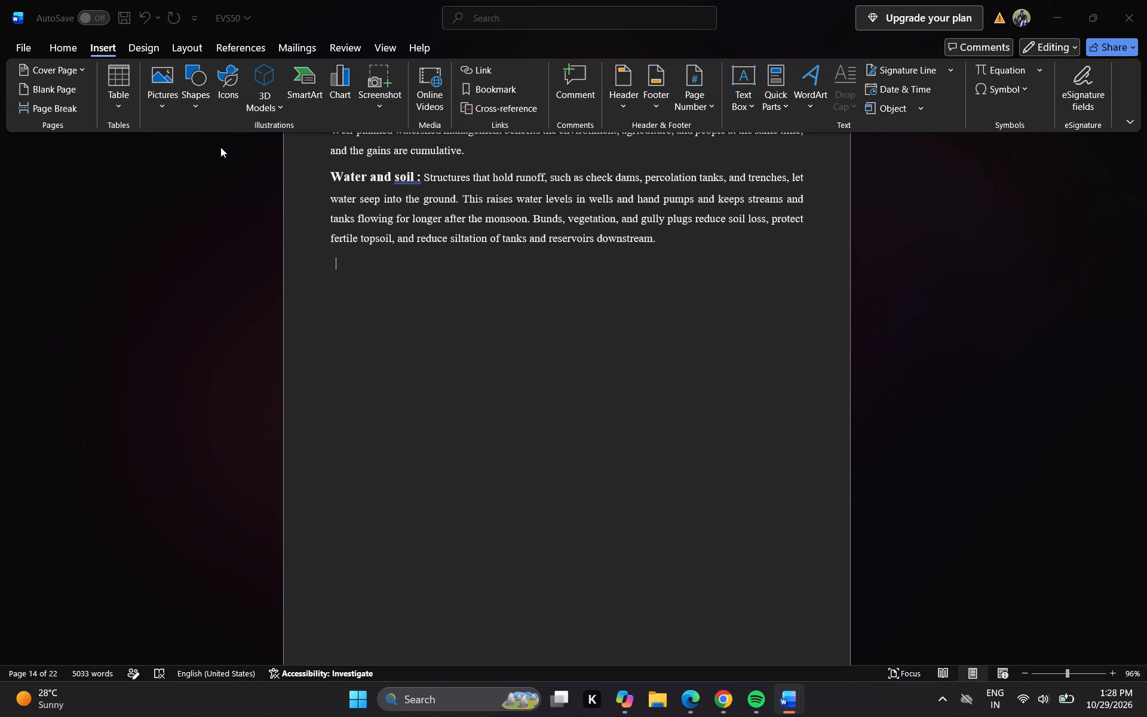
click(318, 141)
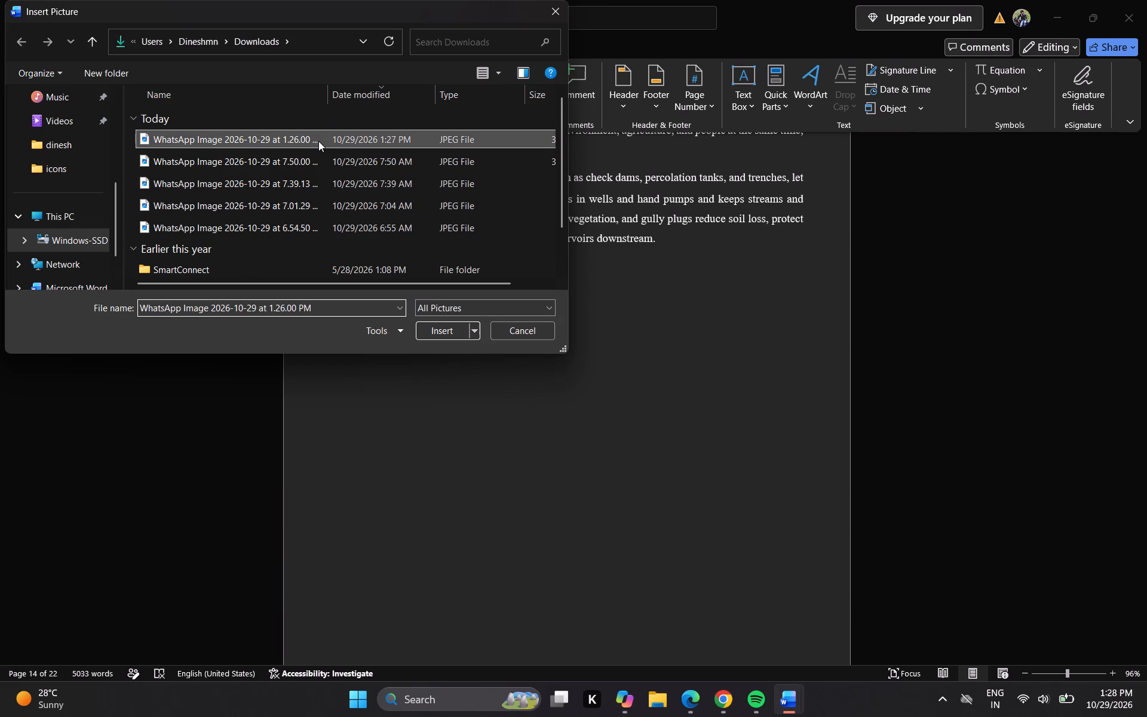
click(438, 330)
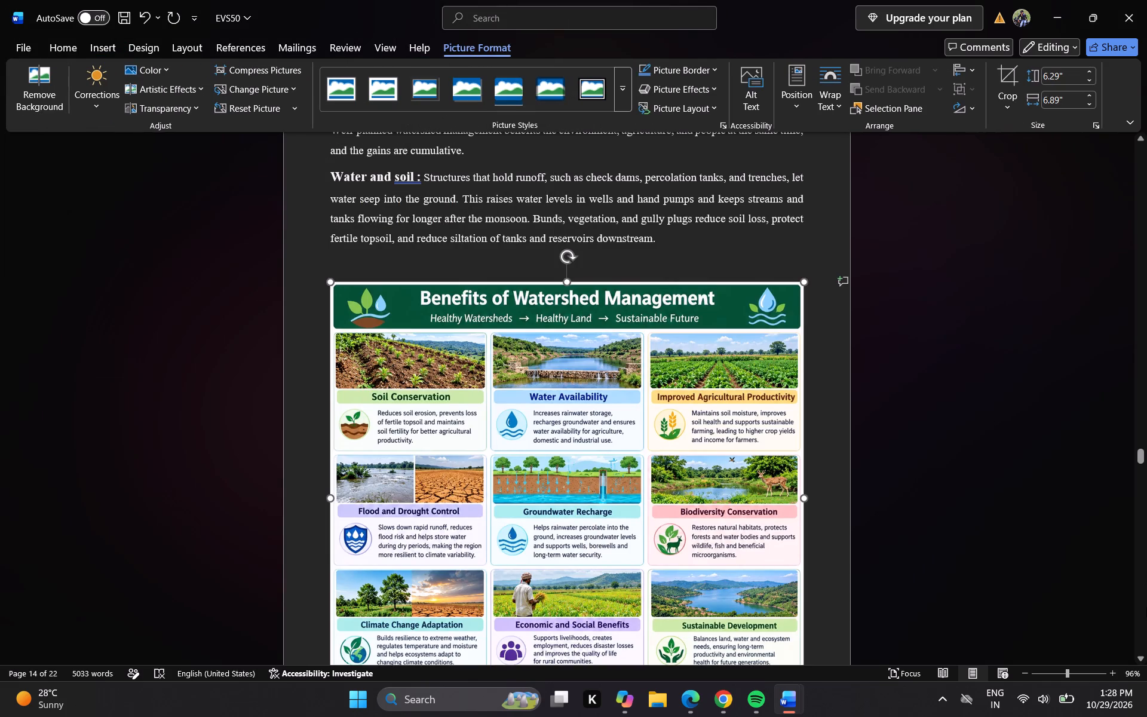
Check how the inserted benefits picture fits on page 14 down to the footer, and select the picture.
triple_click(1145, 656)
triple_click(1145, 656)
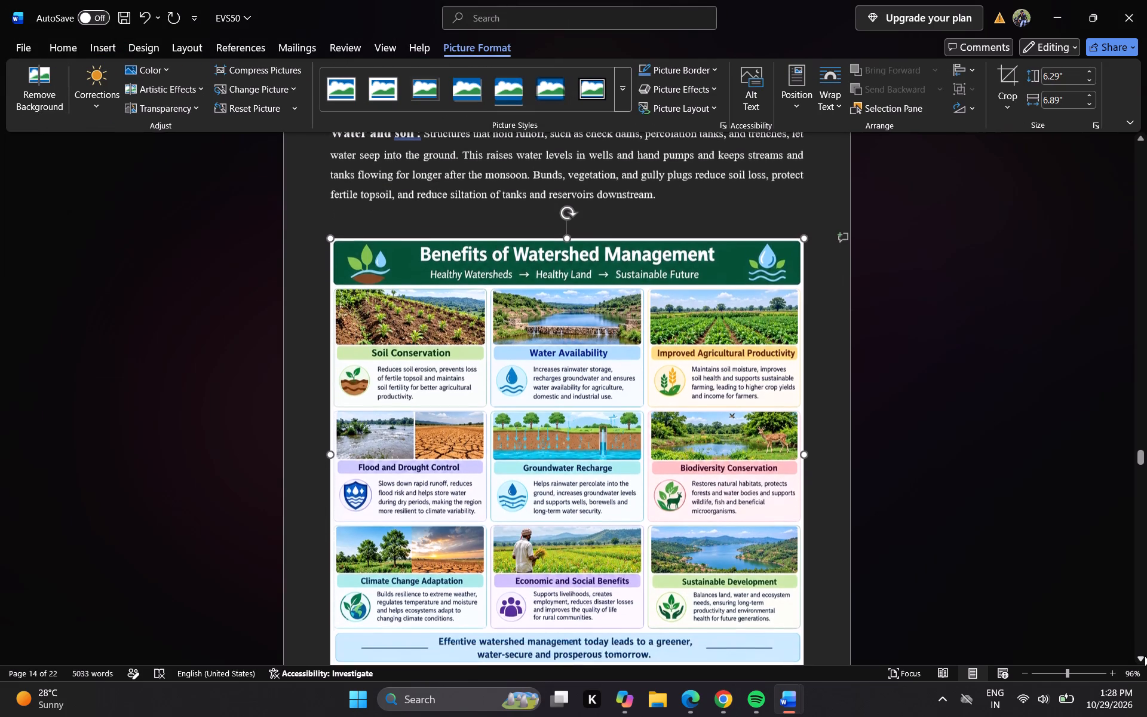
triple_click(1145, 656)
triple_click(1145, 656)
triple_click(1145, 656)
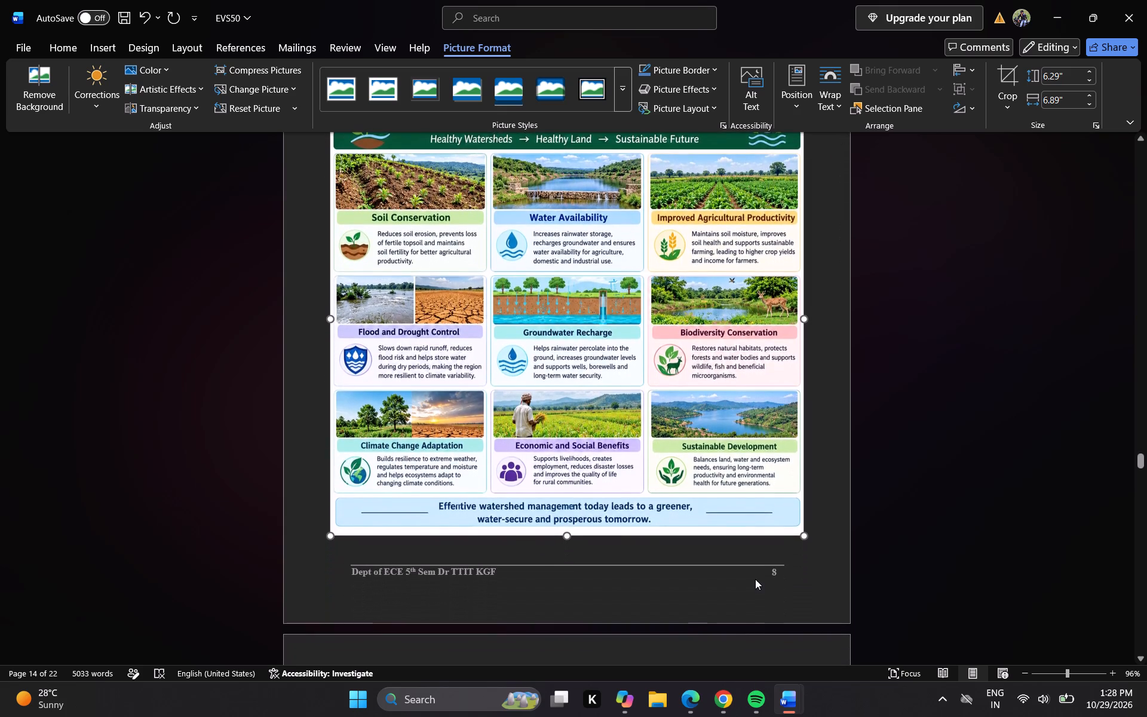
click(755, 579)
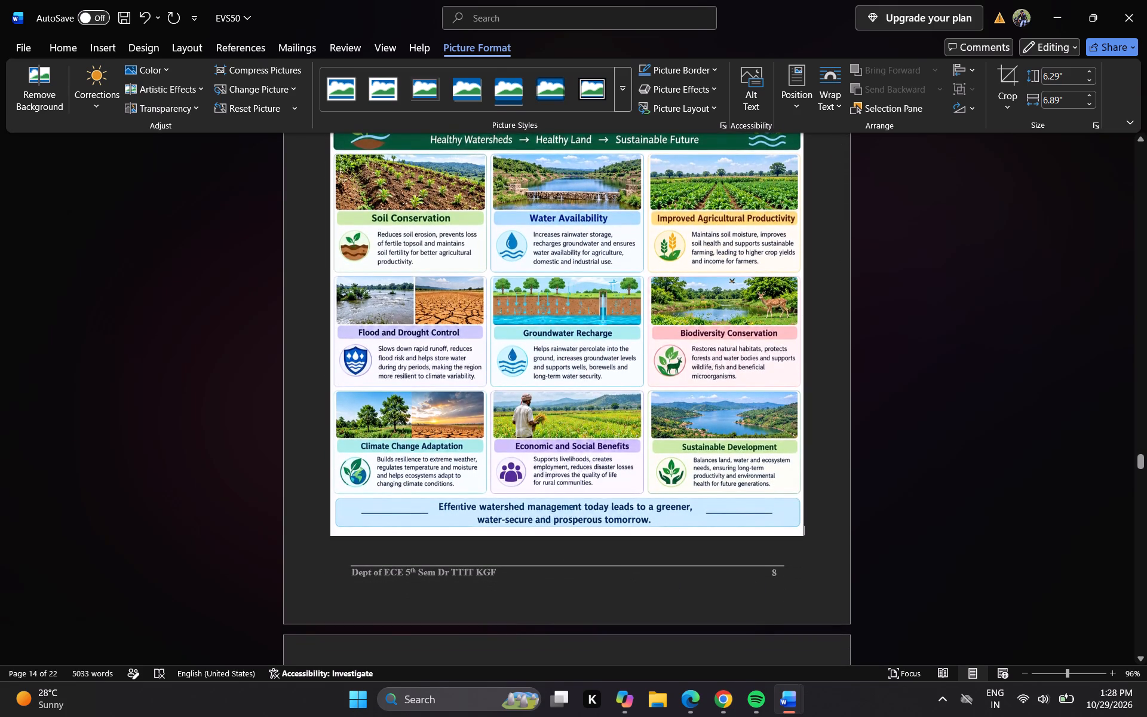
click(571, 495)
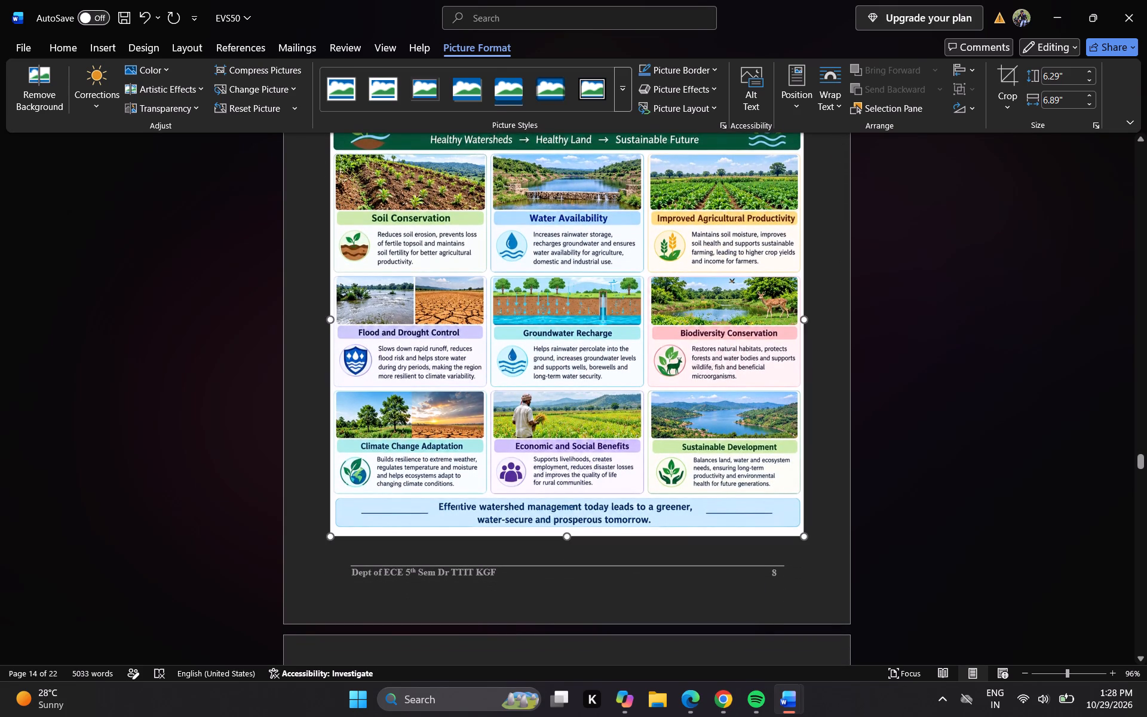
Shorten the watershed benefits infographic on page 14 from its bottom edge to a height of about 5.81 inches.
drag(568, 535, 565, 503)
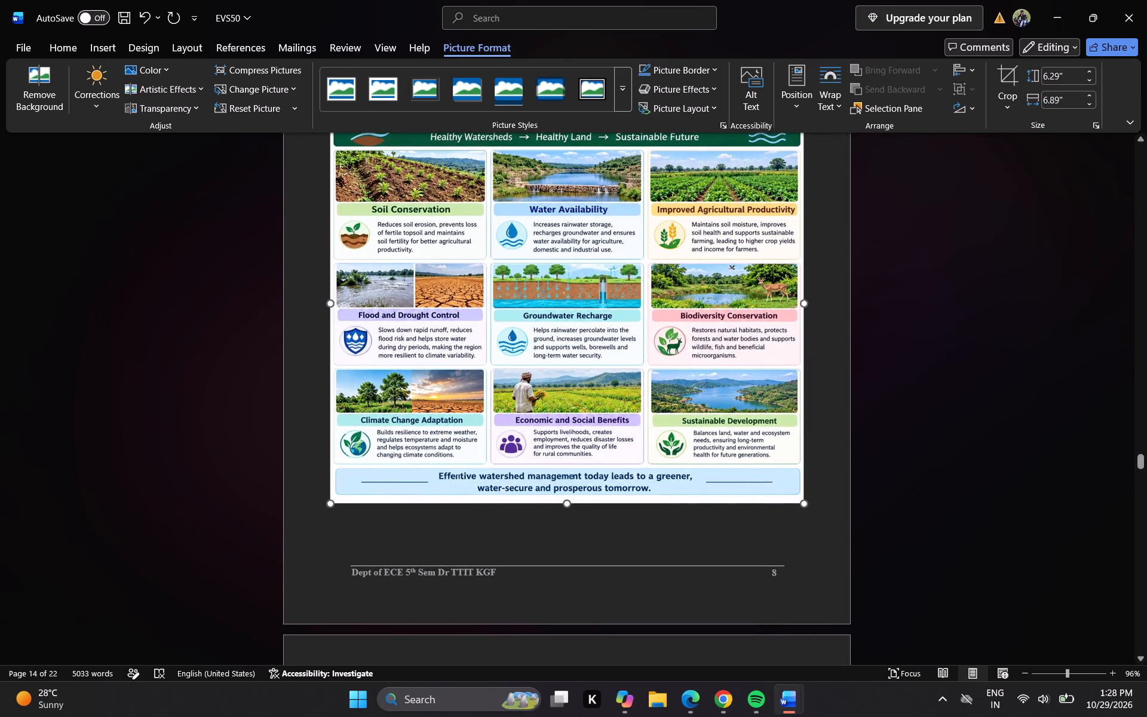
drag(565, 503, 565, 502)
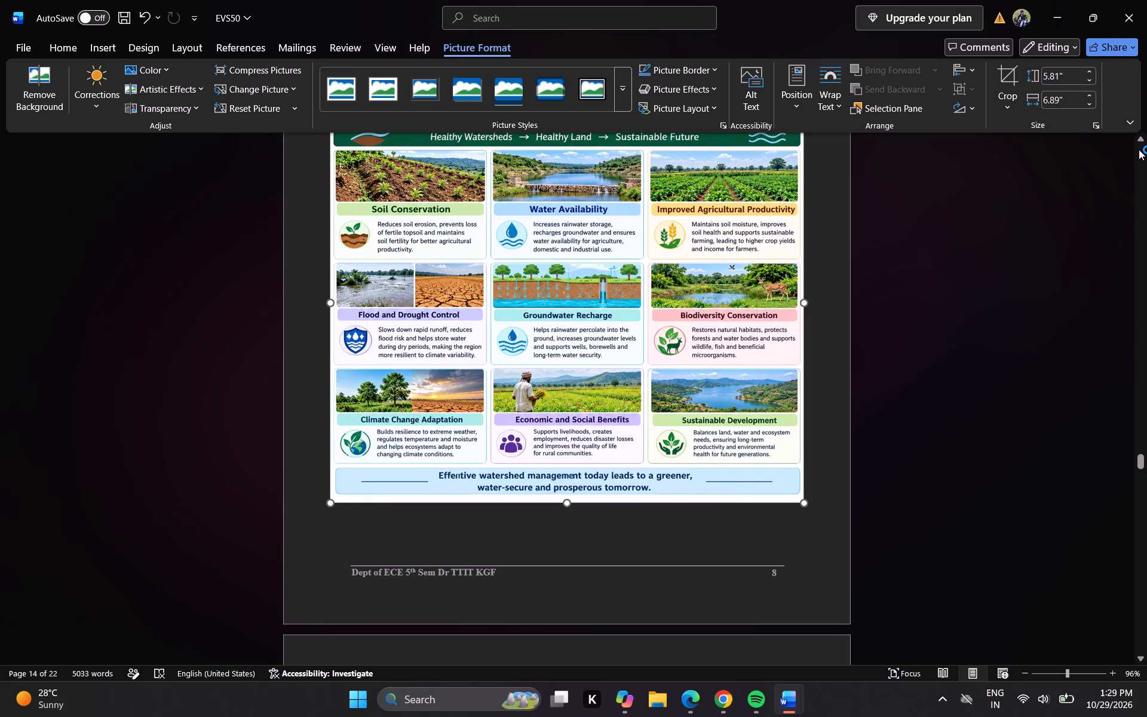
Check the wording and formatting of the Fig. 1.3 caption under the causes of watershed management picture, and return to the benefits infographic.
click(1139, 149)
click(1139, 149)
click(1139, 149)
click(1139, 149)
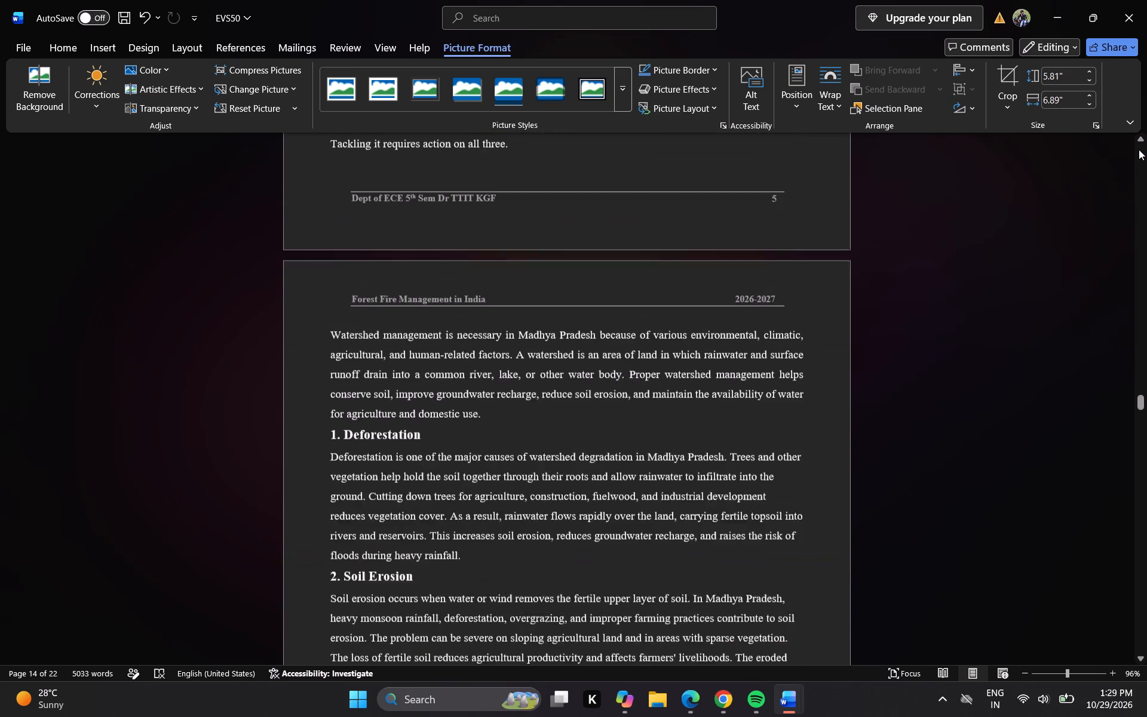
click(1139, 149)
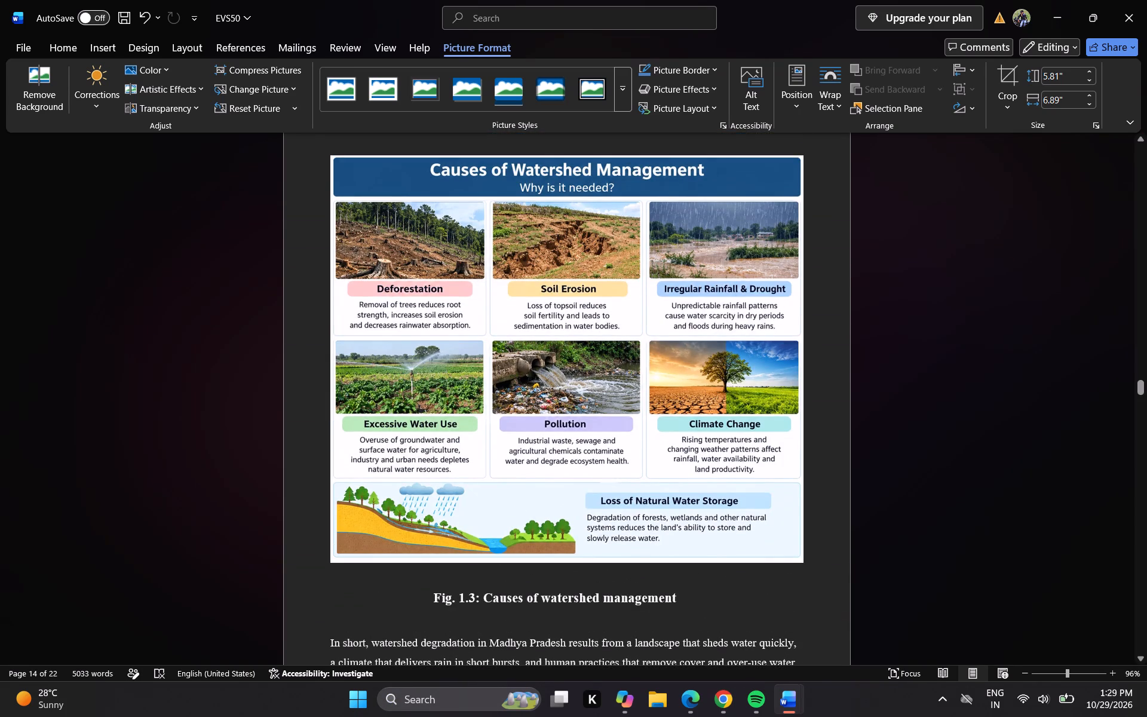
drag(422, 594, 505, 602)
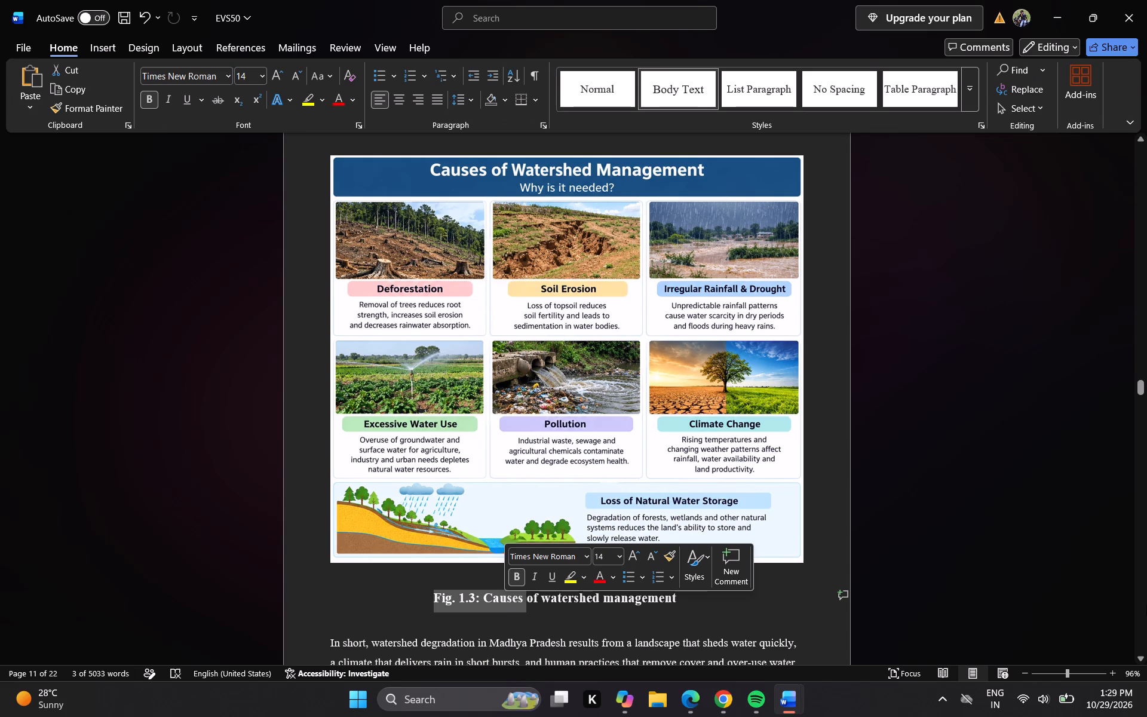
double_click(1143, 649)
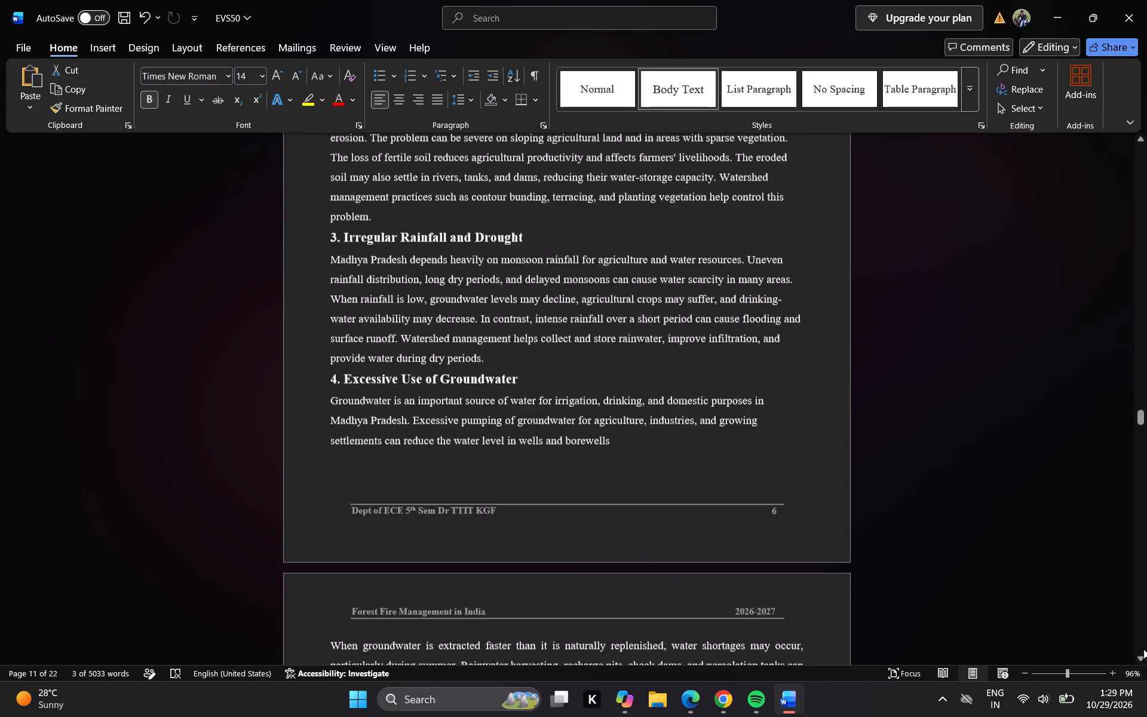
triple_click(1143, 649)
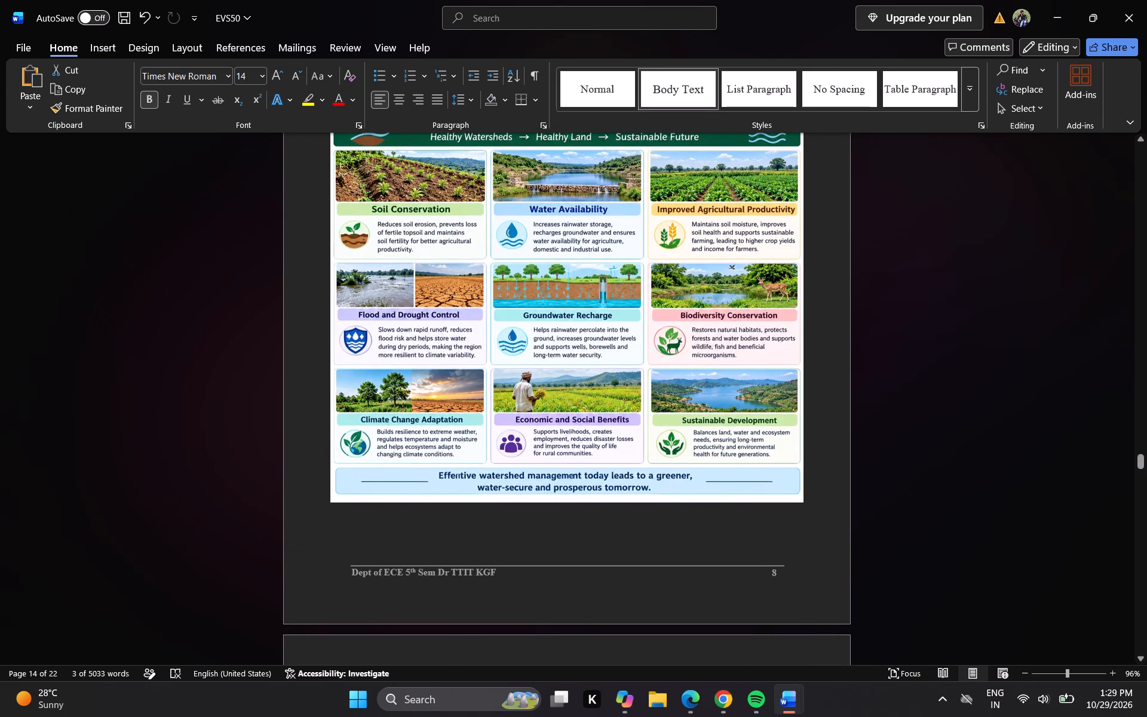
Start a new tab-indented line beneath the watershed benefits infographic on page 14, leaving space below the picture.
click(409, 520)
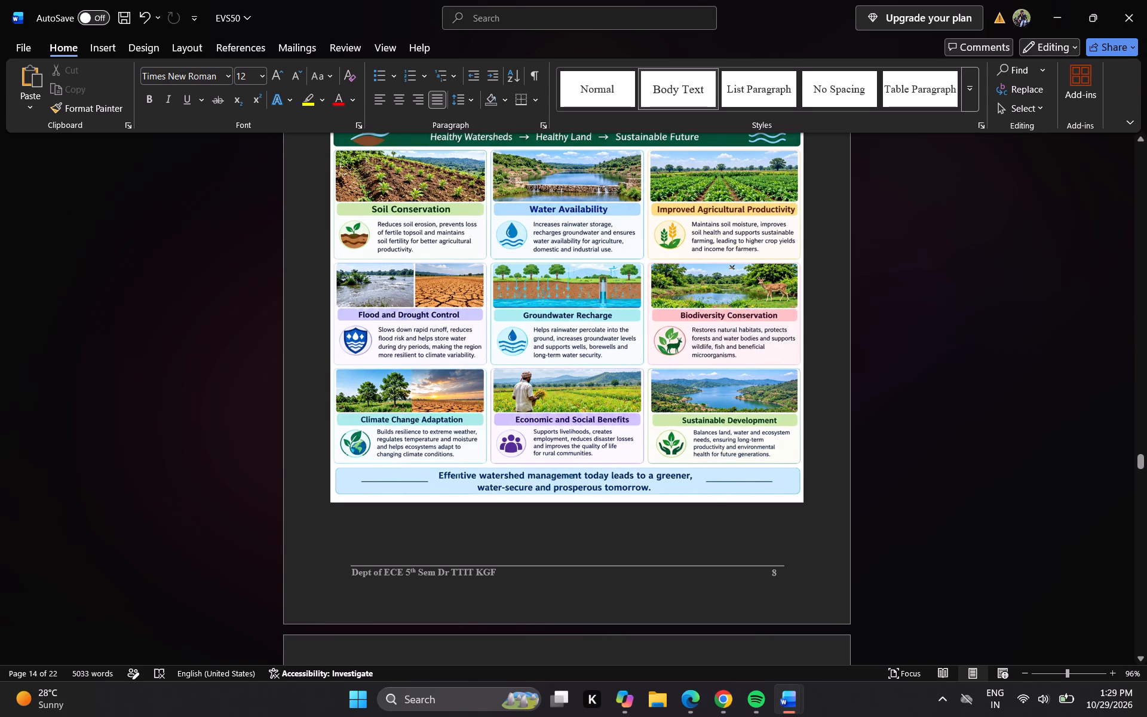
click(818, 494)
key(Return)
key(Return)
key(Tab)
Move the empty indented line up so it sits closer beneath the watershed benefits infographic on page 14, keeping one tab indent.
key(Tab)
key(Tab)
key(Tab)
key(BackSpace)
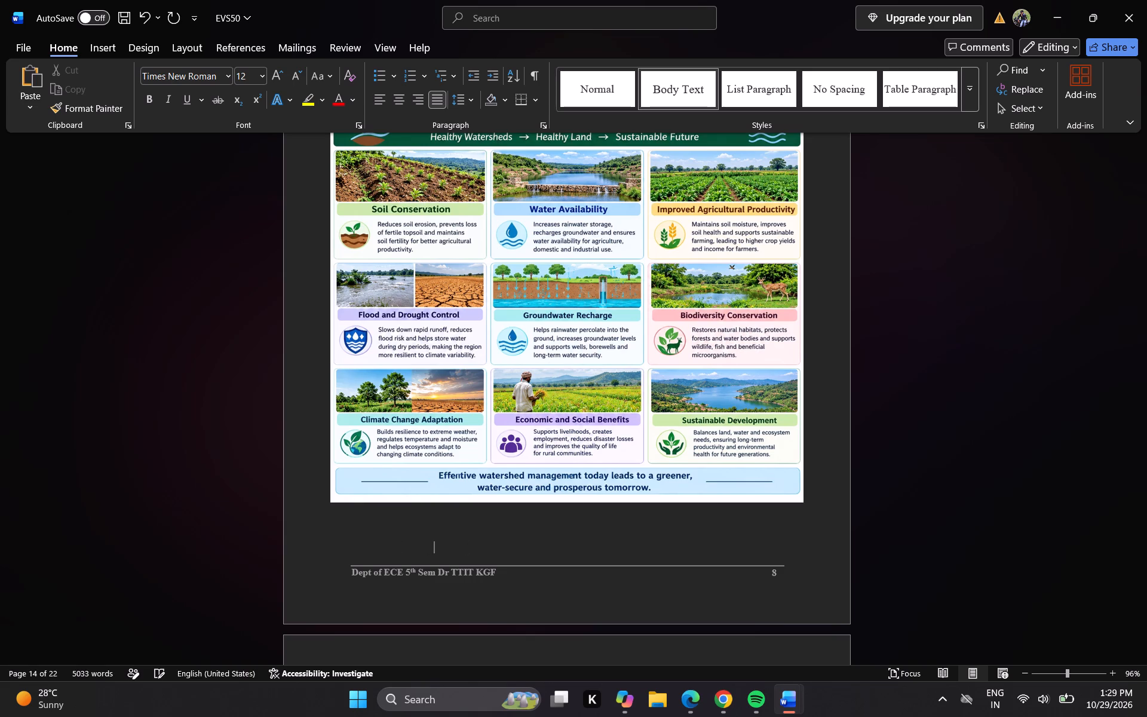
key(BackSpace)
key(BackSpace)
key(BackSpace)
key(BackSpace)
key(Return)
key(Tab)
key(BackSpace)
key(BackSpace)
key(Tab)
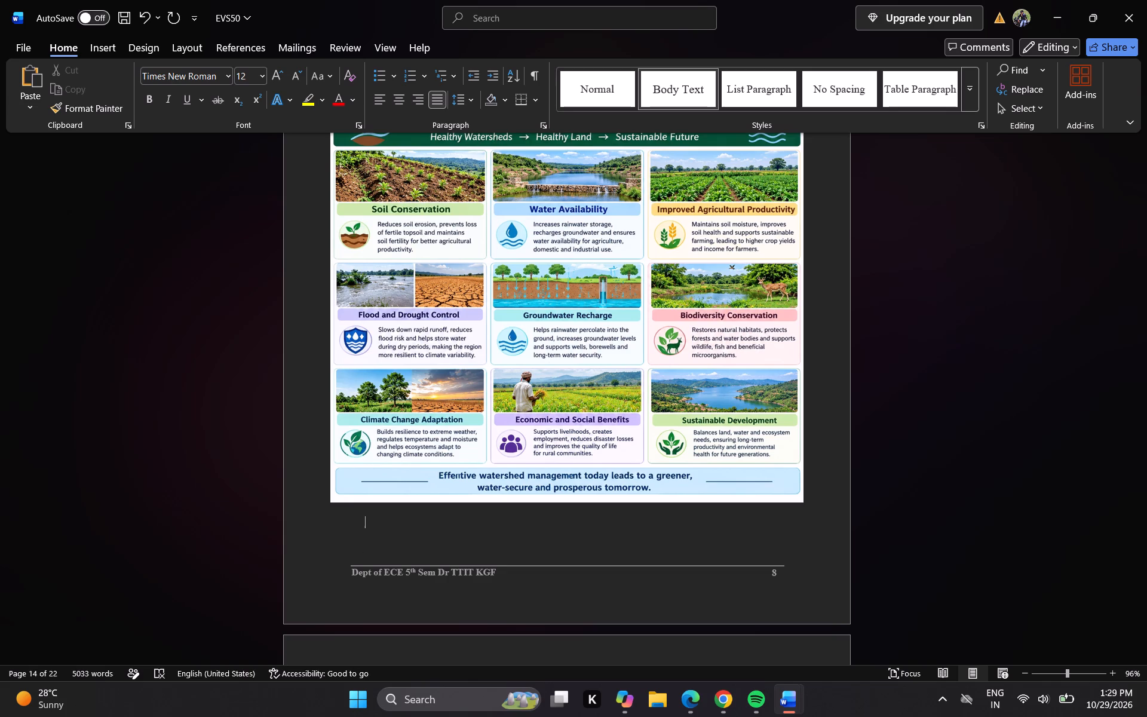
Indent the empty line beneath the infographic further toward the middle of the page with spaces and tabs.
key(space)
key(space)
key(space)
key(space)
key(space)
key(Tab)
key(Tab)
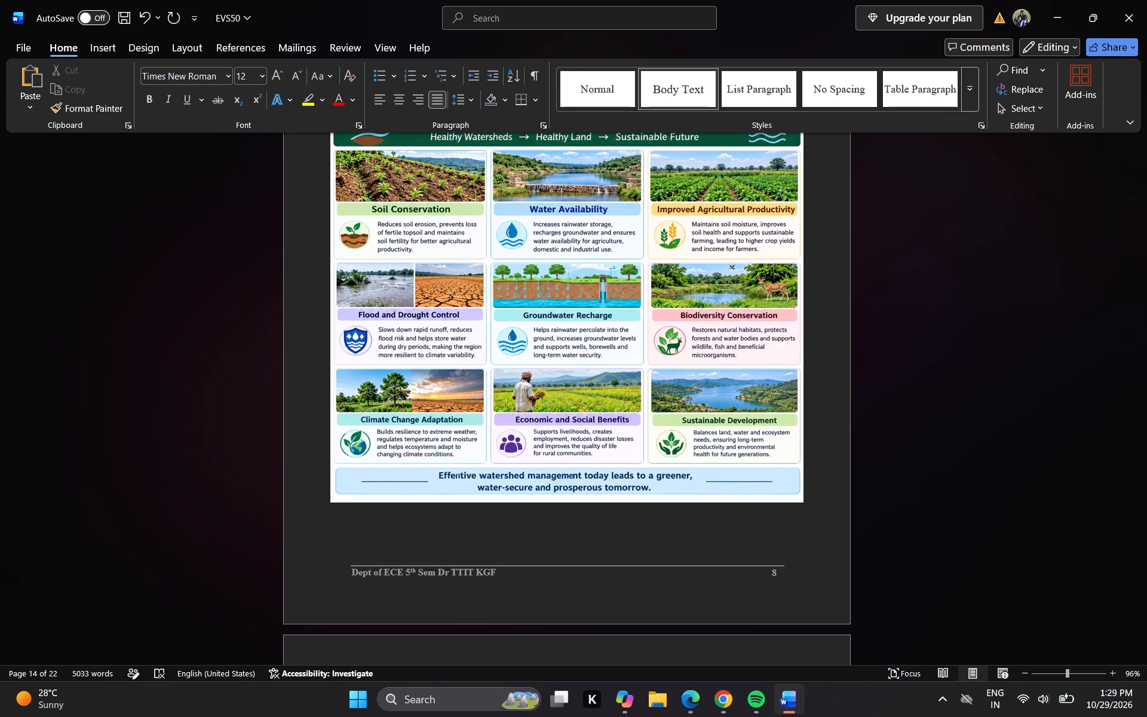
key(BackSpace)
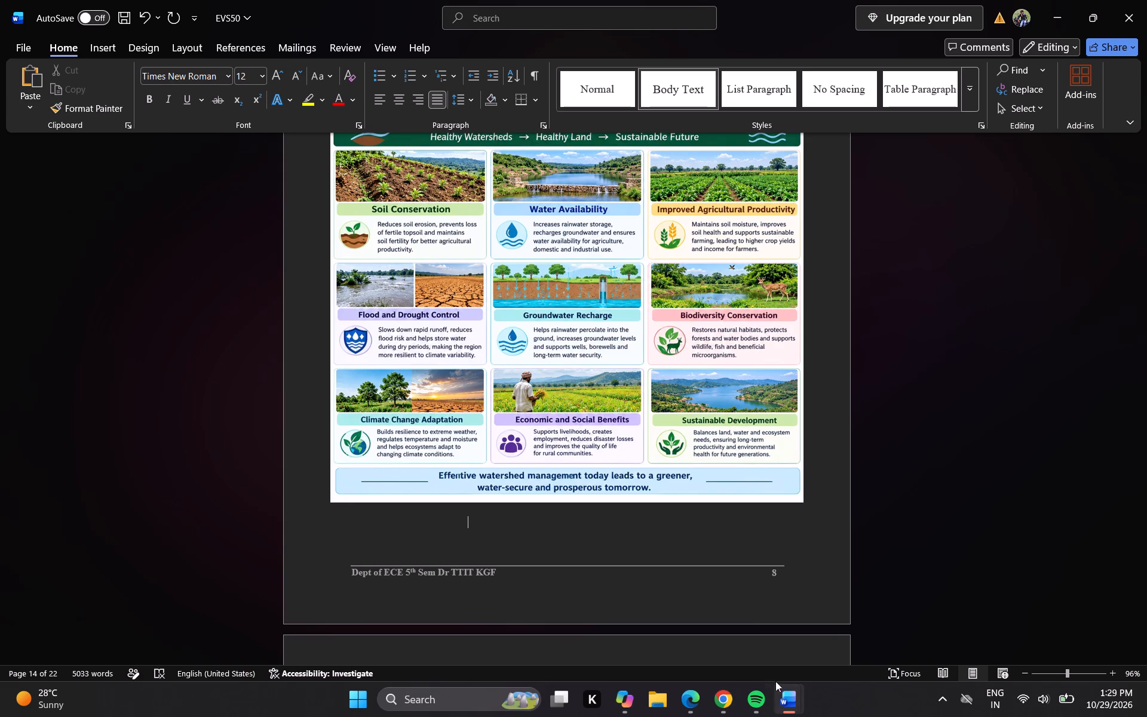
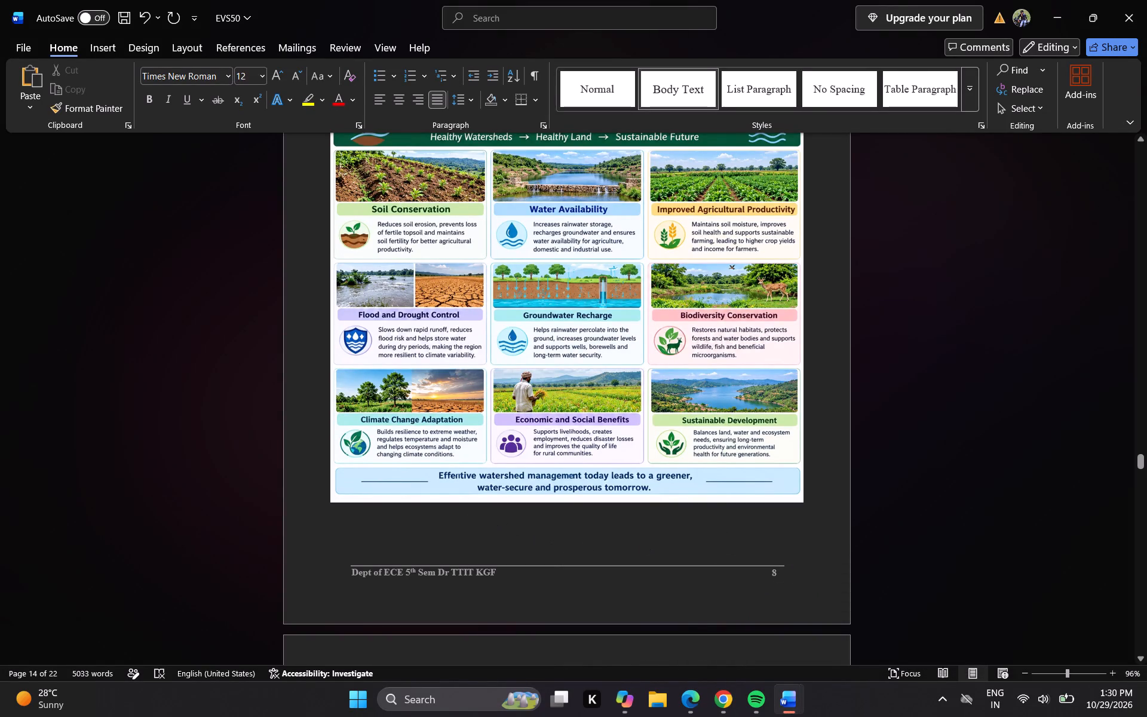
Paste the caption "Fig. 1.4: Benefits of watershed management" beneath the infographic and format it bold at 14 pt.
key(ctrl+v)
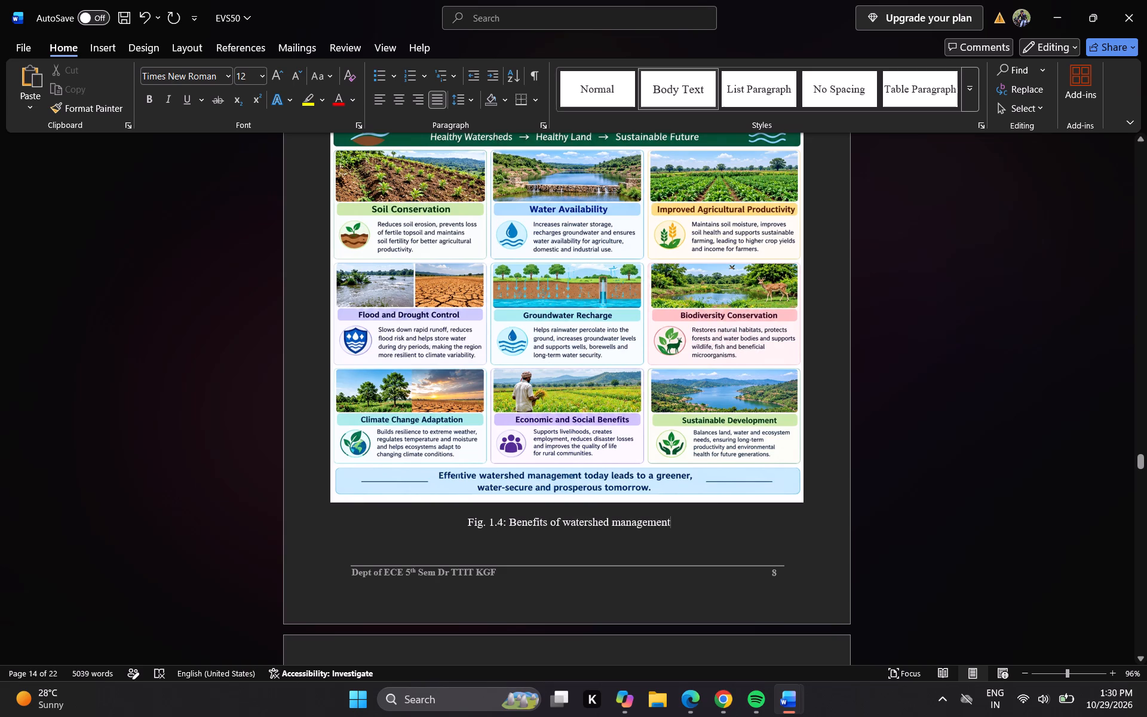
drag(459, 527, 691, 510)
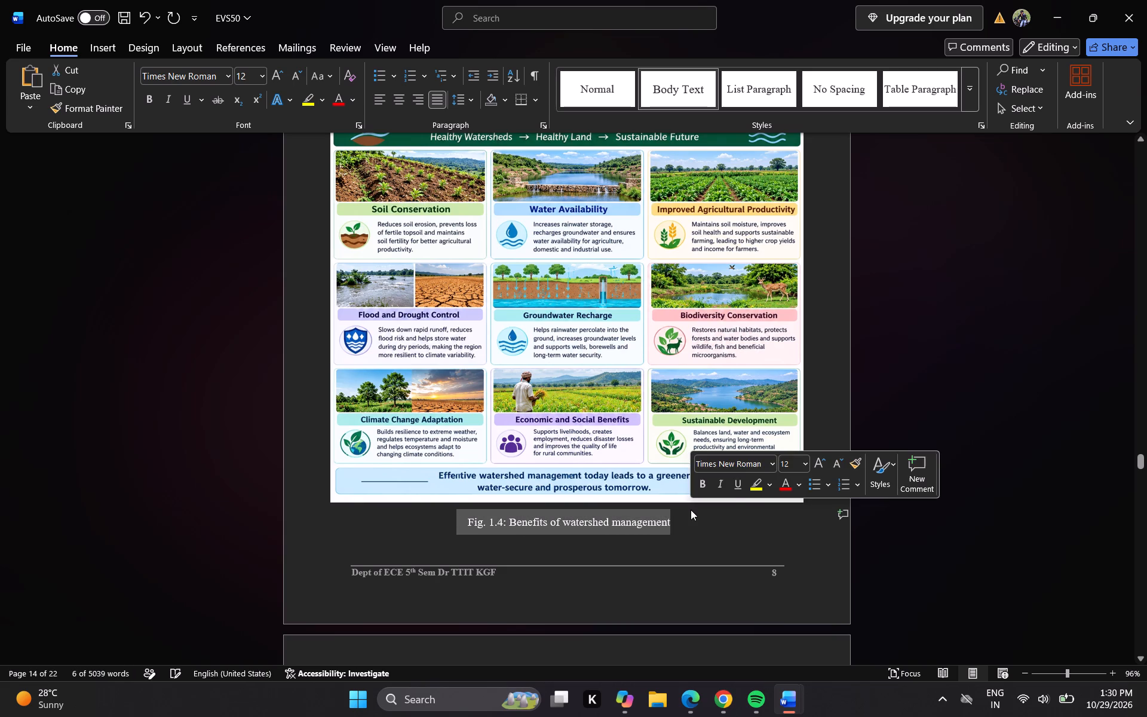
click(701, 485)
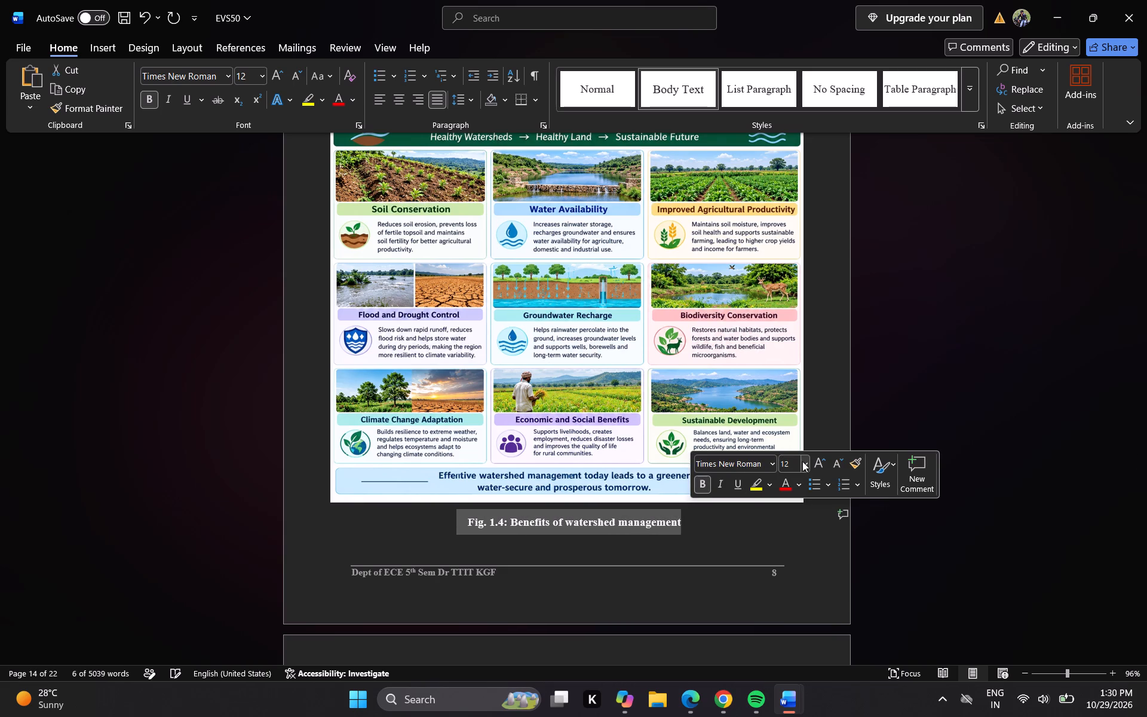
click(793, 461)
key(BackSpace)
key(BackSpace)
text(14)
key(Return)
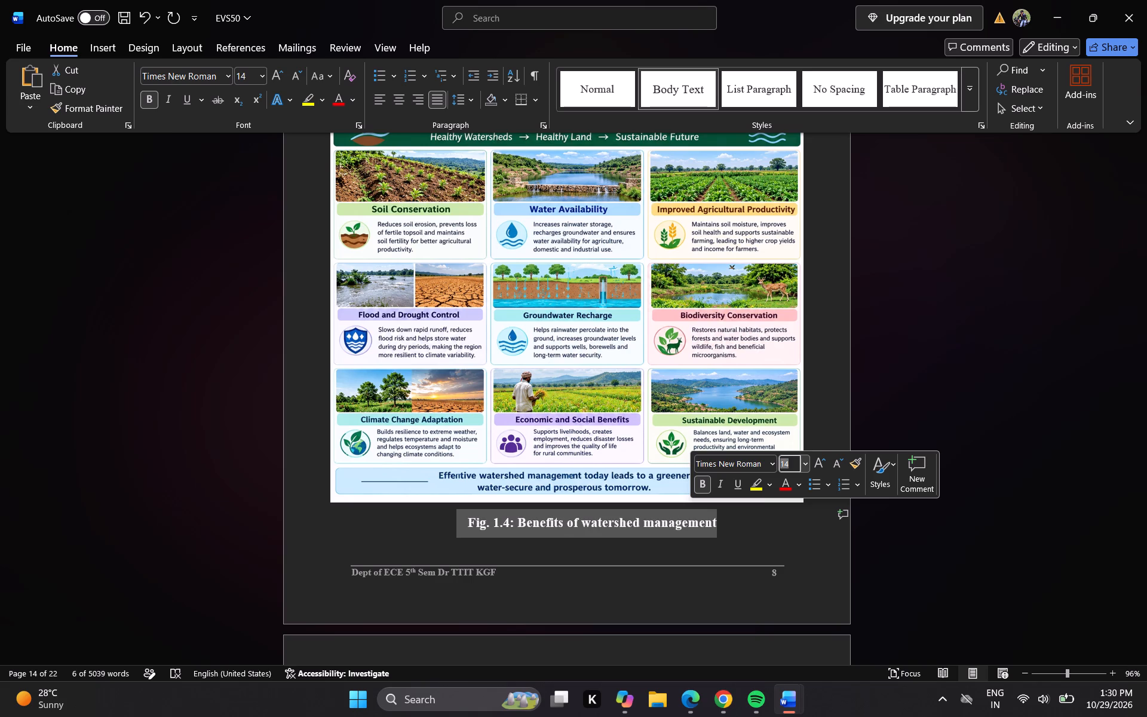
Remove surplus blank space before the Fig. 1.4 caption so it sits centred beneath the infographic.
click(452, 535)
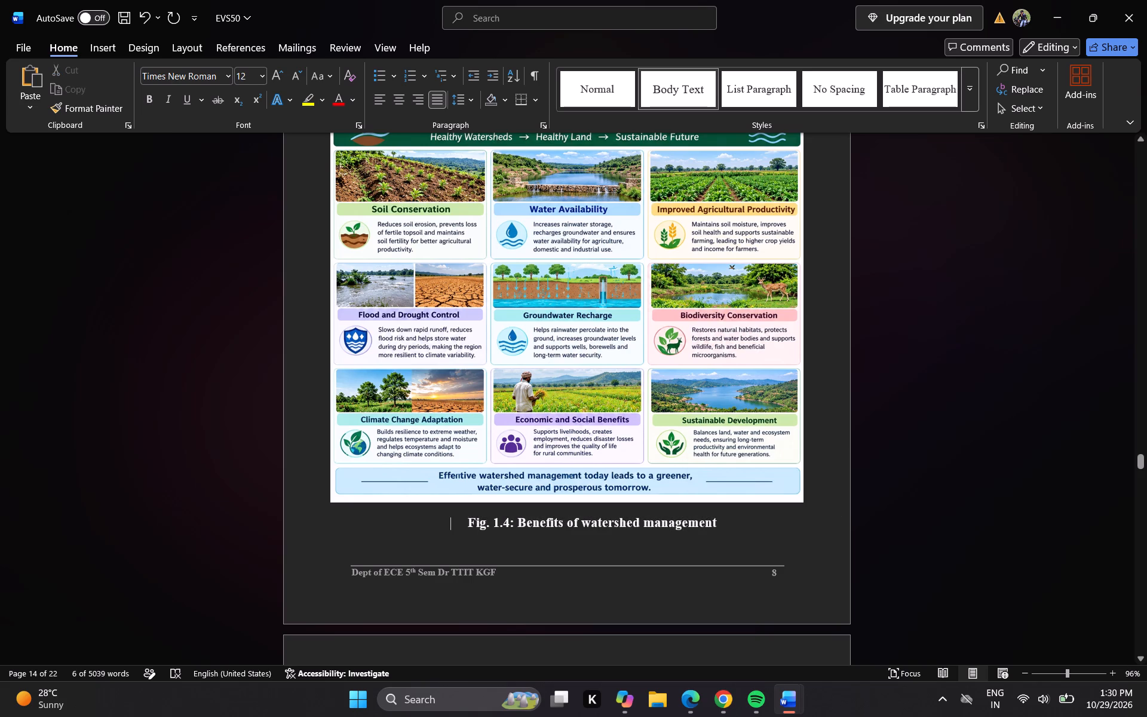
key(BackSpace)
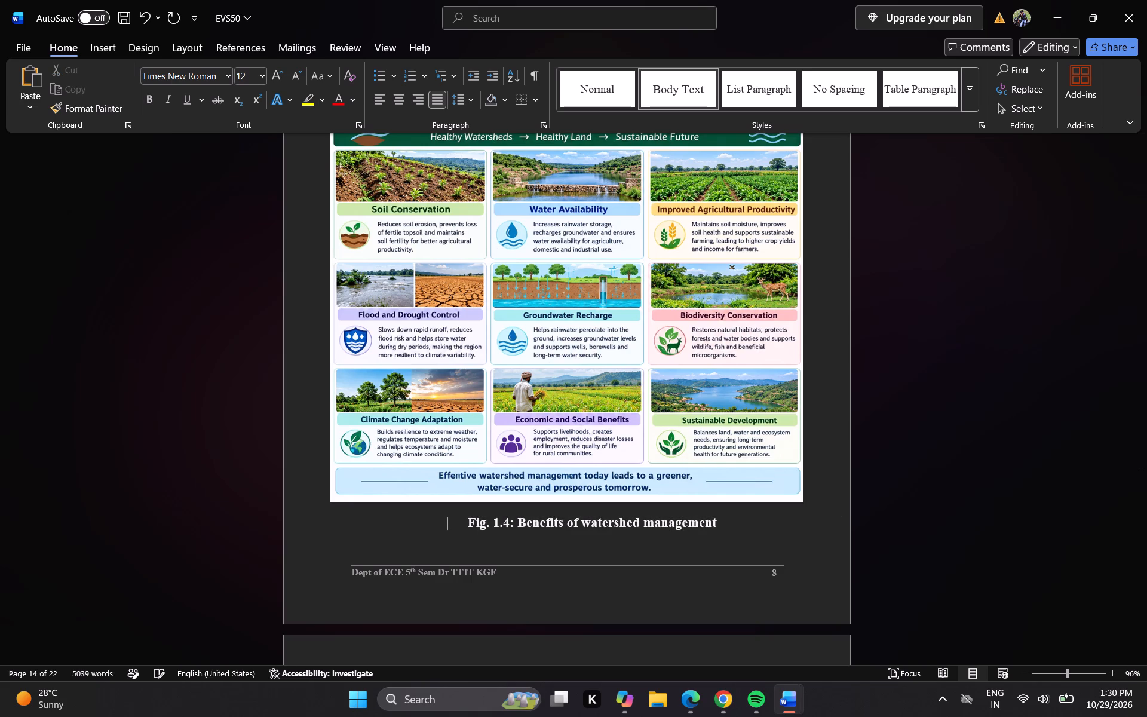
key(BackSpace)
key(BackSpace)
drag(466, 524, 279, 535)
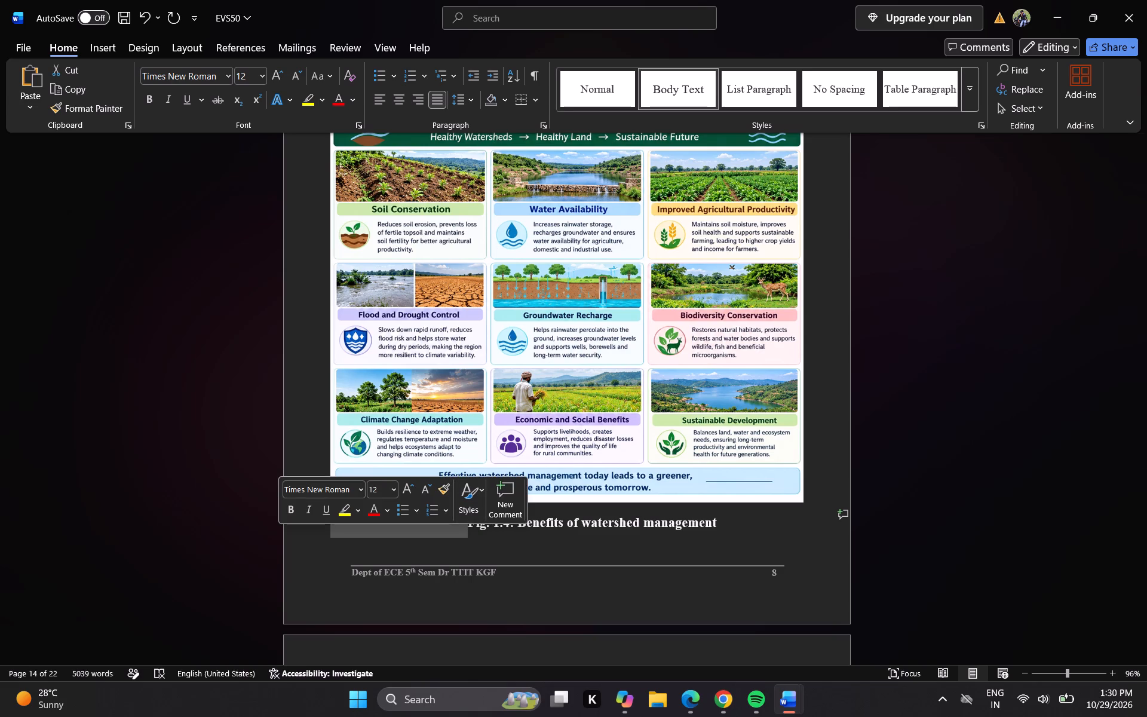
drag(467, 560, 462, 522)
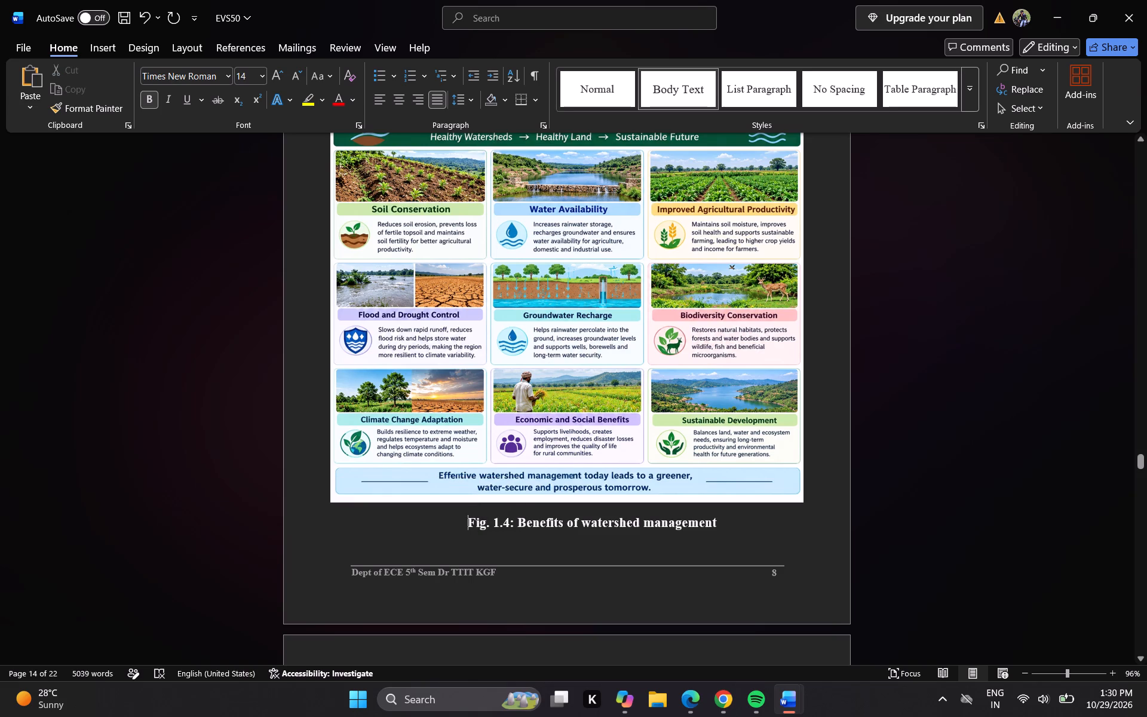
key(BackSpace)
key(BackSpace)
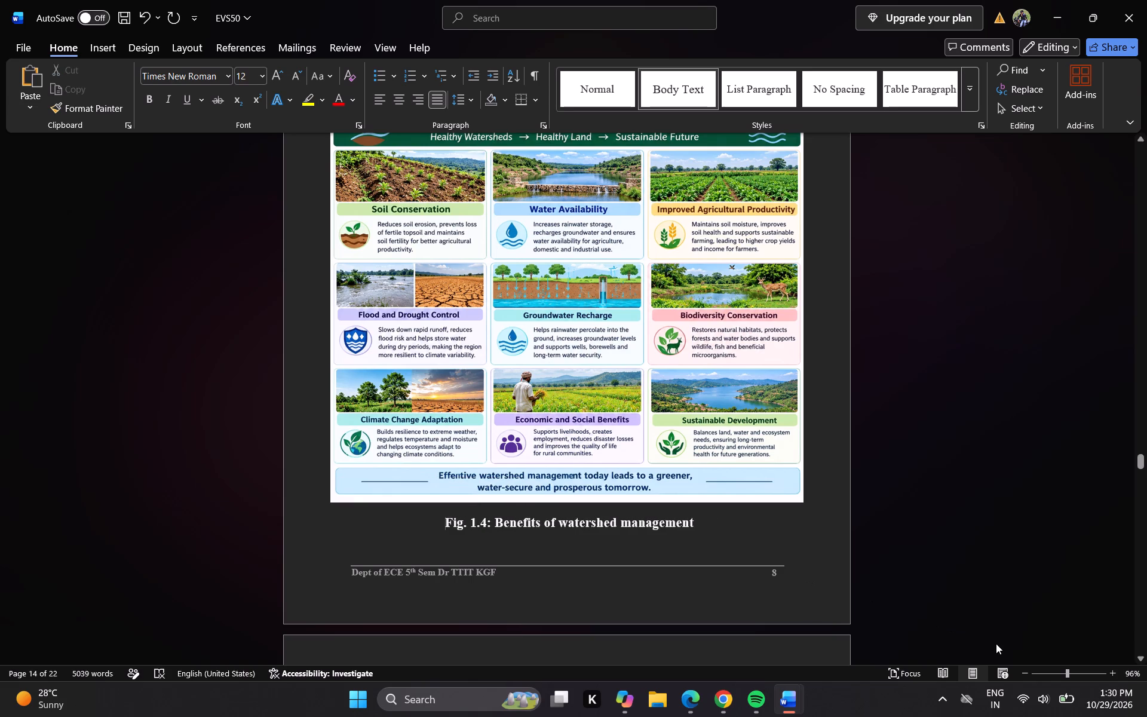
Delete the forest fire prone zones map of India at the top of page 15.
click(1145, 651)
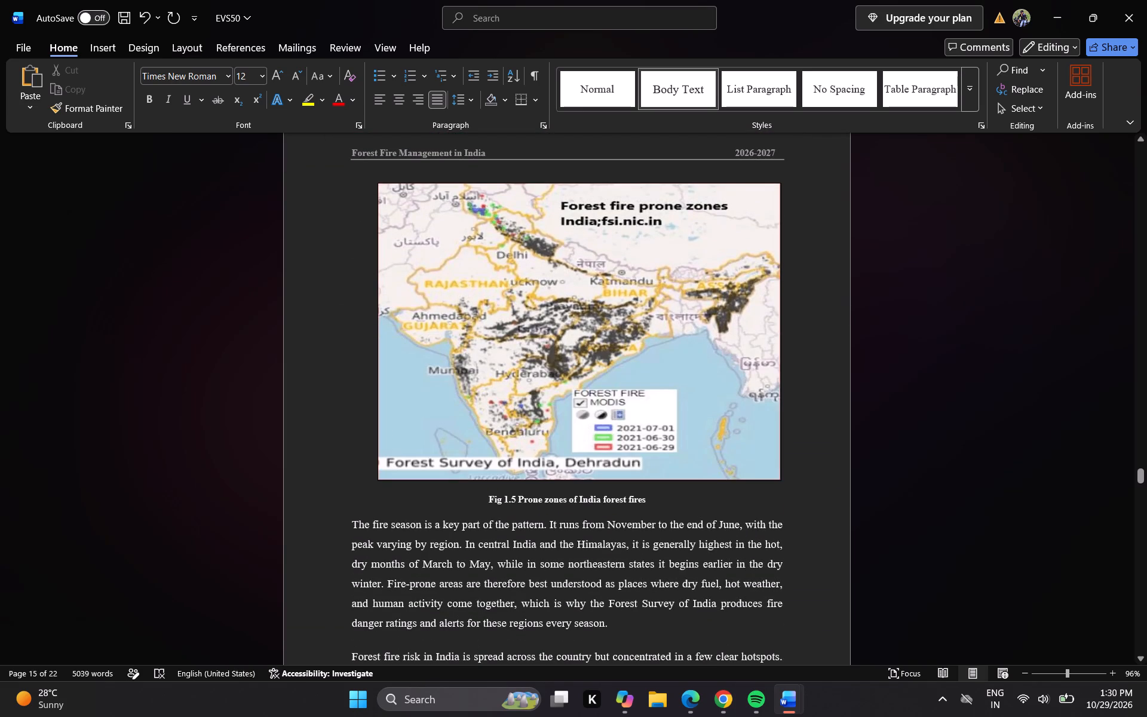
click(415, 240)
key(BackSpace)
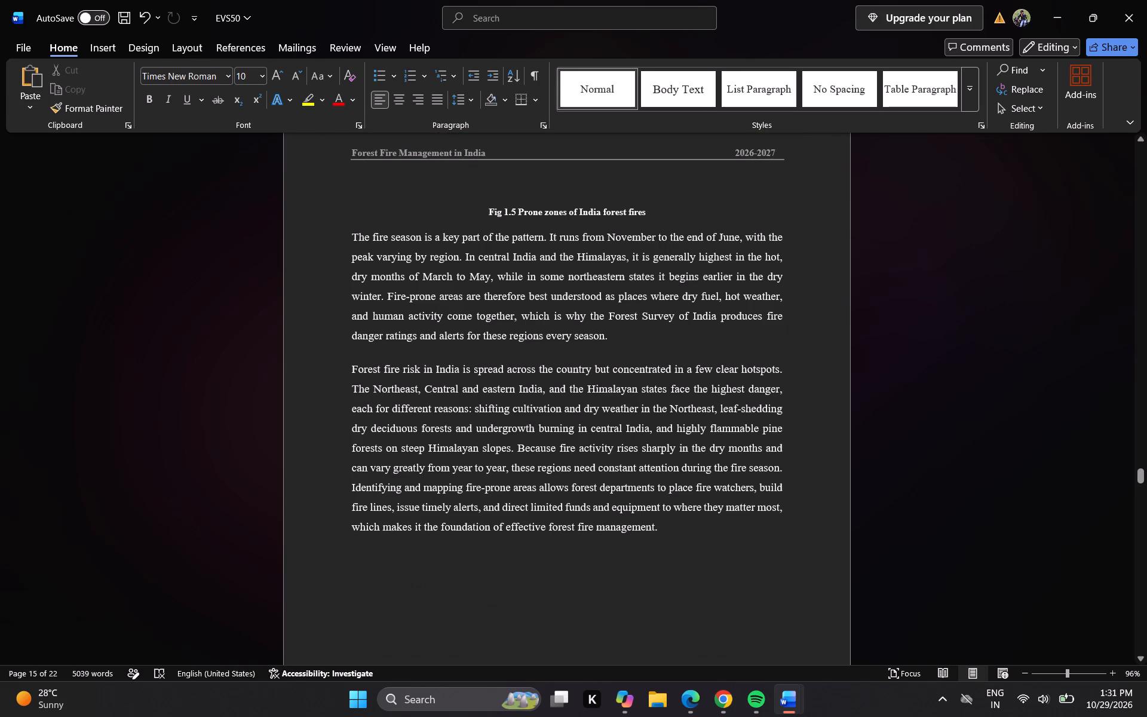
Select the forest fire text on page 15, from above the Fig 1.5 caption into the final paragraph.
drag(337, 180, 688, 489)
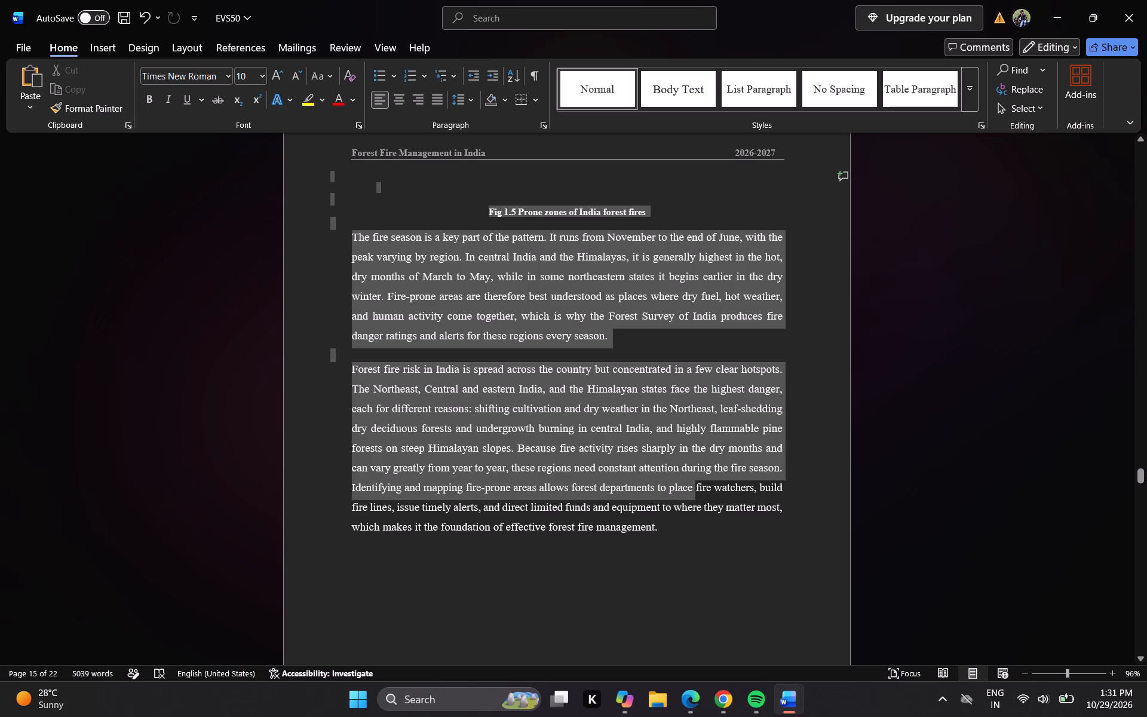
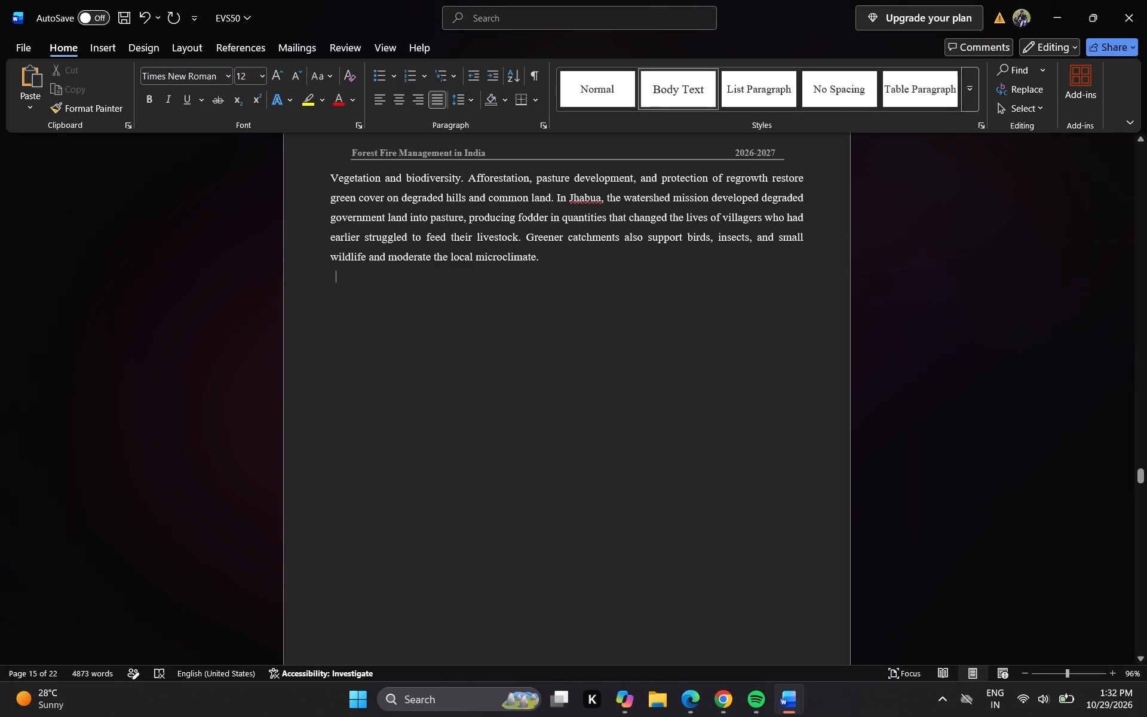
Format the run-in heading "Vegetation and biodiversity" at the start of page 15's paragraph as bold, 14 pt.
drag(329, 176, 452, 180)
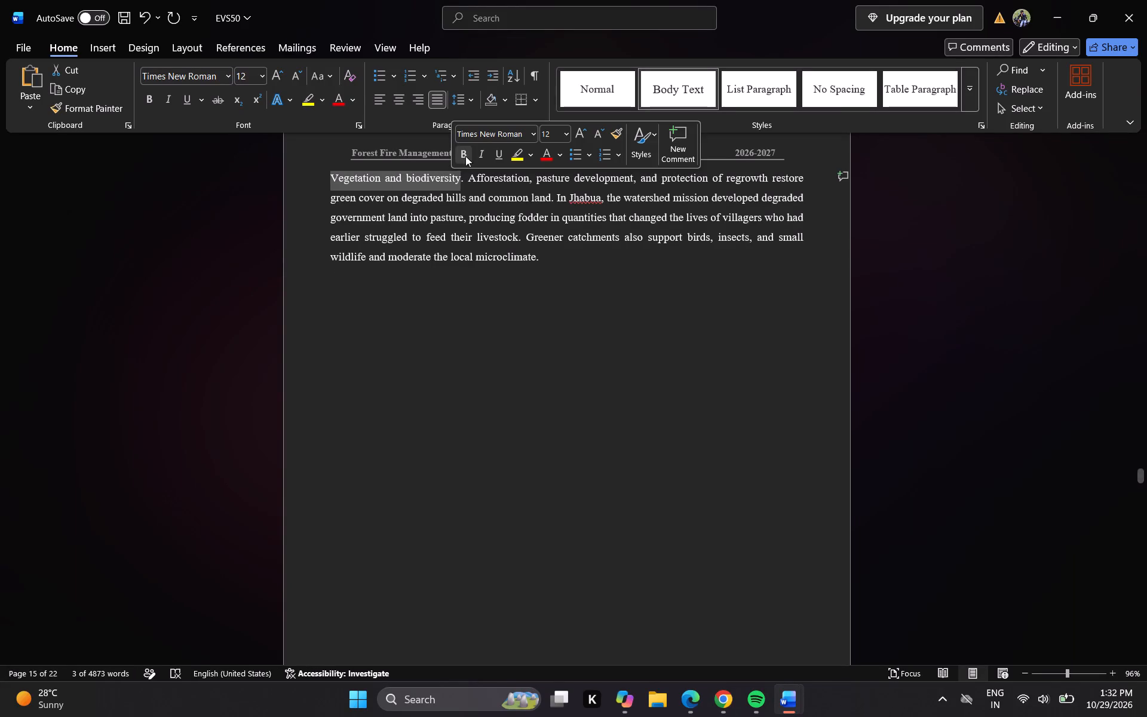
click(459, 149)
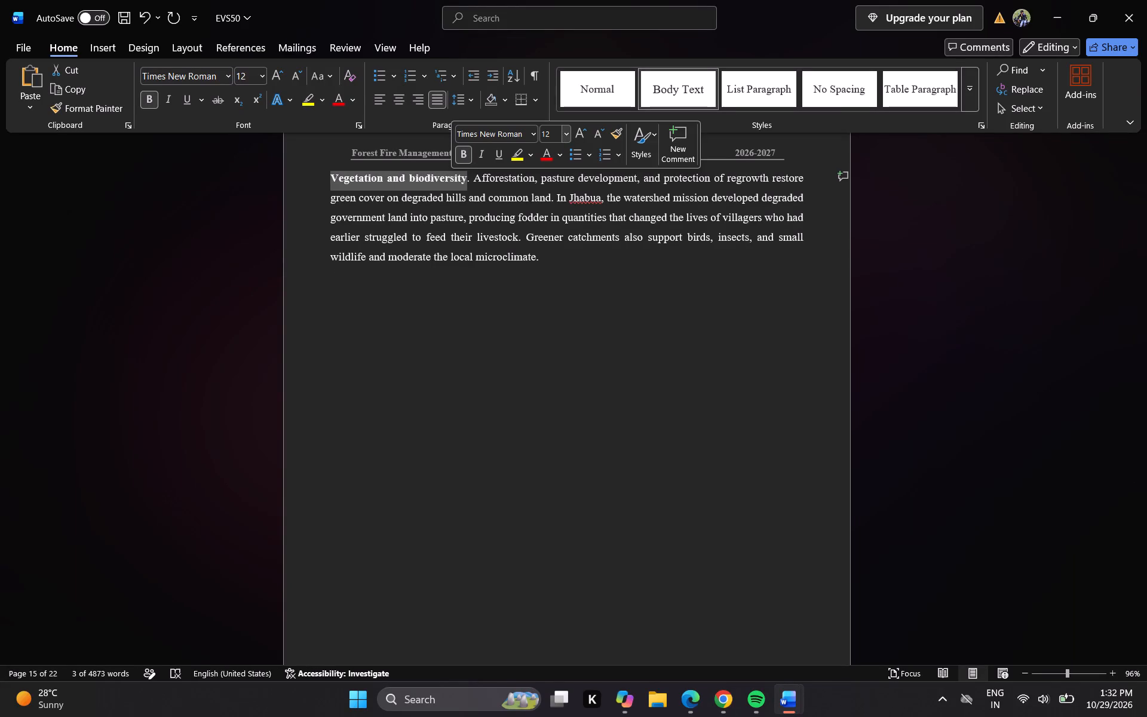
click(551, 131)
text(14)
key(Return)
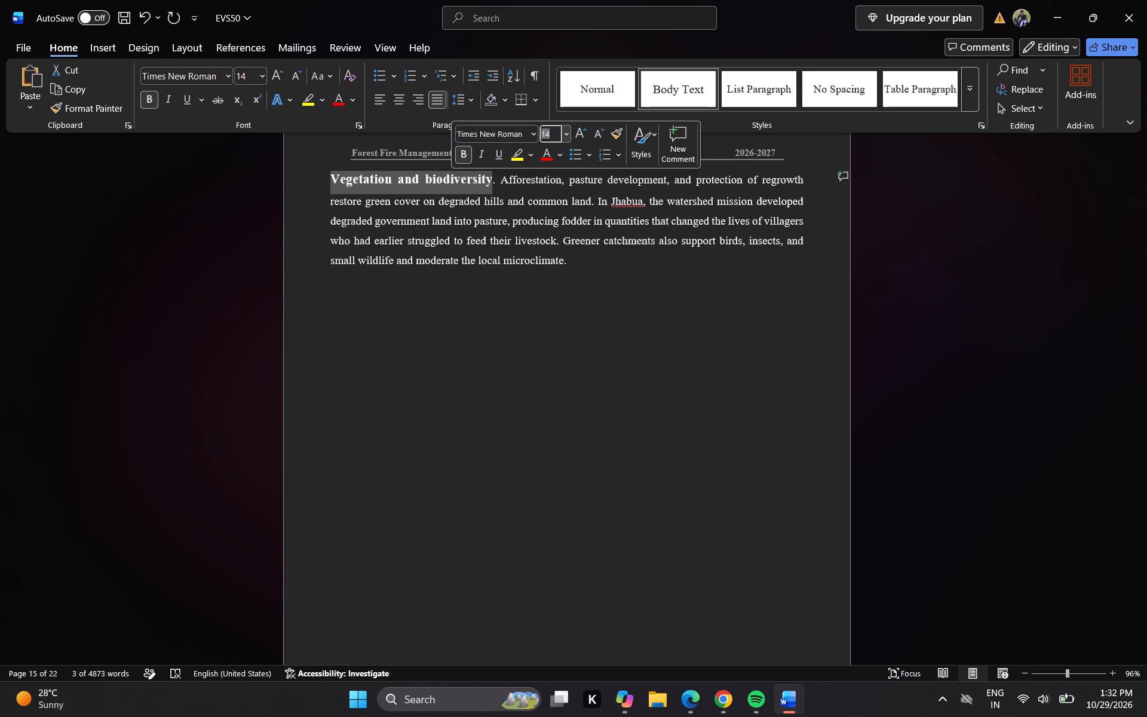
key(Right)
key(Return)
Replace the period after the run-in heading "Vegetation and biodiversity" with a spaced colon.
drag(508, 268, 499, 185)
click(499, 185)
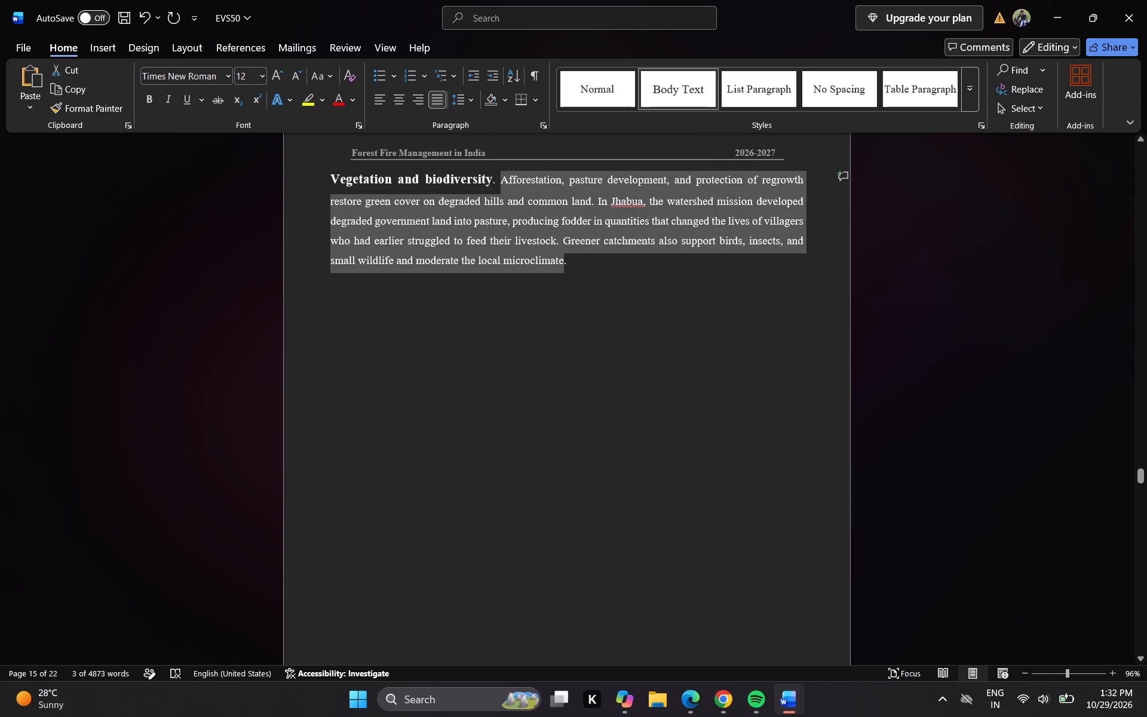
key(BackSpace)
key(BackSpace)
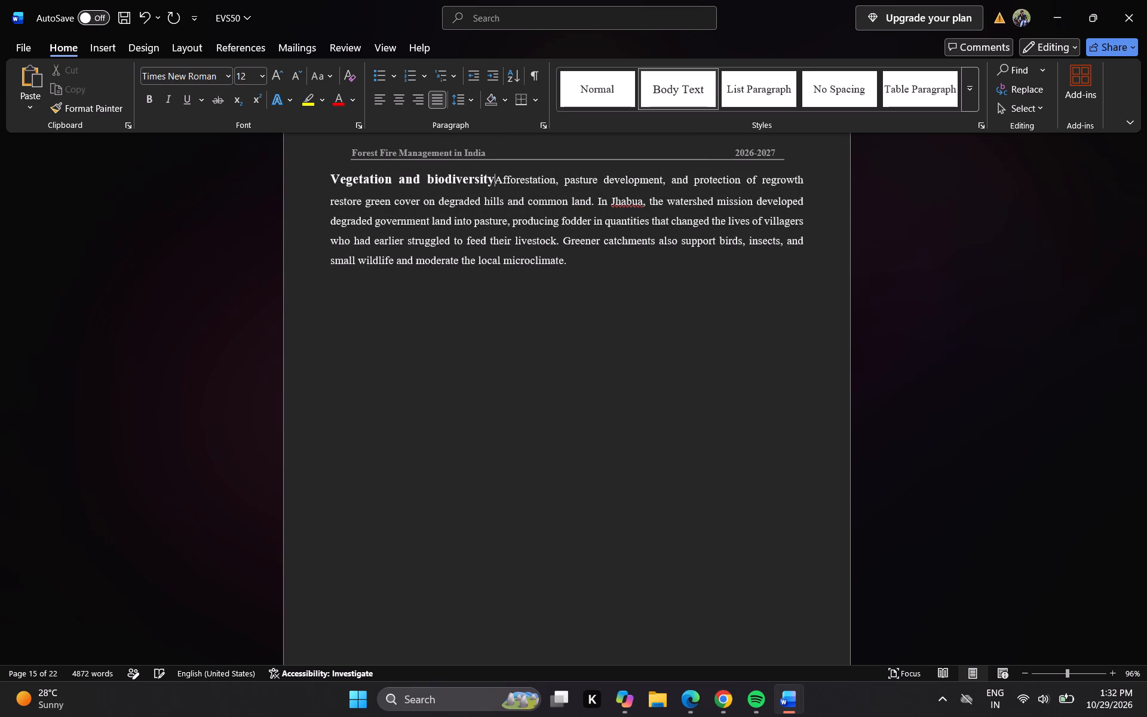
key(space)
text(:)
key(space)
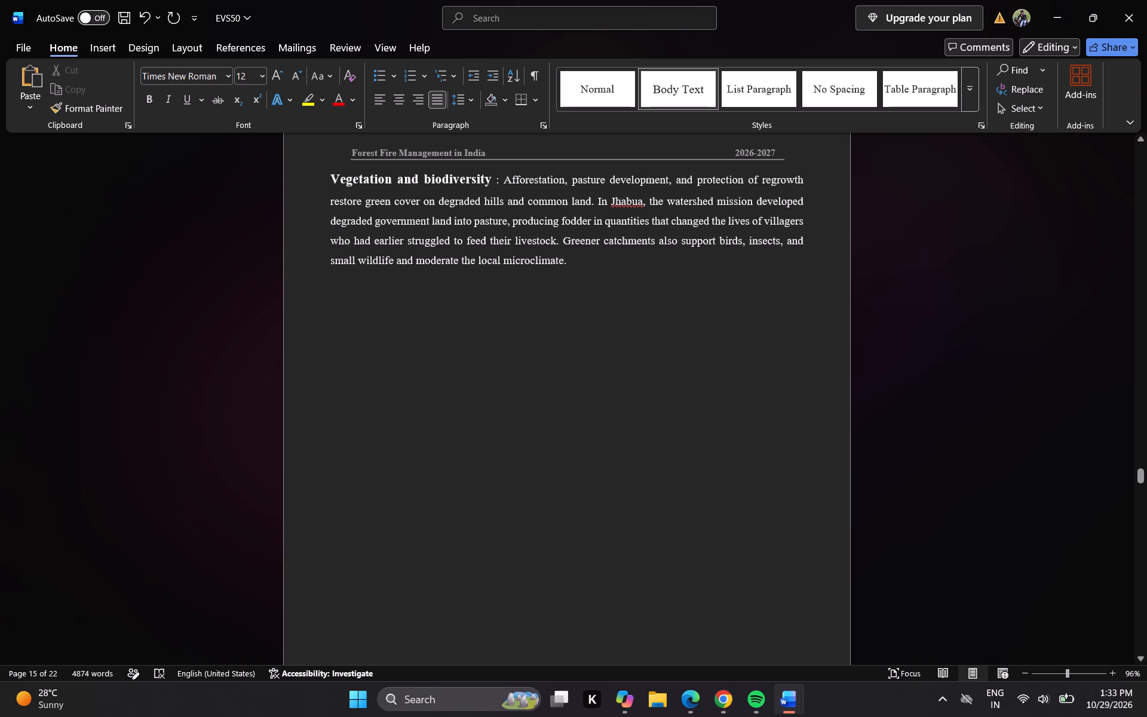
Format the colon after "Vegetation and biodiversity" as bold, 14 pt.
drag(498, 180, 492, 179)
click(502, 152)
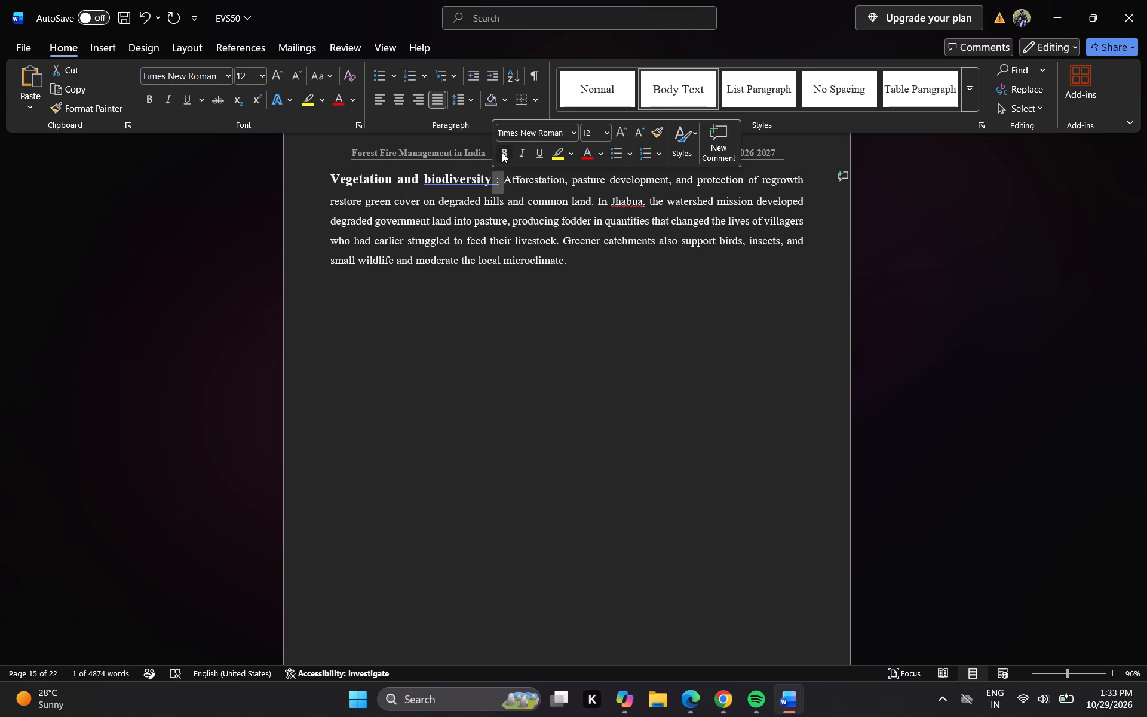
click(589, 130)
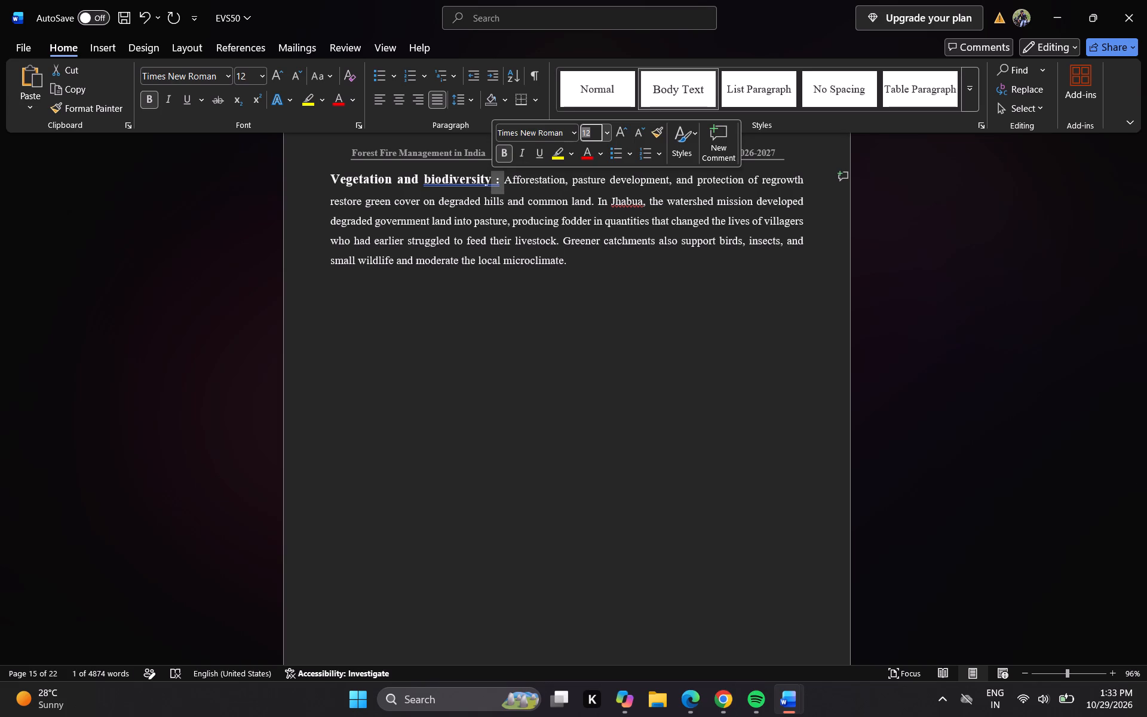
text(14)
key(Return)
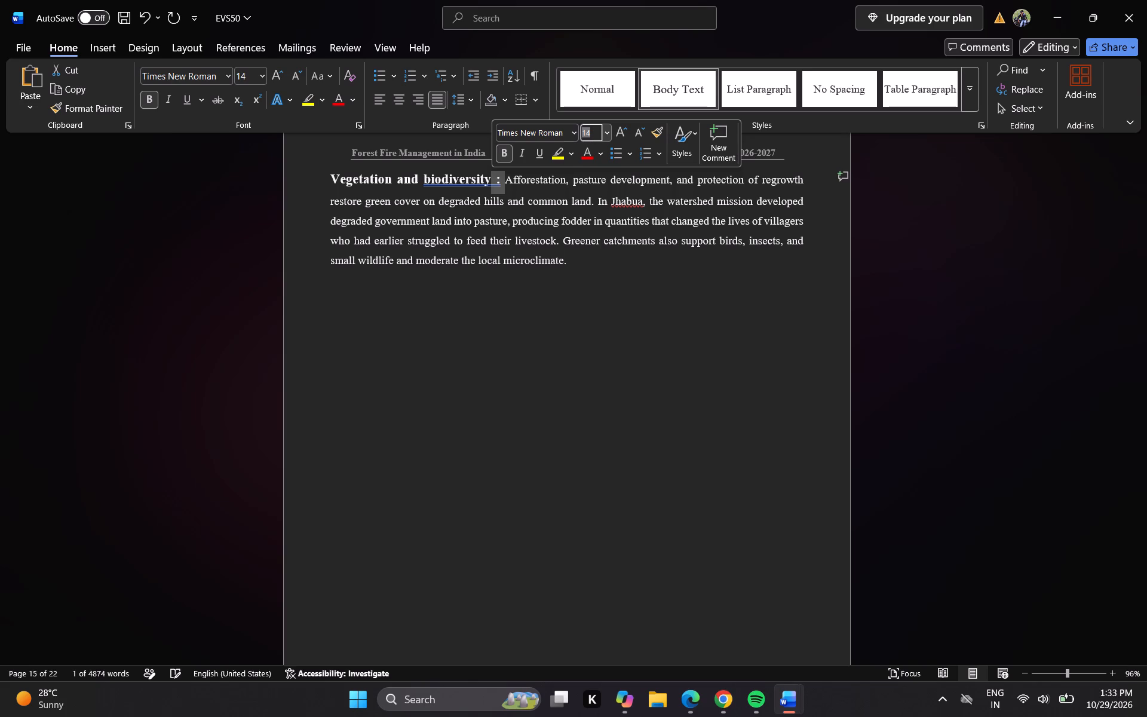
Add a new empty paragraph below the vegetation and biodiversity text on page 15.
click(584, 264)
key(Return)
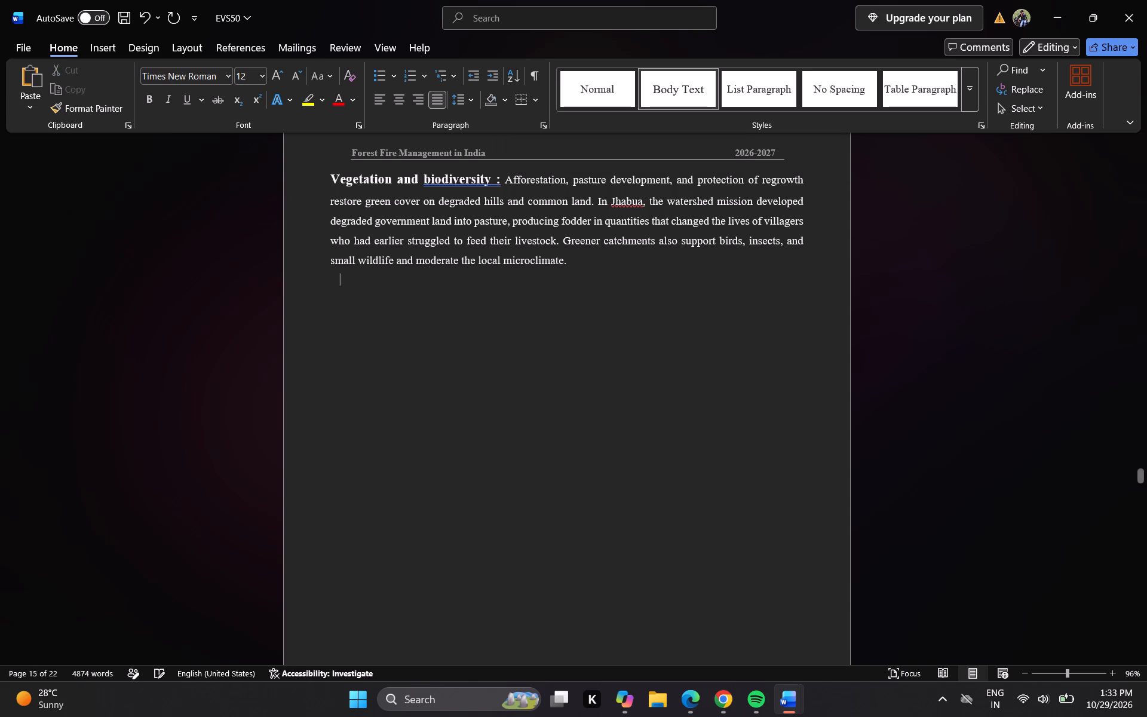
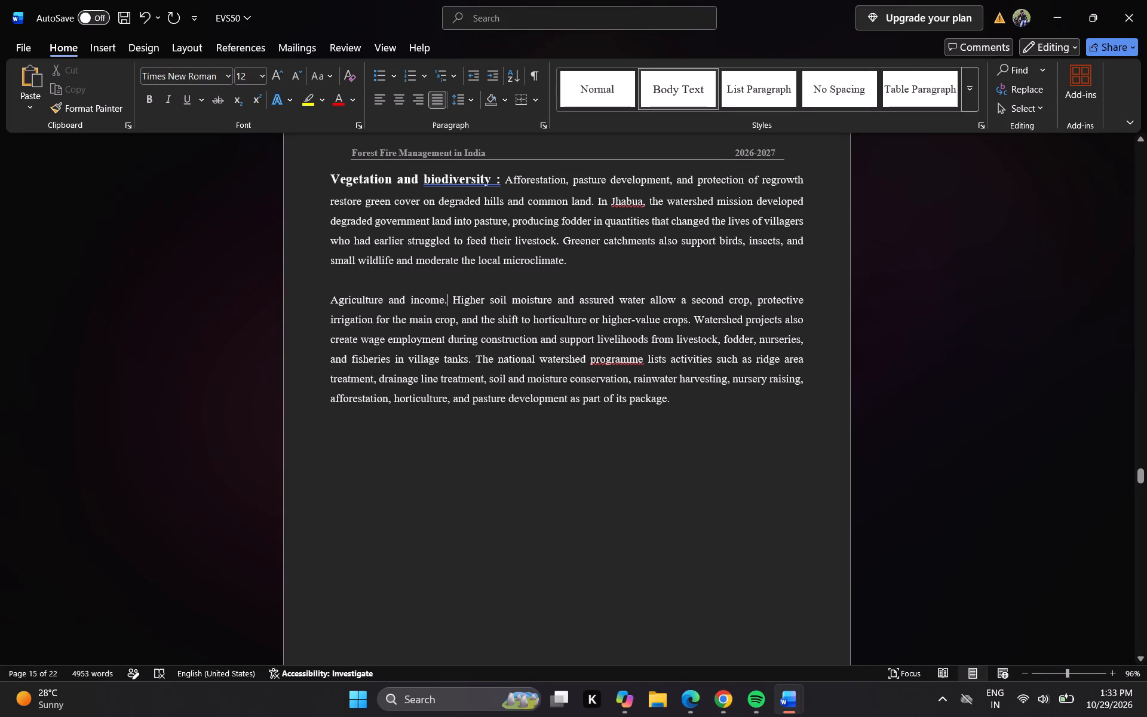
Replace the full stop after "Agriculture and income" on page 15 with a spaced colon.
key(BackSpace)
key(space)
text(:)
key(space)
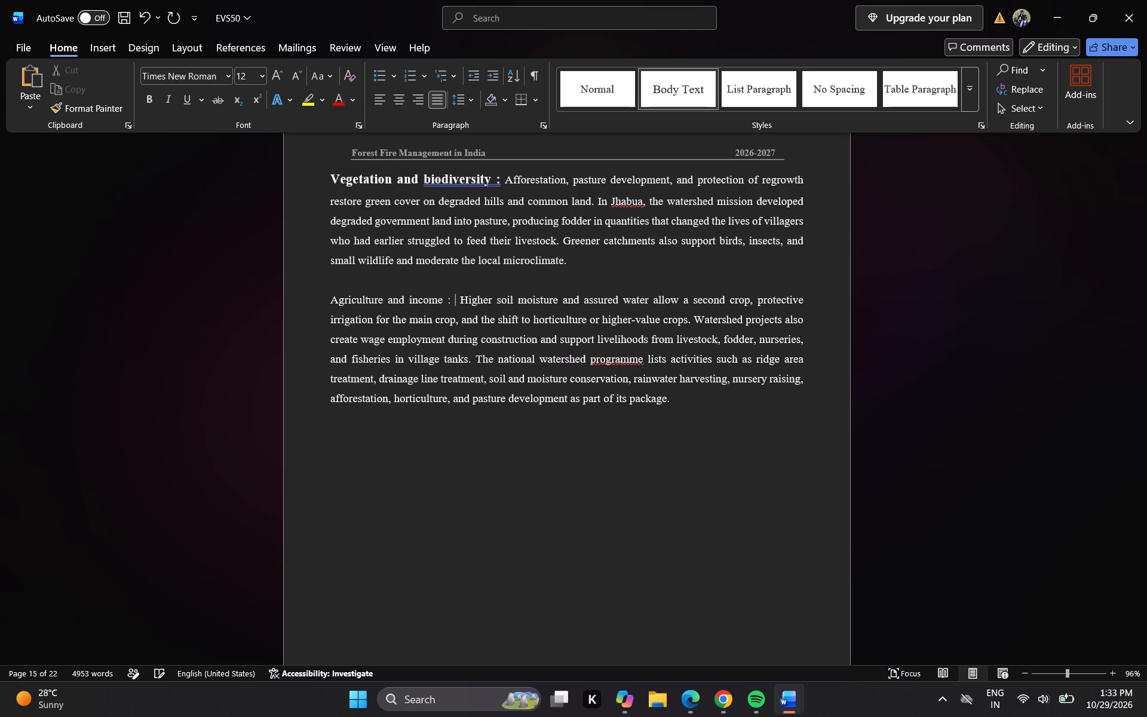
Format the run-in heading "Agriculture and income :" in page 15's second paragraph as bold, 14 pt.
drag(449, 296, 327, 276)
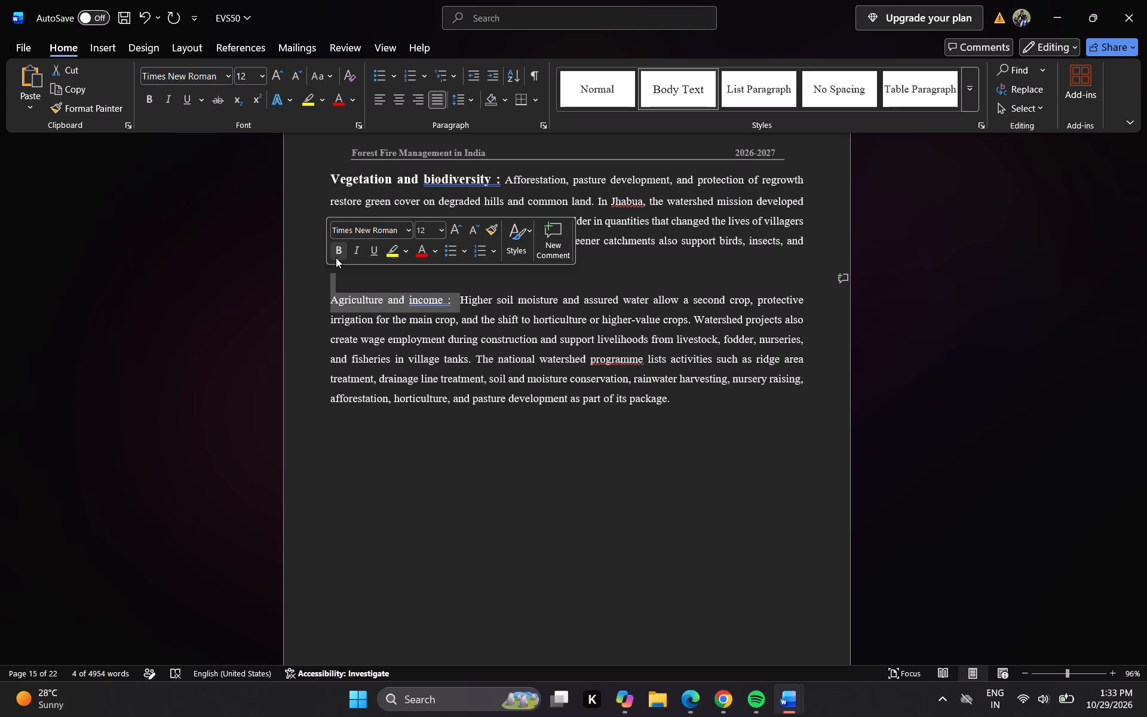
click(338, 250)
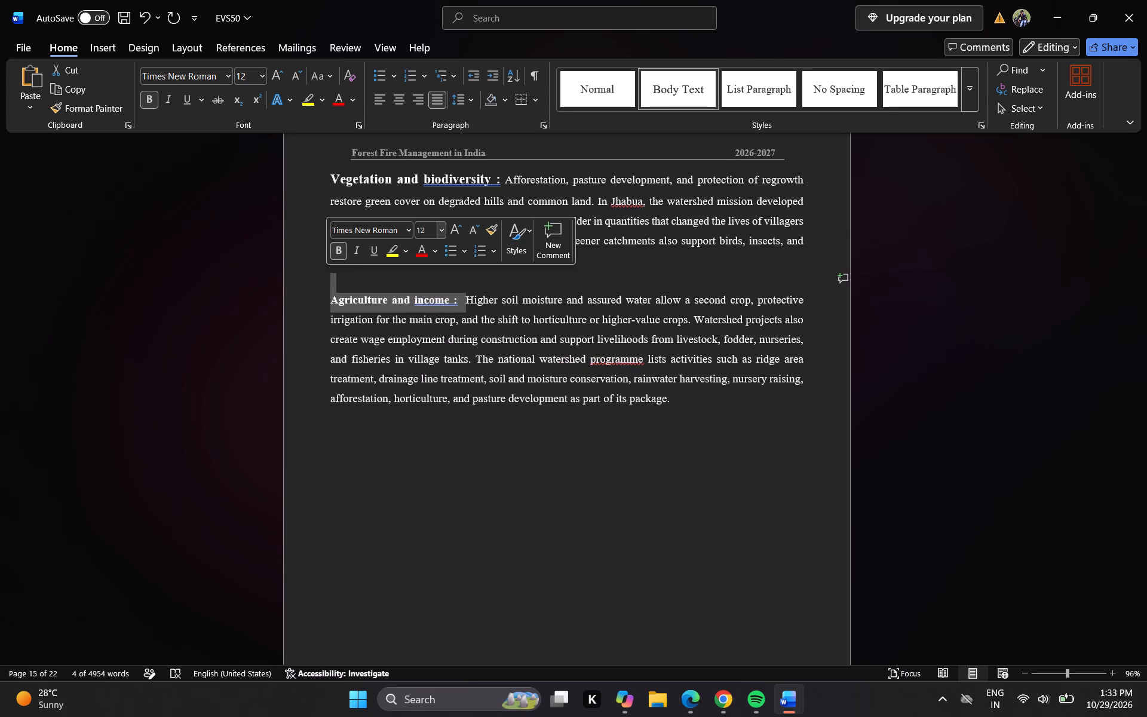
click(424, 230)
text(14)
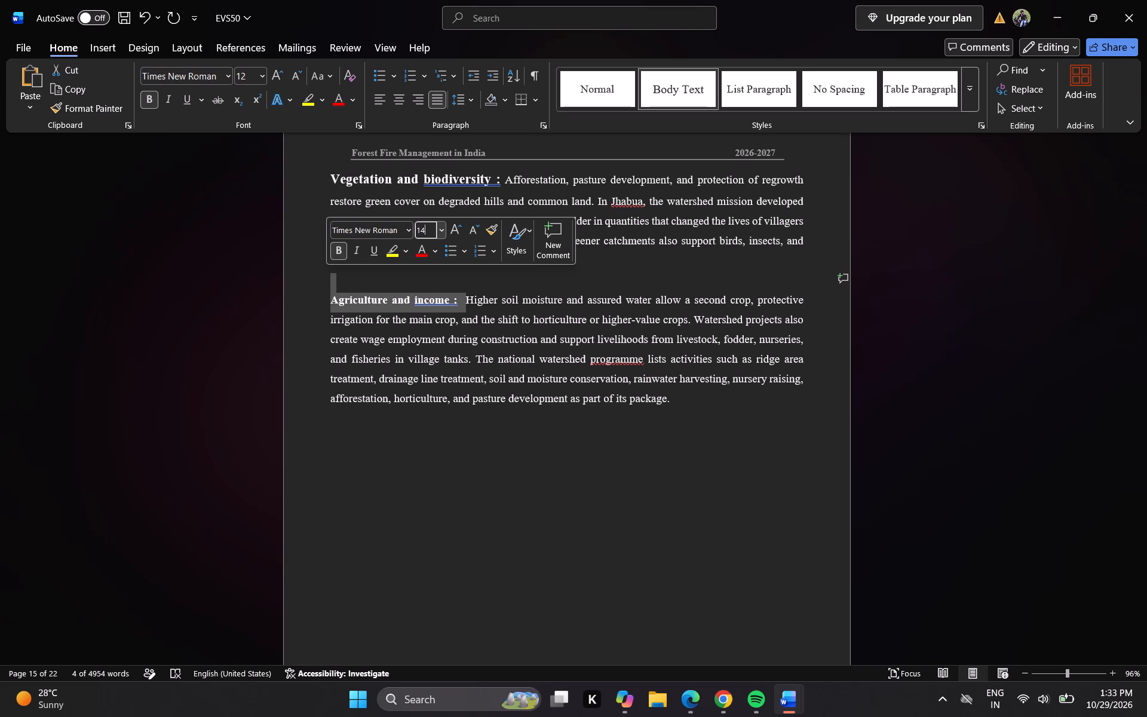
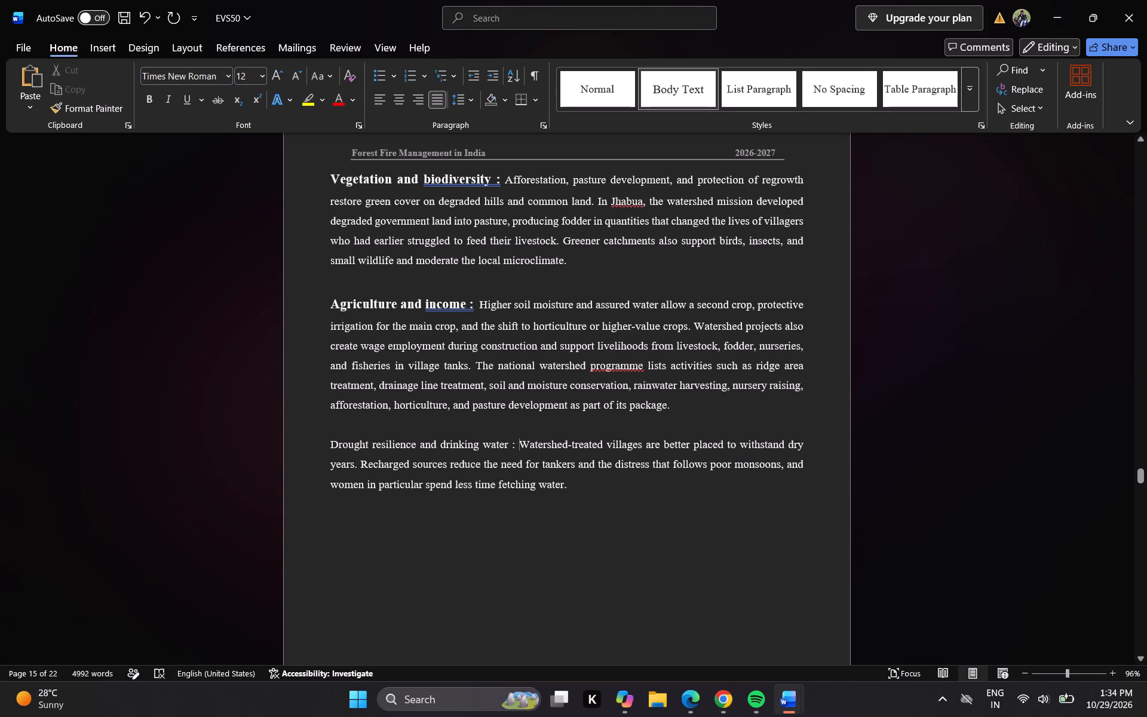
Format the run-in heading "Drought resilience and drinking water :" on page 15 as bold, 15 pt.
drag(514, 445, 313, 440)
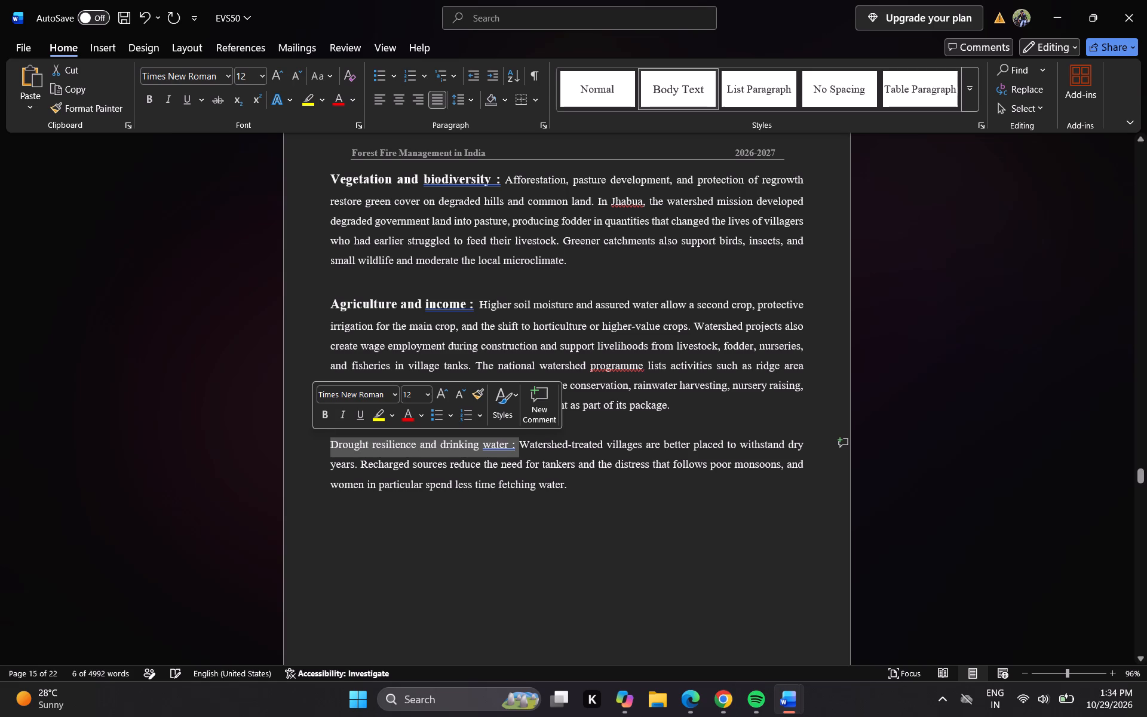
click(320, 417)
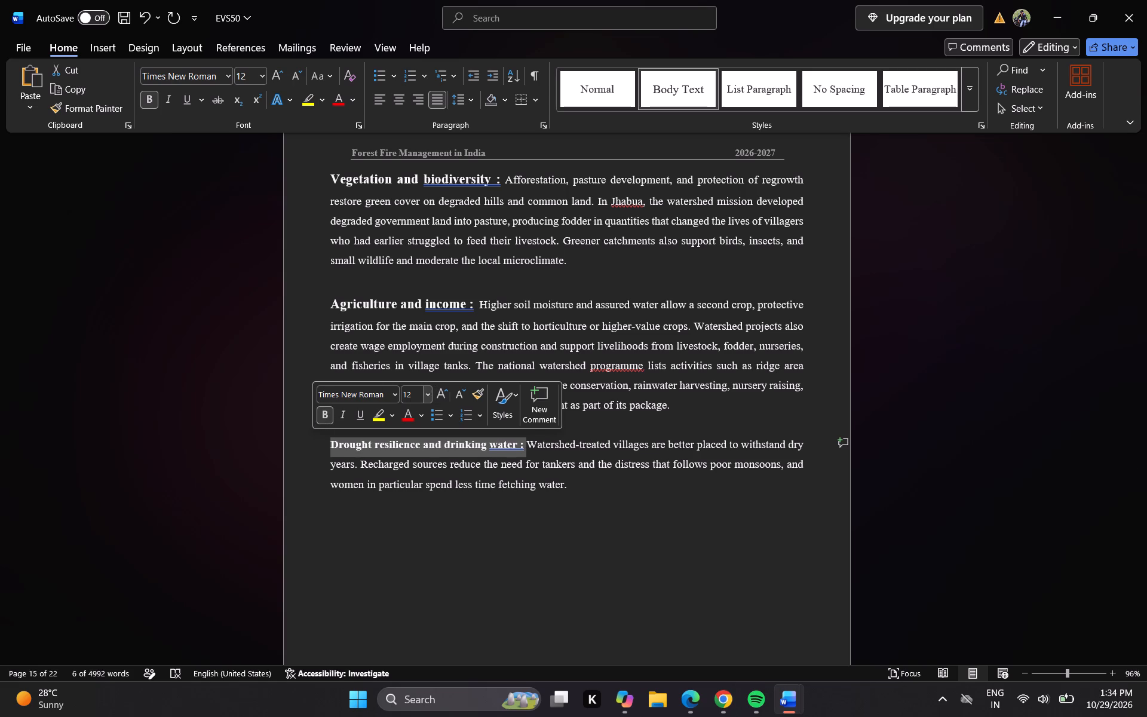
click(413, 400)
click(413, 396)
Set the run-in heading "Drought resilience and drinking water" to 15 pt.
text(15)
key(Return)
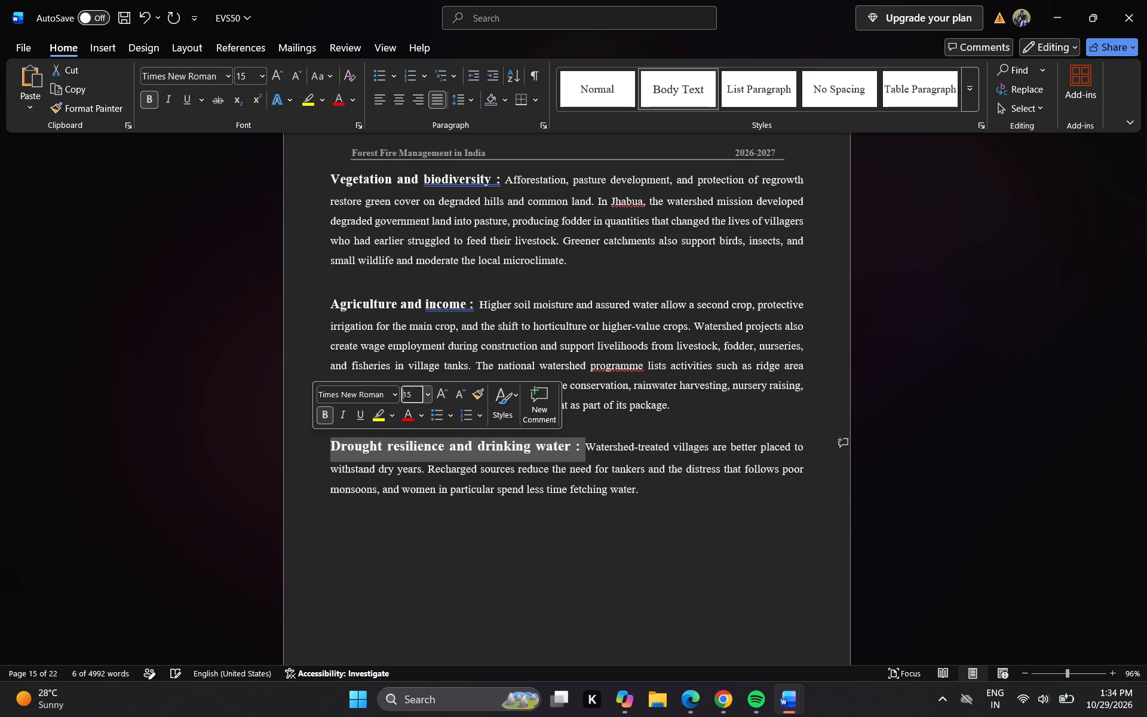
Replace the page break after the "Drought resilience and drinking water" paragraph with a new line.
drag(566, 517, 642, 491)
click(642, 491)
click(642, 491)
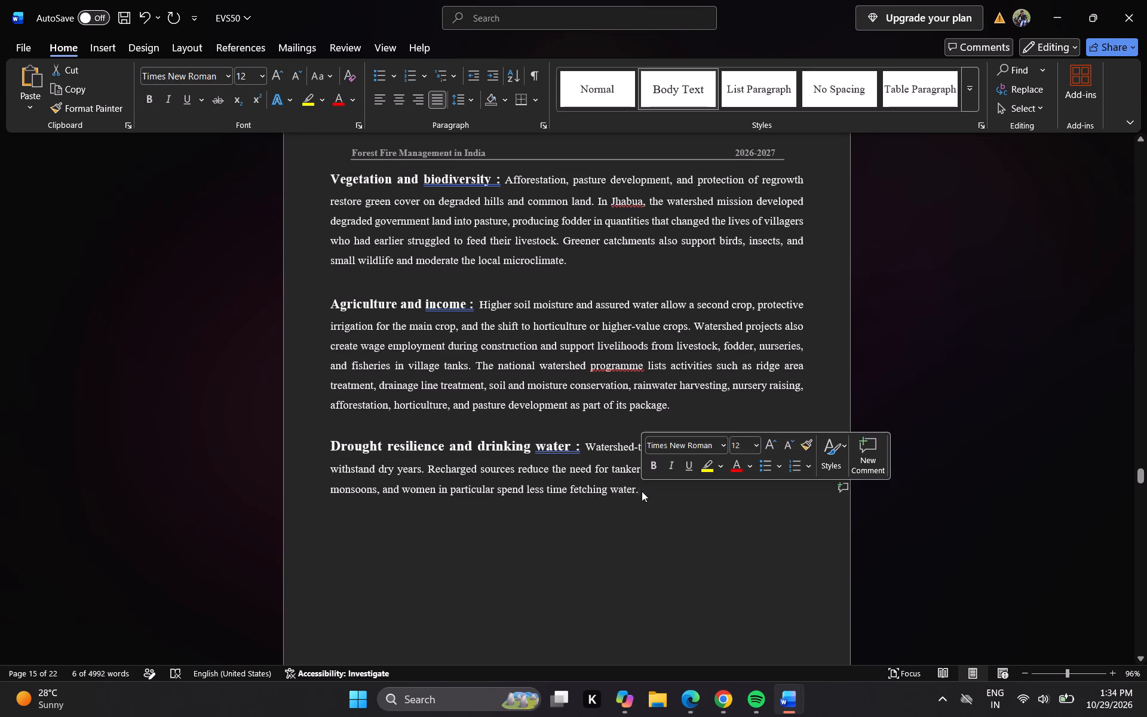
key(Return)
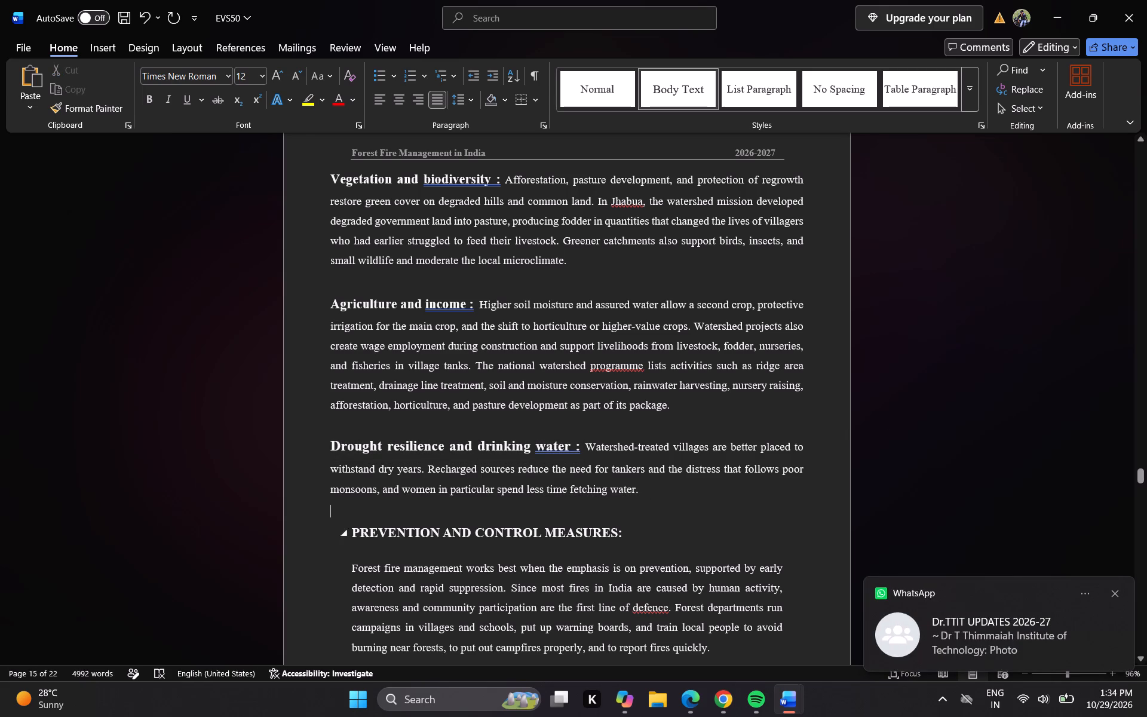
Delete the "PREVENTION AND CONTROL MEASURES" heading and its first paragraph on forest fire management from page 15.
drag(354, 528, 683, 656)
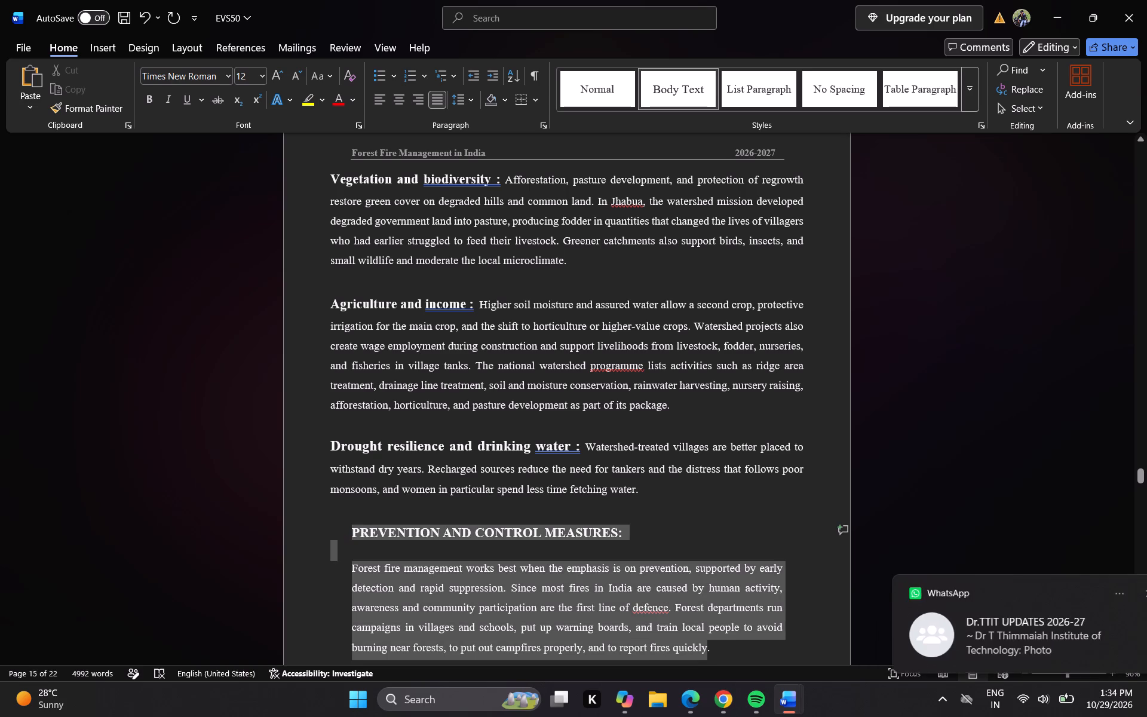
drag(683, 656, 701, 650)
key(backslash)
key(BackSpace)
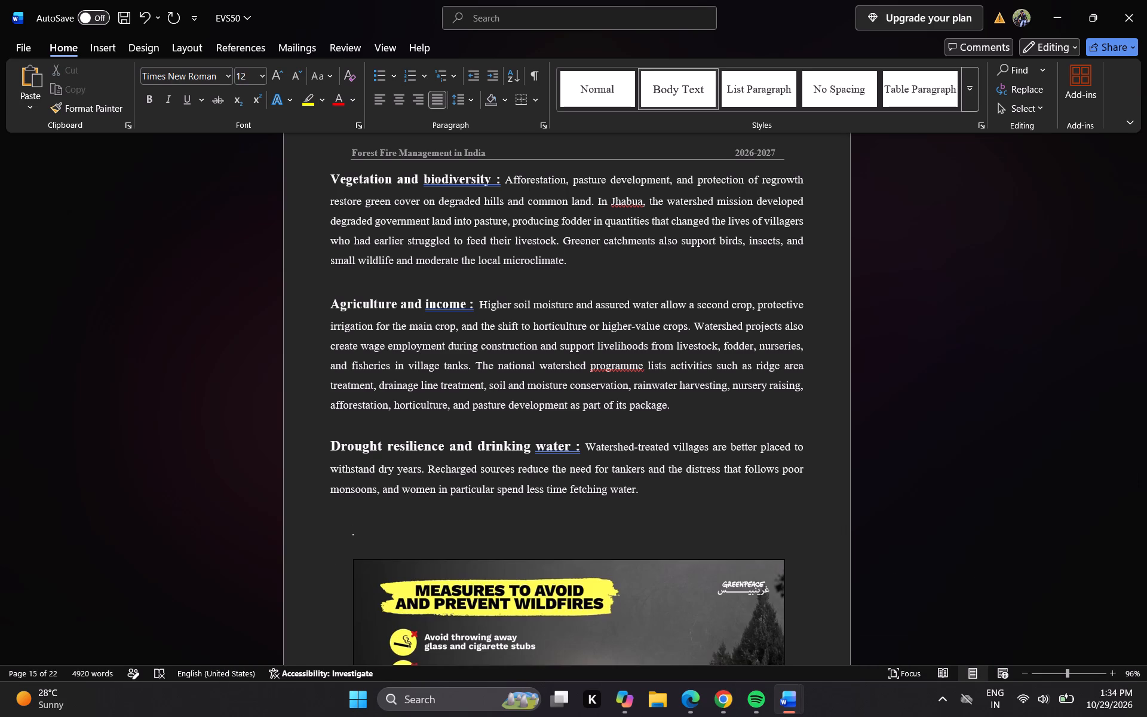
Delete the "Measures to avoid and prevent wildfires" figure below the watershed text on page 15.
drag(701, 650, 839, 716)
key(BackSpace)
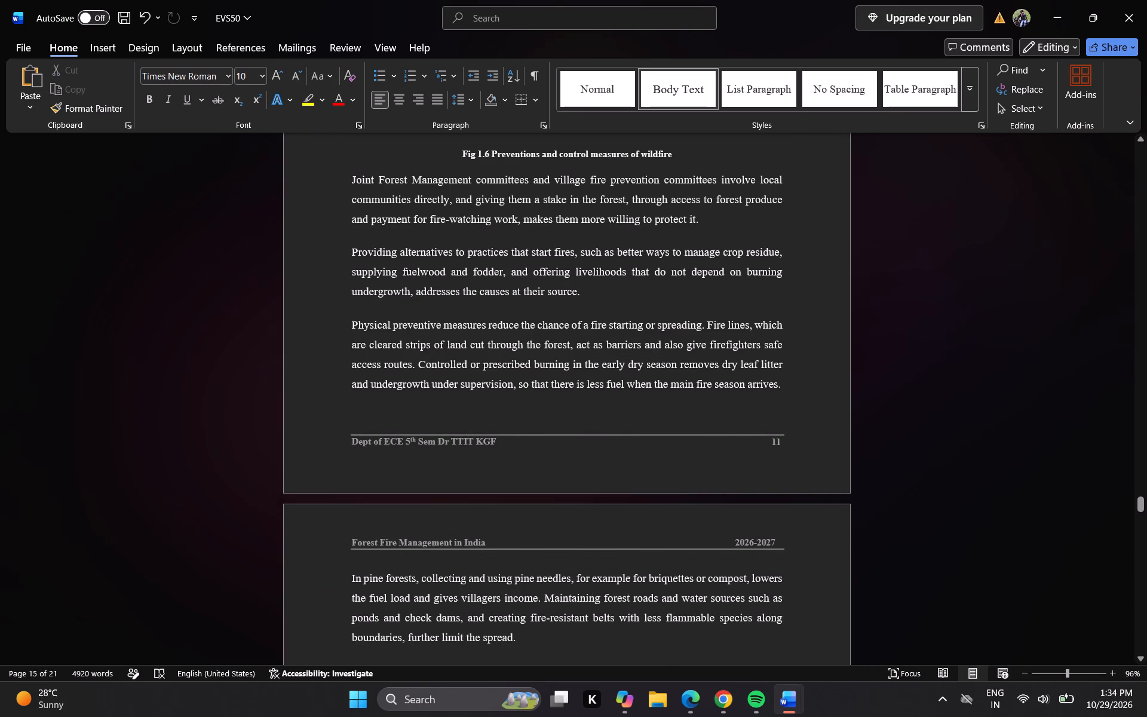
click(1140, 152)
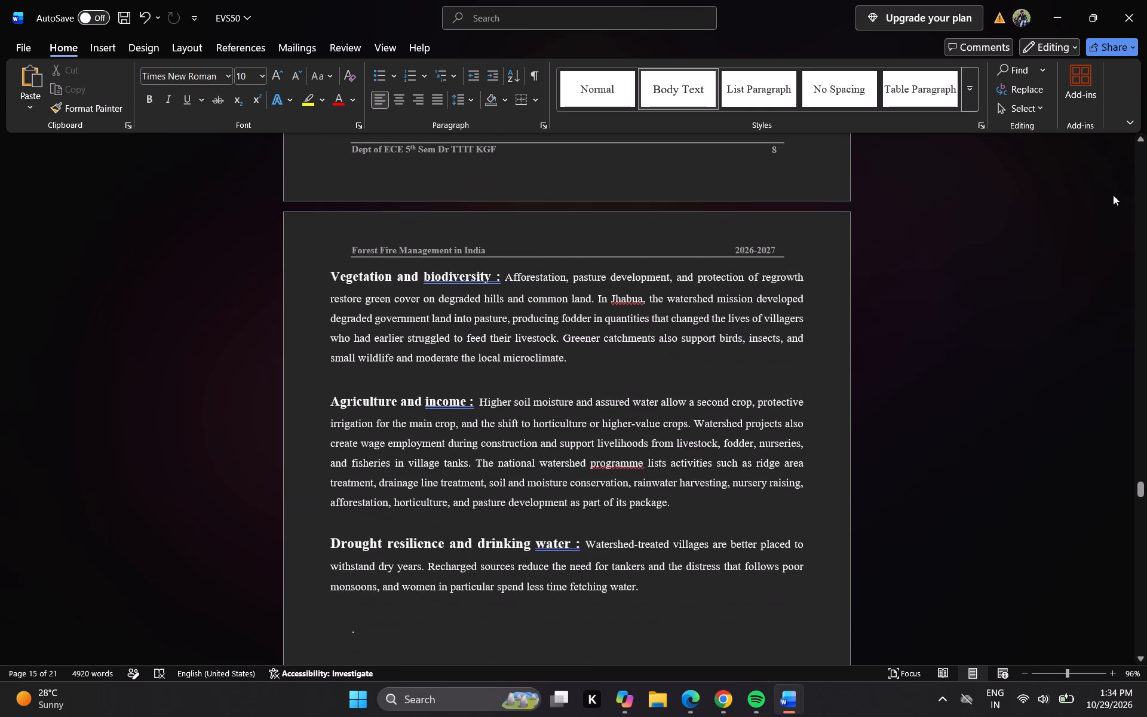
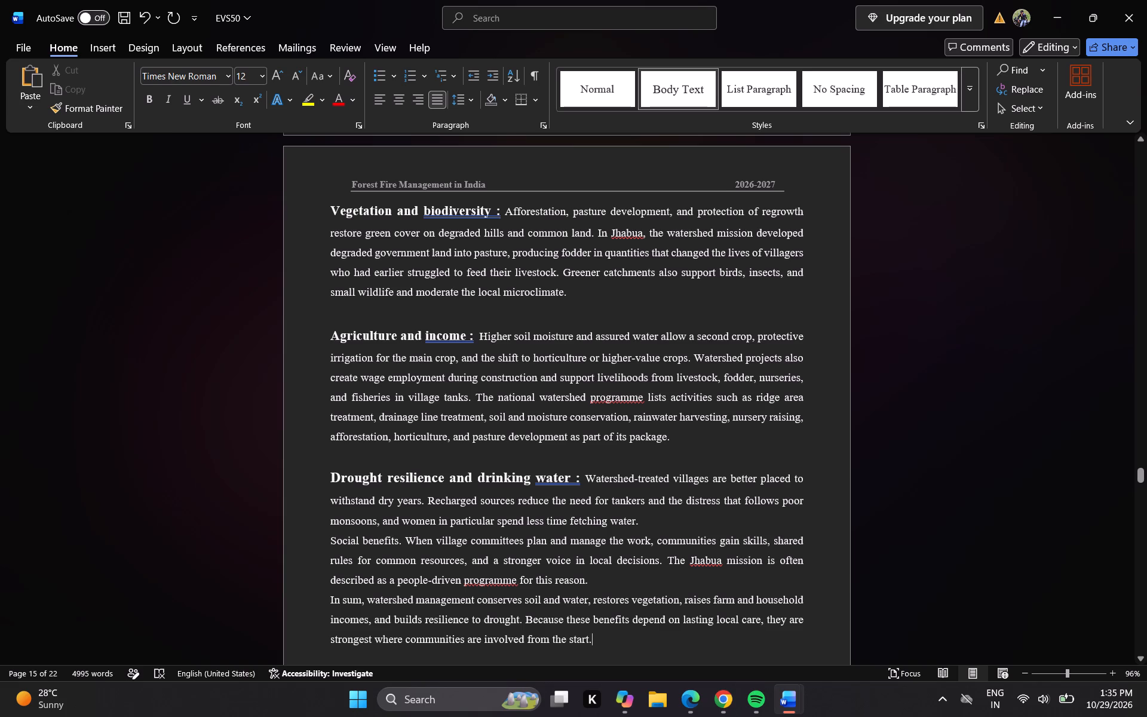
Replace the full stop after "Social benefits" with a spaced colon to make it a run-in heading.
click(401, 541)
key(BackSpace)
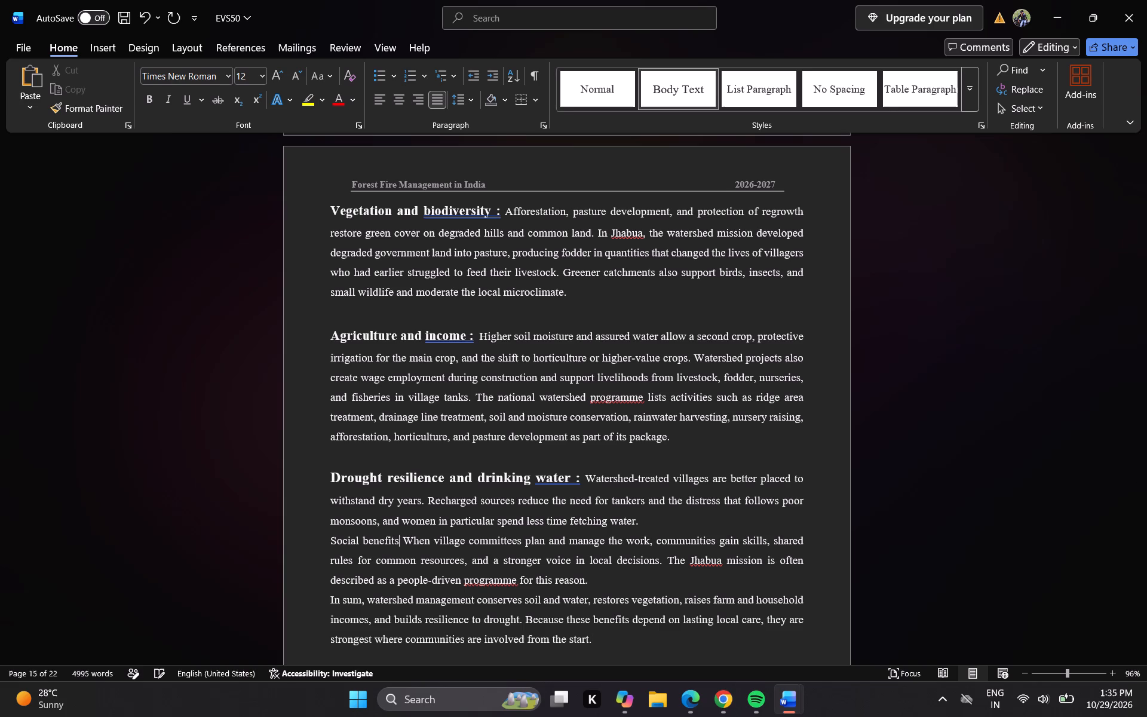
key(space)
text(:)
key(space)
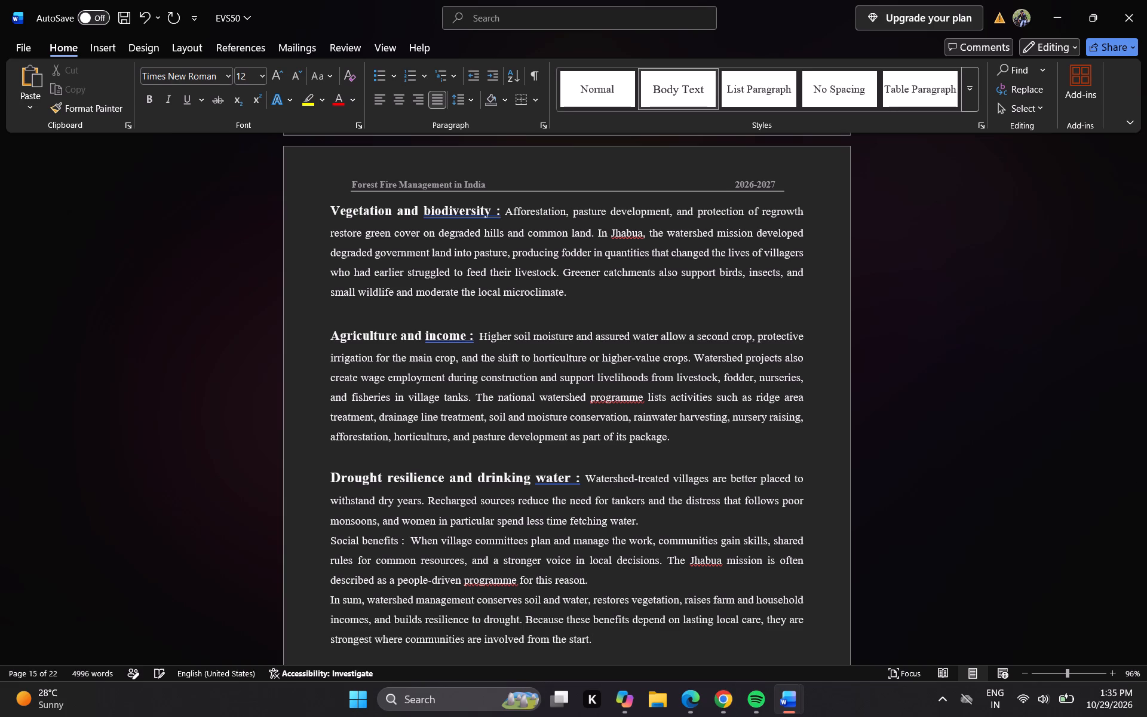
Format the run-in heading "Social benefits :" as bold at 14 pt.
drag(327, 537, 394, 537)
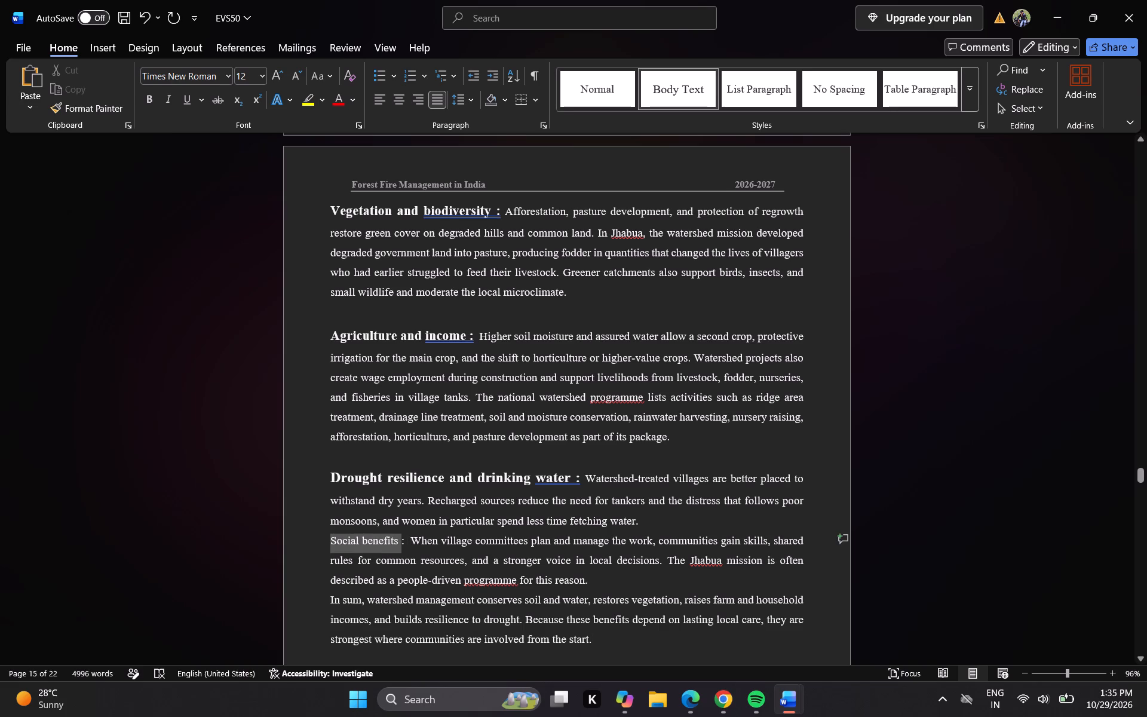
drag(394, 537, 406, 538)
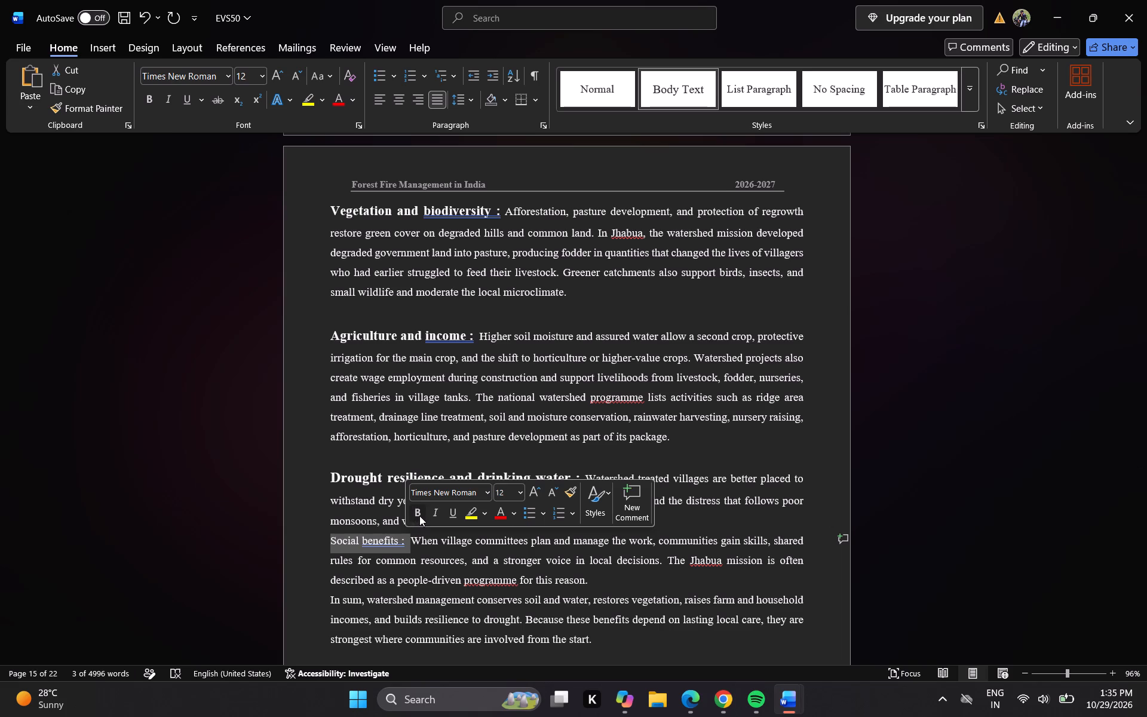
click(419, 516)
click(508, 490)
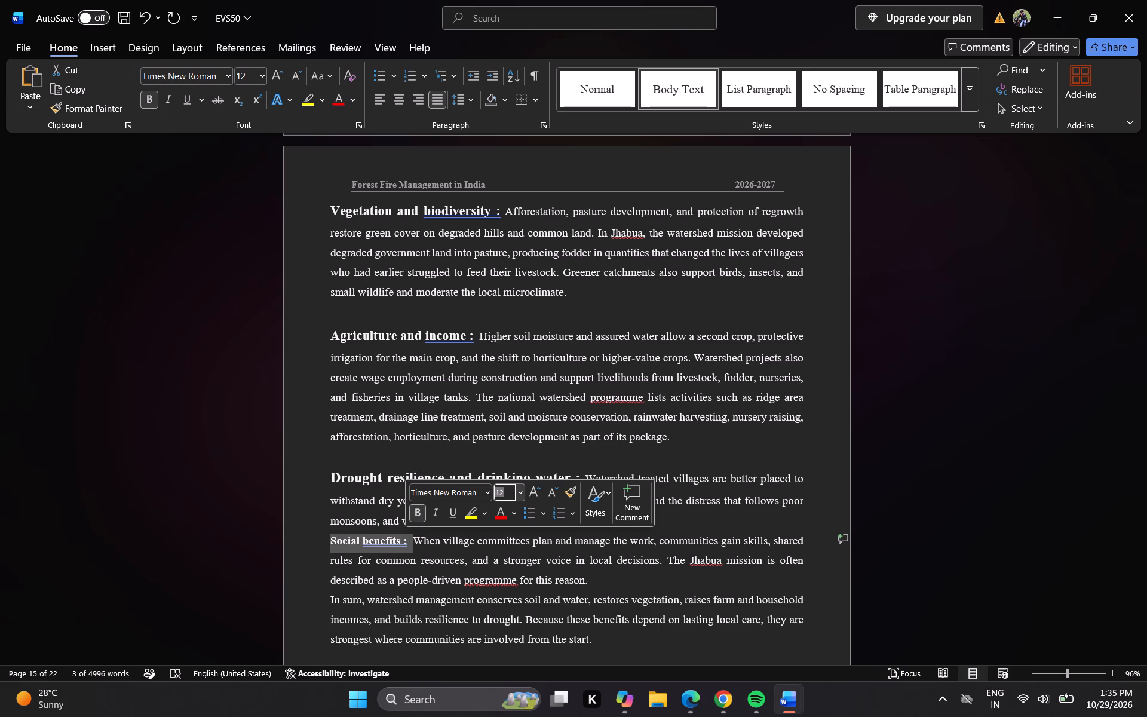
key(BackSpace)
text(14)
key(Return)
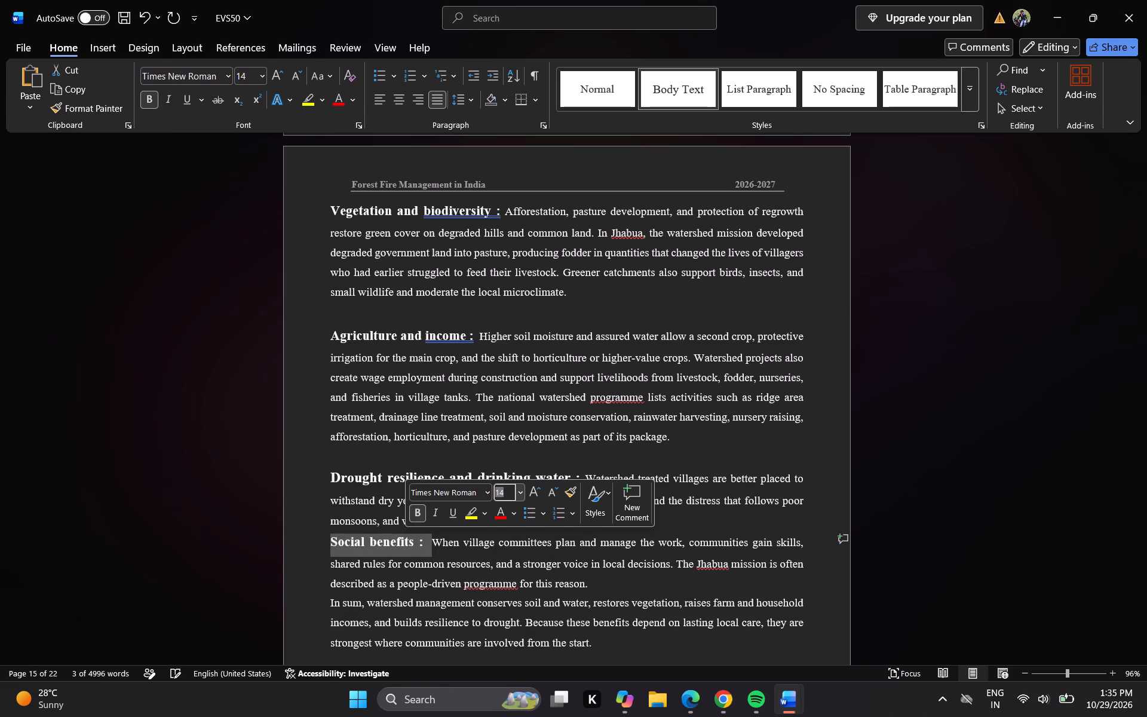
click(616, 649)
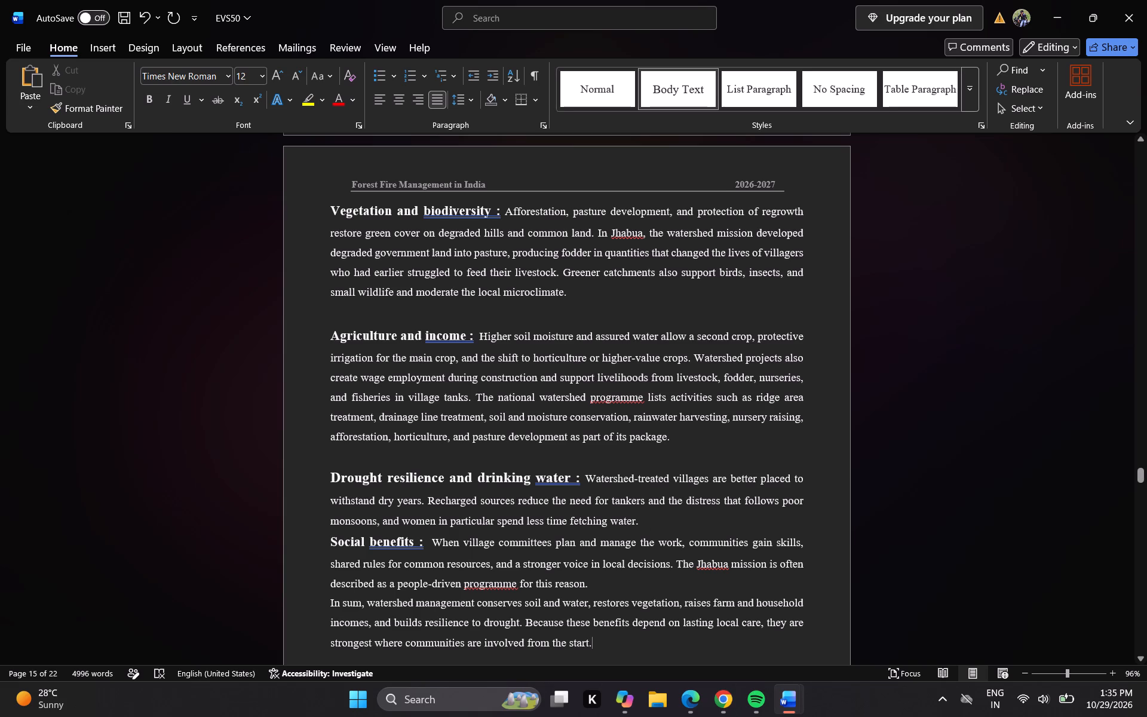
Delete the Fig 1.6 wildfire caption and the paragraphs on Joint Forest Management, alternatives to fire-starting practices and physical preventive measures.
click(1139, 649)
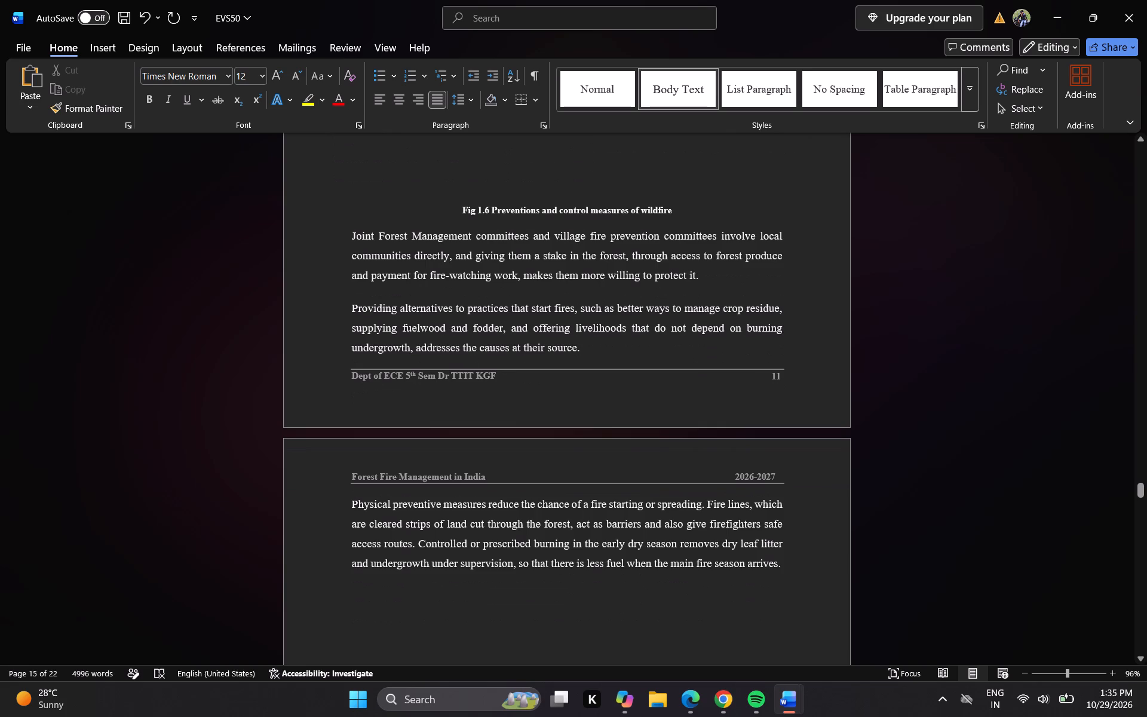
drag(320, 180, 677, 345)
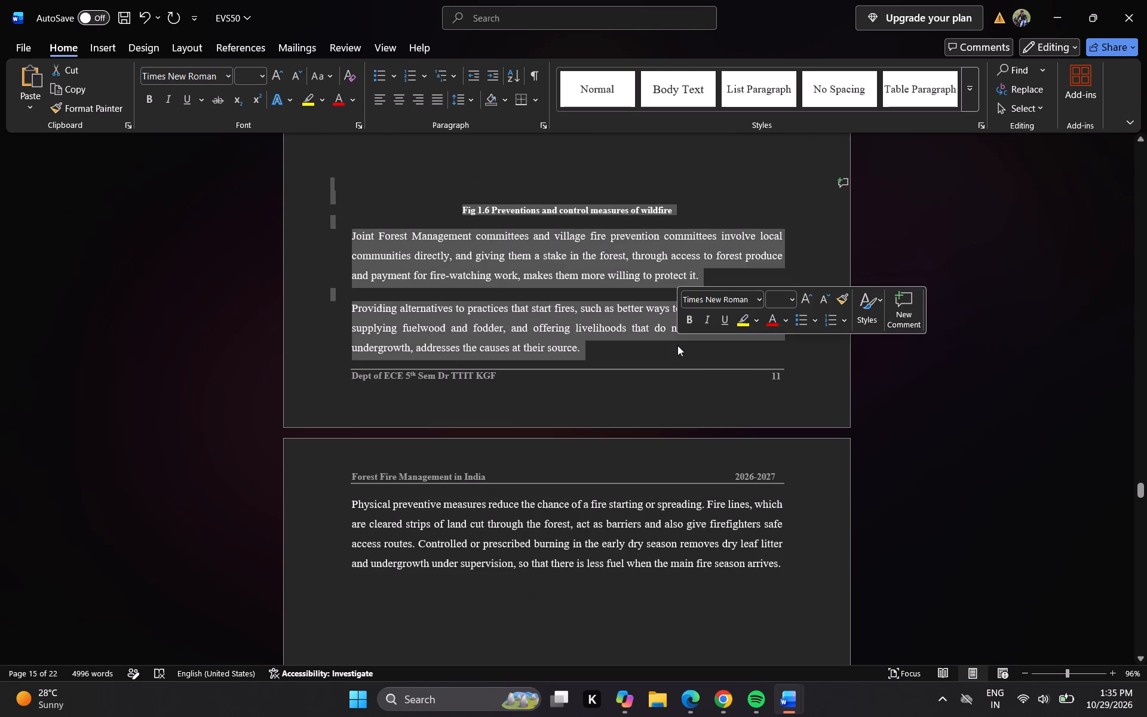
key(BackSpace)
drag(348, 172, 753, 276)
key(BackSpace)
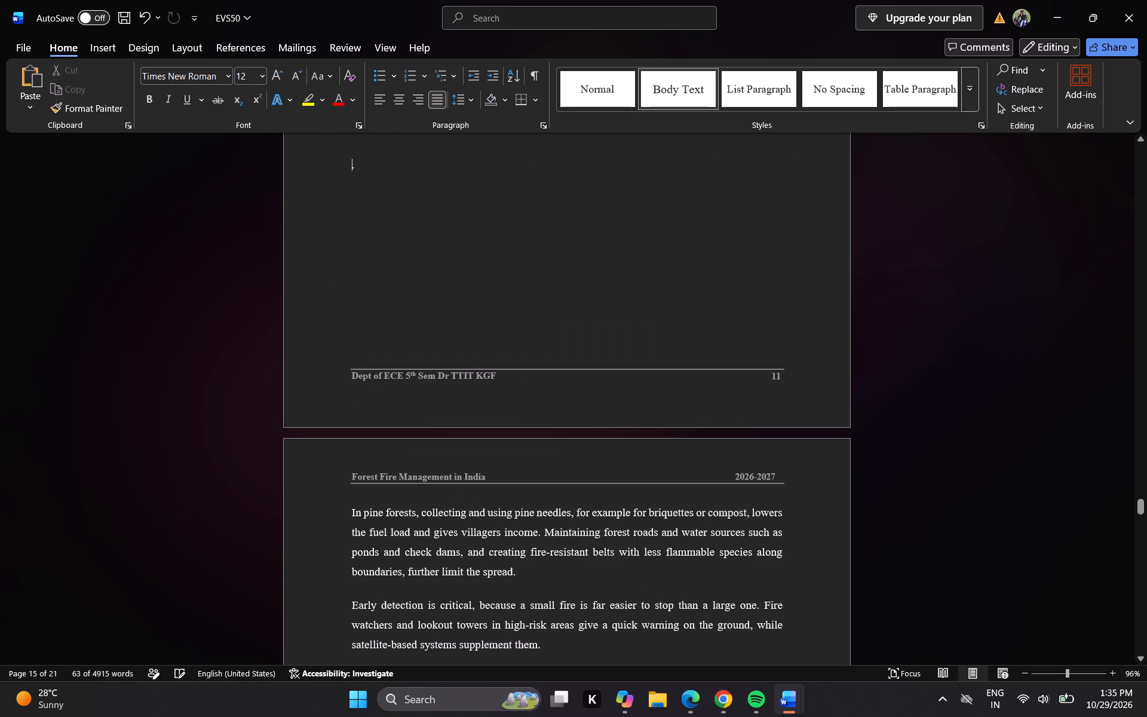
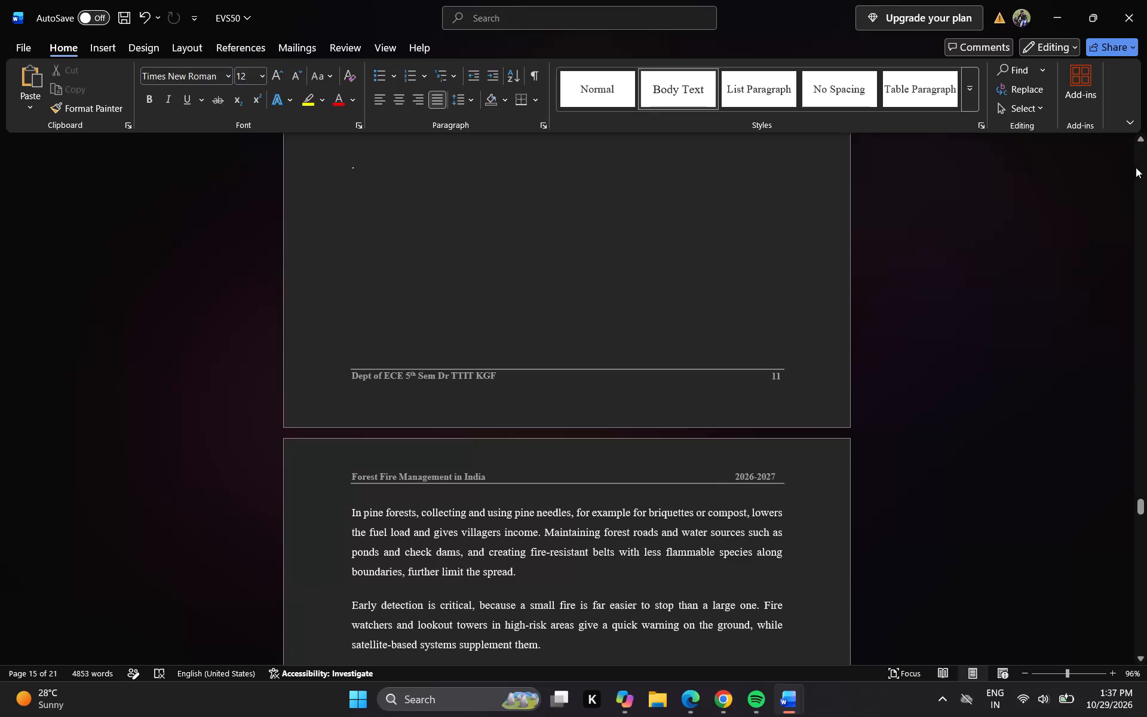
Delete the stray full stop left on its own line below the watershed text on page 11.
click(1144, 153)
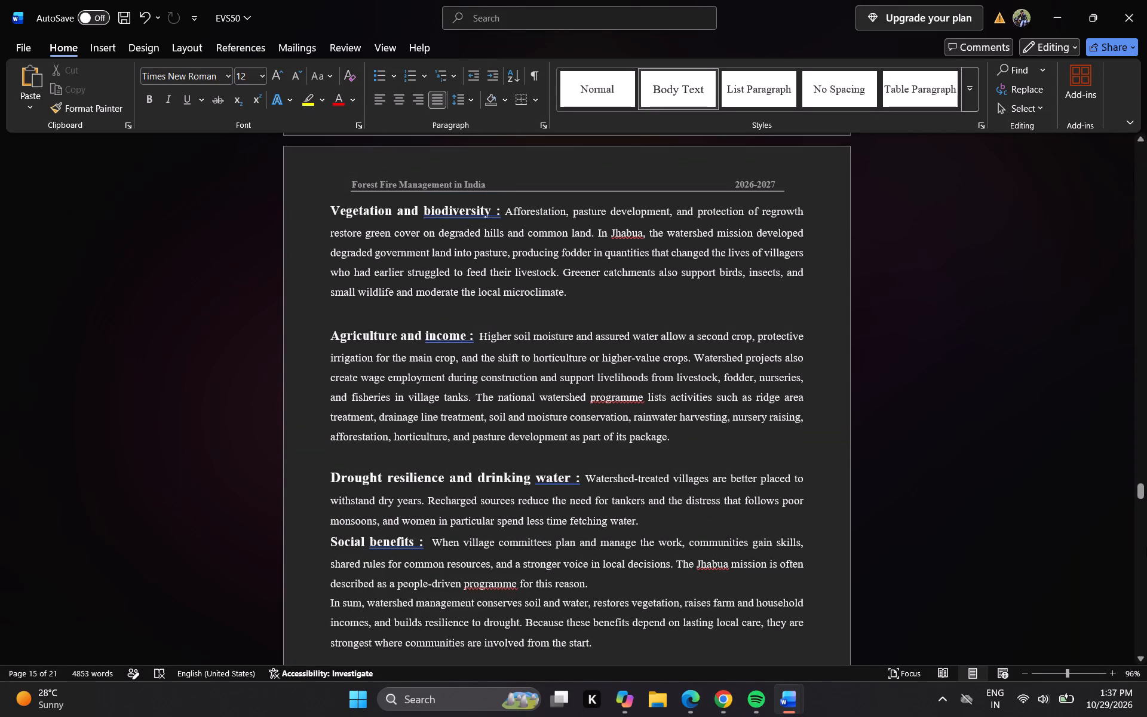
click(1138, 650)
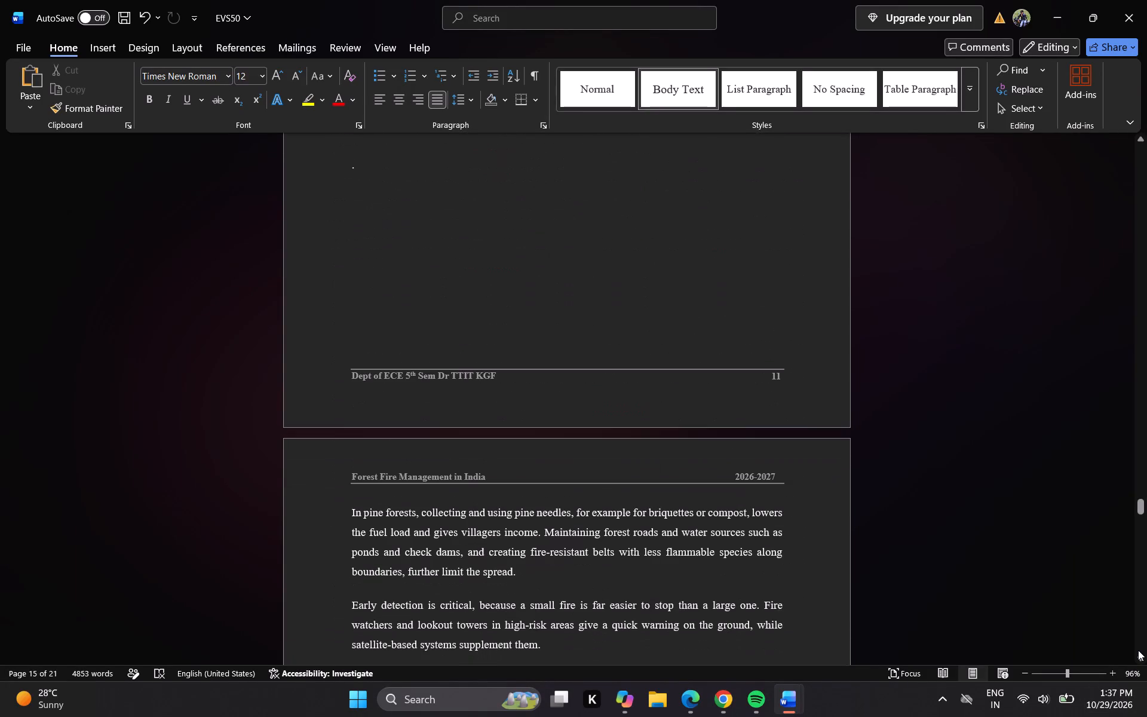
click(373, 168)
key(backslash)
key(BackSpace)
key(BackSpace)
key(BackSpace)
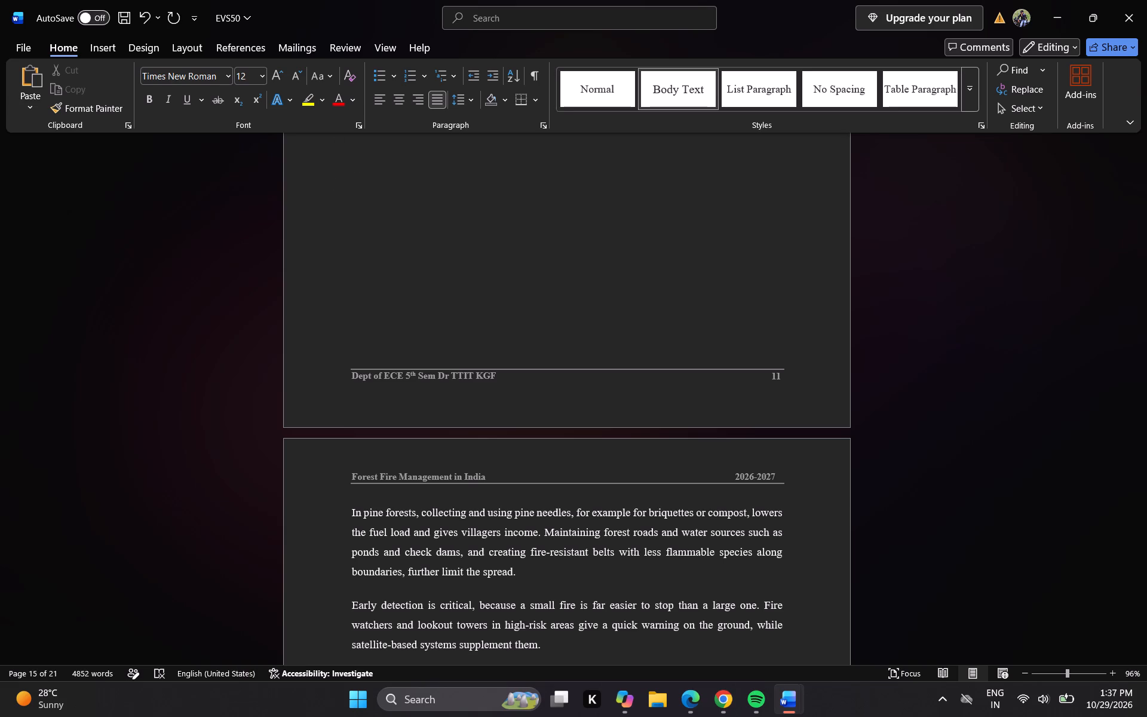
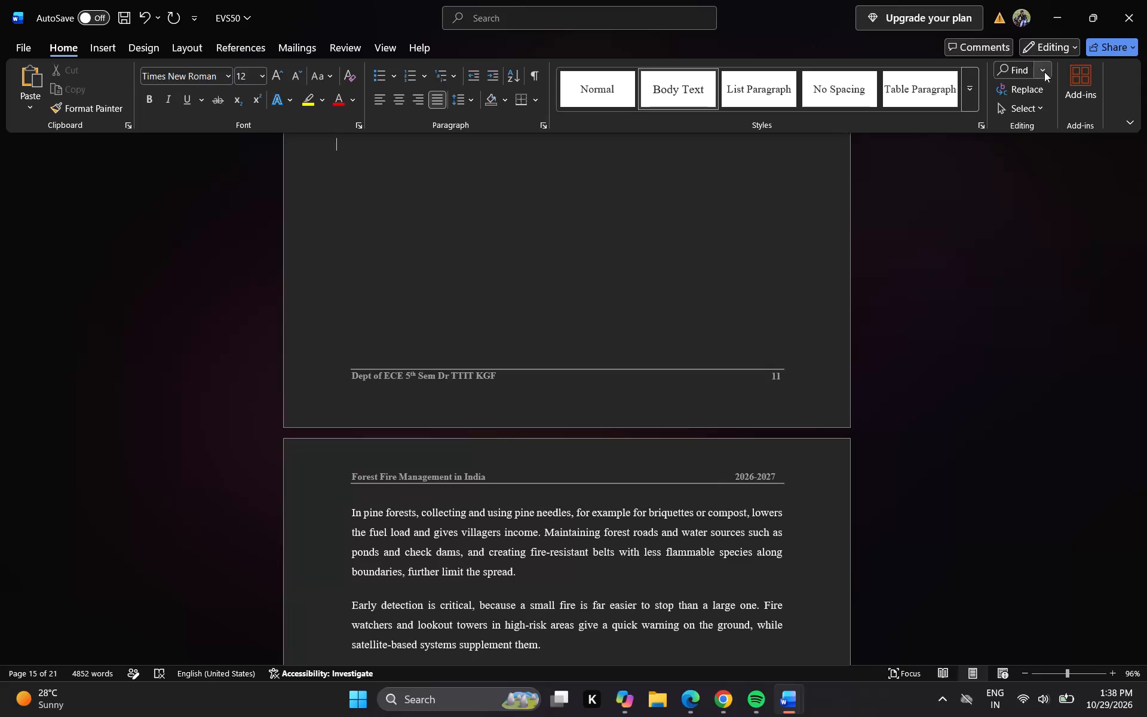
Review the watershed benefits section backwards from the end of page 11 to its BENEFITS OF WATERSHED MANAGEMENT heading.
click(1142, 142)
triple_click(1142, 142)
triple_click(1142, 142)
triple_click(1142, 142)
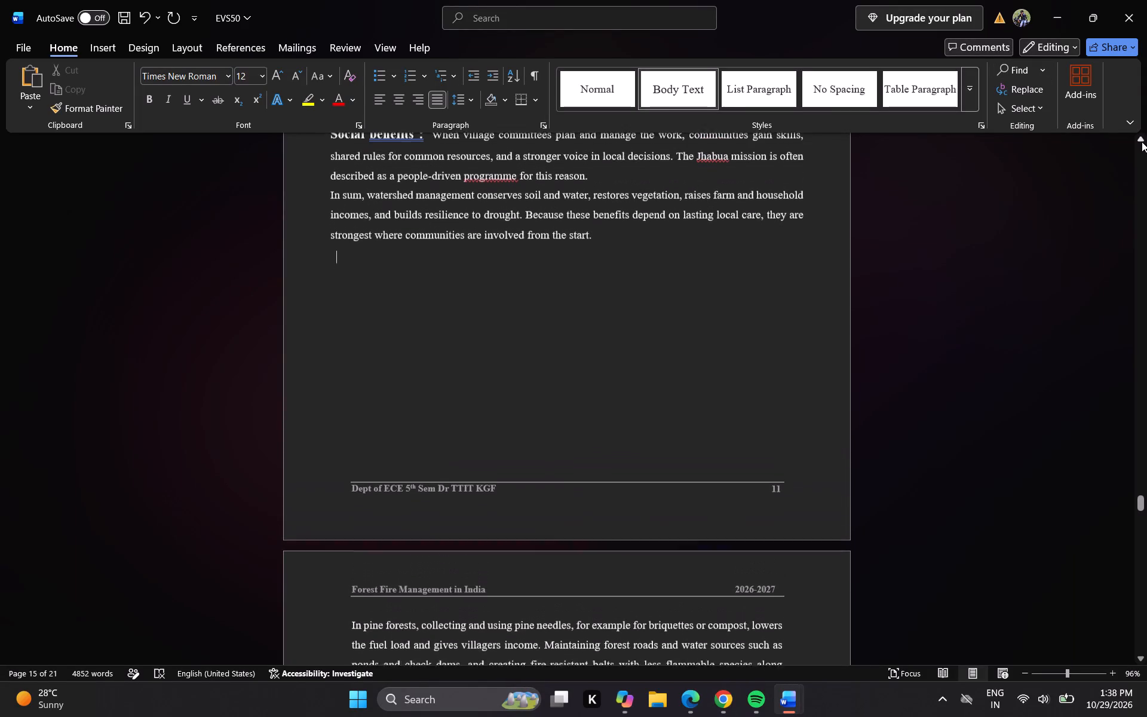
triple_click(1142, 142)
triple_click(1142, 142)
triple_click(1142, 142)
triple_click(1142, 142)
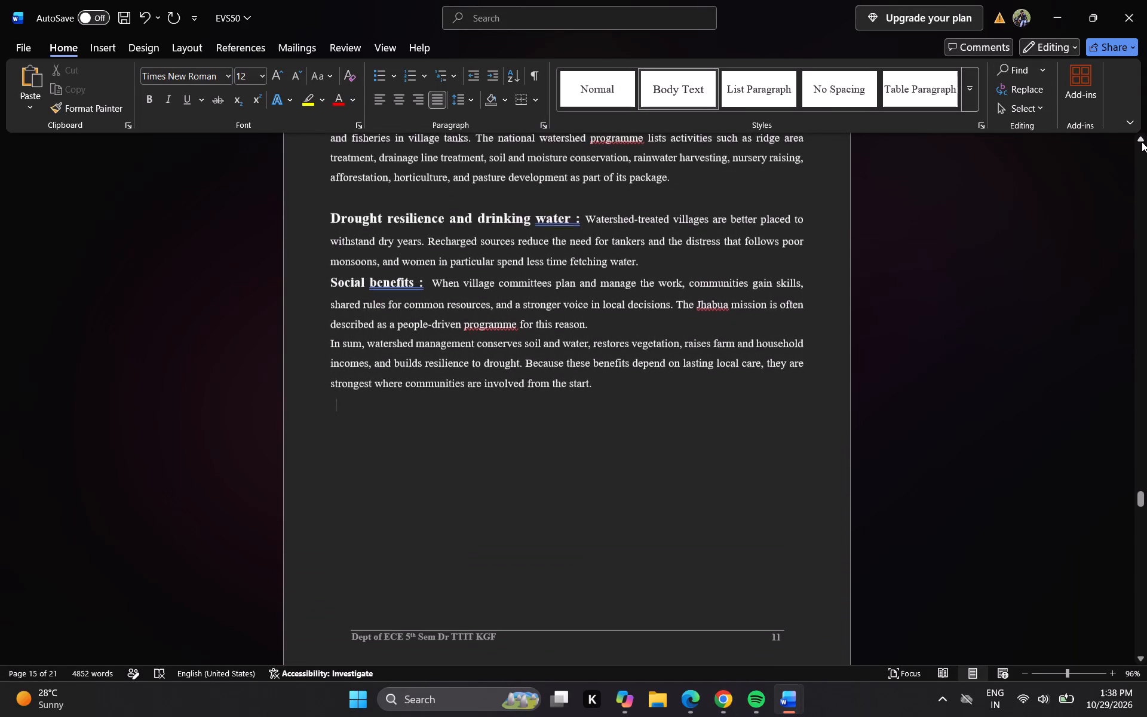
triple_click(1142, 142)
triple_click(1142, 142)
triple_click(1142, 142)
triple_click(1142, 142)
triple_click(1142, 142)
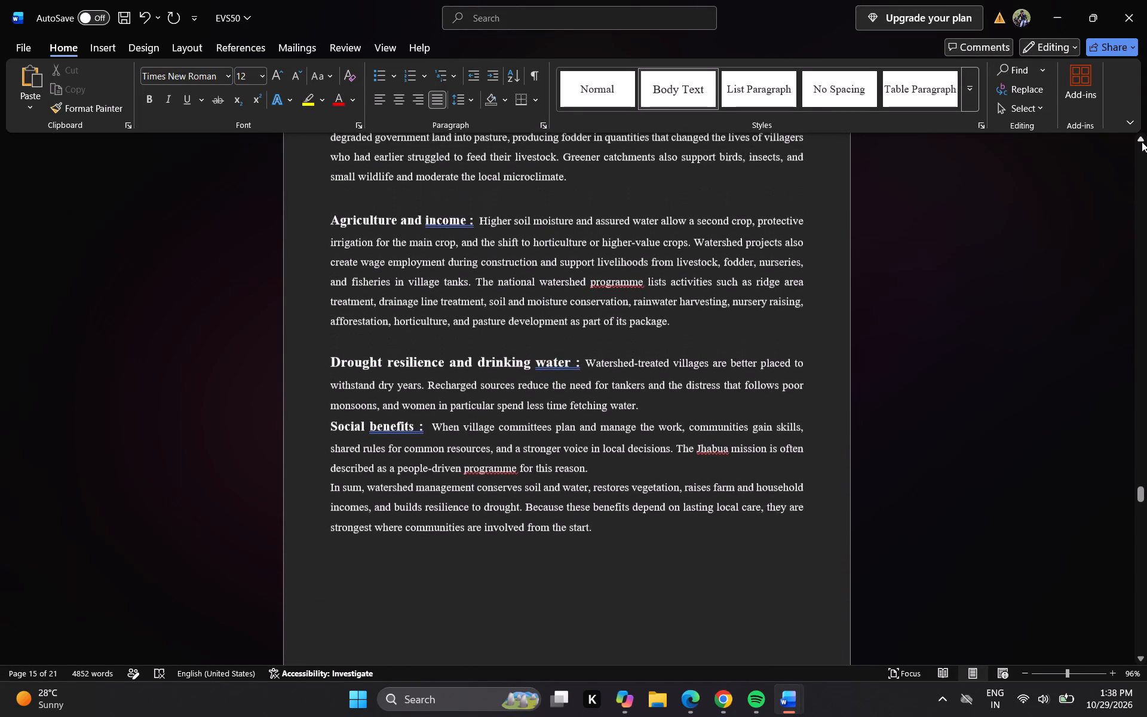
triple_click(1142, 142)
triple_click(1142, 142)
triple_click(1142, 142)
triple_click(1142, 142)
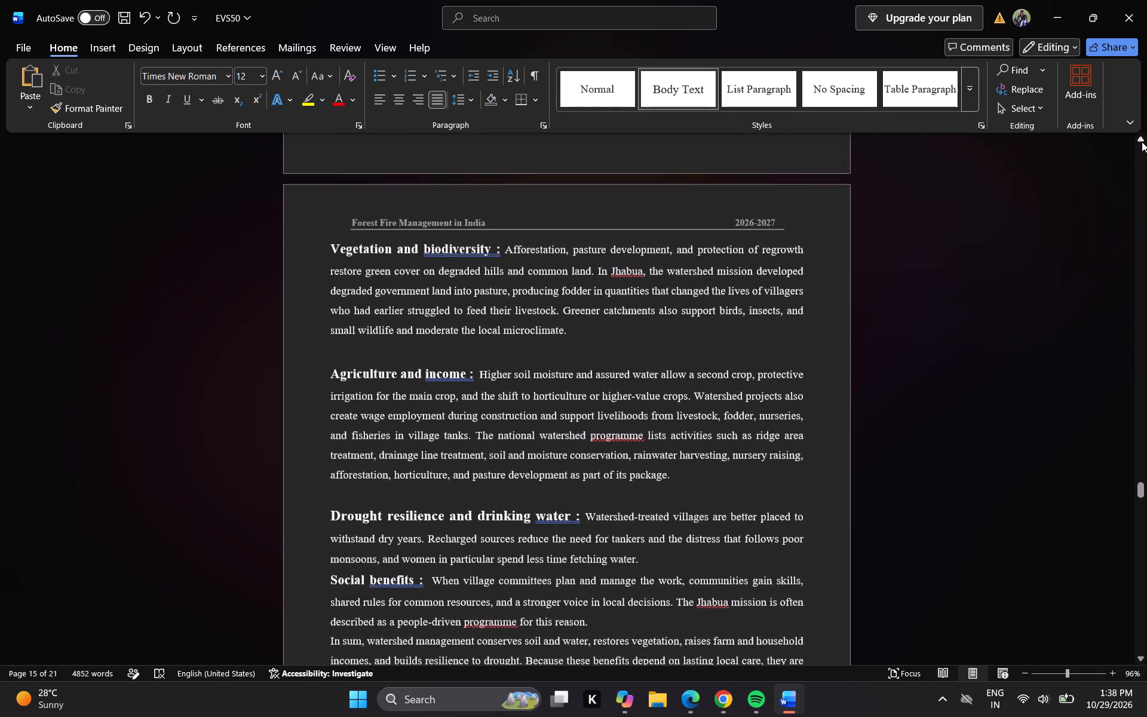
triple_click(1142, 142)
triple_click(1142, 142)
triple_click(1142, 142)
triple_click(1142, 142)
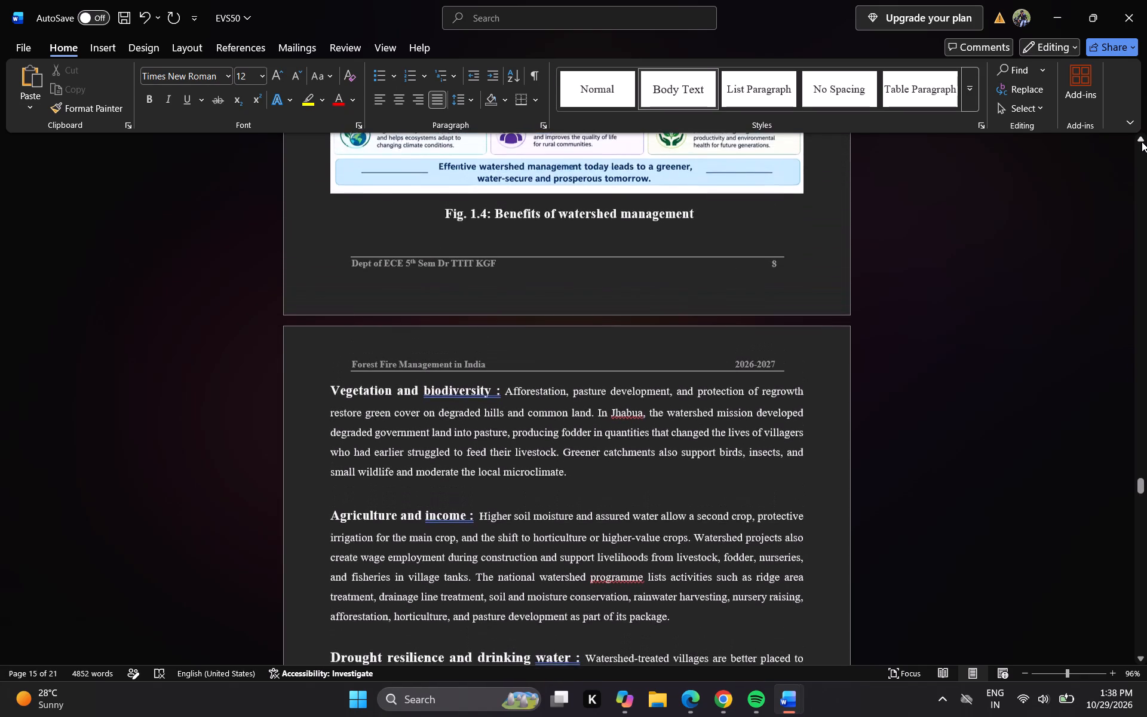
triple_click(1142, 142)
triple_click(1142, 142)
triple_click(1142, 142)
triple_click(1142, 142)
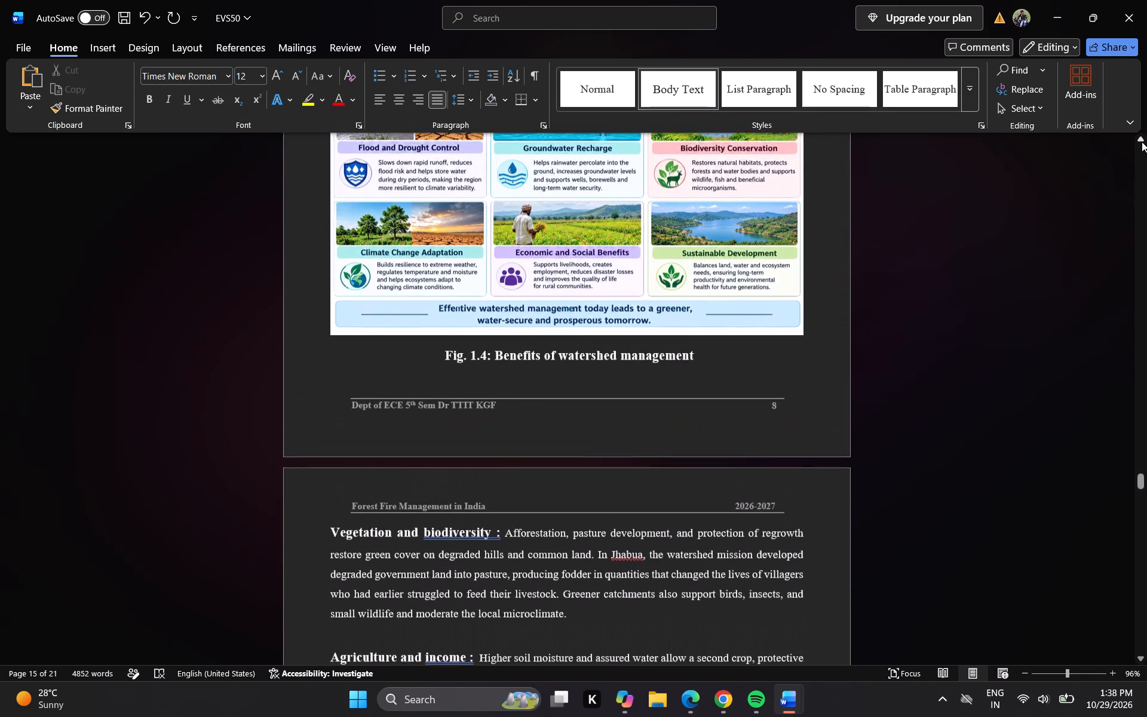
click(1142, 142)
triple_click(1142, 142)
triple_click(1142, 142)
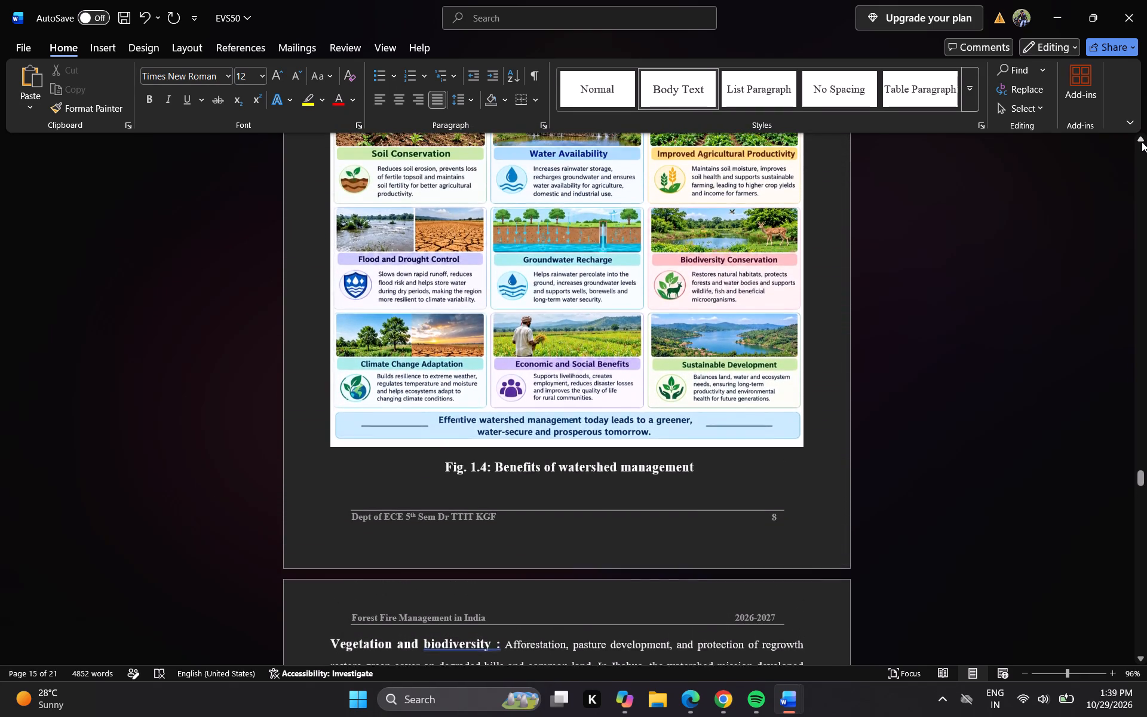
triple_click(1142, 142)
triple_click(1142, 142)
triple_click(1142, 142)
triple_click(1142, 142)
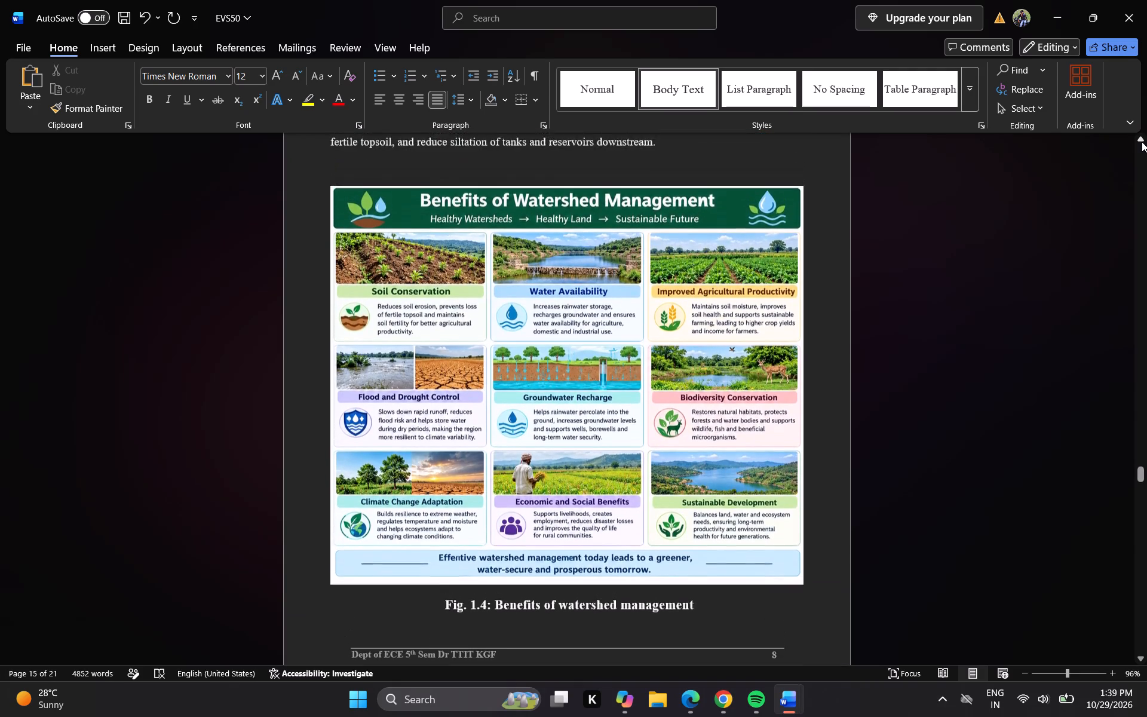
triple_click(1142, 142)
triple_click(1142, 142)
triple_click(1142, 142)
triple_click(1142, 142)
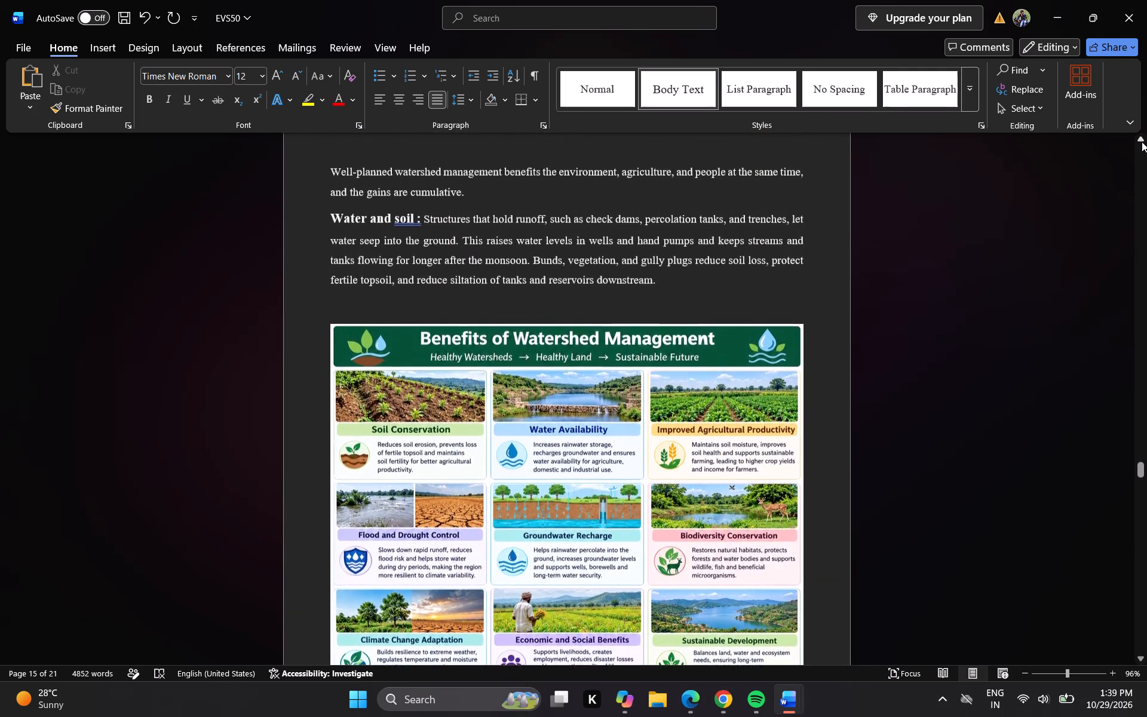
triple_click(1143, 139)
triple_click(1143, 139)
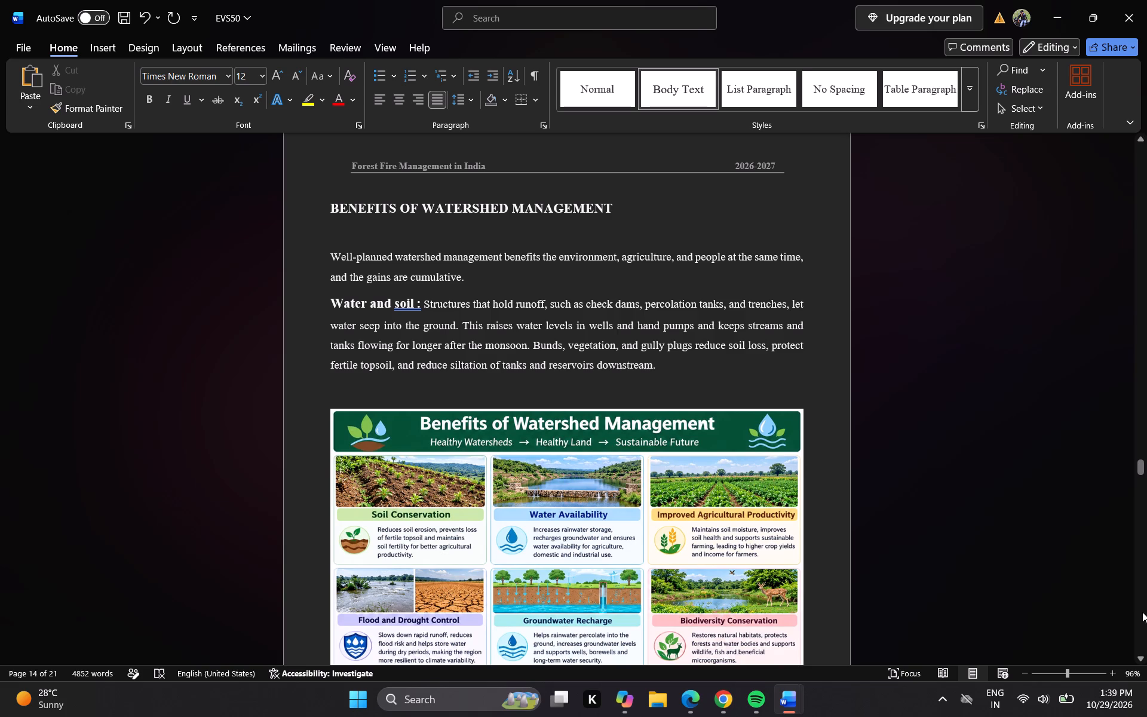
Read through the watershed benefits section from its heading past Fig. 1.4 and Social benefits to the pine forests text that follows.
triple_click(1141, 652)
triple_click(1141, 652)
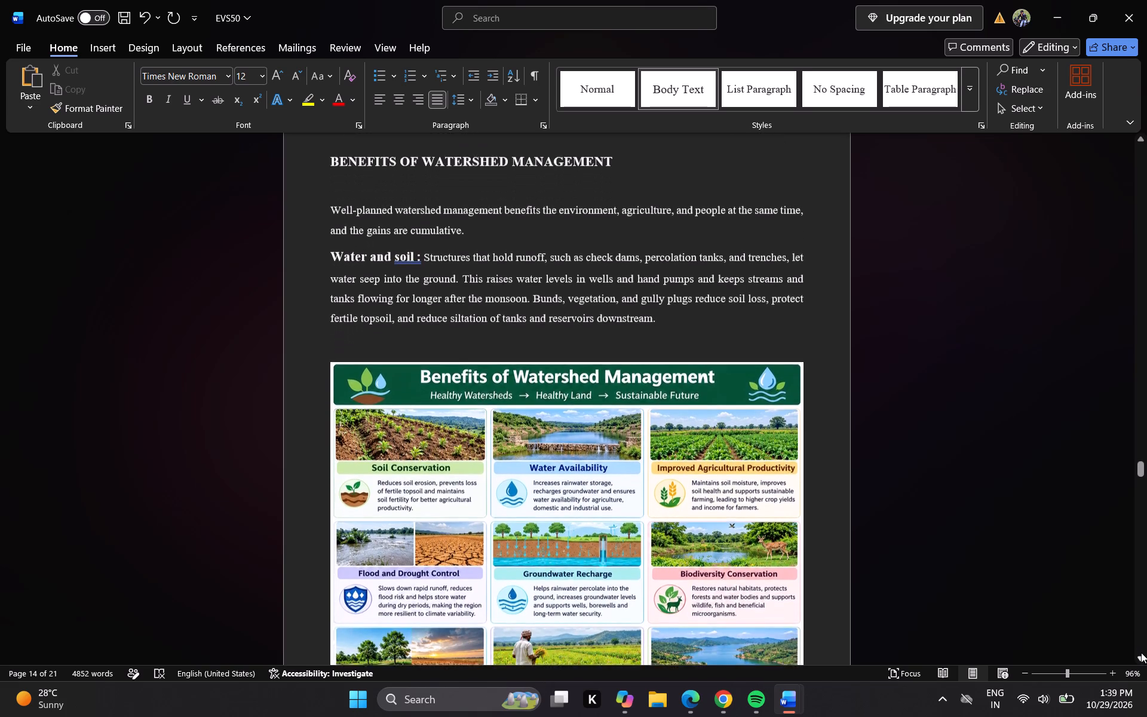
triple_click(1141, 652)
triple_click(1141, 652)
triple_click(1141, 652)
triple_click(1141, 652)
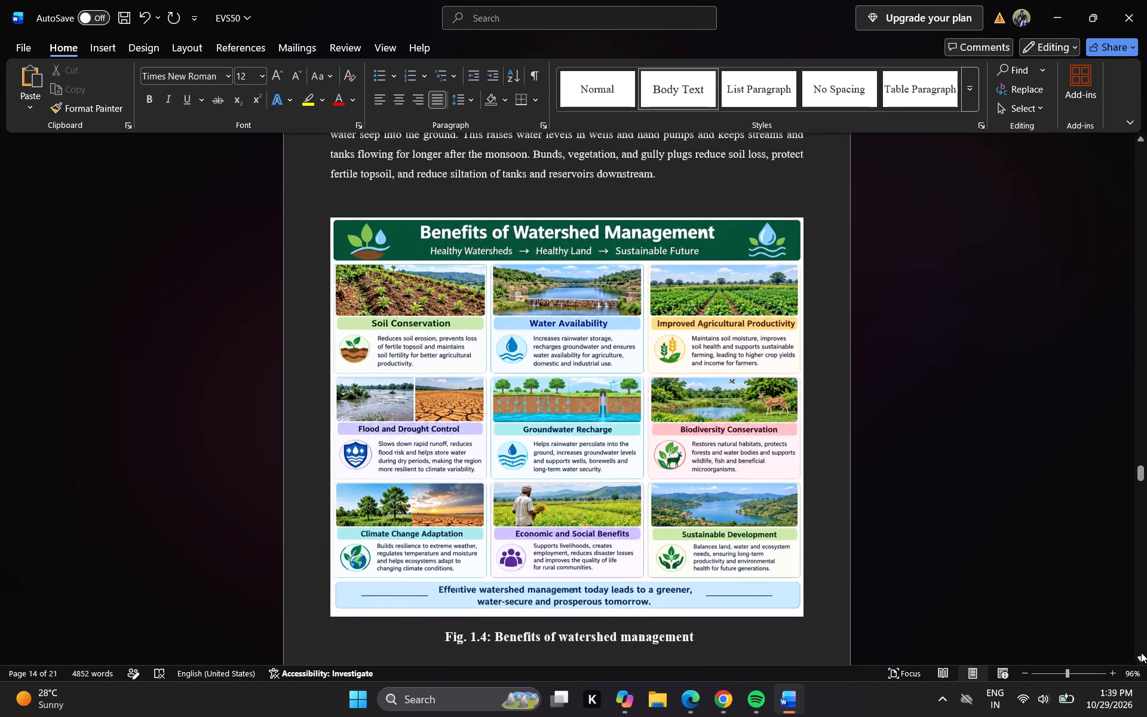
triple_click(1141, 652)
triple_click(1141, 652)
triple_click(1141, 652)
triple_click(1141, 652)
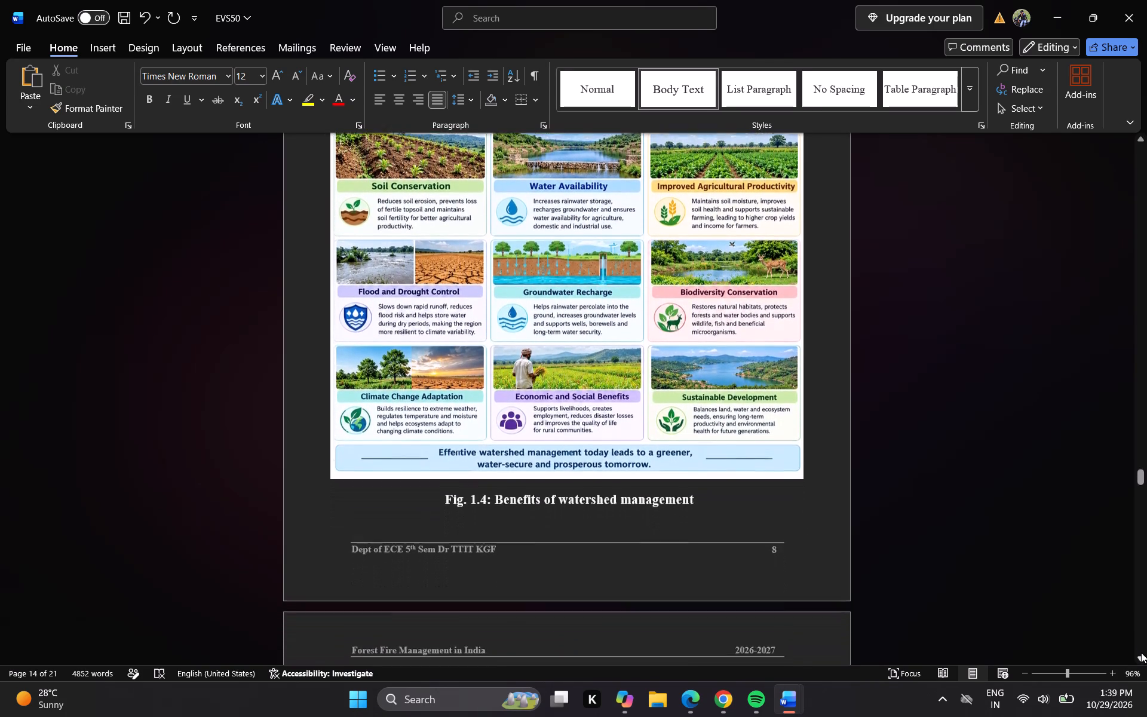
triple_click(1141, 652)
triple_click(1141, 652)
triple_click(1141, 652)
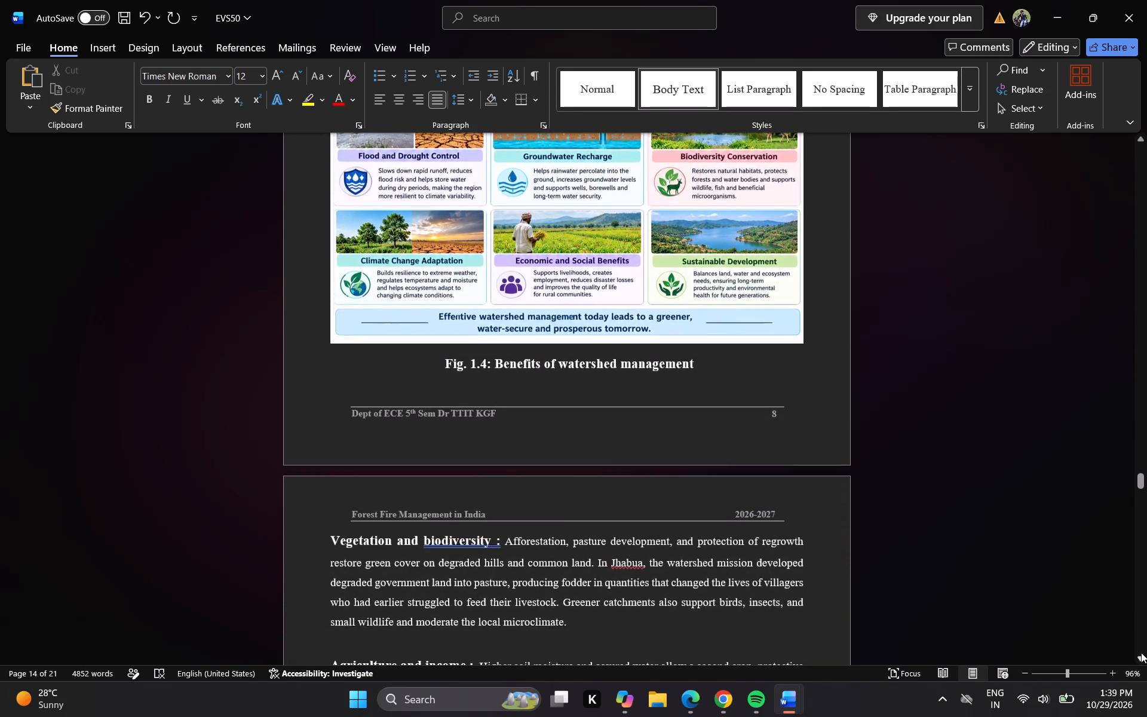
triple_click(1141, 652)
triple_click(1141, 652)
triple_click(1141, 652)
triple_click(1141, 652)
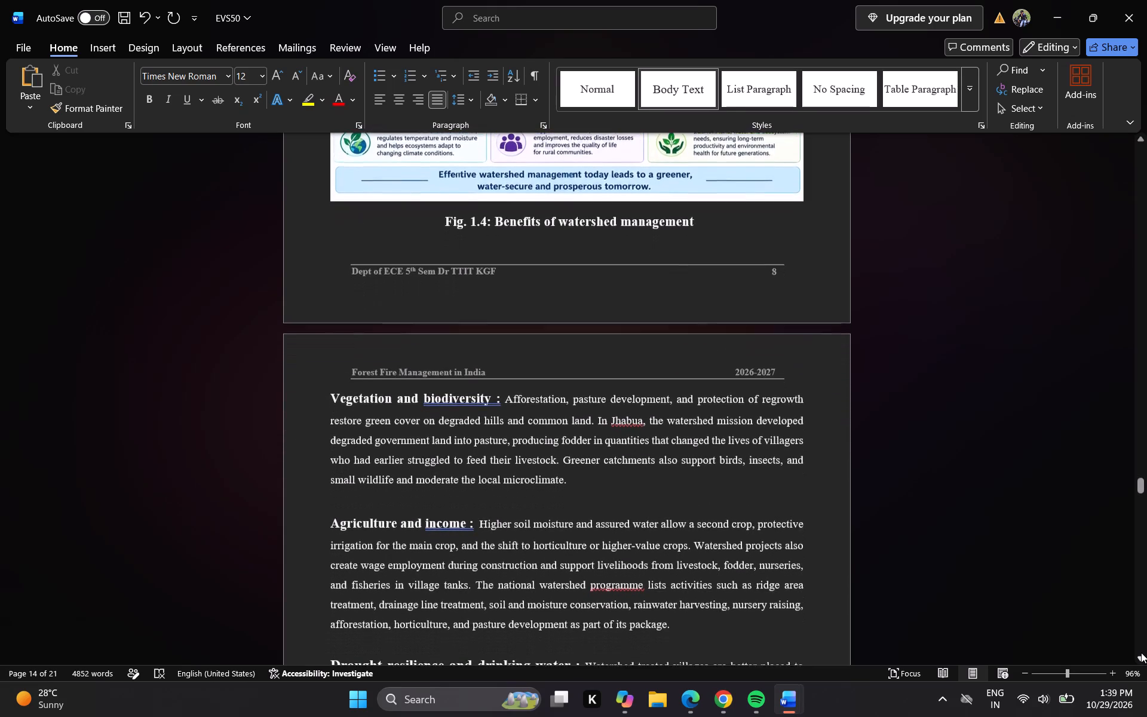
triple_click(1141, 652)
triple_click(1141, 652)
triple_click(1141, 655)
triple_click(1141, 655)
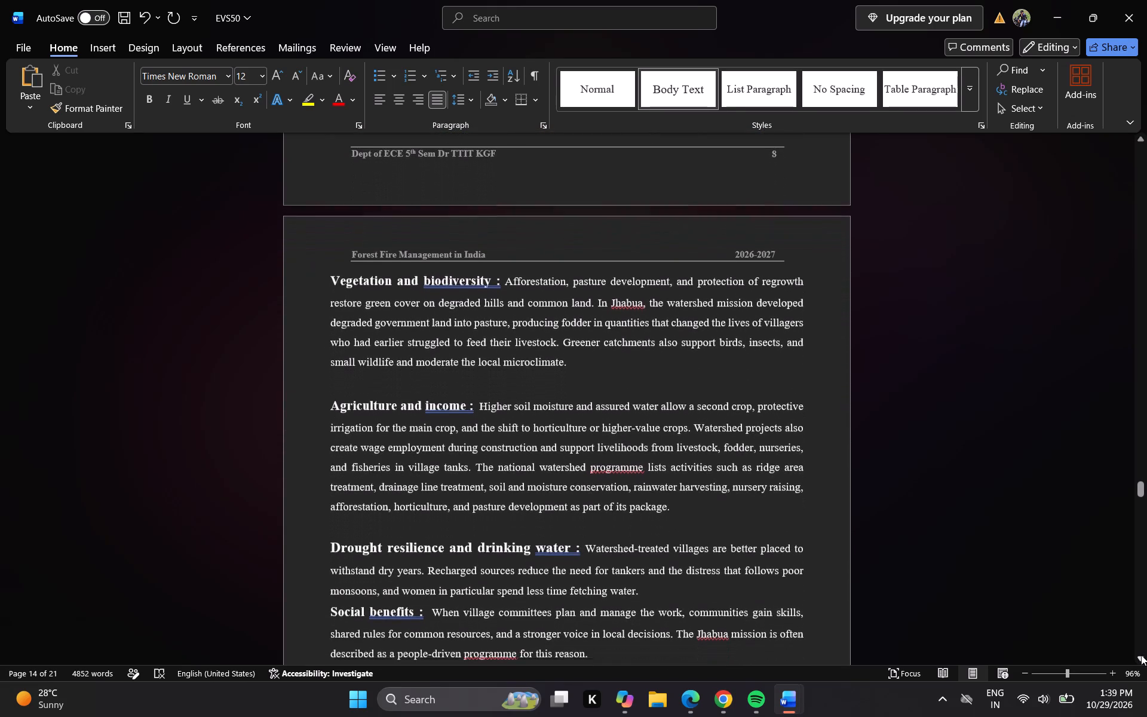
triple_click(1141, 655)
triple_click(1141, 655)
triple_click(1141, 655)
triple_click(1141, 655)
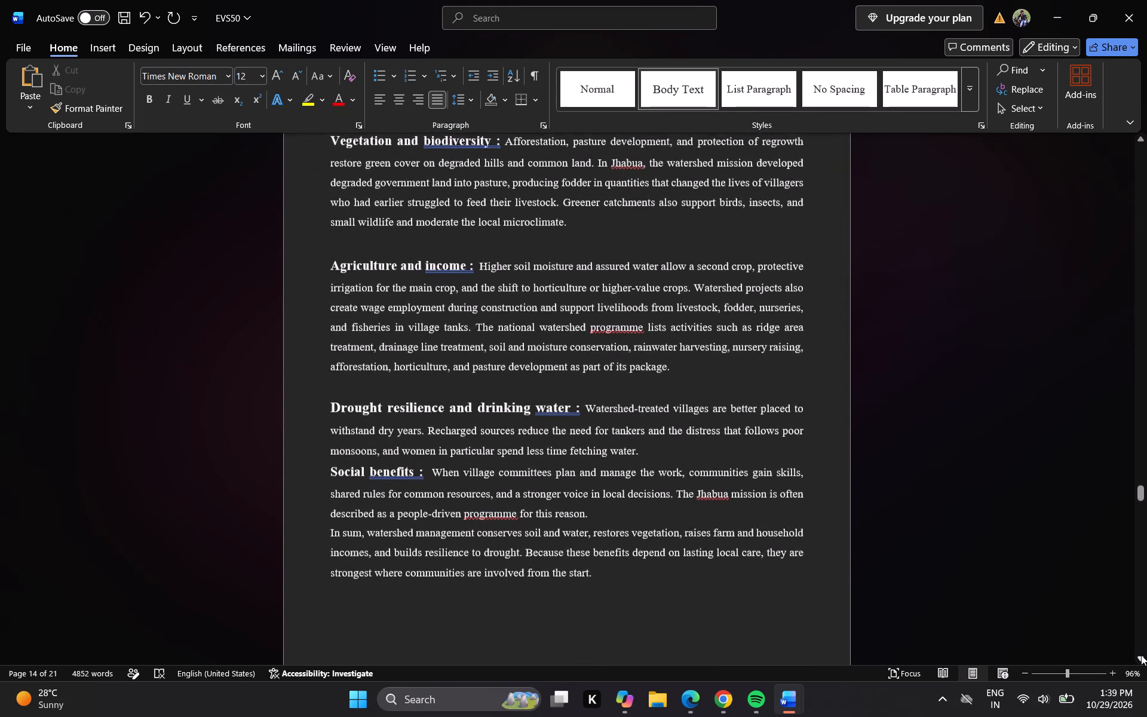
triple_click(1141, 655)
triple_click(1141, 655)
triple_click(1141, 655)
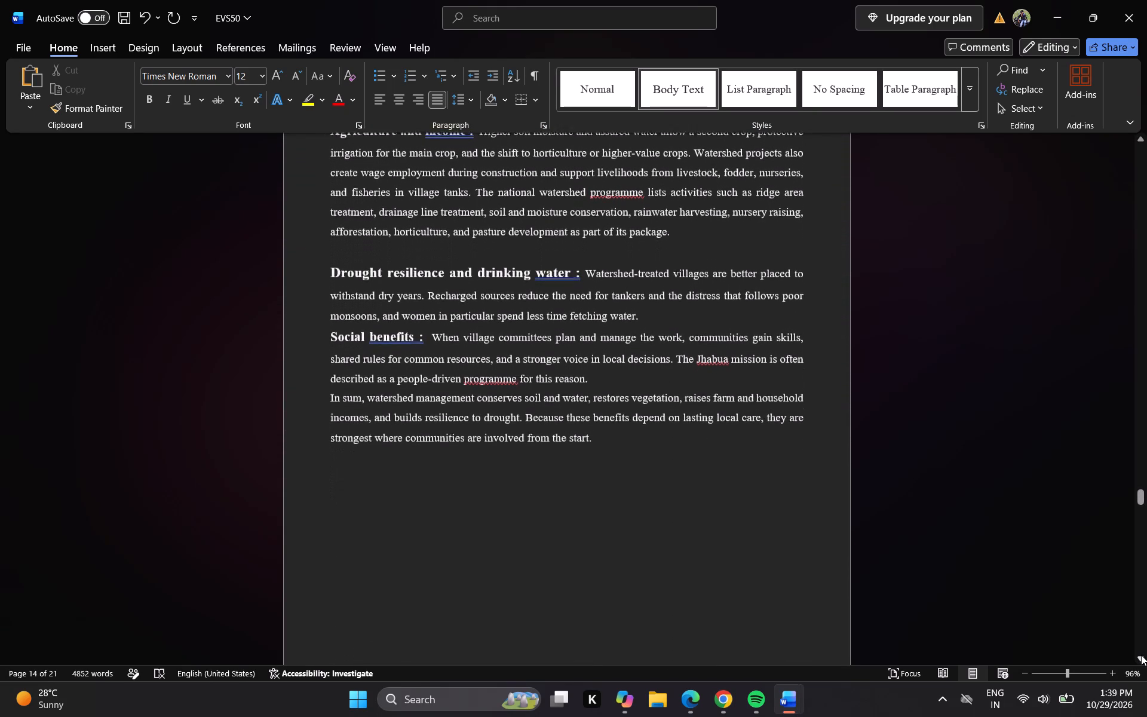
triple_click(1141, 655)
triple_click(1141, 655)
triple_click(1141, 655)
triple_click(1141, 655)
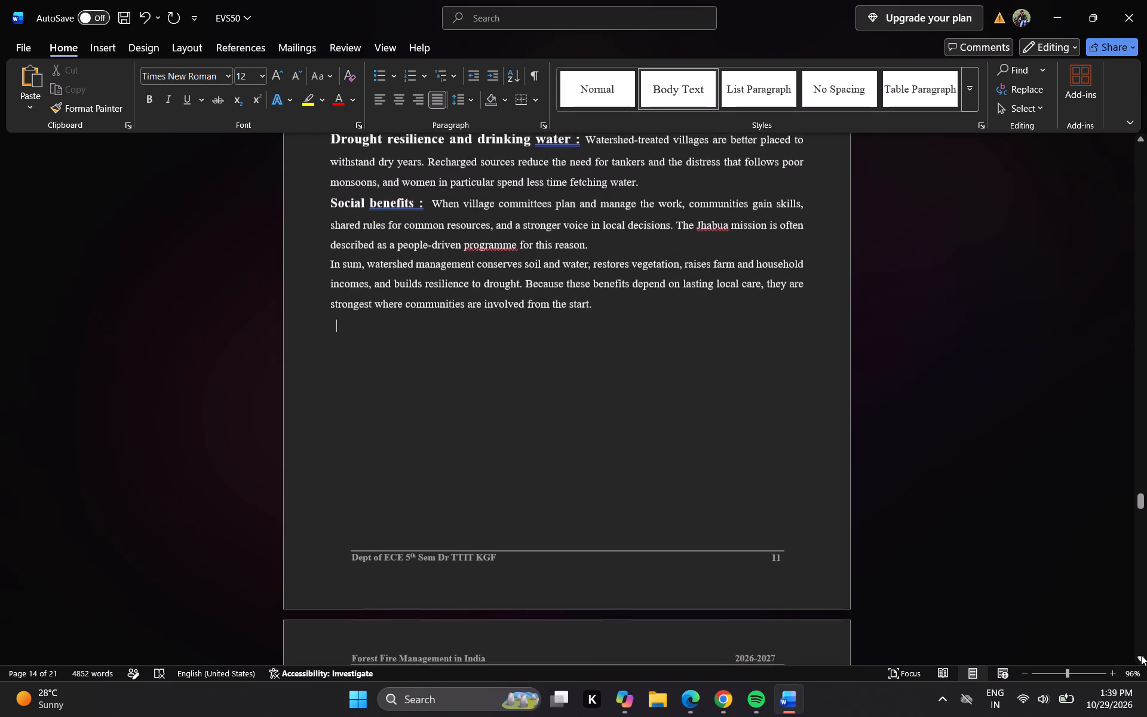
triple_click(1141, 655)
triple_click(1141, 655)
triple_click(1141, 655)
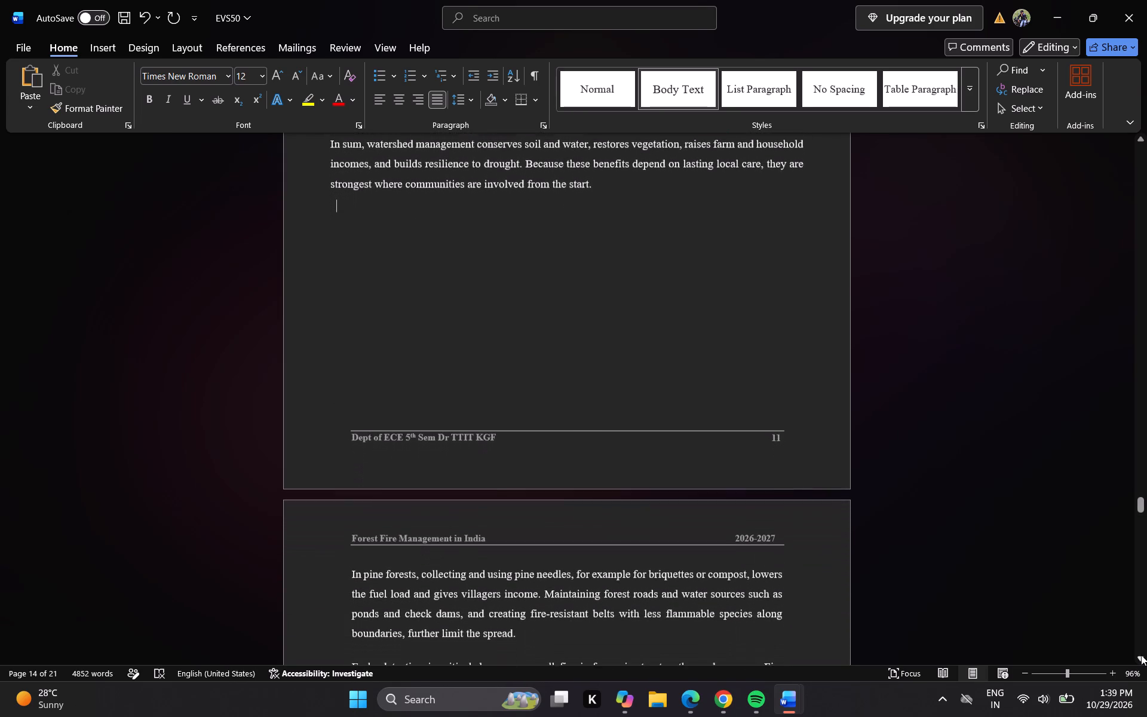
click(1141, 655)
click(1141, 655)
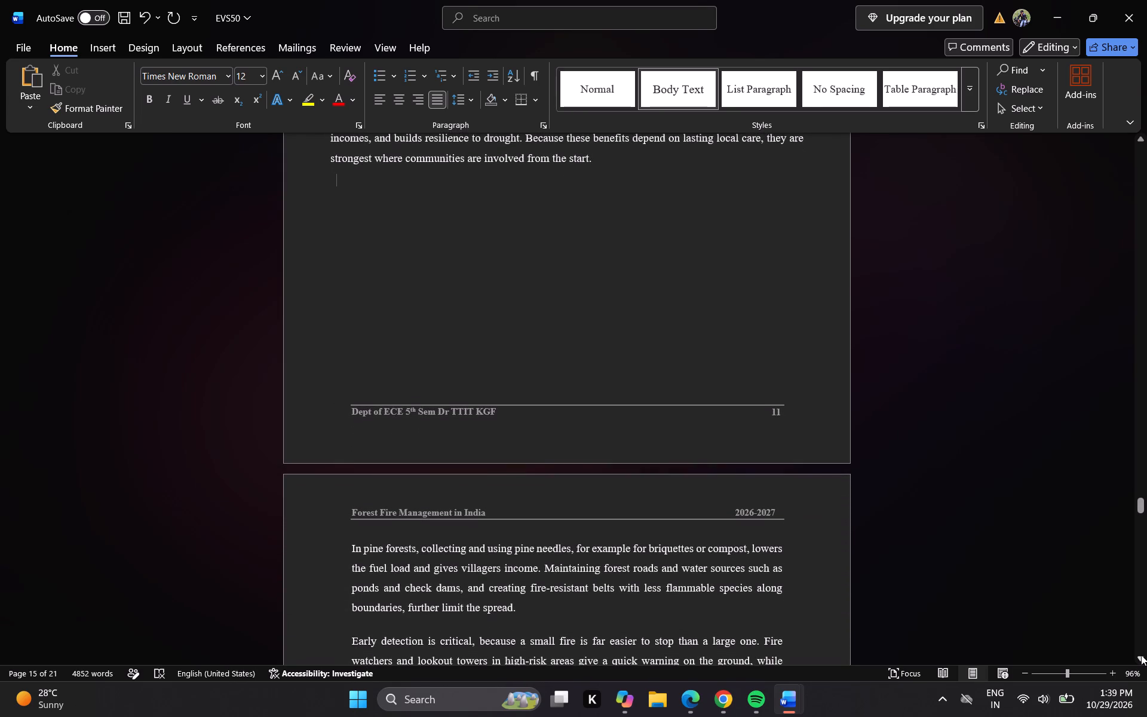
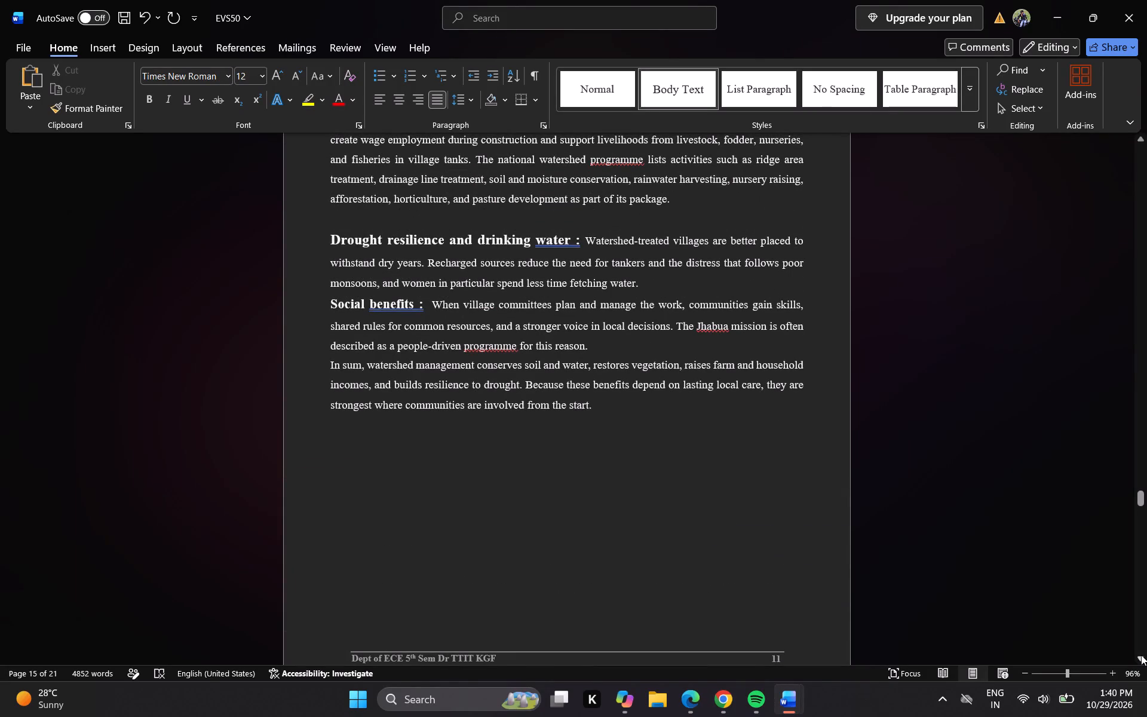
Review the watershed benefits section backwards from its closing paragraph to the Fig. 1.4 image and the text above it.
key(Up)
key(Up)
key(Up)
key(Up)
key(Up)
key(Up)
key(Up)
key(Up)
key(Up)
key(Up)
key(Up)
key(Up)
key(Up)
key(Up)
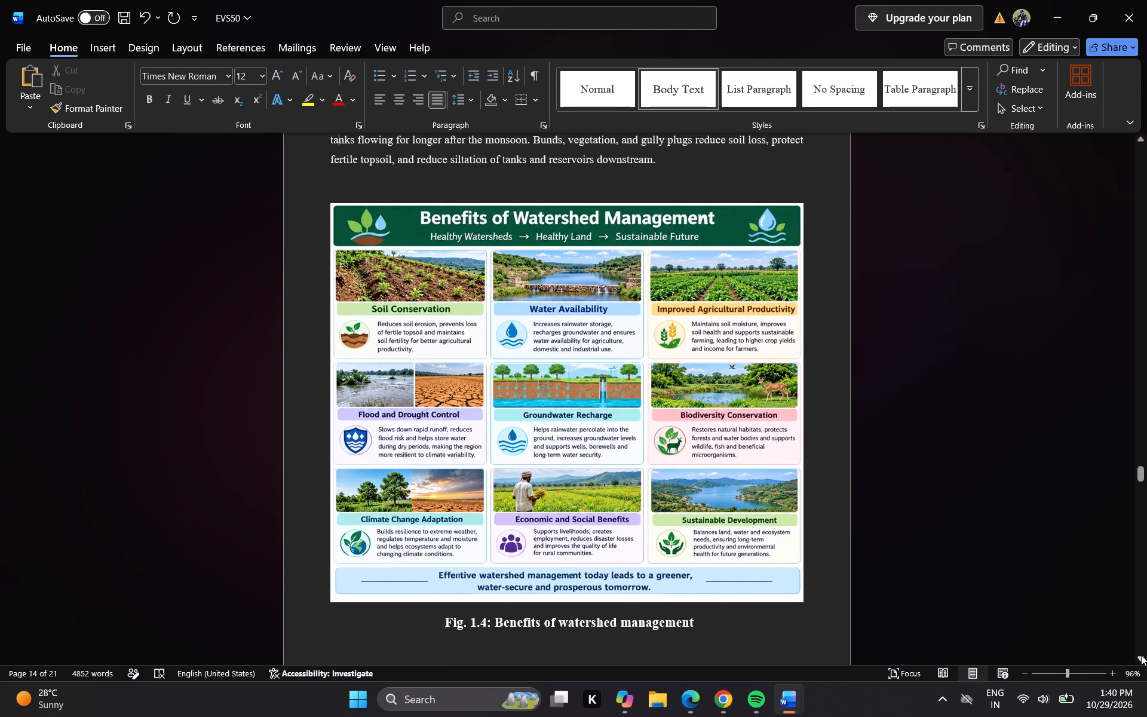
key(Up)
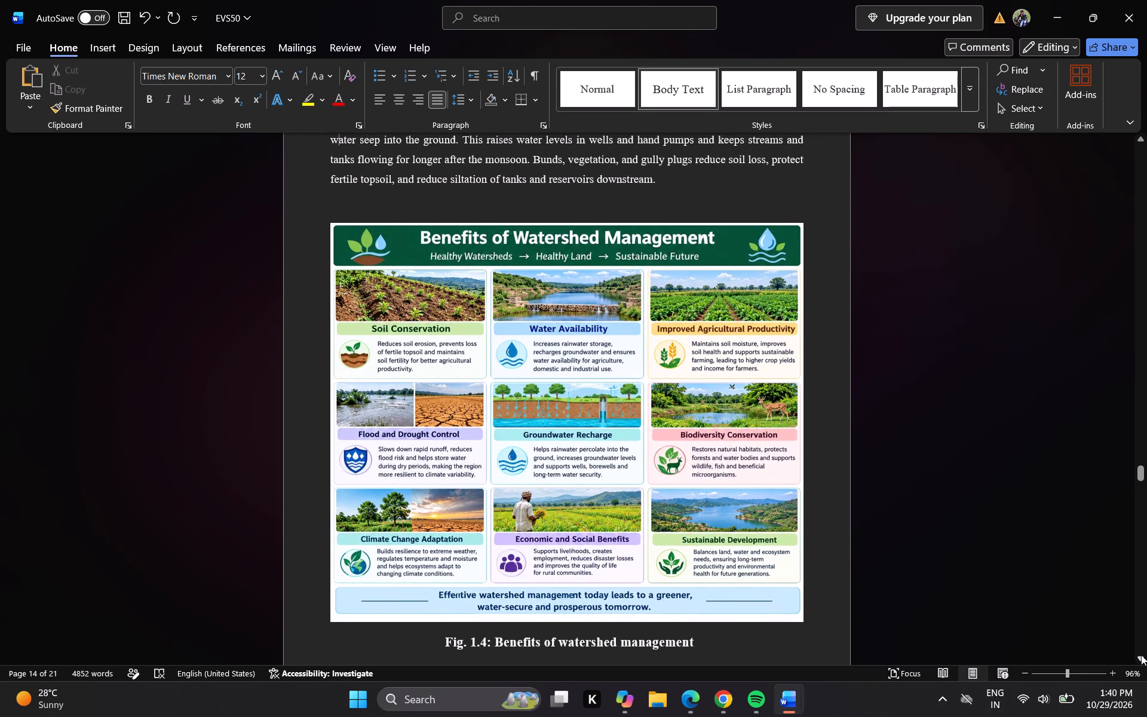
Read forward from Fig. 1.4 through the vegetation, agriculture, drought and social benefits paragraphs to the pine forests text.
key(Down)
key(Down)
key(Down)
key(Down)
key(Down)
key(Down)
key(Down)
key(Down)
key(Down)
key(Down)
key(Down)
key(Down)
key(Down)
key(Down)
key(Down)
key(Down)
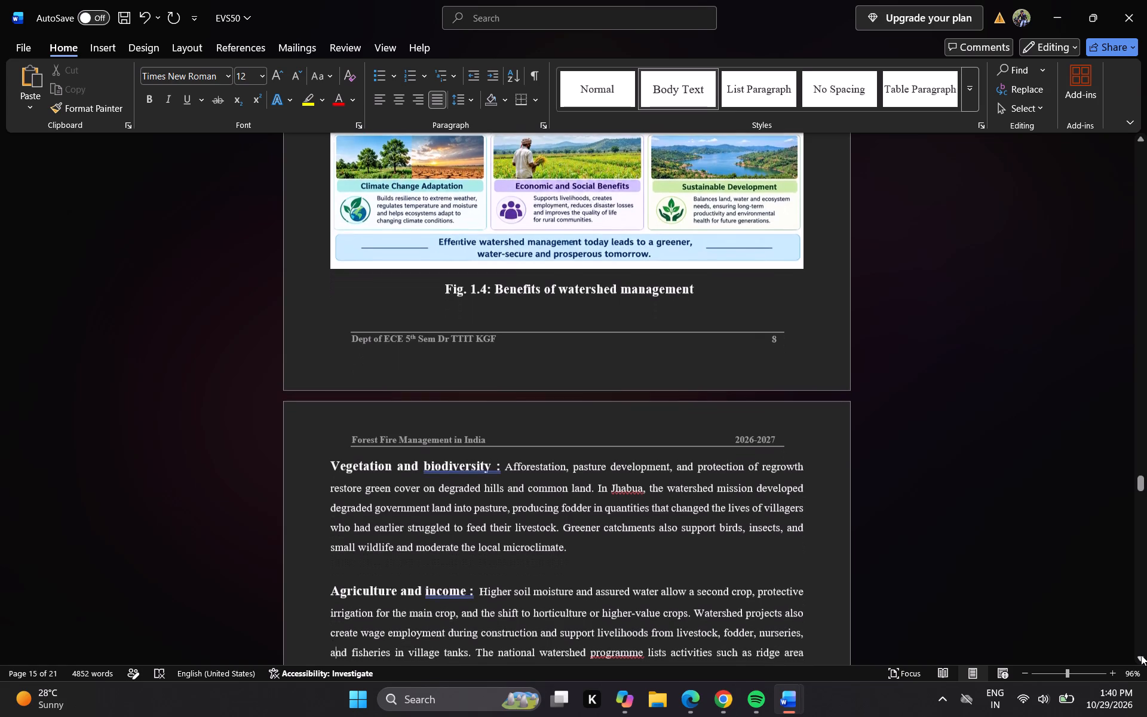
key(Down)
key(Down)
key(Down)
key(Down)
key(Down)
key(Down)
key(Down)
key(Down)
key(Down)
key(Down)
key(Down)
key(Down)
key(Down)
key(Down)
key(Down)
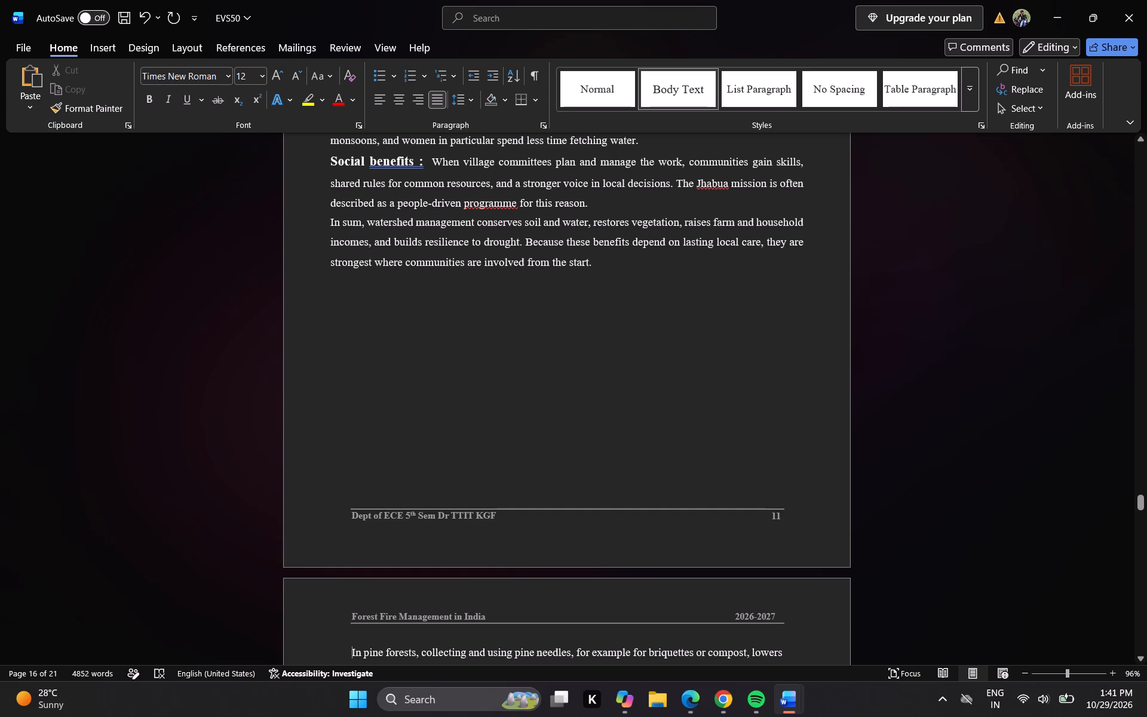
Delete the Social benefits paragraph and the "In sum" concluding paragraph at the end of the watershed benefits section.
drag(327, 160, 567, 244)
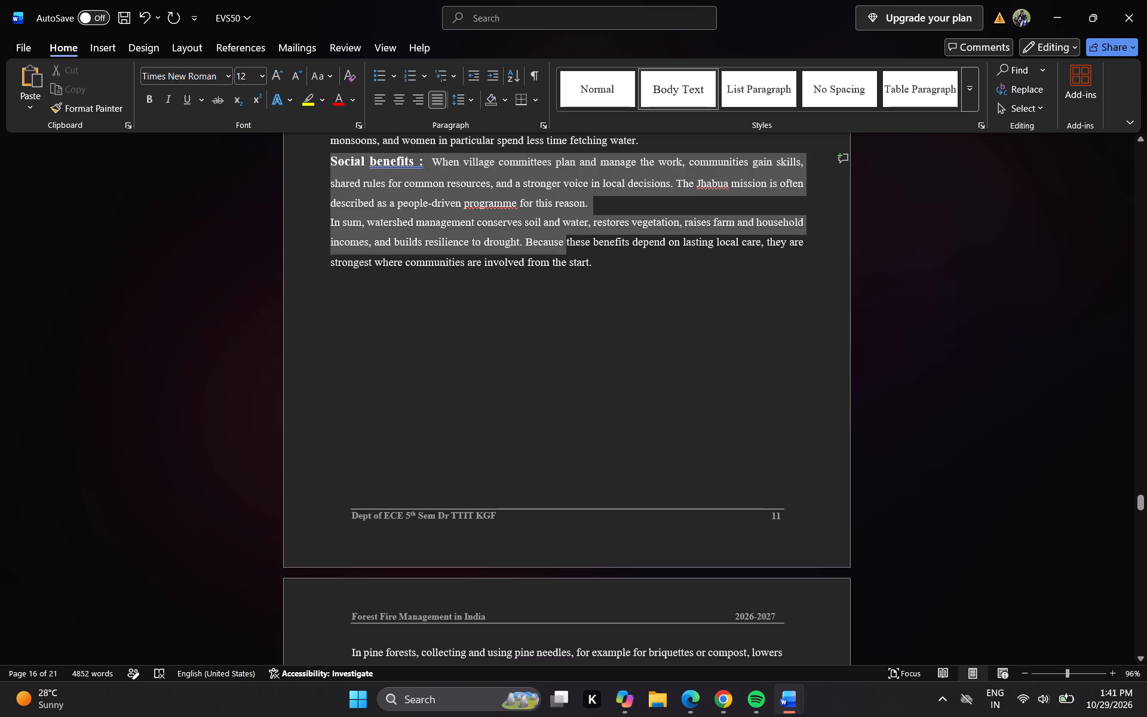
drag(567, 244, 614, 275)
key(BackSpace)
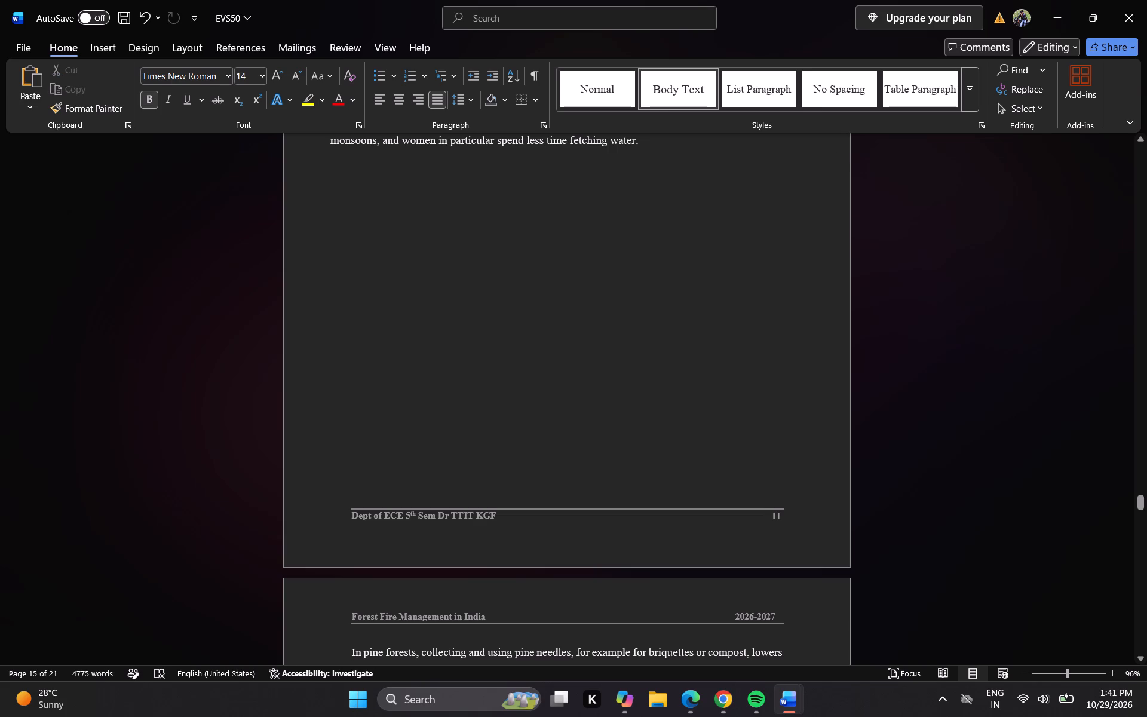
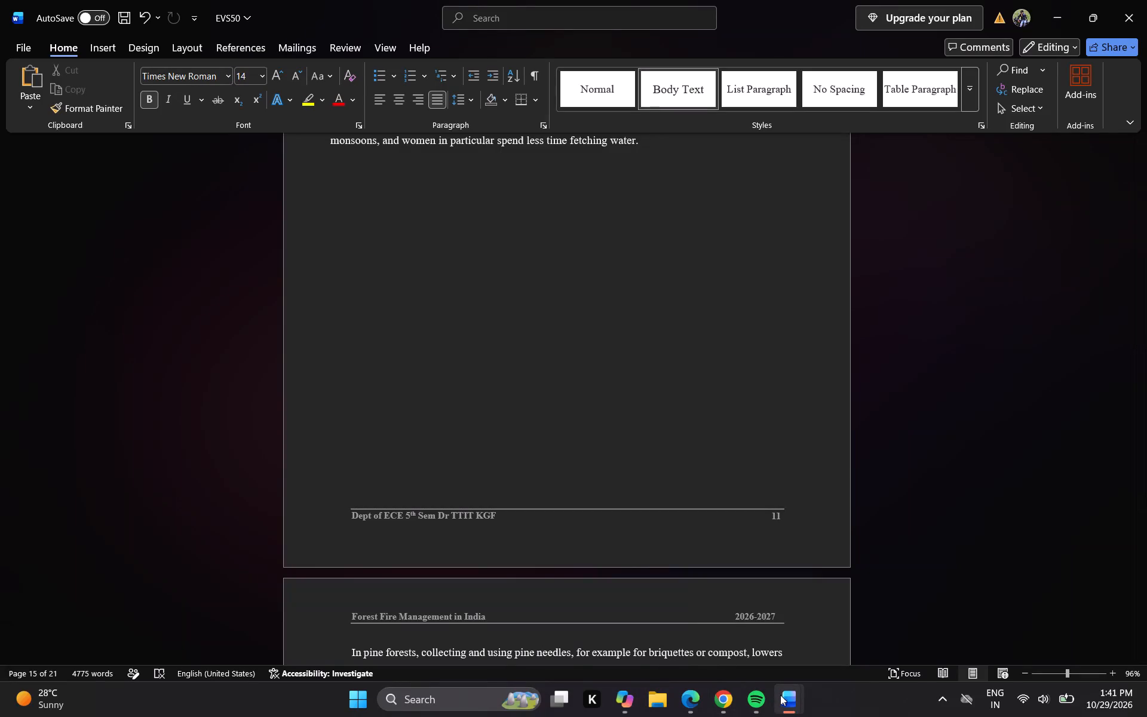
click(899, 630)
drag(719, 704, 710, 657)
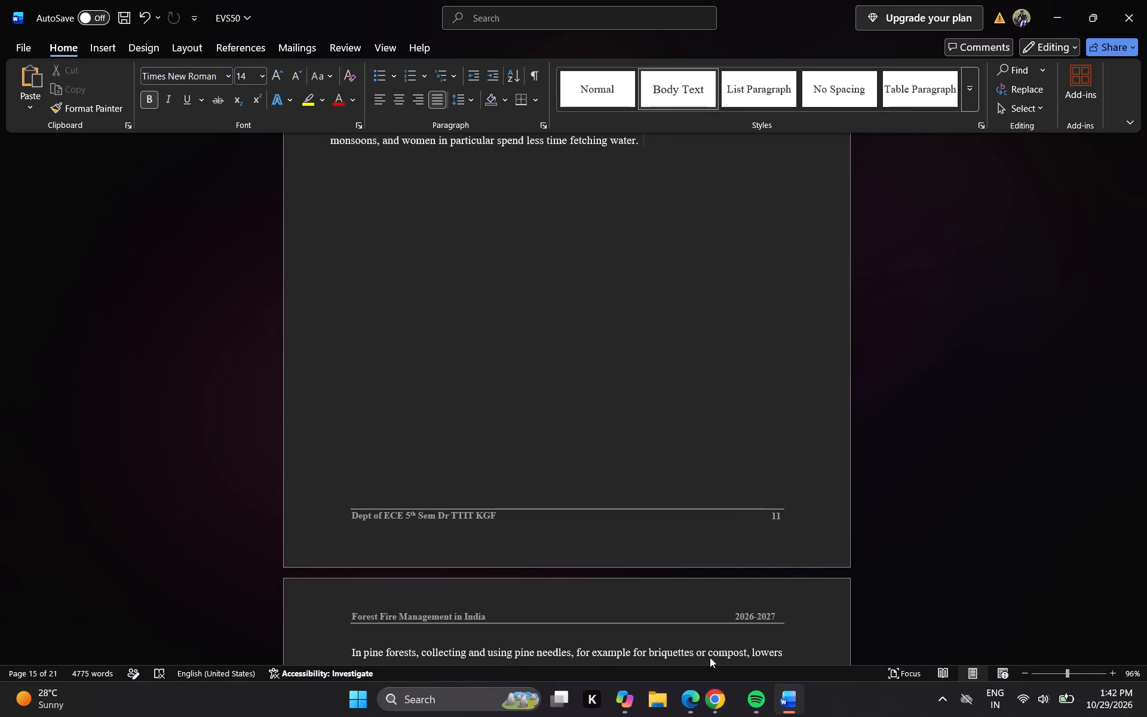
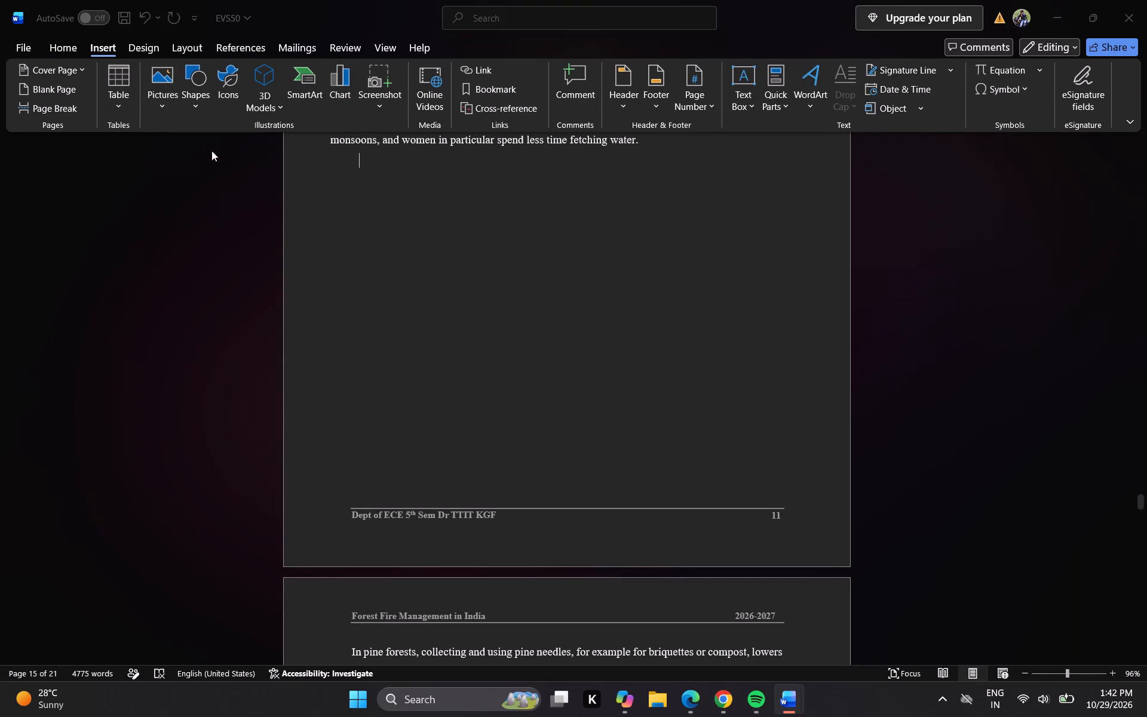
Insert the picture "WhatsApp Image 2026-10-29 at 1.41.54 PM" from Downloads on page 15, below the paragraph ending "fetching water".
click(338, 140)
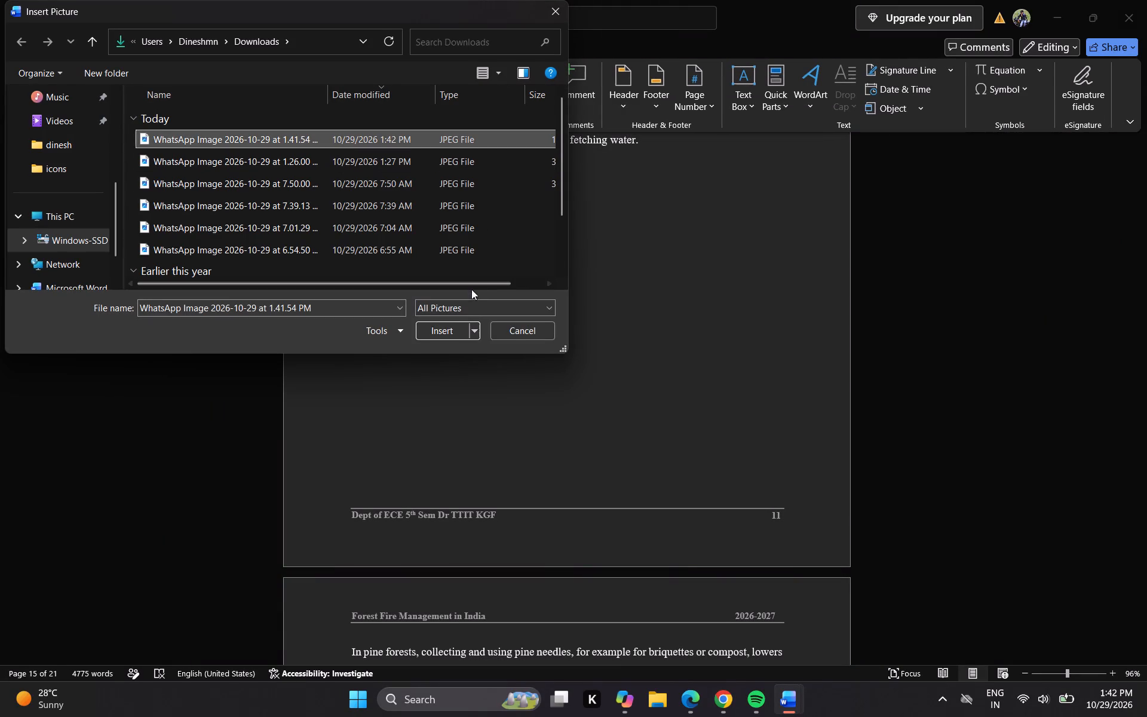
click(441, 326)
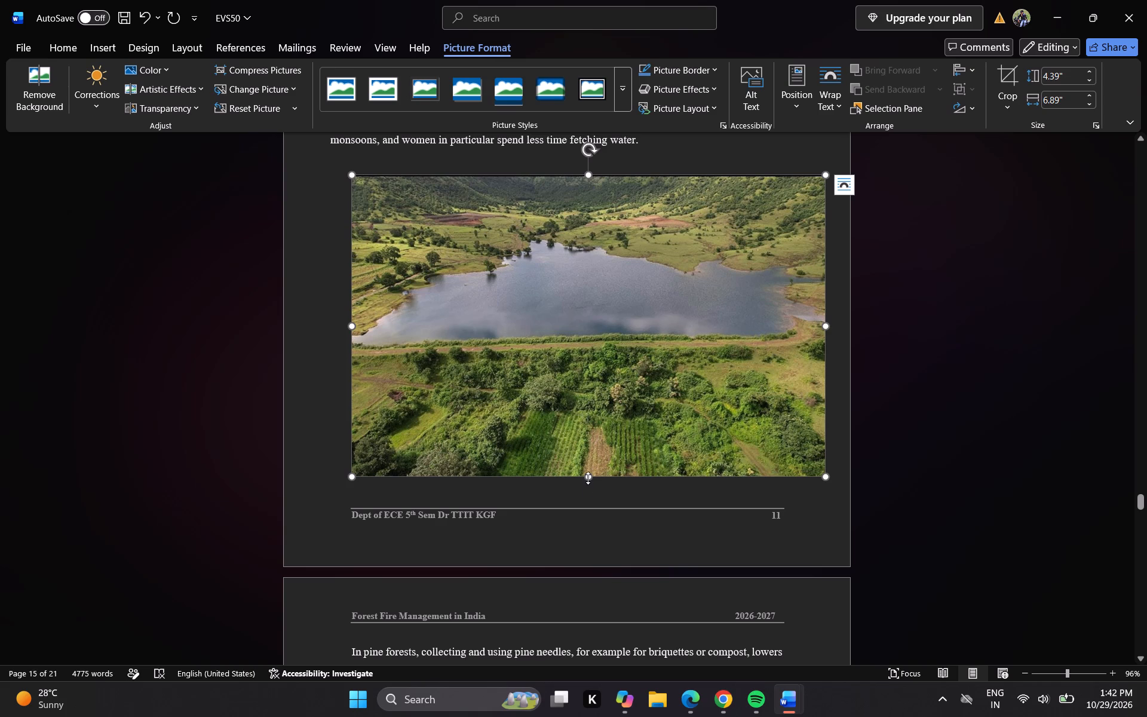
Resize the inserted lake picture to about 3.44" high and 6.67" wide so it leaves space above the page footer.
drag(588, 477, 558, 402)
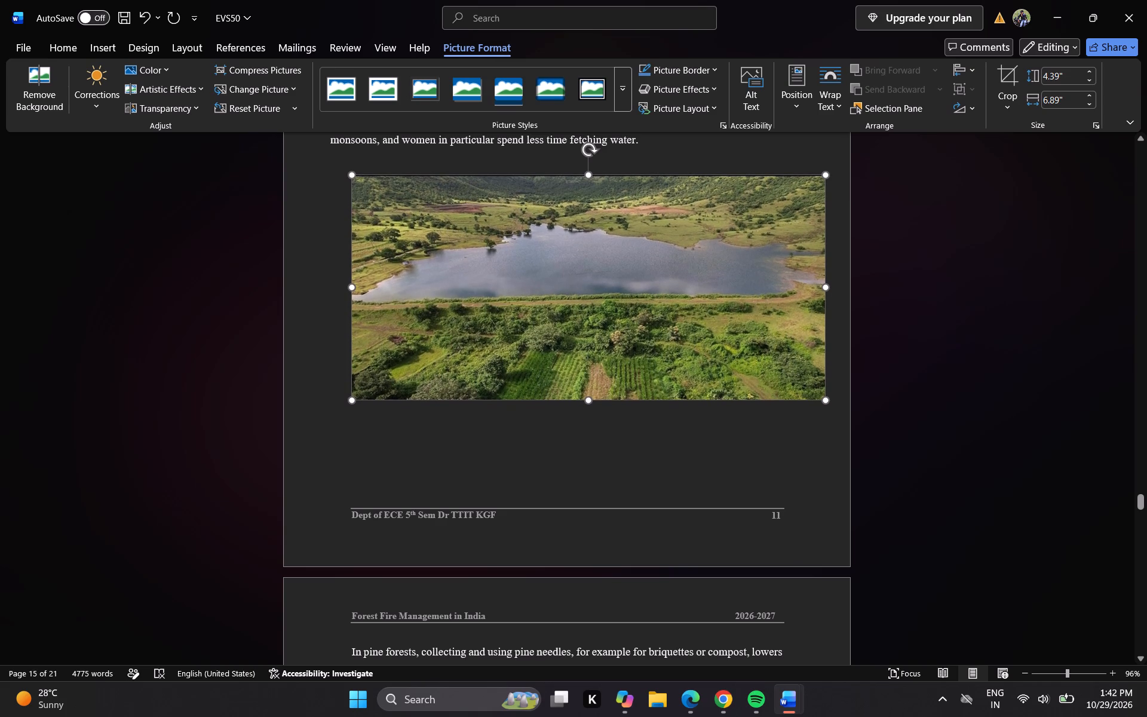
drag(558, 402, 559, 411)
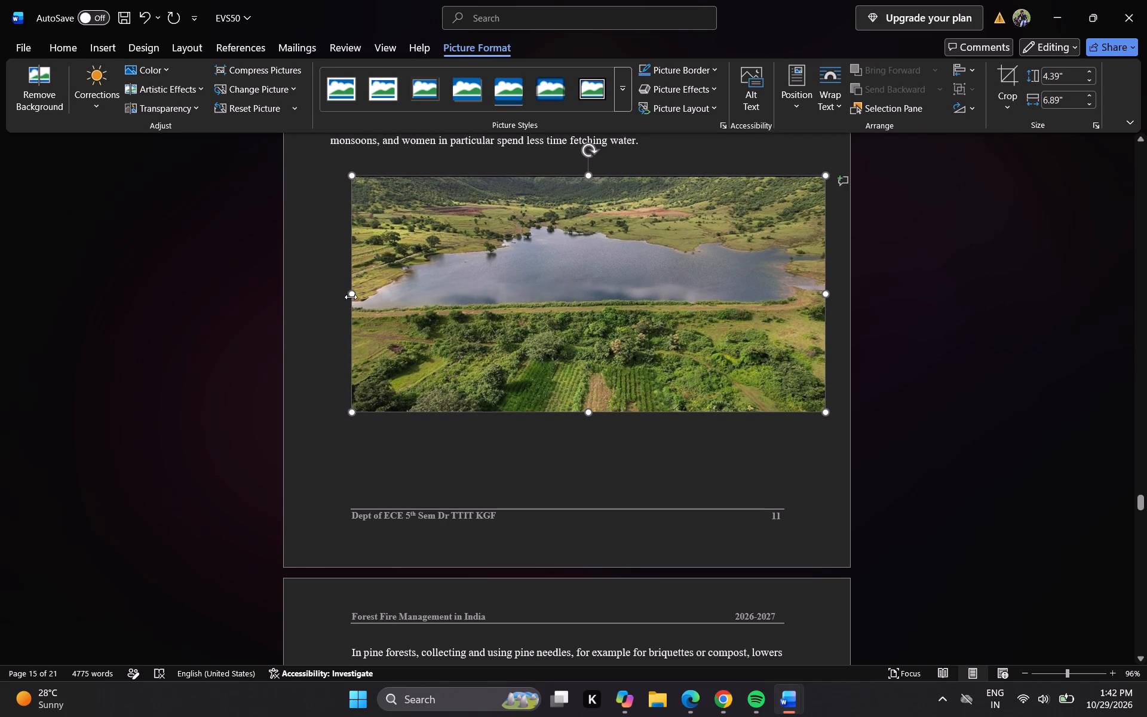
drag(350, 296, 370, 296)
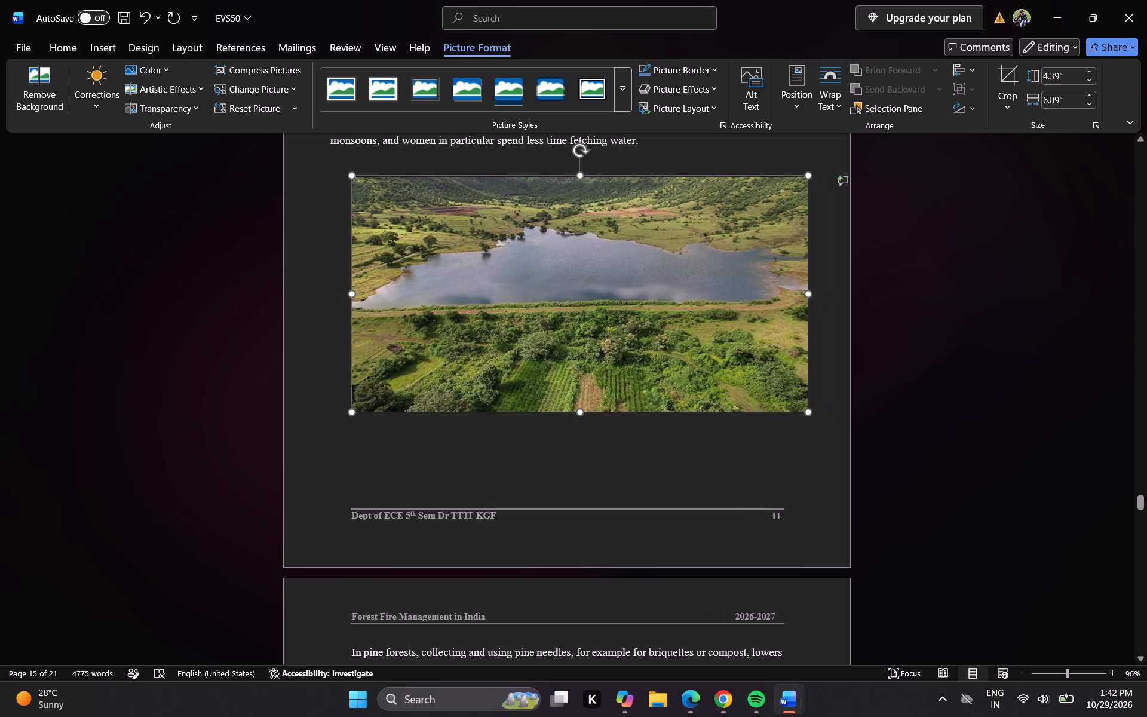
drag(370, 296, 382, 296)
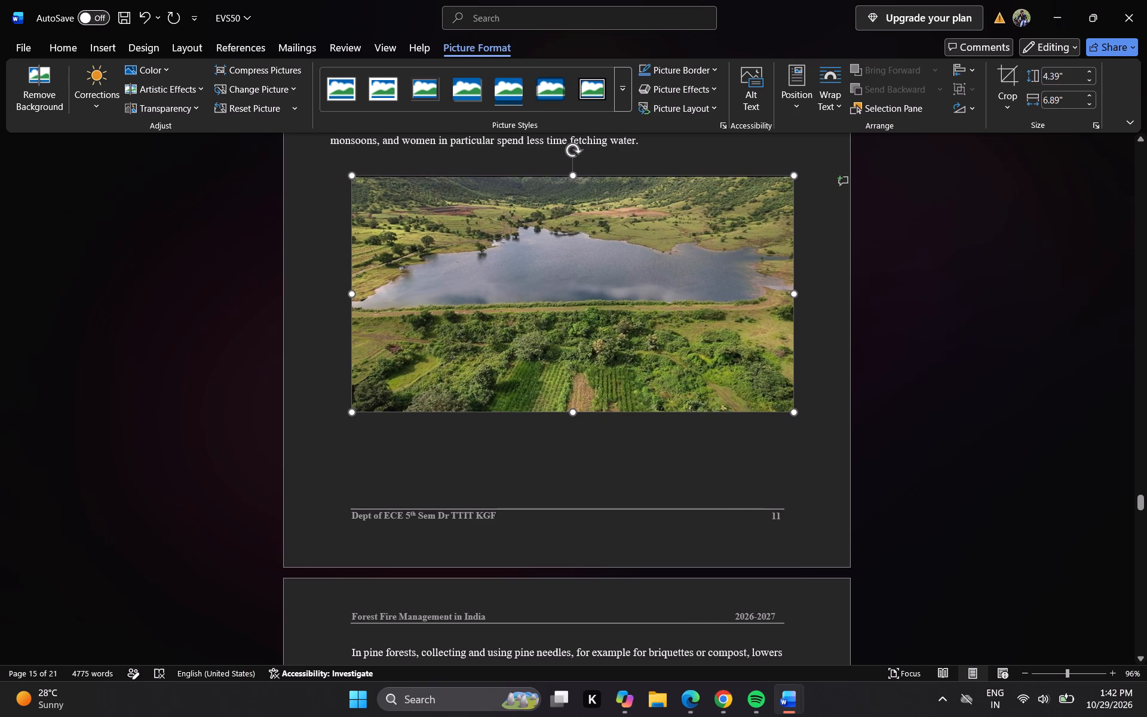
drag(382, 296, 367, 296)
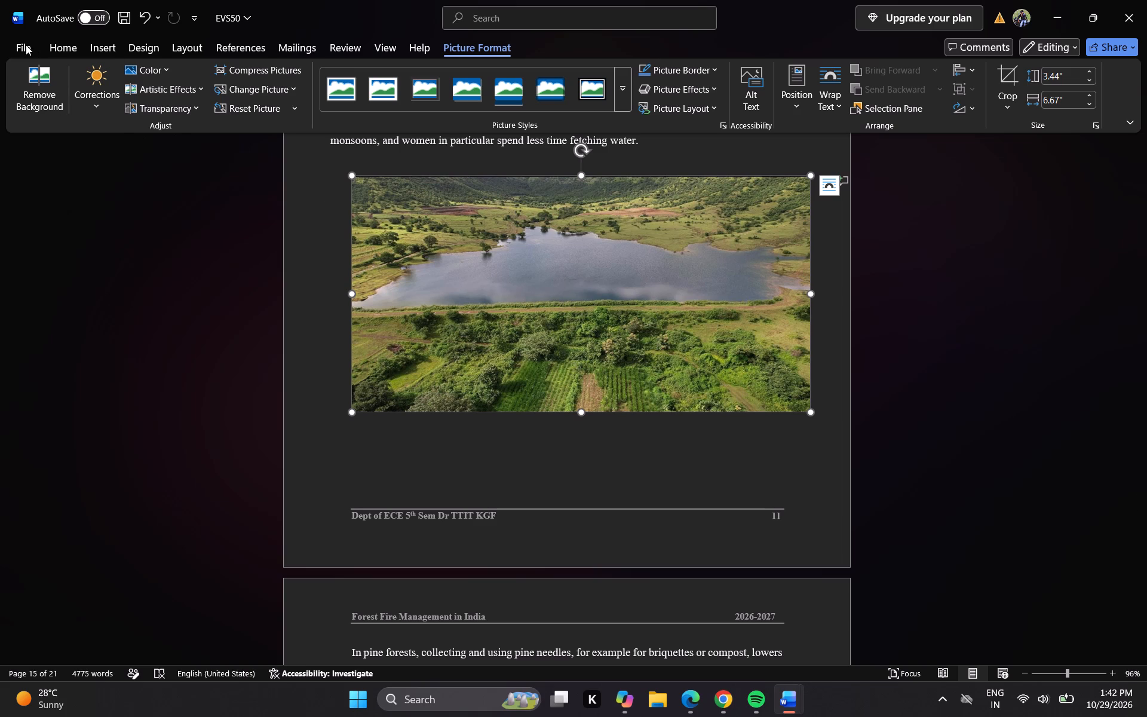
click(327, 312)
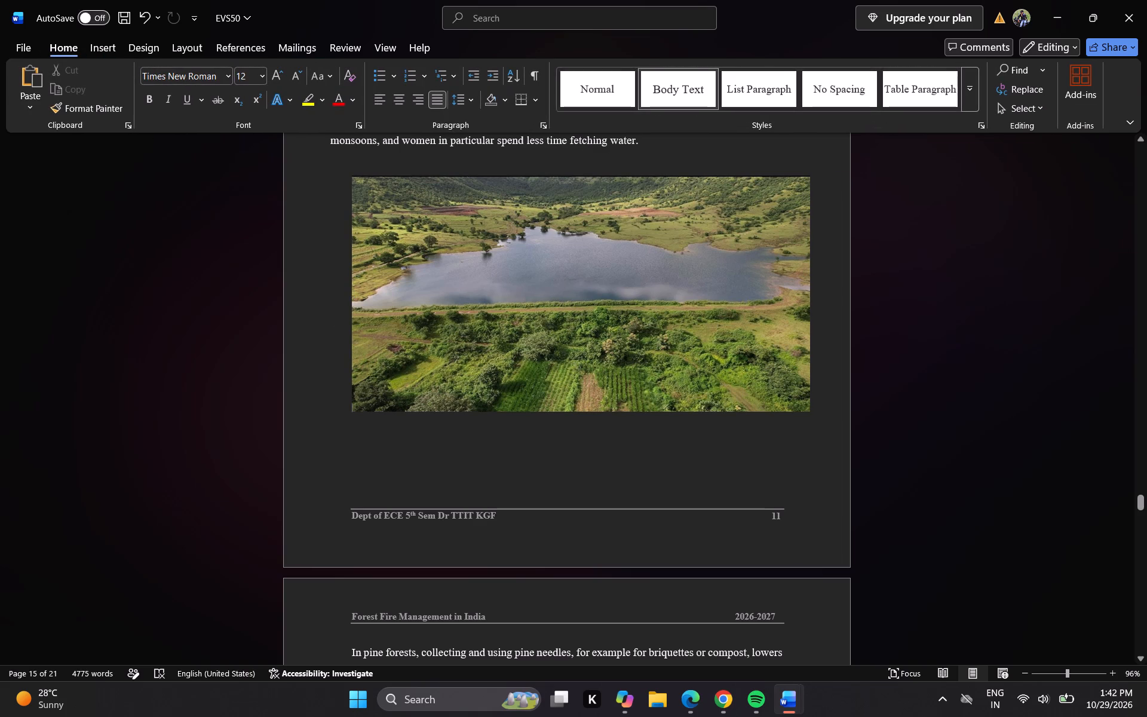
Switch the lake picture's paragraph alignment from justified to left and dismiss the interrupting notification.
click(401, 282)
click(440, 99)
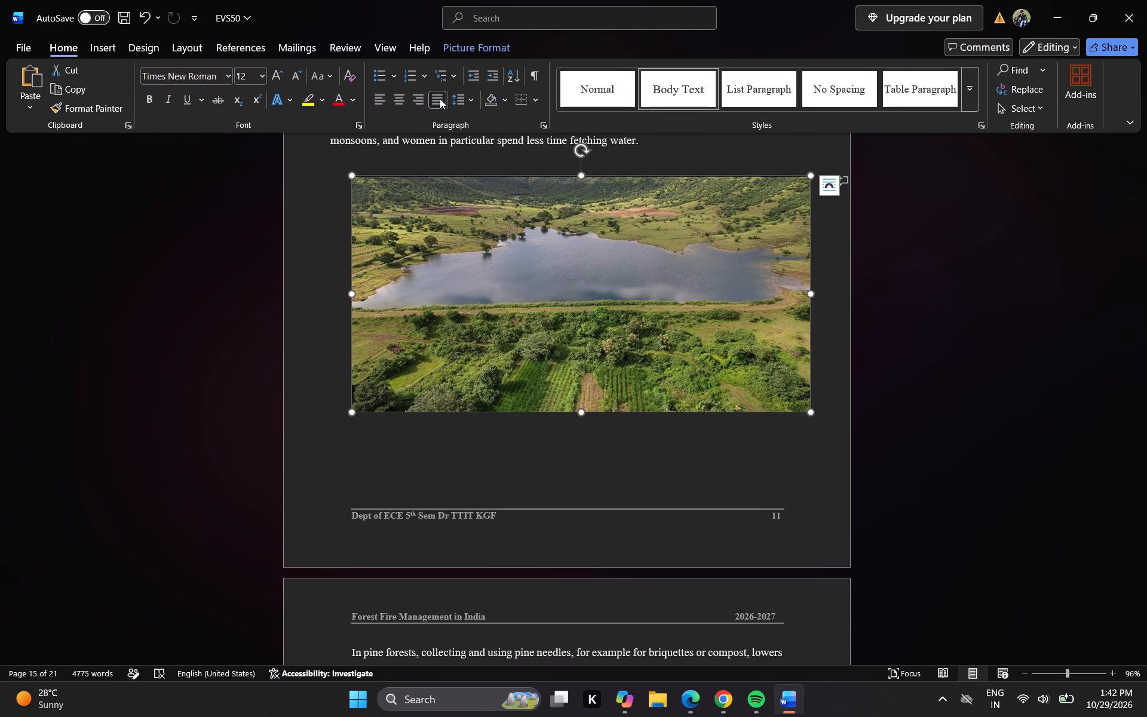
click(431, 101)
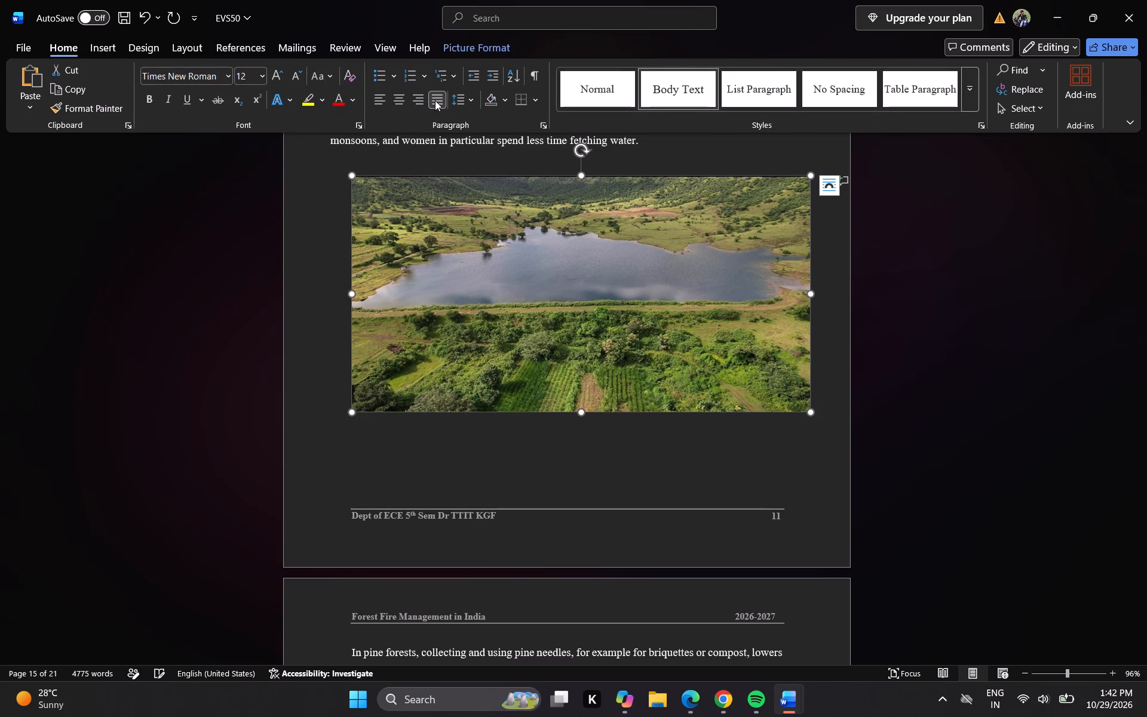
triple_click(435, 100)
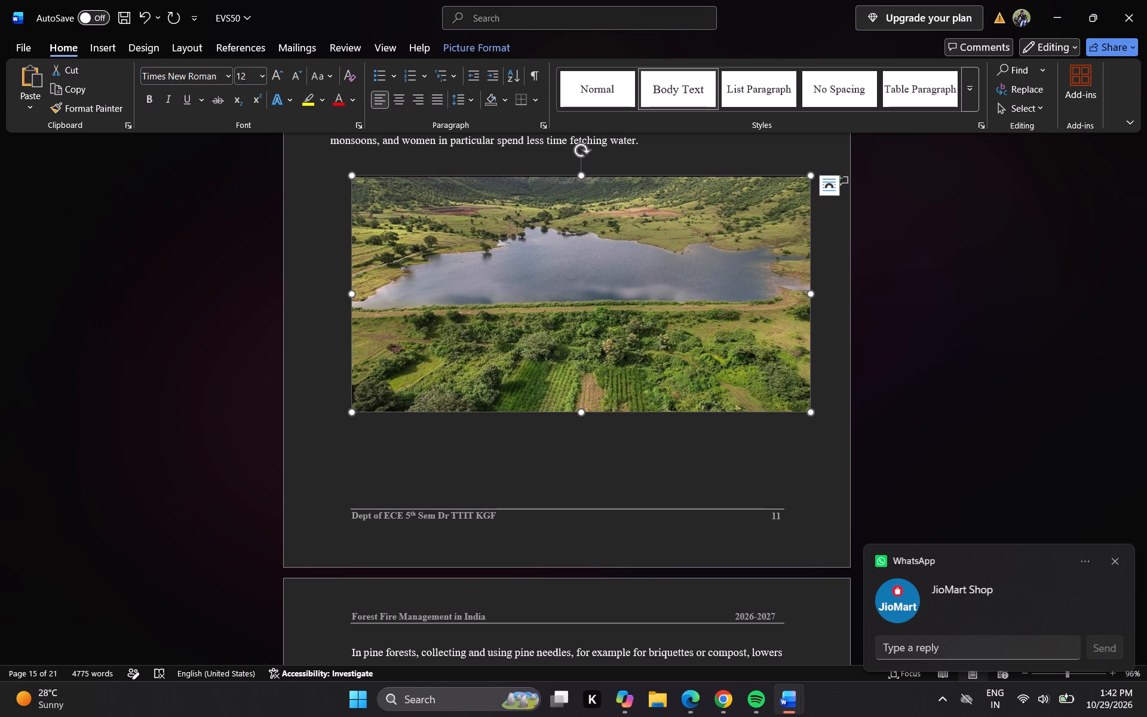
click(1109, 560)
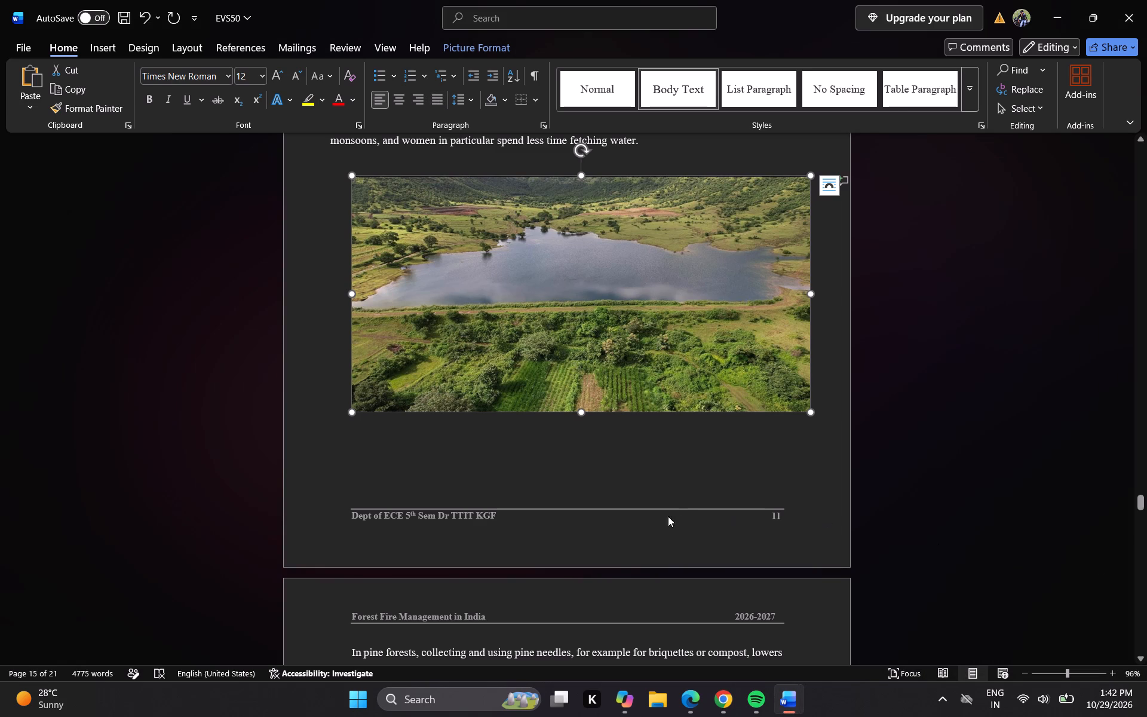
click(487, 437)
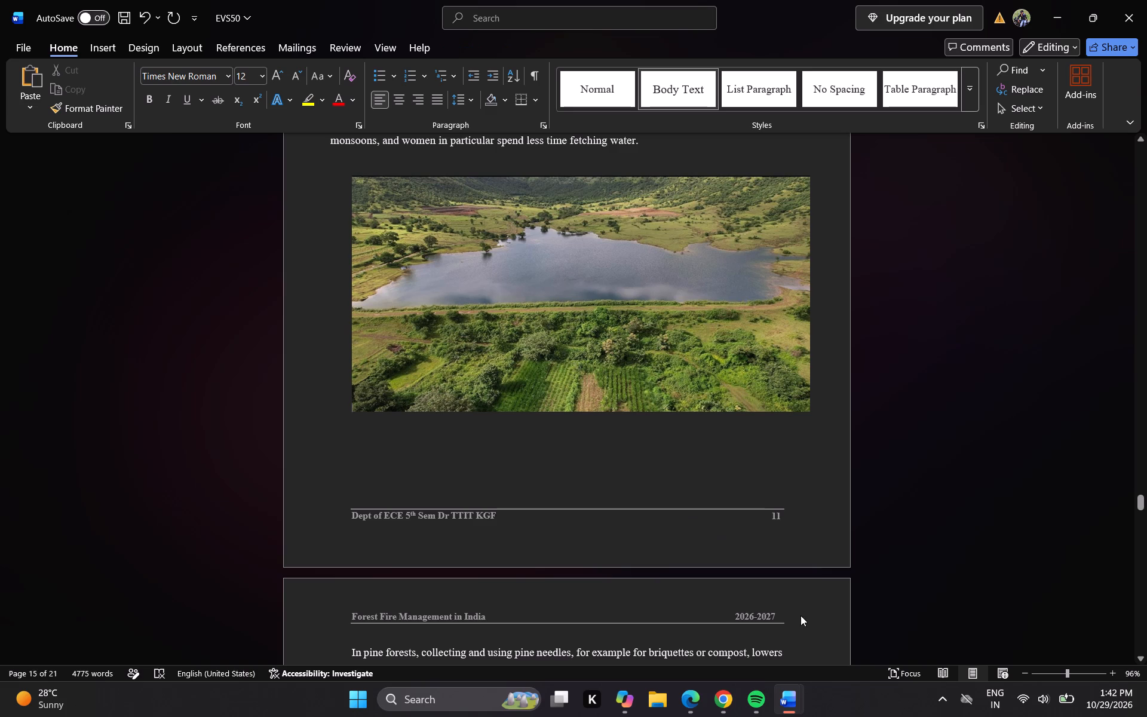
Examine the text on the page after the lake picture, starting at the pine forests paragraph.
click(1140, 652)
triple_click(1140, 652)
triple_click(1140, 652)
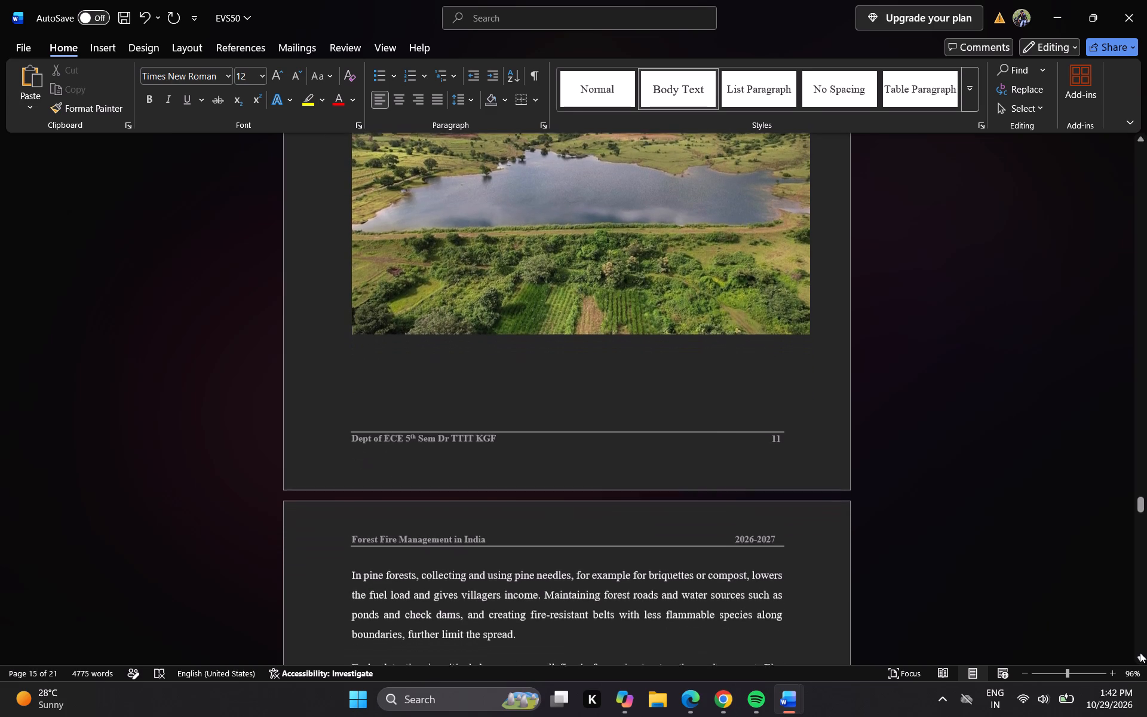
Delete the old forest fire management text on page 12, from "In pine forests" through the closing "Overall" paragraph.
triple_click(1140, 652)
triple_click(1140, 652)
triple_click(1140, 652)
triple_click(1140, 652)
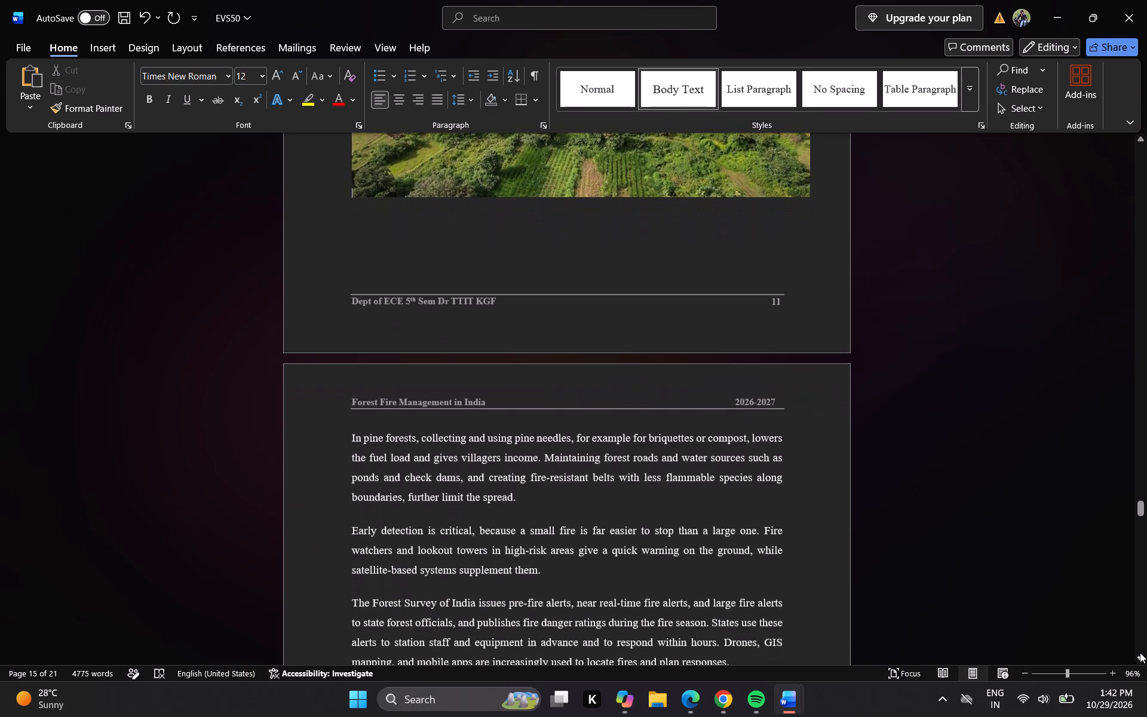
triple_click(1140, 652)
triple_click(1140, 652)
click(1140, 652)
drag(1140, 652, 415, 429)
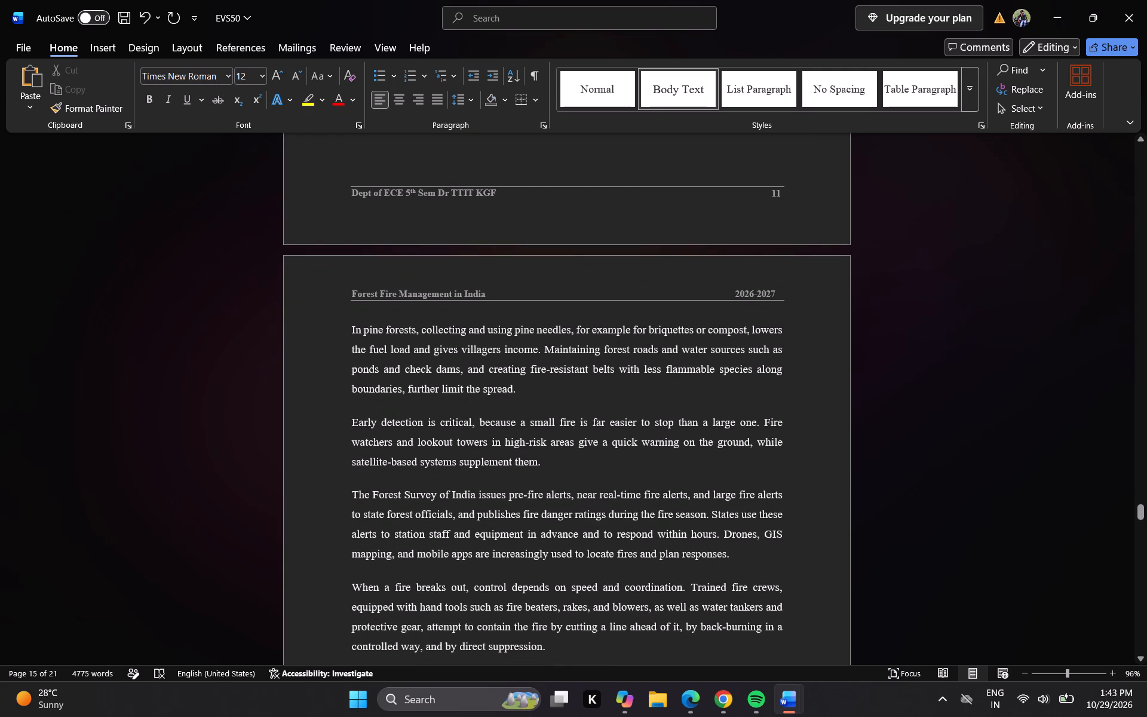
drag(348, 324, 630, 678)
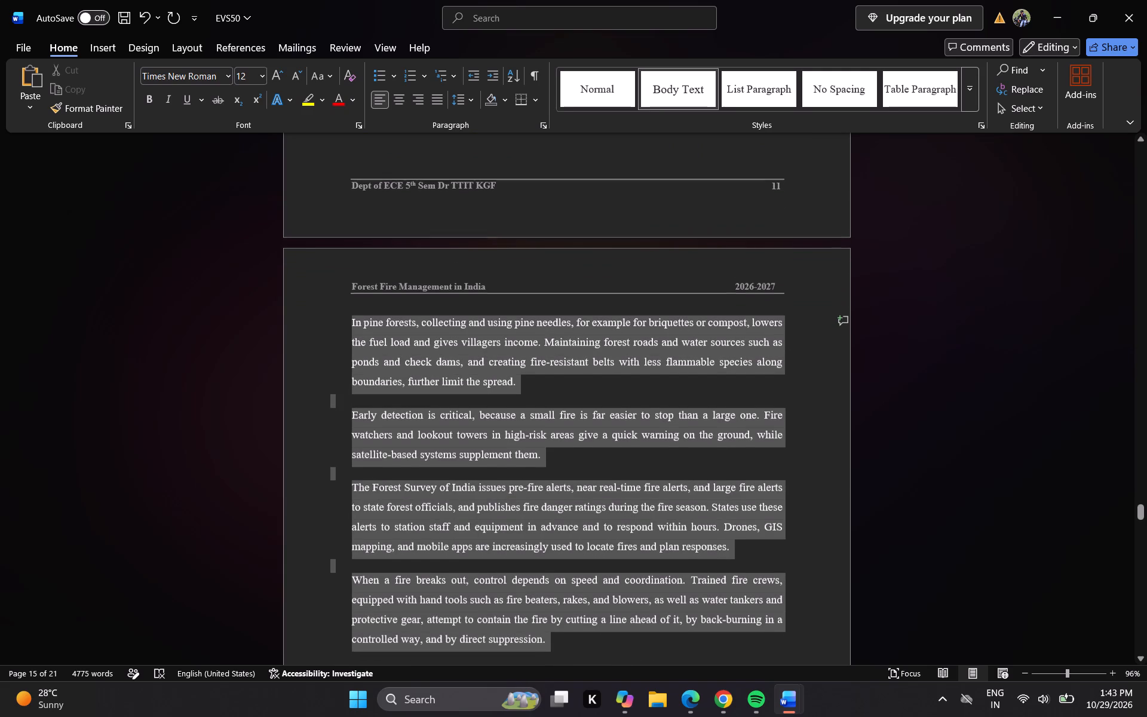
drag(630, 678, 385, 522)
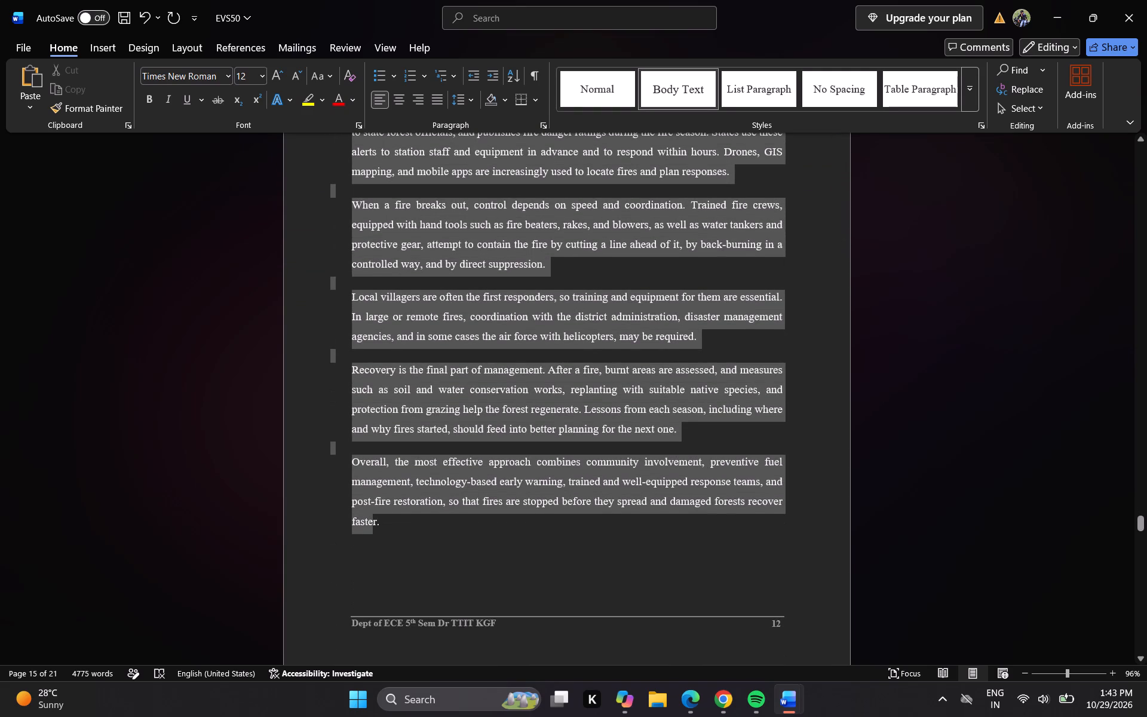
drag(385, 522, 395, 522)
key(BackSpace)
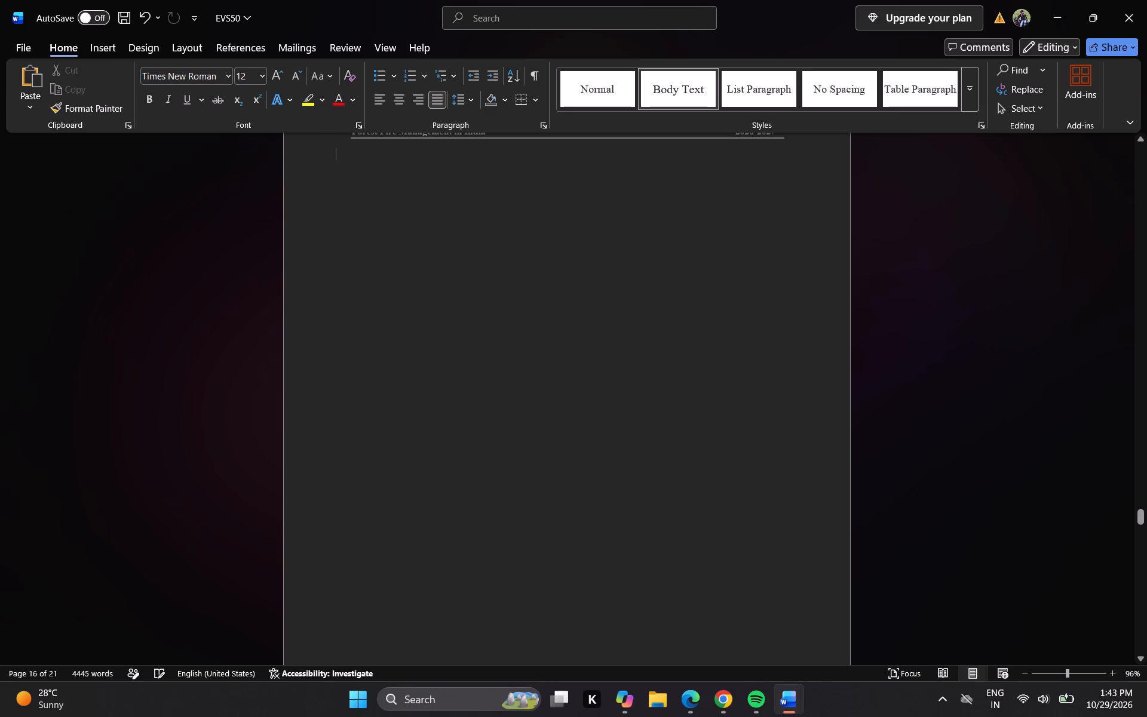
Review the report backwards from the emptied page through the watershed benefits section to the improper agricultural practices and water pollution sections.
click(1143, 146)
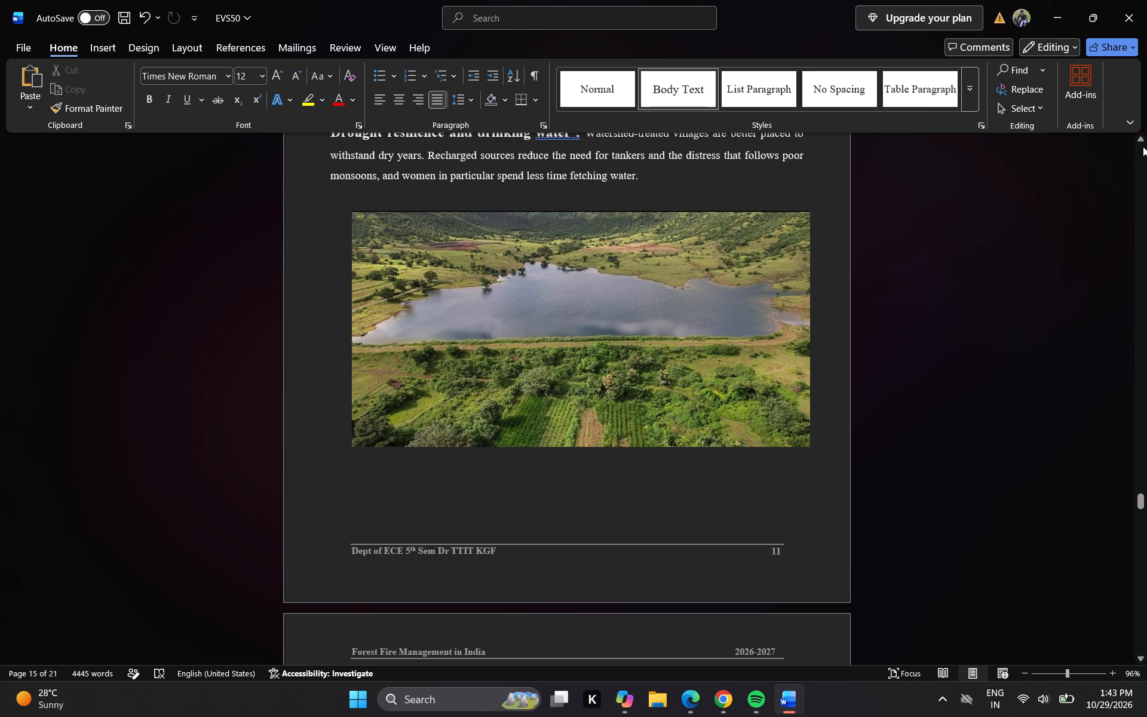
key(Up)
key(Up)
key(Up)
key(Up)
key(Up)
key(Up)
key(Up)
key(Up)
key(Up)
key(Up)
key(Up)
key(Up)
key(Up)
key(Up)
key(Up)
key(Up)
key(Up)
key(Up)
key(Up)
key(Up)
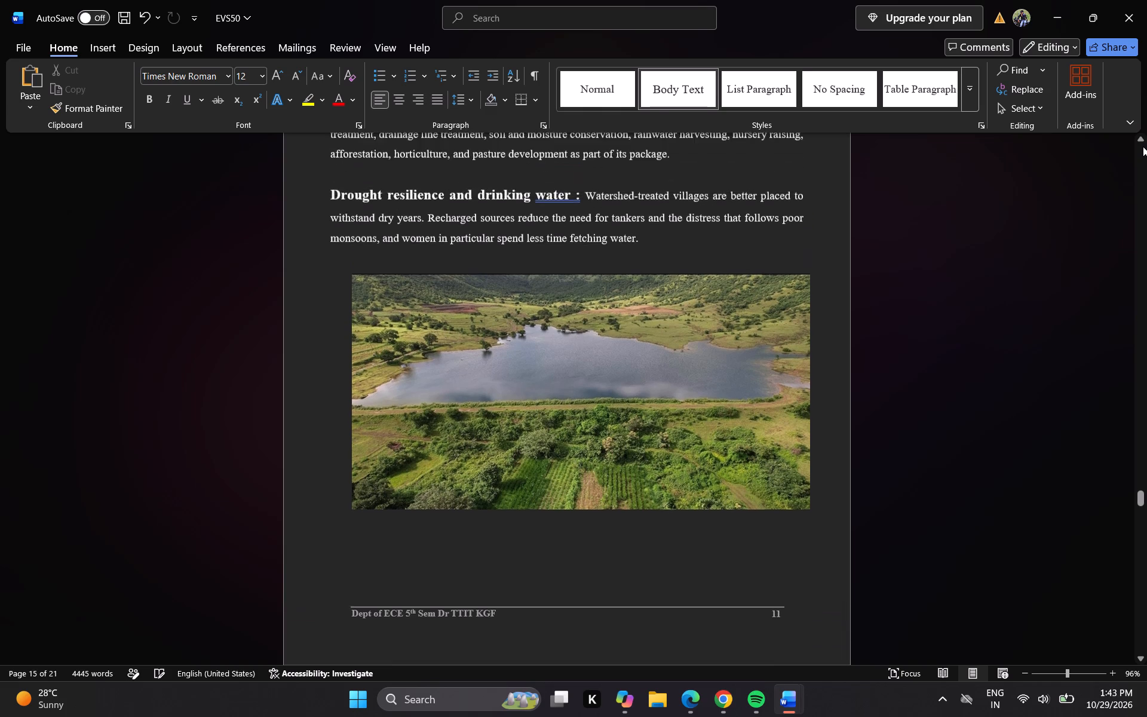
key(Up)
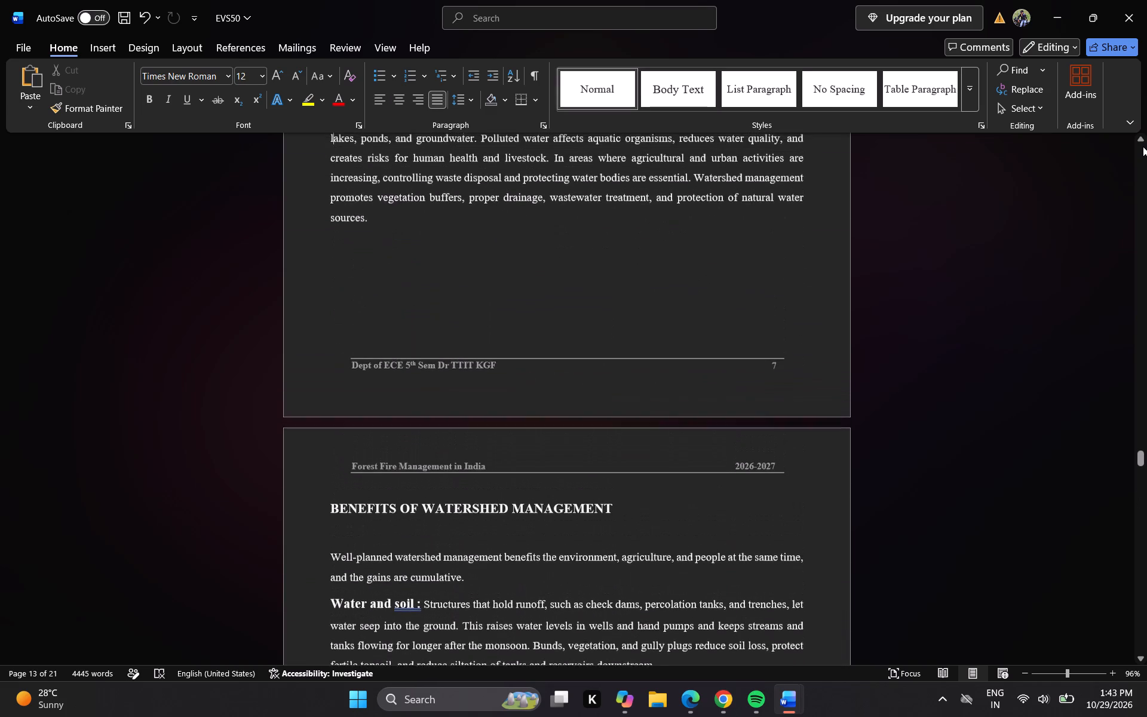
key(Up)
key(Up)
key(Up)
key(Up)
key(Up)
key(Up)
key(Up)
key(Up)
key(Up)
key(Up)
key(Up)
key(Up)
key(Up)
key(Up)
key(Up)
key(Up)
key(Up)
key(Up)
key(Up)
key(Up)
key(Up)
key(Up)
key(Up)
key(Up)
key(Up)
key(Up)
key(Up)
key(Up)
key(Up)
key(Up)
key(Up)
key(Up)
key(Up)
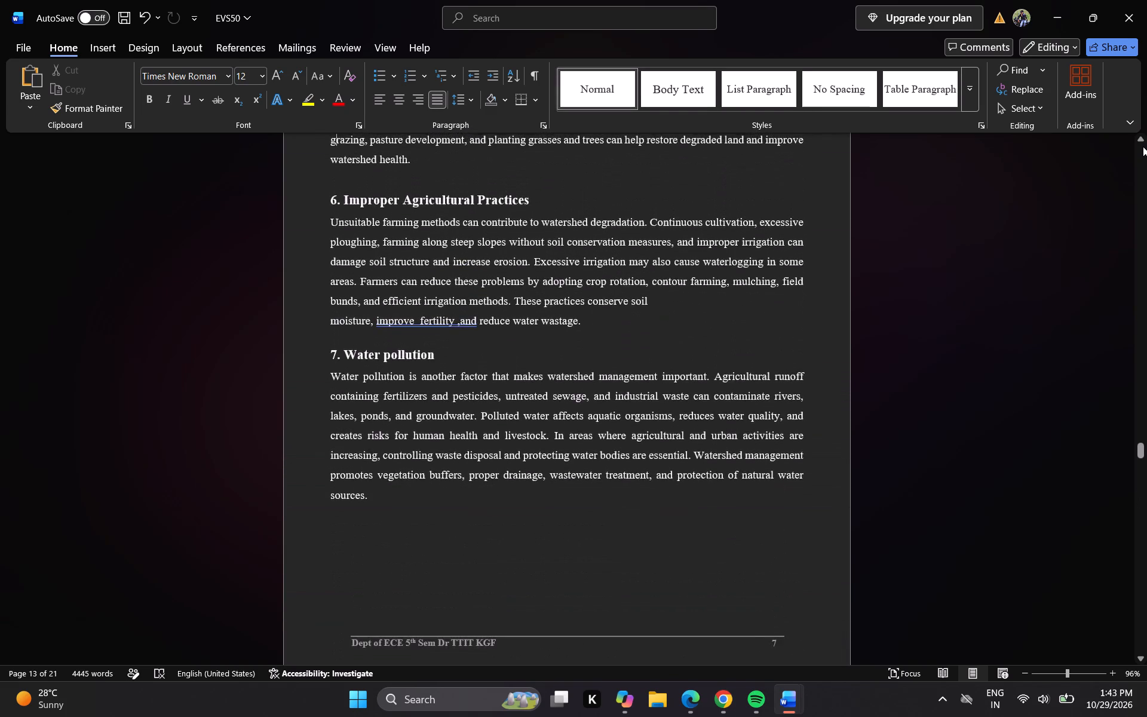
key(Up)
Review the report forwards from the Benefits of Watershed Management section to the Government Initiatives list.
key(Down)
key(Down)
key(Down)
key(Down)
key(Down)
key(Down)
key(Down)
key(Down)
key(Down)
key(Down)
key(Down)
key(Down)
key(Down)
key(Down)
key(Down)
key(Down)
key(Down)
key(Down)
key(Down)
key(Down)
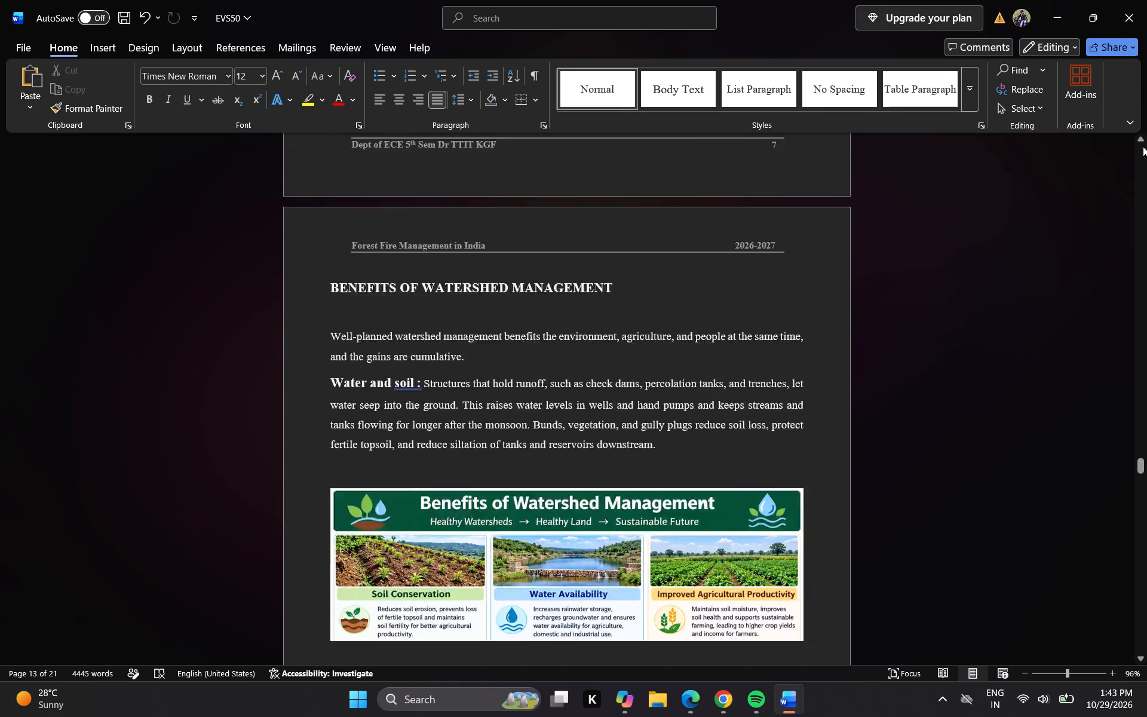
key(Down)
key(Down)
key(Down)
key(Down)
key(Down)
key(Down)
key(Down)
key(Down)
key(Down)
key(Down)
key(Down)
key(Down)
key(Down)
key(Down)
key(Down)
key(Down)
key(Down)
key(Down)
key(Down)
key(Down)
key(Down)
key(Down)
key(Down)
key(Down)
key(Down)
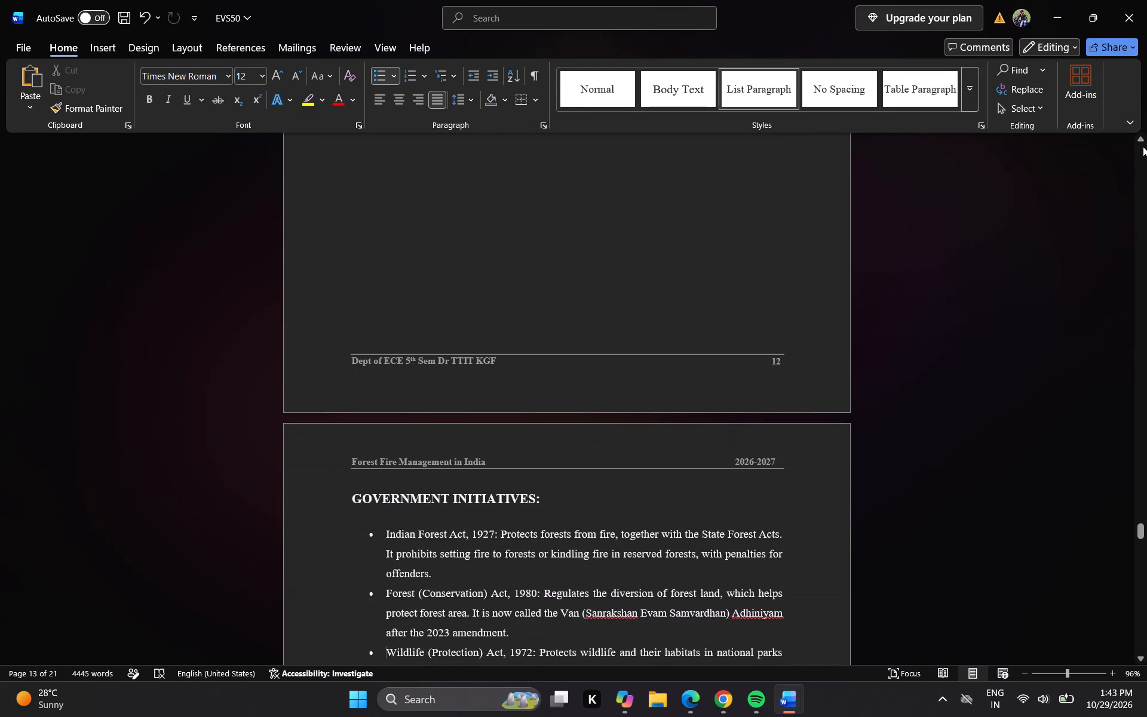
Examine the end of the drought resilience section, its reservoir photo, and the emptied page before Government Initiatives.
key(Up)
key(Up)
key(Up)
key(Up)
key(Up)
key(Up)
key(Up)
key(Up)
key(Up)
key(Up)
key(Up)
key(Up)
key(Up)
key(Up)
key(Up)
key(Up)
key(Up)
key(Up)
key(Up)
key(Down)
key(Down)
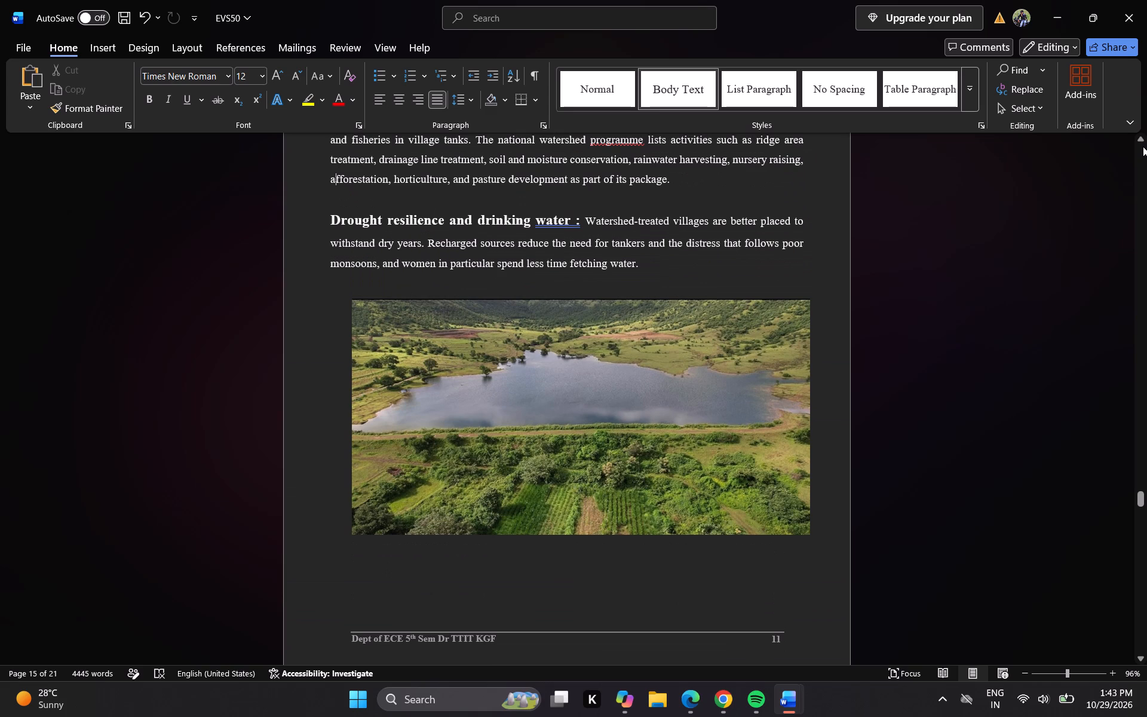
key(Down)
key(Down)
key(Down)
key(Down)
key(Down)
key(Down)
key(Down)
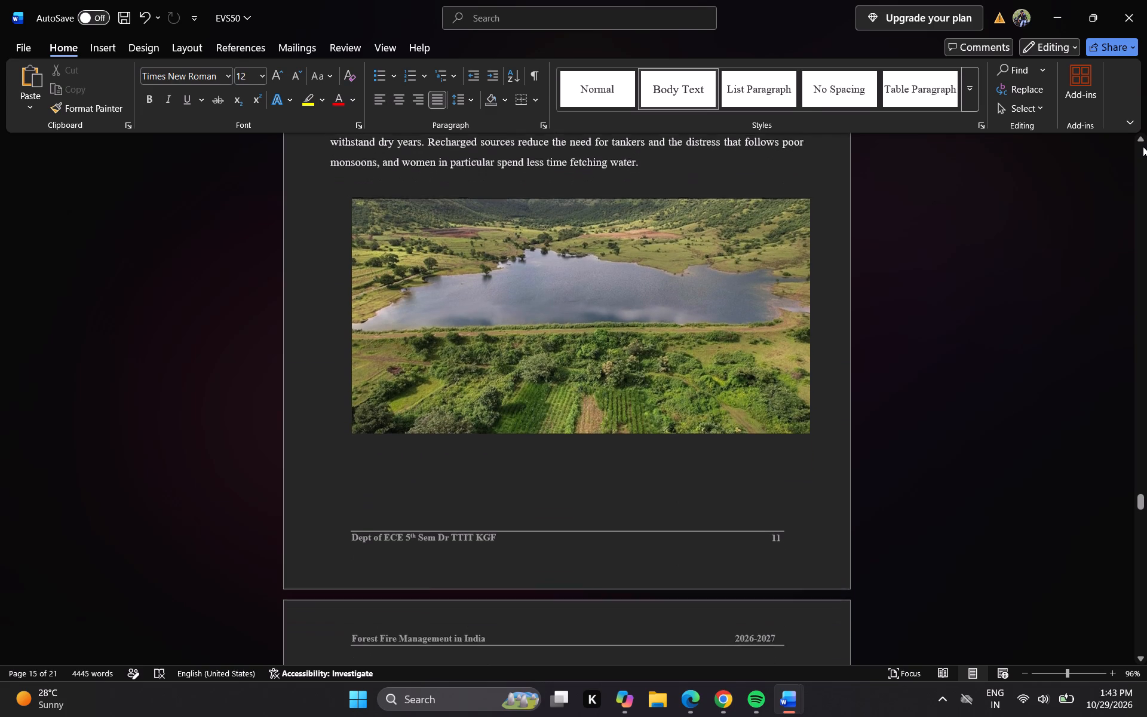
key(Down)
key(Up)
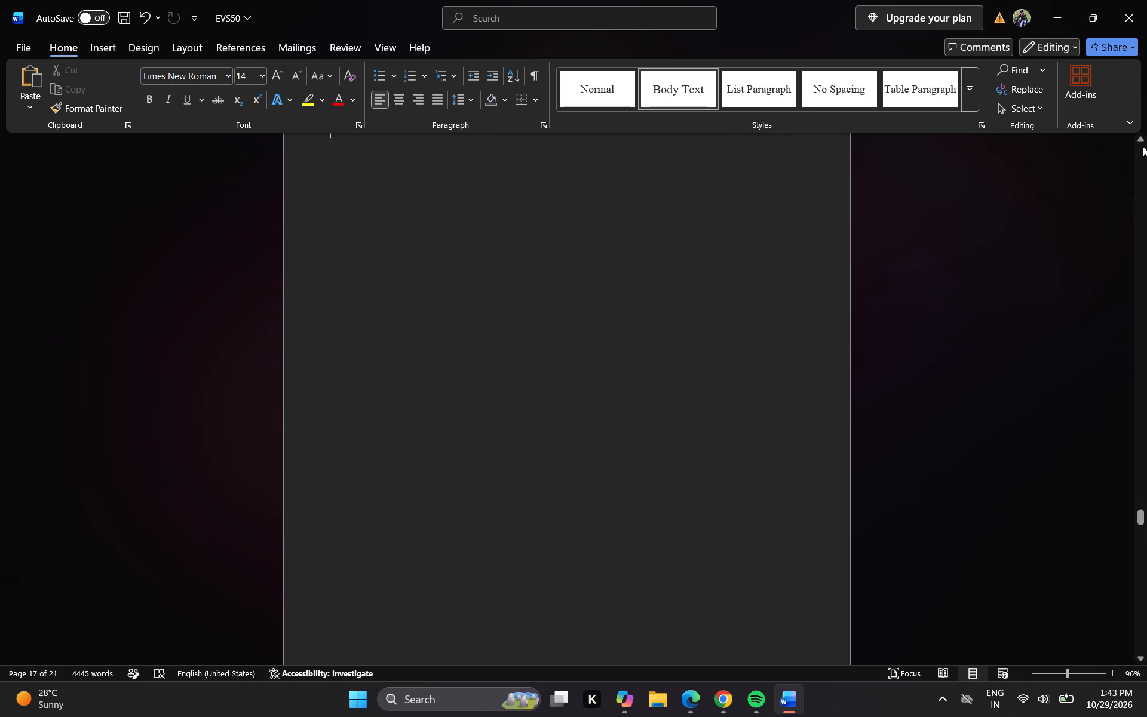
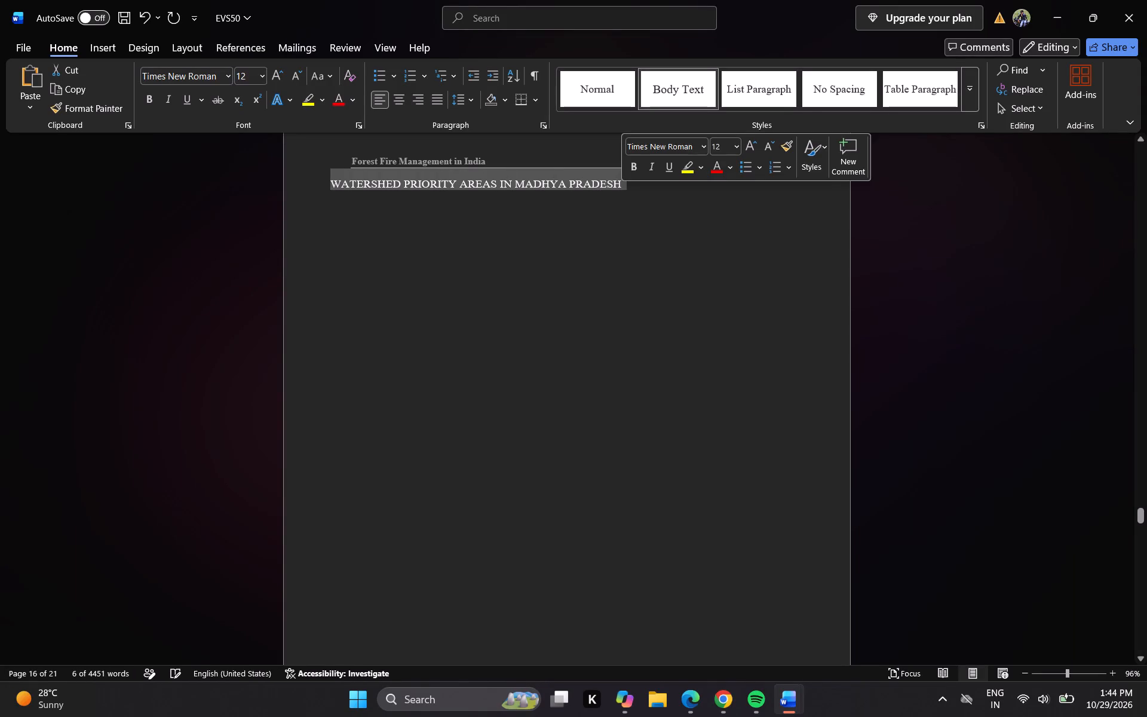
Format the "WATERSHED PRIORITY AREAS IN MADHYA PRADESH" heading as bold, 14 pt, and start a new line beneath it.
click(143, 93)
click(252, 75)
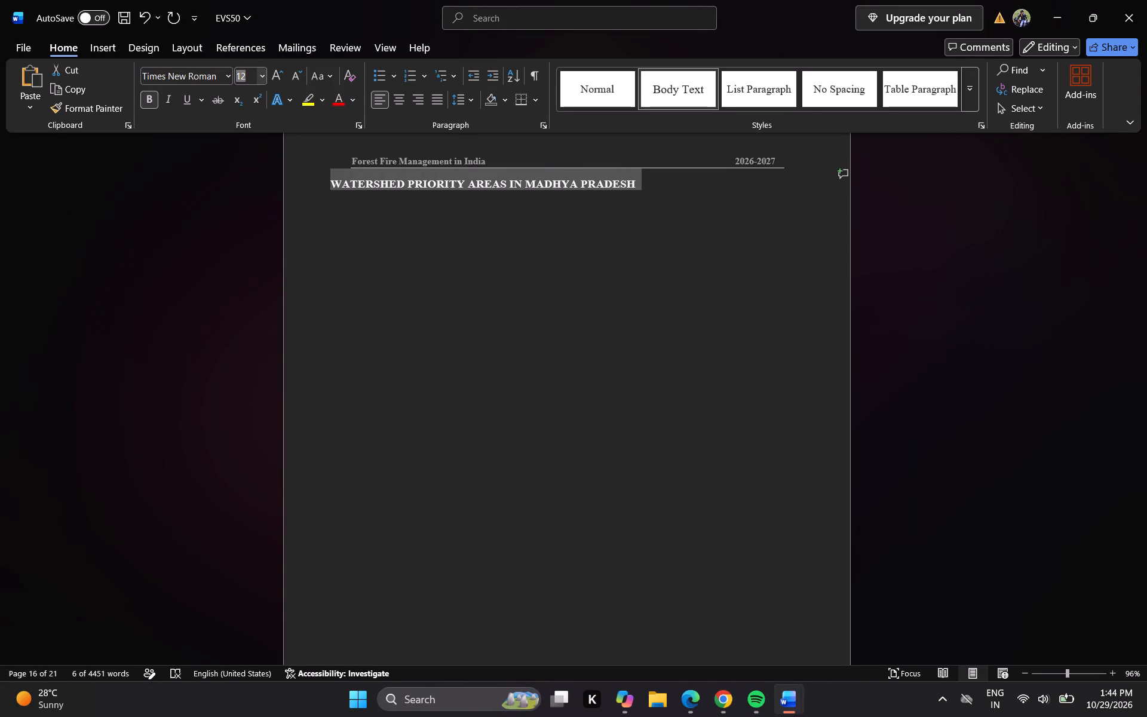
text(14)
key(Return)
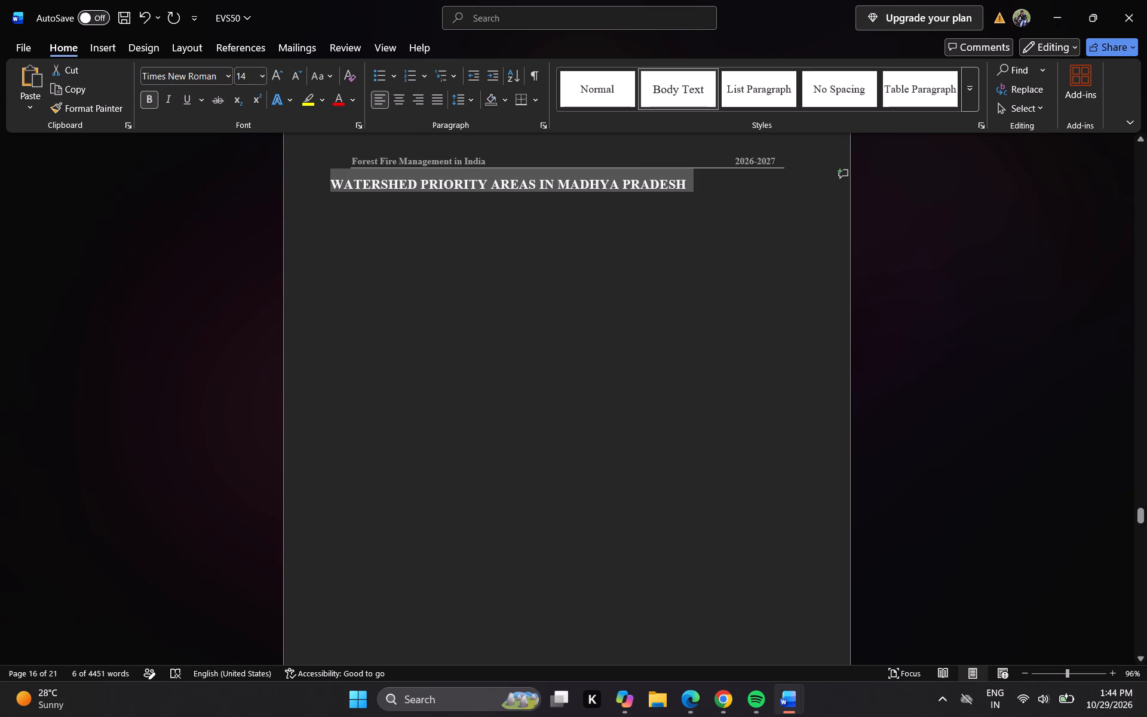
click(712, 194)
key(Return)
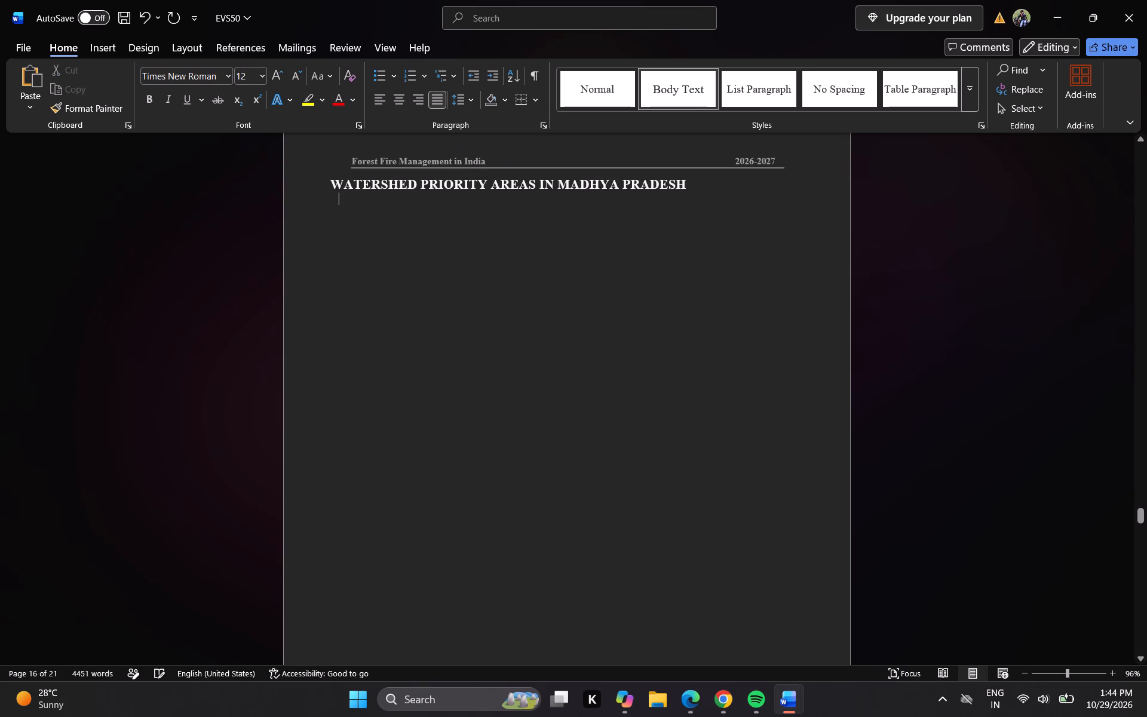
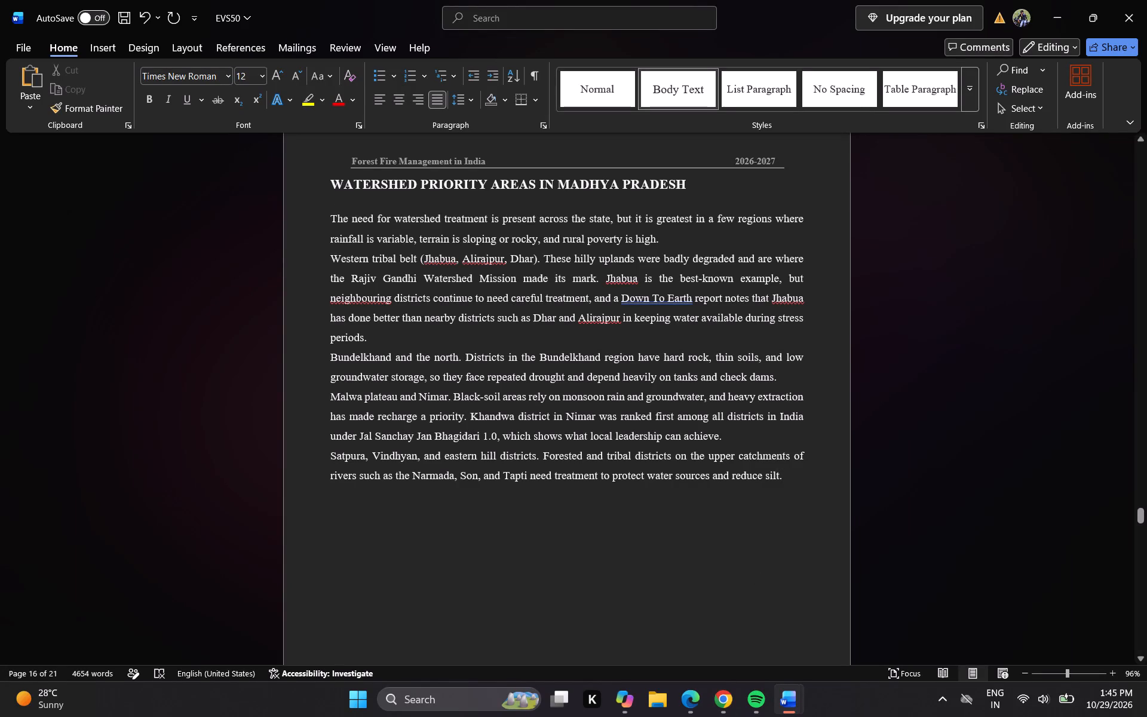
Replace the full stop after "Western tribal belt (Jhabua, Alirajpur, Dhar)" with a spaced colon.
click(545, 256)
key(BackSpace)
key(space)
key(BackSpace)
key(BackSpace)
key(space)
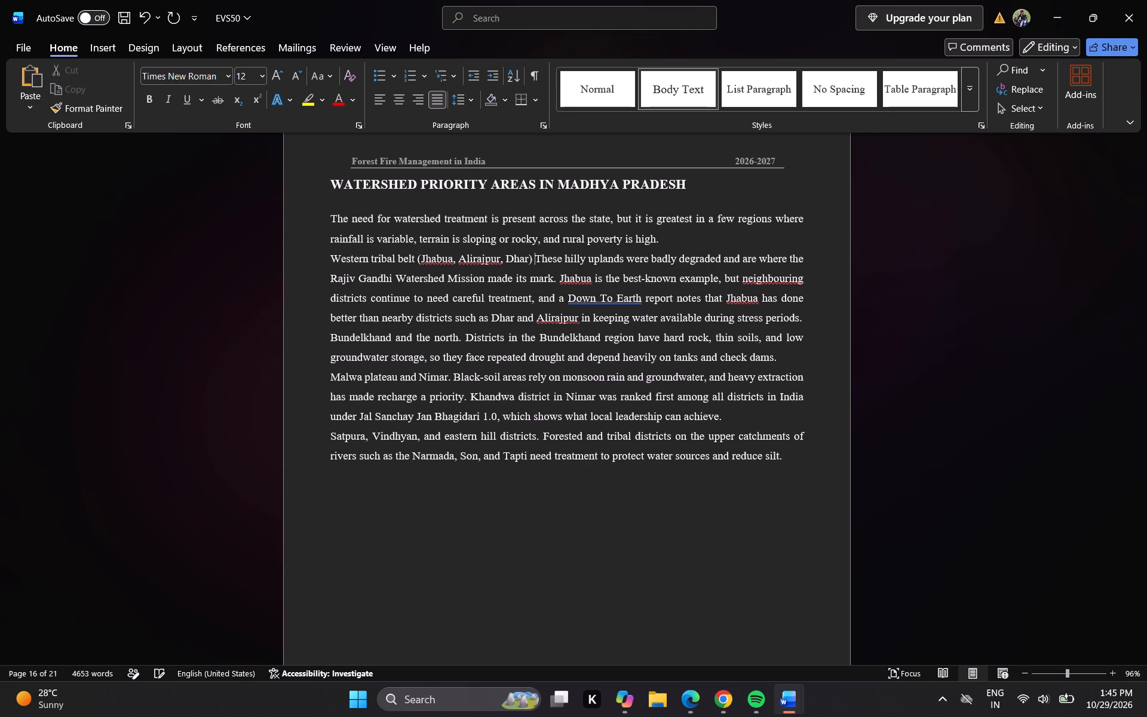
text(:)
key(space)
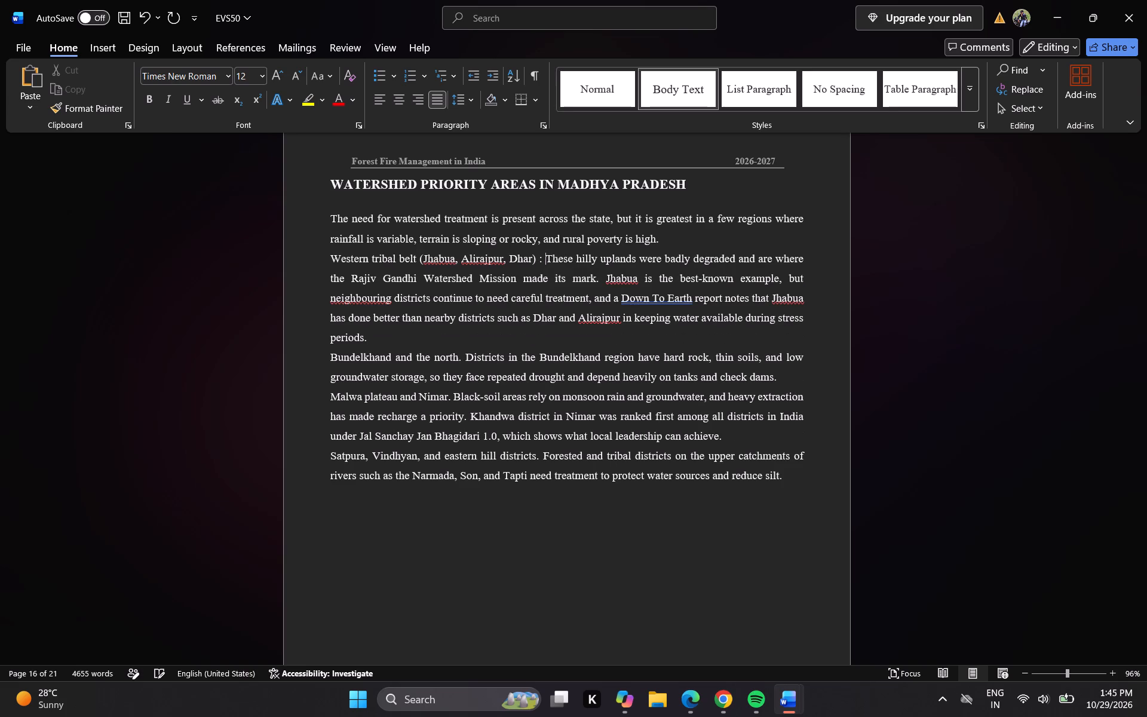
Set the lead-in "Western tribal belt (Jhabua, Alirajpur, Dhar) :" to 14 pt, leaving it non-bold.
drag(545, 256, 340, 250)
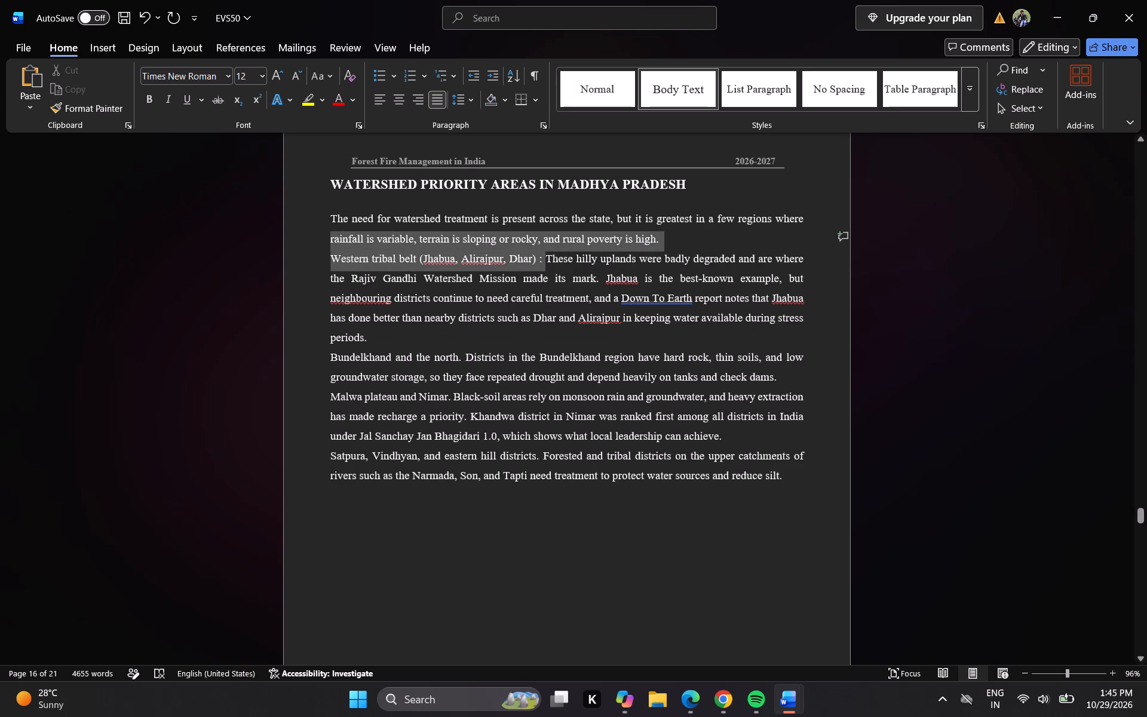
drag(340, 250, 323, 253)
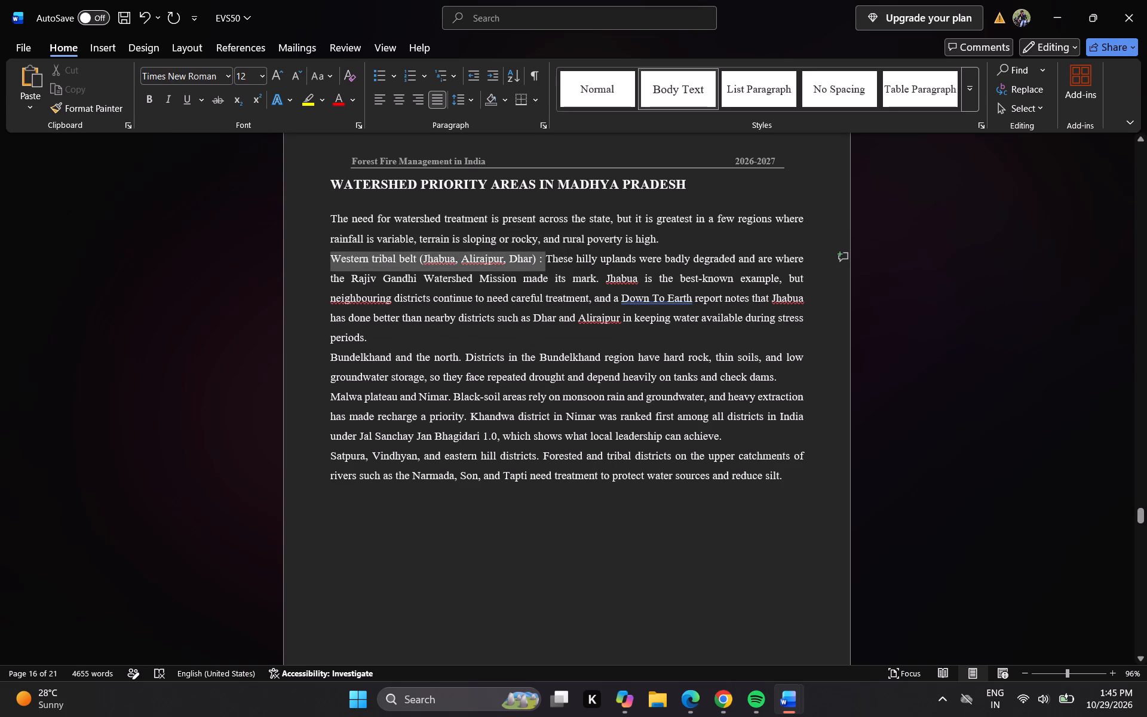
drag(323, 253, 326, 254)
click(430, 201)
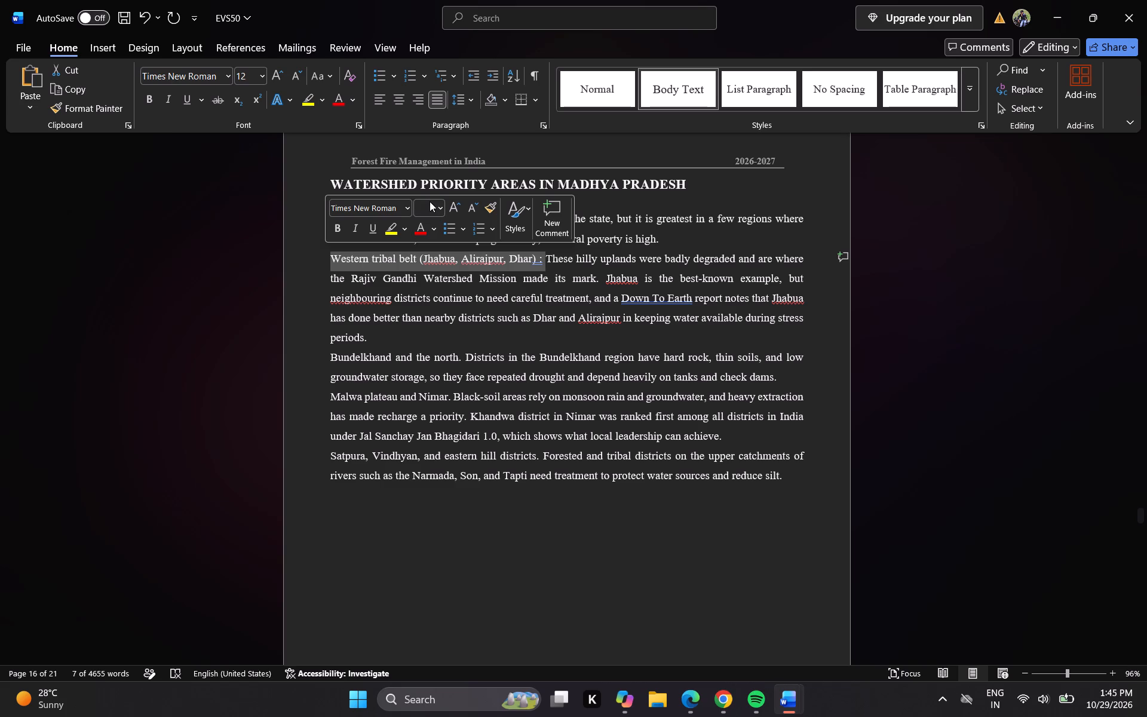
click(427, 206)
key(BackSpace)
text(14)
key(Return)
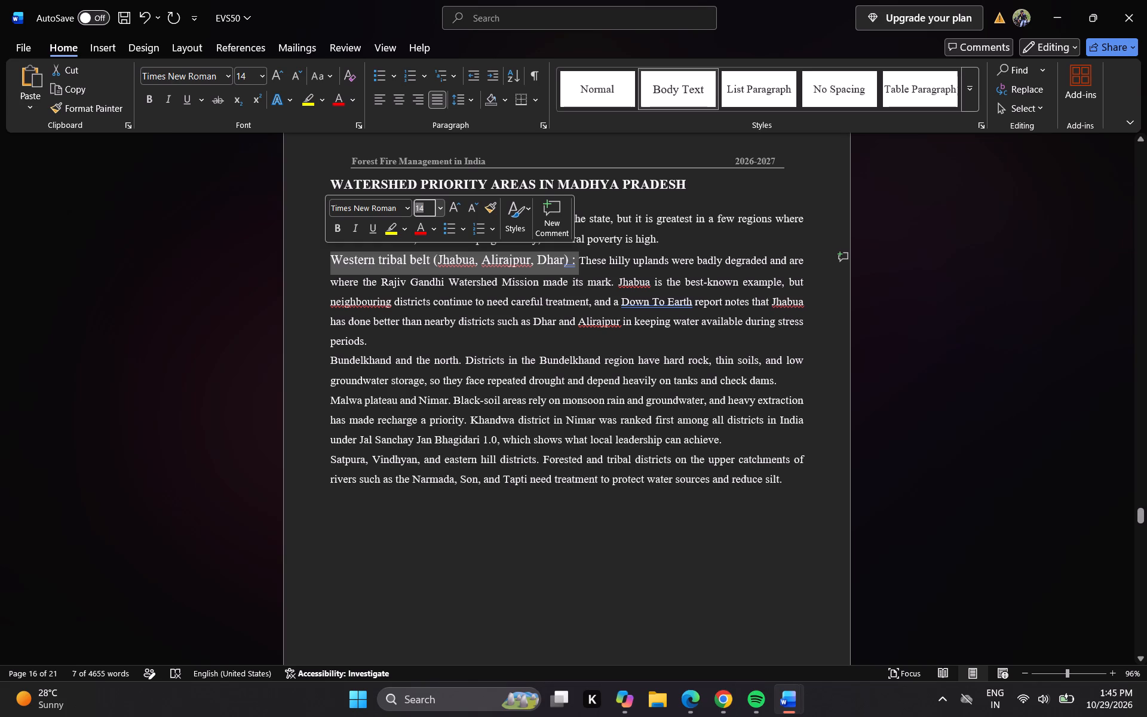
click(337, 227)
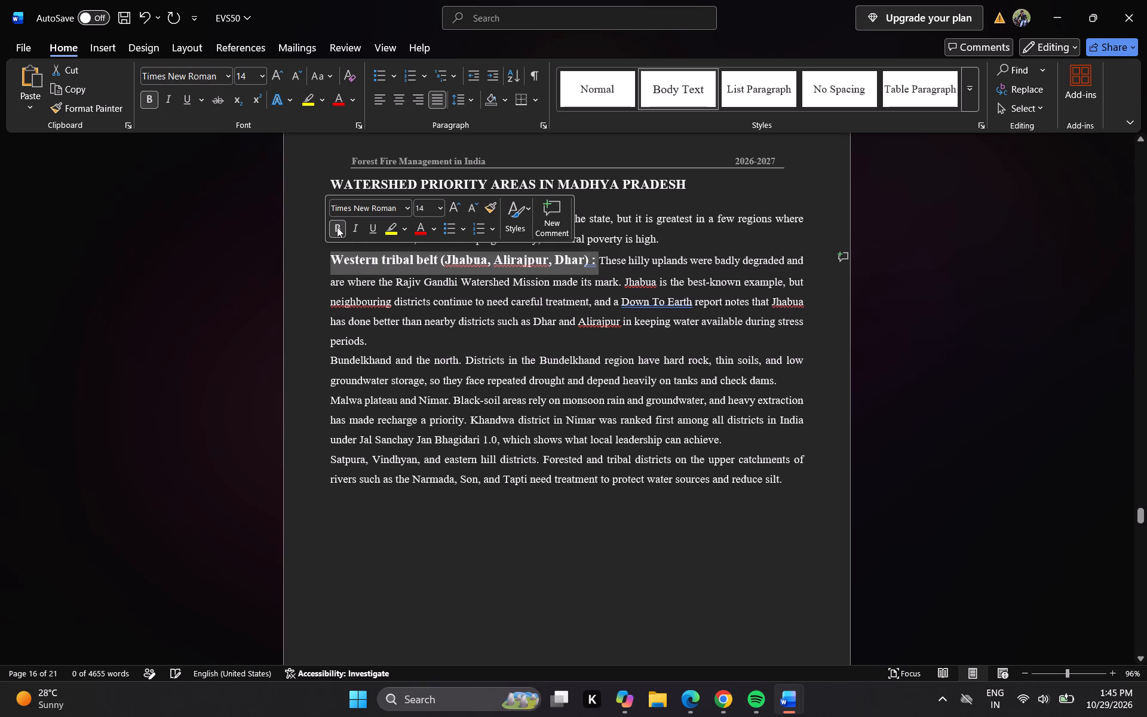
click(337, 228)
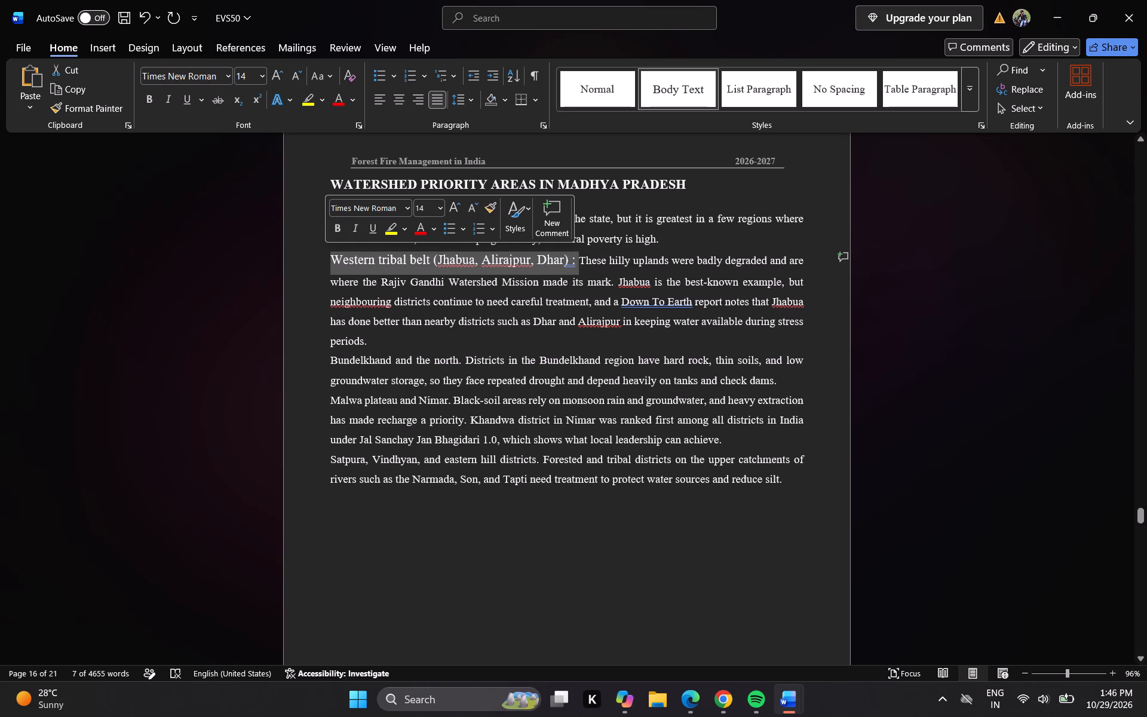
click(579, 271)
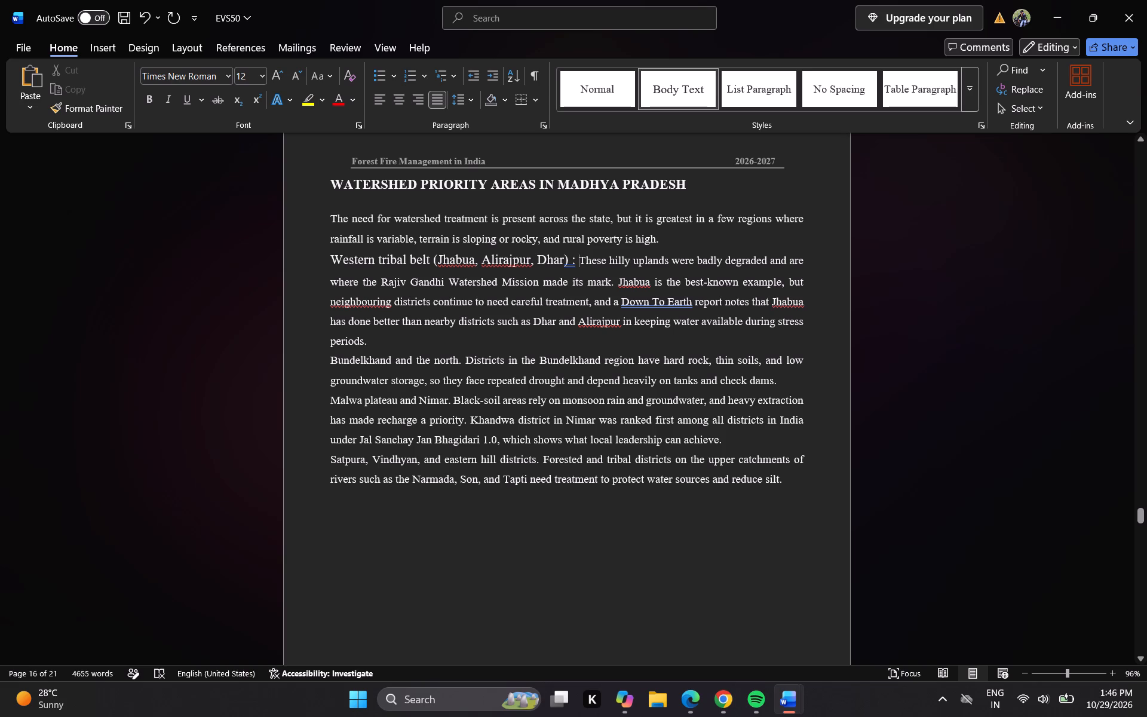
Replace the full stop after "Bundelkhand and the north" with a spaced colon.
click(465, 363)
key(BackSpace)
key(BackSpace)
key(space)
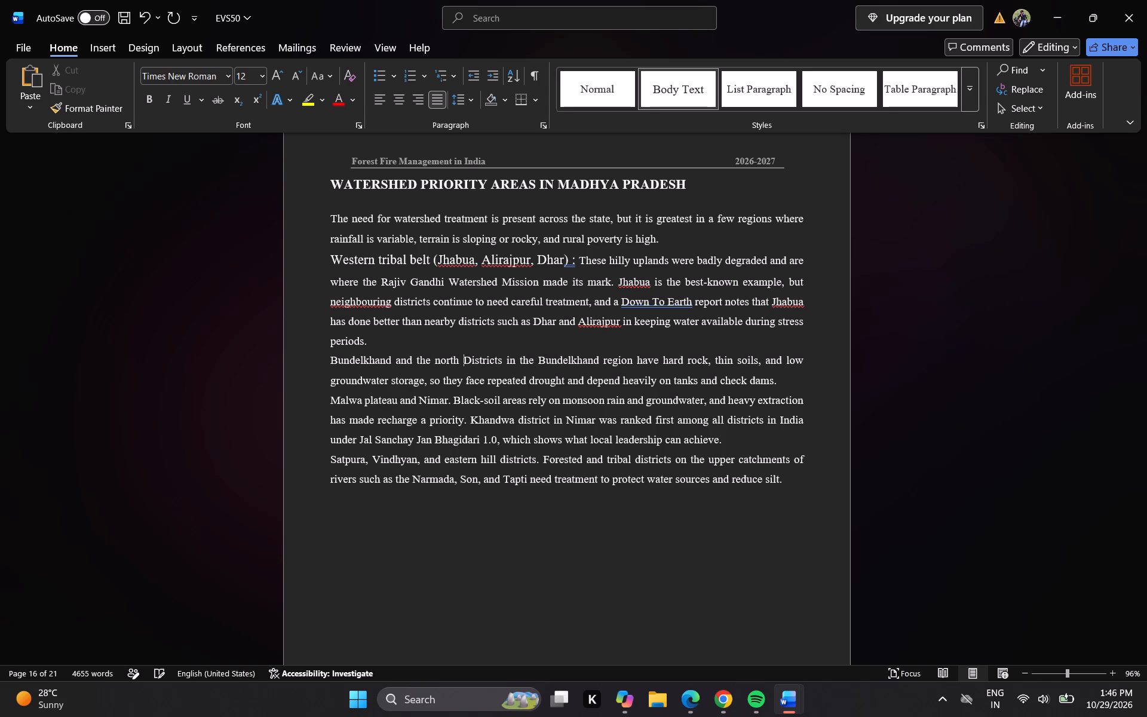
text(:)
key(space)
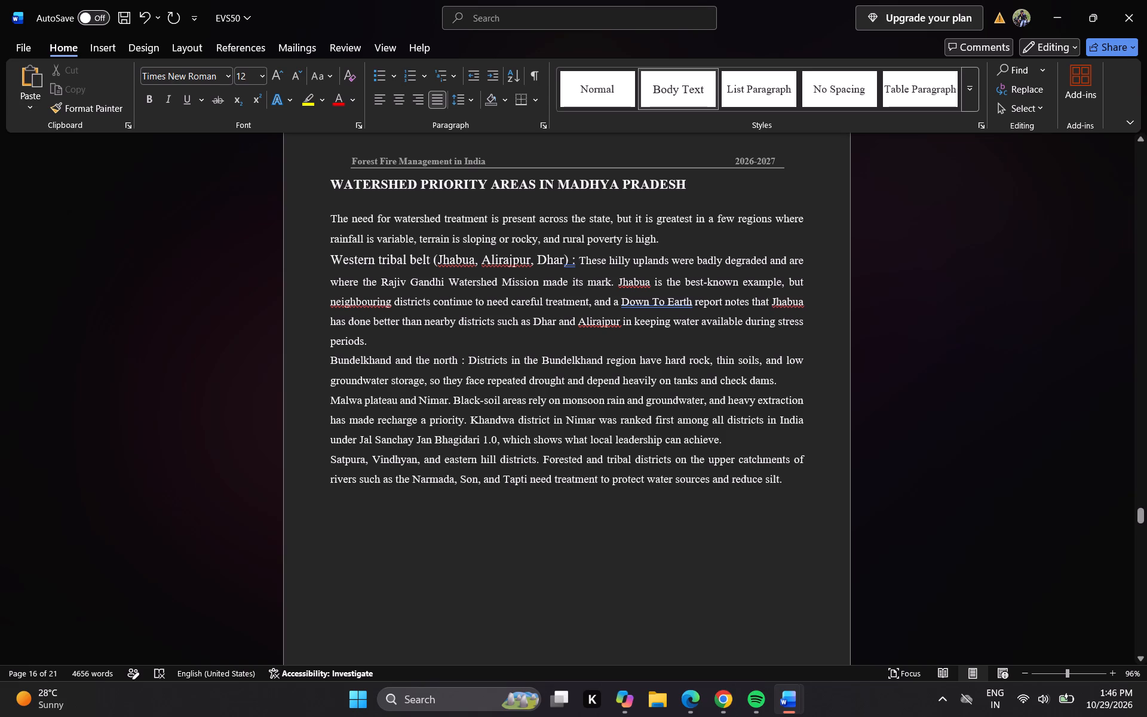
Set the lead-in "Bundelkhand and the north :" to 14 pt.
drag(465, 360, 373, 360)
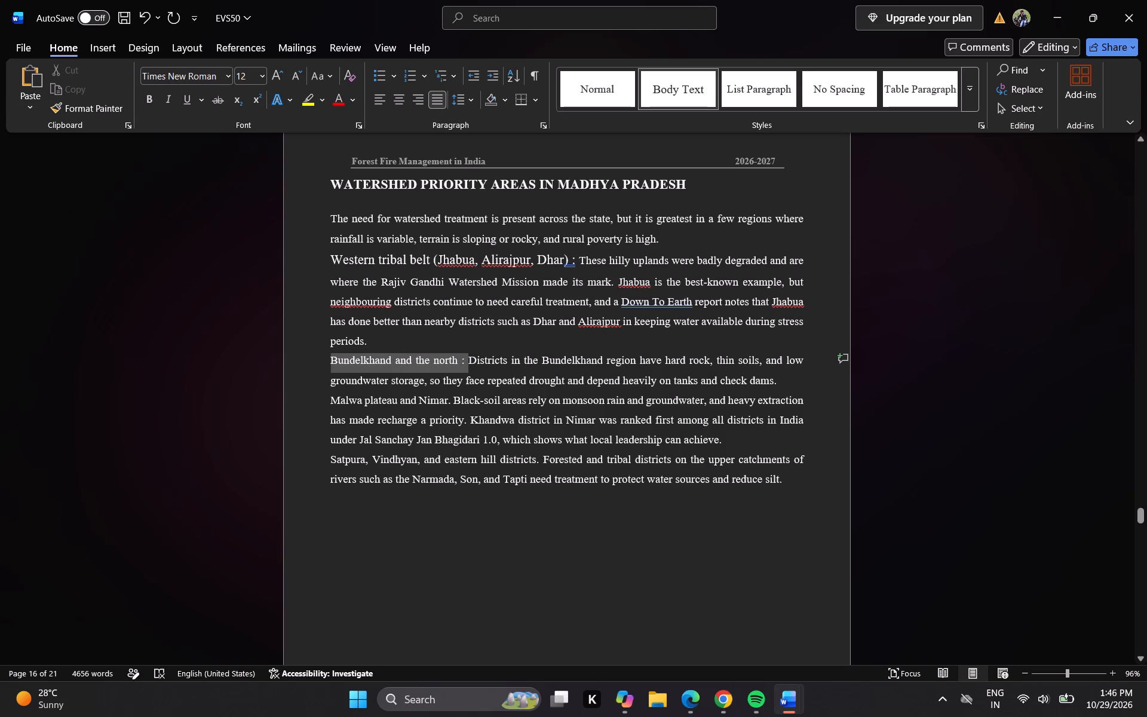
drag(373, 360, 336, 361)
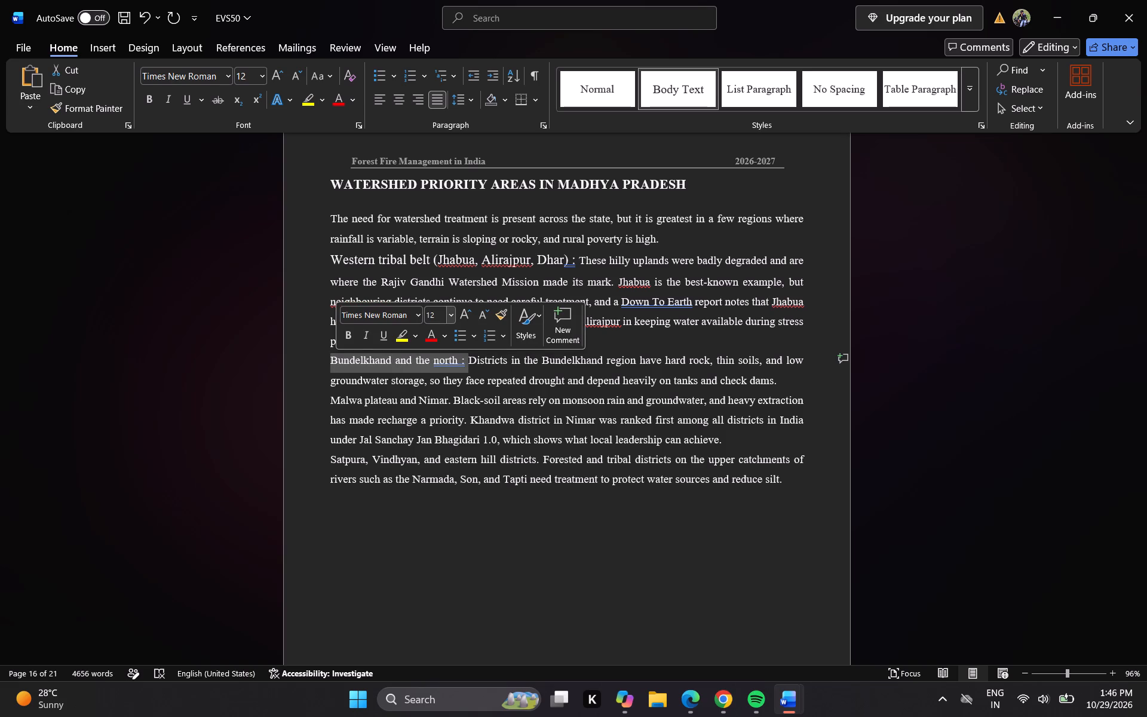
click(436, 314)
key(BackSpace)
text(14)
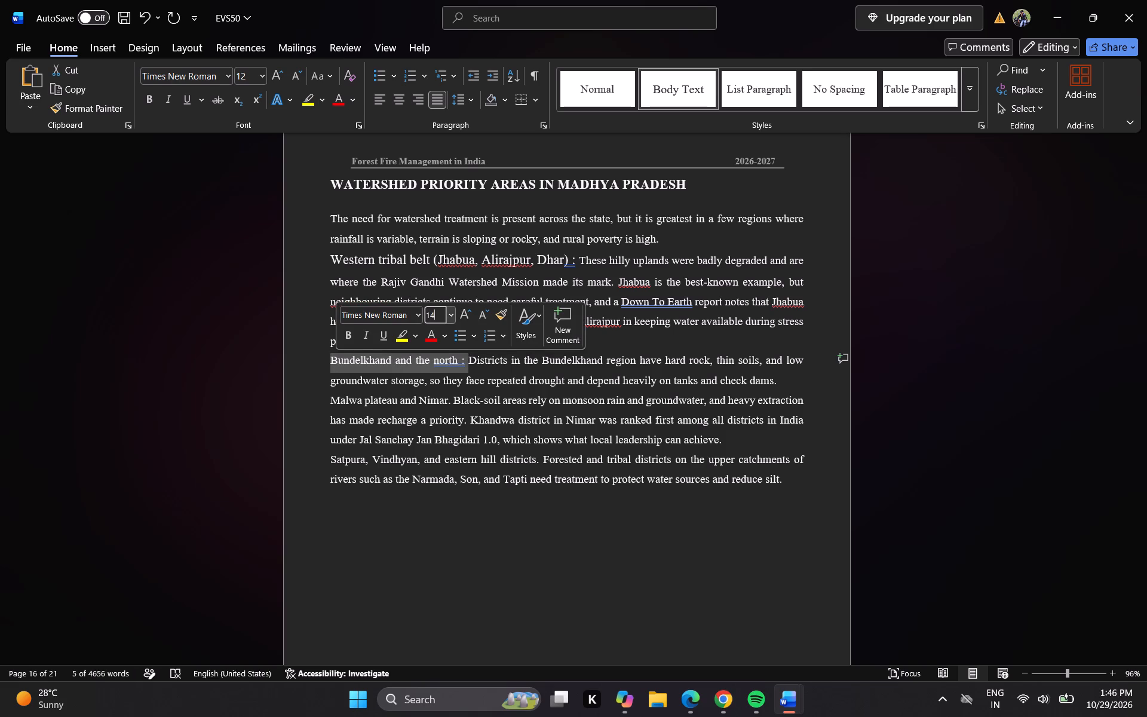
key(Return)
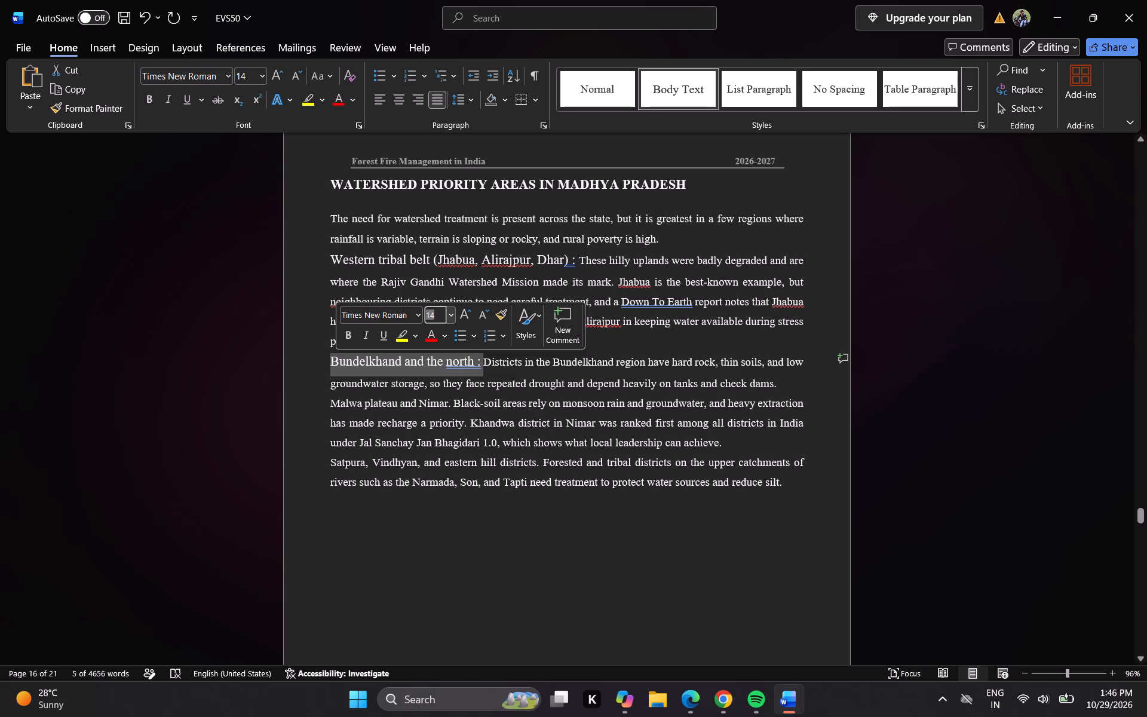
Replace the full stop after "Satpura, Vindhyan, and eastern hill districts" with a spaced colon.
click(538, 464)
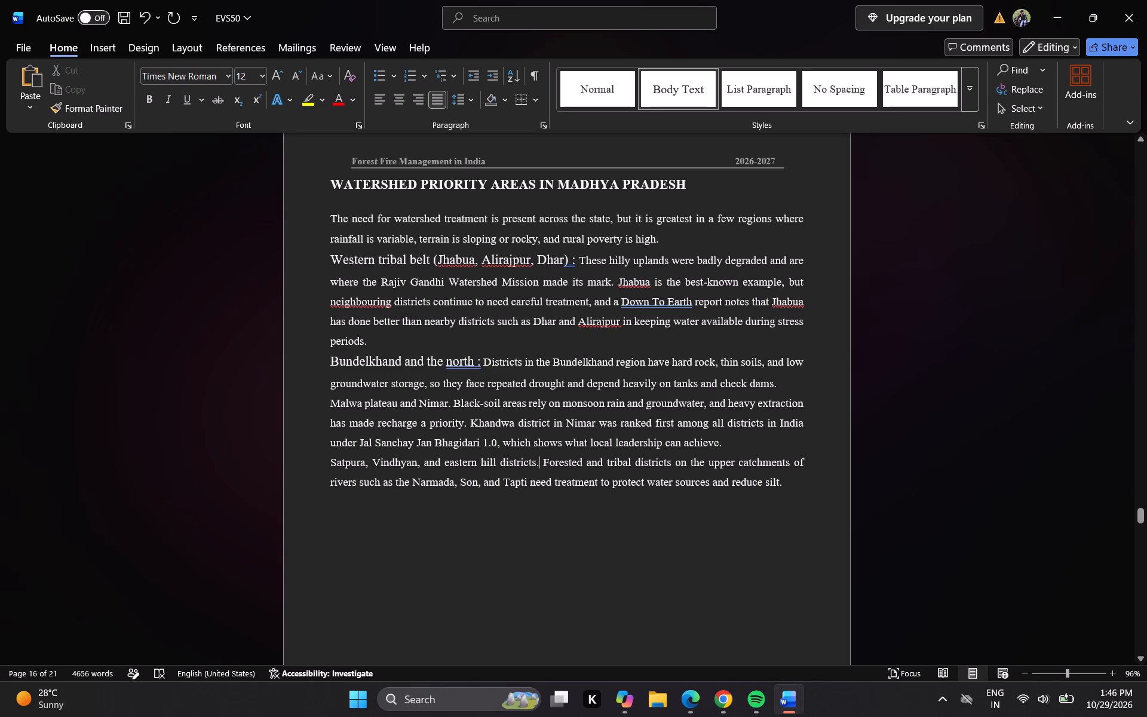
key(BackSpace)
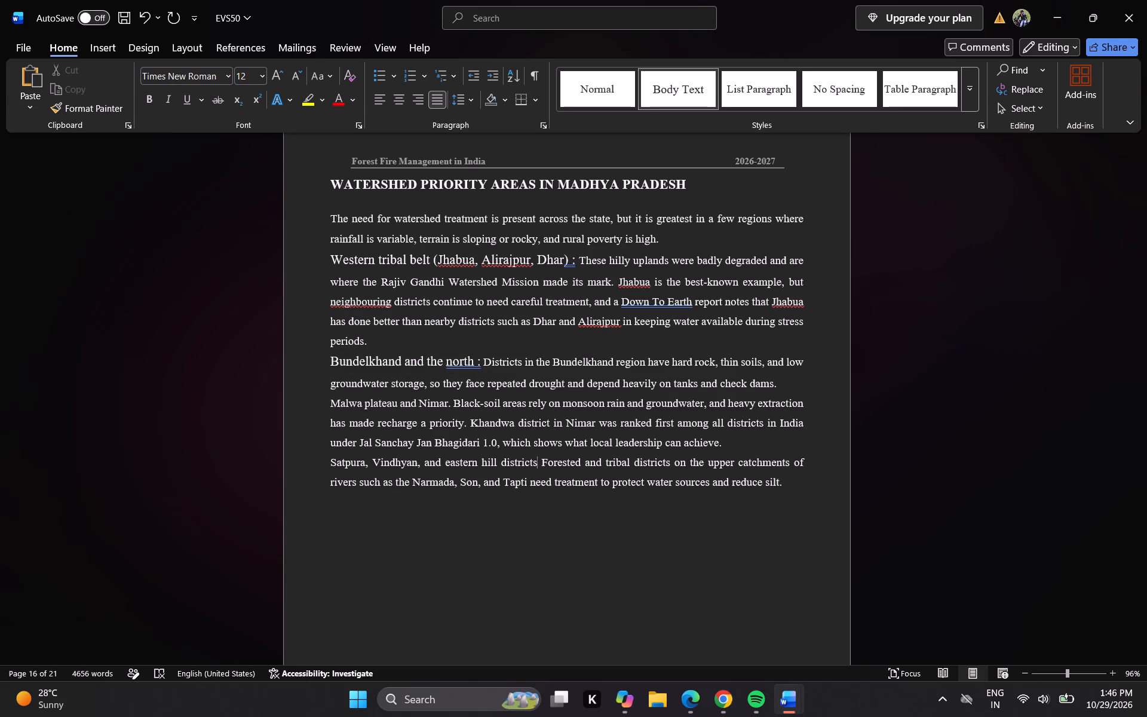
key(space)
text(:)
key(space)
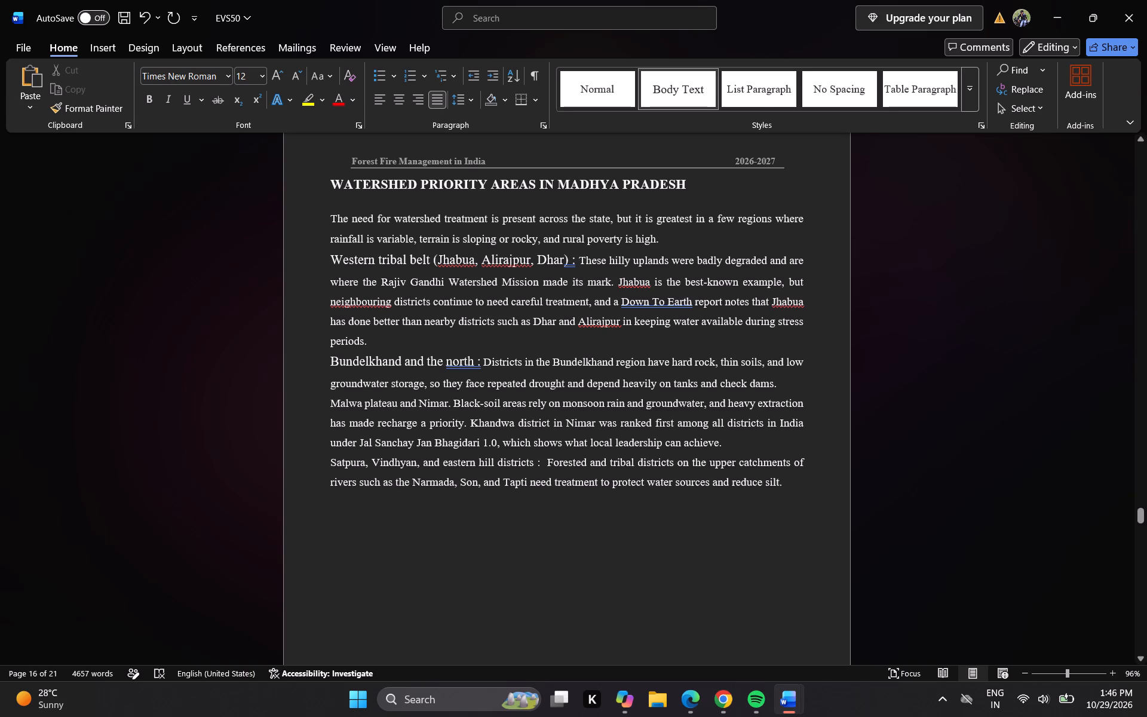
Delete the whole "Satpura, Vindhyan, and eastern hill districts" paragraph, including its leftover full stop and empty line.
drag(540, 463, 338, 466)
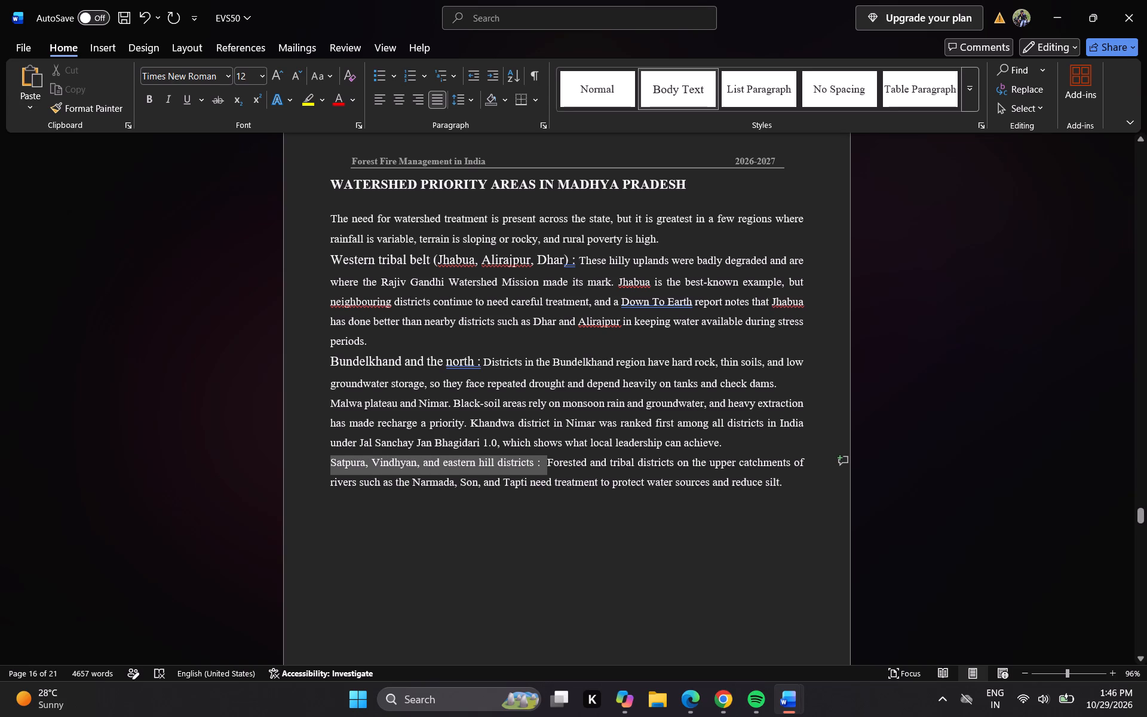
drag(338, 466, 775, 482)
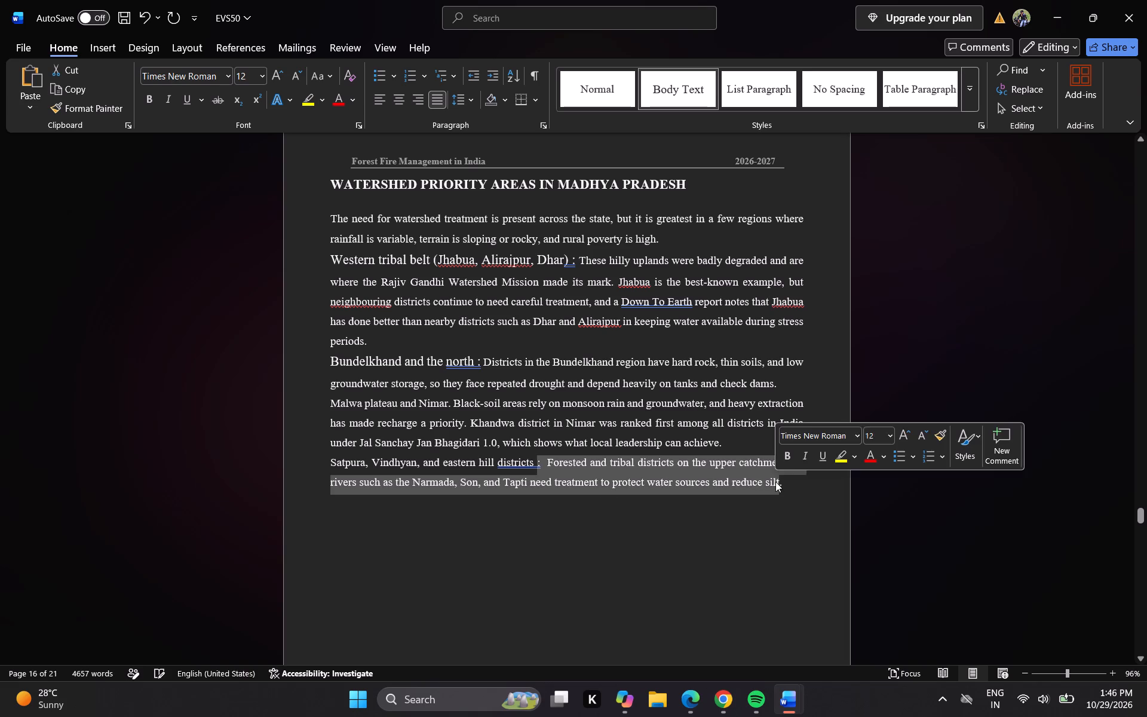
key(BackSpace)
key(BackSpace)
key(BackSpace)
key(BackSpace)
key(BackSpace)
key(BackSpace)
key(BackSpace)
key(BackSpace)
key(BackSpace)
key(BackSpace)
key(BackSpace)
key(BackSpace)
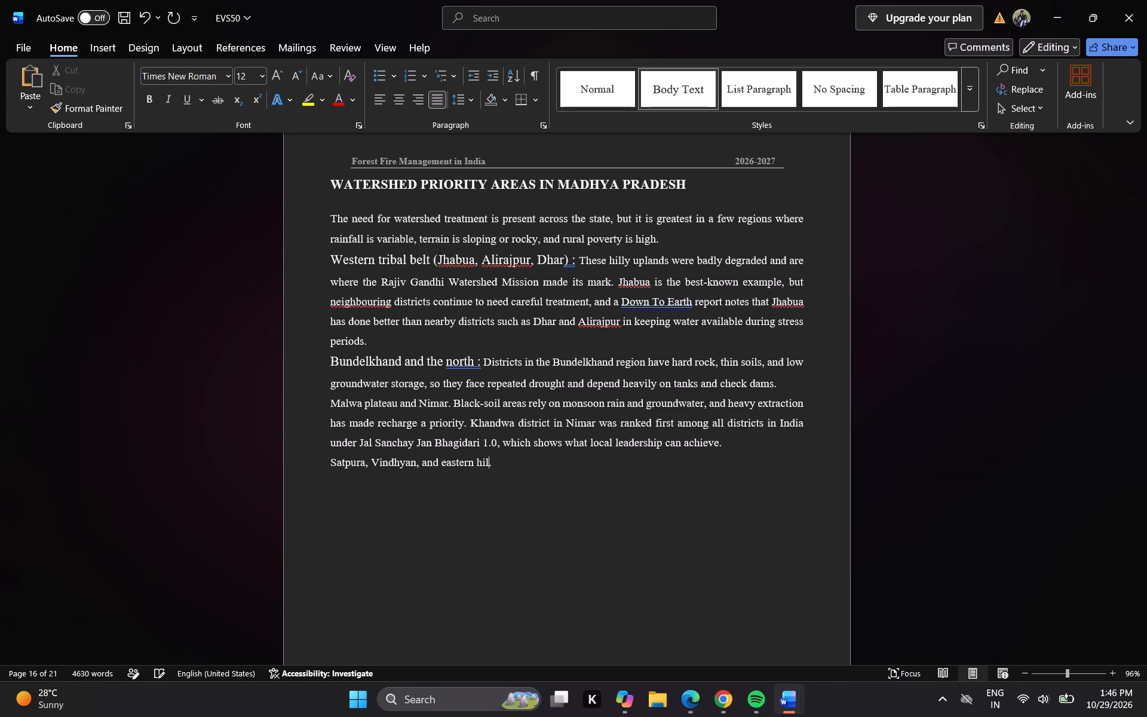
key(BackSpace)
key(BackSpace)
key(BackSpace)
key(BackSpace)
key(BackSpace)
key(BackSpace)
key(BackSpace)
key(BackSpace)
key(BackSpace)
key(BackSpace)
key(BackSpace)
key(BackSpace)
key(BackSpace)
key(BackSpace)
key(BackSpace)
key(BackSpace)
key(BackSpace)
key(BackSpace)
key(BackSpace)
key(BackSpace)
key(BackSpace)
key(BackSpace)
key(BackSpace)
key(BackSpace)
key(BackSpace)
key(BackSpace)
key(BackSpace)
key(BackSpace)
key(BackSpace)
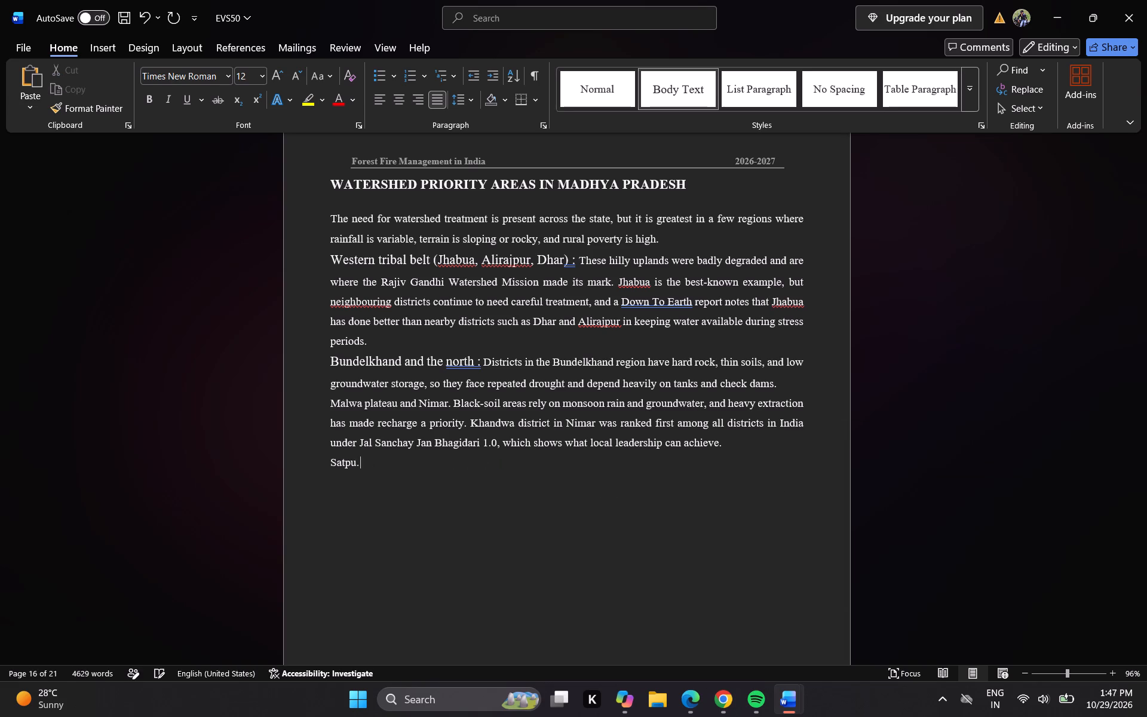
key(BackSpace)
key(BackSpace)
key(BackSpace)
key(BackSpace)
key(BackSpace)
key(Right)
key(BackSpace)
Insert a blank line before the "Western tribal belt" paragraph and another before the "Bundelkhand and the north" paragraph.
click(676, 232)
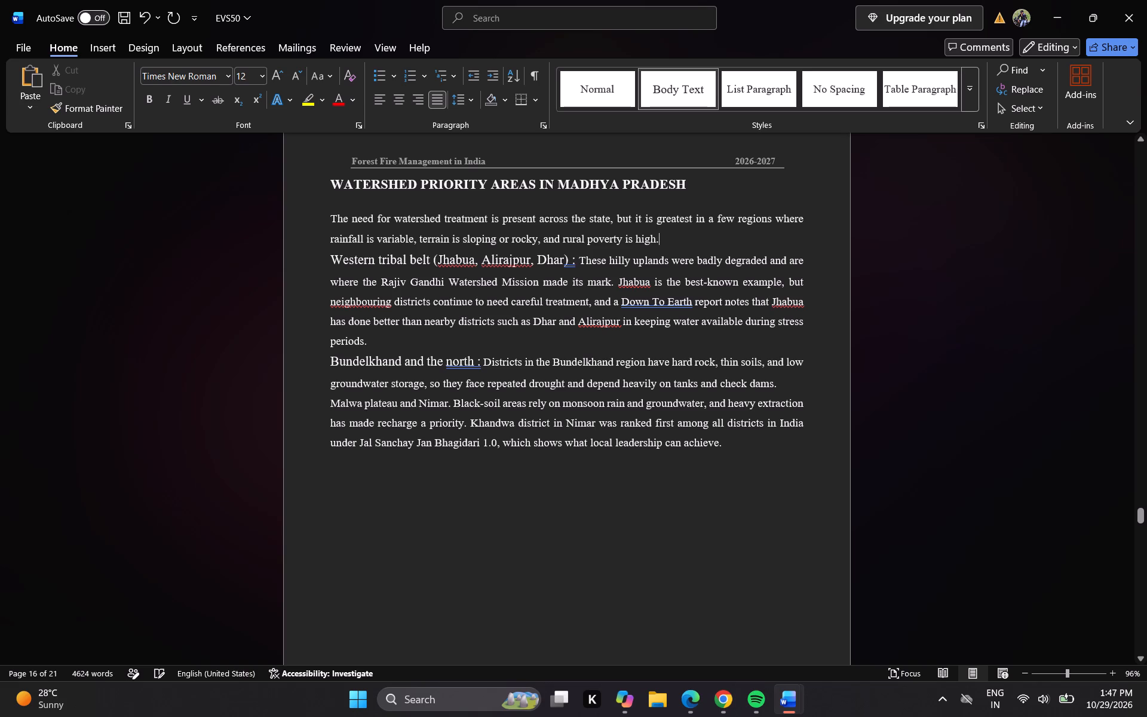
key(Return)
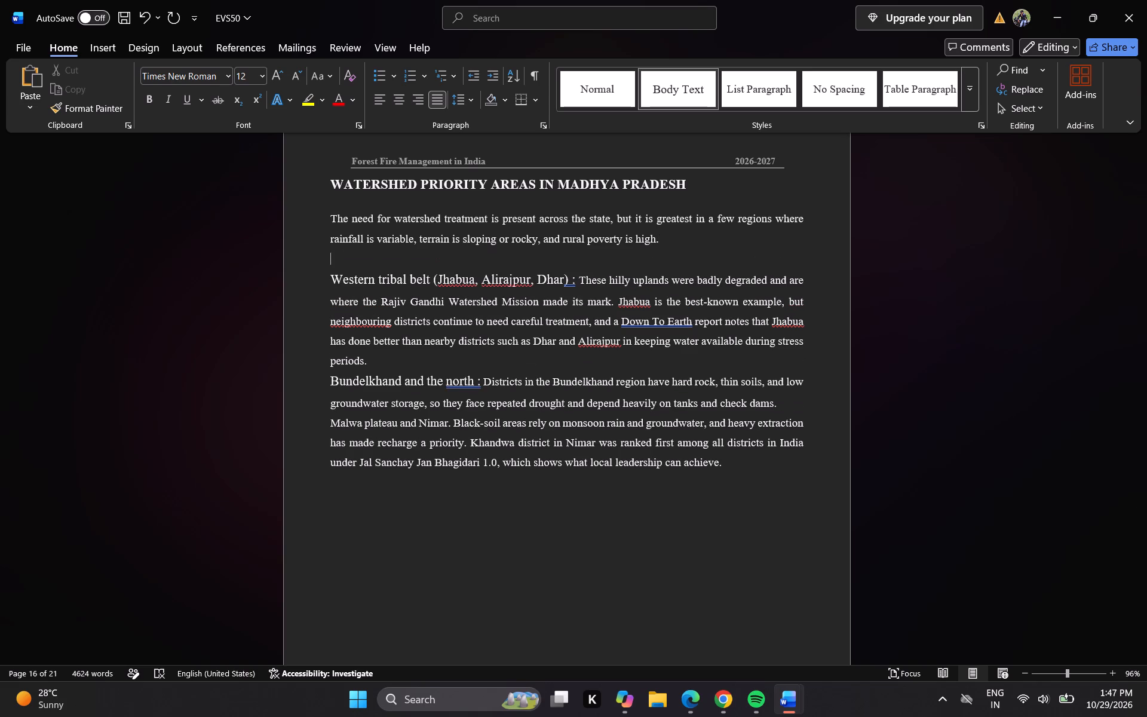
click(378, 363)
key(Return)
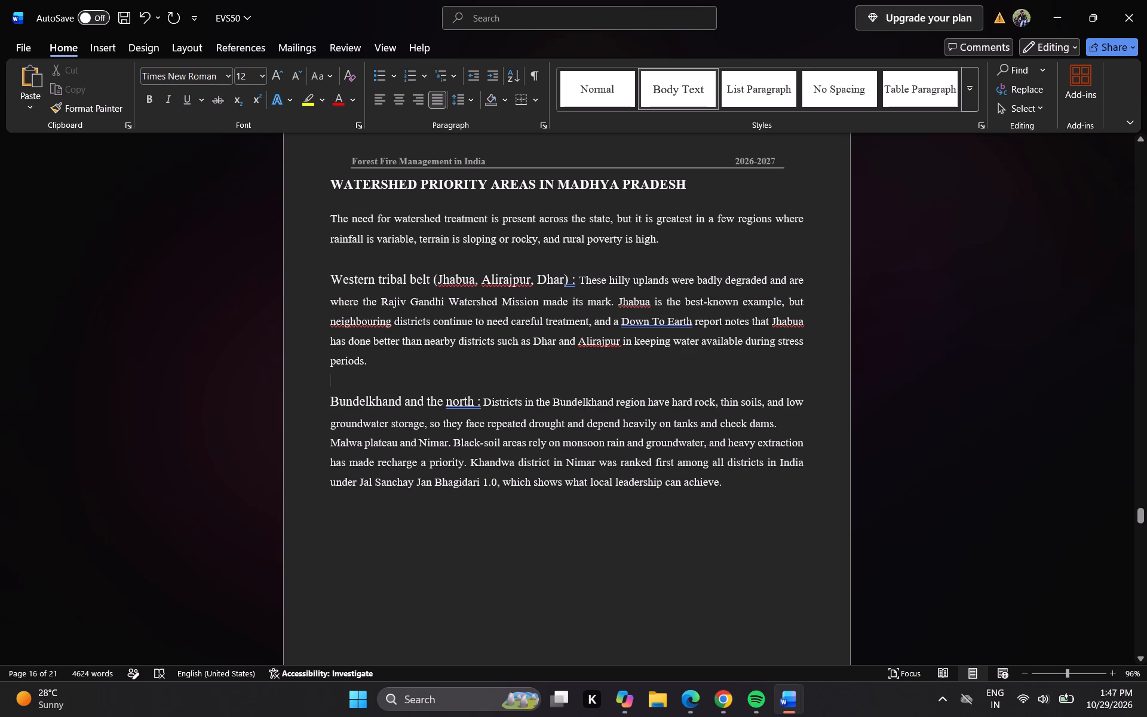
Start a new line after the "Malwa plateau and Nimar" paragraph that ends the watershed priority areas section.
click(1143, 648)
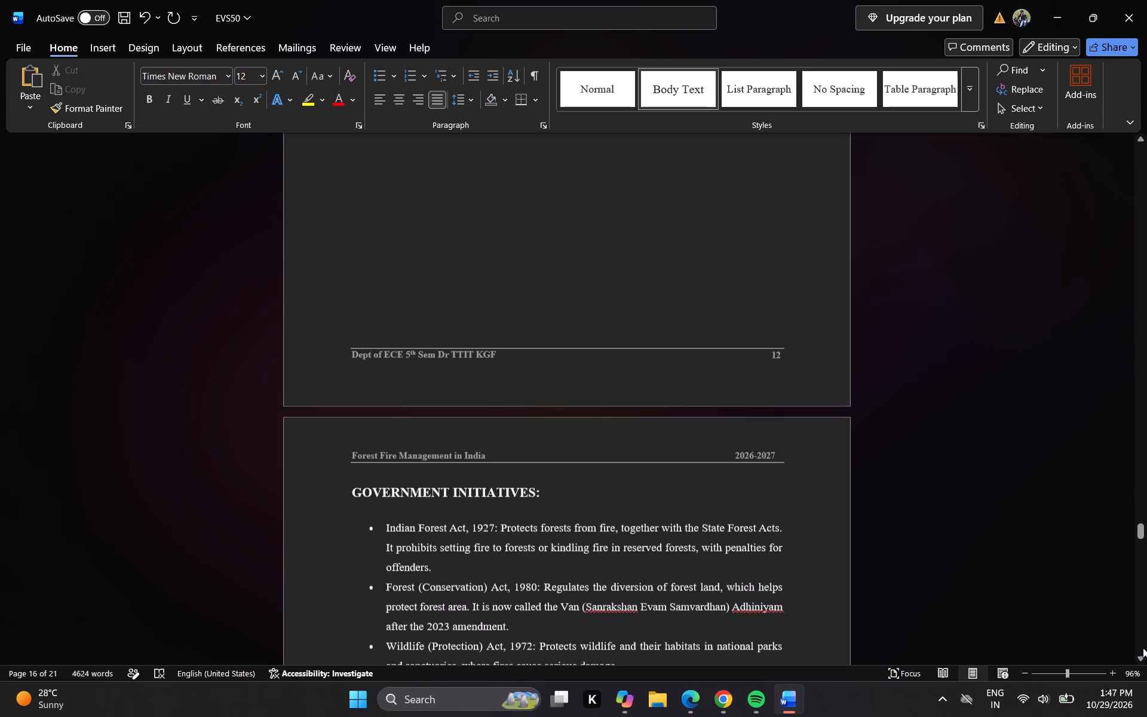
click(1142, 135)
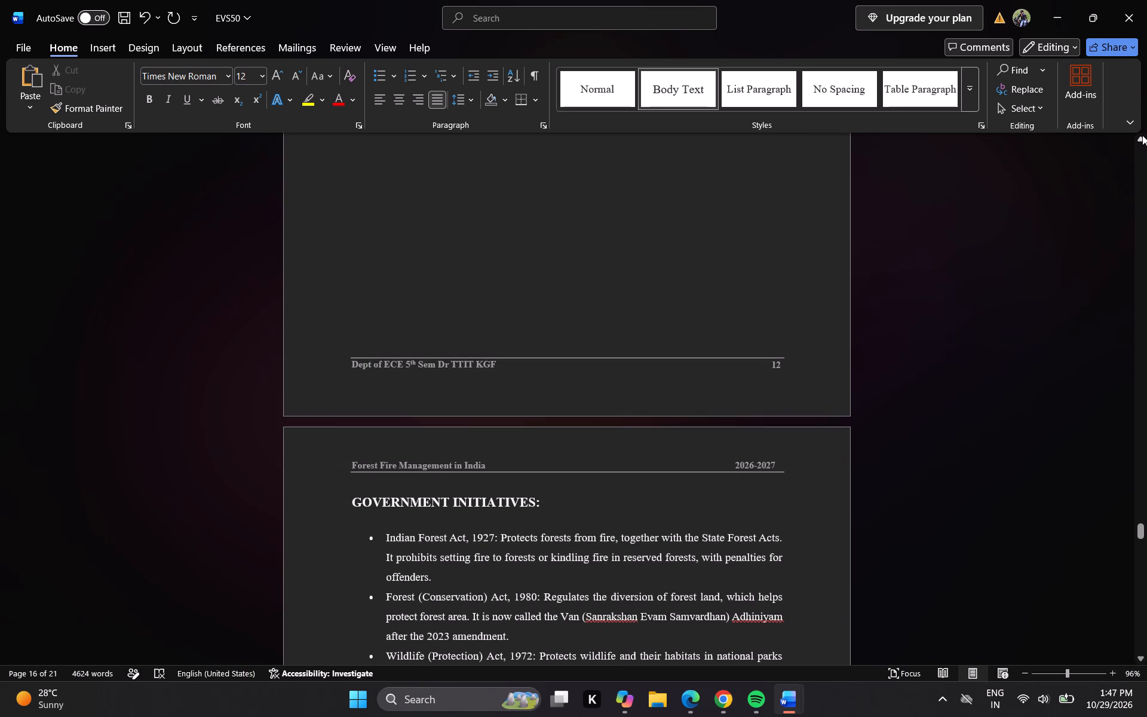
triple_click(1142, 135)
triple_click(1142, 135)
triple_click(1142, 135)
triple_click(1142, 135)
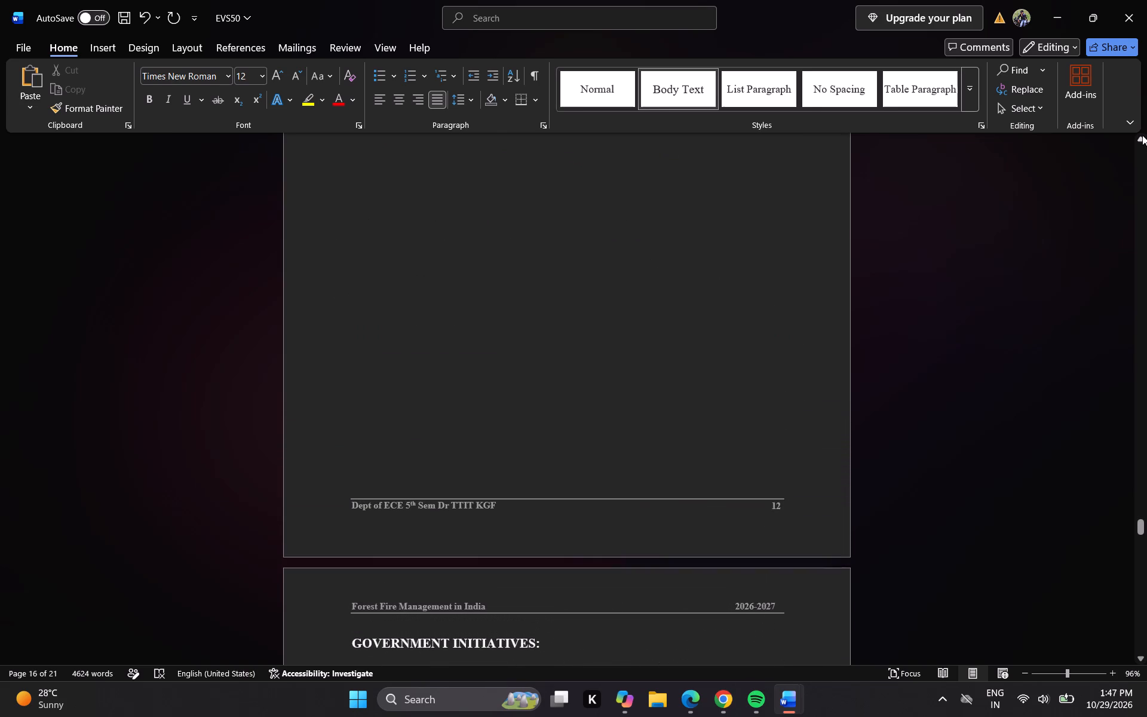
triple_click(1142, 135)
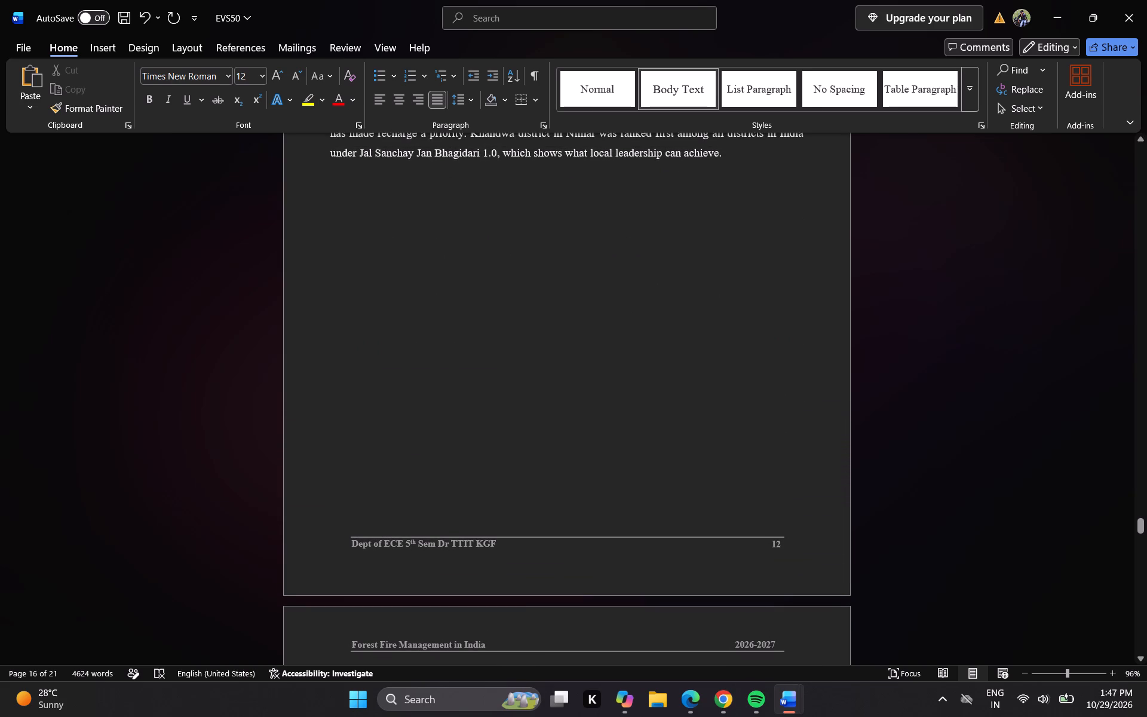
click(759, 155)
key(Return)
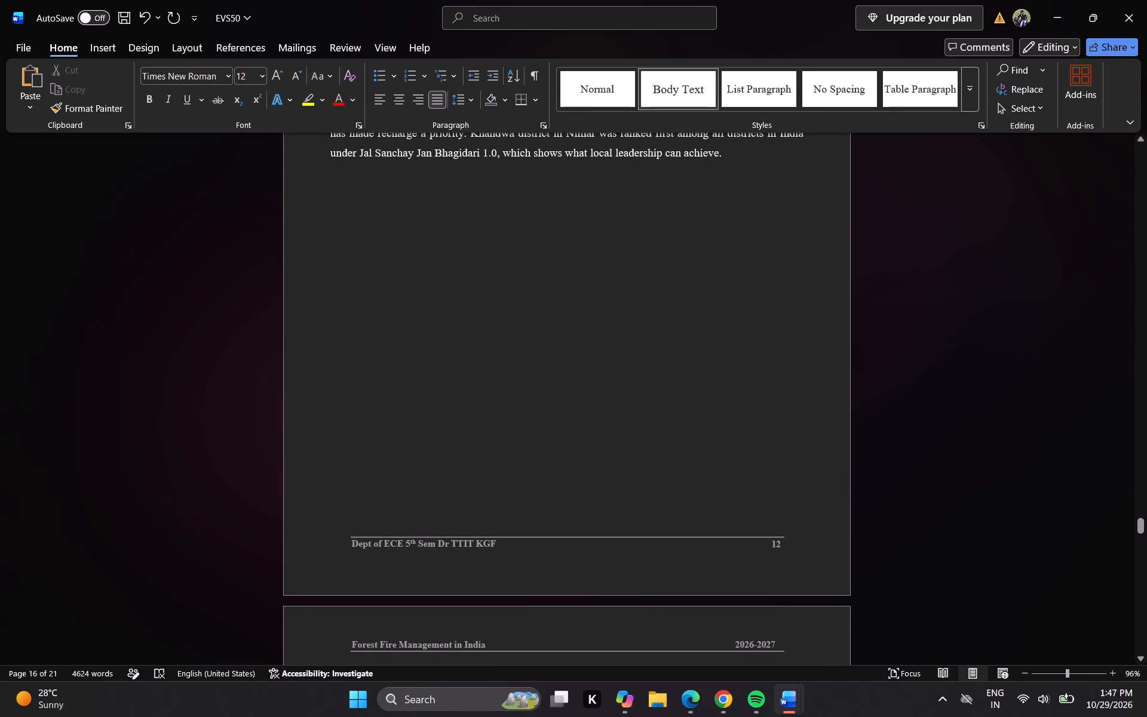
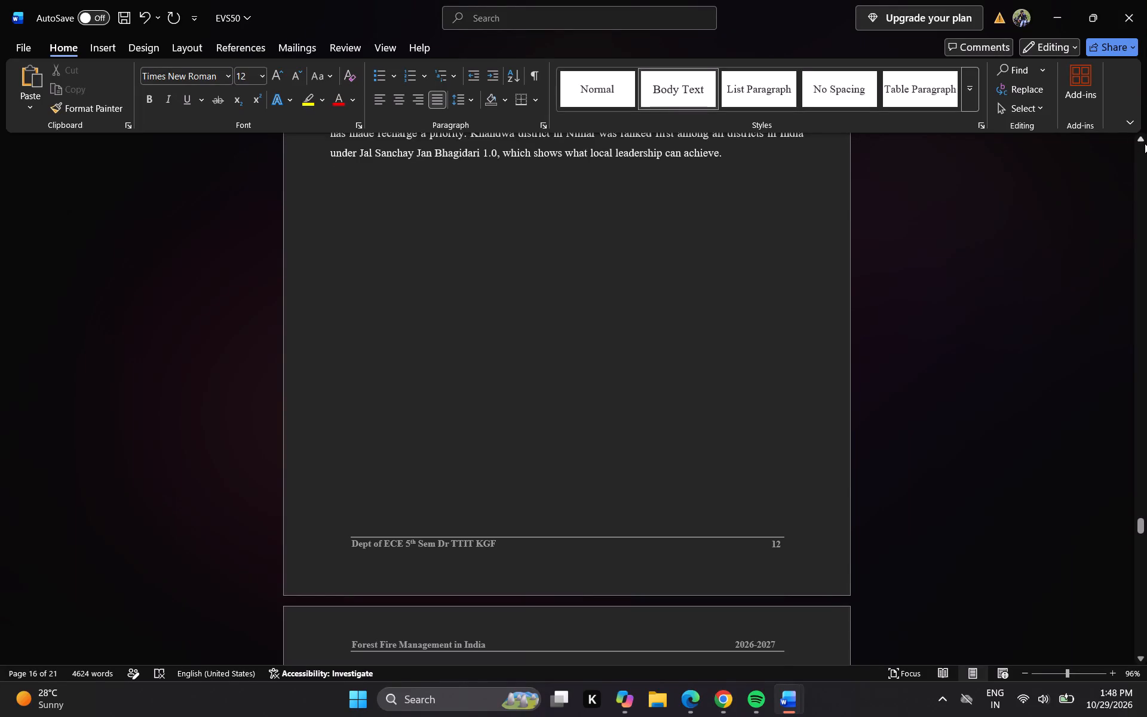
Review the end of the watershed priority areas section, from the Malwa plateau and Nimar text back to the Western tribal belt paragraph.
triple_click(1145, 143)
triple_click(1145, 143)
triple_click(1145, 143)
triple_click(1145, 143)
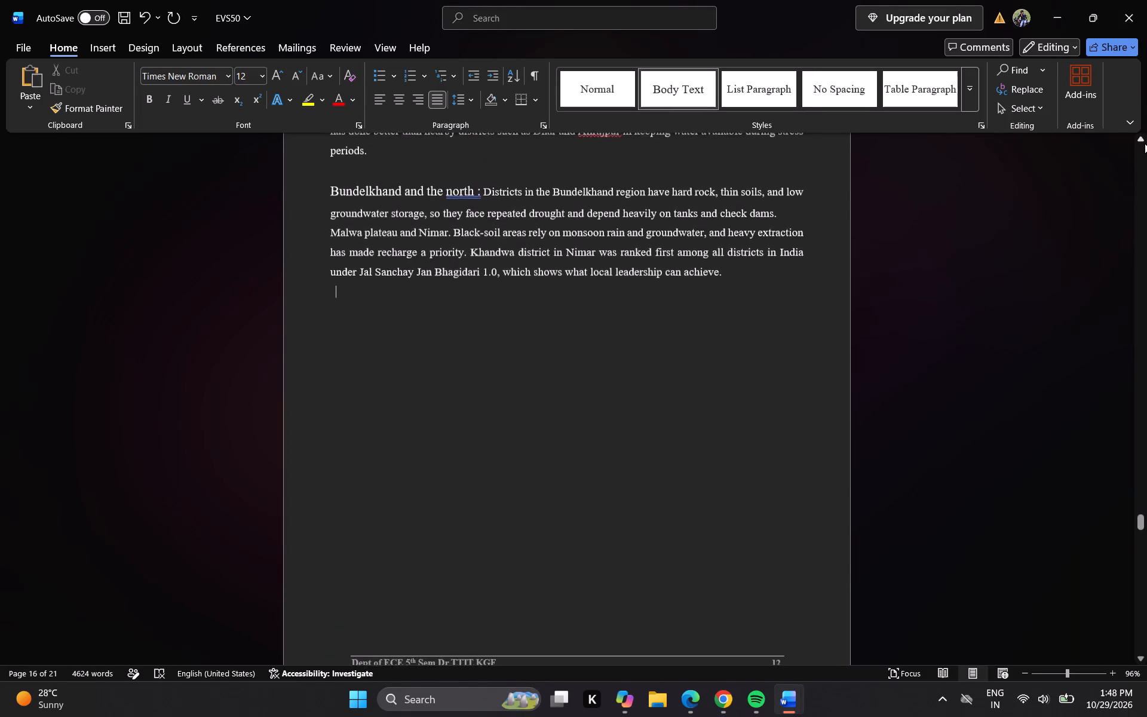
double_click(1145, 143)
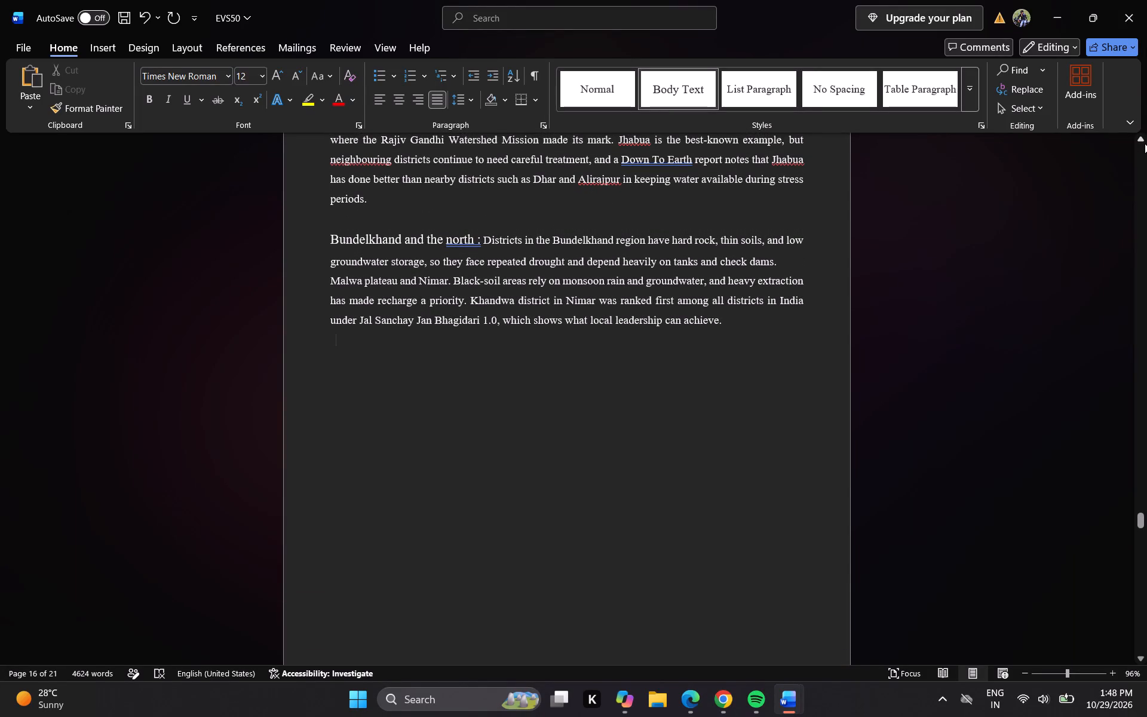
triple_click(1145, 143)
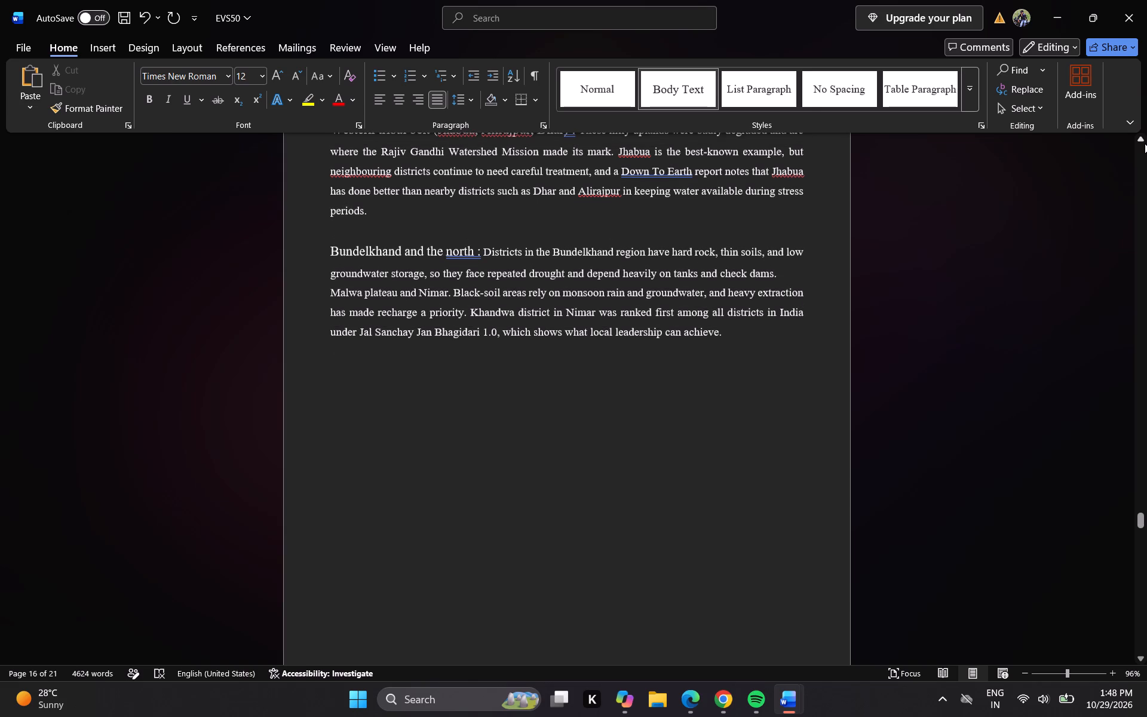
click(1145, 143)
click(1145, 143)
click(1145, 143)
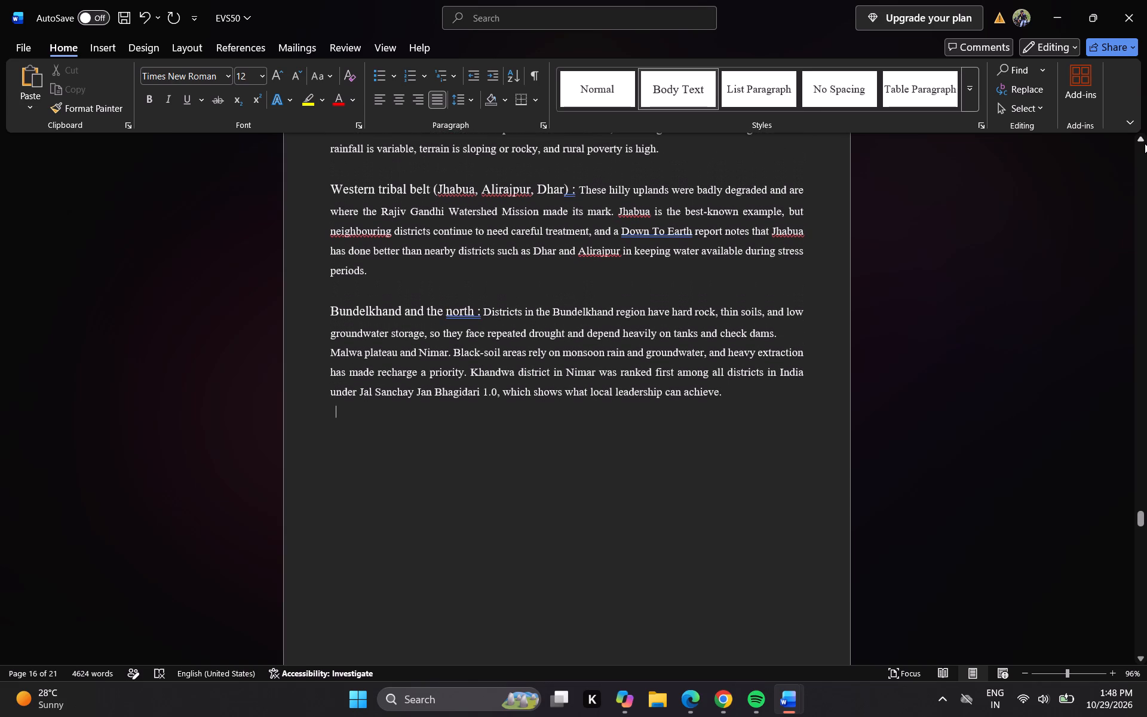
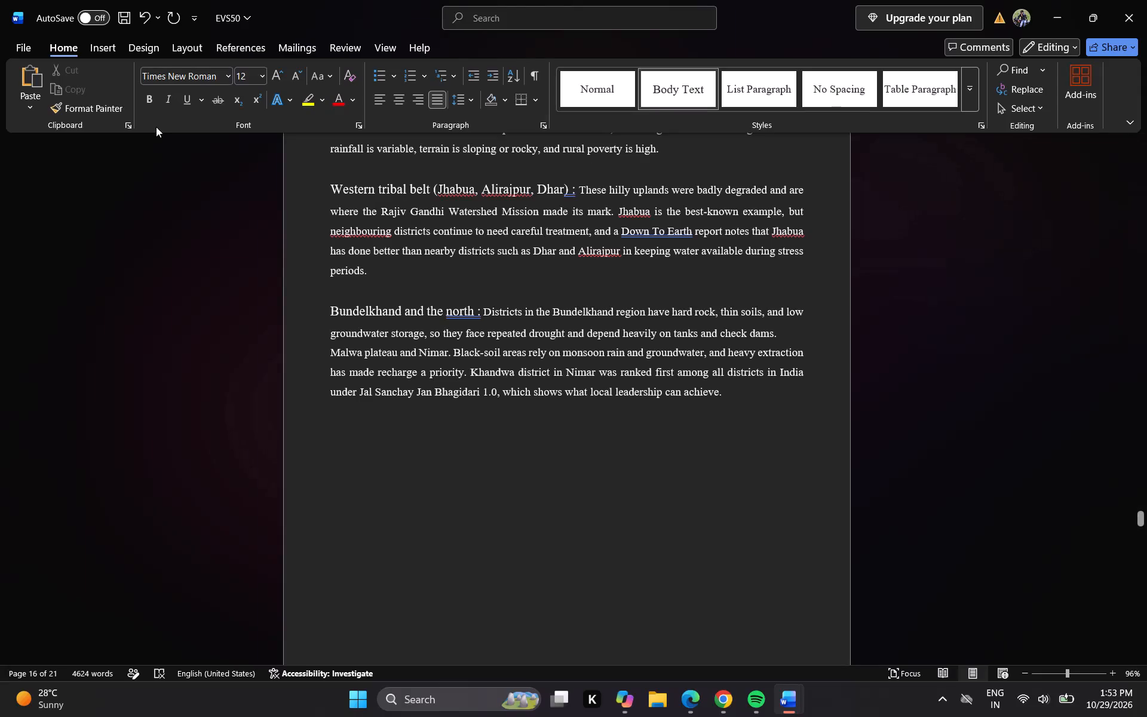
Insert the downloaded picture WhatsApp Image 2026-10-29 at 1.53.14 PM below the Malwa plateau and Nimar paragraph.
click(96, 46)
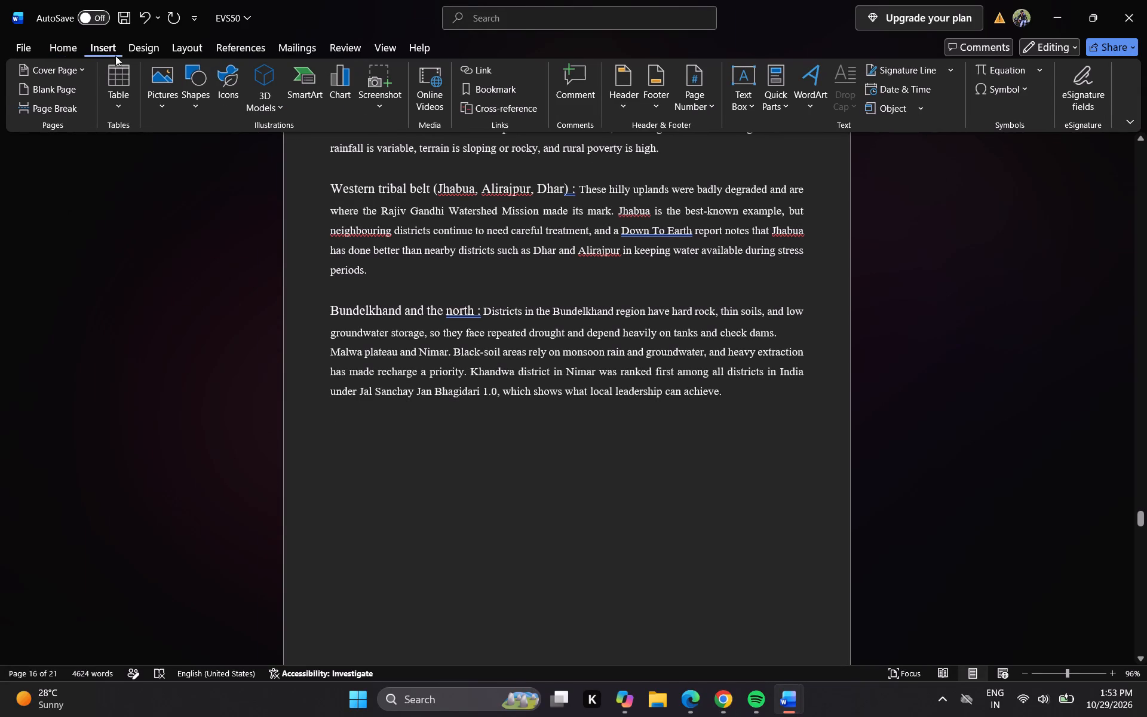
click(158, 84)
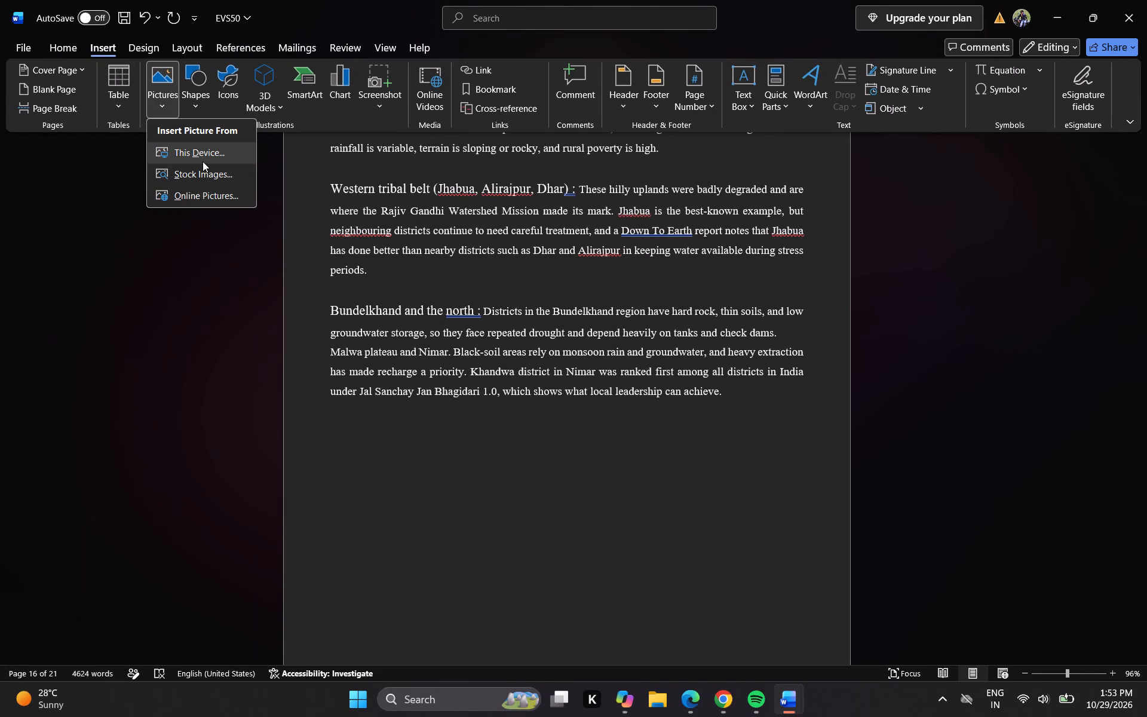
click(203, 161)
click(268, 139)
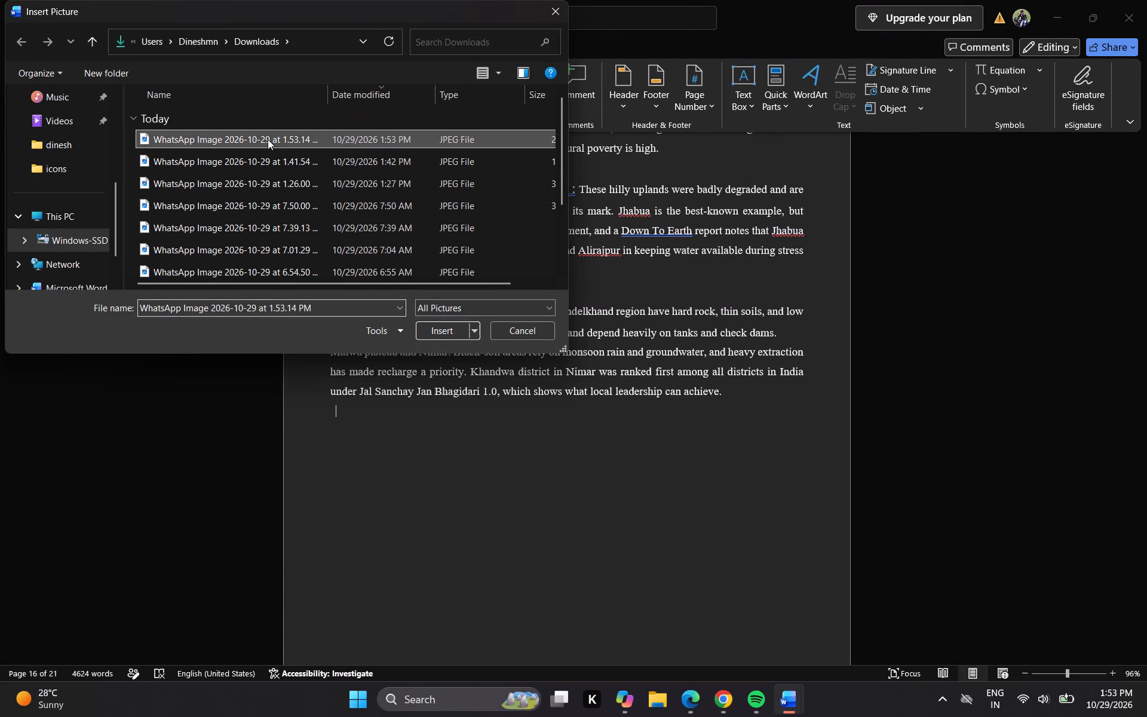
click(444, 327)
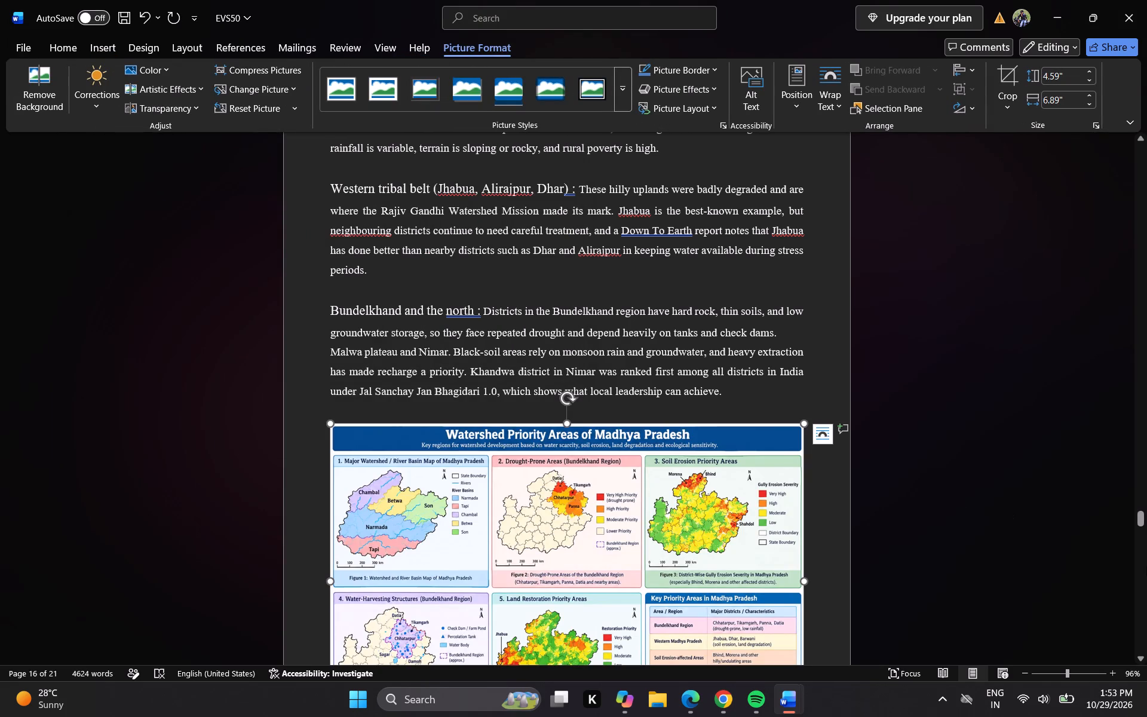
Reduce the height of the Watershed Priority Areas picture slightly, keeping its full text width, to leave room for a caption.
triple_click(1140, 652)
triple_click(1140, 652)
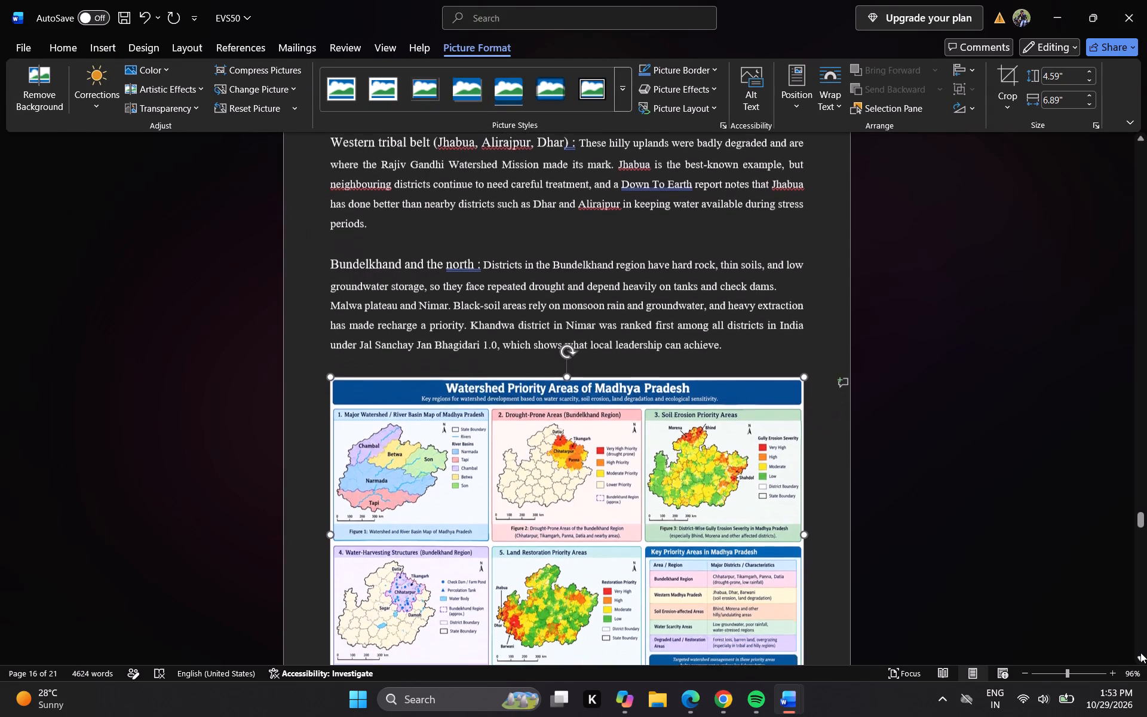
triple_click(1140, 652)
triple_click(1140, 652)
triple_click(1140, 652)
click(1140, 652)
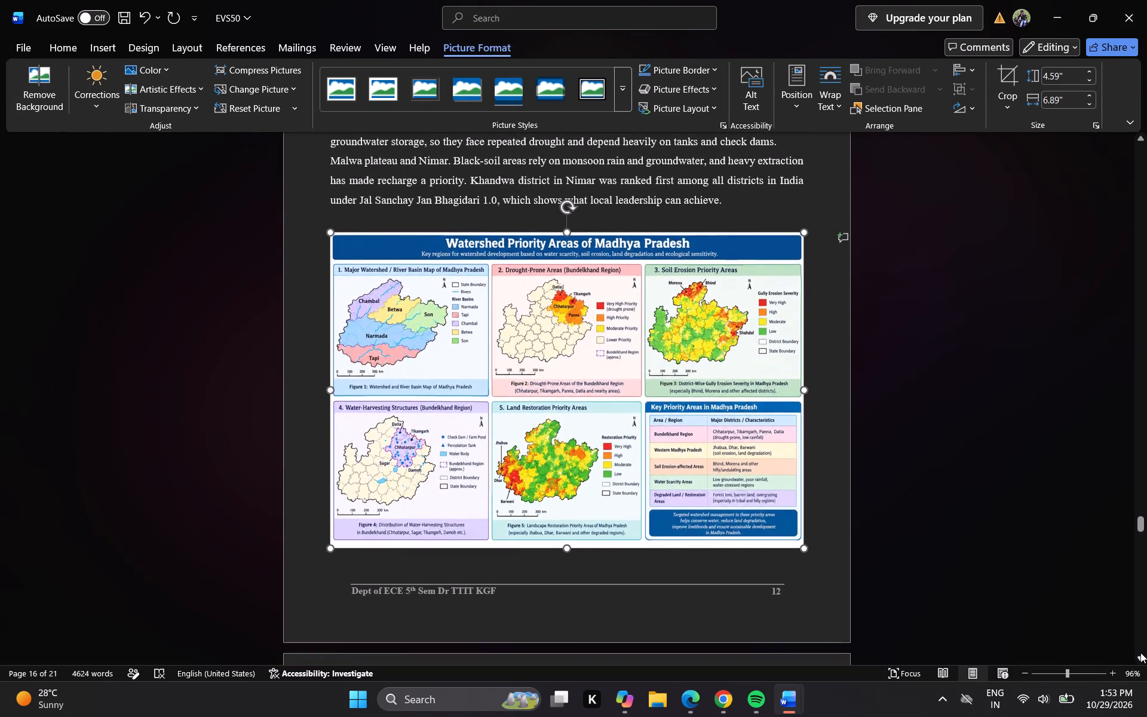
drag(566, 550, 561, 517)
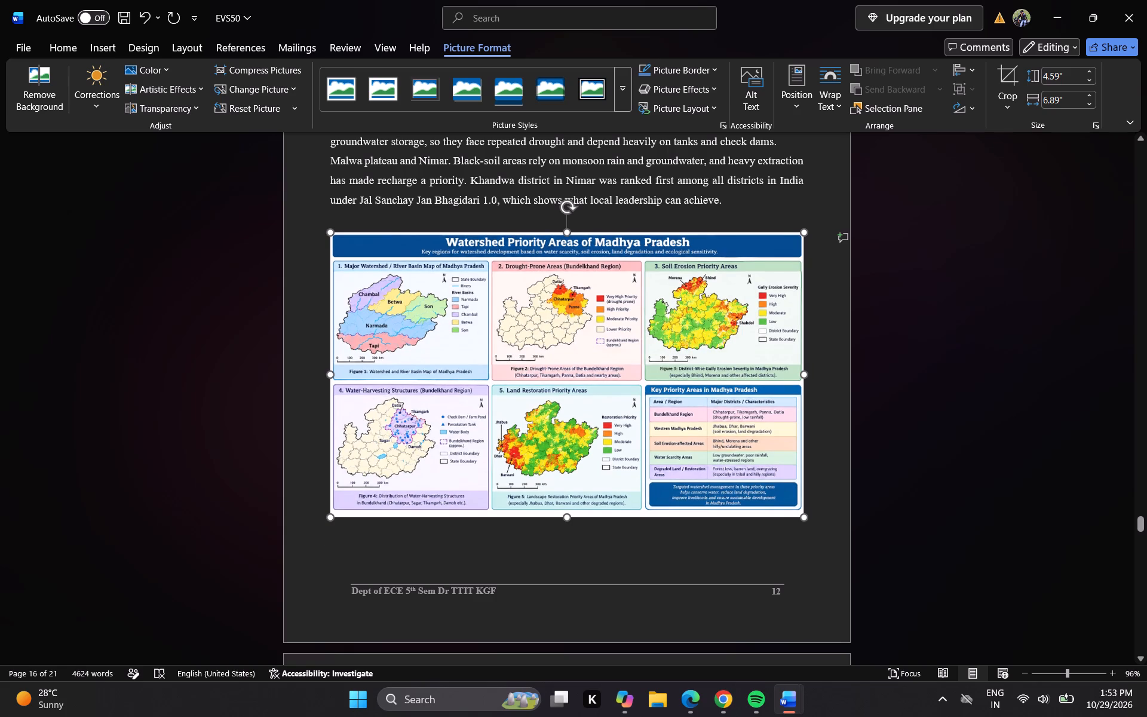
drag(561, 517, 559, 516)
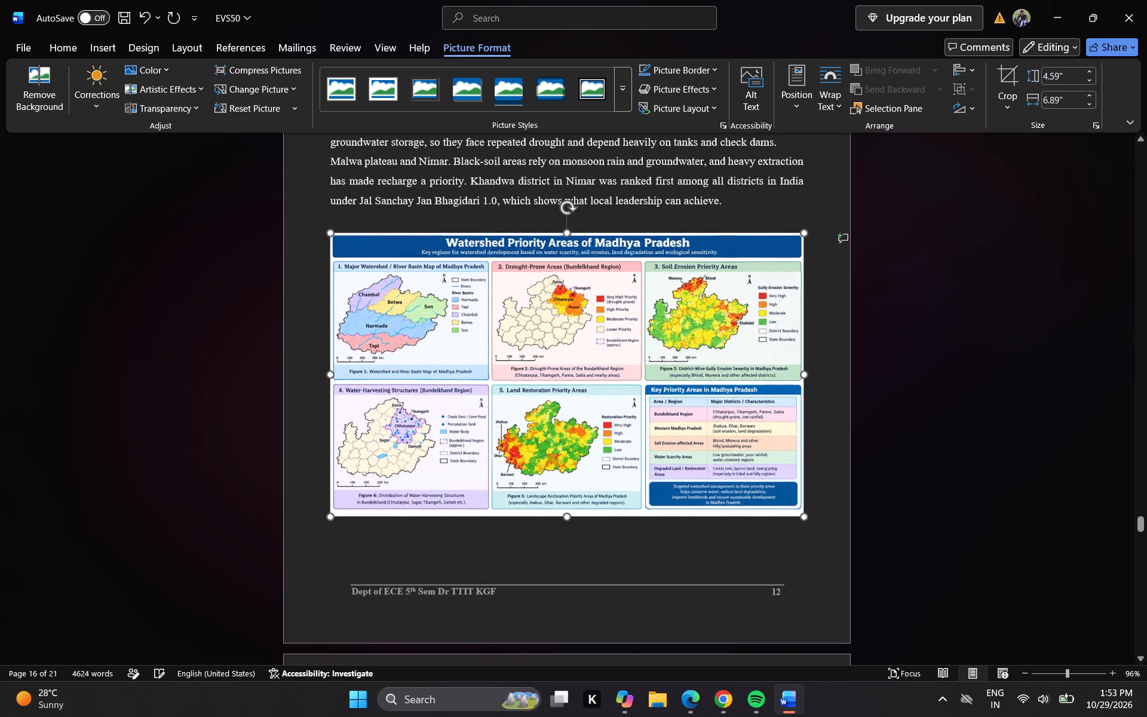
Start a caption line directly below the Watershed Priority Areas picture, indented by four tab stops.
click(814, 482)
key(Return)
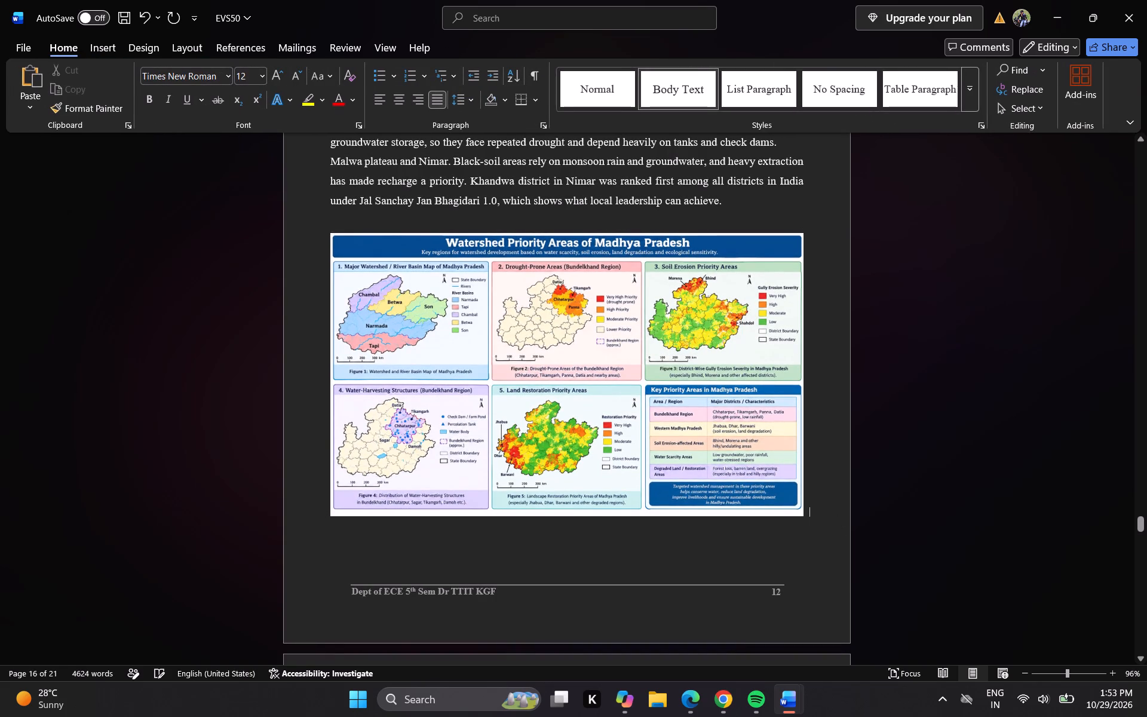
key(Return)
key(Tab)
key(BackSpace)
key(space)
key(space)
key(space)
key(BackSpace)
key(BackSpace)
key(BackSpace)
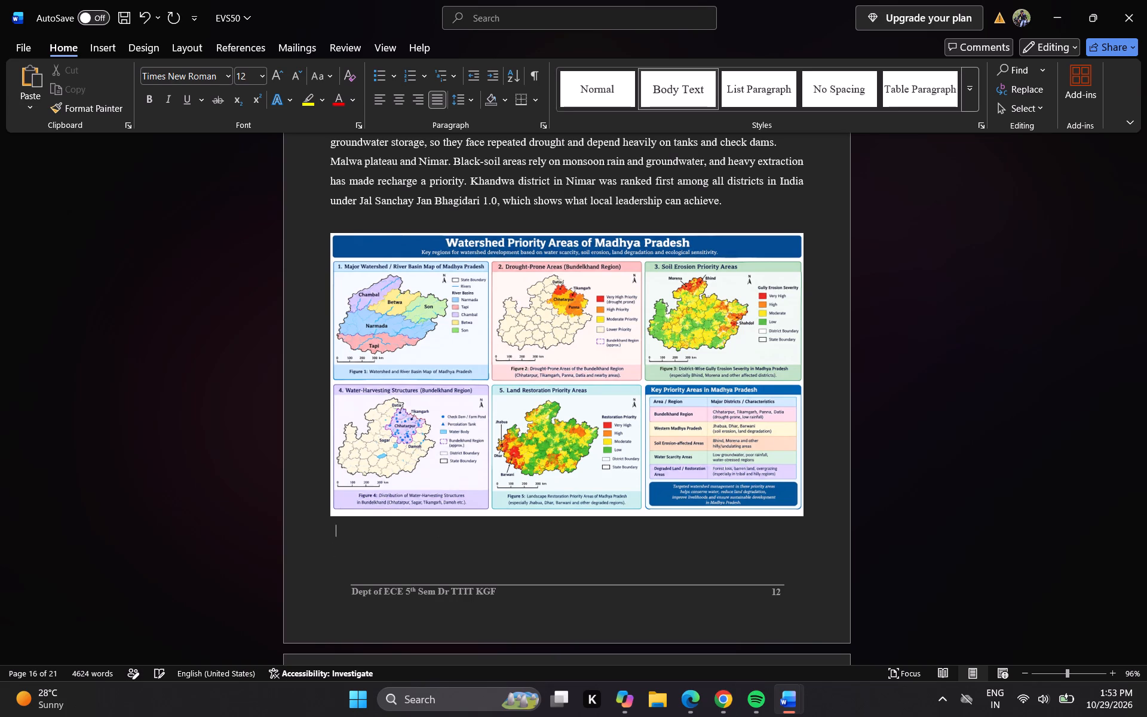
key(BackSpace)
key(Tab)
key(Tab)
key(Tab)
key(Tab)
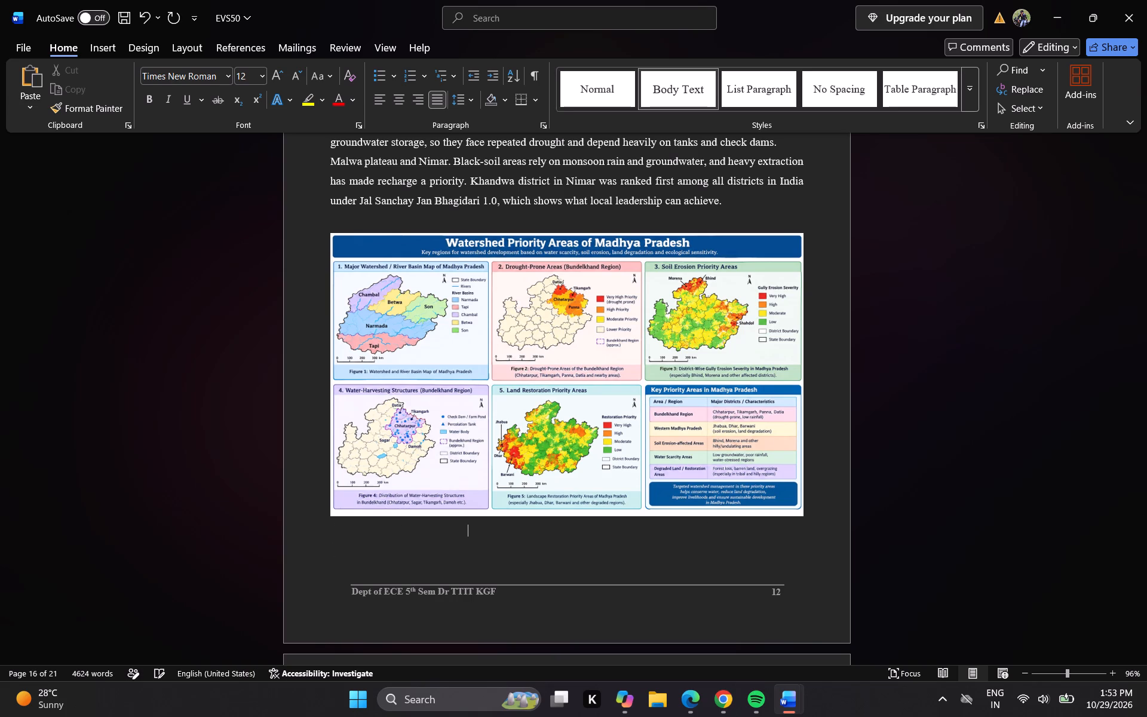
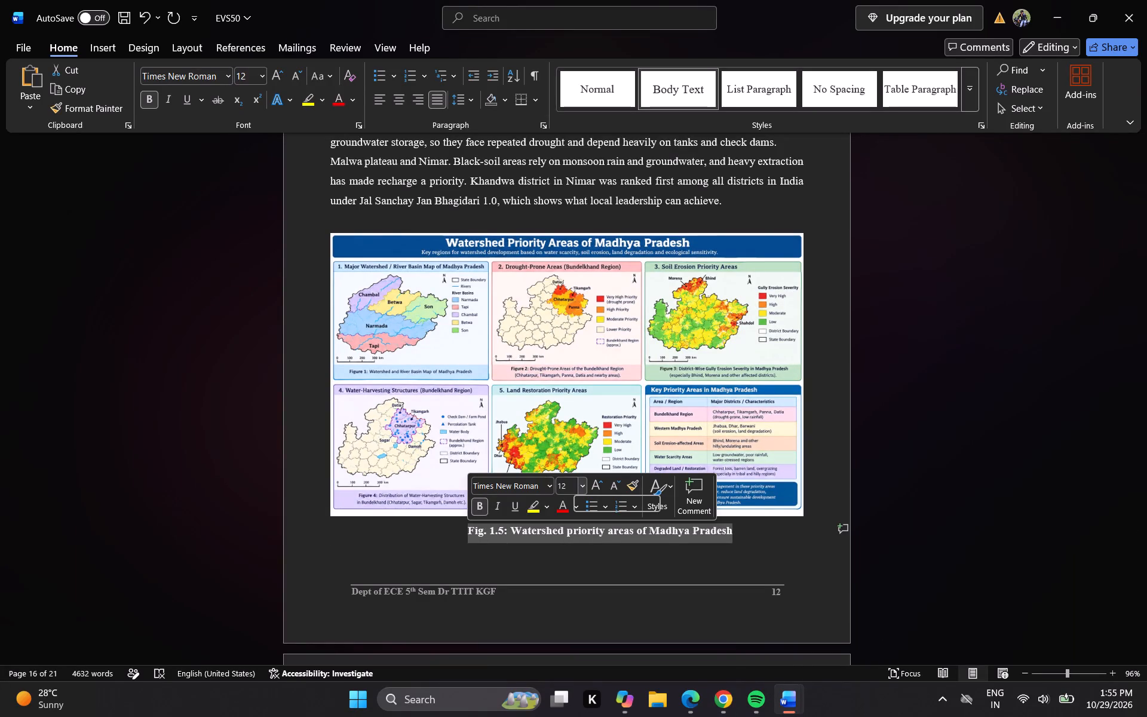
Set the font size of the caption Fig. 1.5: Watershed priority areas of Madhya Pradesh to 14.
click(570, 482)
key(BackSpace)
text(14)
key(Return)
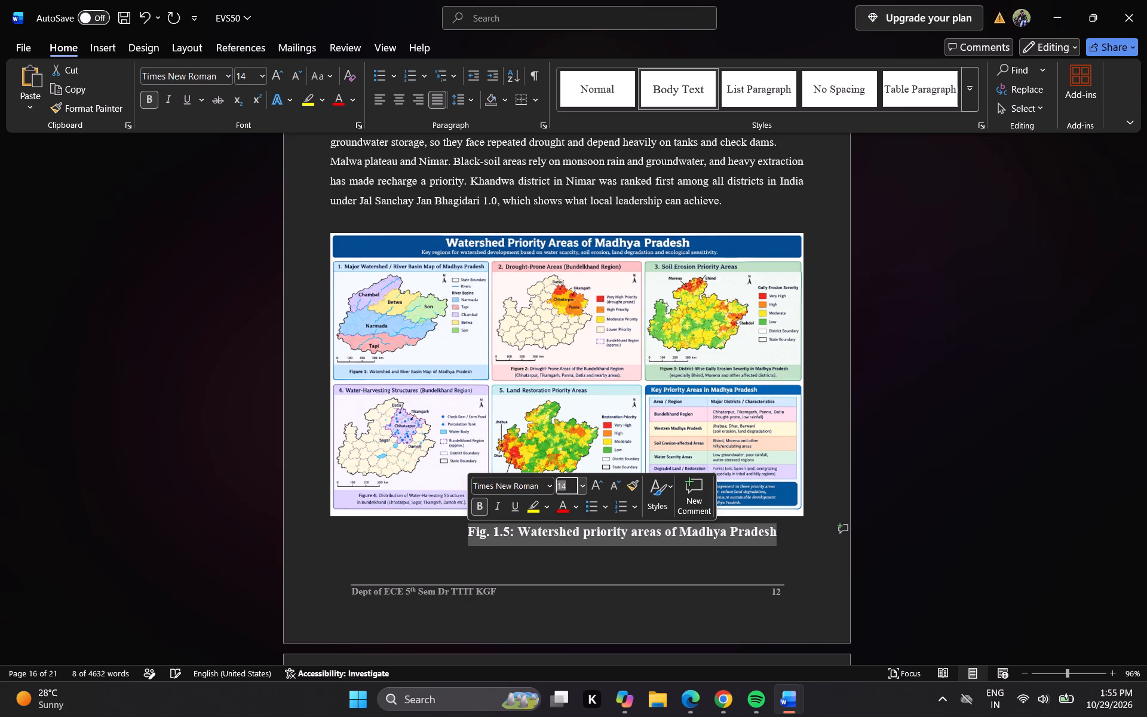
click(444, 568)
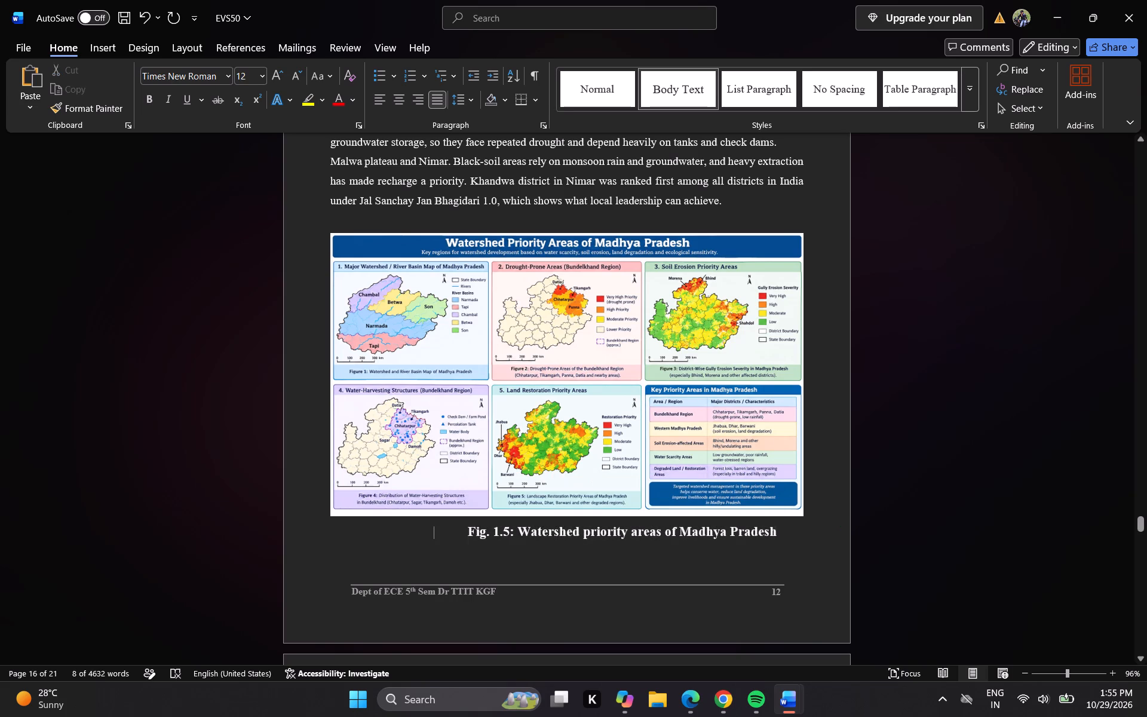
Centre the Fig. 1.5 caption under the picture by removing two tabs before it and adding three spaces.
click(465, 532)
key(BackSpace)
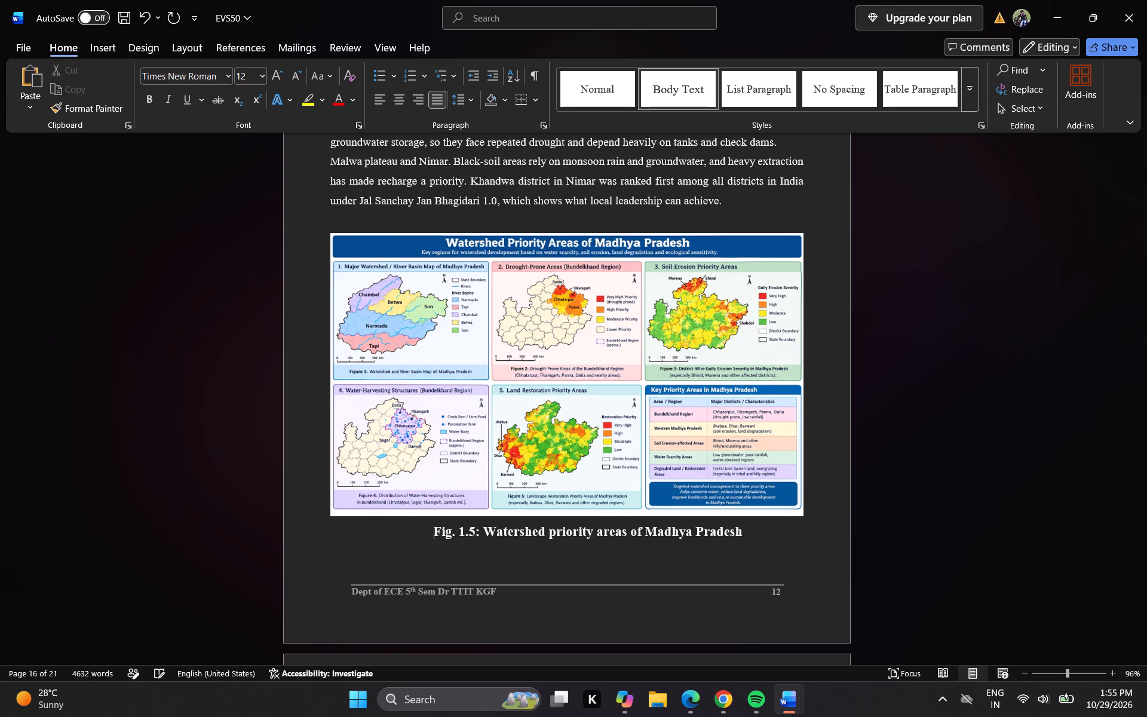
key(BackSpace)
key(space)
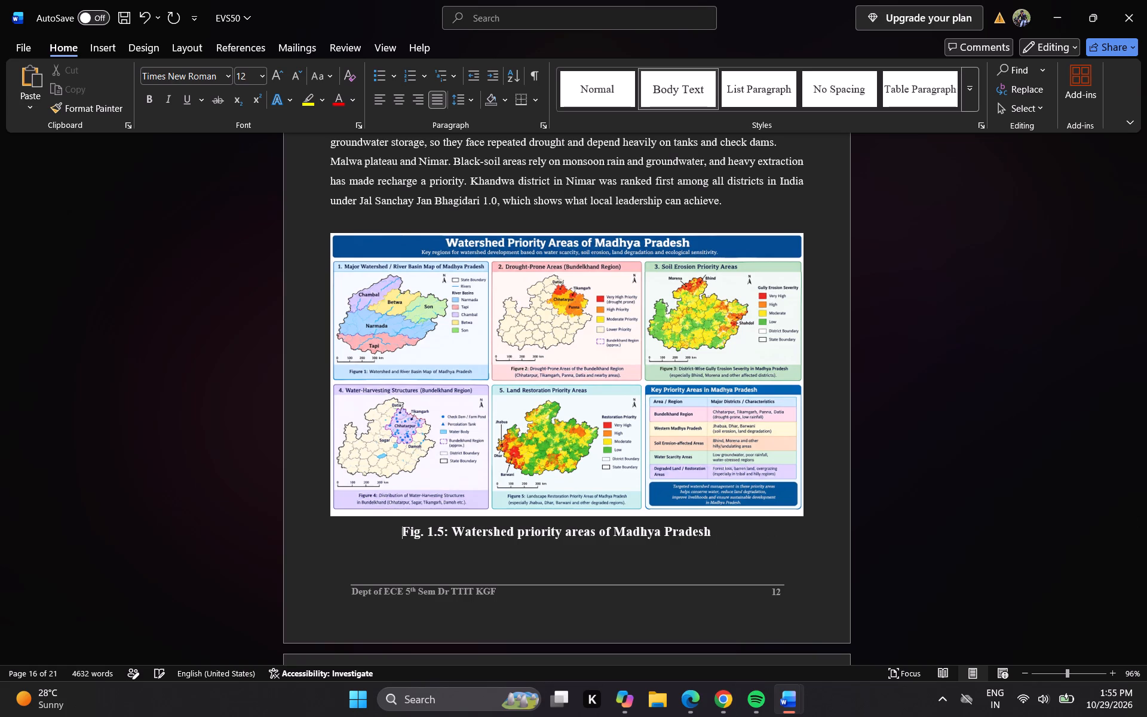
key(space)
key(space)
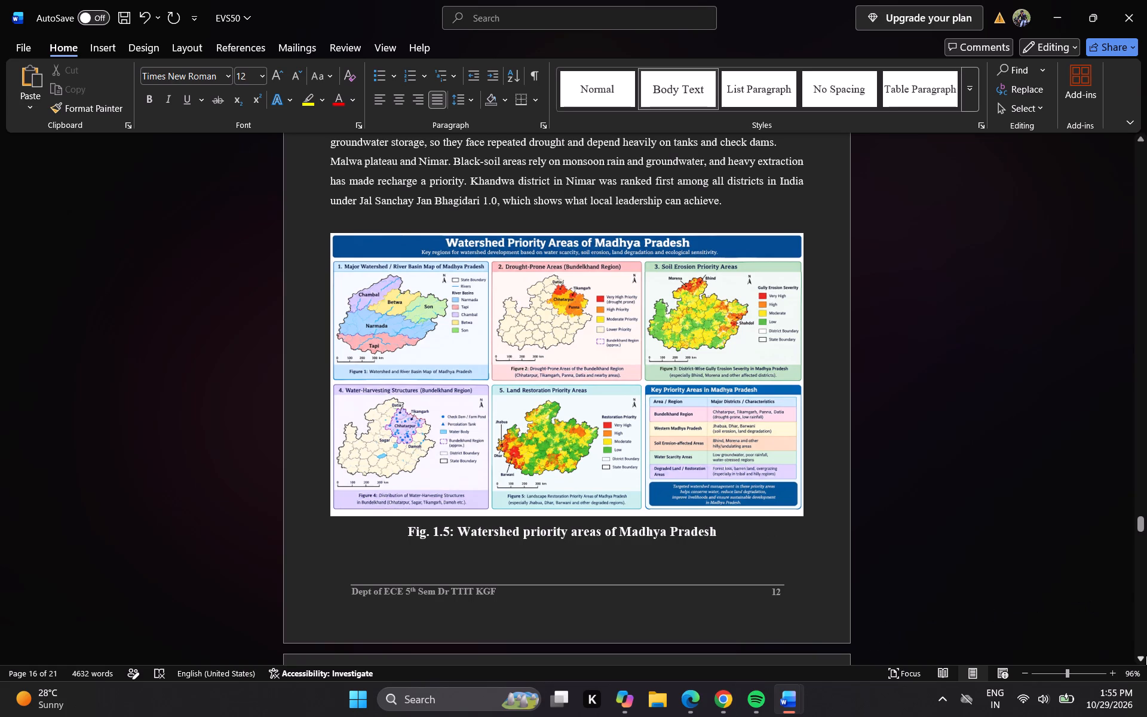
Review the Government Initiatives section on the page after the Fig. 1.5 caption for remaining forest fire content.
triple_click(1142, 654)
triple_click(1142, 654)
triple_click(1142, 654)
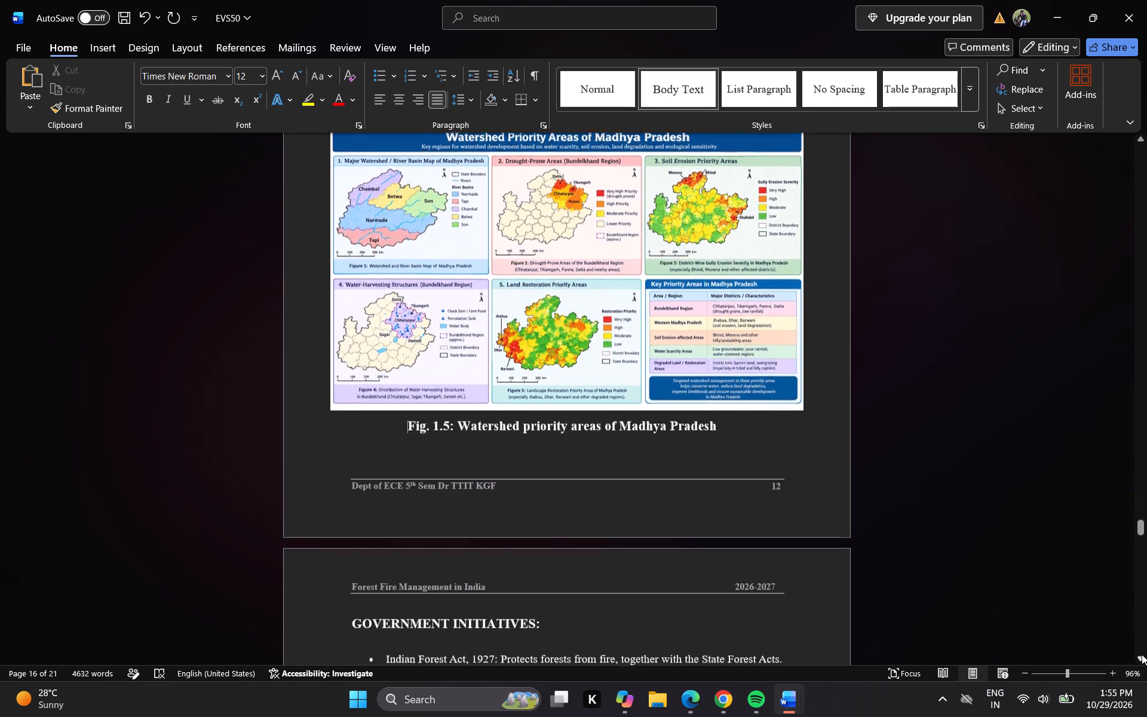
triple_click(1142, 654)
triple_click(1142, 654)
triple_click(1142, 654)
triple_click(1142, 654)
triple_click(1142, 654)
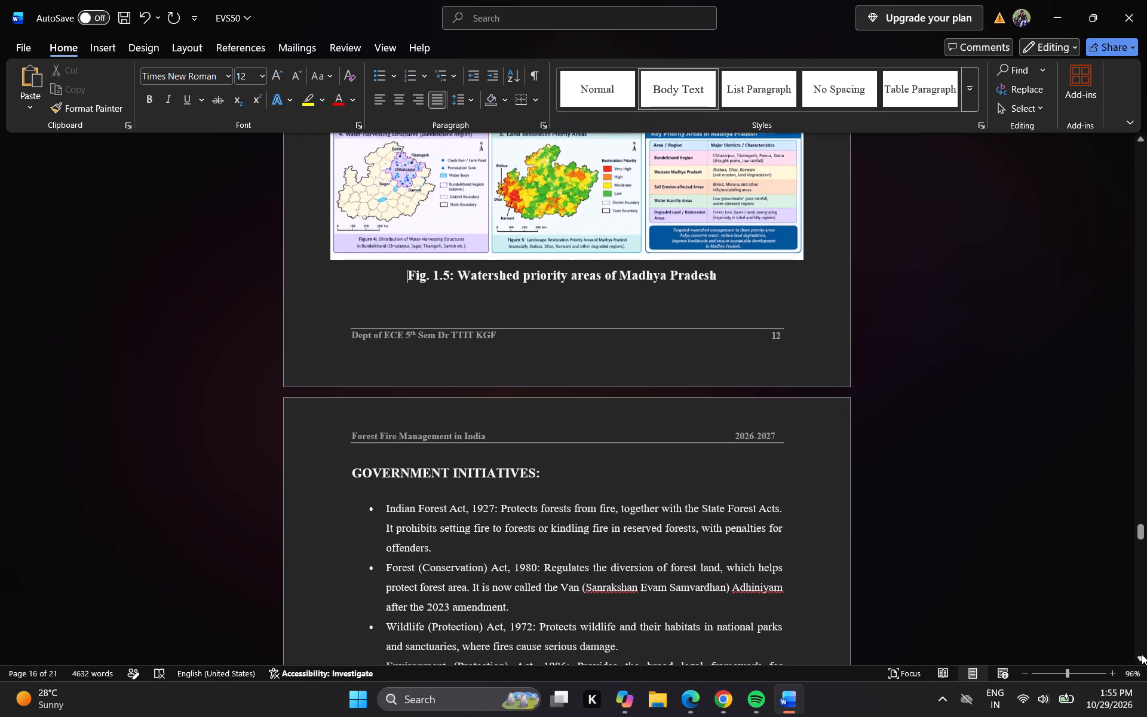
triple_click(1142, 654)
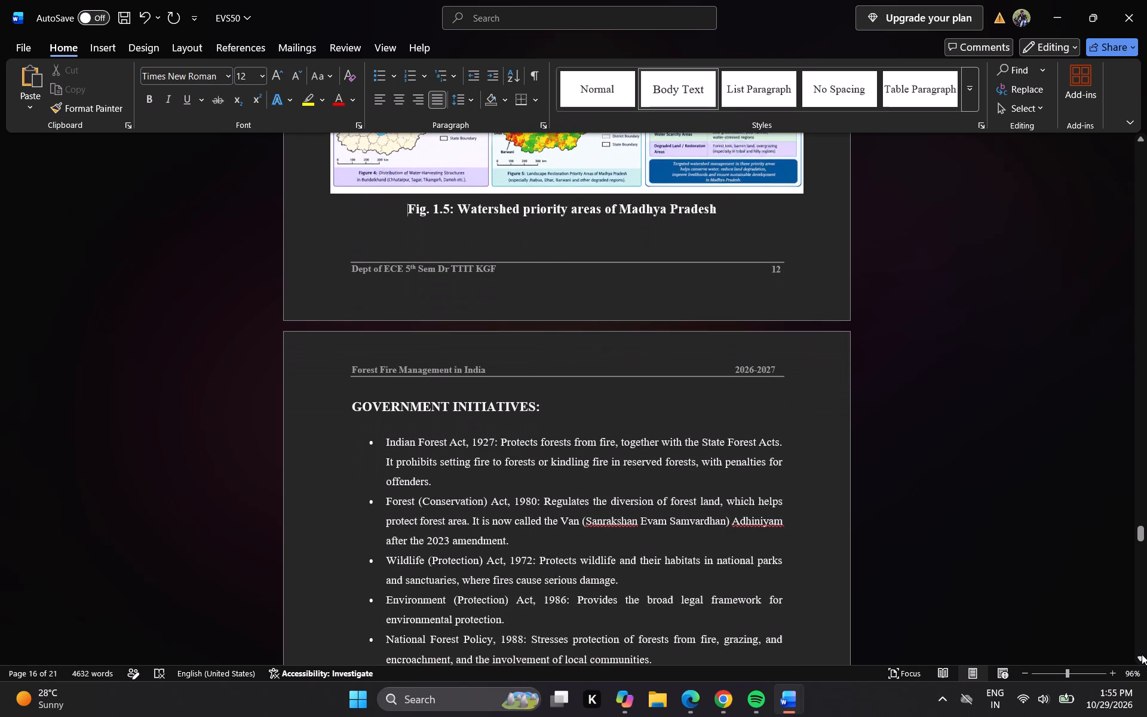
triple_click(1142, 654)
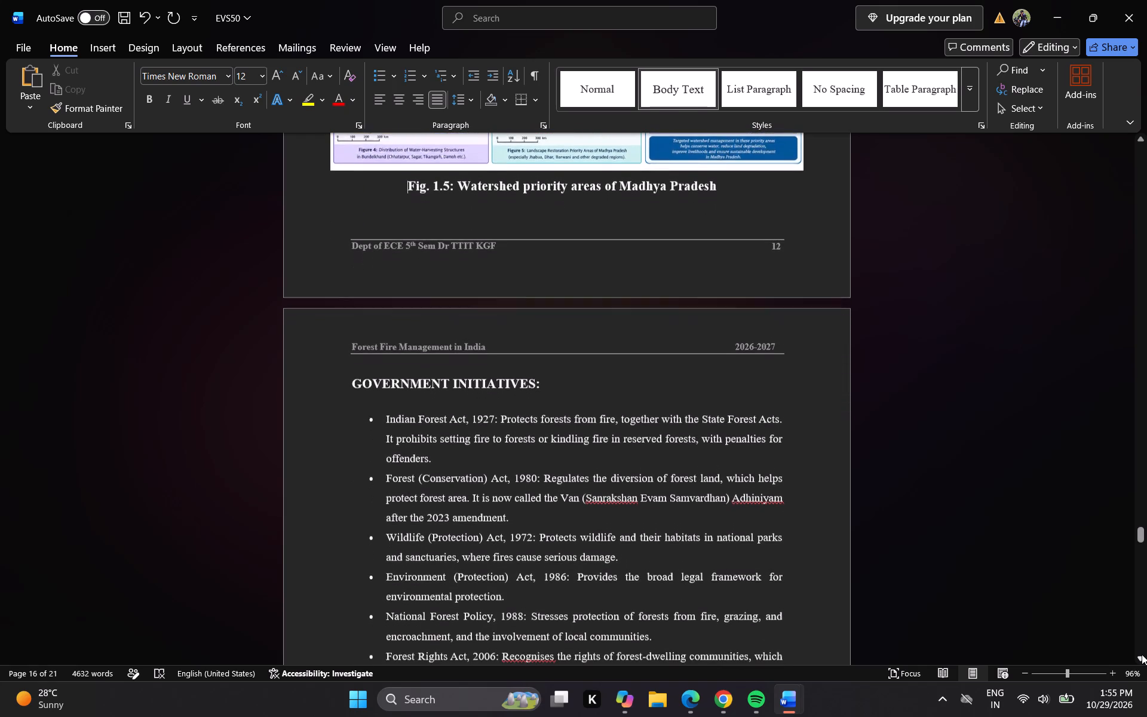
triple_click(1142, 654)
triple_click(1142, 654)
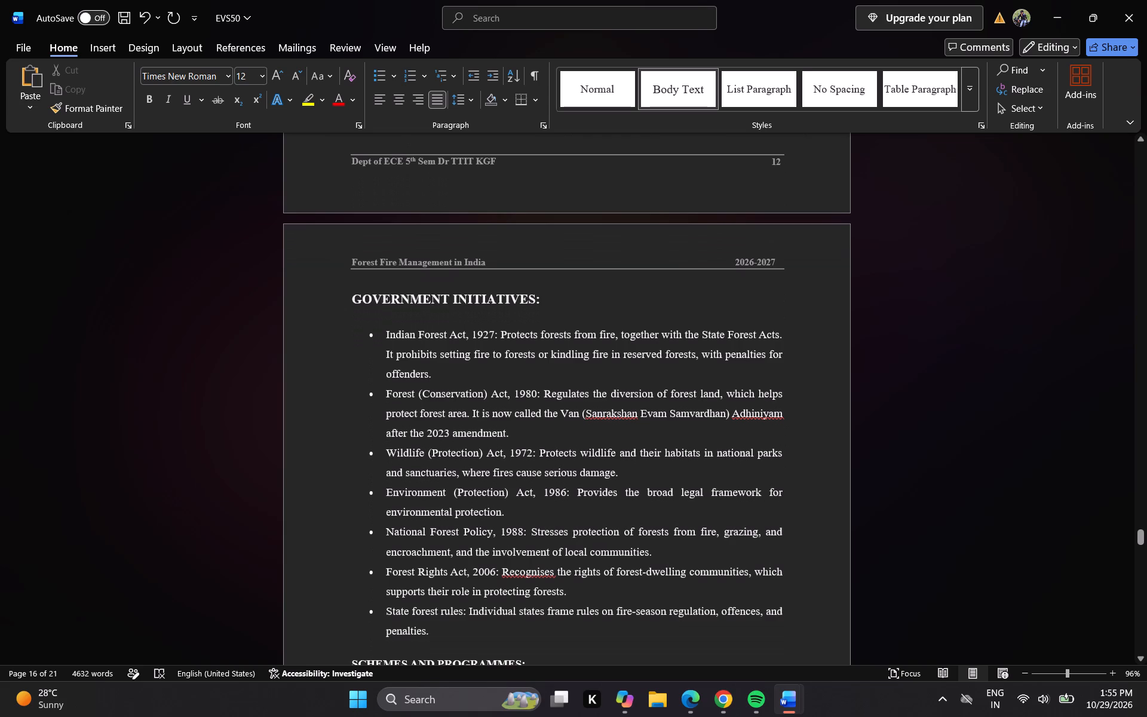
Delete the Government Initiatives heading and all its forest fire acts, schemes and programmes text, leaving the page after the Fig. 1.5 caption empty.
key(Up)
key(Up)
key(Up)
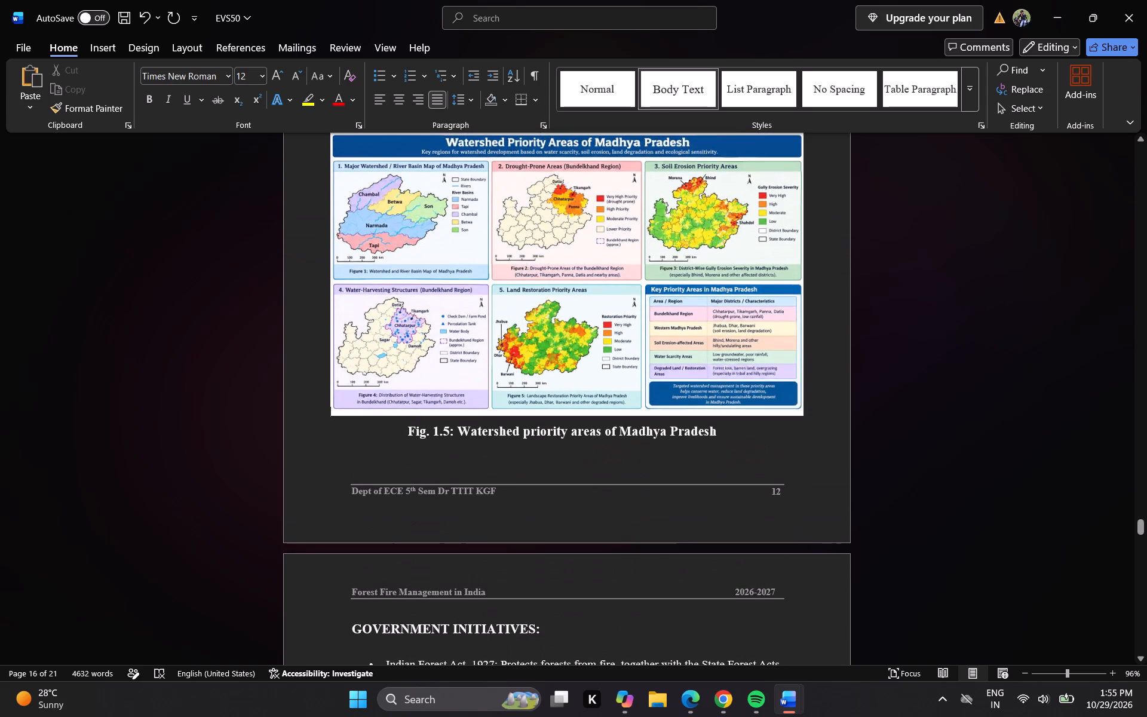
key(Down)
key(Down)
double_click(423, 628)
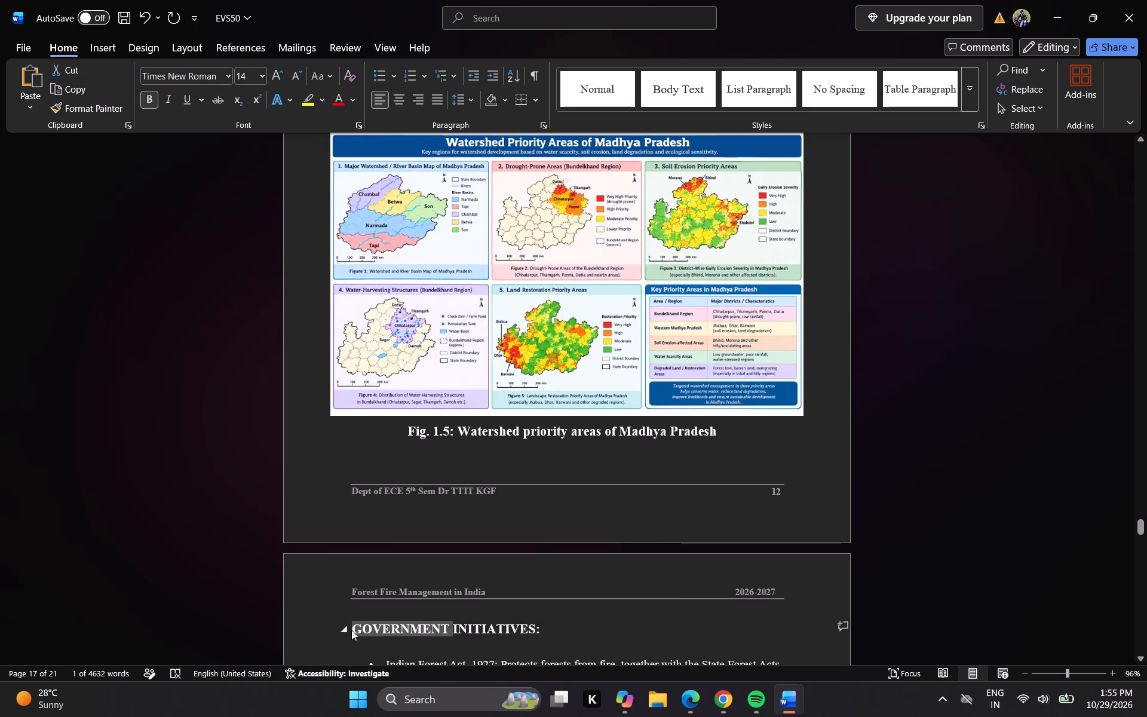
drag(350, 622, 422, 600)
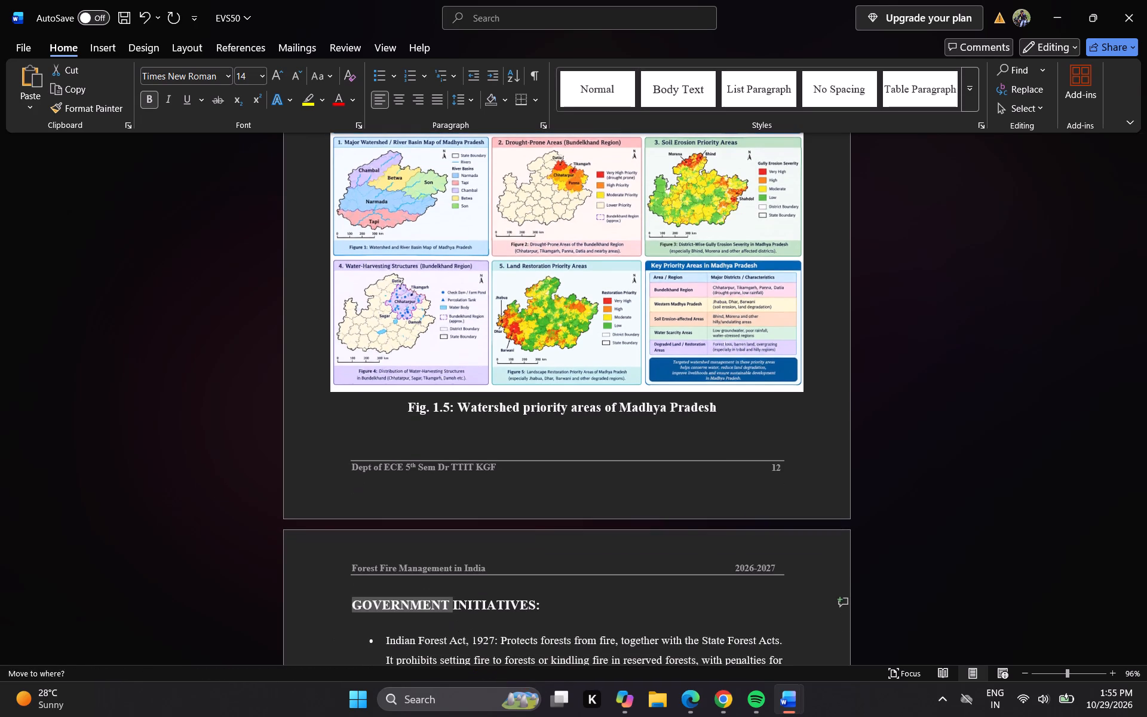
click(350, 600)
drag(350, 600, 427, 624)
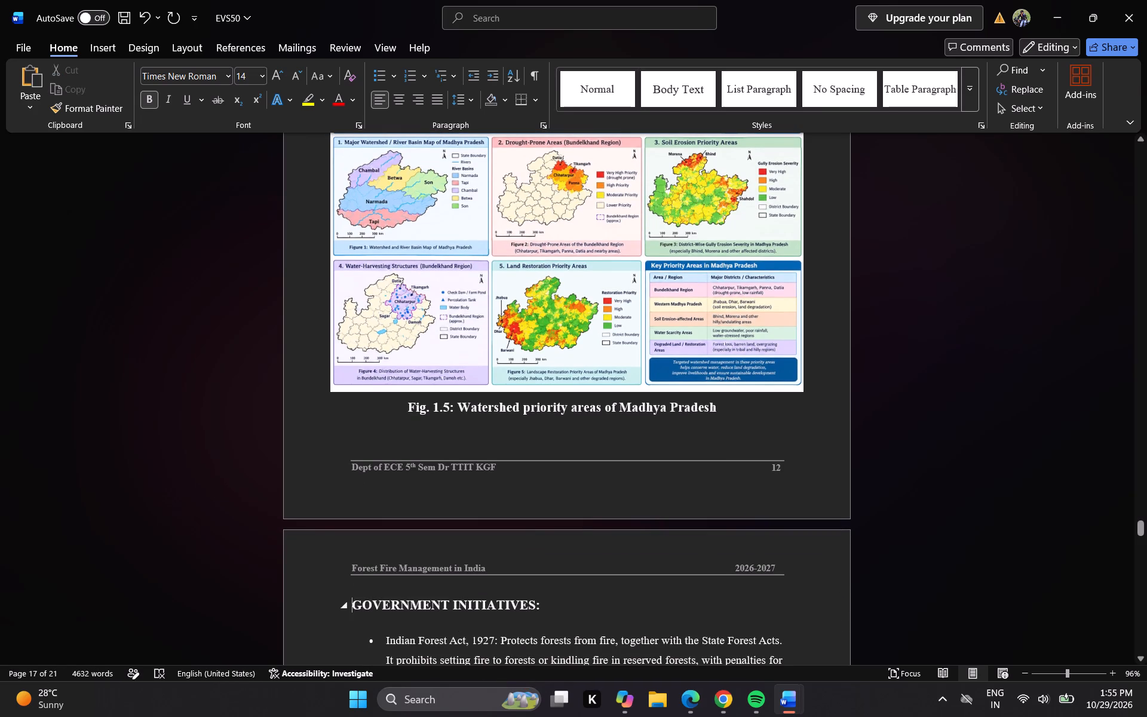
drag(427, 624, 702, 209)
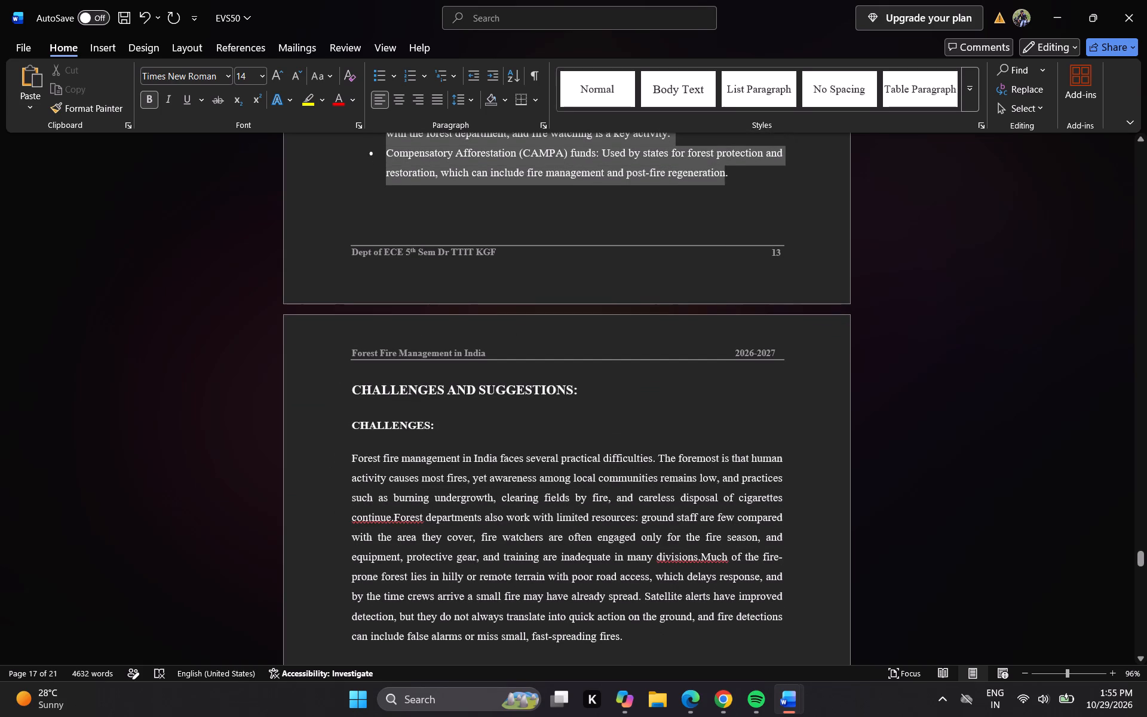
drag(702, 209, 725, 122)
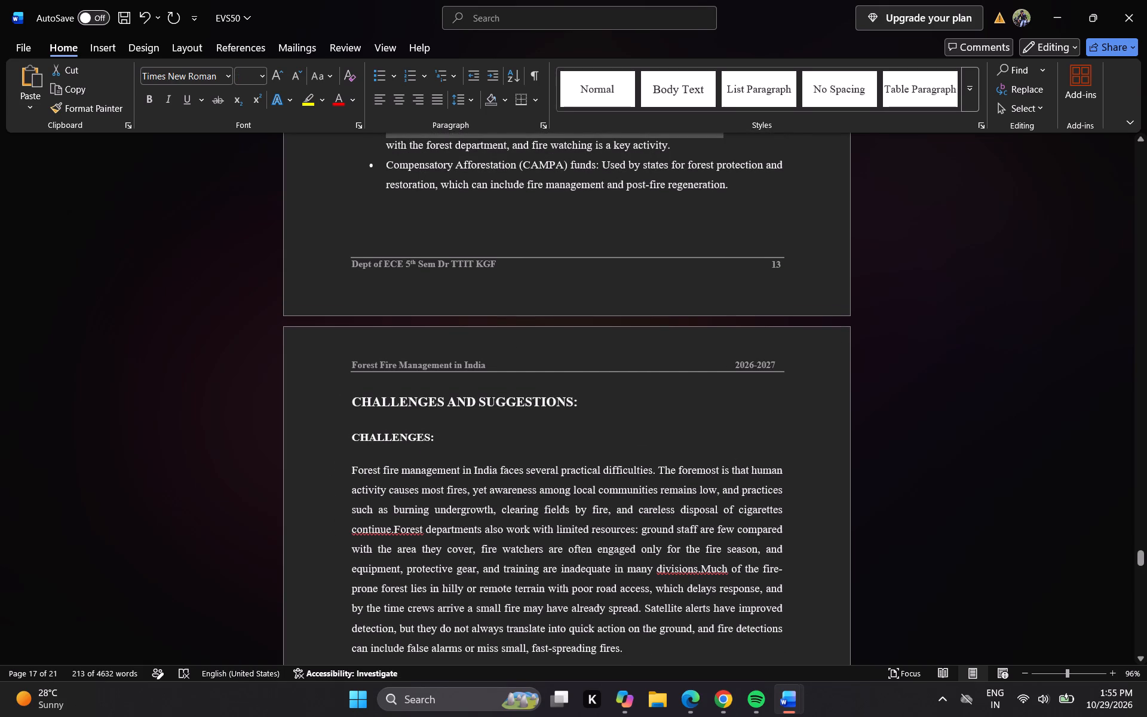
key(BackSpace)
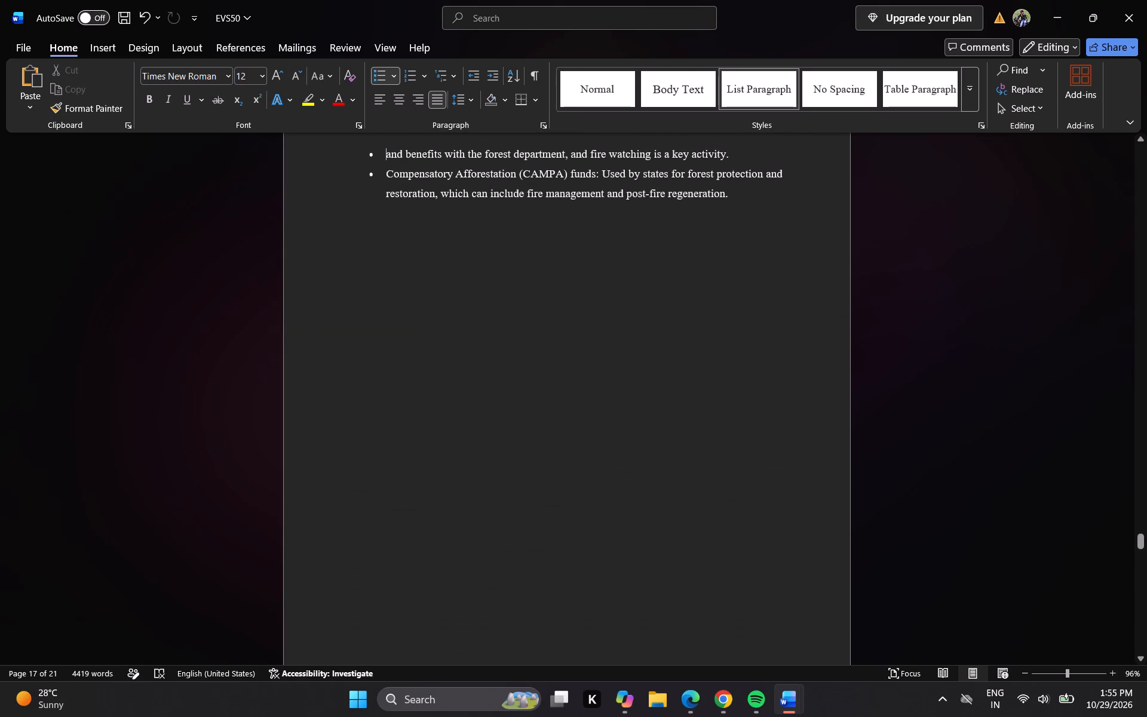
drag(361, 161, 734, 213)
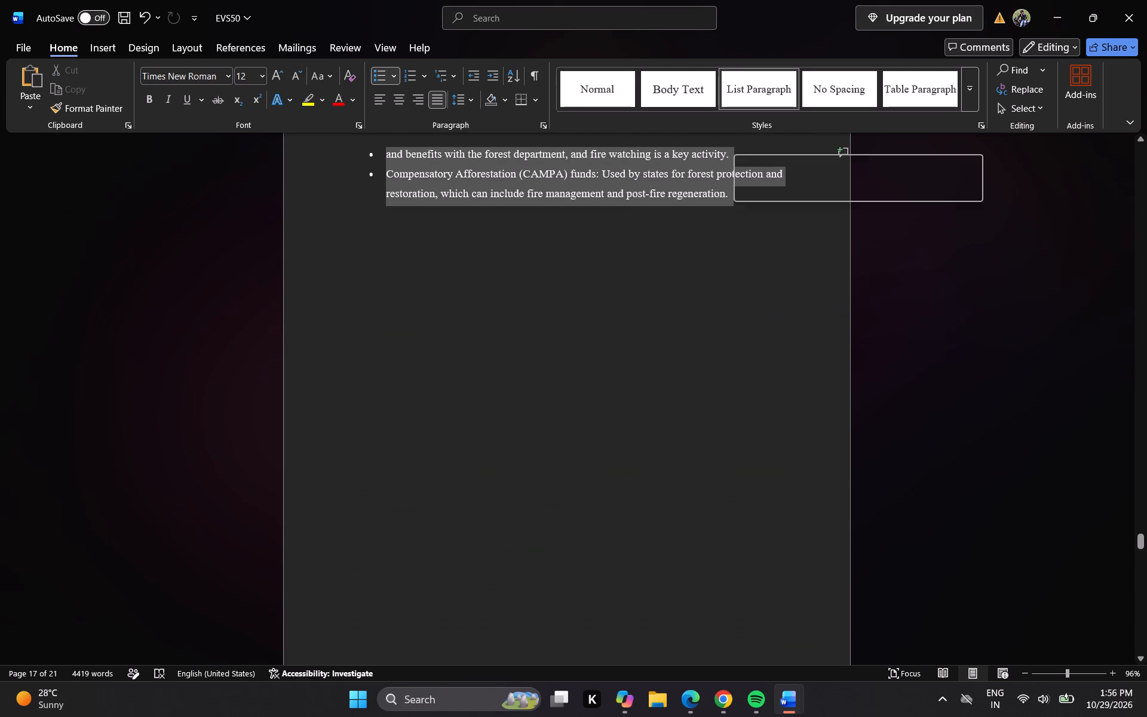
key(BackSpace)
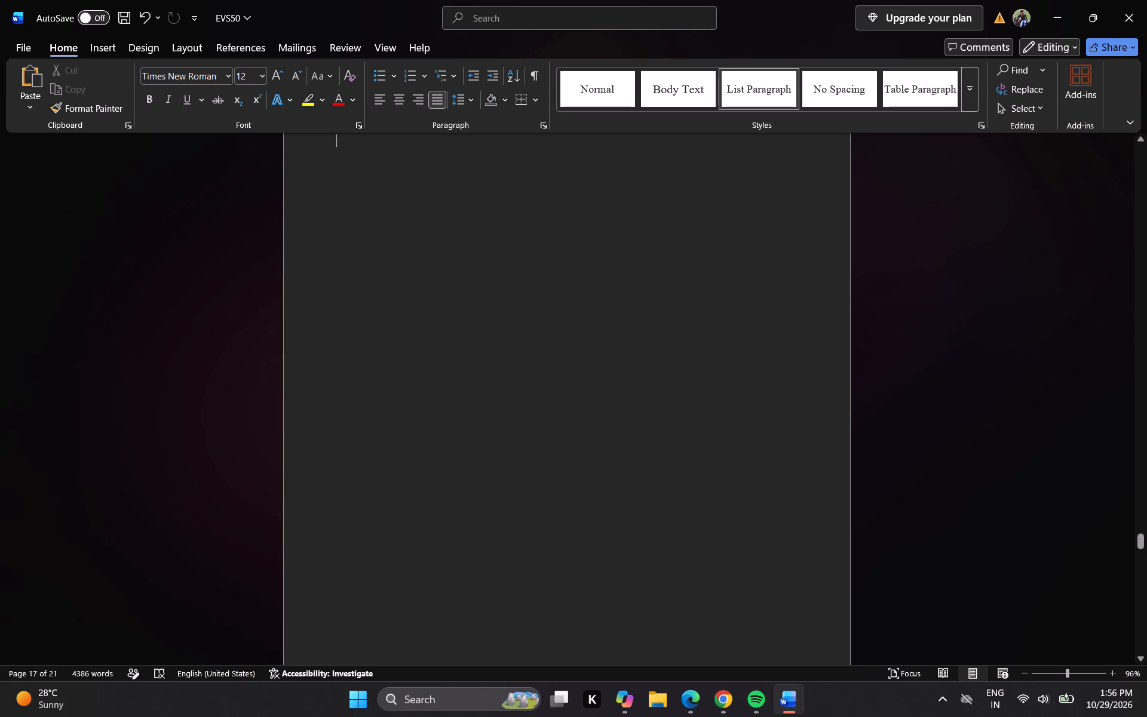
key(Up)
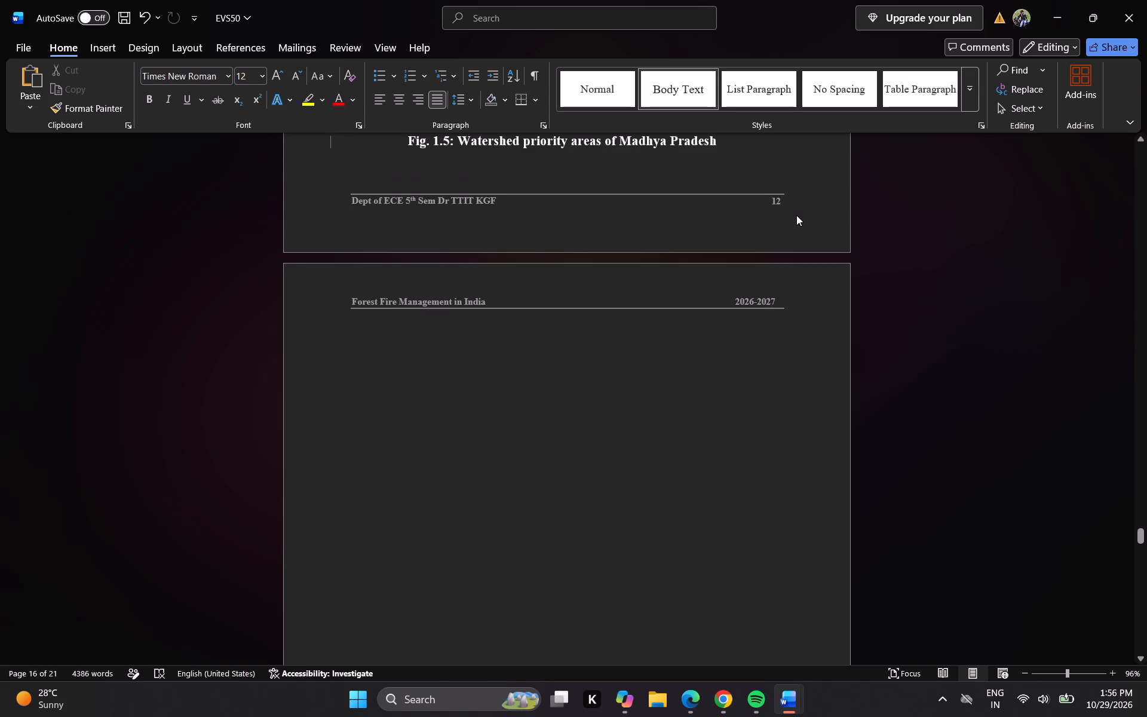
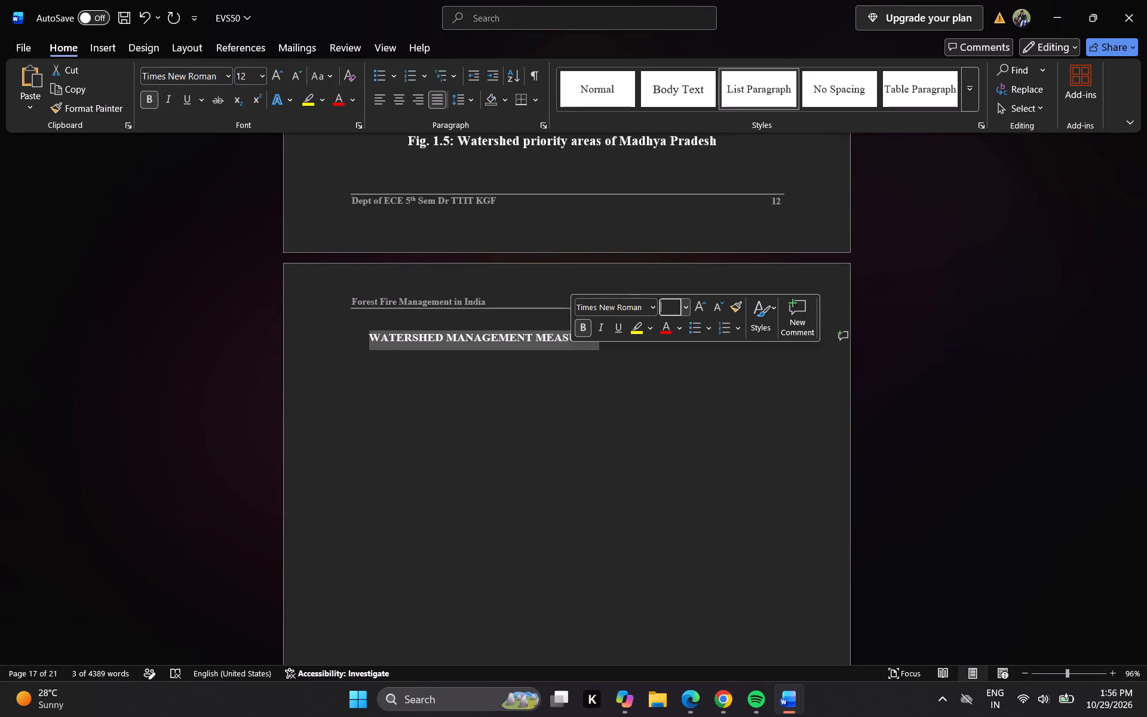
Set the font size of the heading WATERSHED MANAGEMENT MEASURES to 14.
text(4)
key(Return)
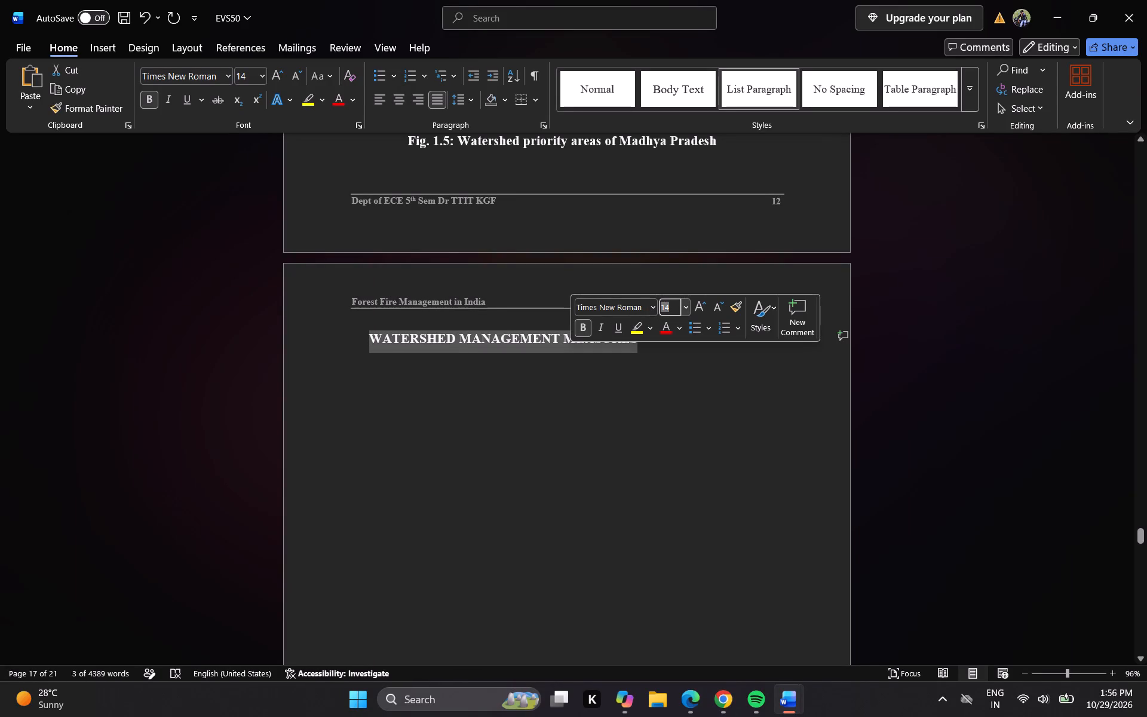
Start a new line after the WATERSHED MANAGEMENT MEASURES heading.
click(674, 387)
key(Return)
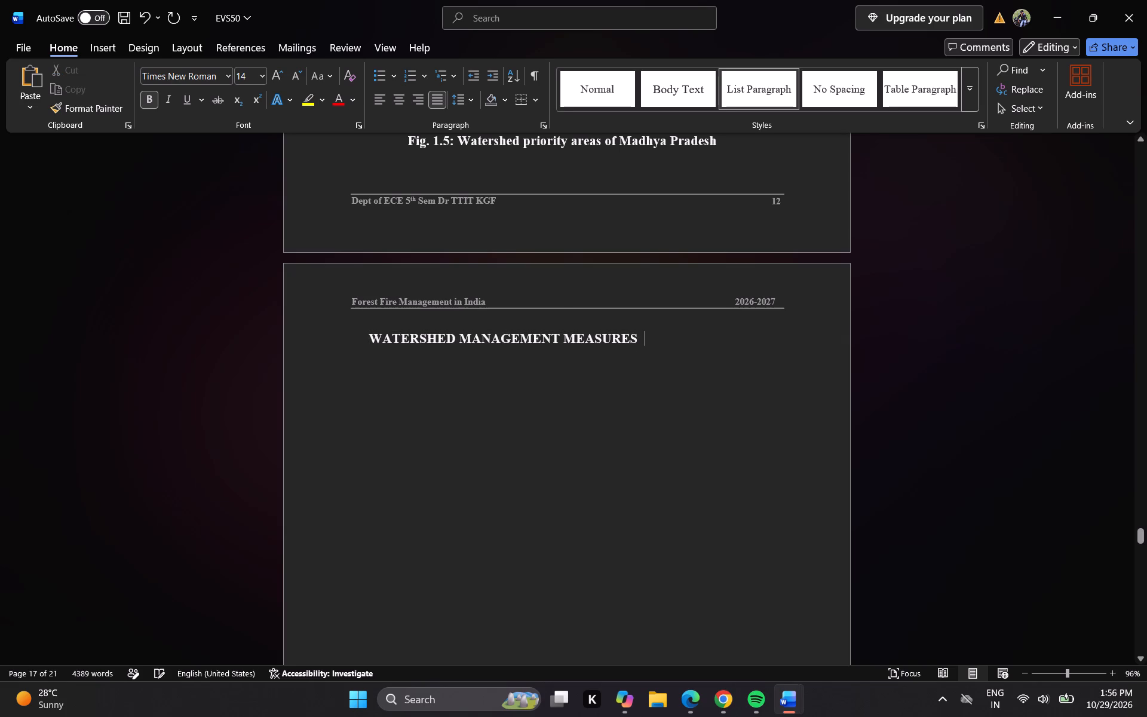
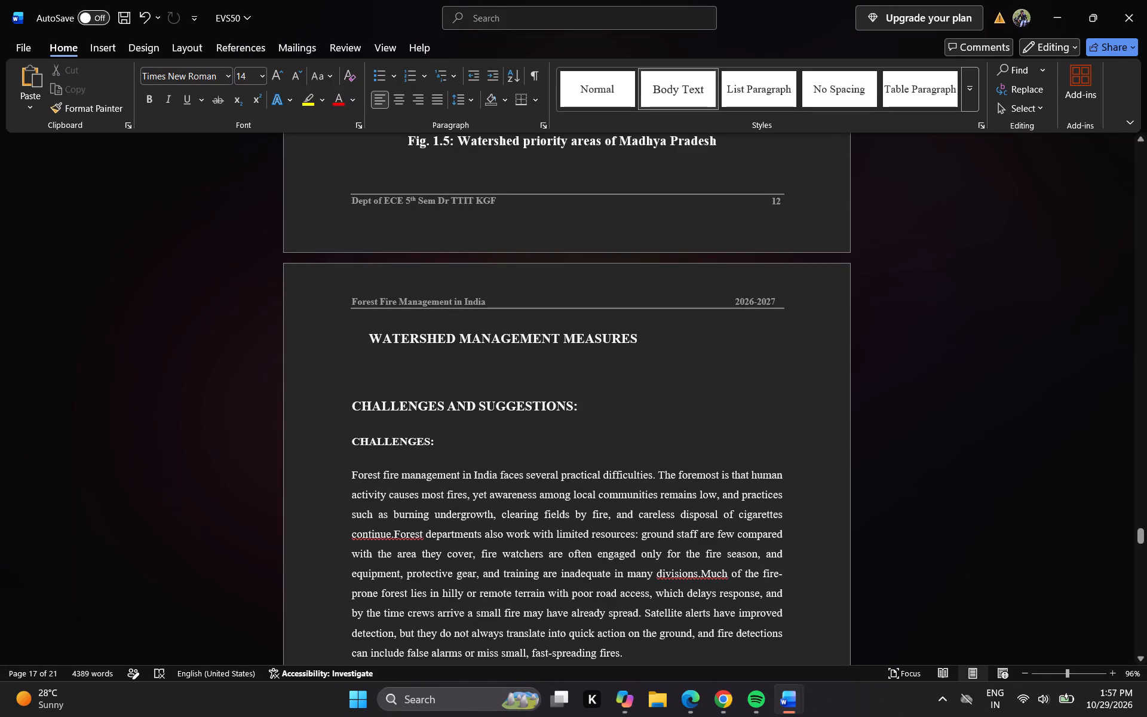
Delete the CHALLENGES AND SUGGESTIONS heading and its forest fire text, up to the paragraph beginning "Capacity and technology need investment".
drag(332, 370, 778, 636)
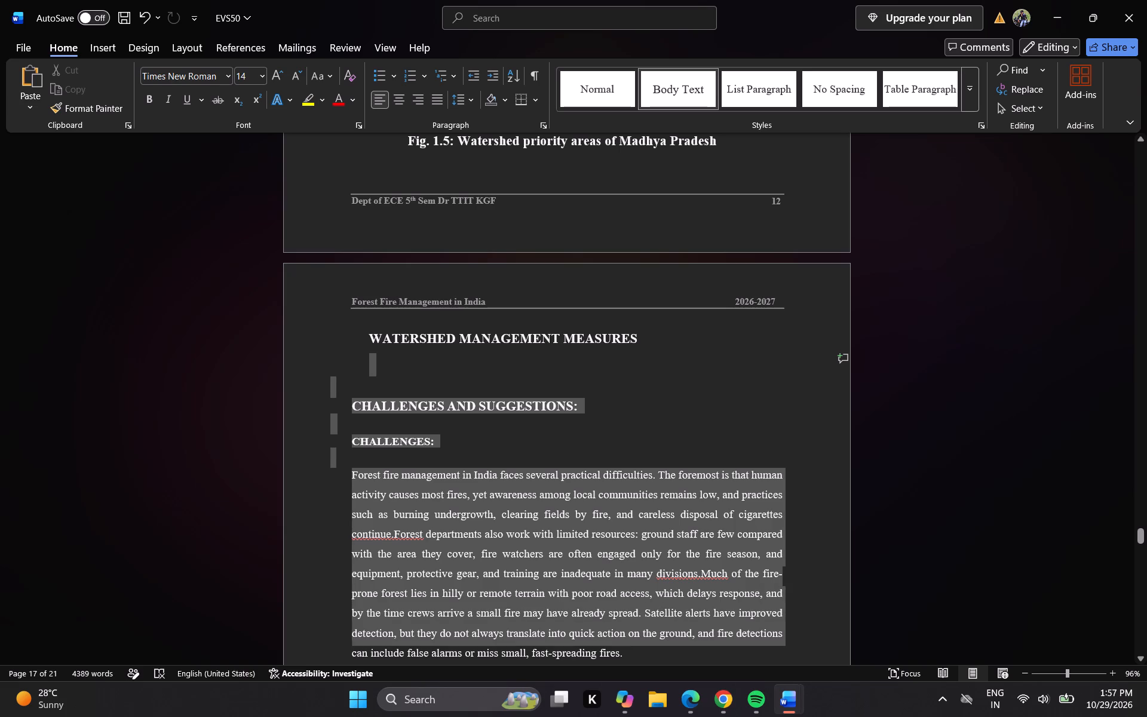
drag(778, 636, 793, 664)
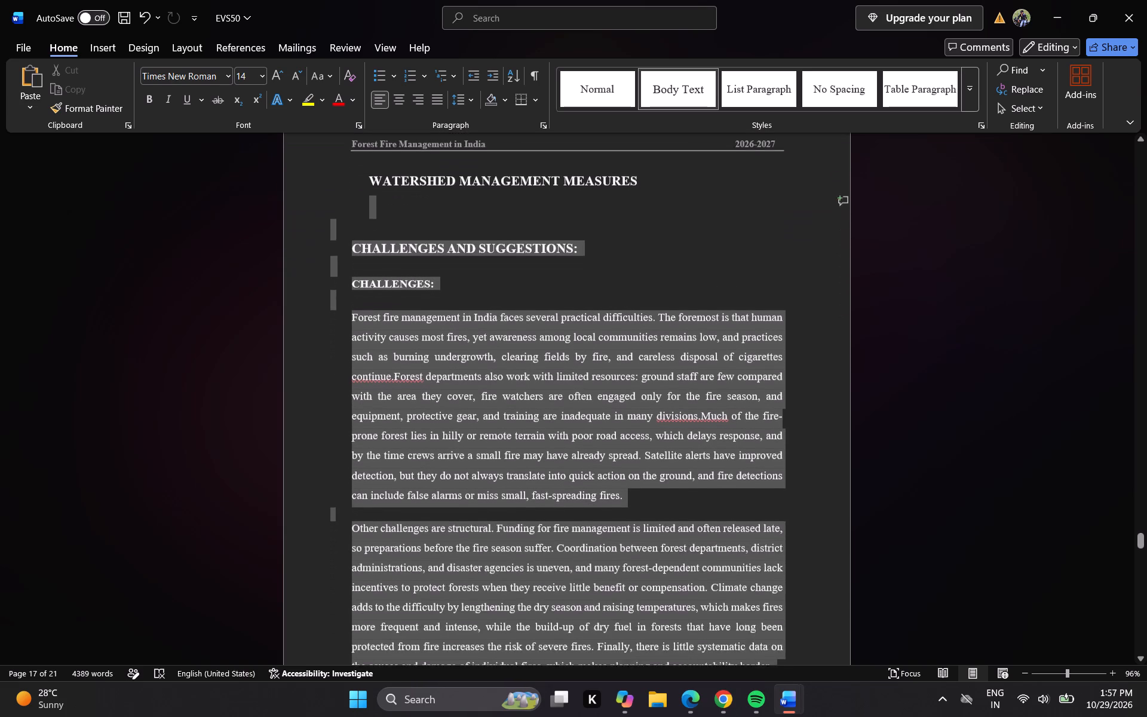
drag(793, 664, 801, 716)
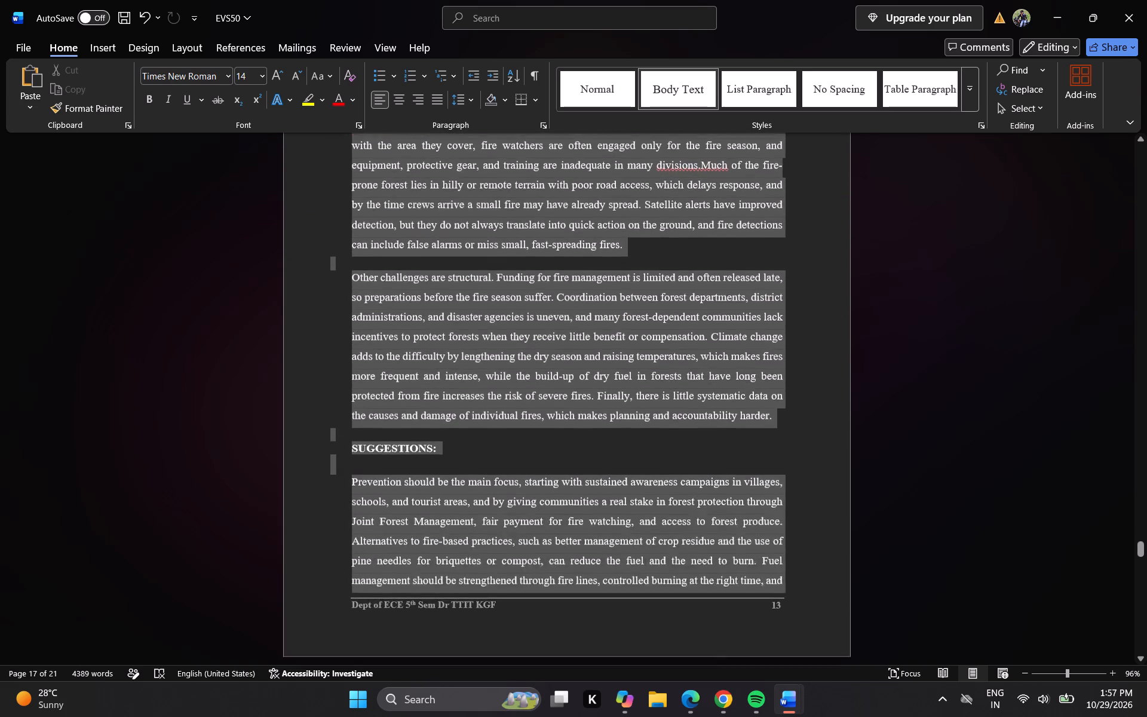
drag(801, 716, 700, 308)
key(BackSpace)
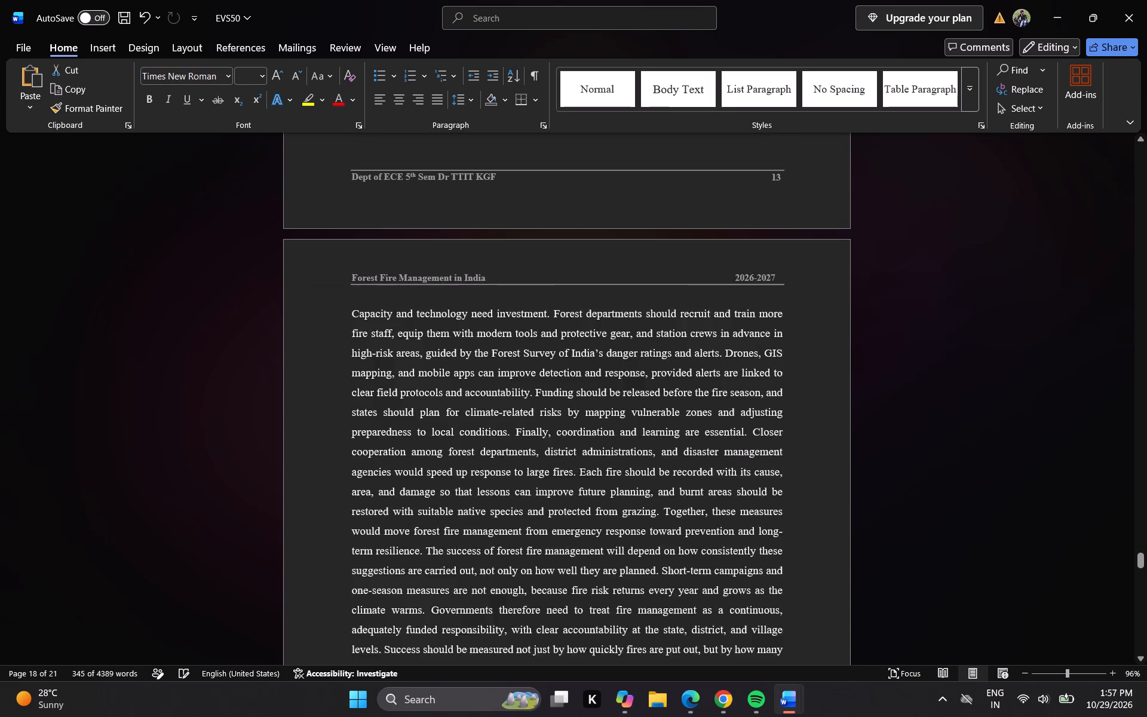
Paste the copied watershed measures text on a new line below the WATERSHED MANAGEMENT MEASURES heading.
click(668, 154)
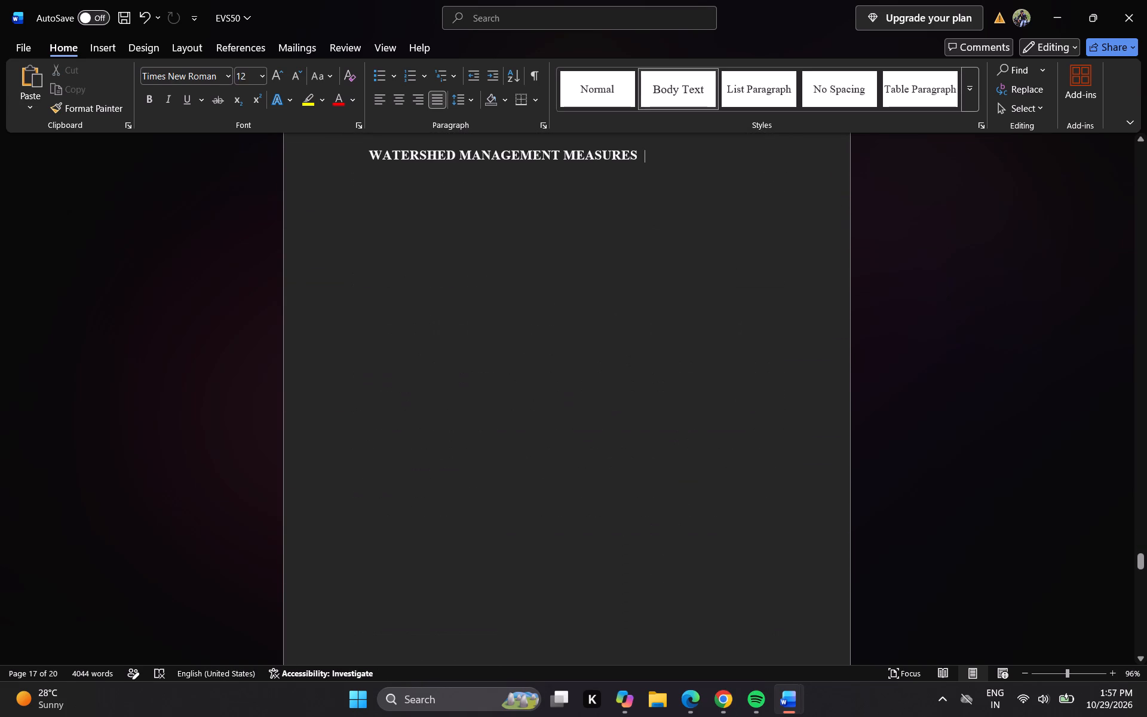
key(Return)
key(ctrl+v)
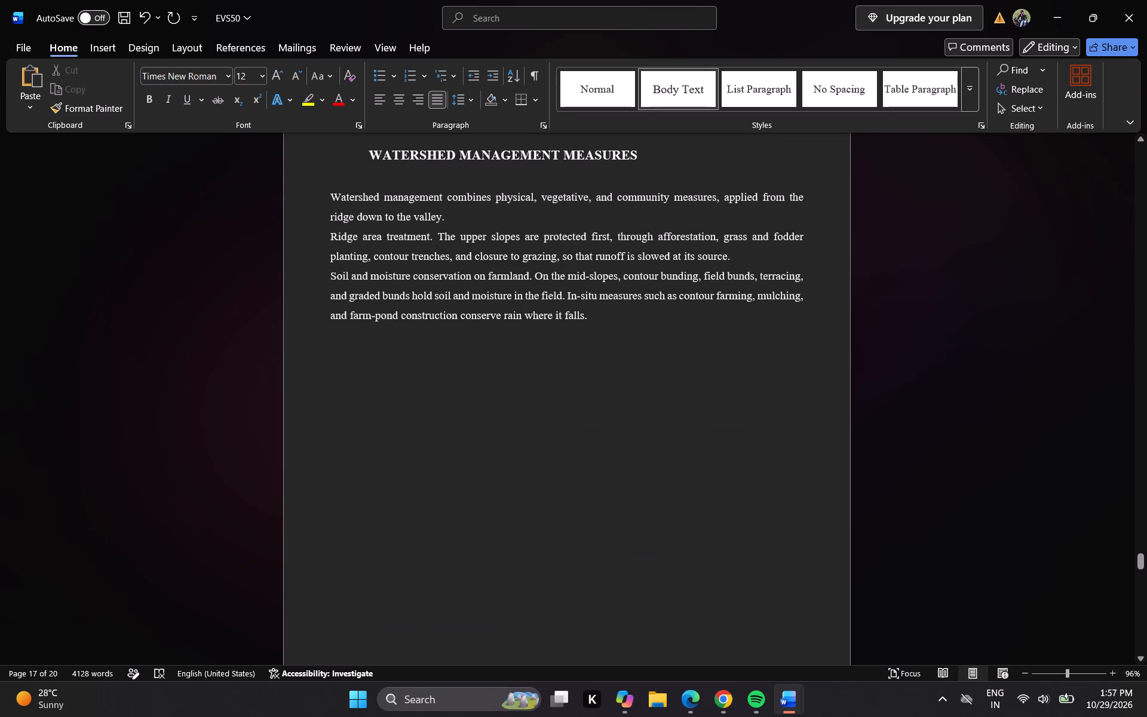
Replace the full stop after "Ridge area treatment" with a space and a colon.
click(433, 236)
key(BackSpace)
key(space)
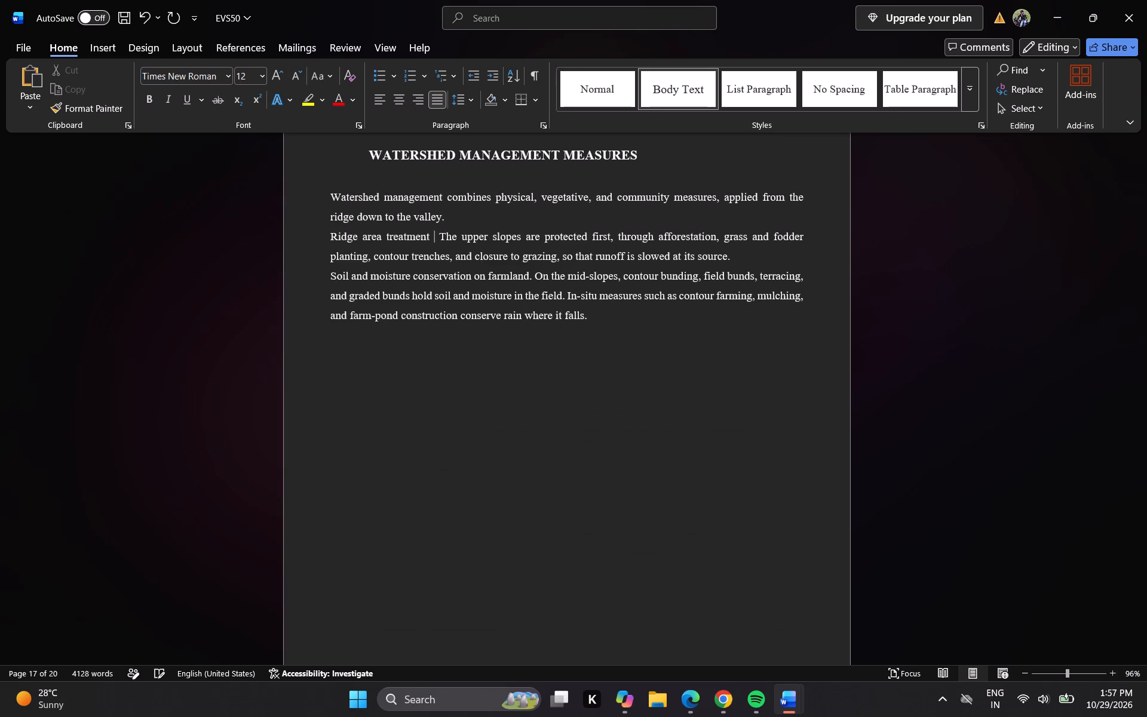
text(:)
Make the lead-in "Ridge area treatment :" bold and set its font size to 14.
click(433, 236)
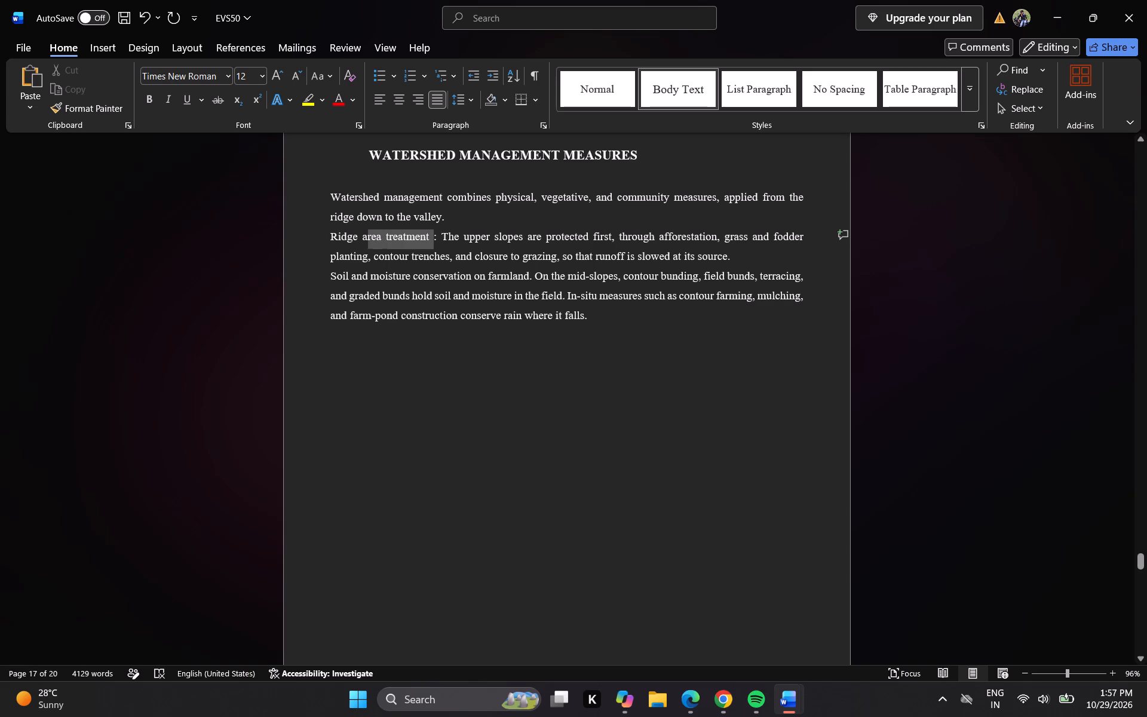
click(437, 240)
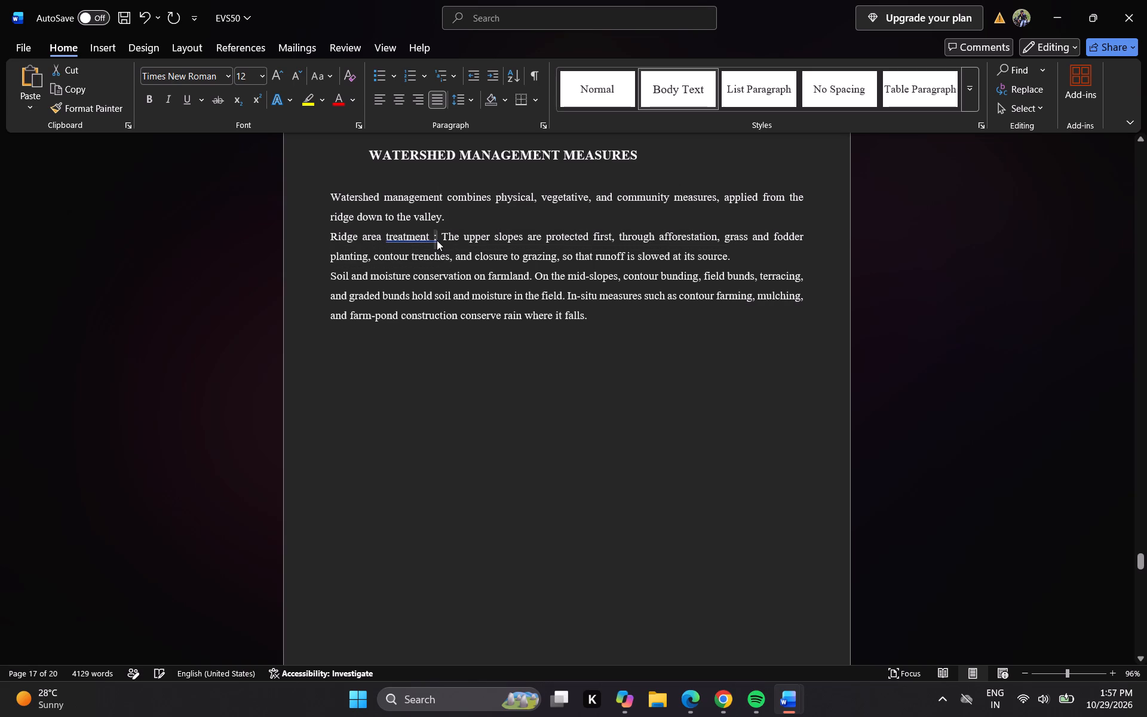
drag(436, 238, 339, 237)
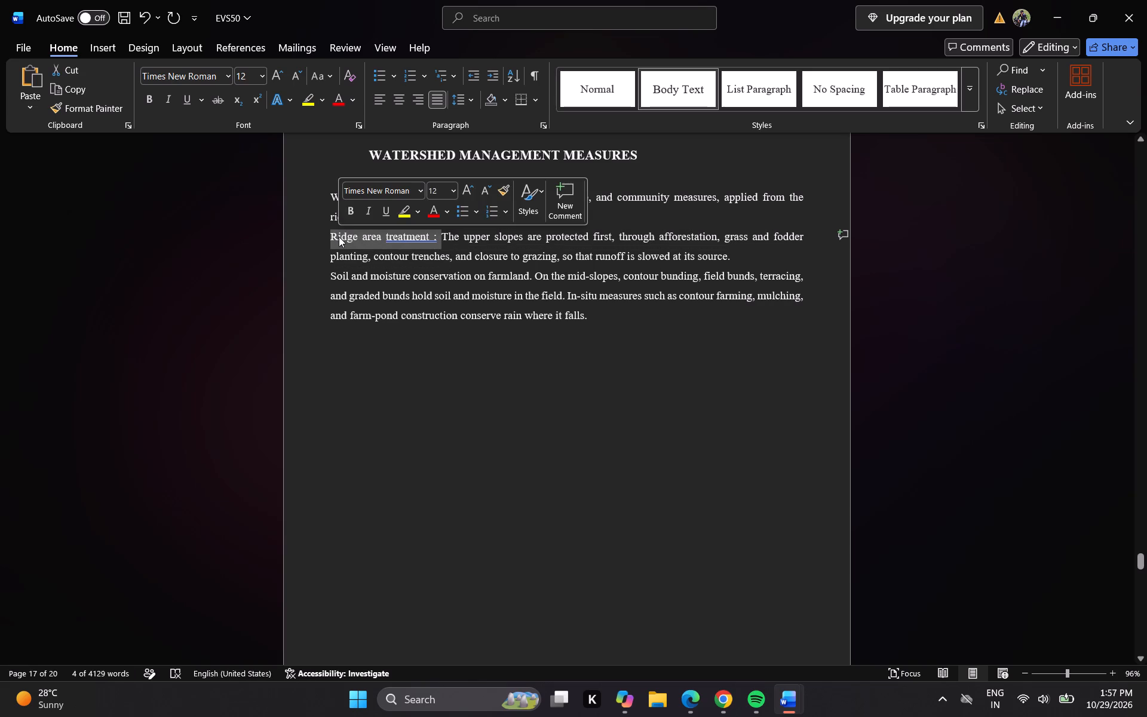
click(348, 210)
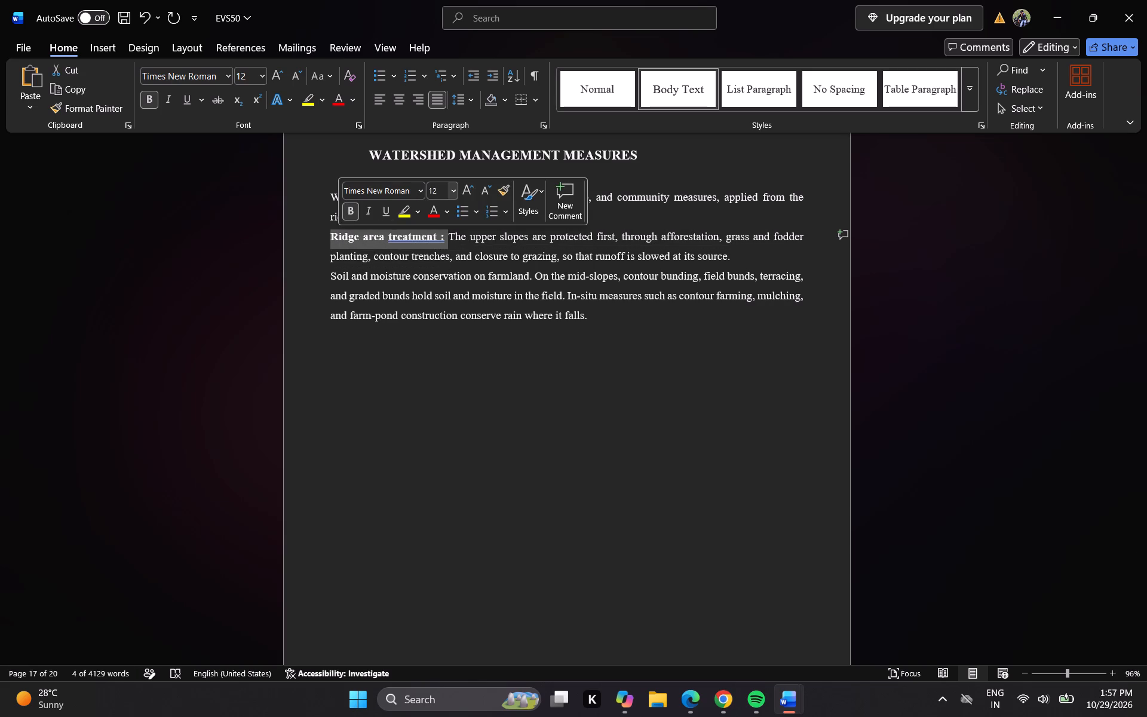
click(441, 187)
key(BackSpace)
text(15)
key(BackSpace)
key(4)
key(Return)
click(513, 370)
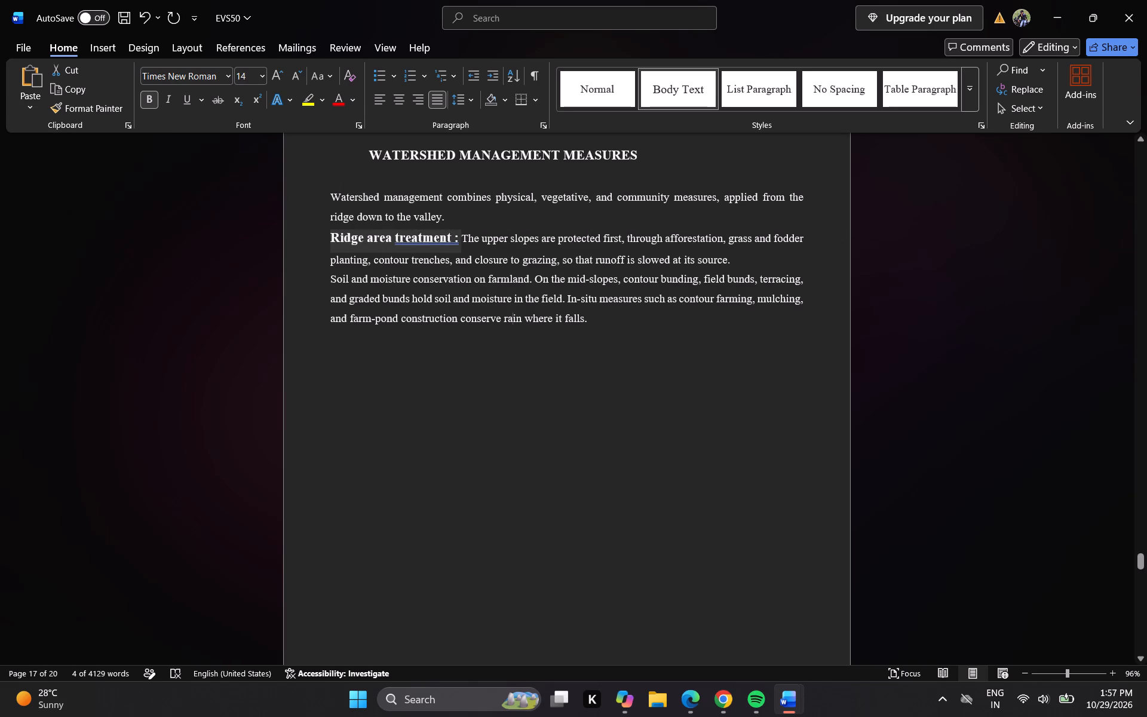
Look through the remaining forest fire text, CONCLUSION and REFERENCE pages, and return to the watershed management measures section.
key(Down)
key(Down)
key(Down)
key(Down)
key(Down)
key(Down)
key(Down)
key(Down)
key(Down)
key(Down)
key(Down)
key(Down)
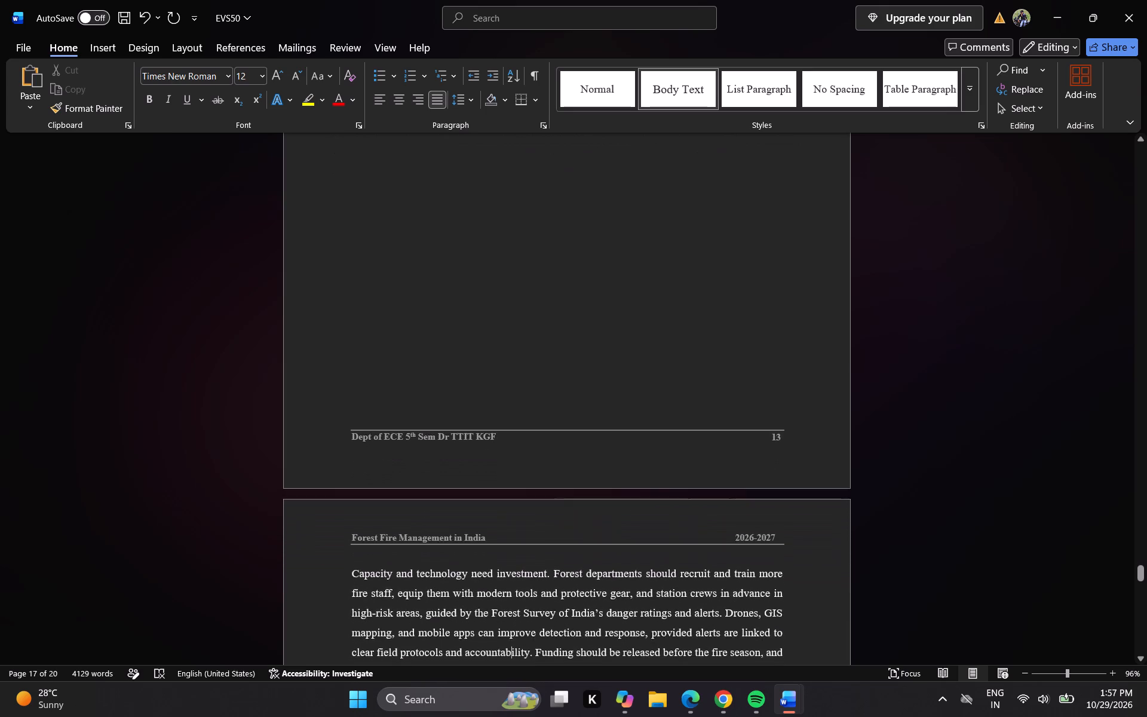
key(Down)
key(Down)
key(Down)
key(Down)
key(Down)
key(Down)
key(Down)
key(Down)
key(Down)
key(Down)
key(Down)
key(Down)
key(Down)
key(Down)
key(Down)
key(Down)
key(Down)
key(Down)
key(Down)
key(Down)
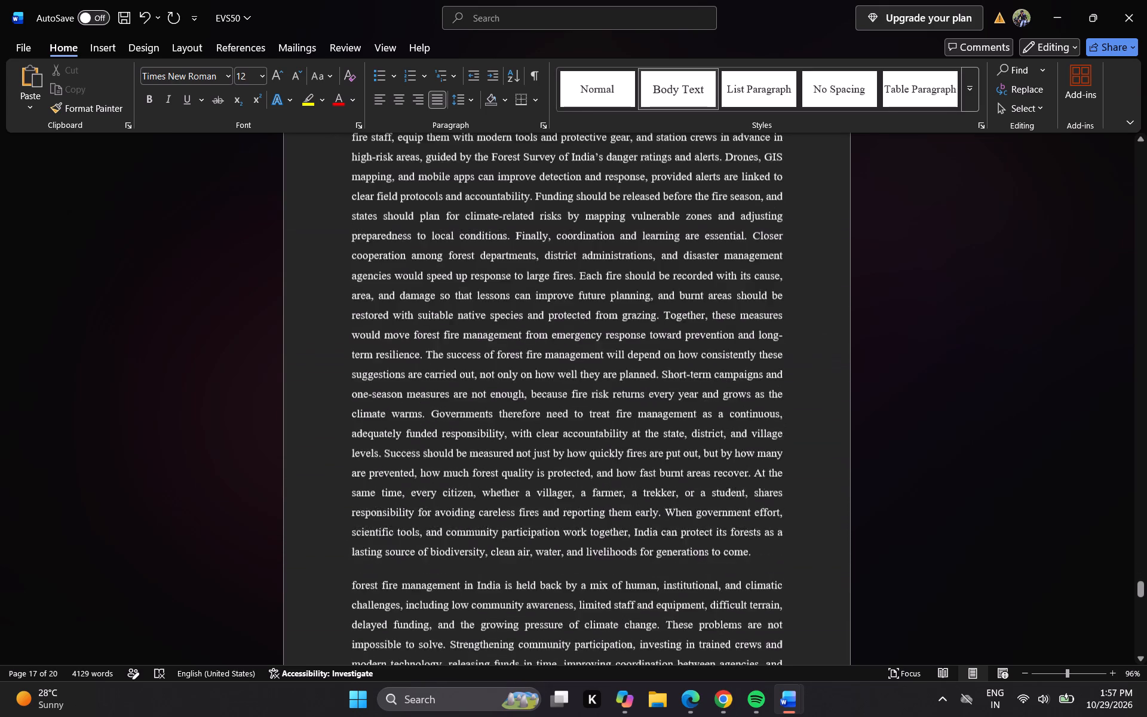
key(Down)
key(Down)
key(Down)
key(Down)
key(Down)
key(Down)
key(Down)
key(Down)
key(Down)
key(Down)
key(Down)
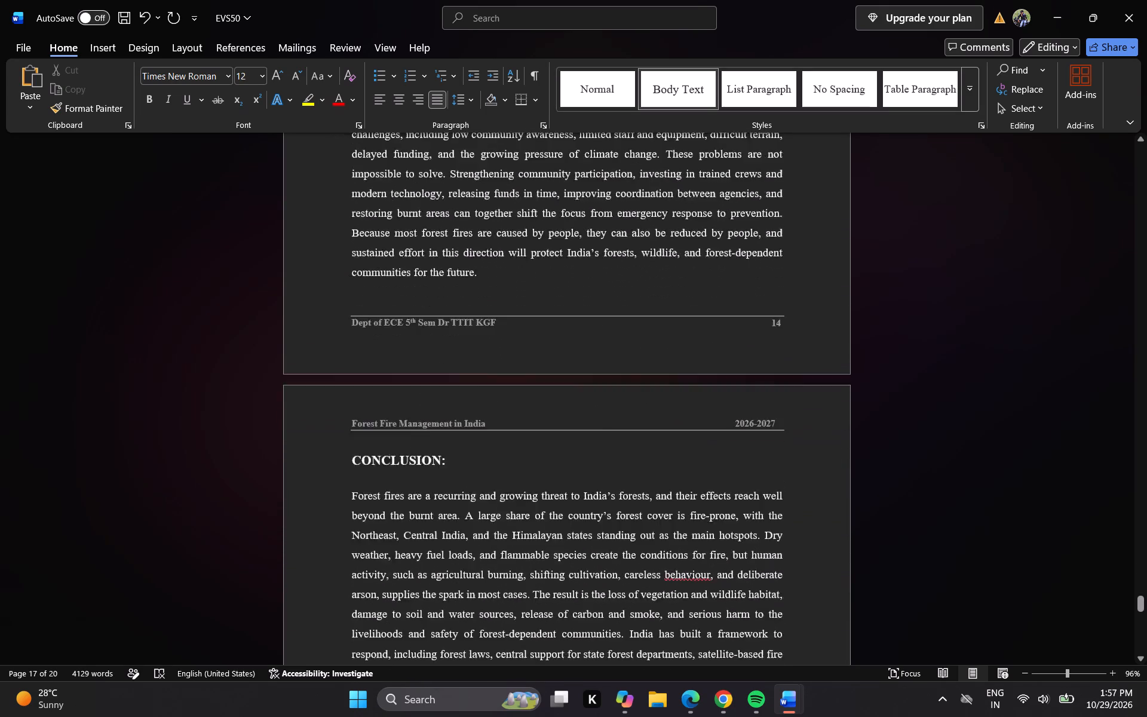
key(Down)
key(Down)
key(Down)
key(Down)
key(Down)
key(Down)
key(Down)
key(Down)
key(Down)
key(Down)
key(Down)
key(Down)
key(Down)
key(Down)
key(Down)
key(Down)
key(Down)
key(Down)
key(Down)
key(Down)
key(Down)
key(Down)
key(Down)
key(Down)
key(Down)
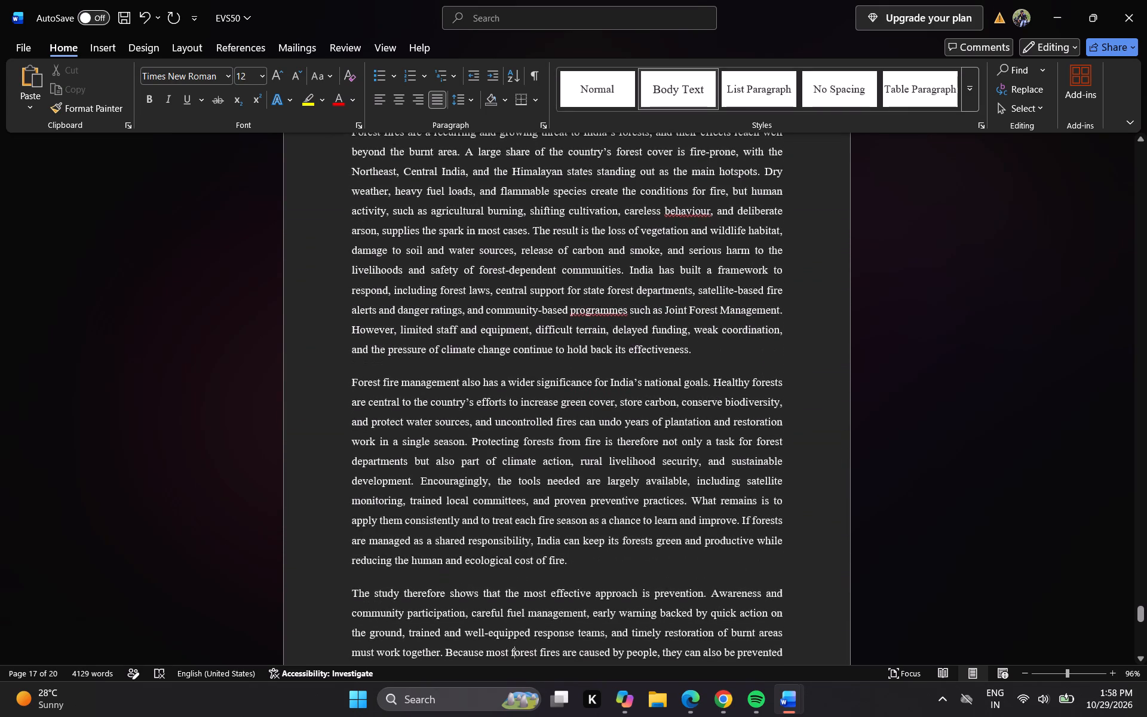
key(Down)
key(Down)
key(Down)
key(Down)
key(Down)
key(Down)
key(Down)
key(Down)
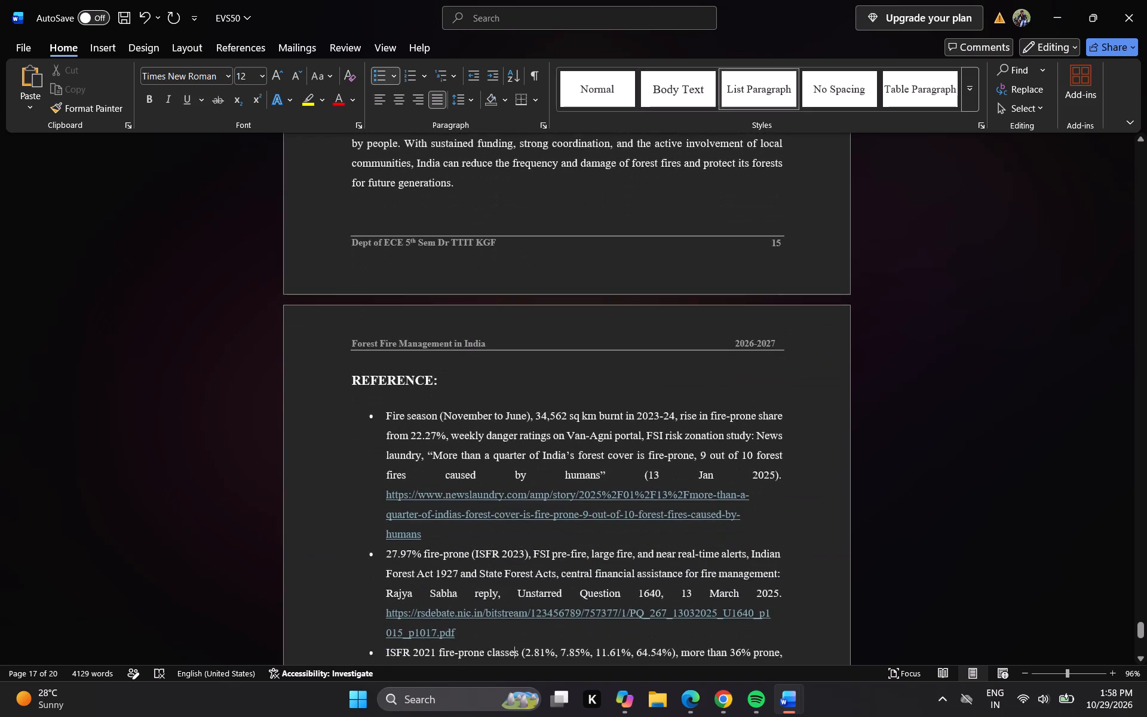
key(Down)
key(Up)
key(Up)
key(Up)
key(Up)
key(Up)
key(Up)
key(Up)
key(Up)
key(Up)
key(Up)
key(Up)
key(Up)
key(Up)
key(Up)
key(Up)
key(Up)
key(Up)
key(Up)
key(Up)
key(Up)
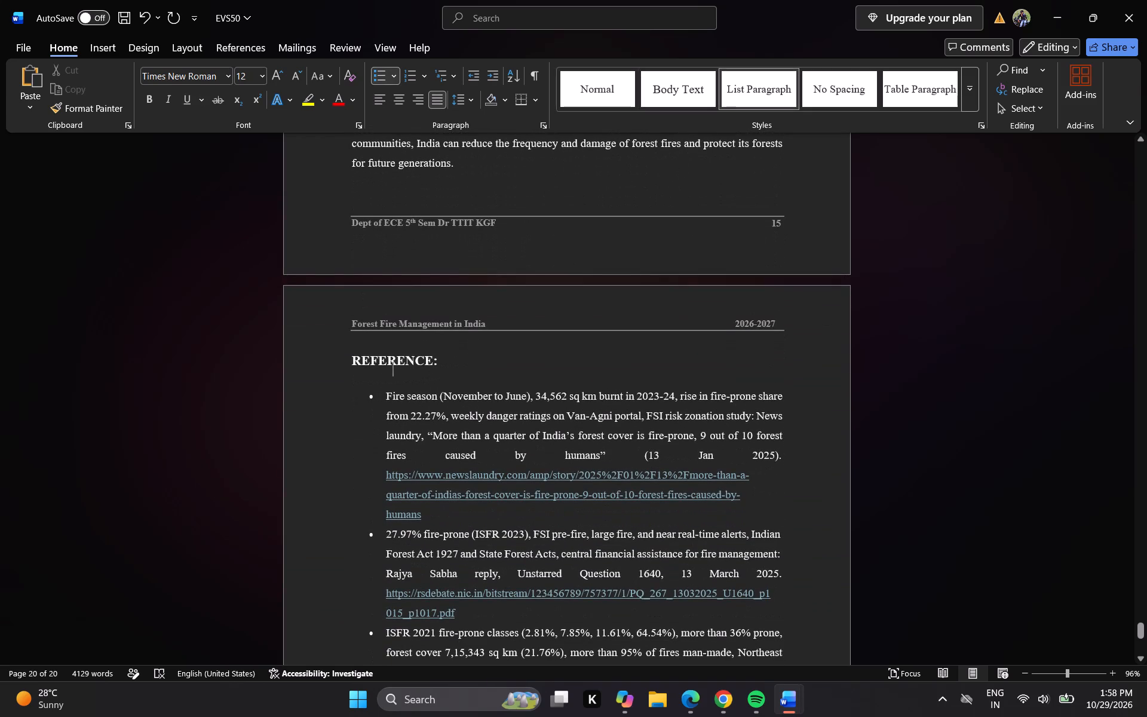
key(Up)
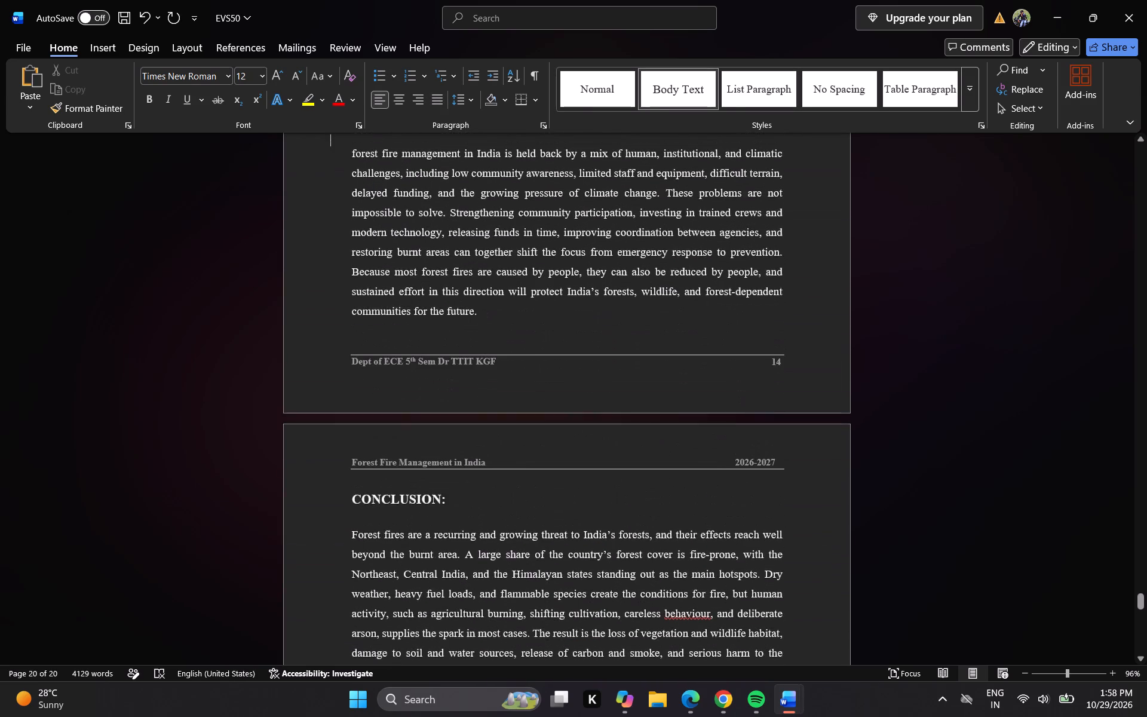
key(Up)
key(Up)
key(Up)
key(Up)
key(Up)
key(Up)
key(Up)
key(Up)
key(Up)
key(Up)
key(Up)
key(Up)
key(Up)
key(Up)
key(Up)
key(Up)
key(Up)
key(Up)
key(Up)
key(Up)
key(Up)
key(Up)
key(Up)
key(Up)
key(Up)
key(Up)
key(Up)
key(Up)
key(Up)
key(Up)
key(Up)
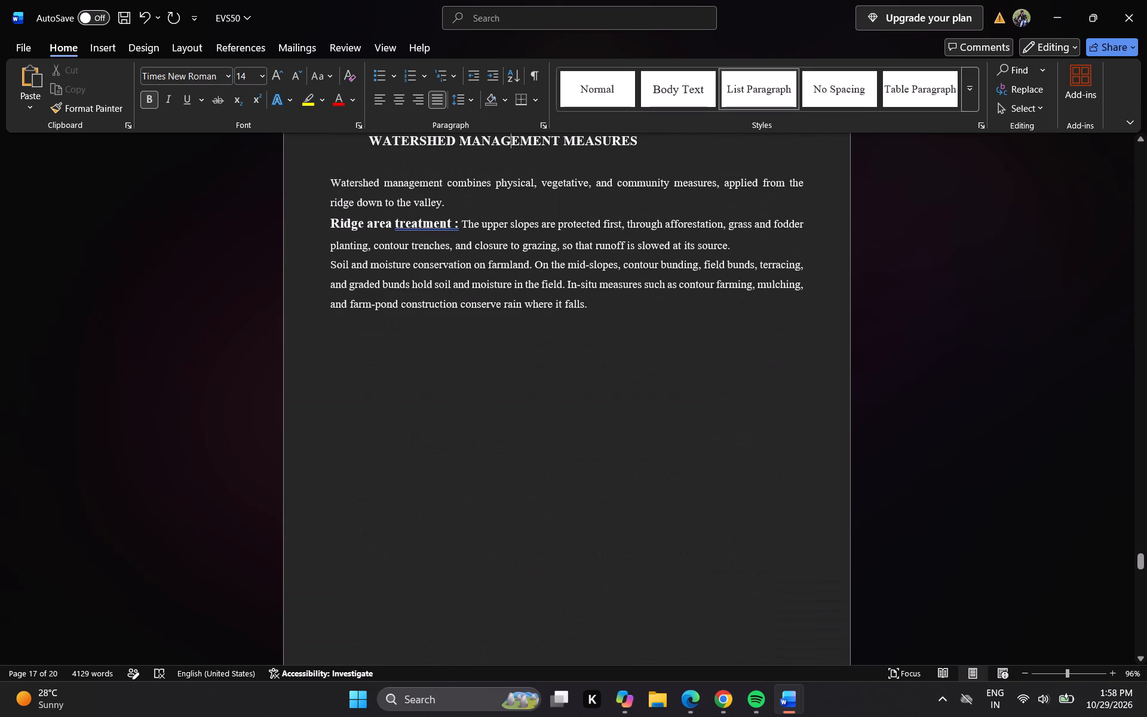
key(Down)
key(Down)
key(Down)
key(Down)
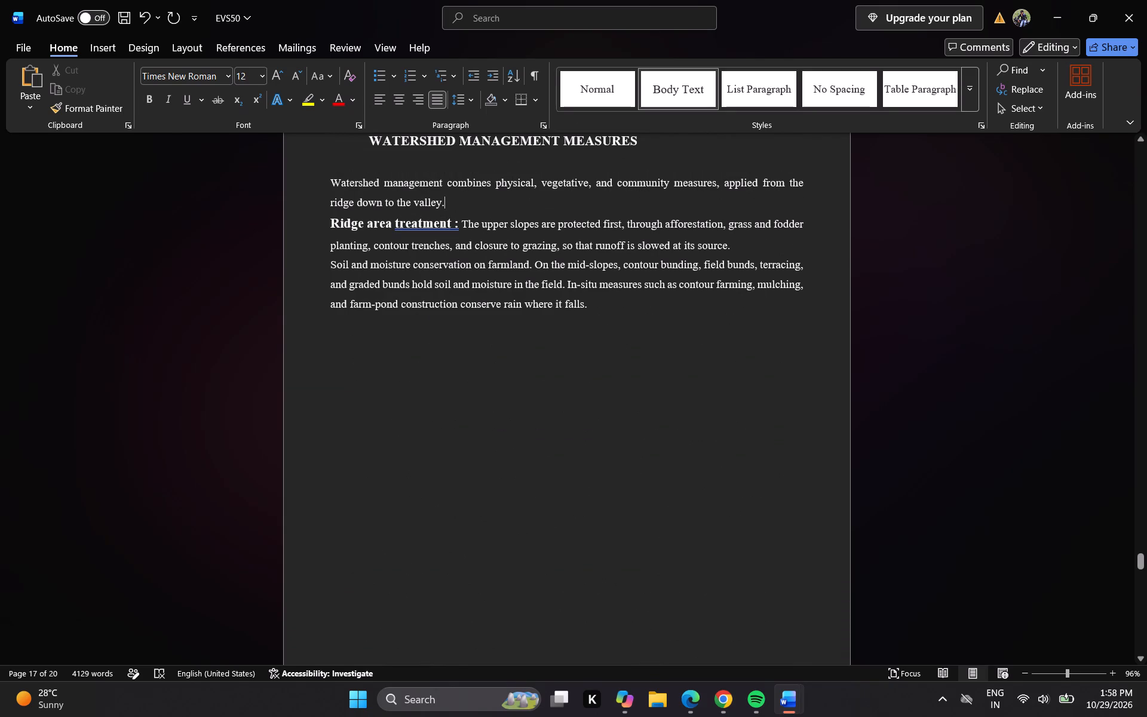
key(Down)
Replace the full stop after "Soil and moisture conservation on farmland" with a space and a colon.
click(532, 266)
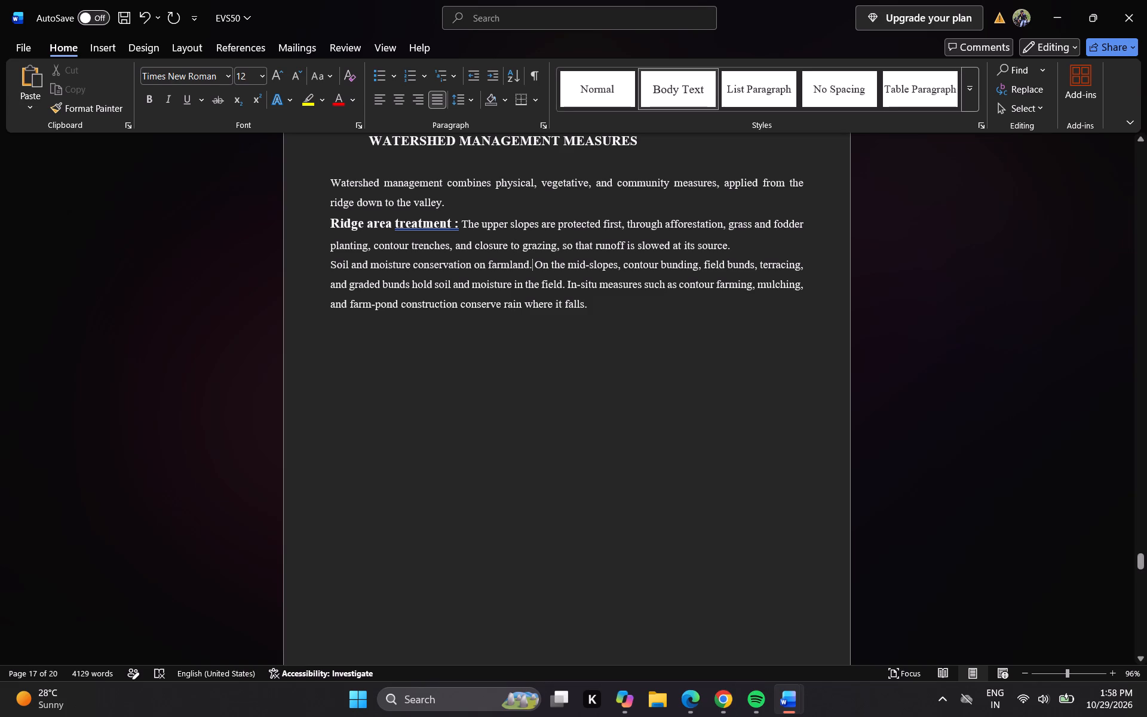
key(BackSpace)
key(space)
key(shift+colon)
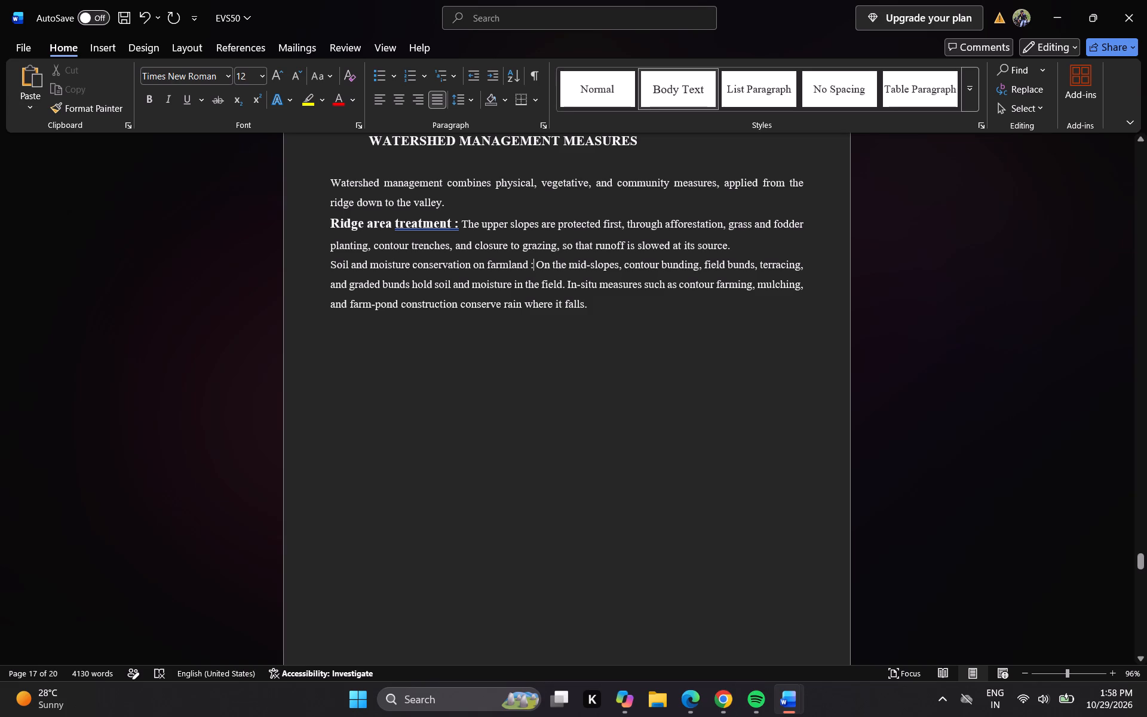
Make the lead-in "Soil and moisture conservation on farmland :" bold and set its font size to 14.
drag(535, 263, 323, 271)
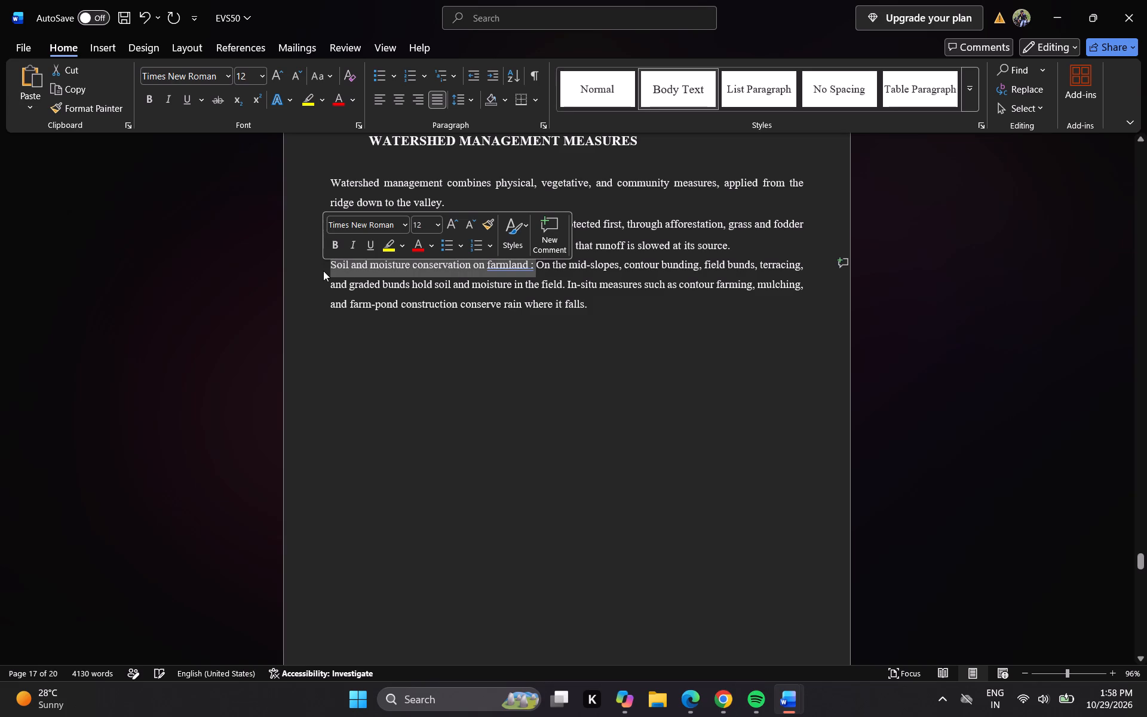
click(334, 247)
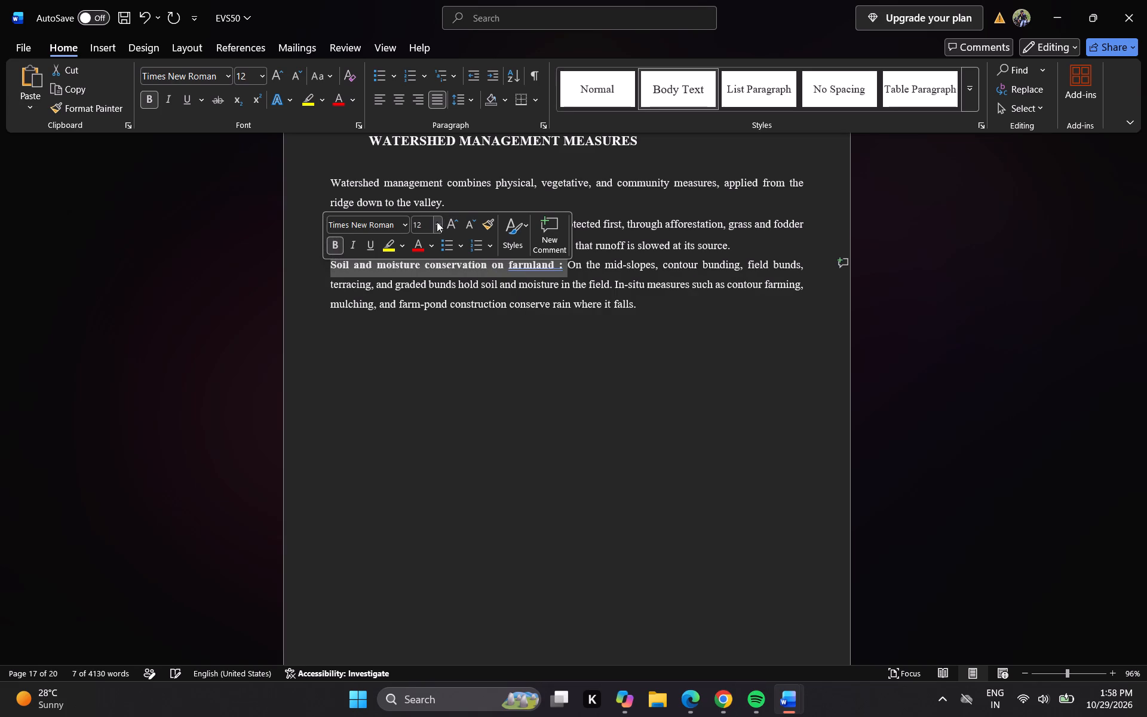
click(430, 223)
key(BackSpace)
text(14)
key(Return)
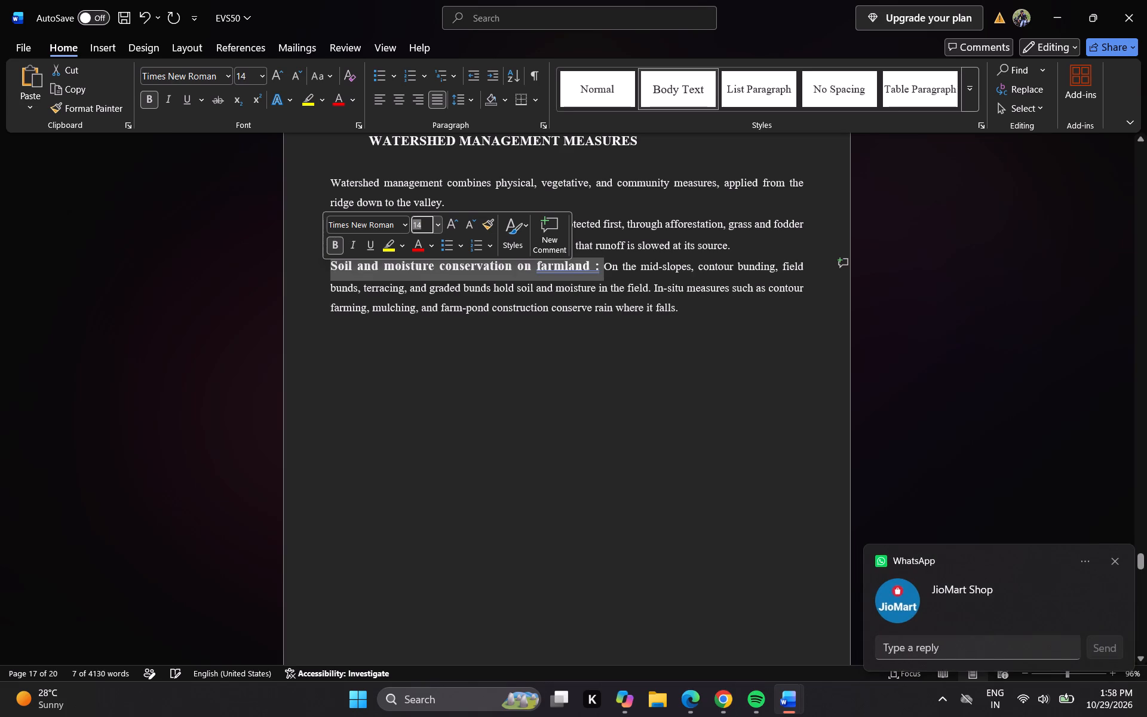
click(692, 379)
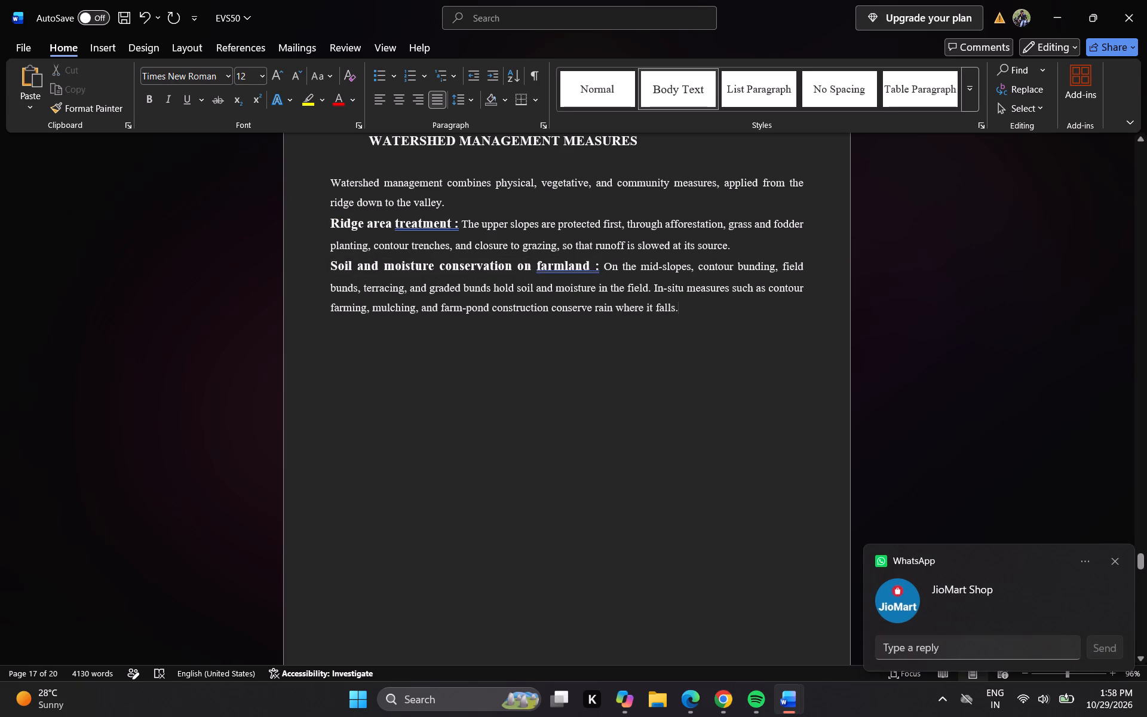
Insert a blank line between the ridge area treatment and soil and moisture conservation paragraphs.
click(735, 250)
key(Return)
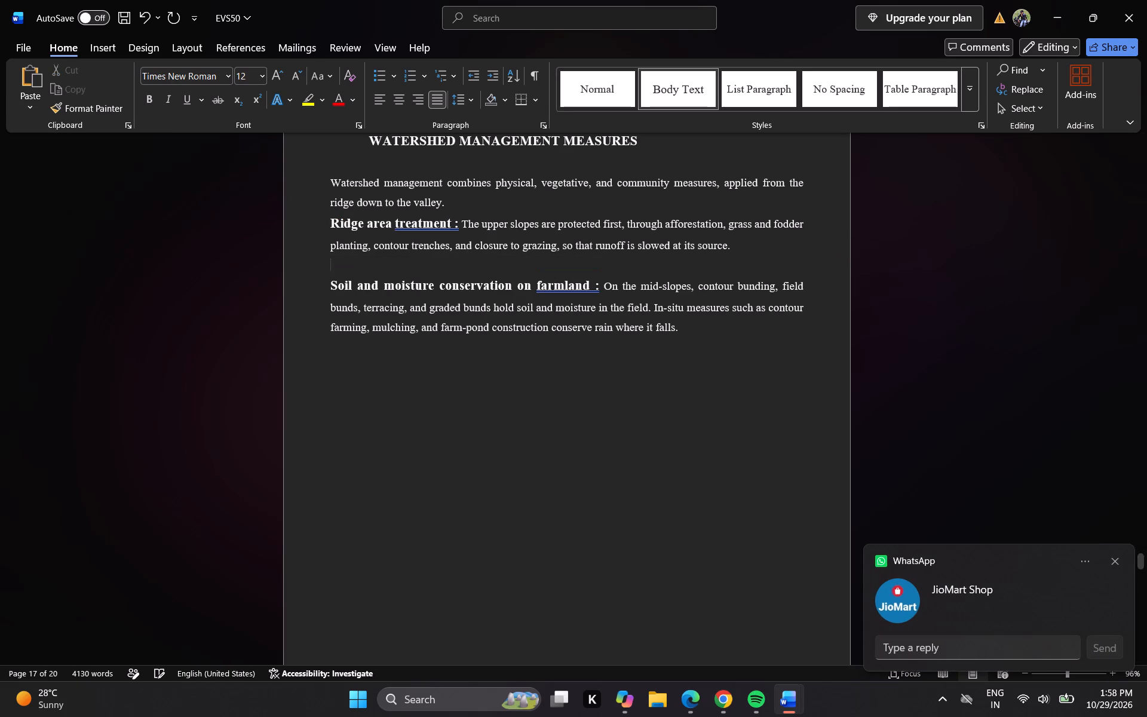
Start a new line after the soil and moisture conservation paragraph, which ends "conserve rain where it falls.".
click(704, 323)
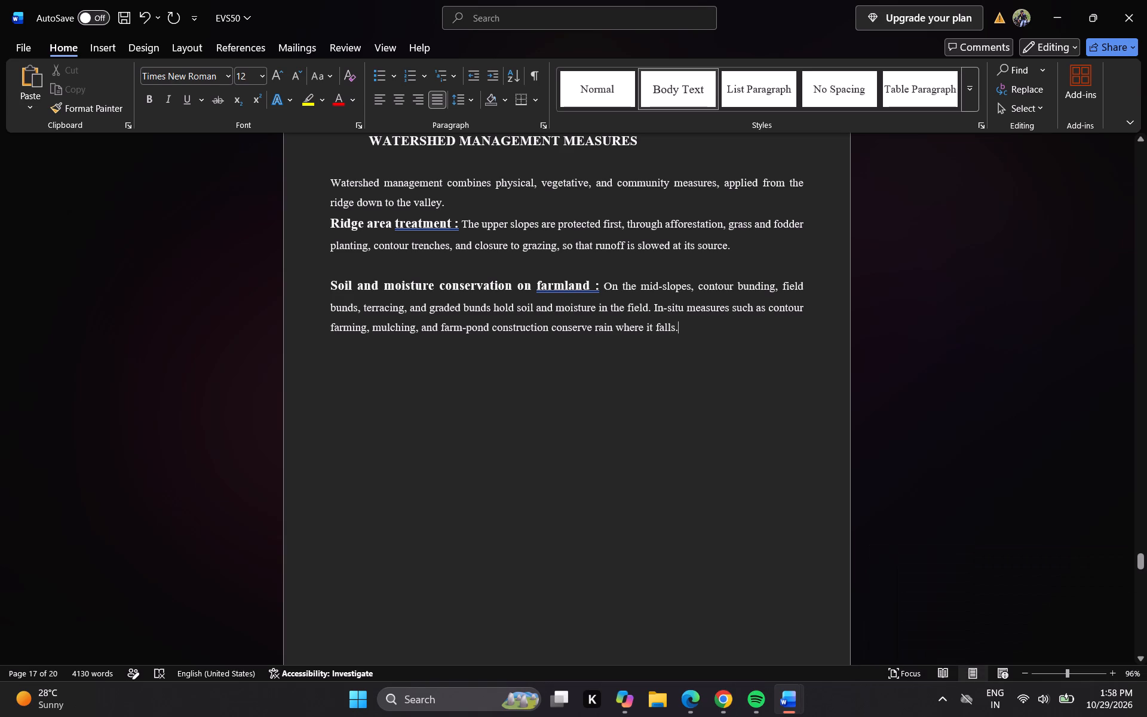
key(Return)
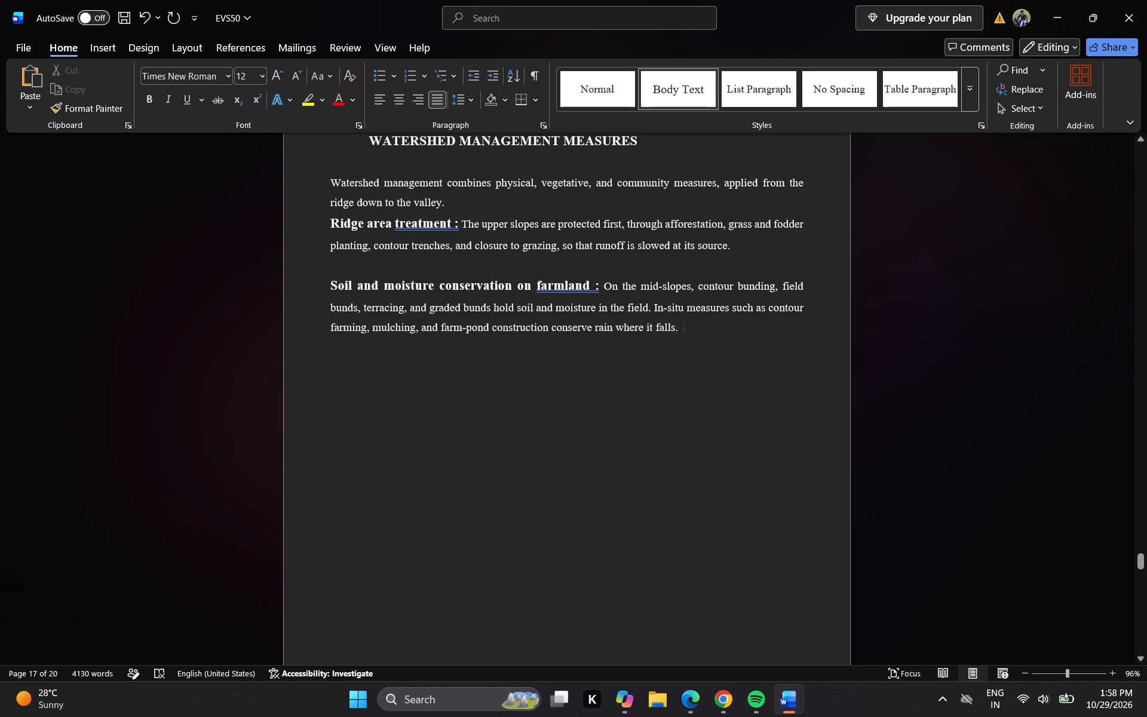
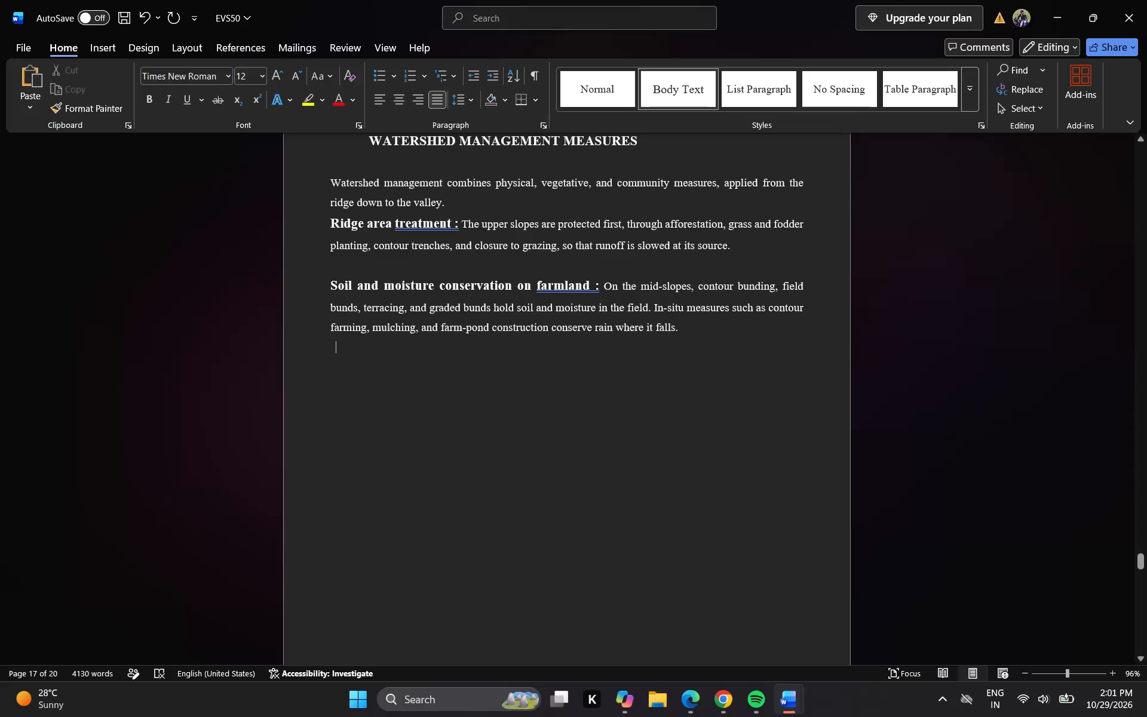
Insert the picture "WhatsApp Image 2026-10-29 at 2.01.44 PM" from Downloads below the soil and moisture conservation paragraph.
click(106, 58)
click(97, 11)
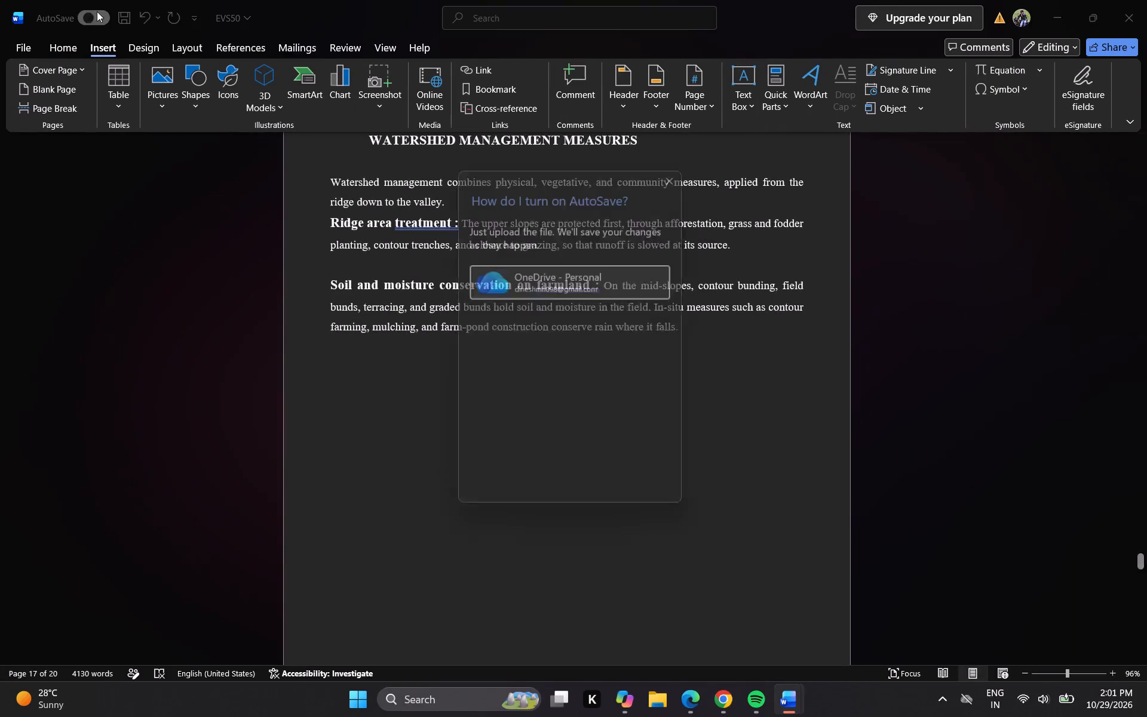
click(682, 163)
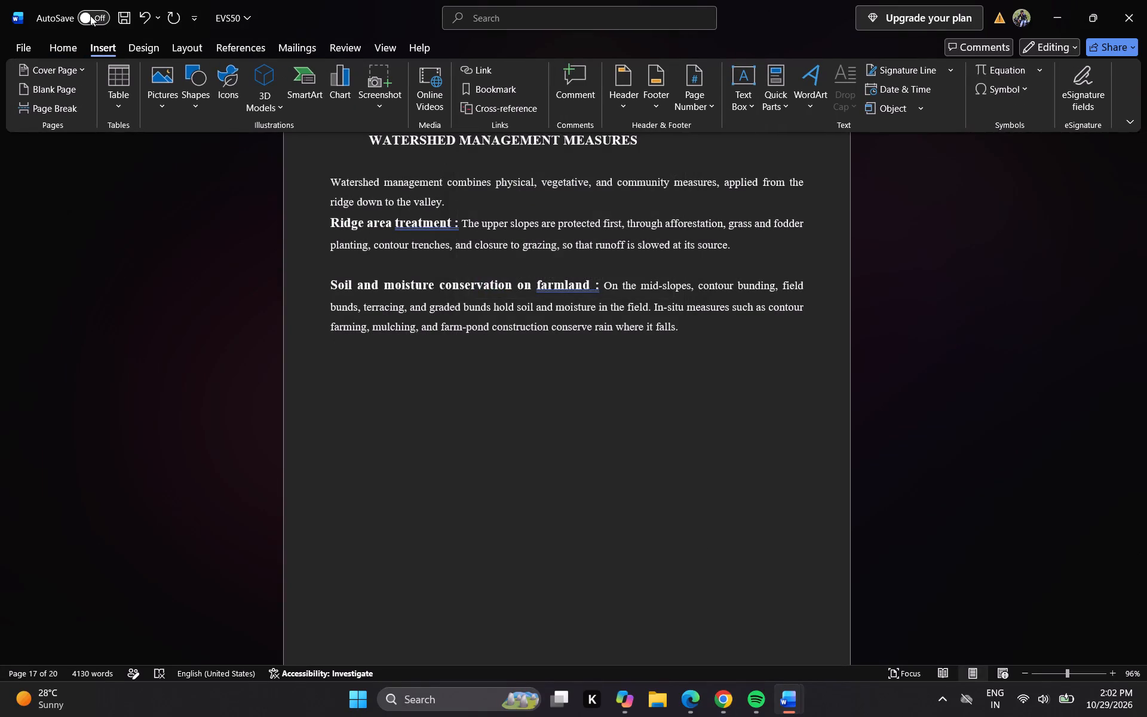
click(170, 83)
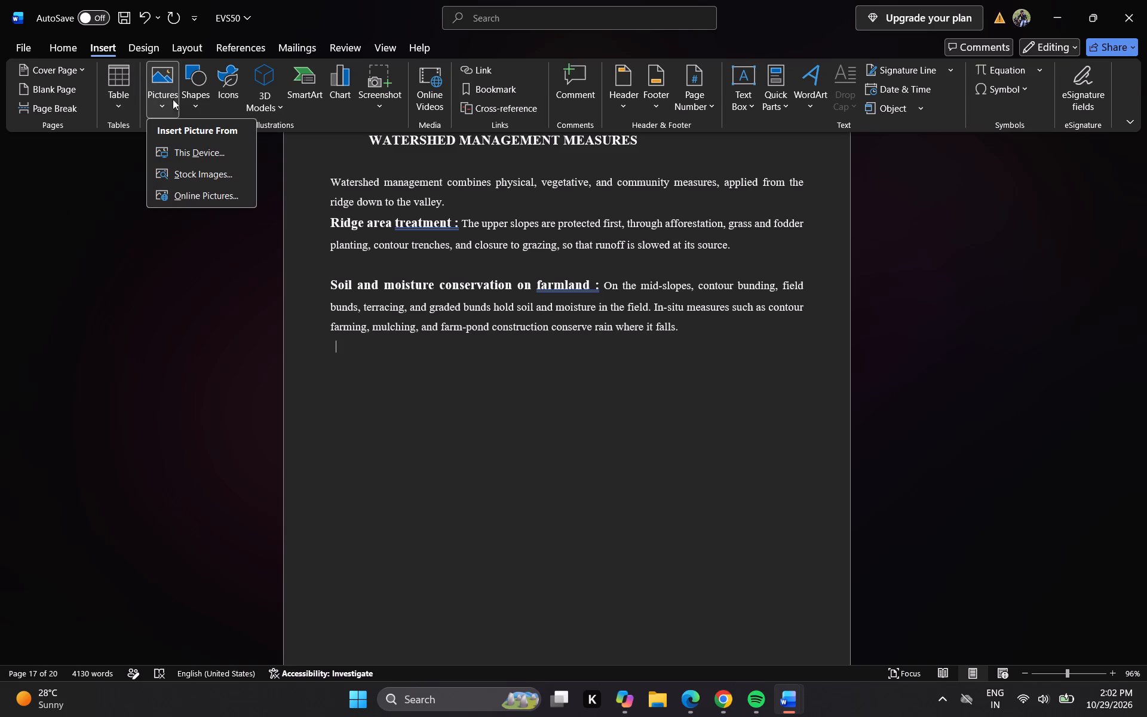
click(174, 156)
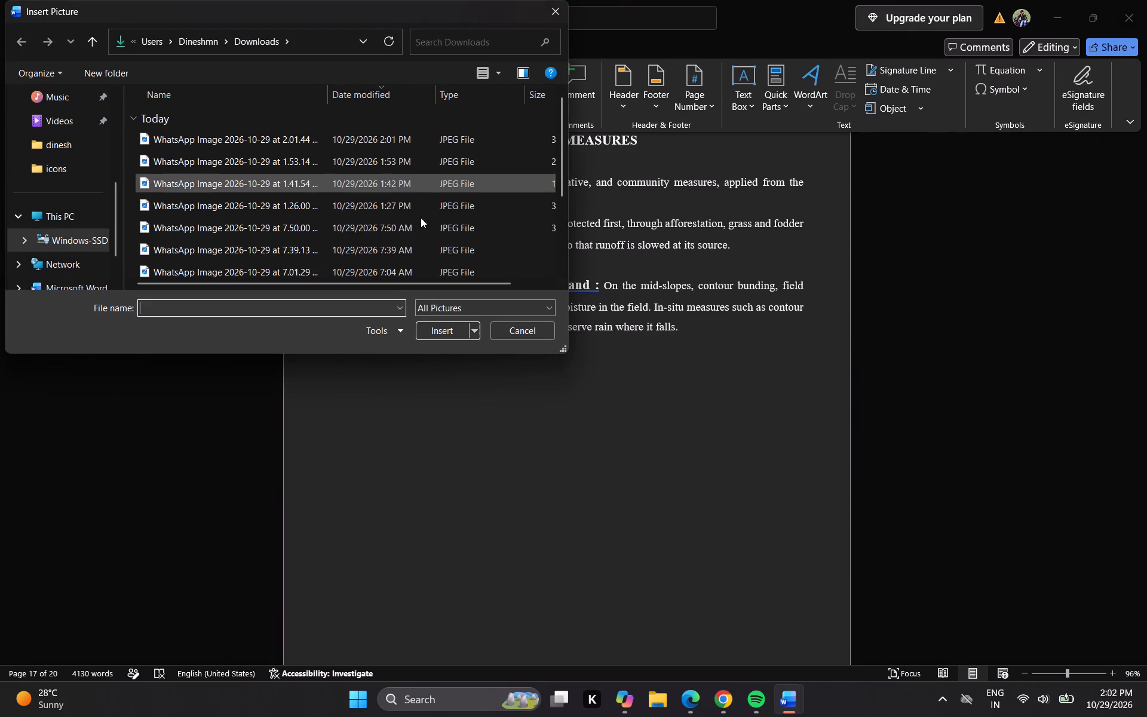
click(346, 148)
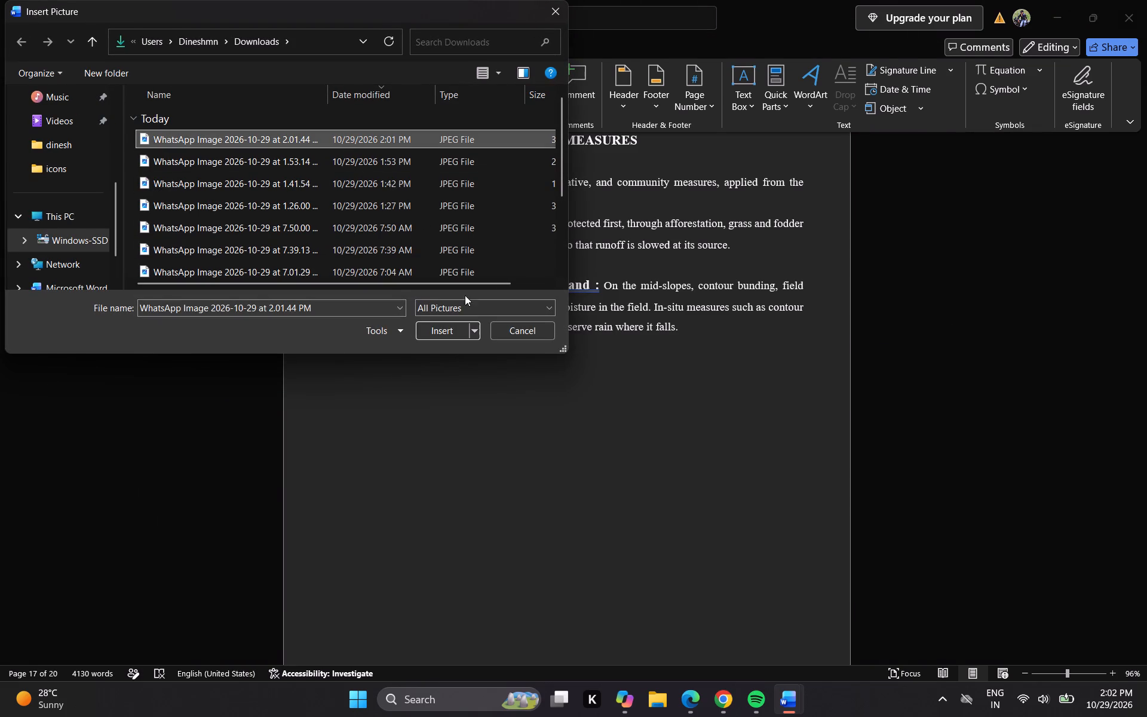
click(454, 332)
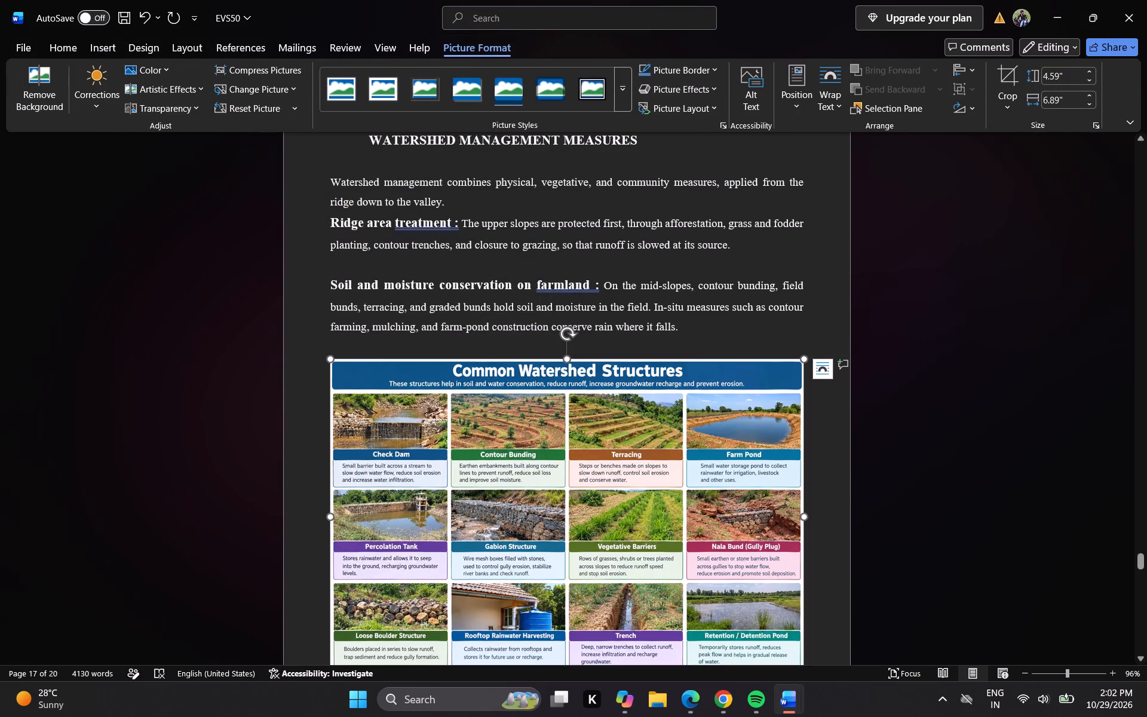
Start a new line below the Common Watershed Structures picture and indent it several tab stops.
key(Down)
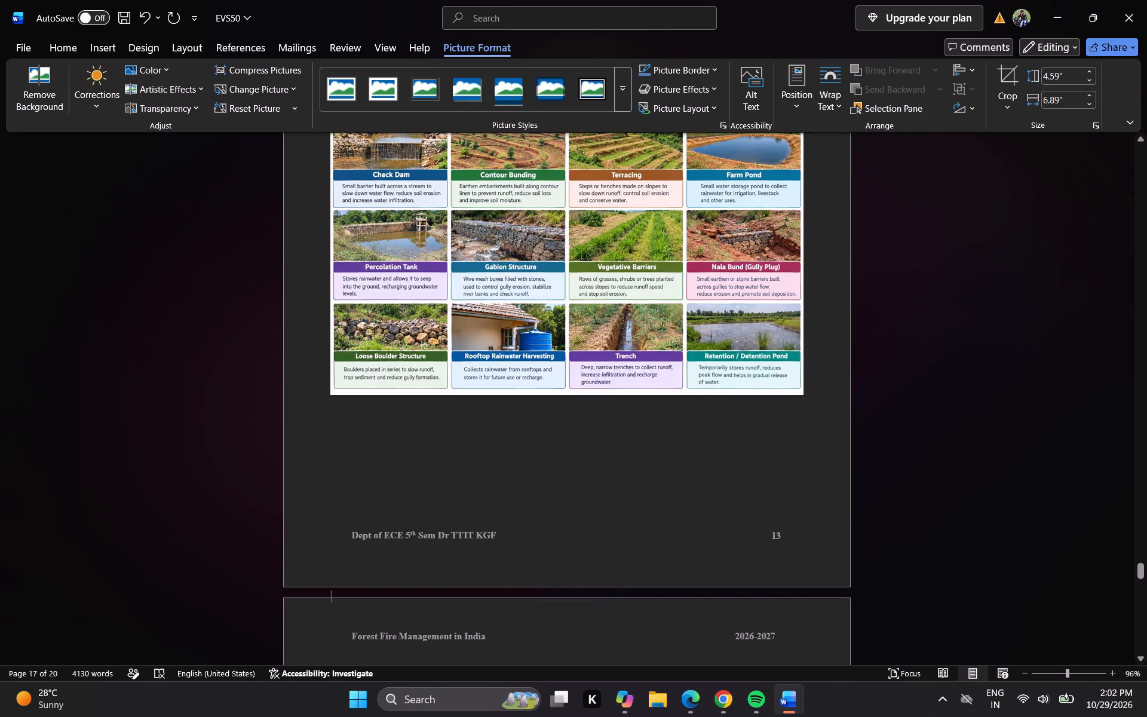
click(819, 390)
key(Return)
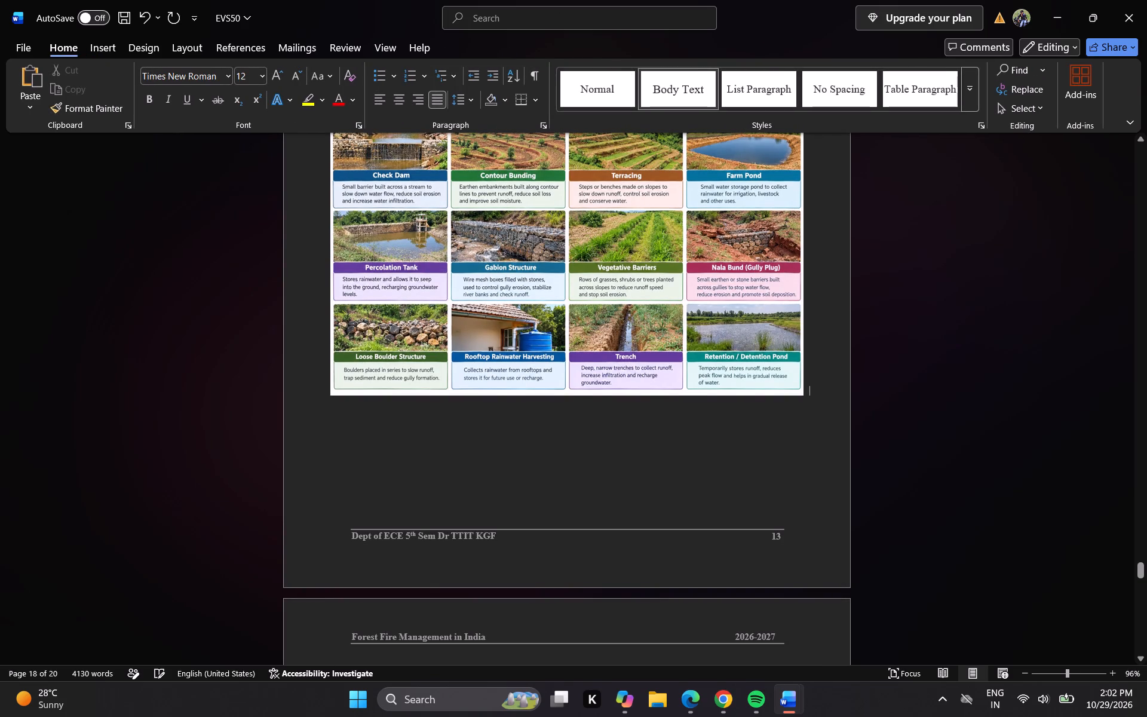
key(Return)
key(Return)
key(space)
key(Tab)
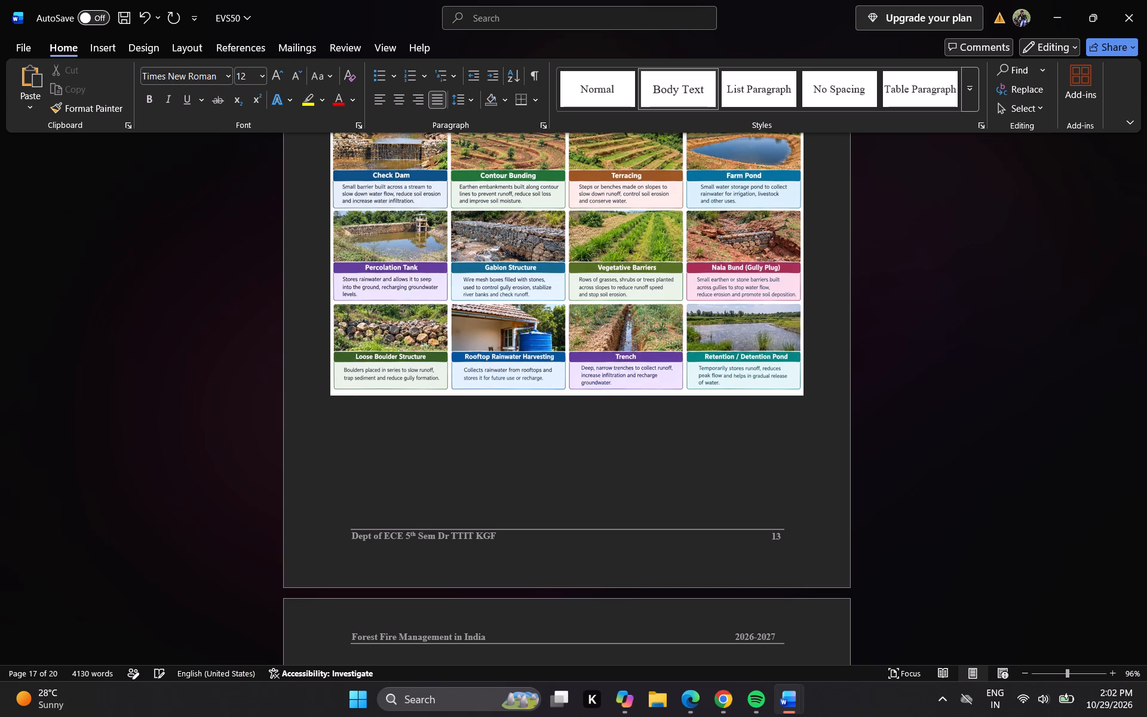
key(Tab)
key(BackSpace)
key(BackSpace)
key(BackSpace)
key(BackSpace)
key(Tab)
key(Tab)
key(Tab)
key(Tab)
Look through the remaining forest fire text and REFERENCE page, and return to the end of the watershed management measures section.
click(1143, 620)
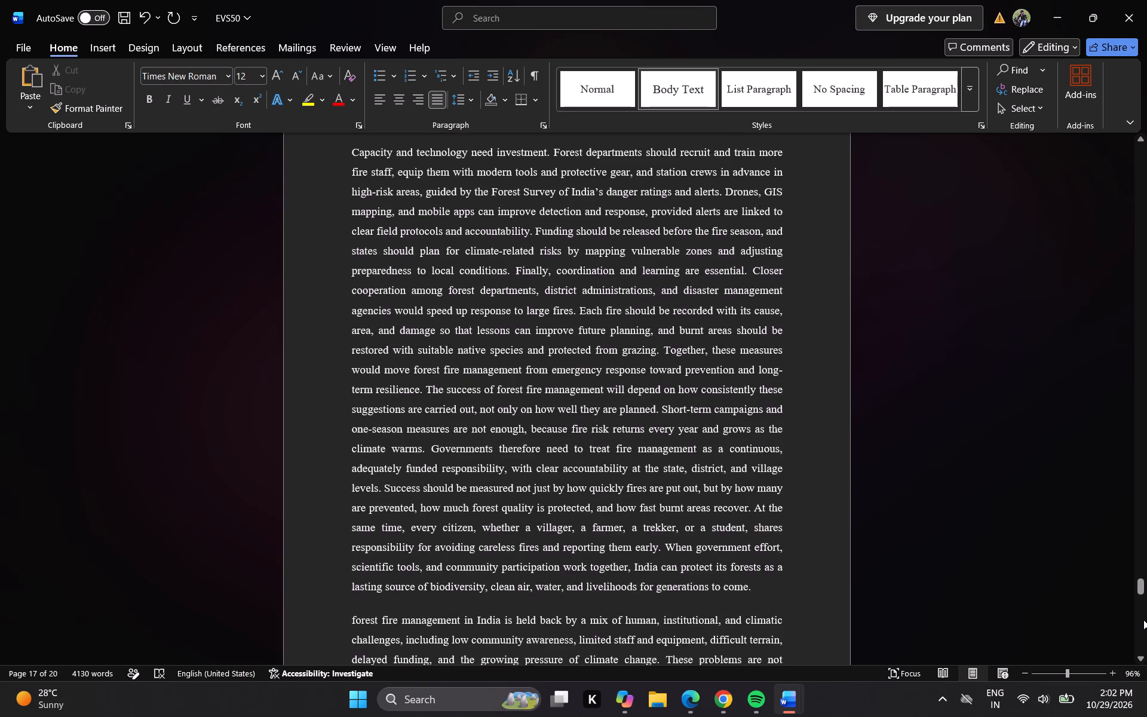
click(1143, 620)
click(1143, 620)
click(1143, 620)
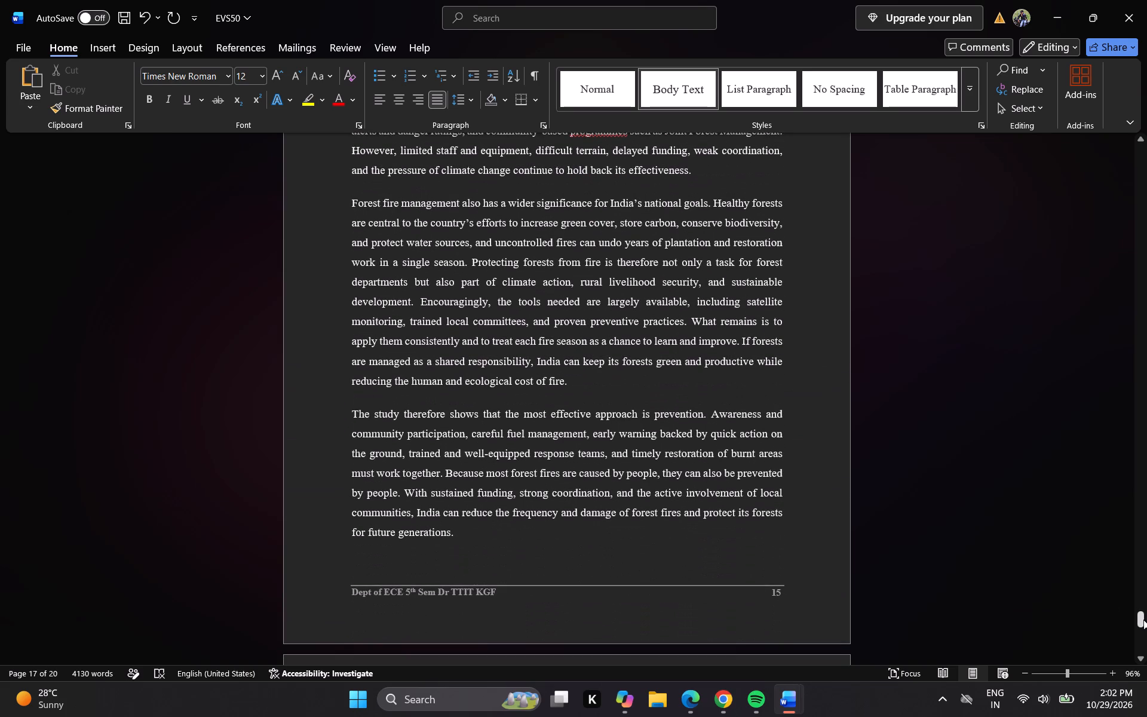
click(1141, 649)
click(1141, 649)
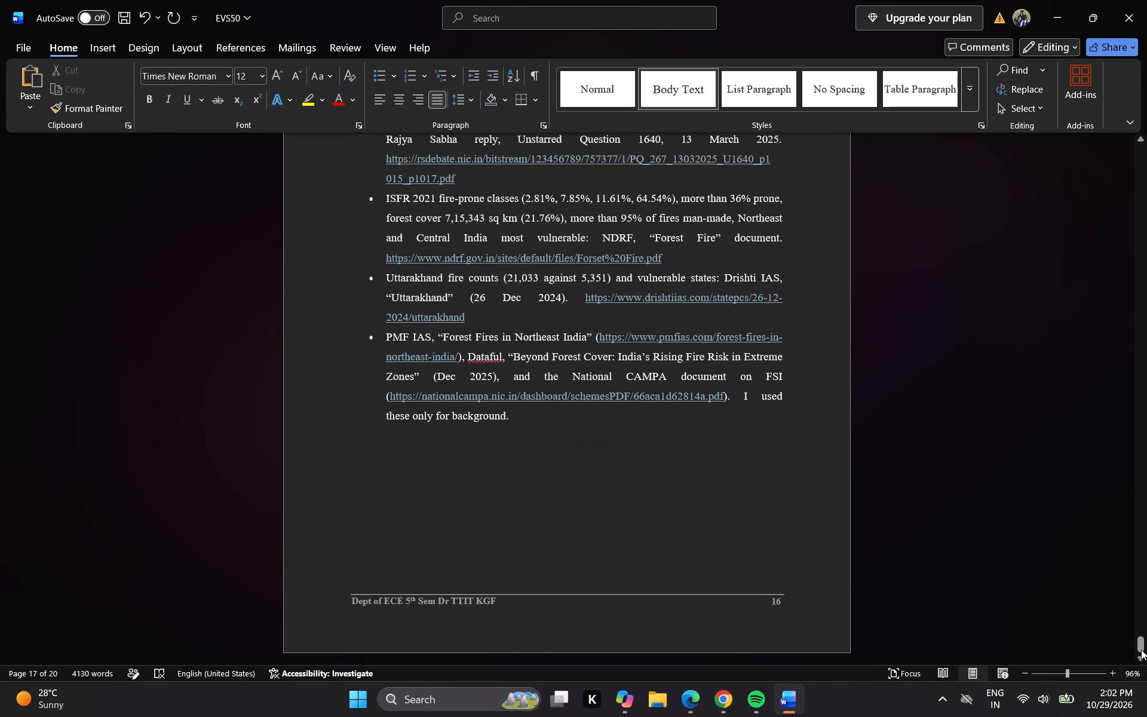
click(1143, 656)
click(1142, 148)
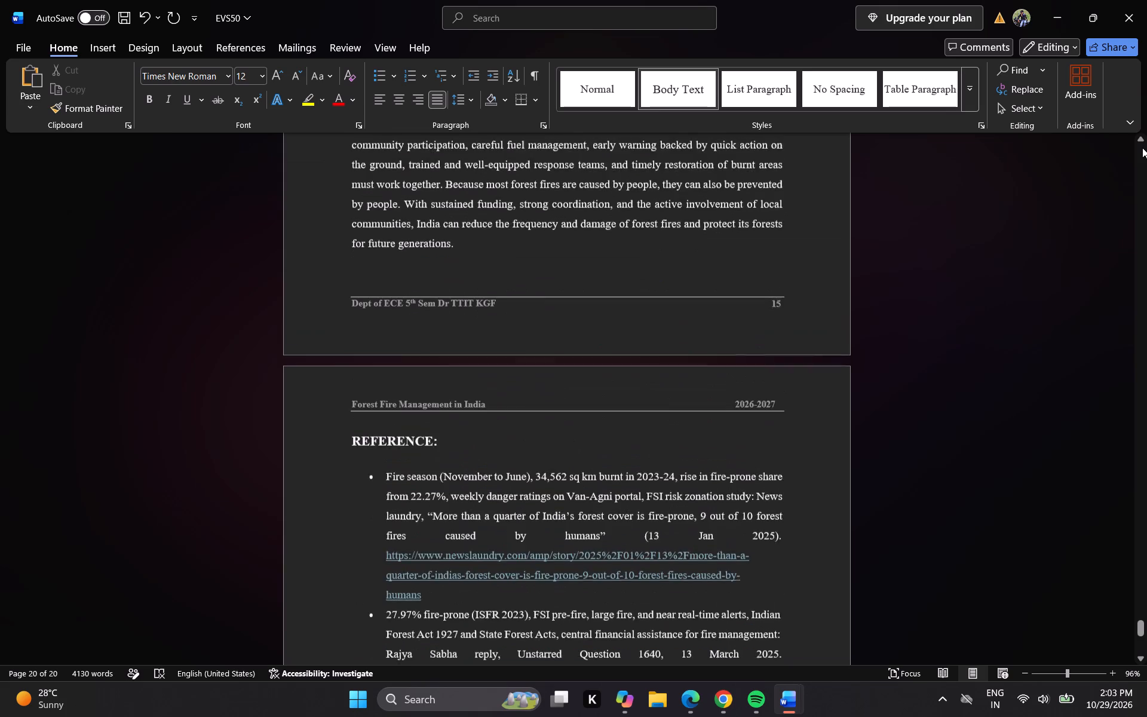
click(1142, 148)
click(1142, 148)
click(1142, 148)
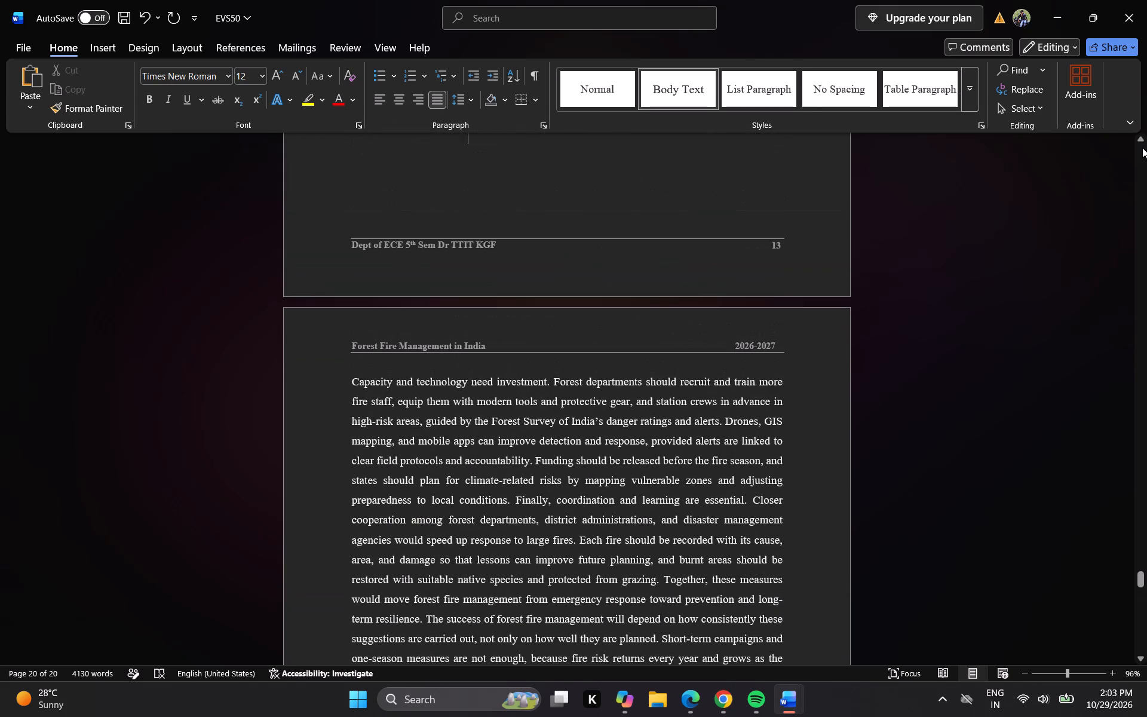
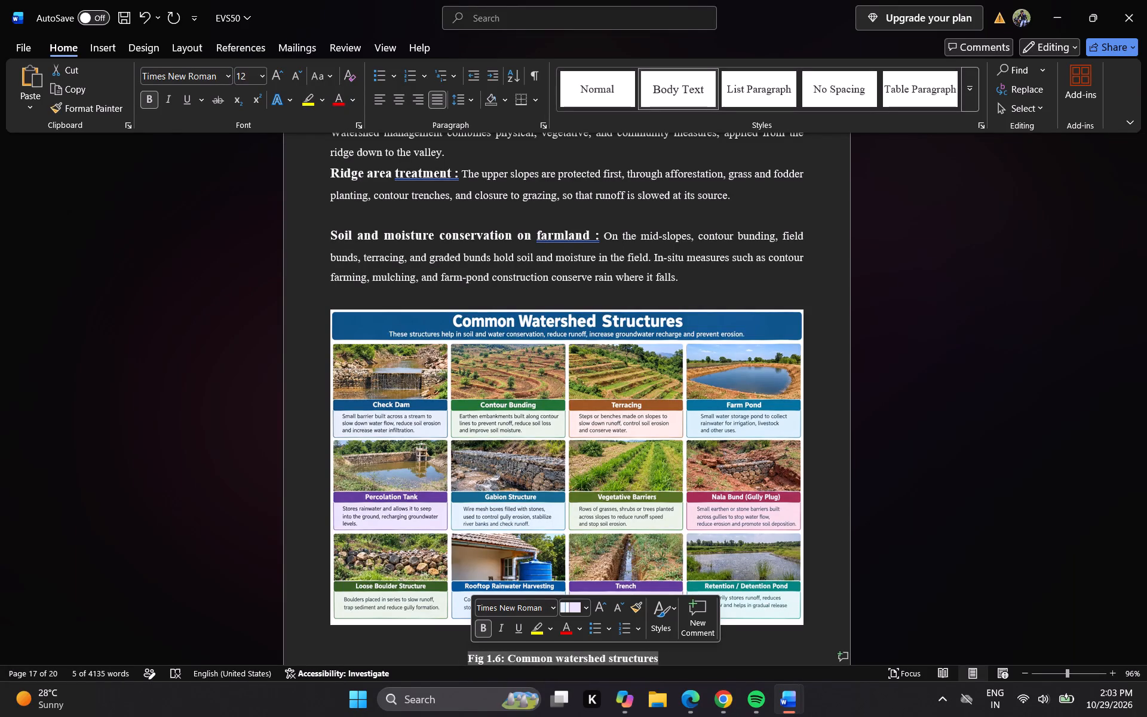
Set the "Fig 1.6: Common watershed structures" caption to 14 pt and remove one tab of indentation before it.
click(572, 606)
key(BackSpace)
text(14)
key(Return)
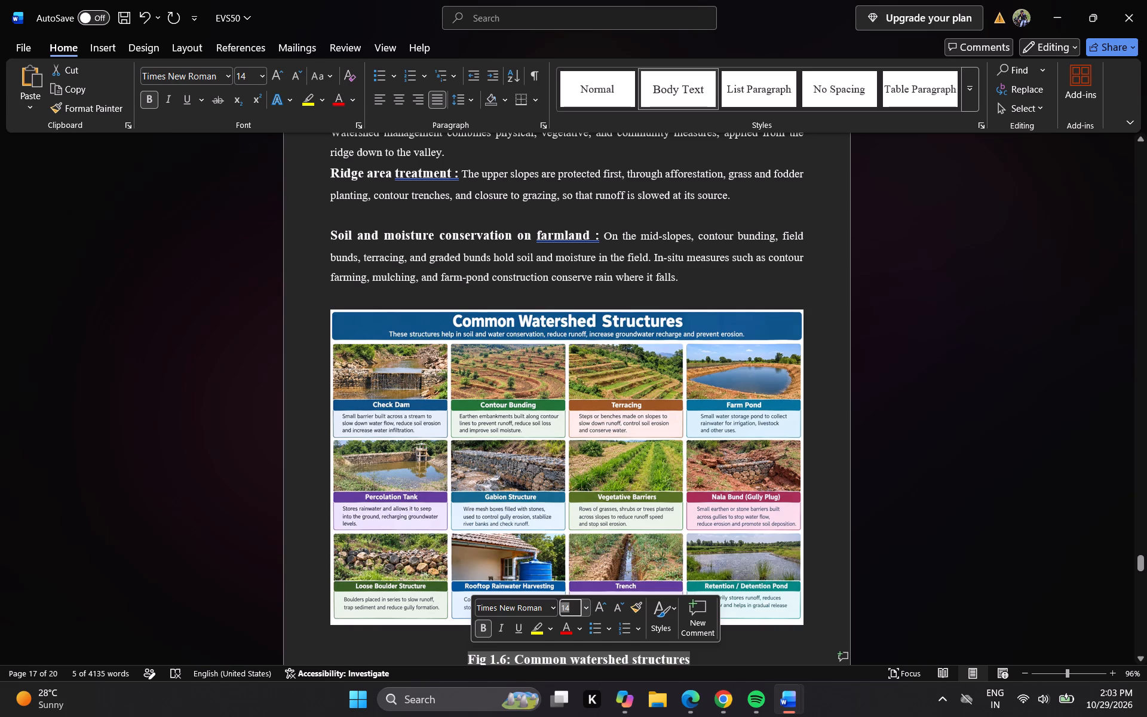
click(455, 664)
key(BackSpace)
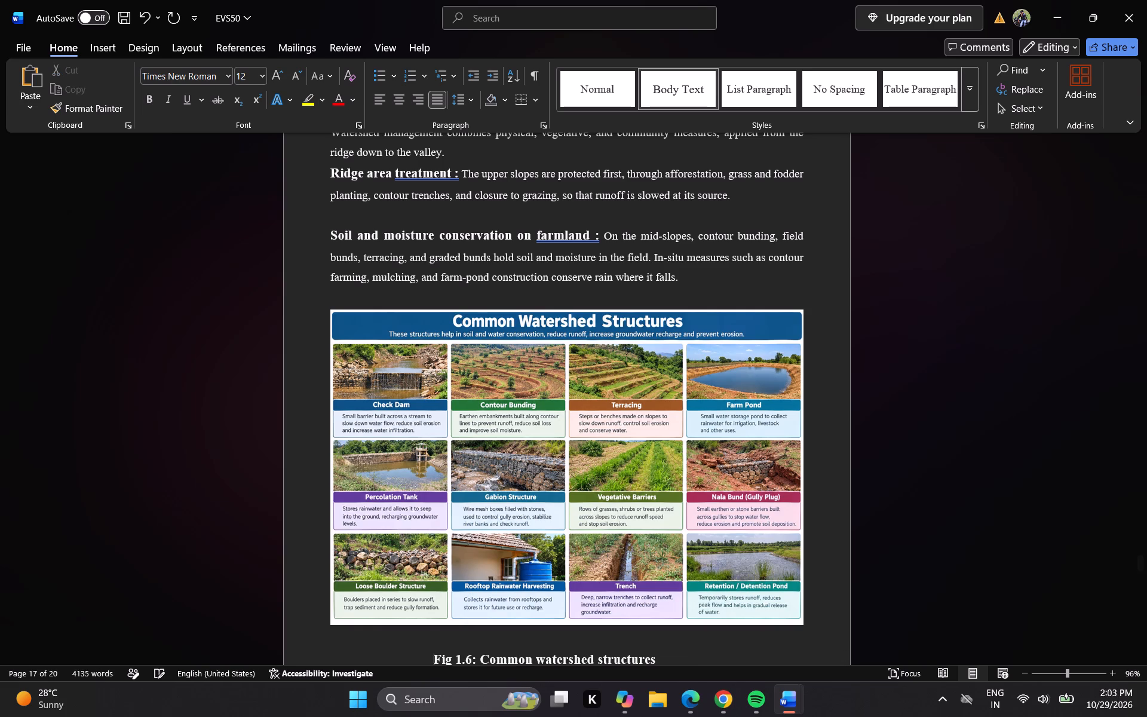
Delete the forest fire text on the page after the Fig 1.6 caption, from "Capacity and technology need investment" through the "forest fire management in India" paragraph.
key(Down)
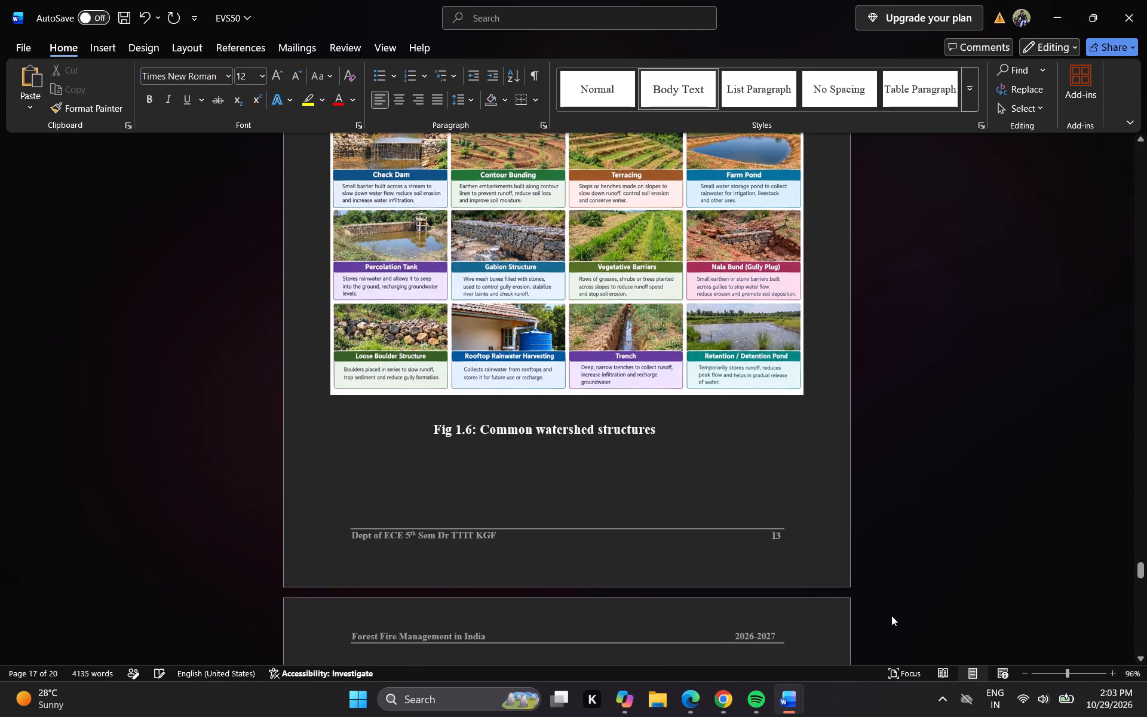
key(Down)
key(Down)
key(Down)
key(Down)
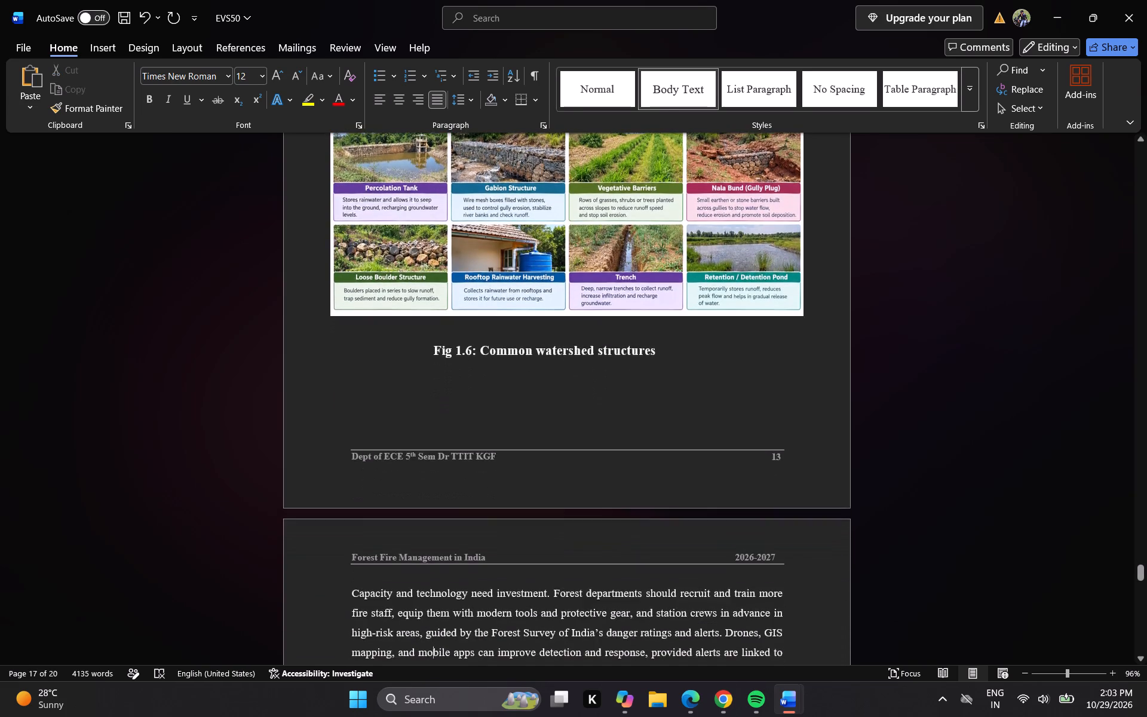
key(Down)
key(Down)
key(Down)
key(Down)
key(Down)
key(Down)
key(Down)
key(Down)
key(Down)
key(Down)
key(Down)
key(Down)
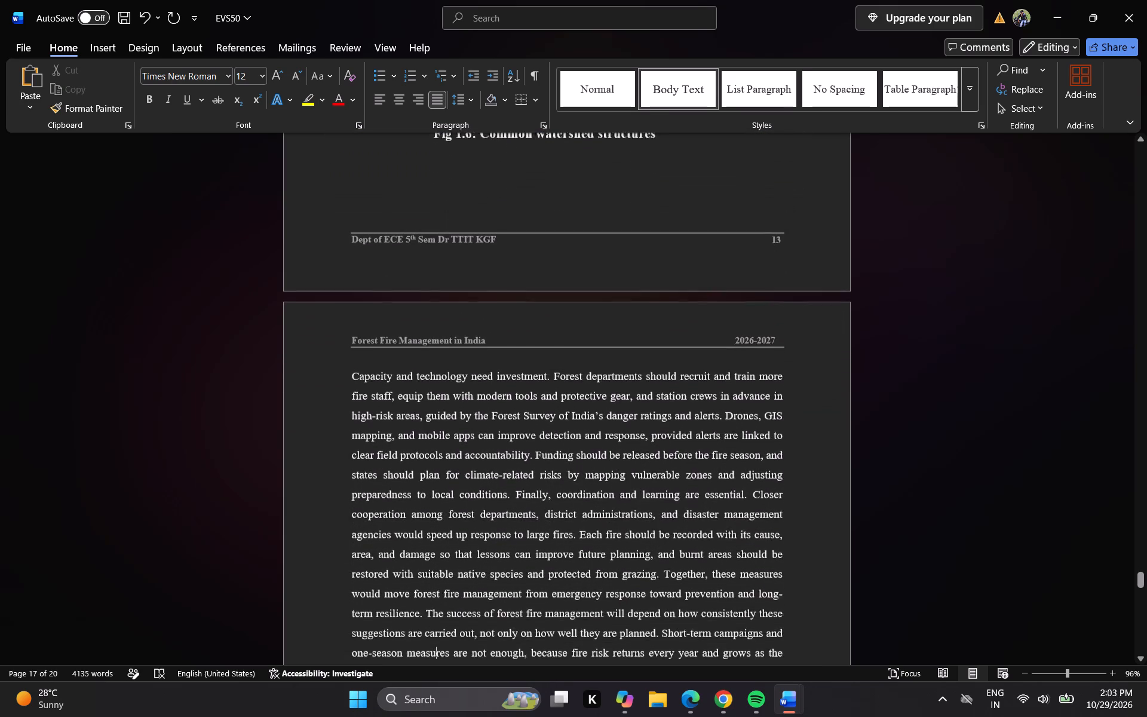
key(Down)
key(Down)
key(Down)
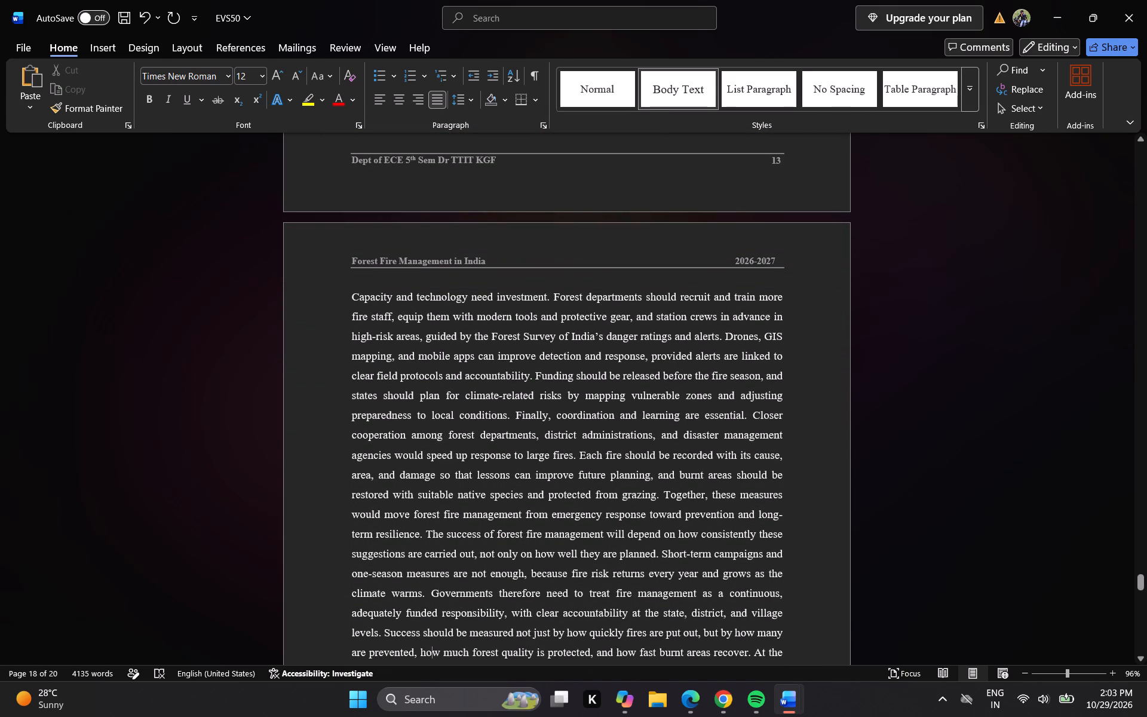
drag(346, 294, 730, 491)
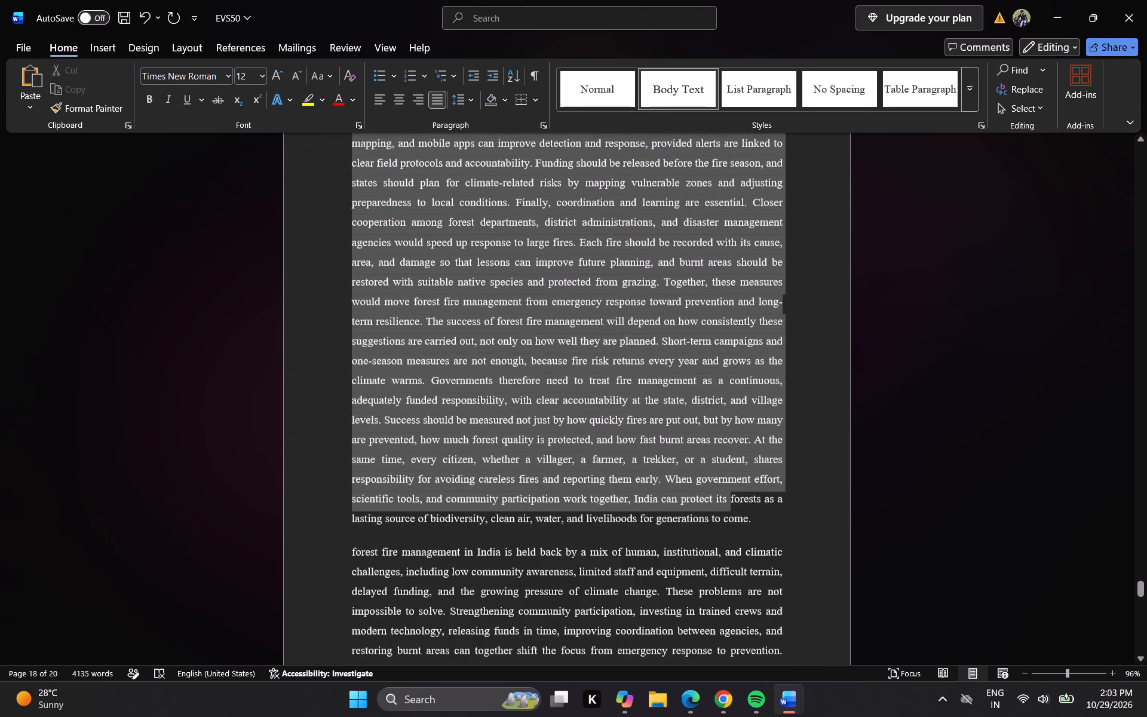
drag(730, 491, 522, 574)
key(BackSpace)
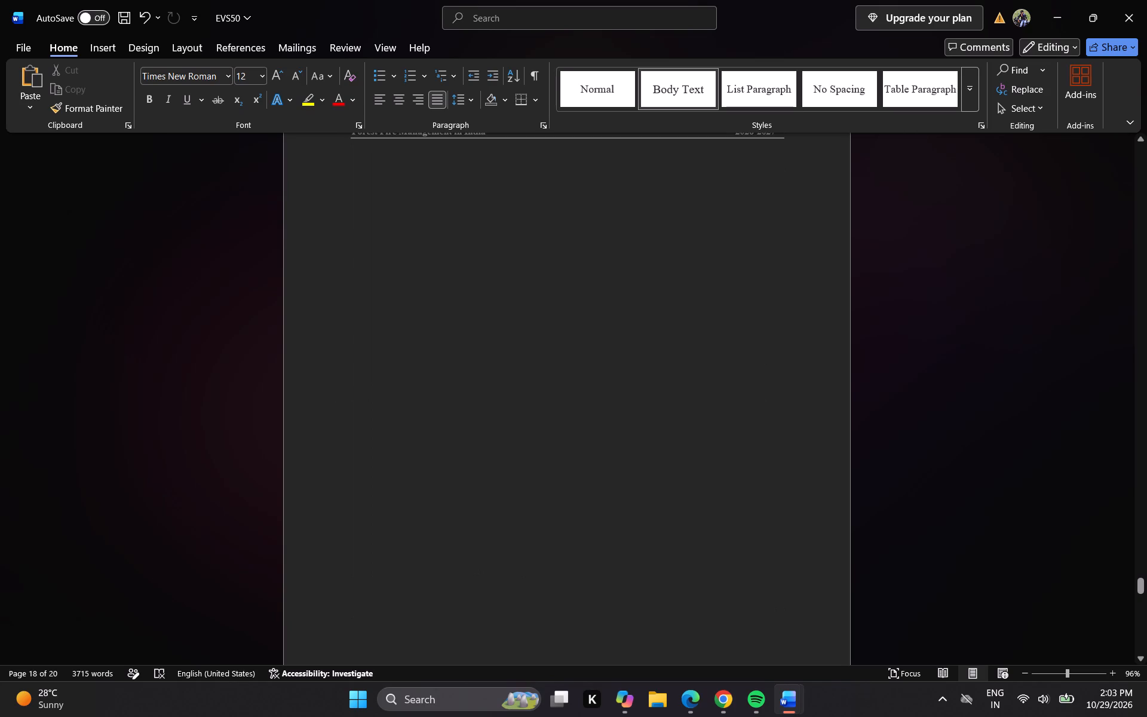
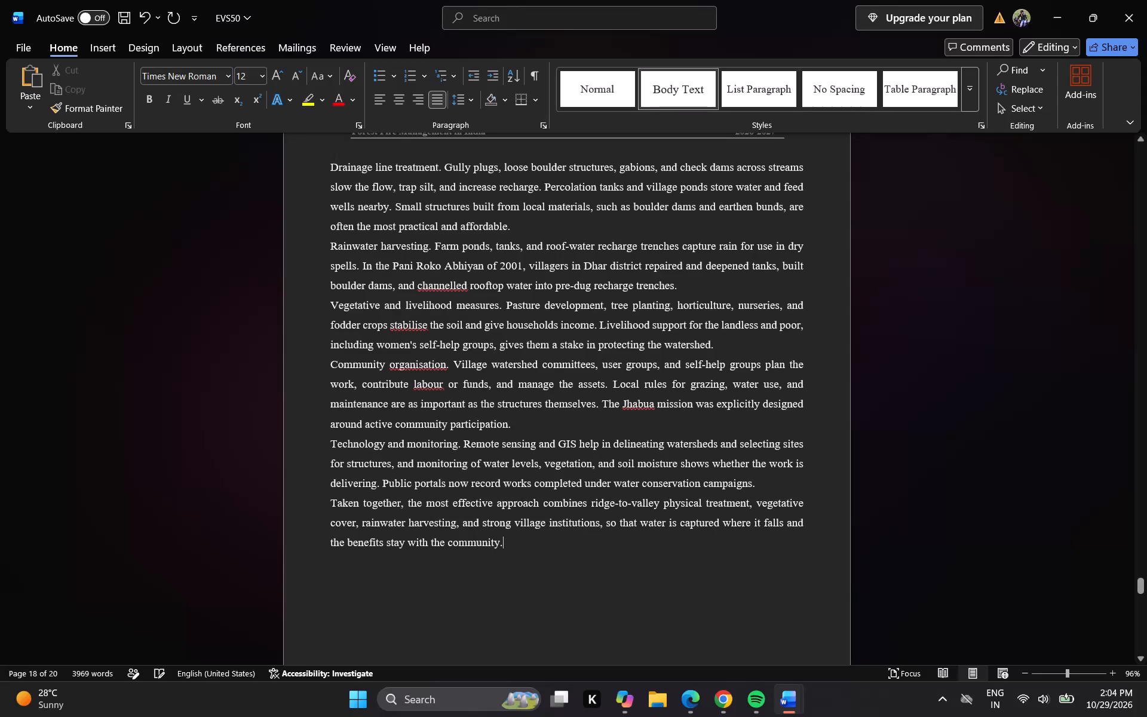
Replace the period after "Drainage line treatment" with a space and a colon.
click(443, 171)
key(BackSpace)
key(space)
text(:)
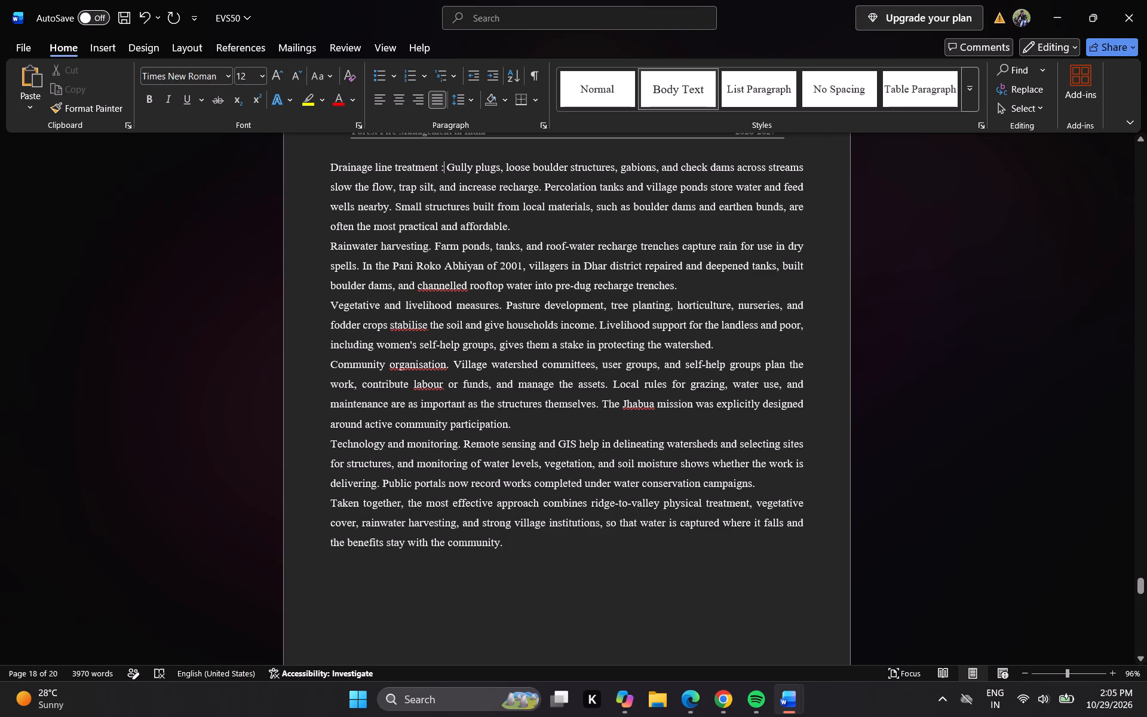
Make the "Drainage line treatment :" lead-in bold and set it to 14 pt.
drag(441, 168, 339, 173)
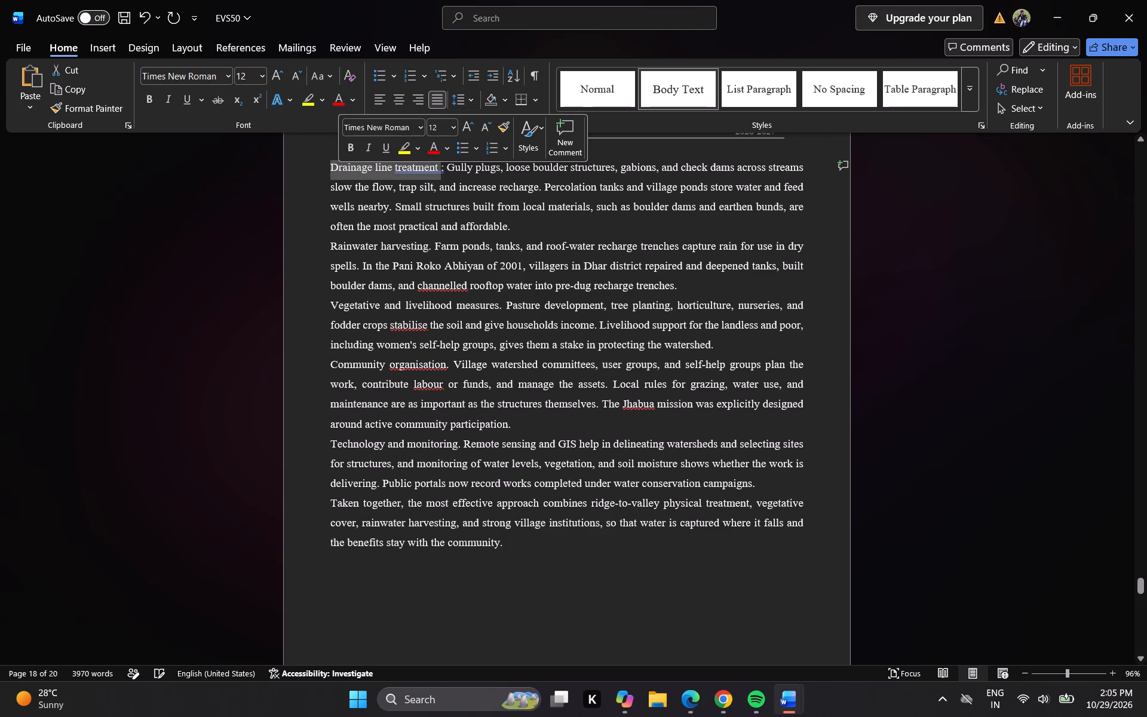
click(443, 168)
drag(443, 168, 322, 176)
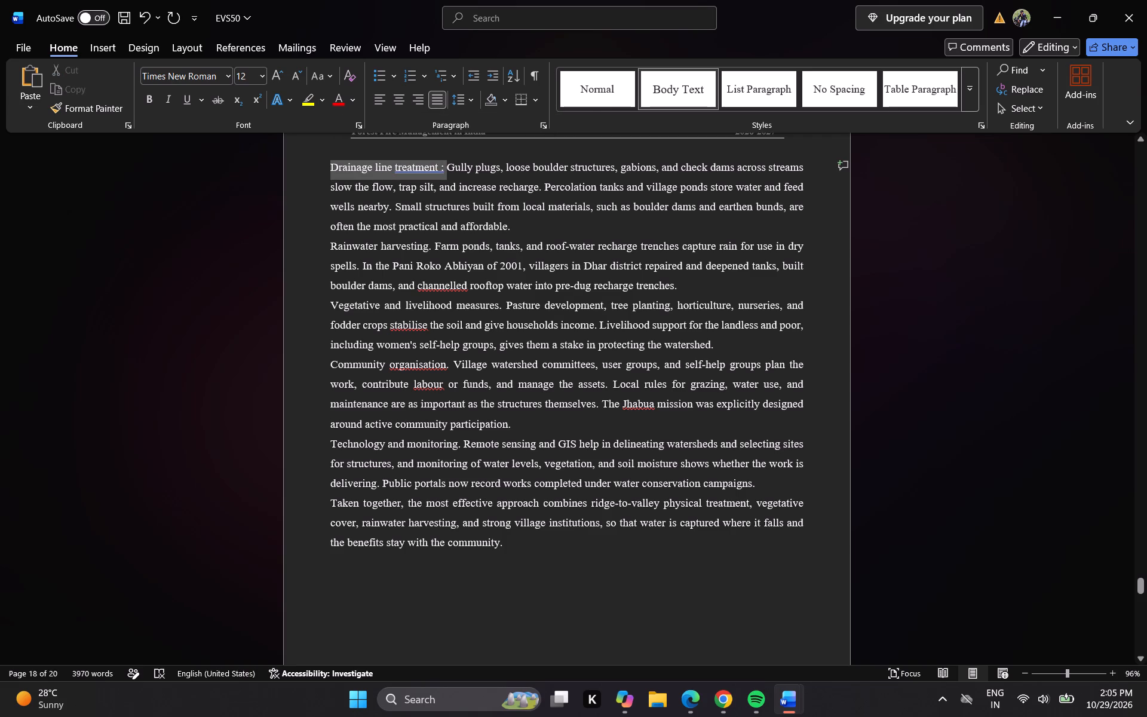
drag(322, 176, 321, 176)
click(334, 155)
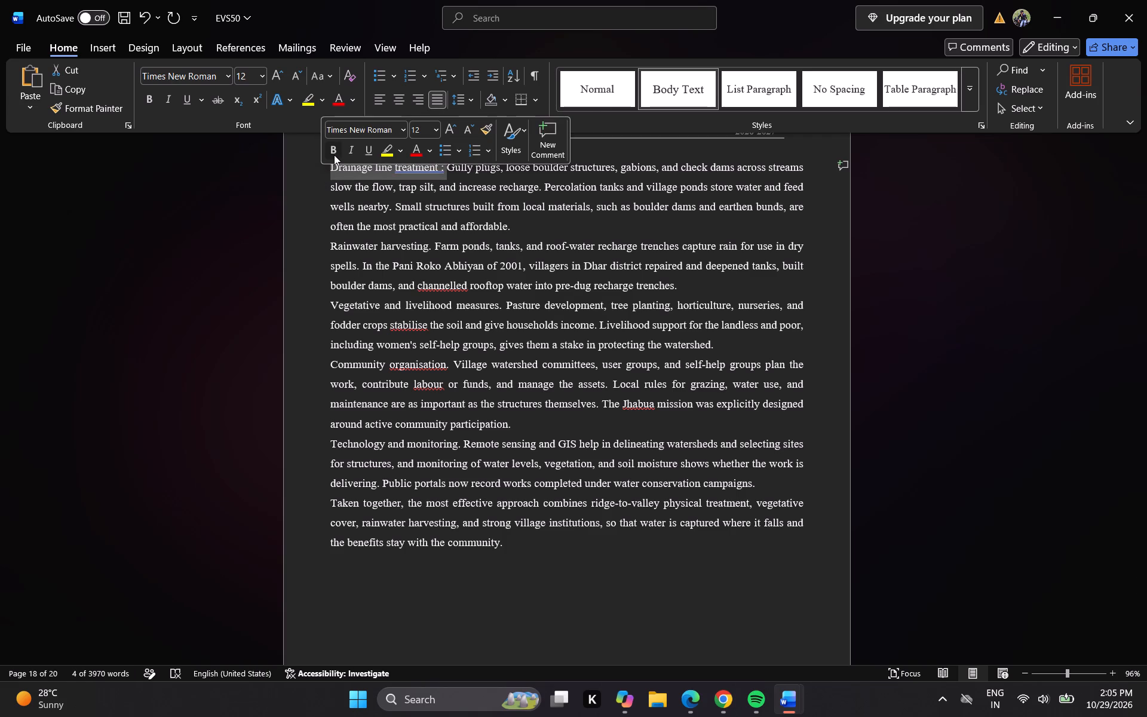
click(417, 133)
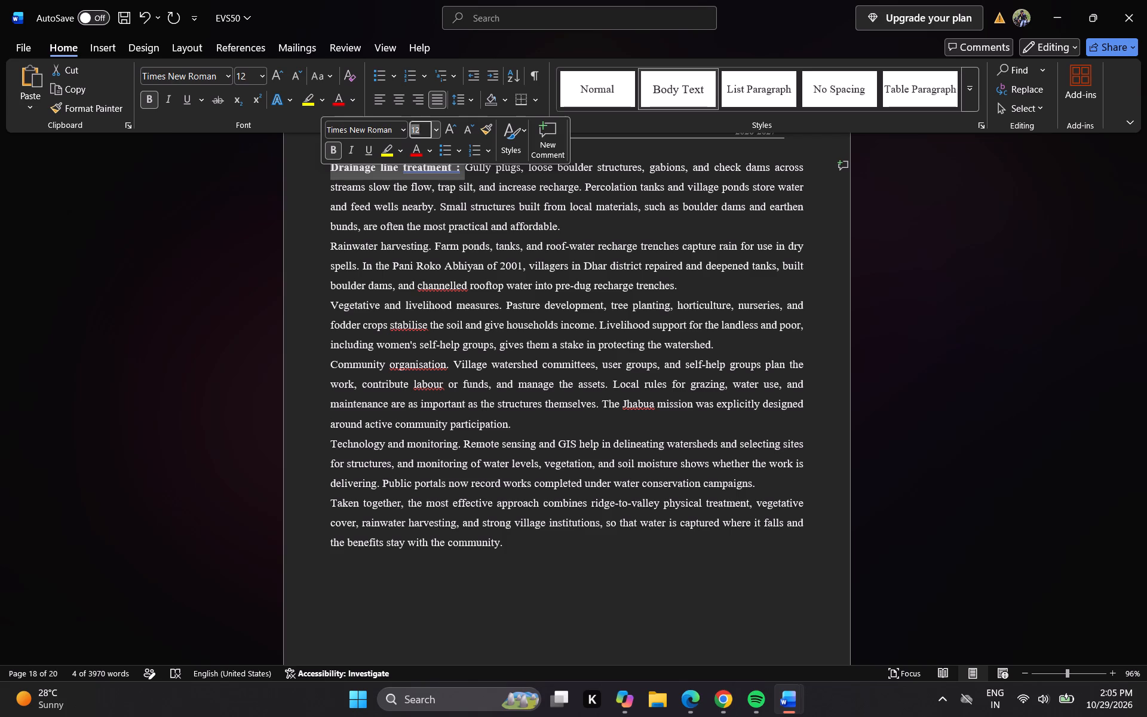
key(BackSpace)
text(14)
key(Return)
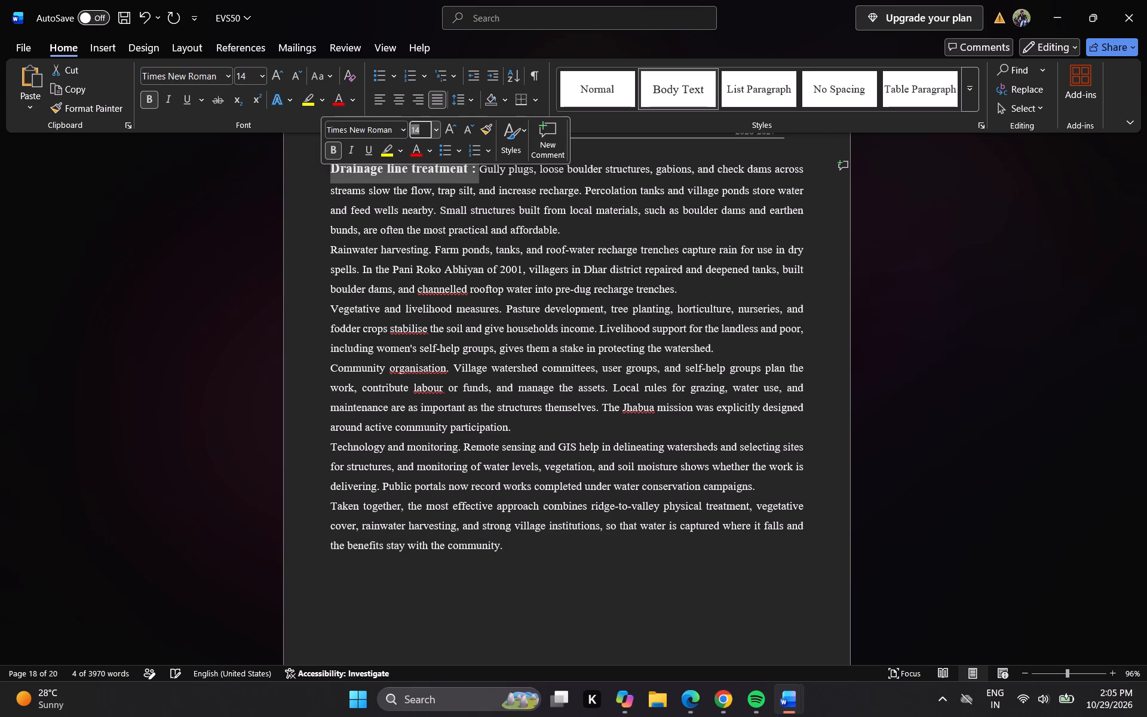
Add a blank line between the drainage line treatment and rainwater harvesting paragraphs.
click(585, 237)
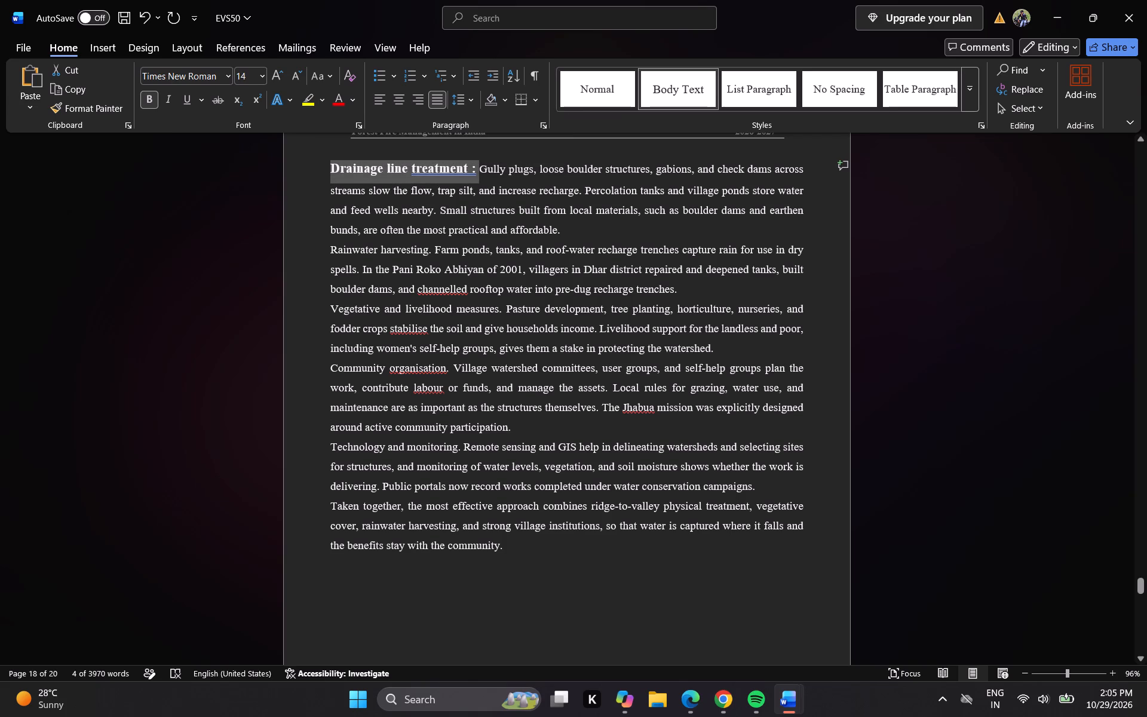
key(Return)
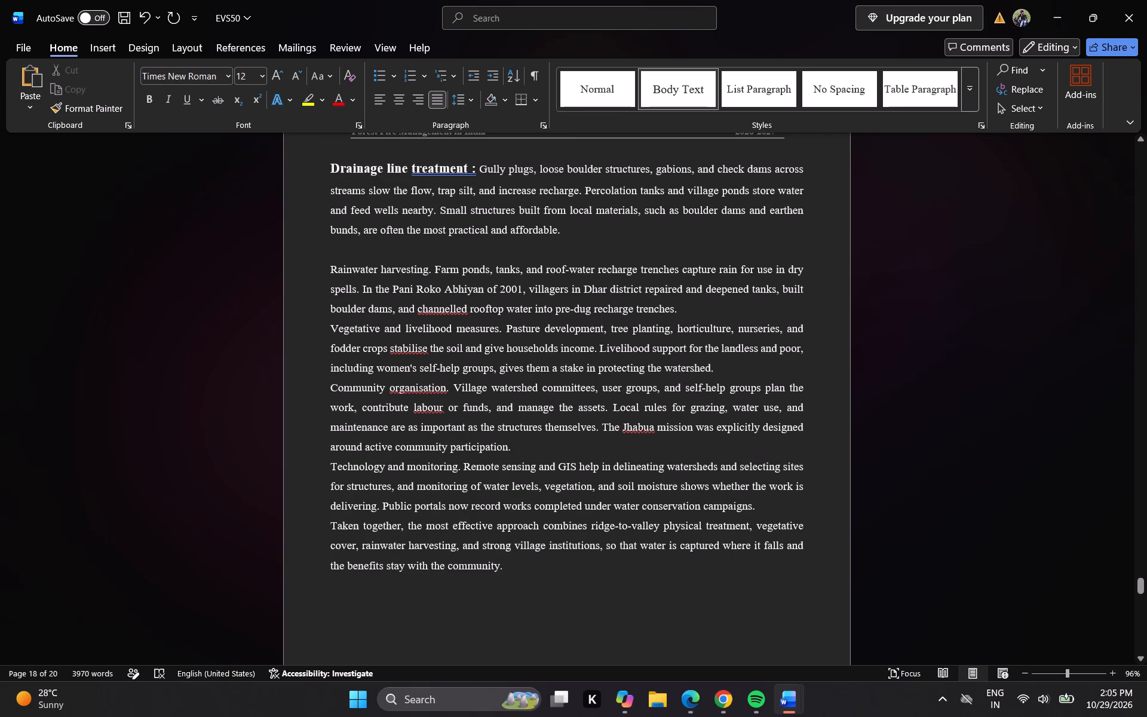
Replace the period after "Rainwater harvesting" with a space and a colon.
click(433, 269)
key(BackSpace)
key(space)
text(:)
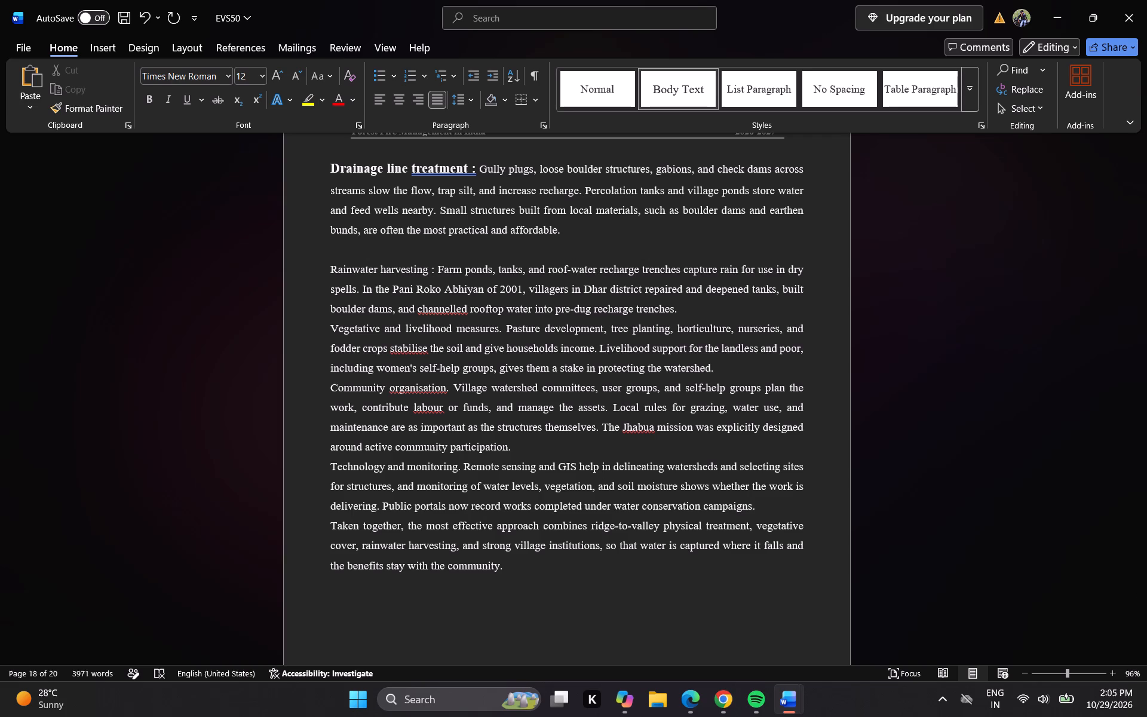
Make the "Rainwater harvesting :" lead-in bold and set it to 14 pt.
click(433, 269)
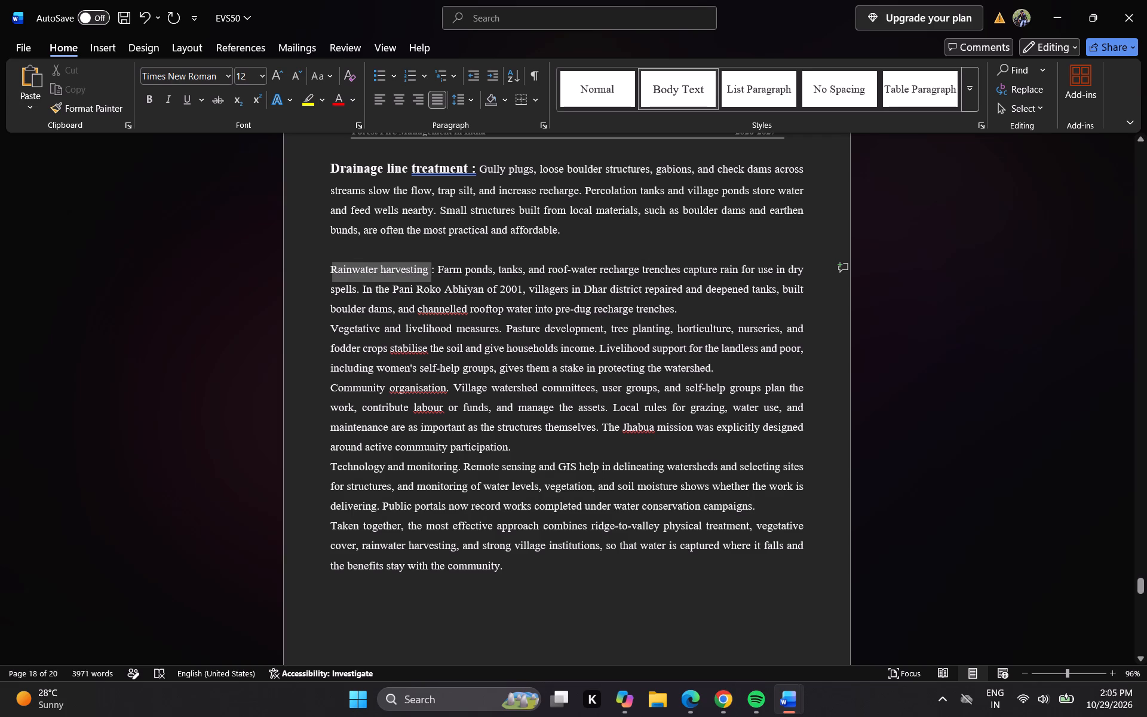
click(434, 274)
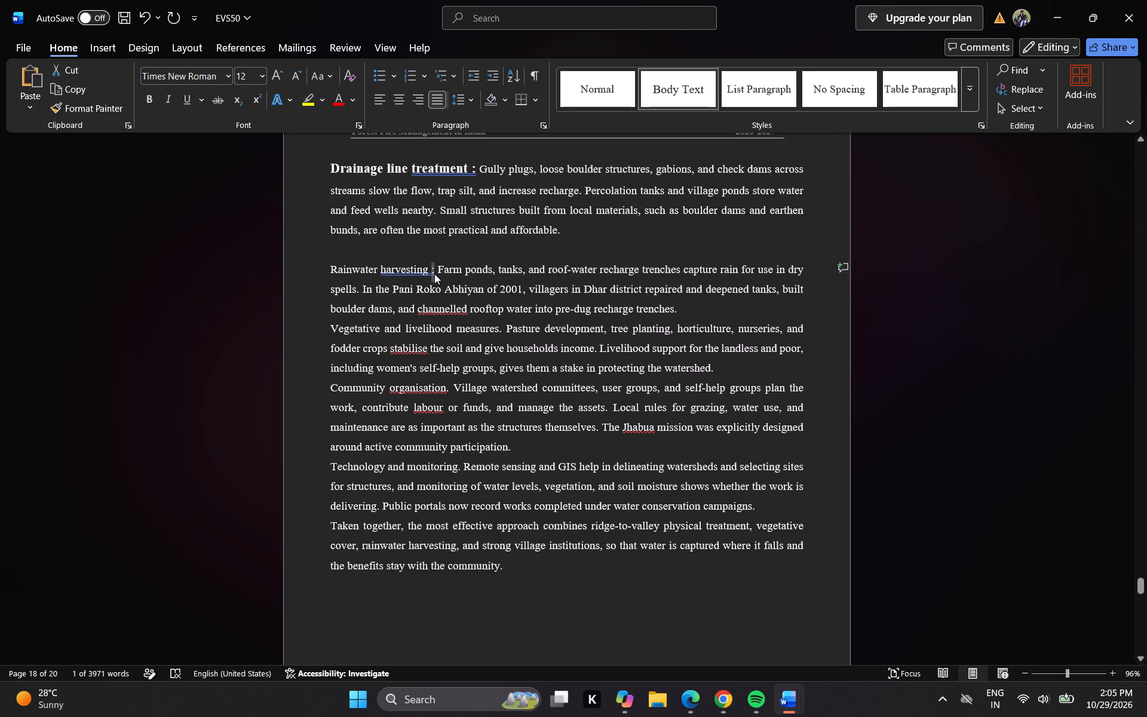
drag(434, 270, 339, 262)
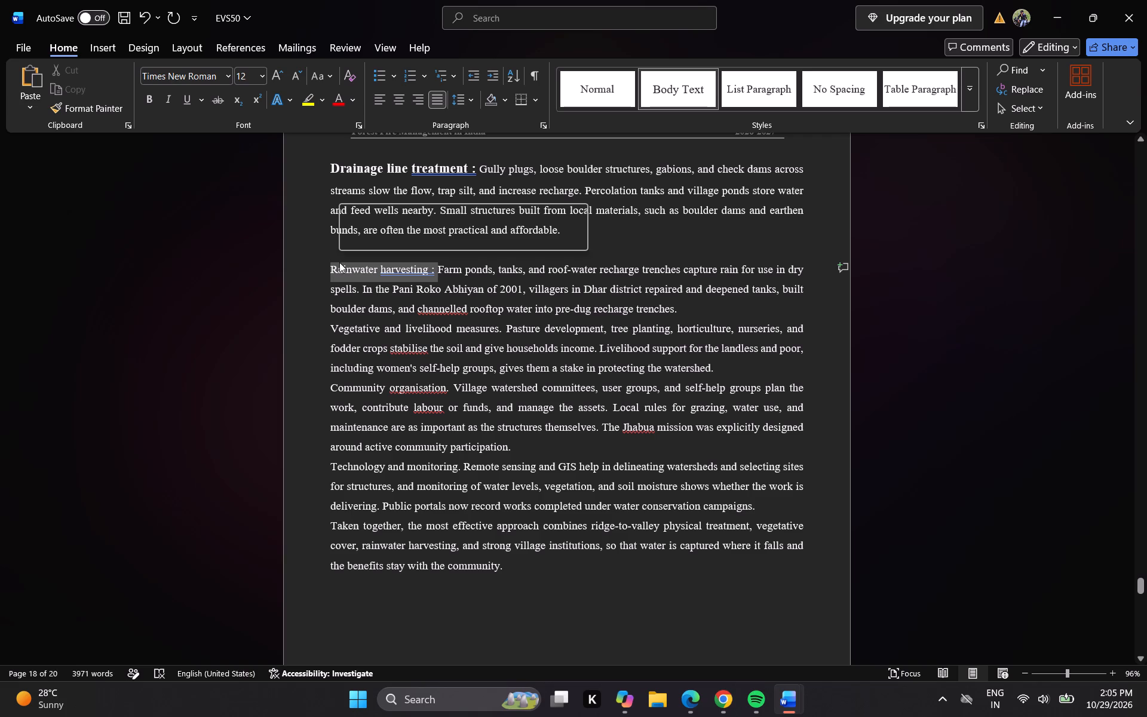
click(352, 238)
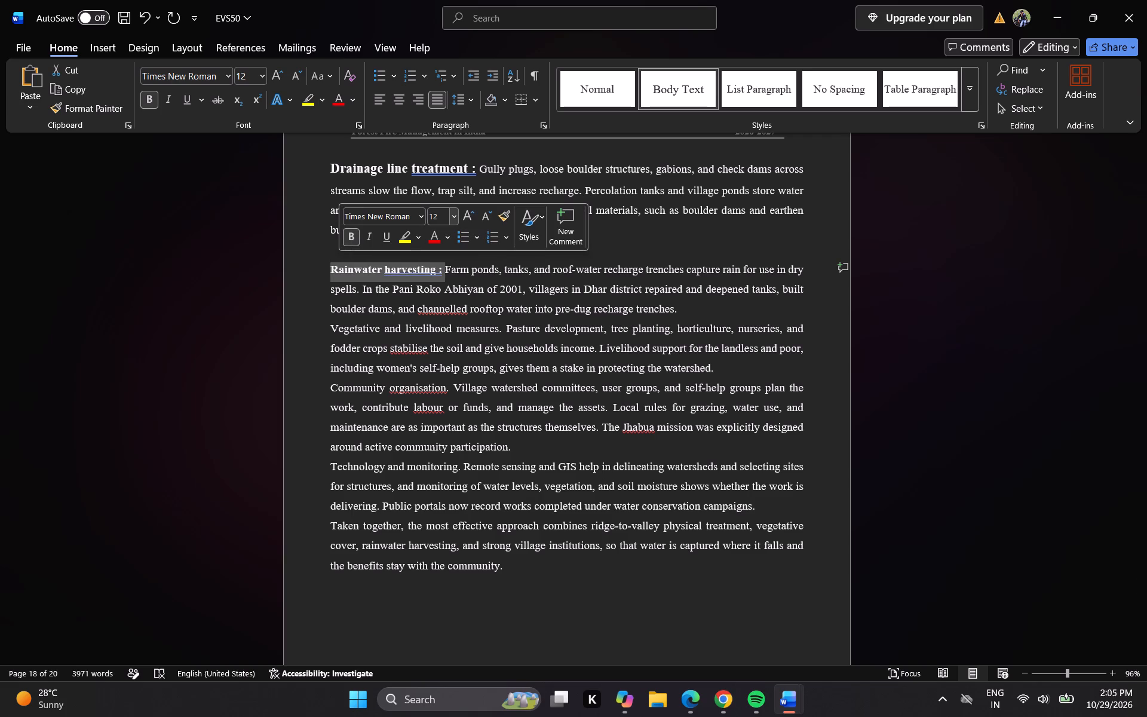
click(442, 217)
key(BackSpace)
text(14)
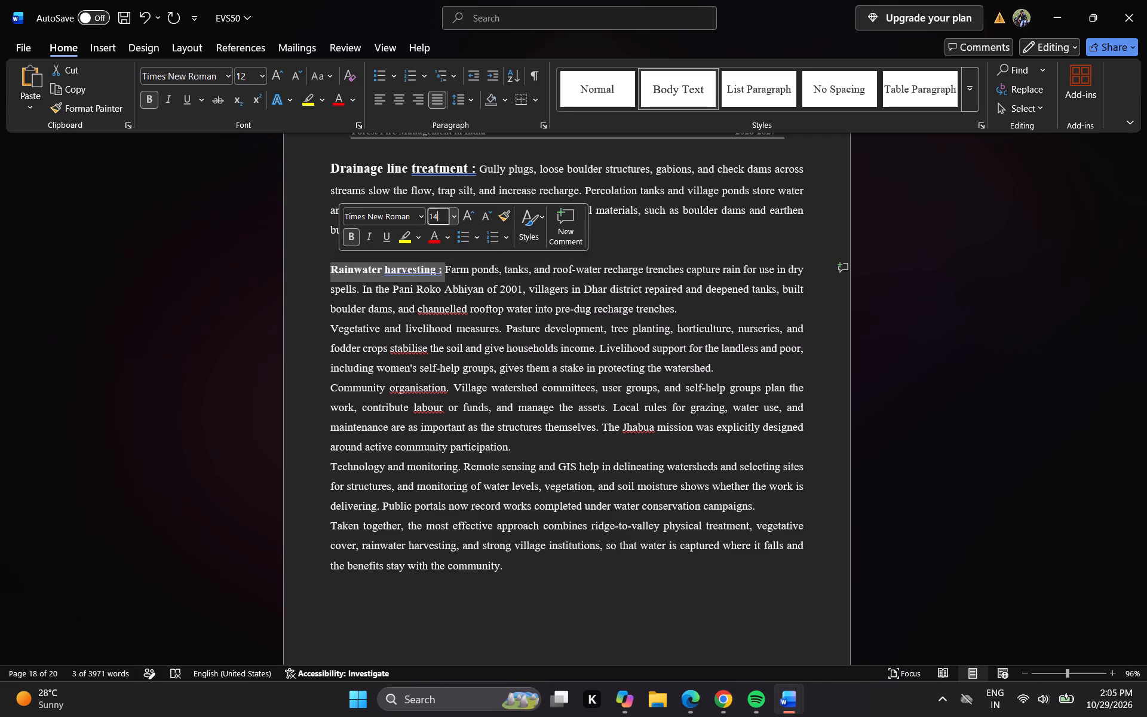
key(slash)
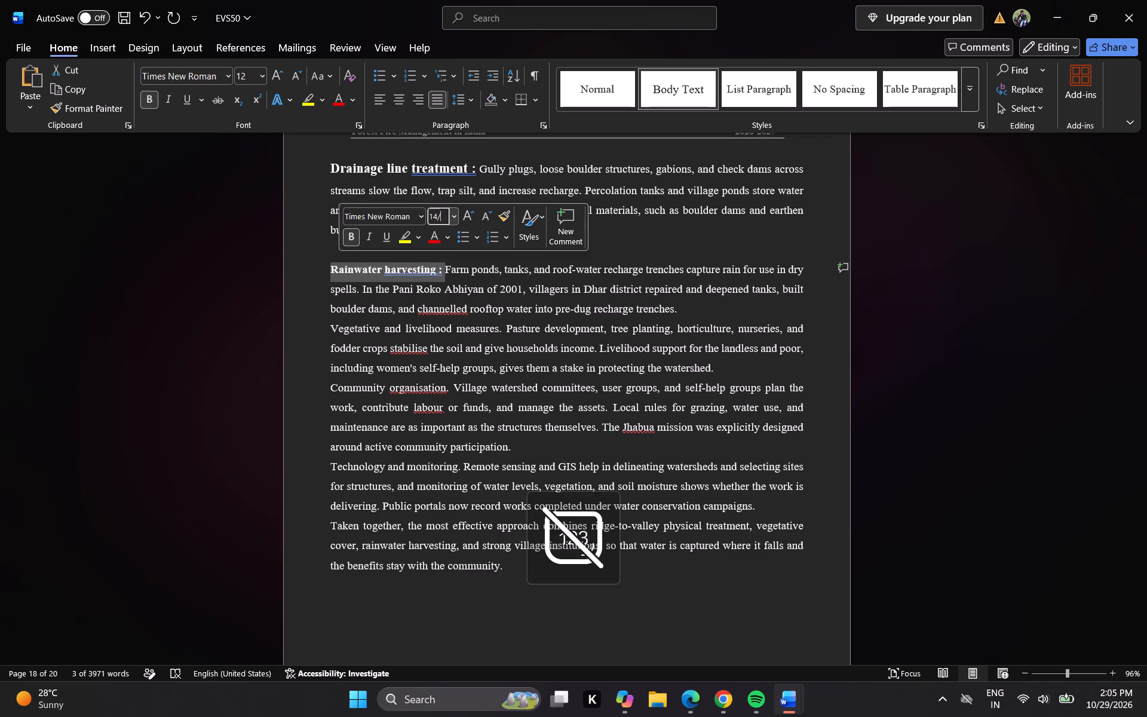
key(BackSpace)
key(Return)
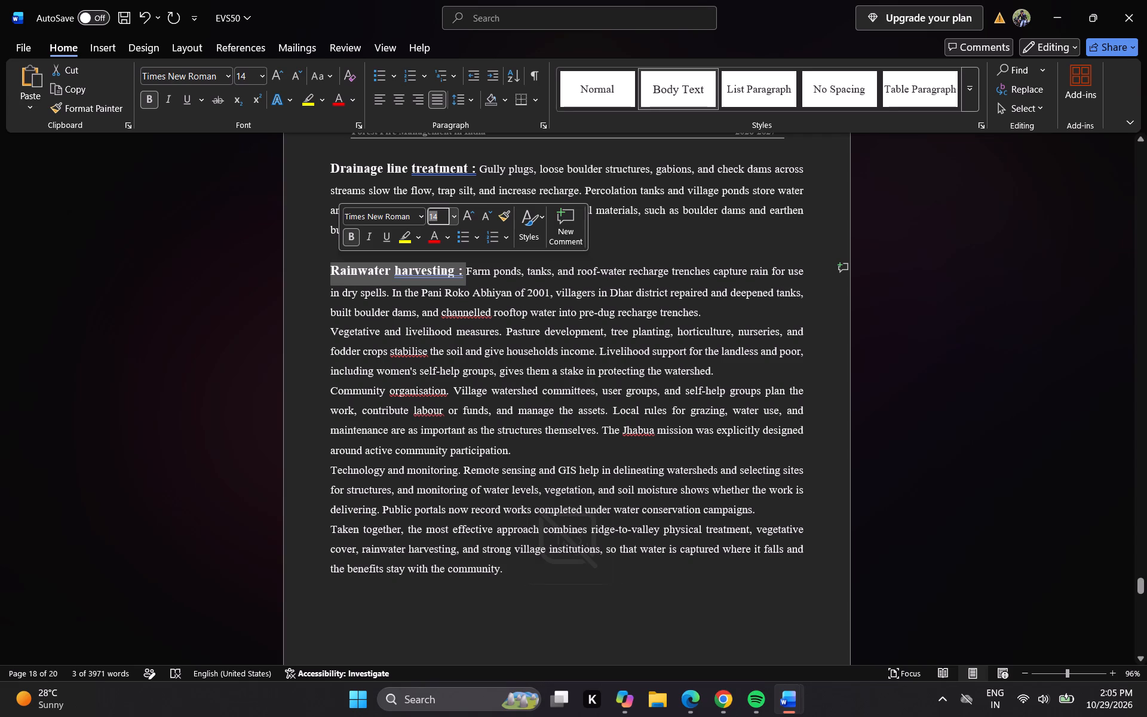
Add a blank line between the rainwater harvesting paragraph and the vegetative and livelihood measures paragraph.
click(700, 308)
key(Return)
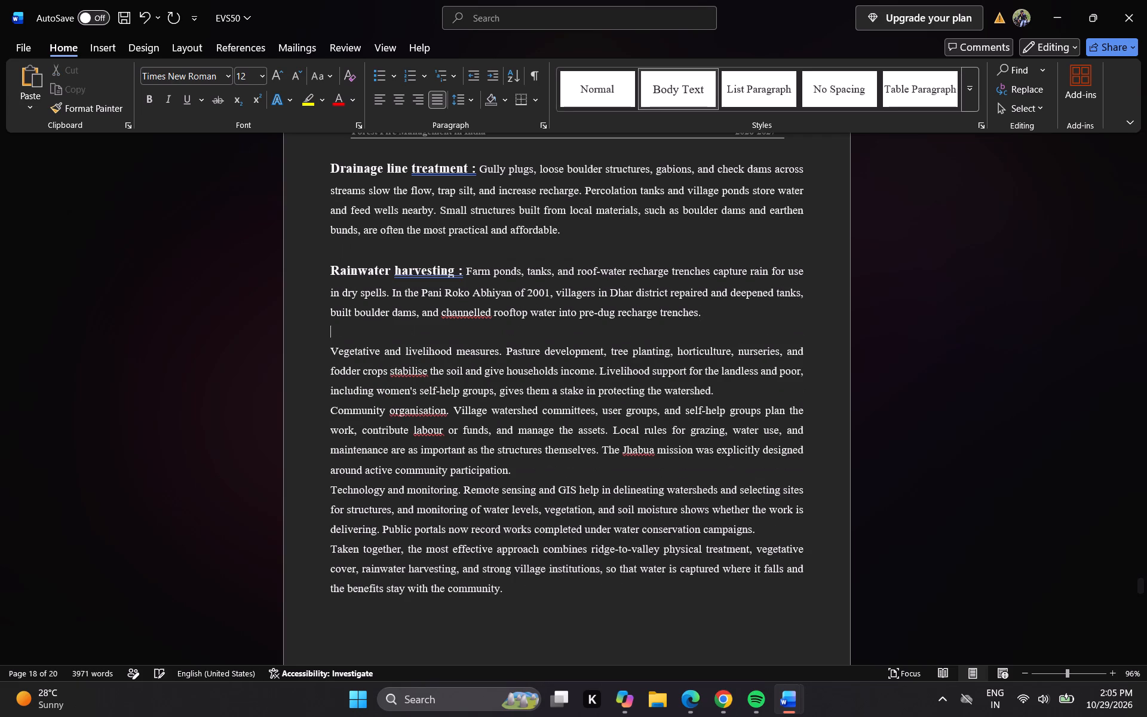
Replace the period after "Vegetative and livelihood measures" with a spaced colon and an extra space.
click(504, 352)
key(BackSpace)
key(space)
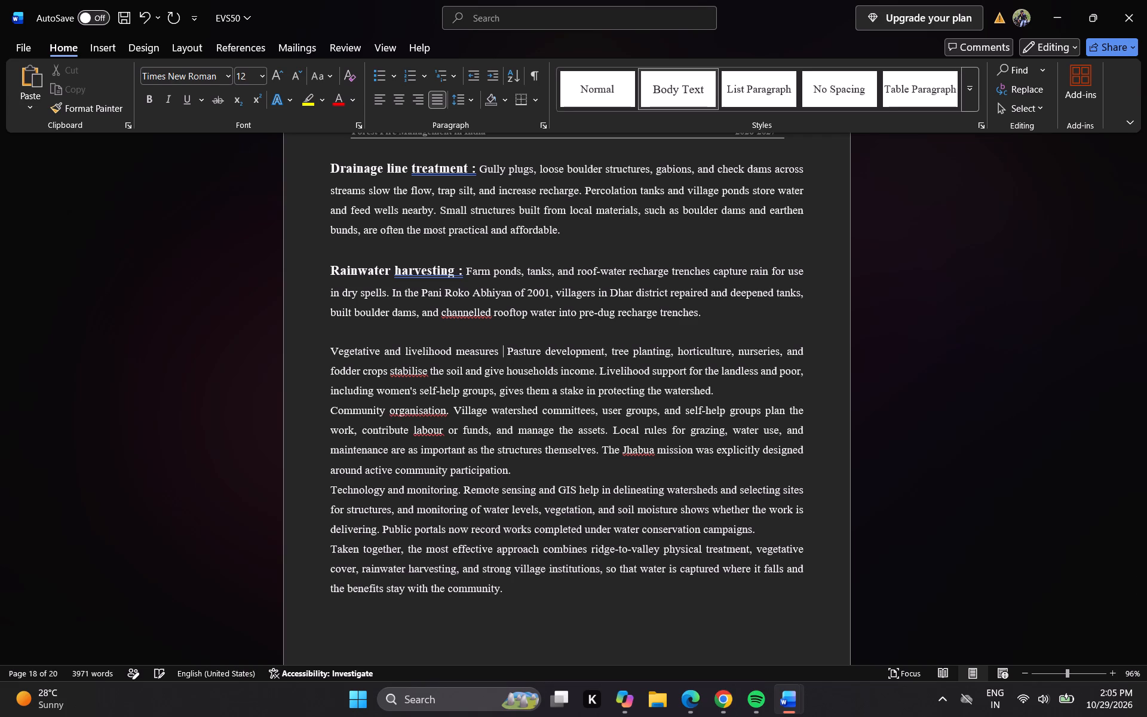
text(:)
key(space)
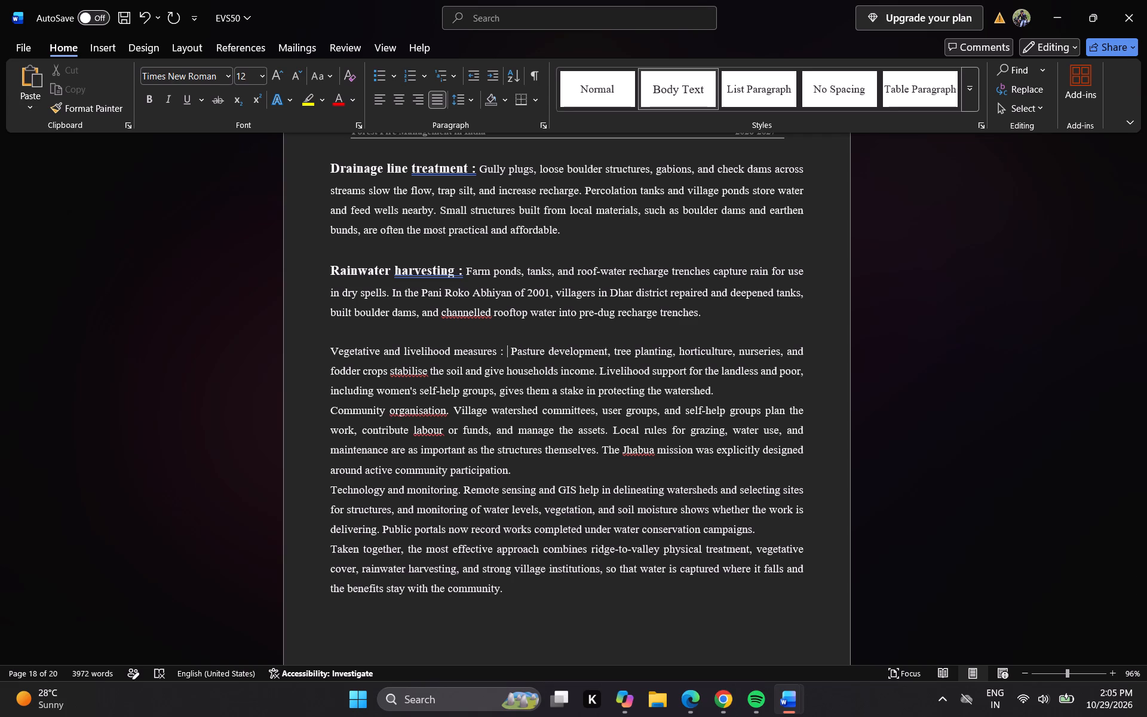
Make the "Vegetative and livelihood measures :" lead-in bold and set it to 14 pt.
drag(504, 352, 330, 357)
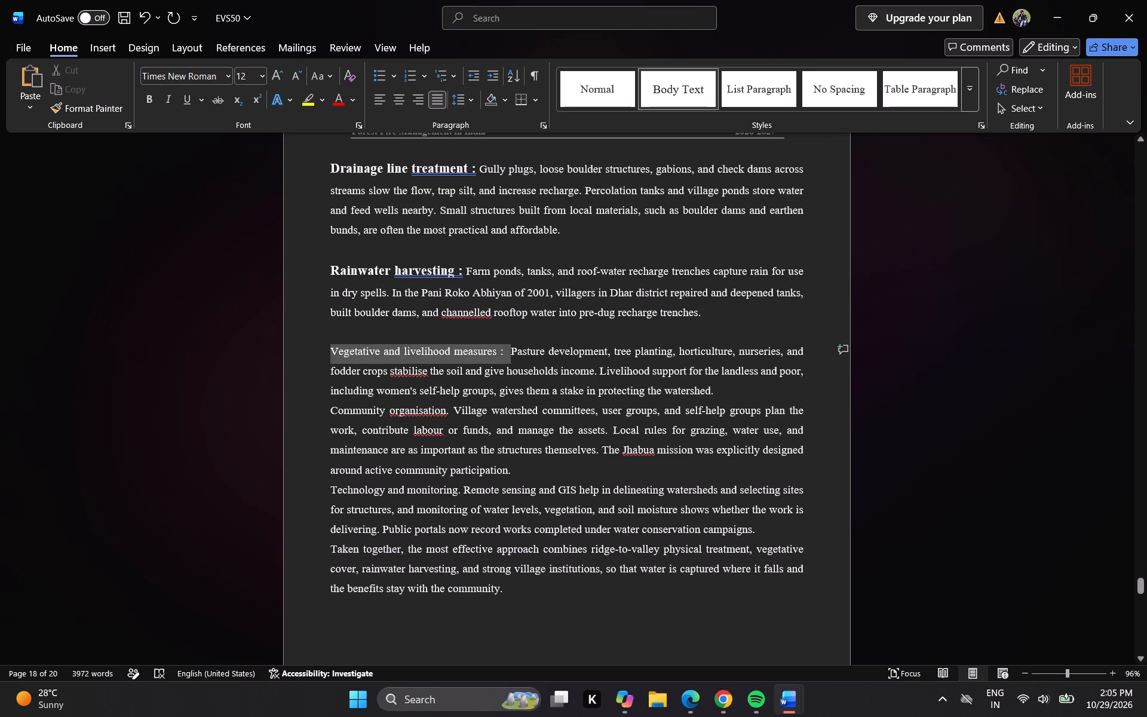
click(342, 338)
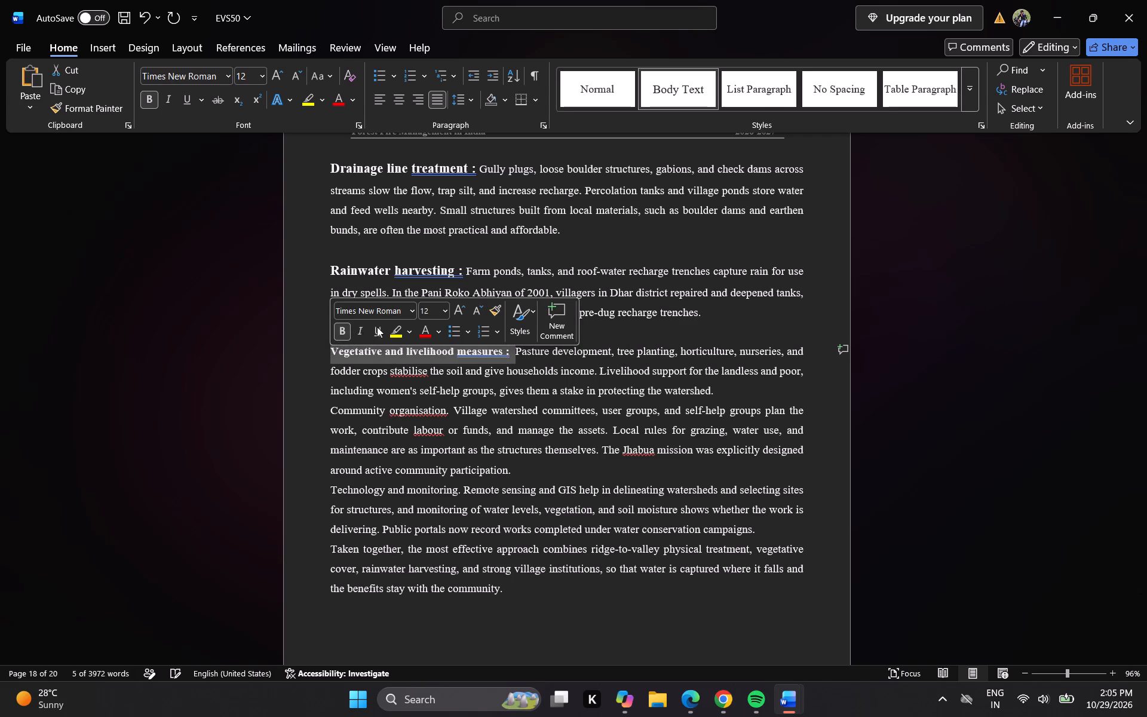
click(430, 314)
key(End)
key(Left)
key(Insert)
key(End)
key(Left)
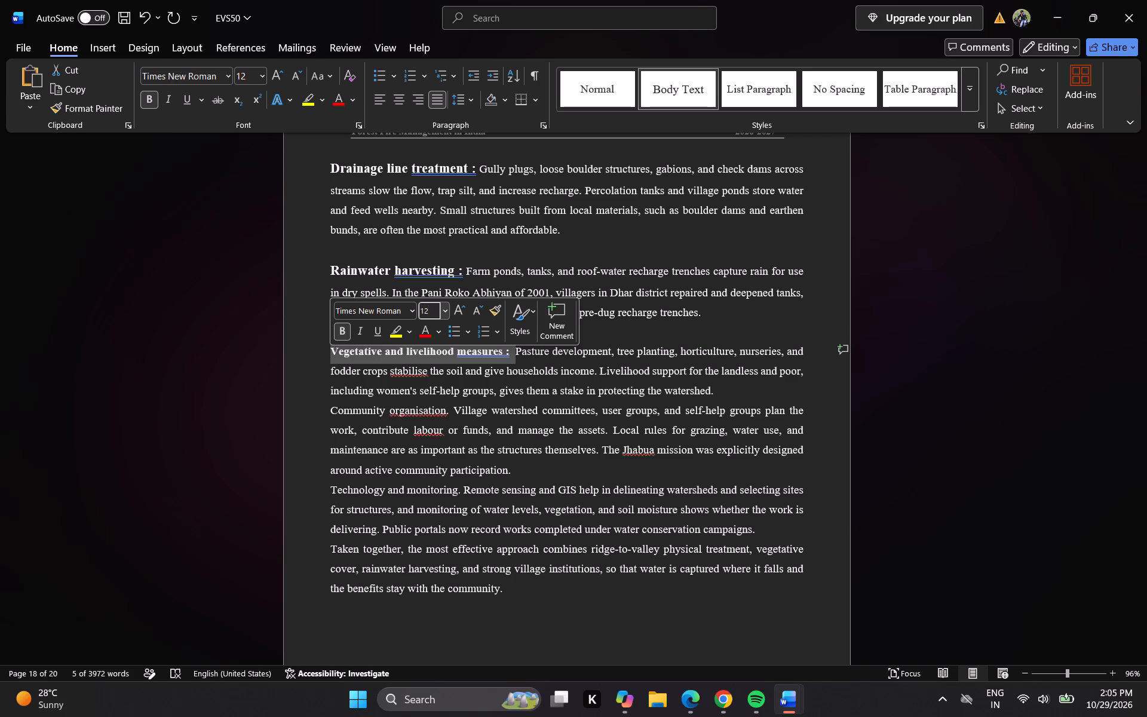
double_click(425, 304)
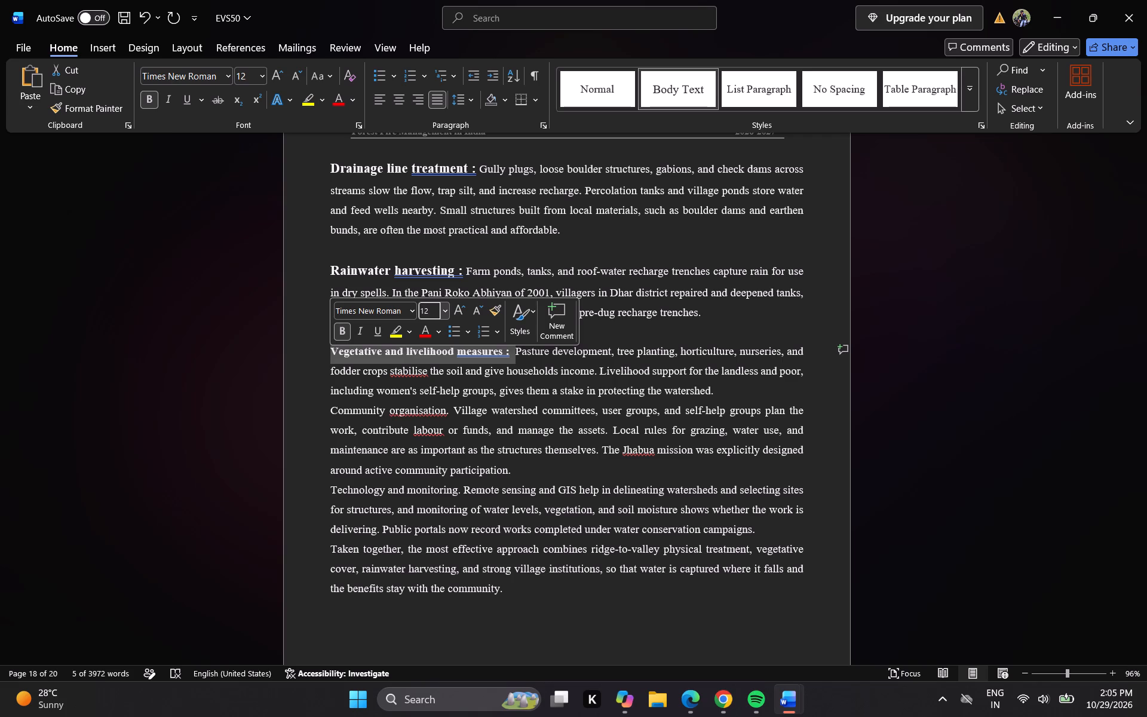
double_click(434, 308)
key(BackSpace)
key(BackSpace)
text(14)
key(Return)
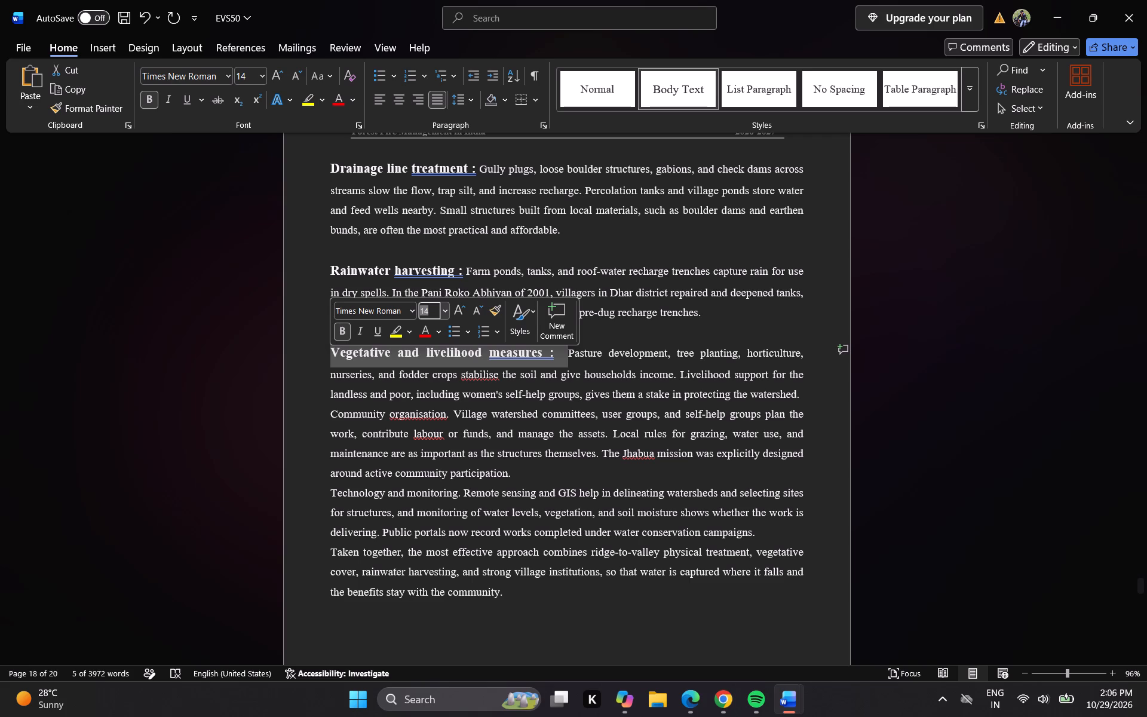
Replace the period after "Community organisation" with a colon that has a space on each side.
click(453, 416)
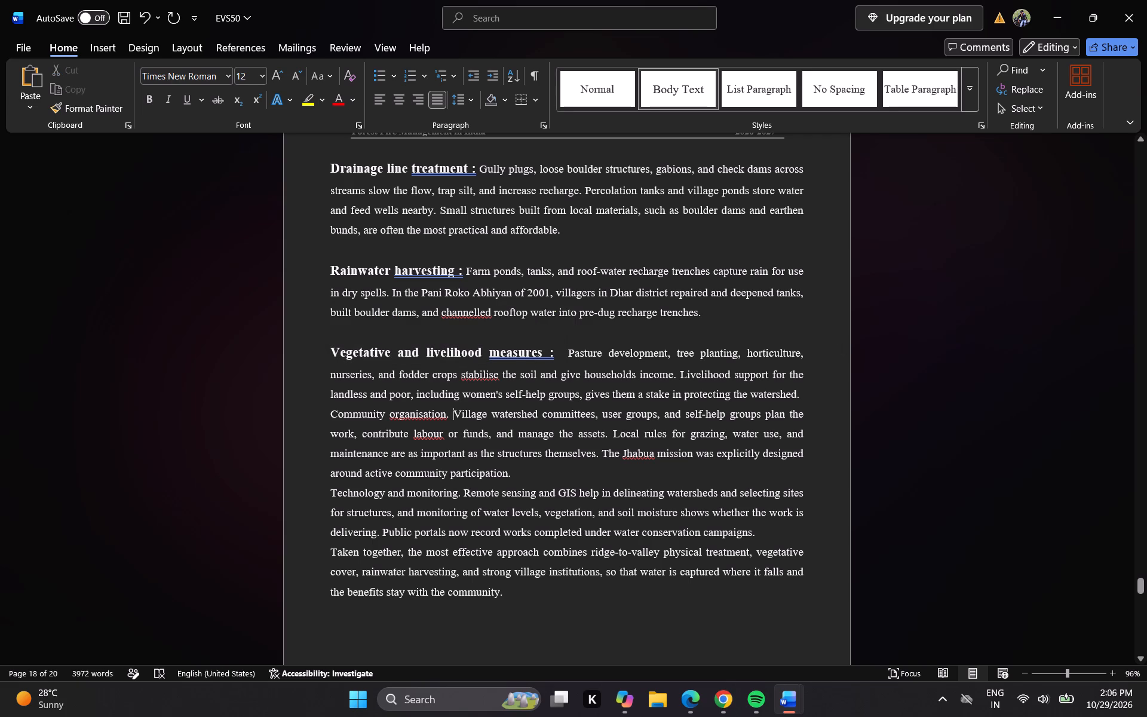
key(BackSpace)
key(BackSpace)
key(space)
text(:)
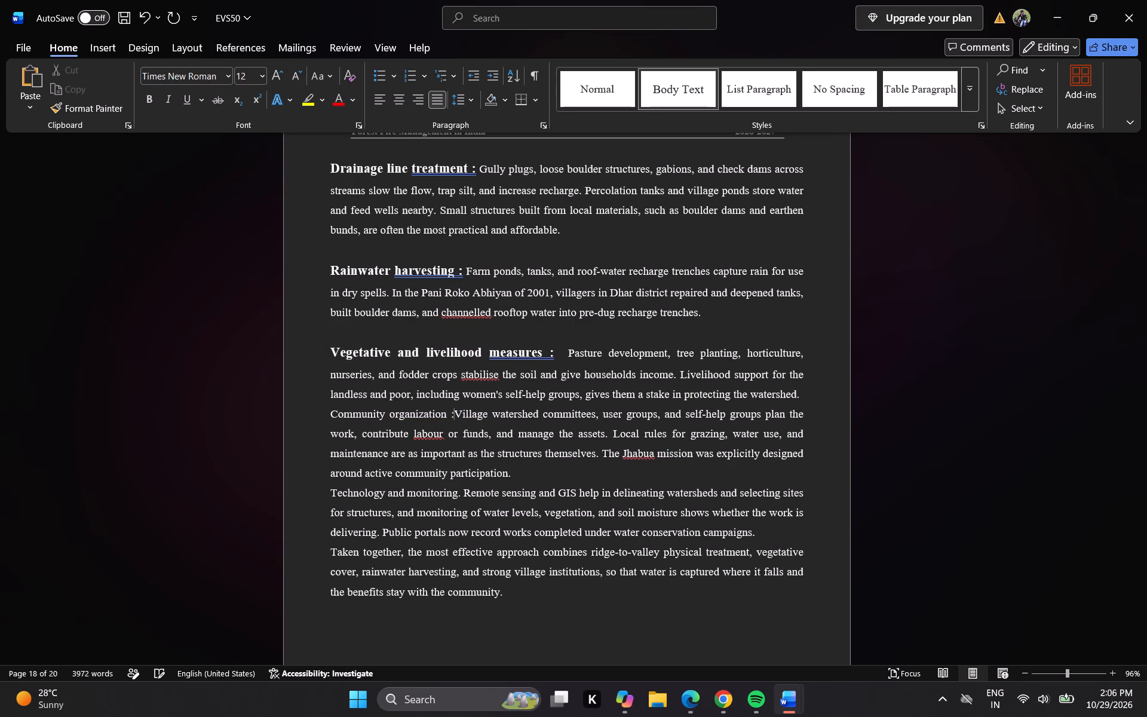
key(space)
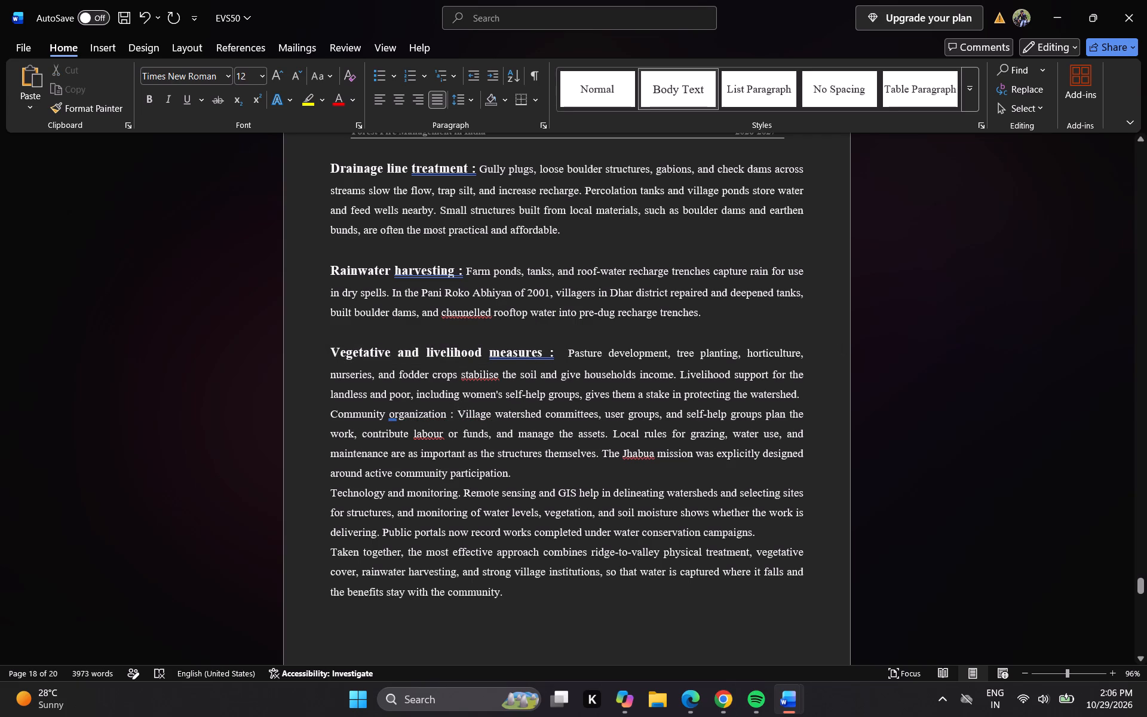
Make the "Community organization :" lead-in bold and set it to 14 pt.
drag(456, 413, 352, 410)
click(363, 389)
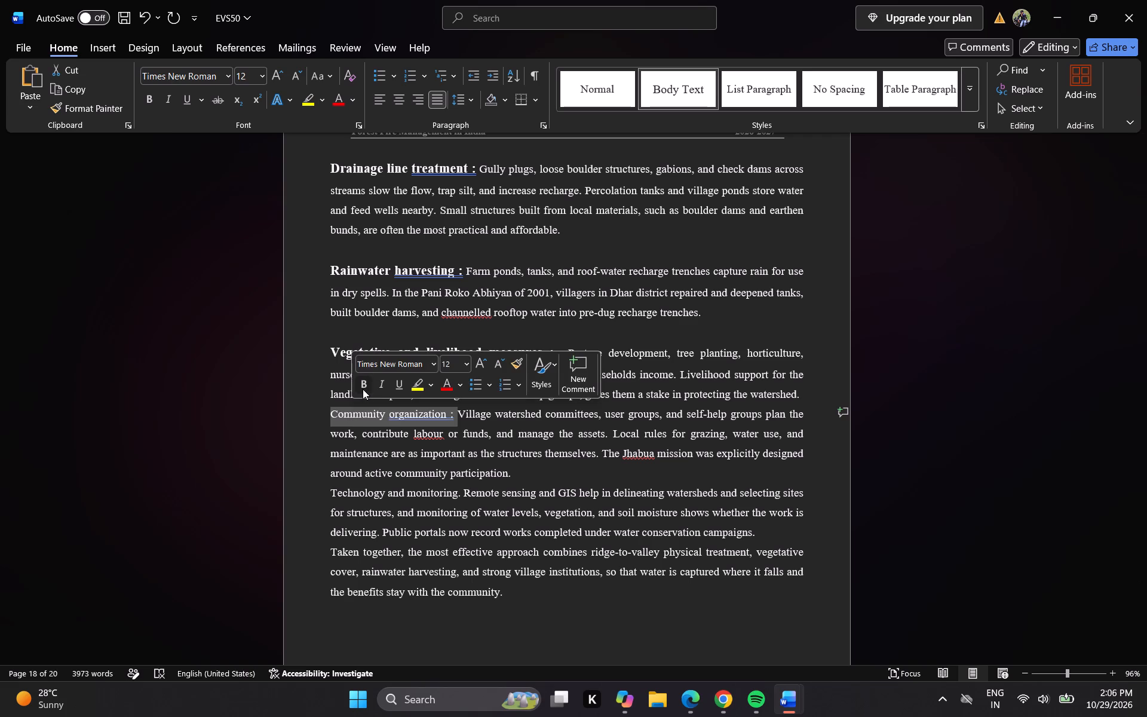
click(450, 362)
key(BackSpace)
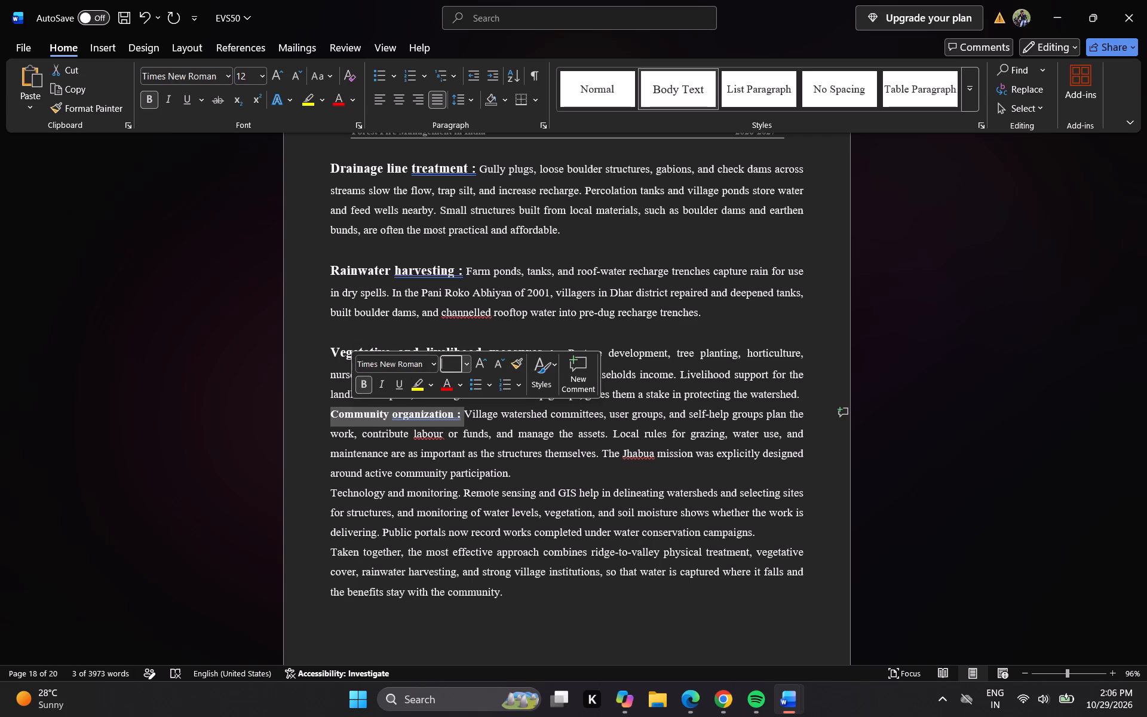
text(14)
key(Return)
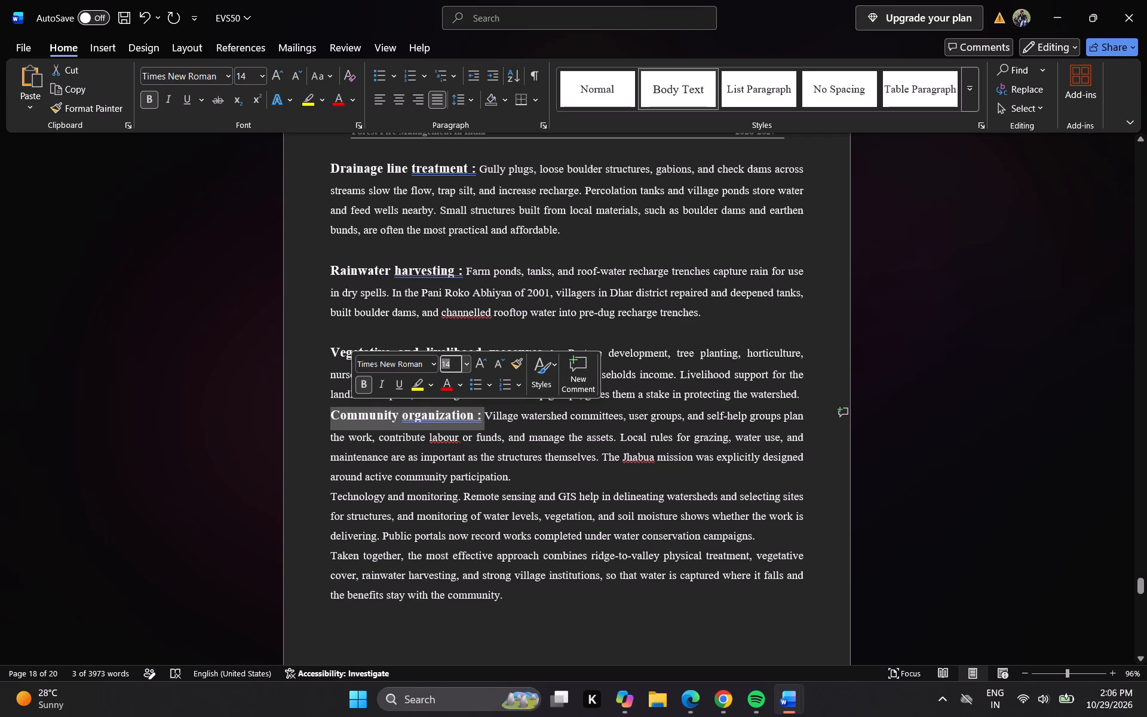
Add a blank line before and another after the Community organization paragraph.
click(811, 396)
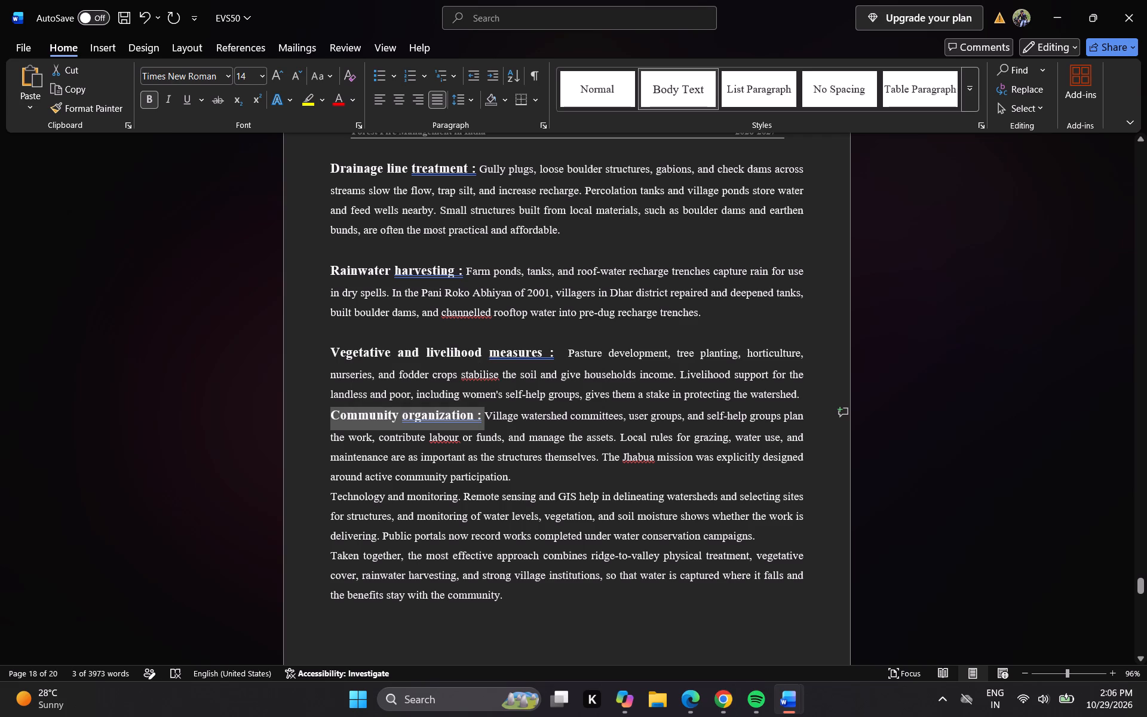
key(Return)
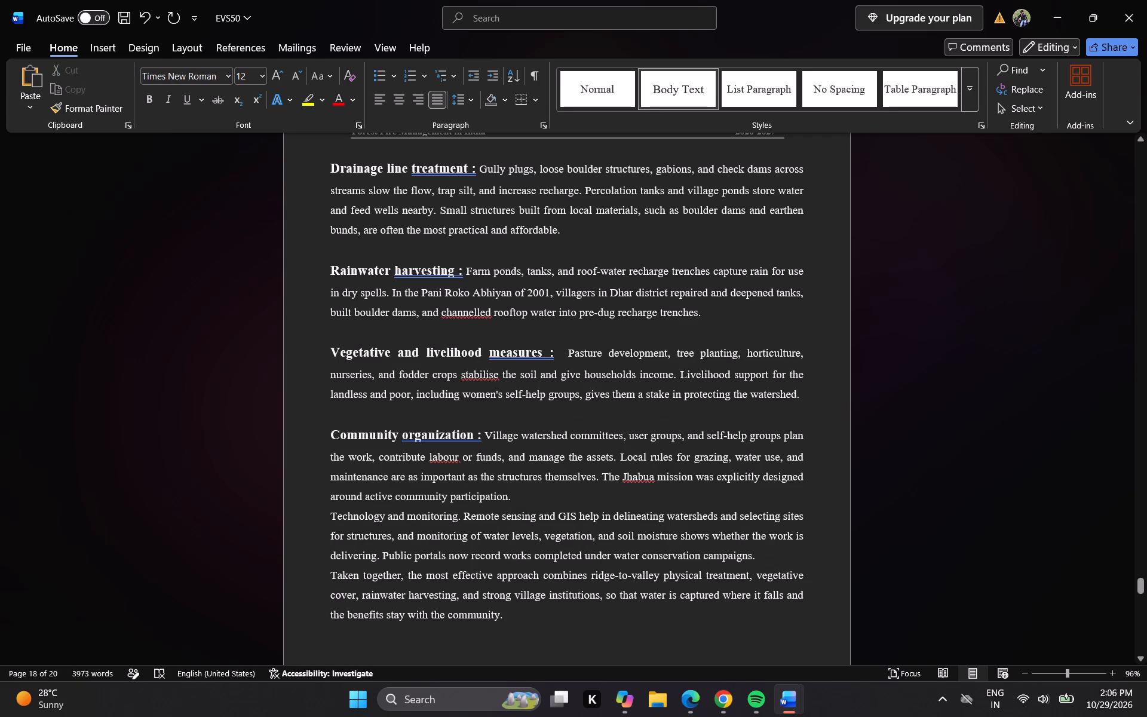
click(513, 498)
key(Return)
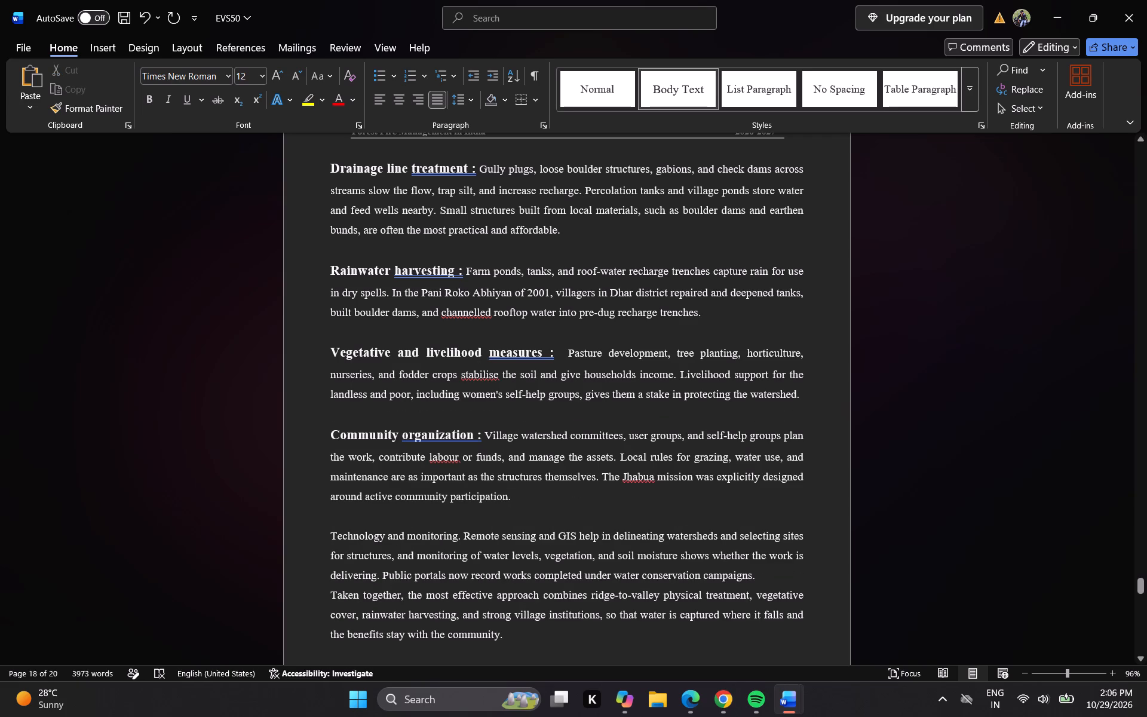
Replace the period after "Technology and monitoring" with a colon that has a space on each side.
click(464, 538)
key(BackSpace)
key(BackSpace)
key(space)
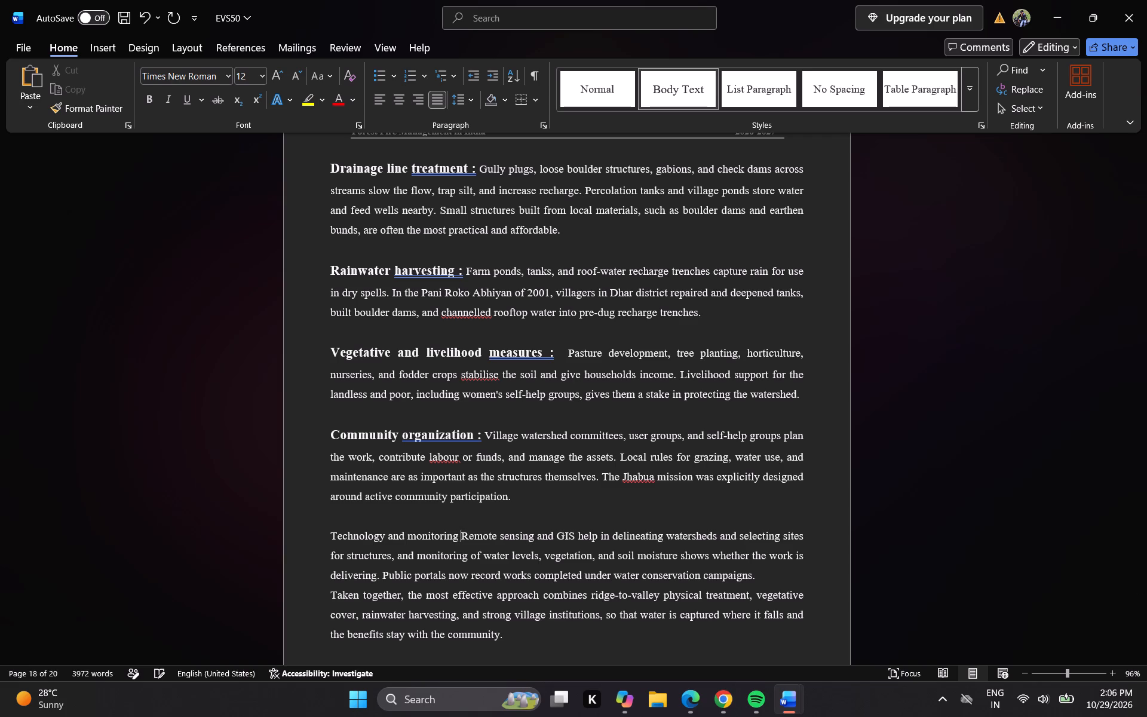
text(:)
key(space)
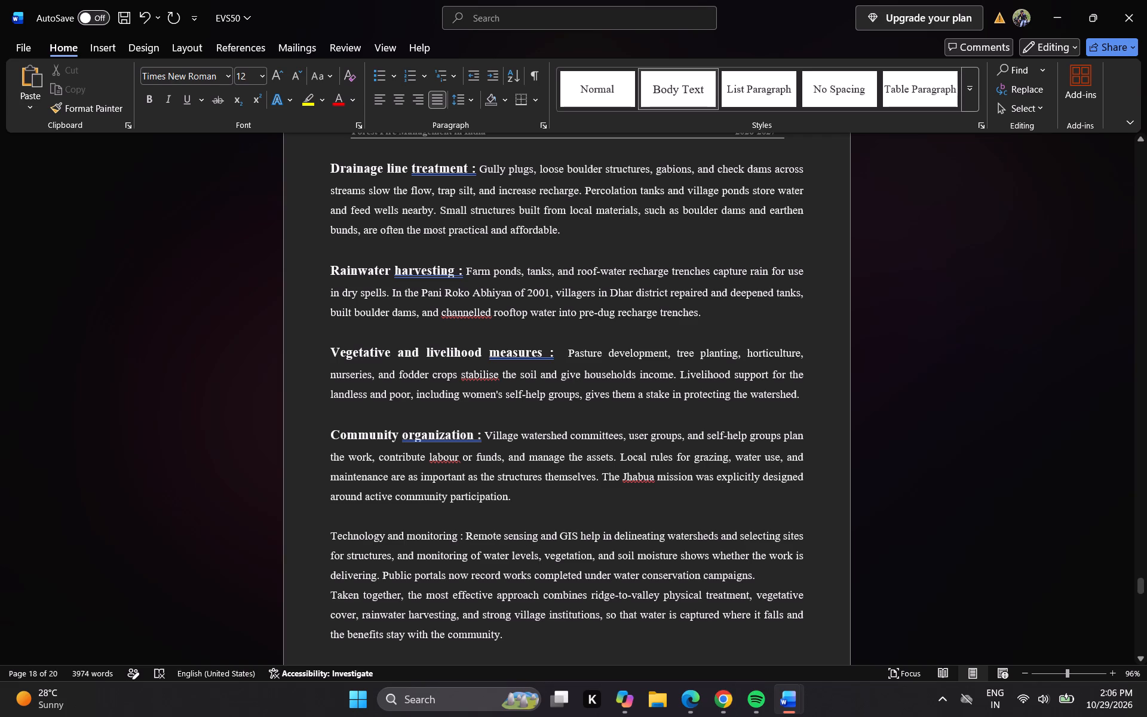
Make the "Technology and monitoring :" lead-in bold and set it to 14 pt.
drag(460, 535, 380, 535)
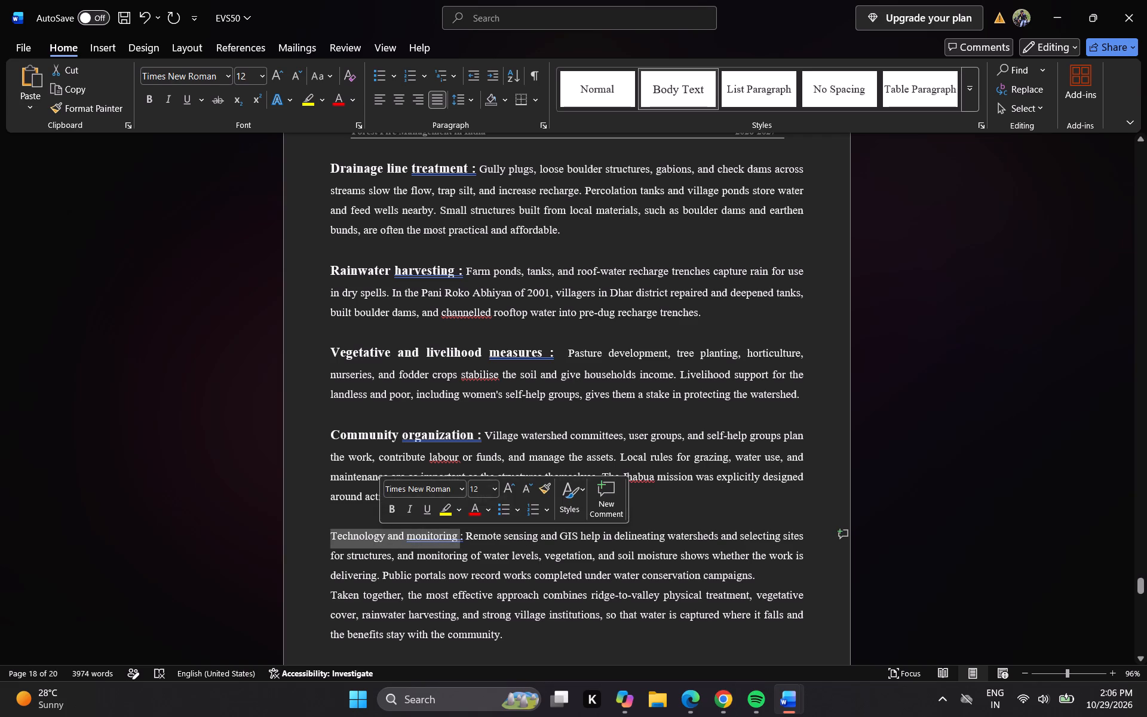
drag(461, 536, 419, 535)
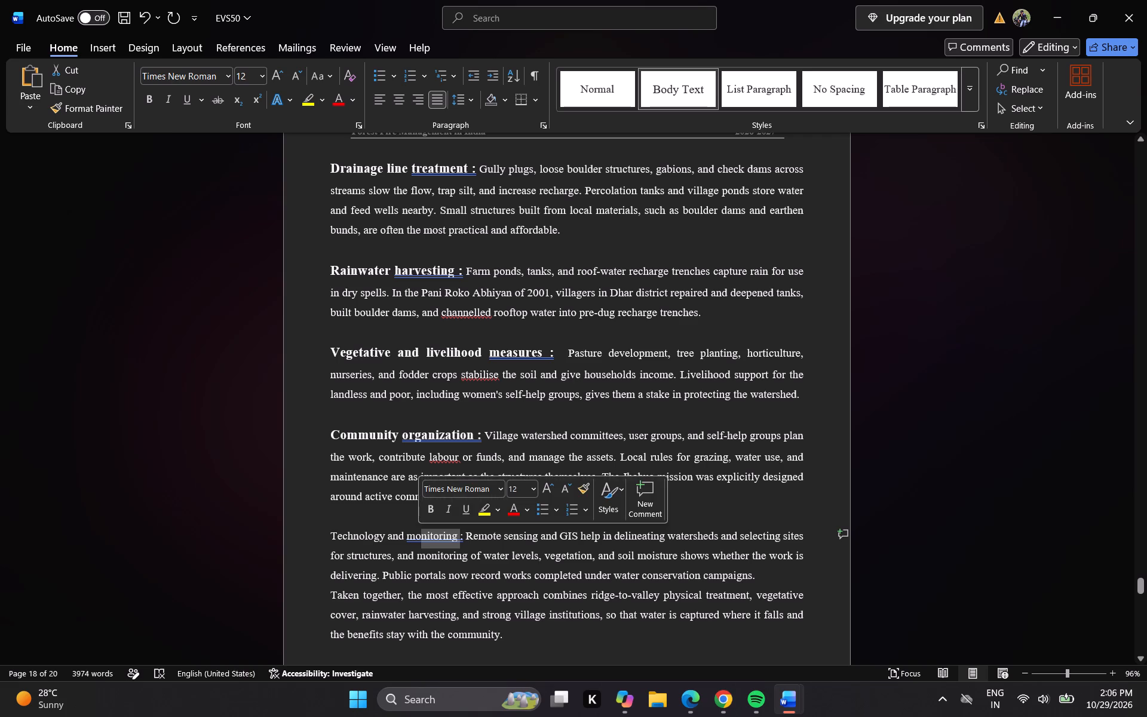
drag(464, 535, 337, 531)
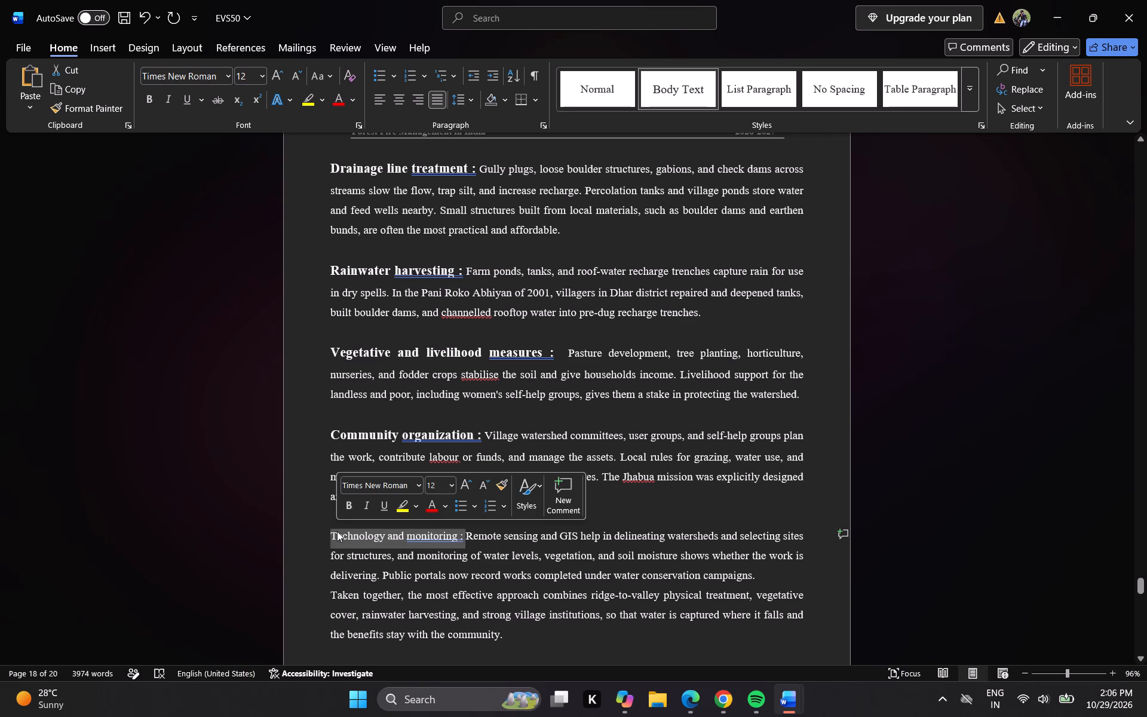
click(353, 506)
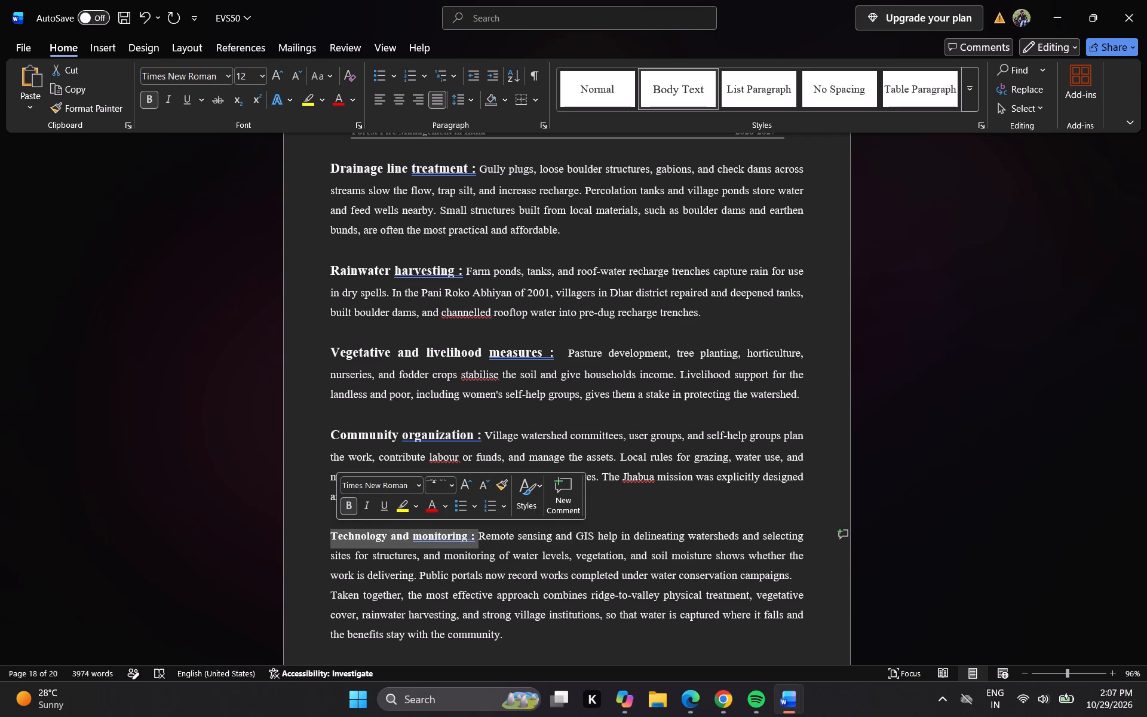
click(442, 481)
key(BackSpace)
text(14)
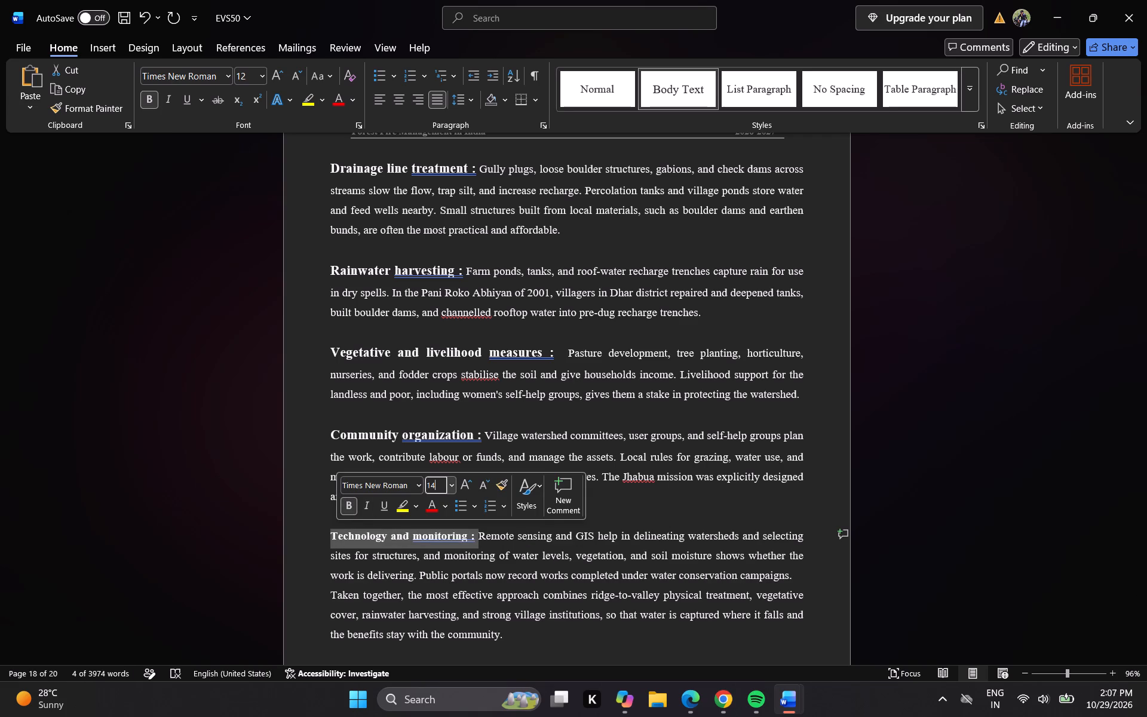
key(Return)
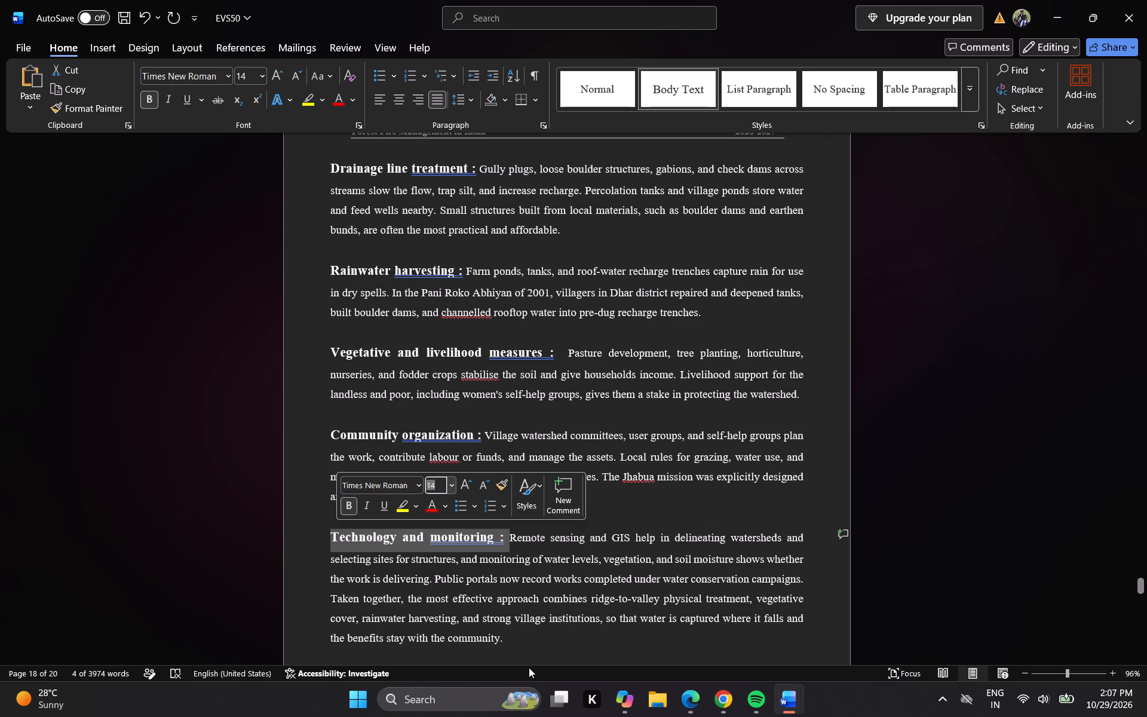
Add two blank lines between the Technology and monitoring paragraph and the closing "Taken together" paragraph.
drag(548, 648, 540, 641)
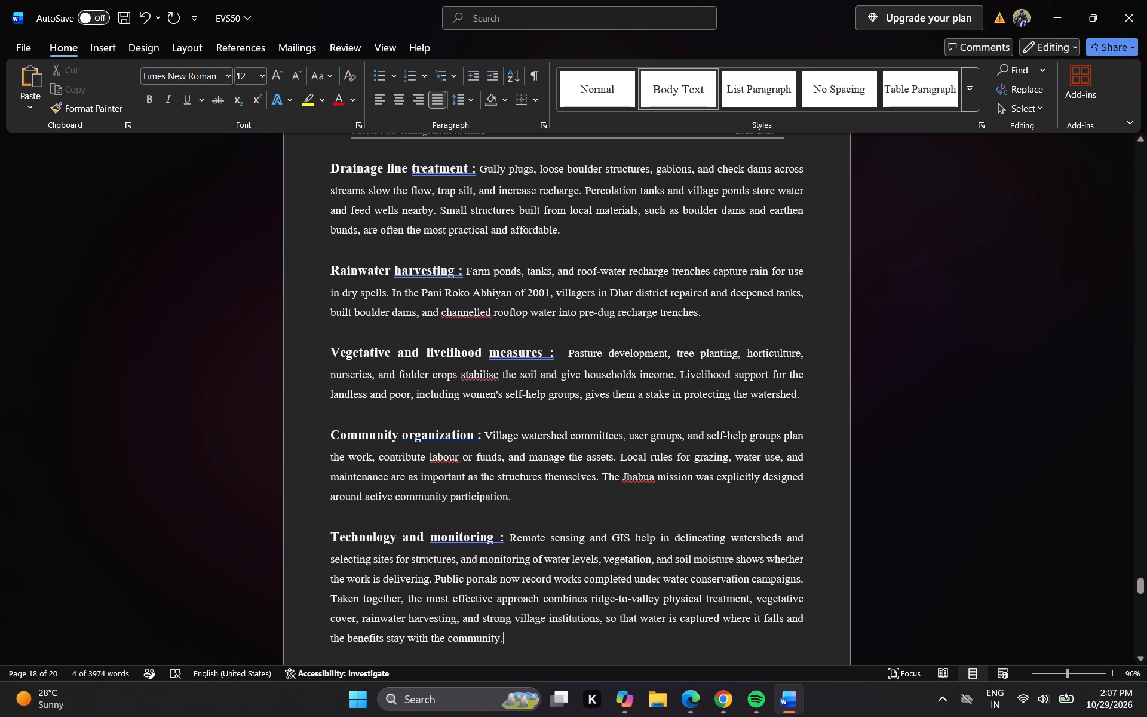
key(Down)
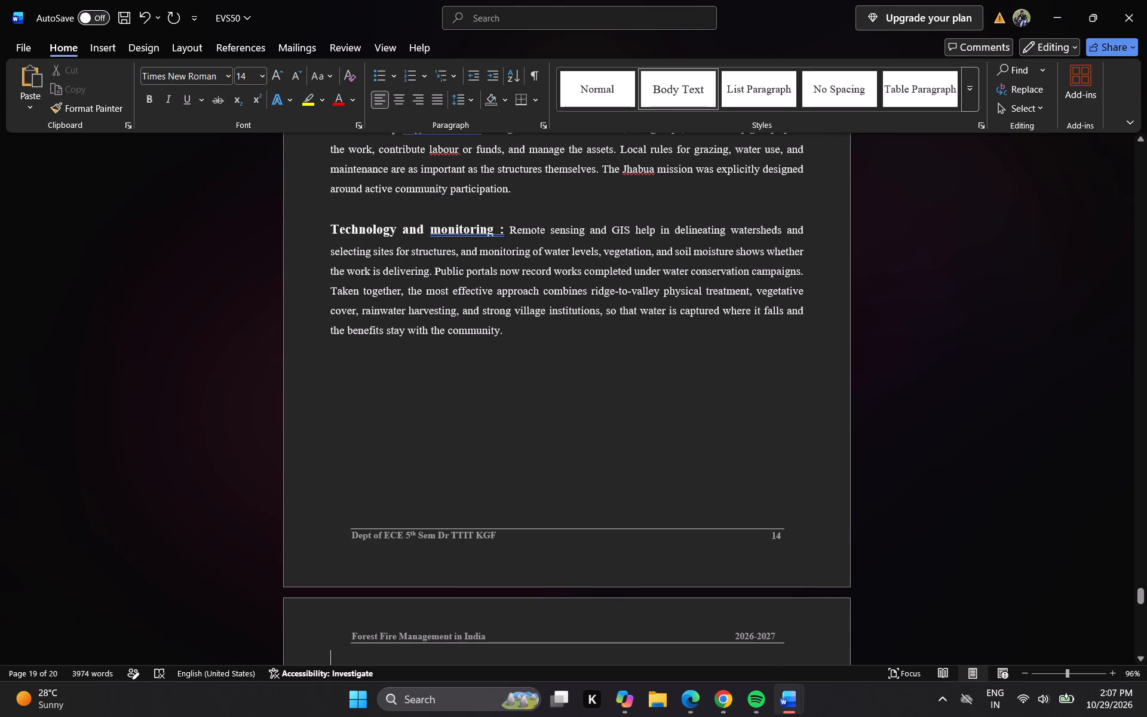
click(811, 273)
key(Return)
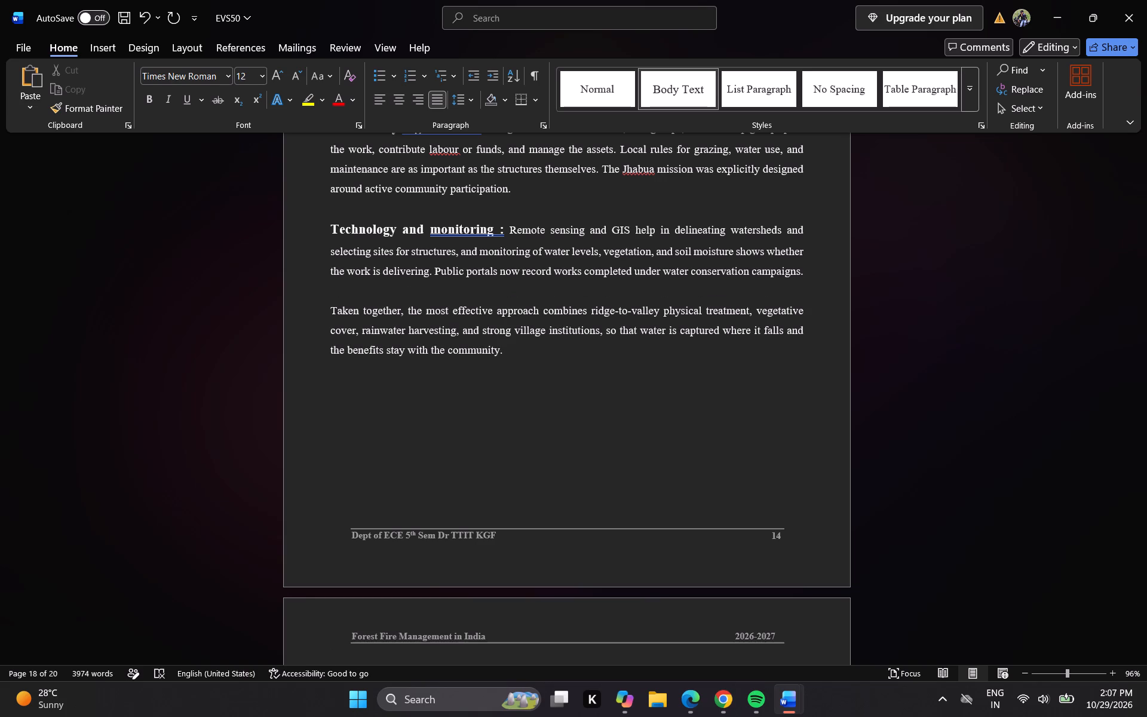
key(Return)
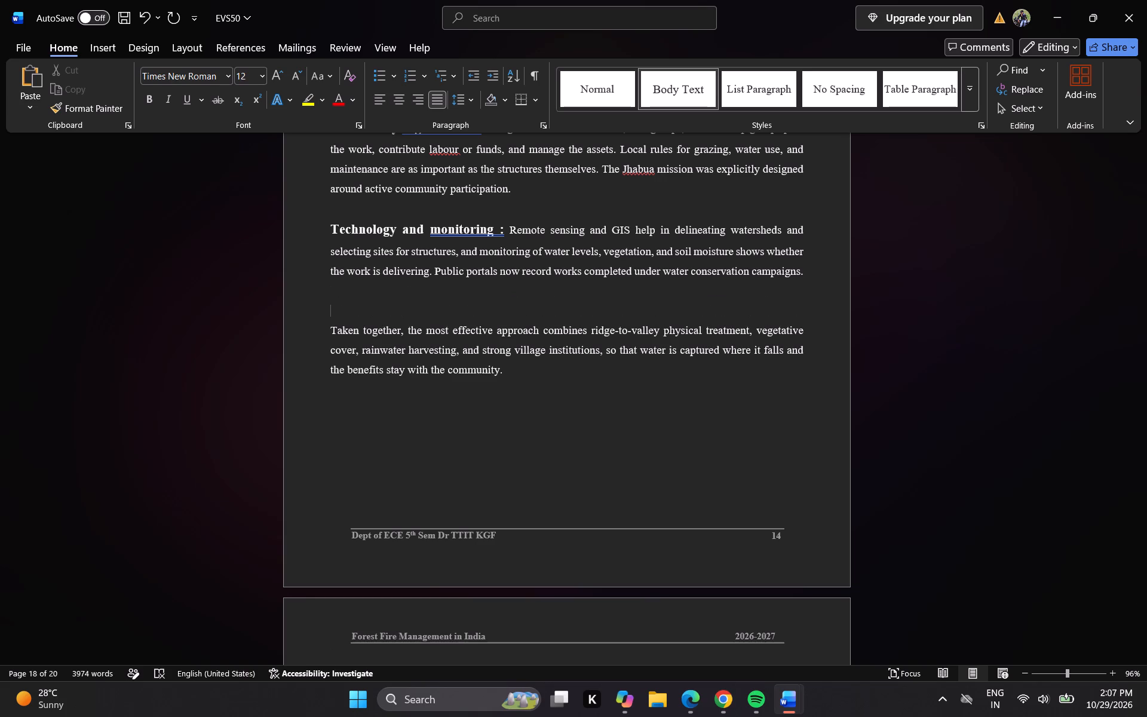
Add a second blank line between the Community organization and Technology and monitoring paragraphs.
click(545, 185)
key(Return)
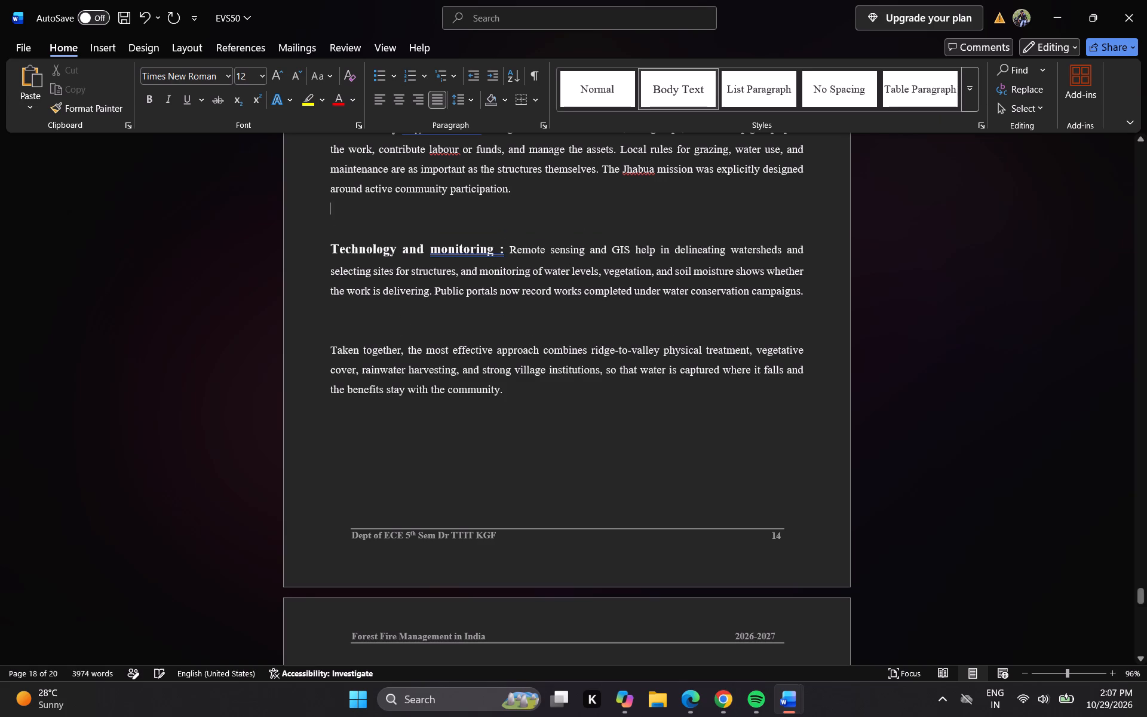
Add a second blank line between the Vegetative and livelihood measures and Community organization paragraphs.
key(Up)
key(Up)
key(Up)
key(Up)
key(Up)
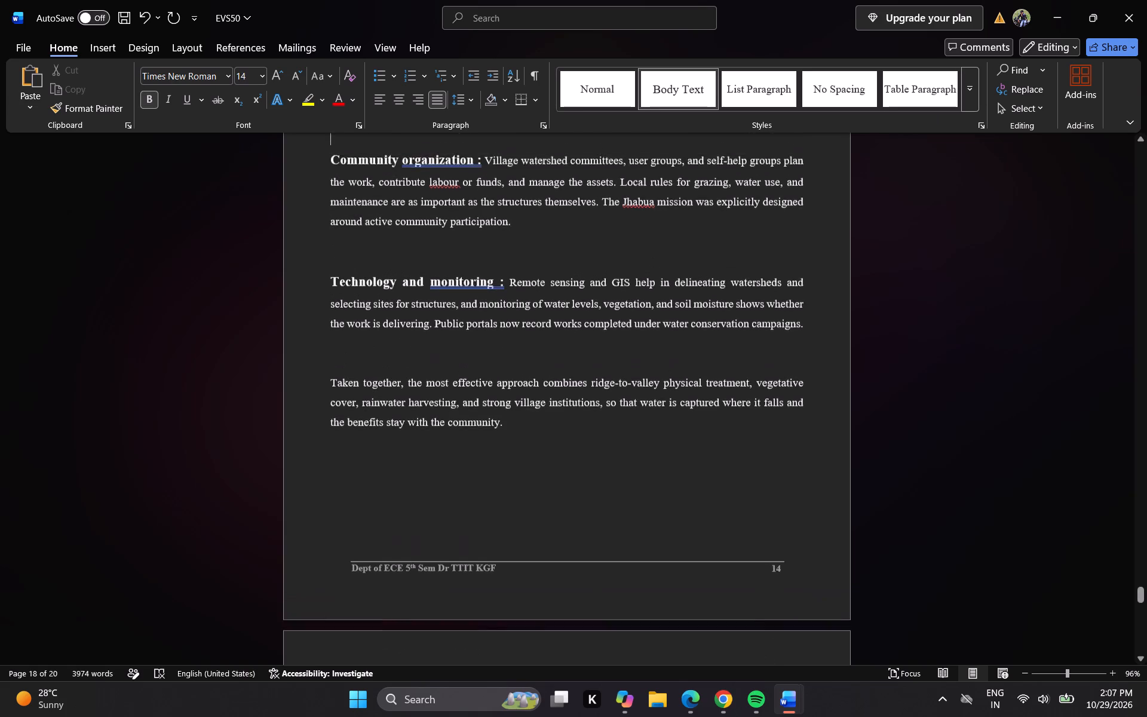
key(Up)
key(Up)
key(Right)
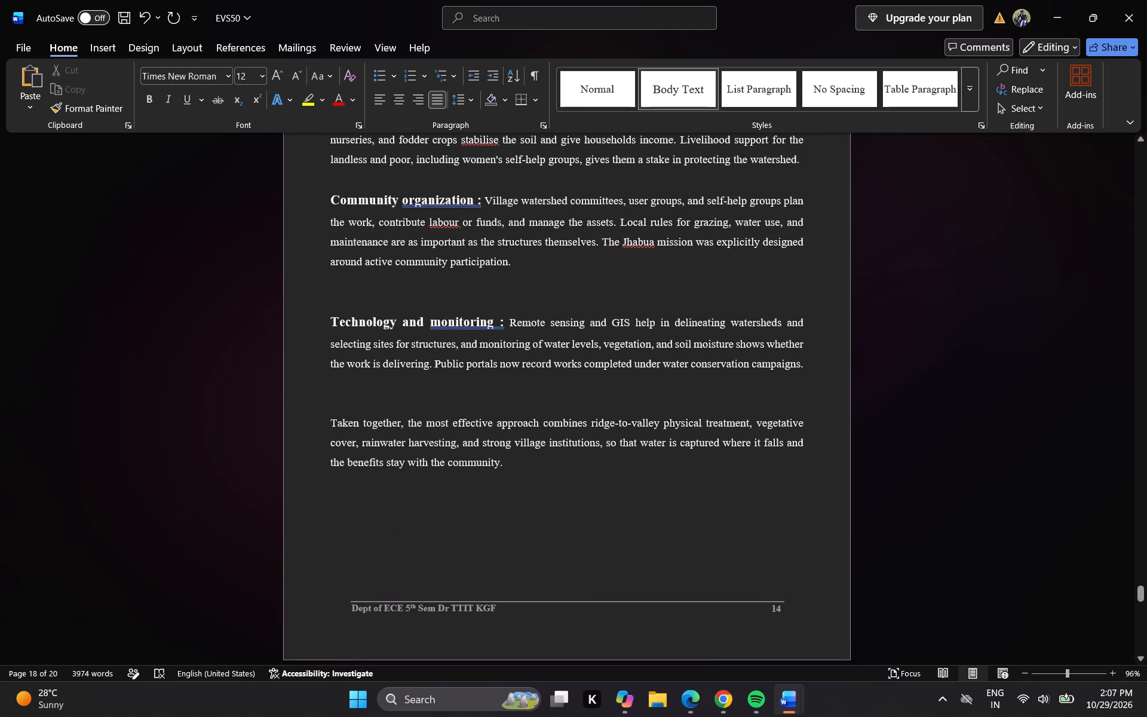
key(Down)
key(Right)
key(Right)
key(Right)
key(Right)
key(Right)
key(Right)
key(Right)
key(Right)
key(Right)
key(Right)
key(Right)
key(Right)
key(Right)
key(Right)
key(Right)
key(Right)
key(Right)
key(Right)
key(Right)
key(Right)
key(Right)
key(Right)
key(Right)
key(Return)
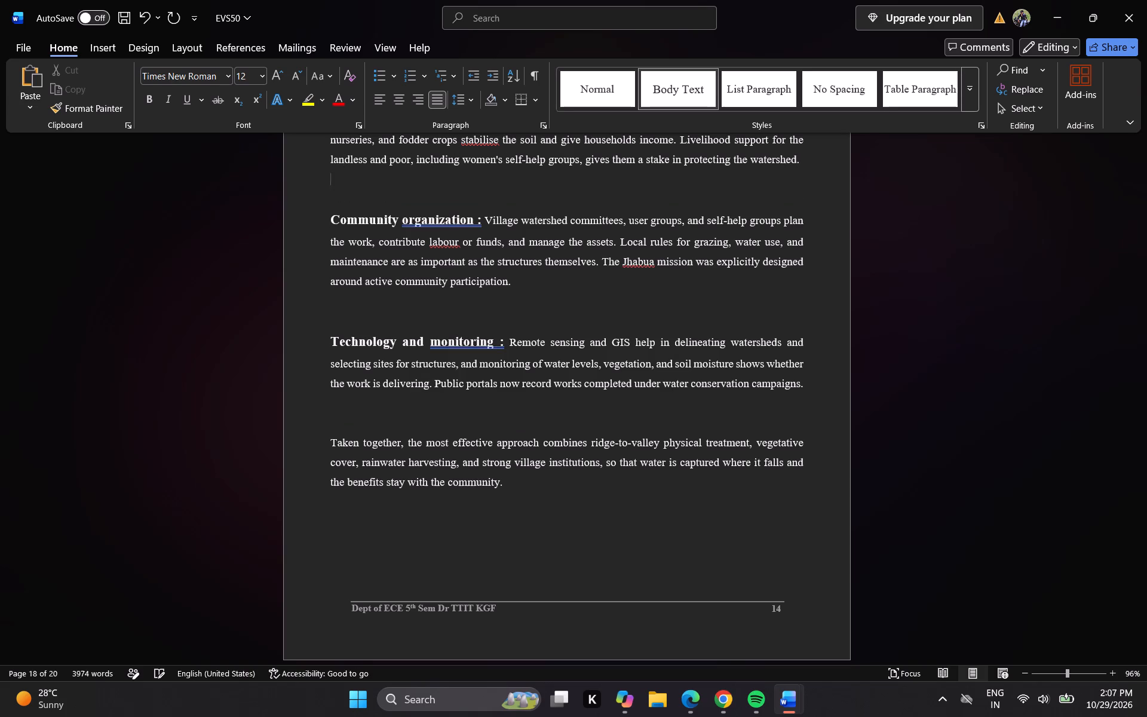
Add a second blank line between the Rainwater harvesting and Vegetative and livelihood measures paragraphs.
key(Up)
key(Up)
key(Up)
key(Up)
key(Up)
key(Up)
key(Up)
key(Up)
key(Up)
key(Up)
key(Up)
key(Up)
key(Up)
key(Up)
key(Down)
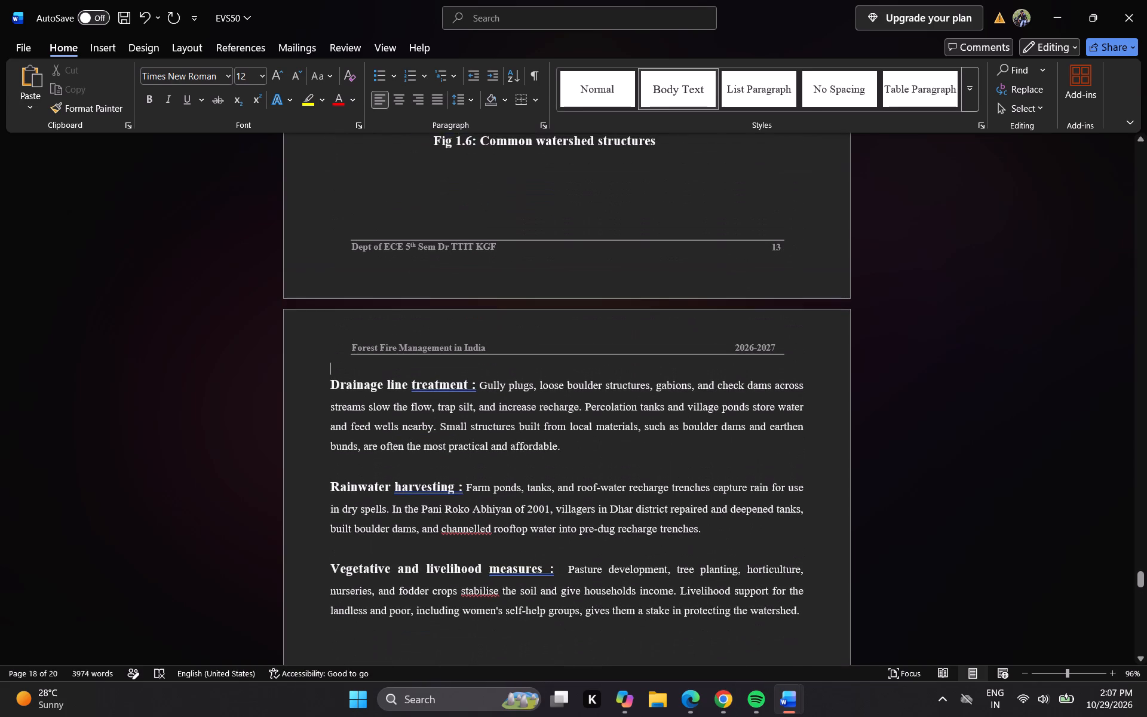
key(Down)
key(Down)
key(Down)
key(Down)
key(Down)
key(Right)
key(Down)
key(Down)
key(Right)
key(Right)
key(Right)
key(Right)
key(Right)
key(Right)
key(Right)
key(Right)
key(Right)
key(Right)
key(Right)
key(Right)
key(Right)
key(Right)
key(Right)
key(Right)
key(Right)
key(Right)
key(Right)
key(Right)
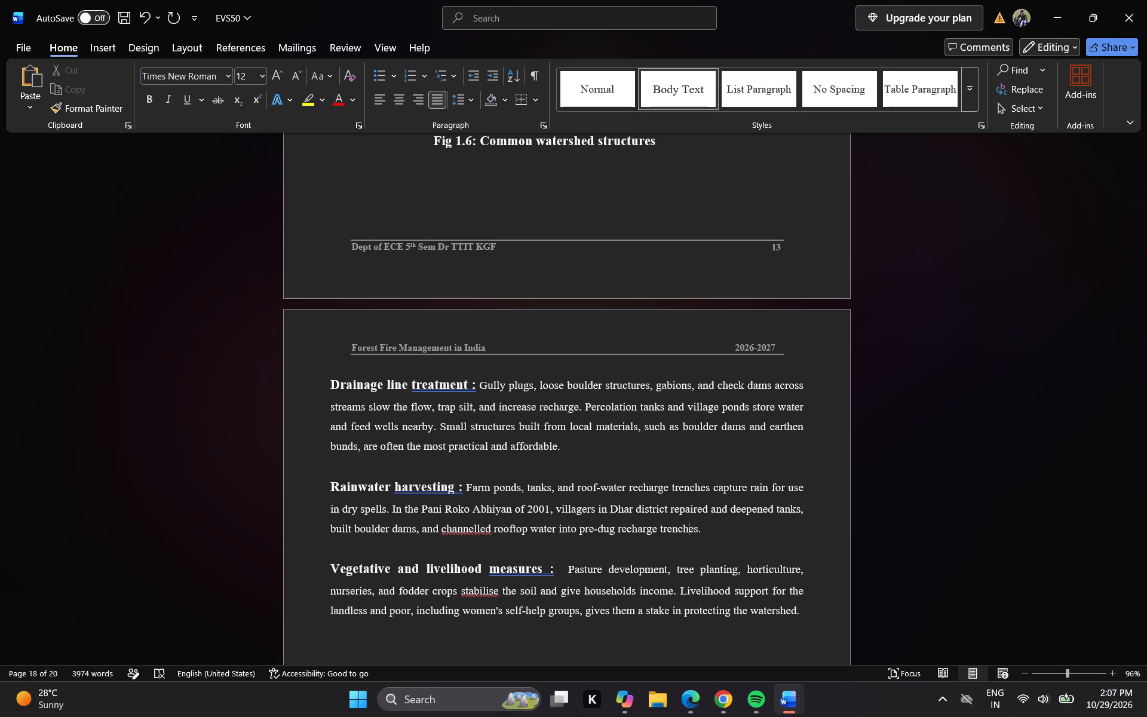
key(Right)
key(Right)
key(Right)
key(Return)
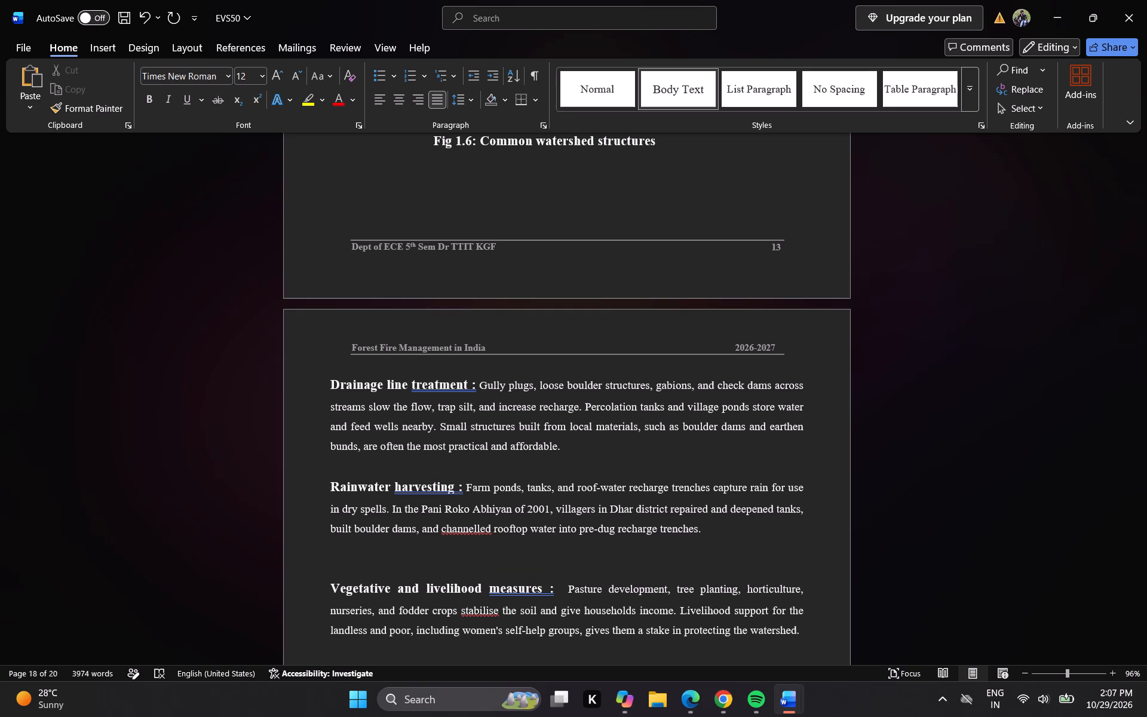
Add a second blank line between the Drainage line treatment and Rainwater harvesting paragraphs.
key(Up)
key(Up)
key(Up)
key(Up)
key(Up)
key(Right)
key(Right)
key(Right)
key(Right)
key(Right)
key(Right)
key(Right)
key(Right)
key(Right)
key(Right)
key(Right)
key(Right)
key(Right)
key(Right)
key(Right)
key(Right)
key(Right)
key(Right)
key(Right)
key(Right)
key(Right)
key(Return)
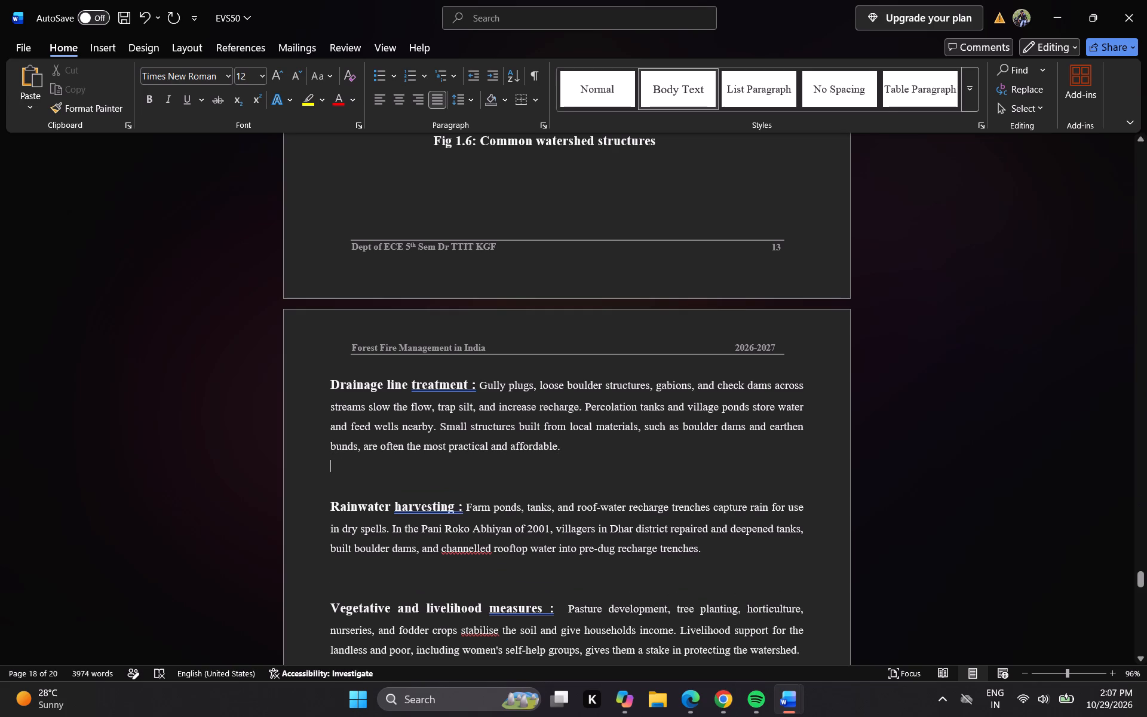
Select the whole forest fire Conclusion section, from its heading through the closing words "for future generations.".
click(1140, 648)
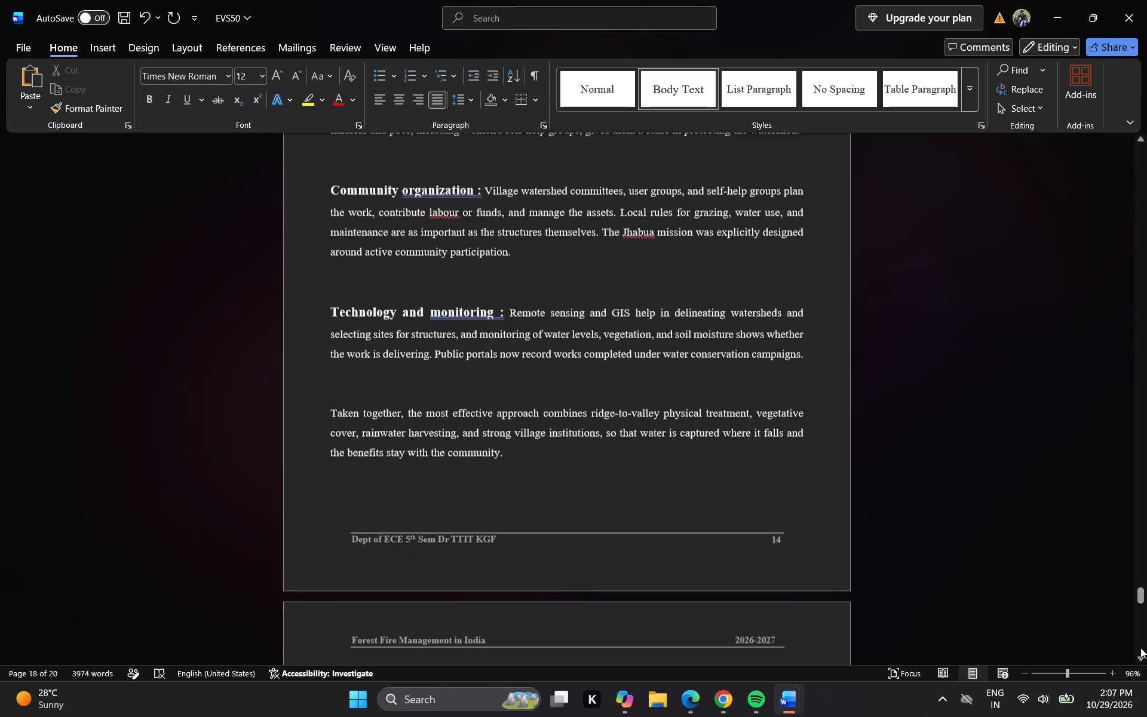
click(1140, 648)
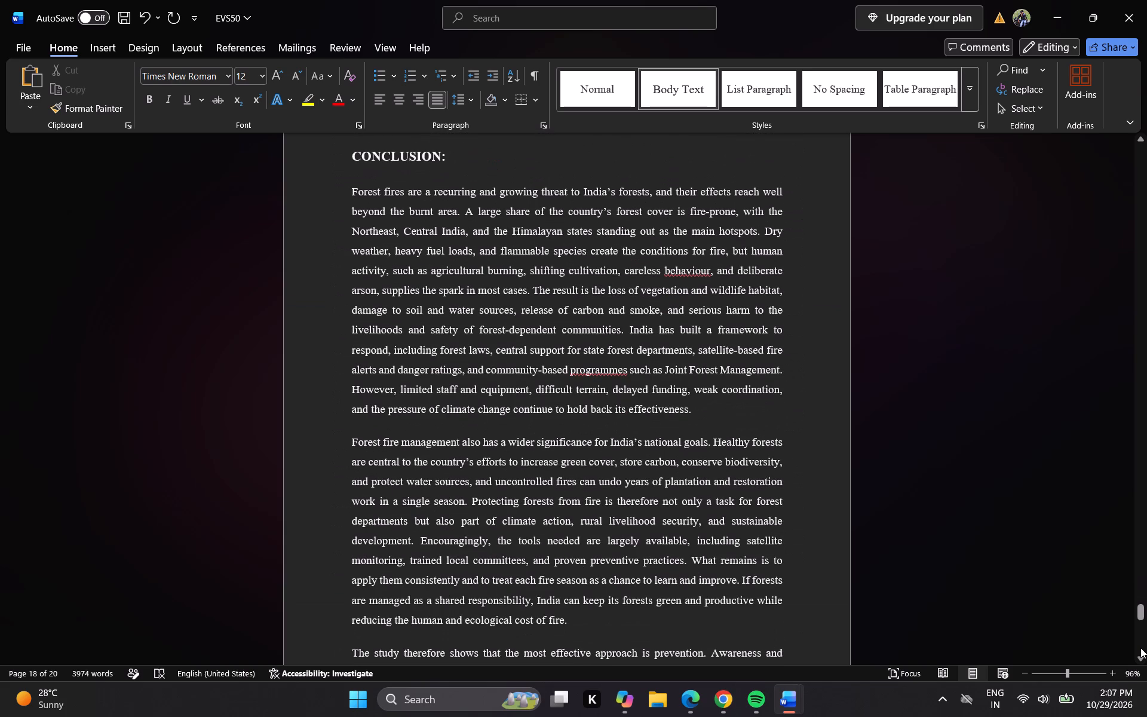
click(1143, 144)
click(1143, 144)
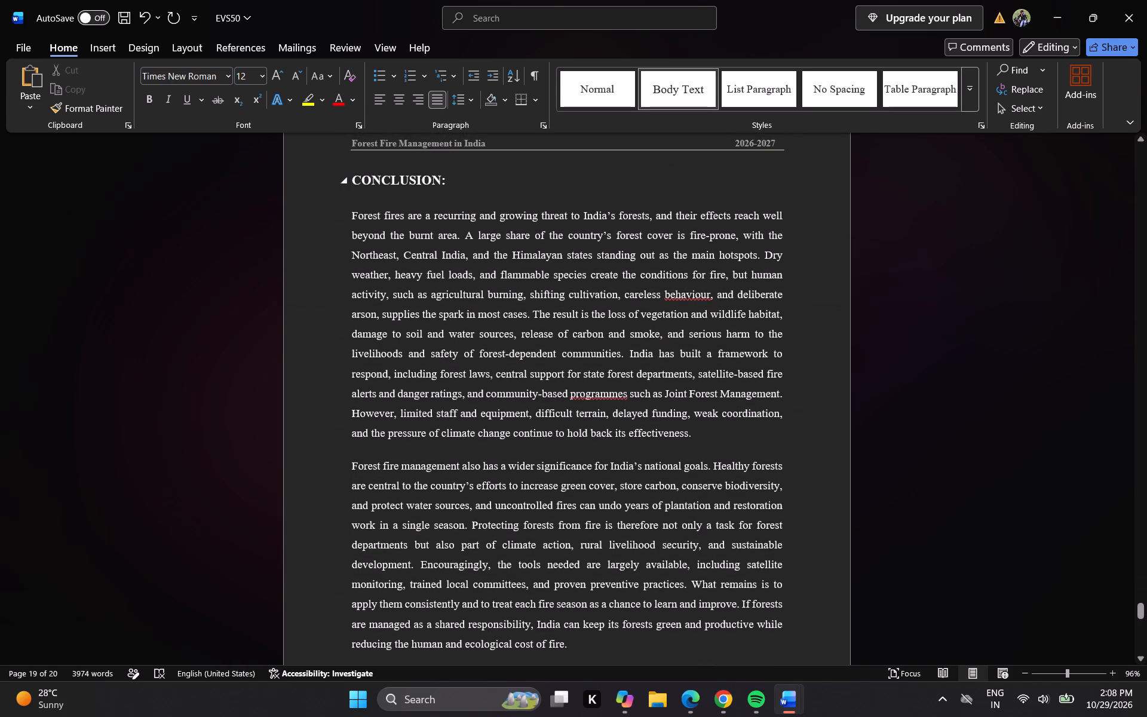
drag(352, 179, 679, 559)
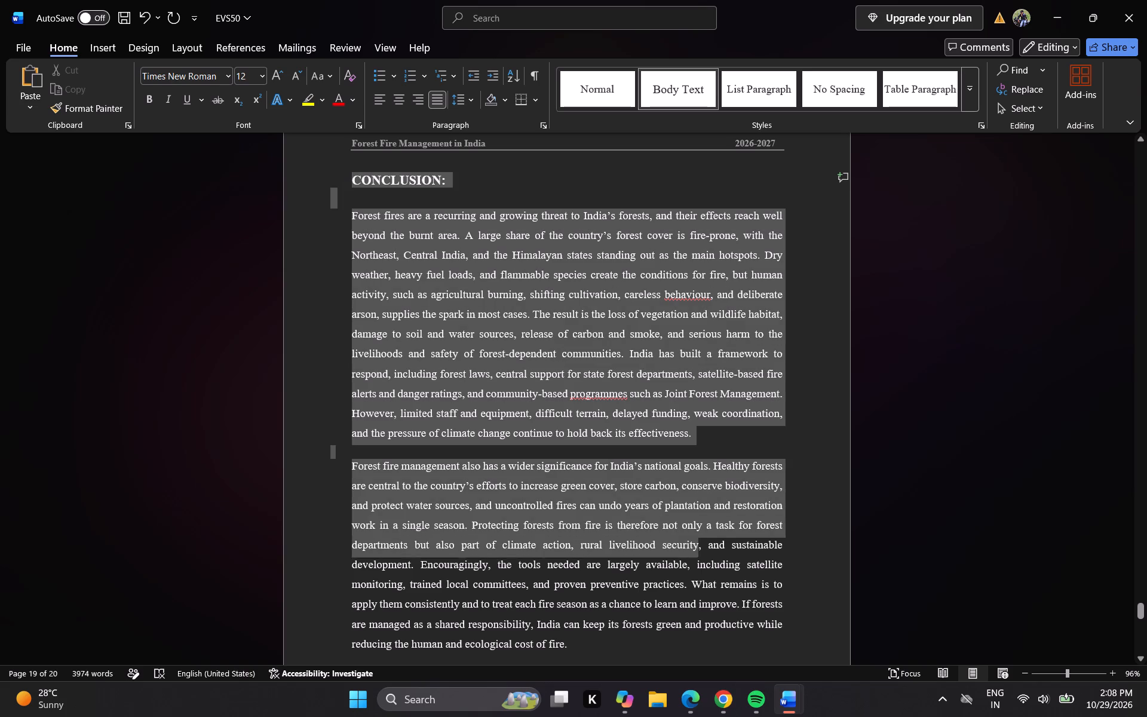
drag(679, 559, 382, 274)
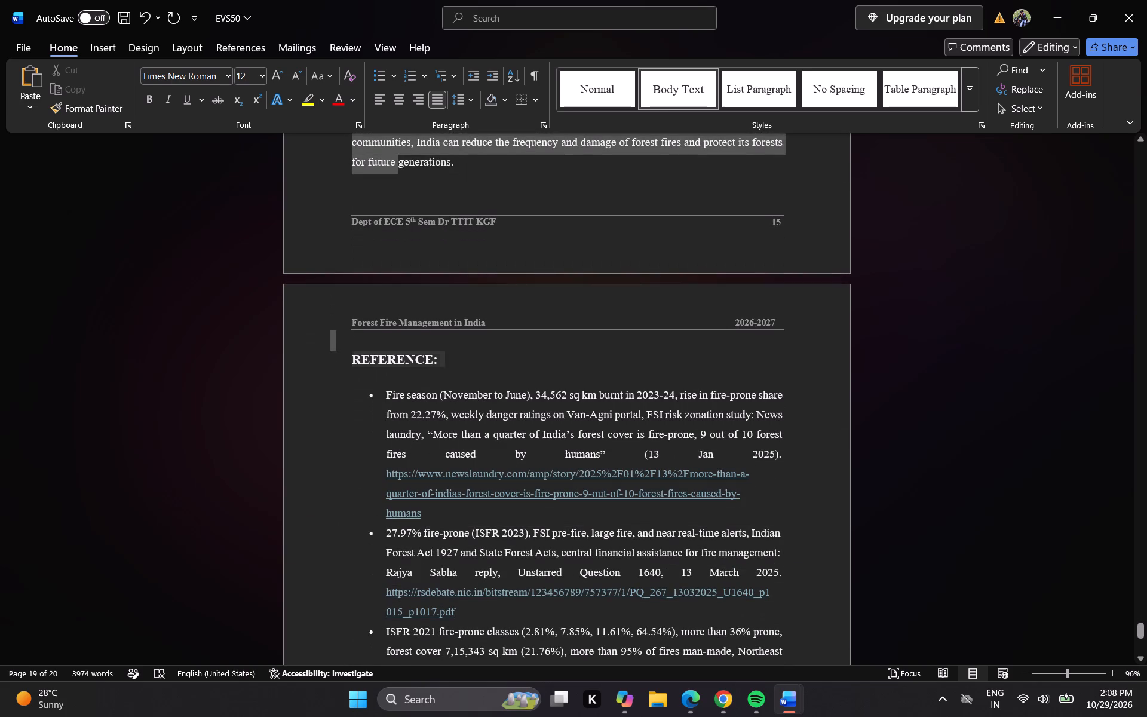
drag(382, 274, 479, 166)
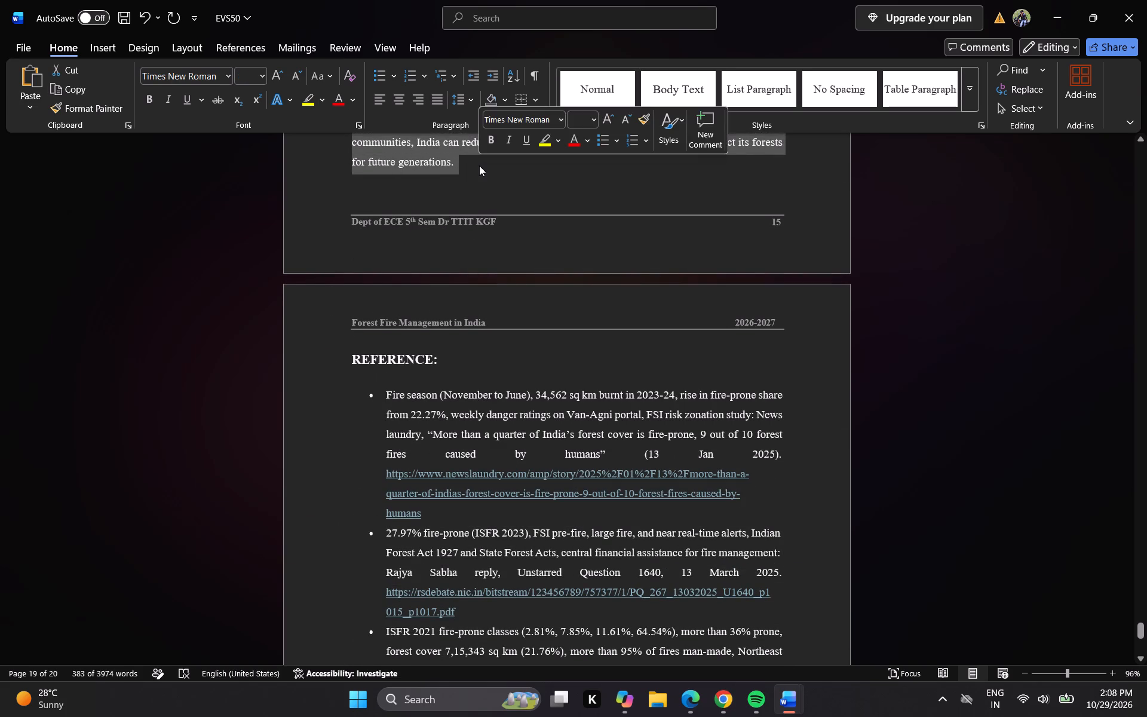
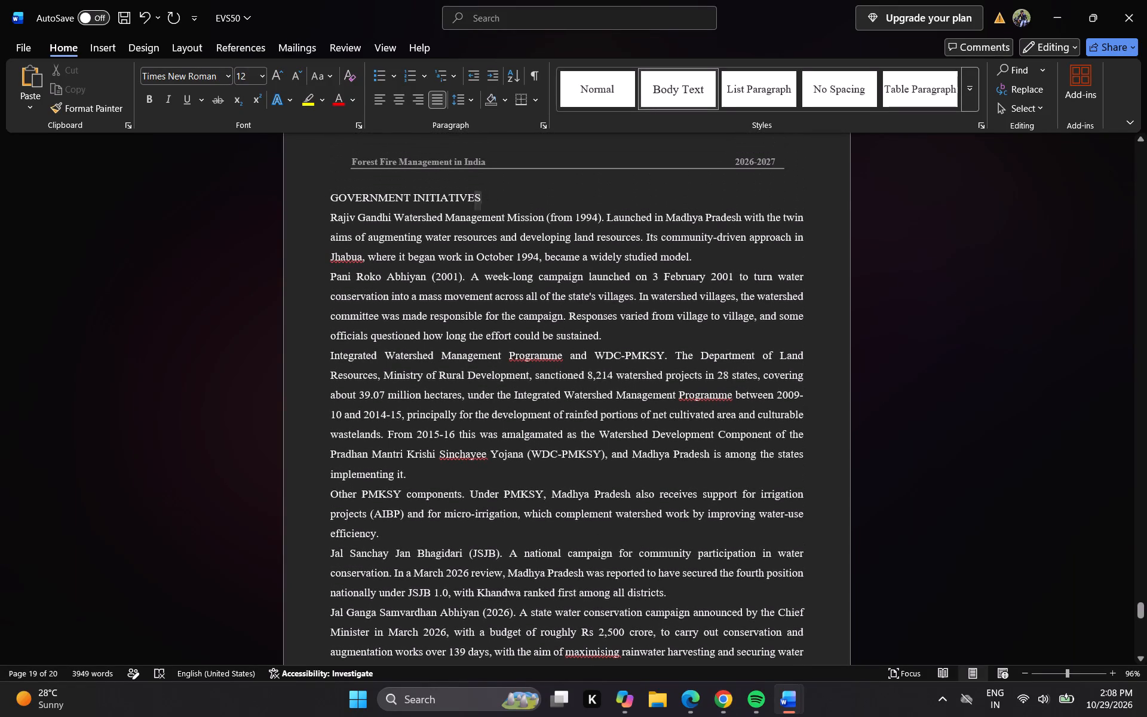
Make the GOVERNMENT INITIATIVES heading bold and set its font size to 14.
drag(467, 192, 358, 186)
click(369, 152)
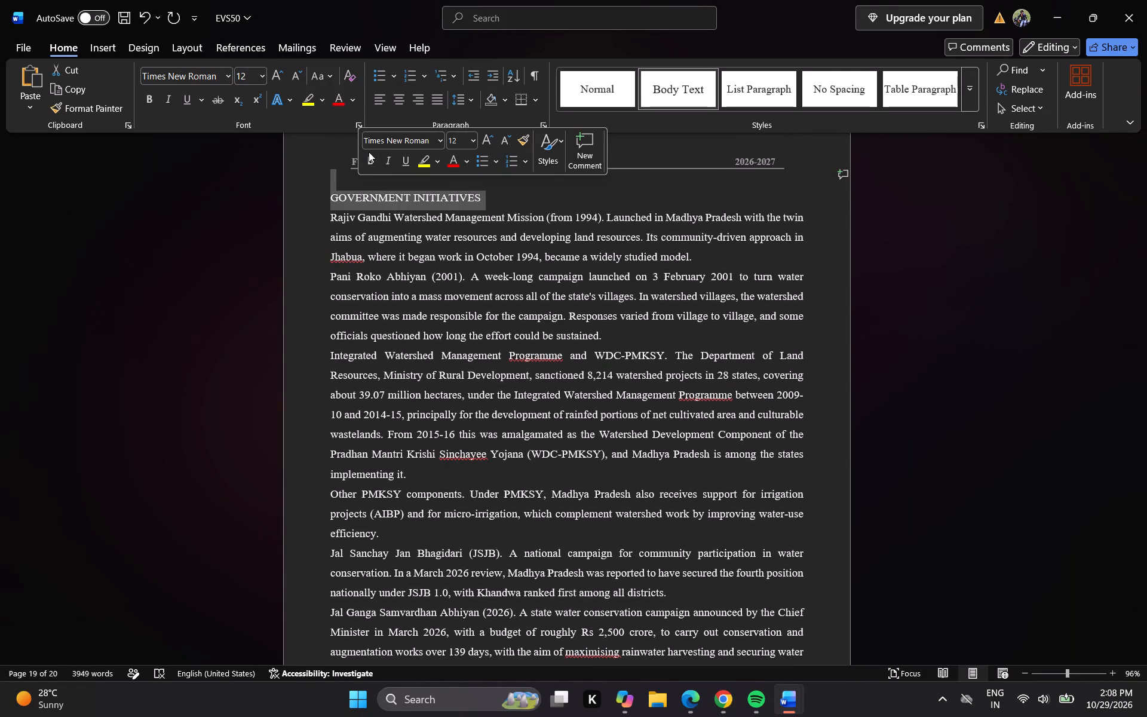
click(370, 155)
click(457, 143)
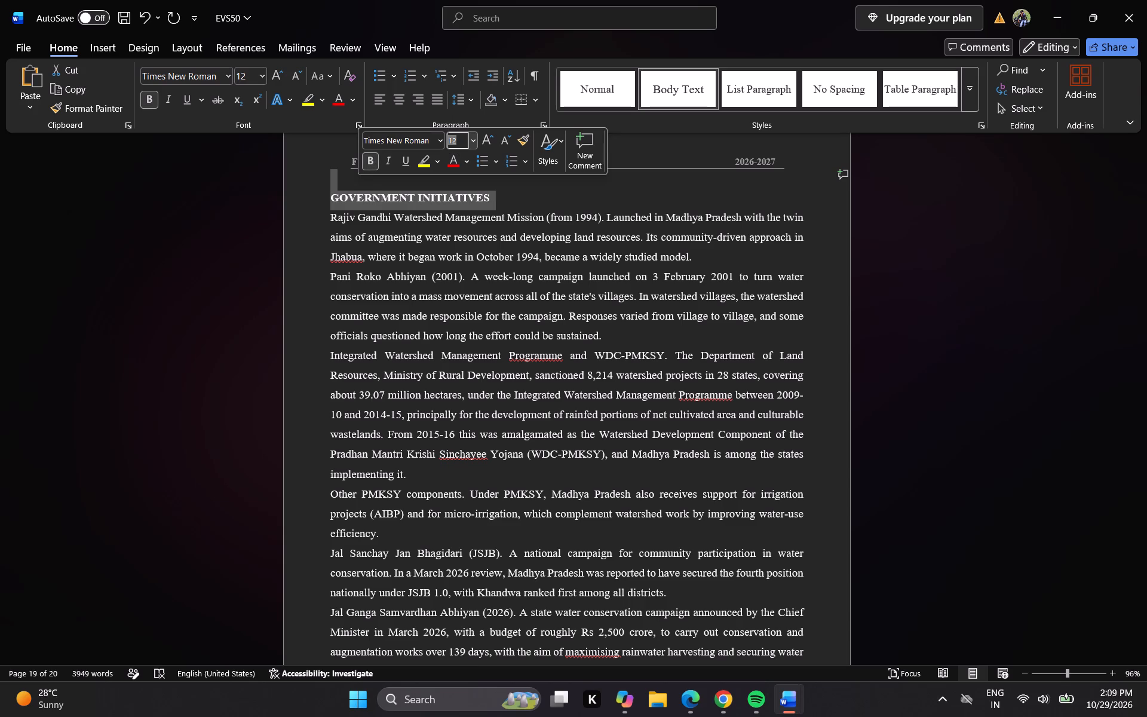
key(BackSpace)
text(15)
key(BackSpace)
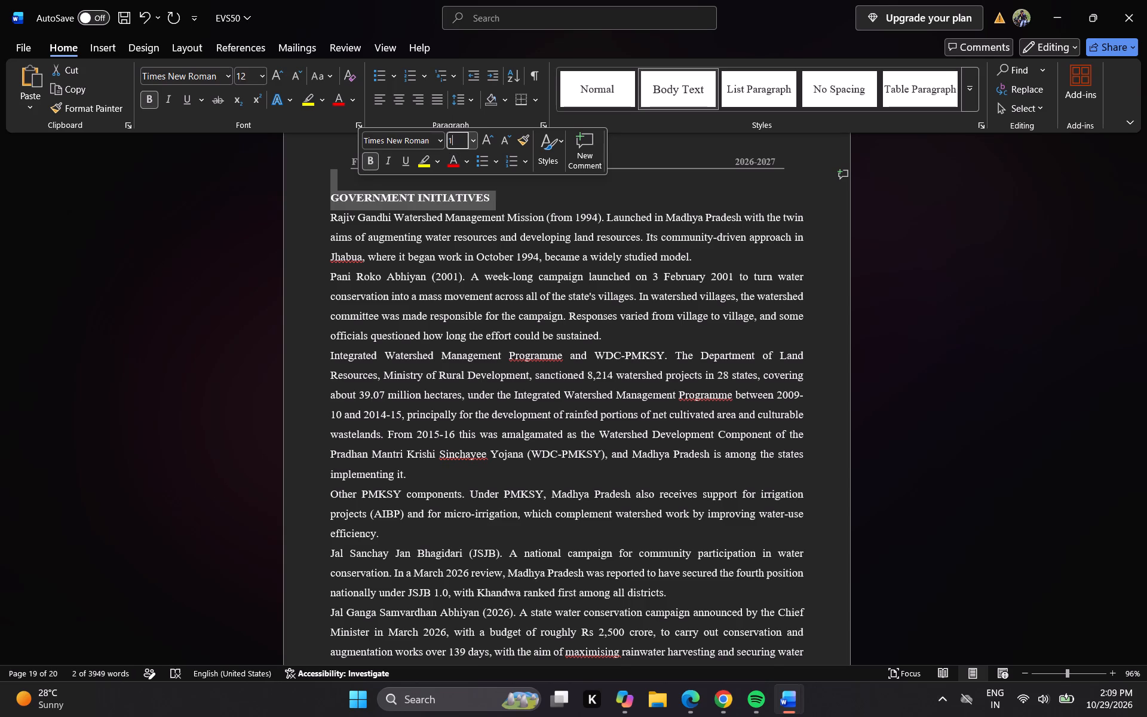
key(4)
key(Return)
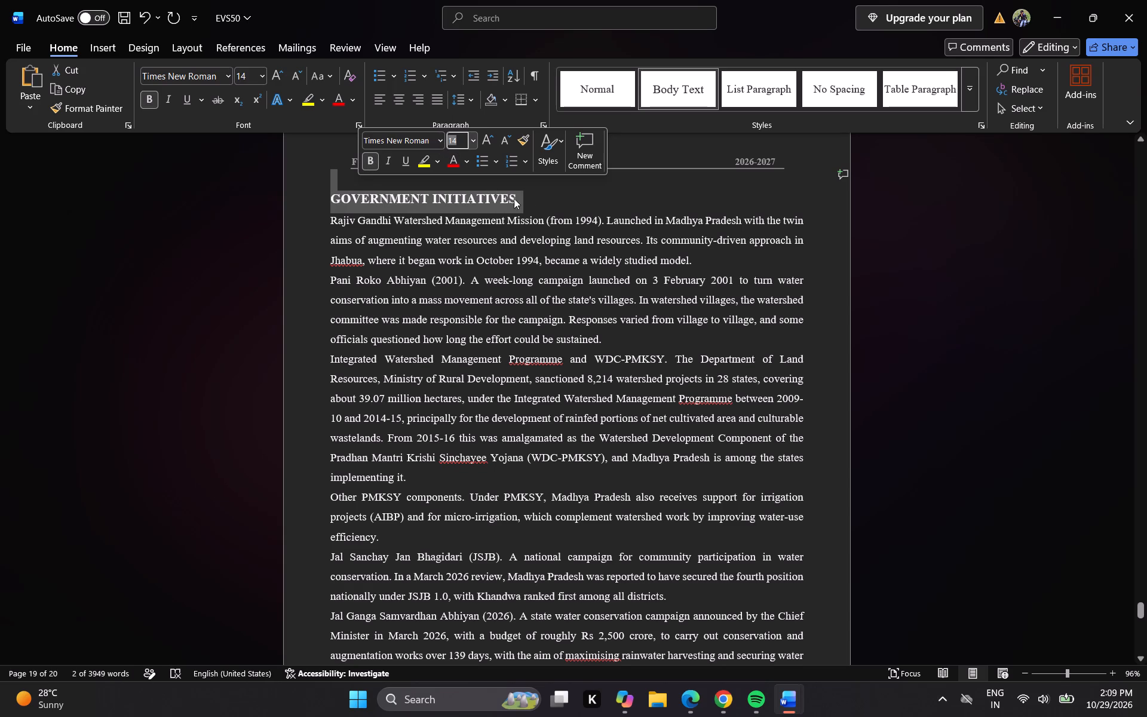
click(537, 202)
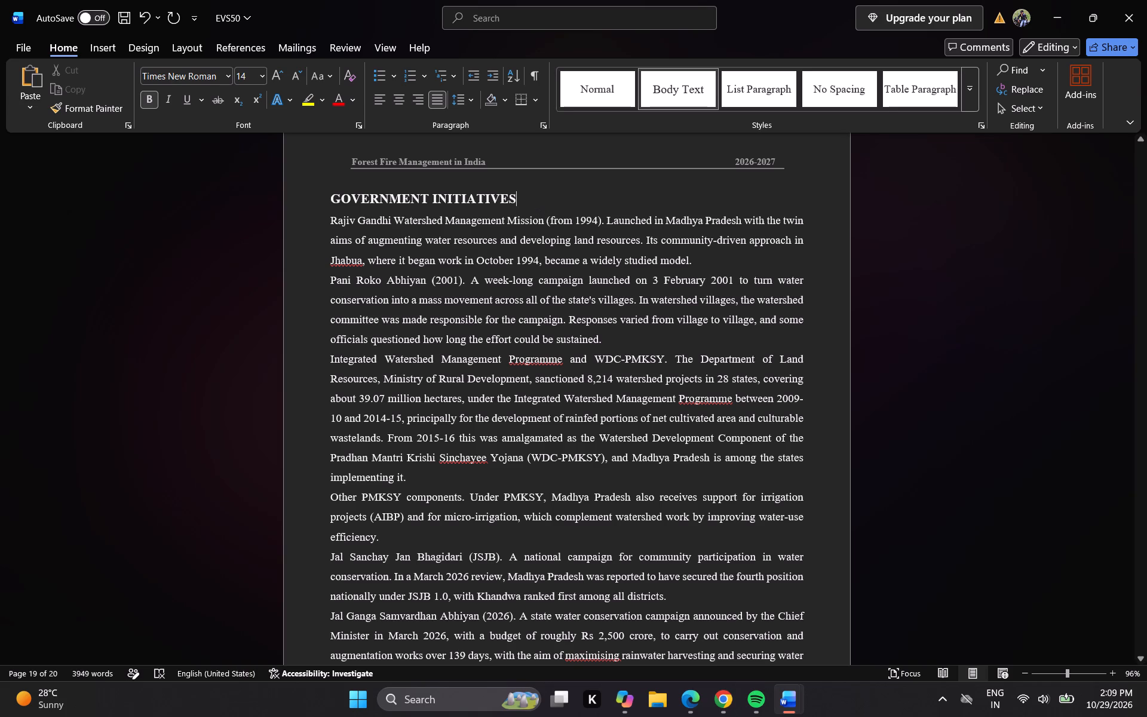
Replace the period after the lead-in "Rajiv Gandhi Watershed Management Mission (from 1994)" with a spaced colon.
click(606, 222)
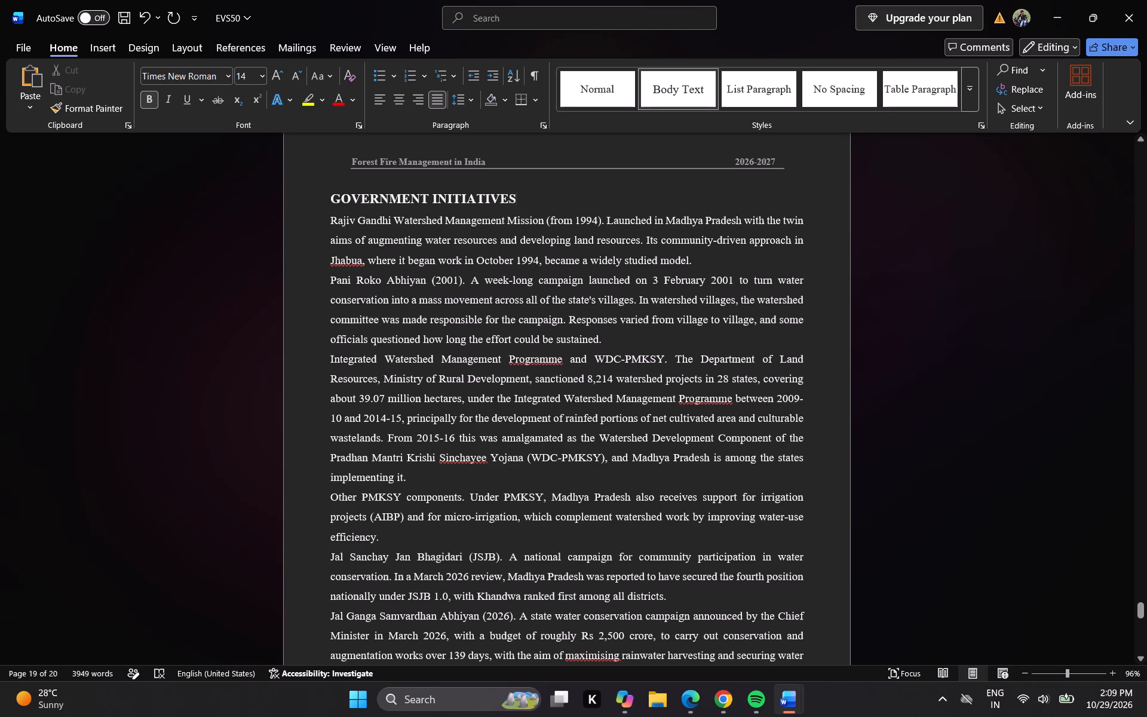
key(BackSpace)
key(space)
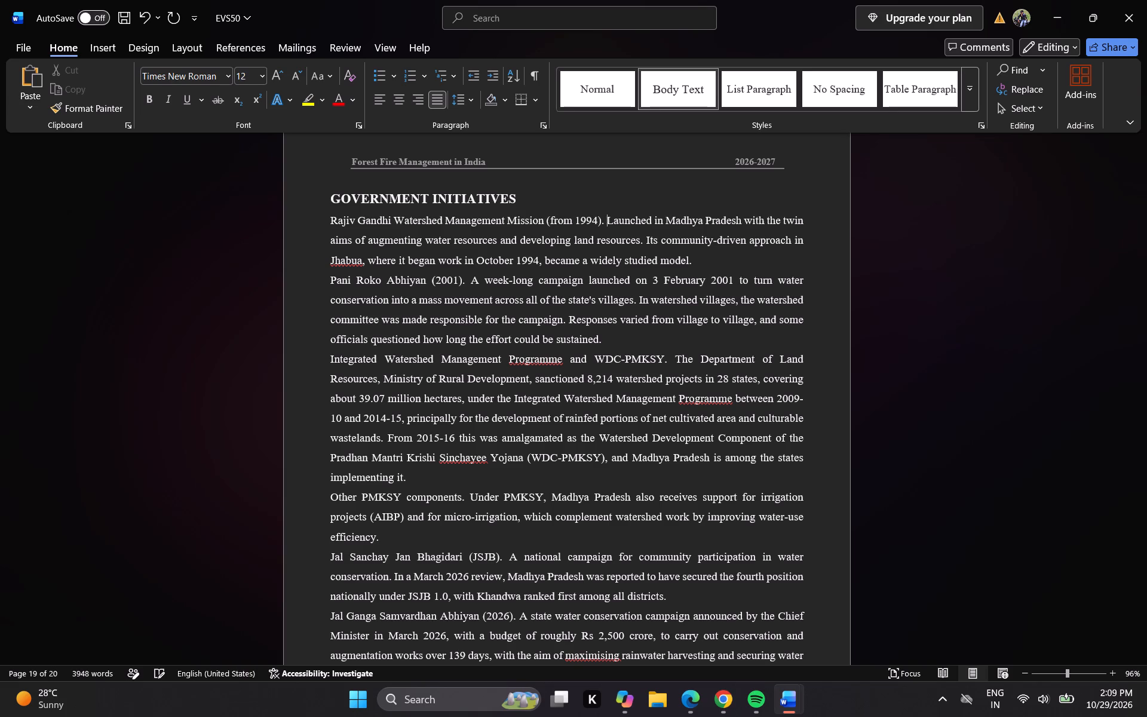
key(BackSpace)
key(BackSpace)
key(space)
text(:)
key(space)
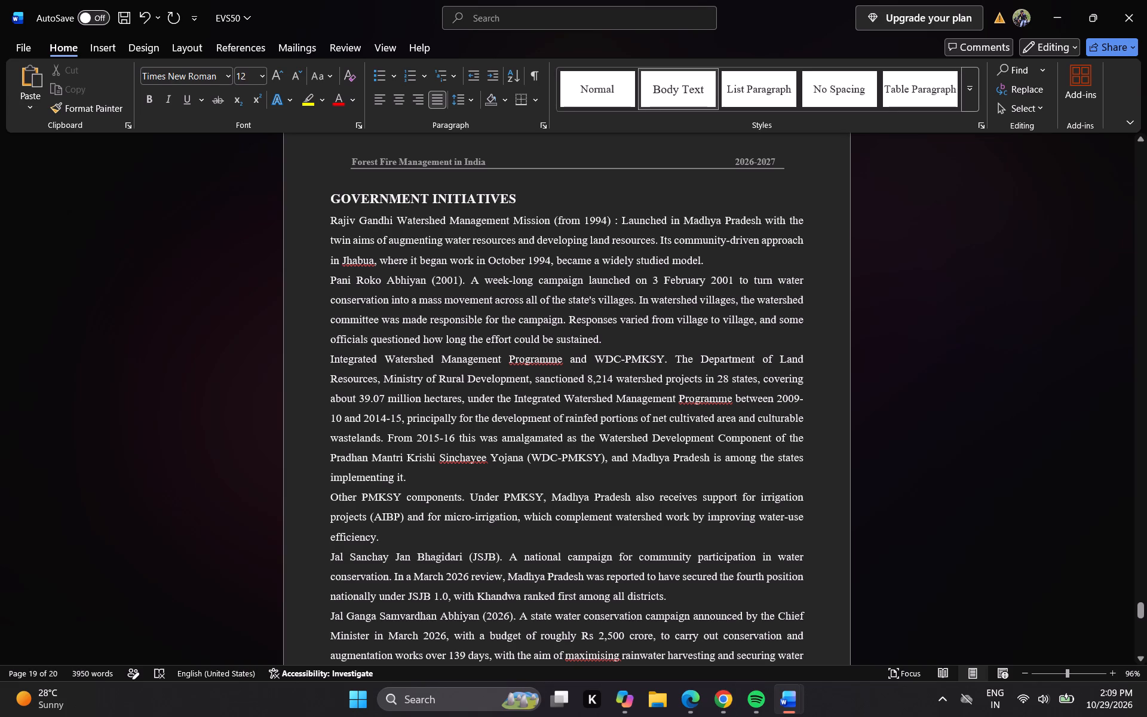
Make the Rajiv Gandhi Watershed Management Mission lead-in, including its colon, bold at 14 pt.
drag(619, 219, 338, 227)
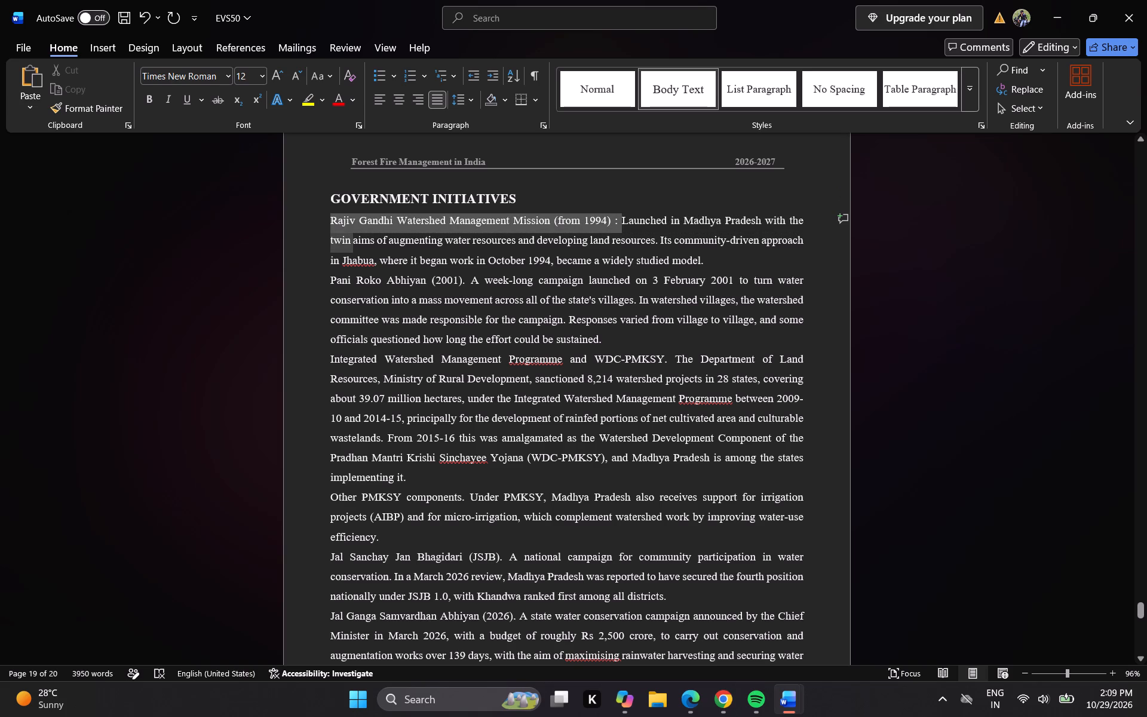
drag(338, 227, 338, 225)
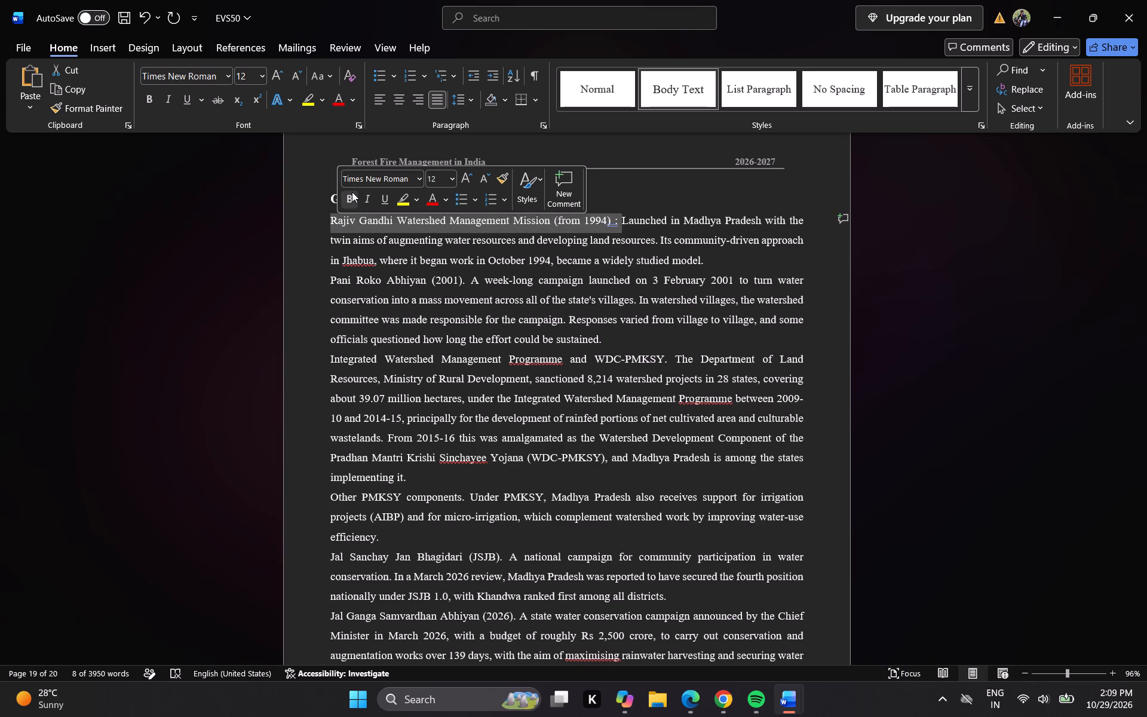
click(352, 192)
click(441, 177)
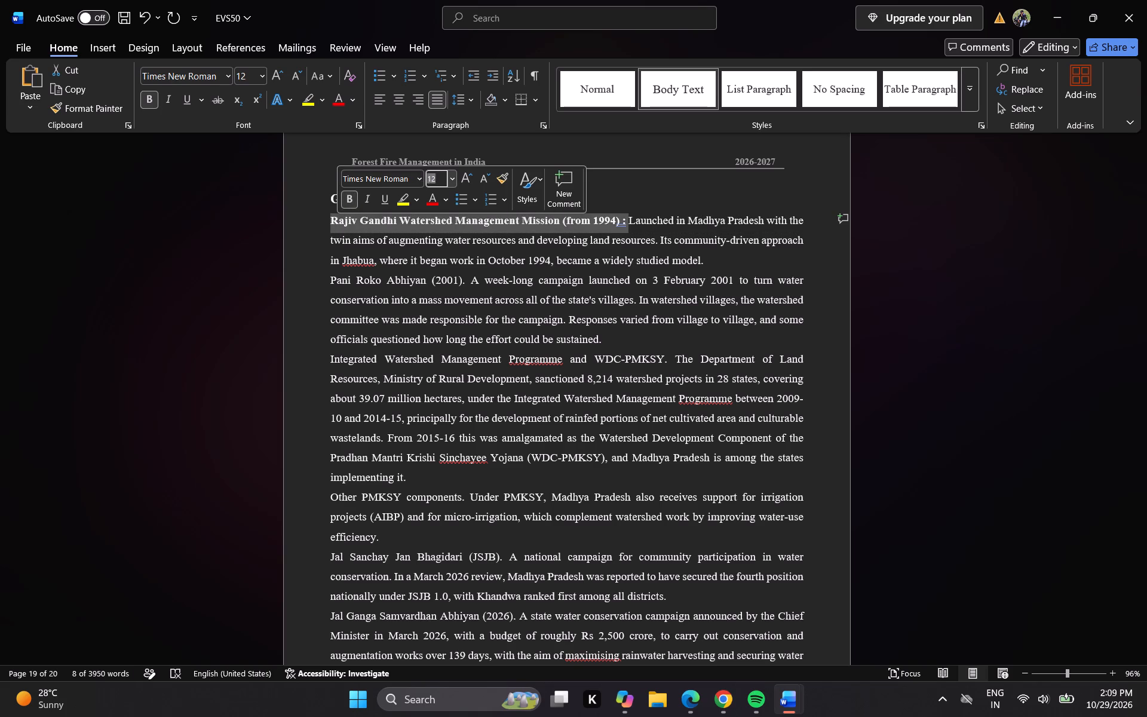
key(BackSpace)
text(14)
key(Return)
click(678, 187)
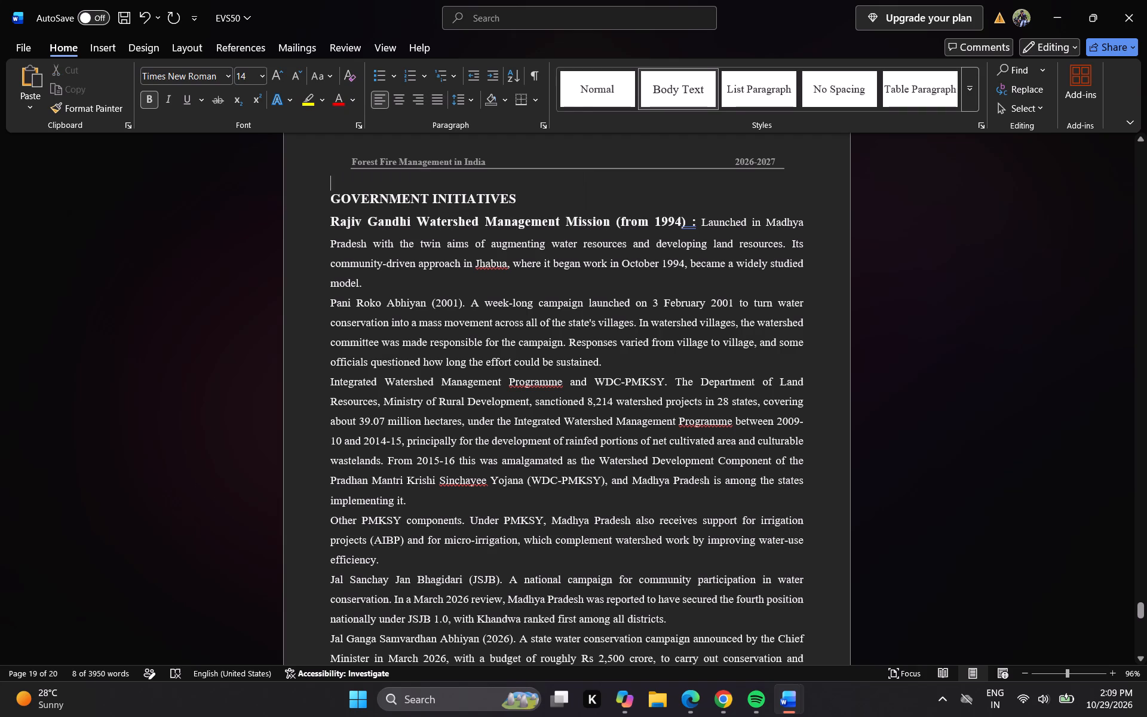
Add a blank line beneath the GOVERNMENT INITIATIVES heading.
click(556, 195)
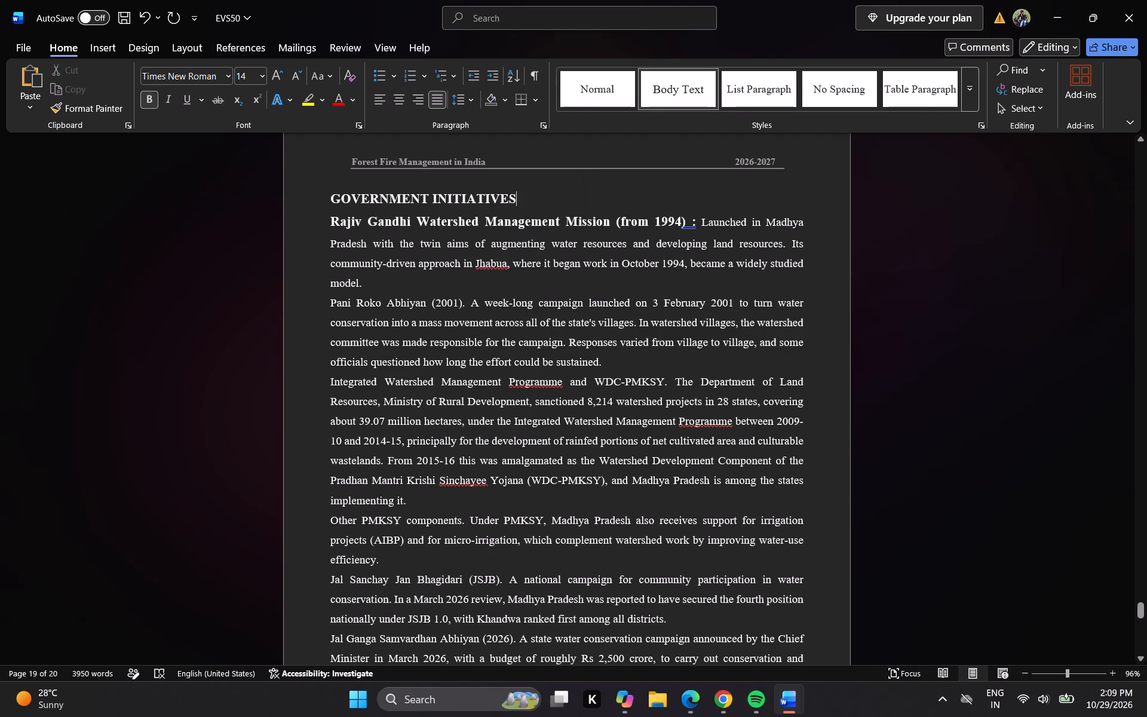
key(Return)
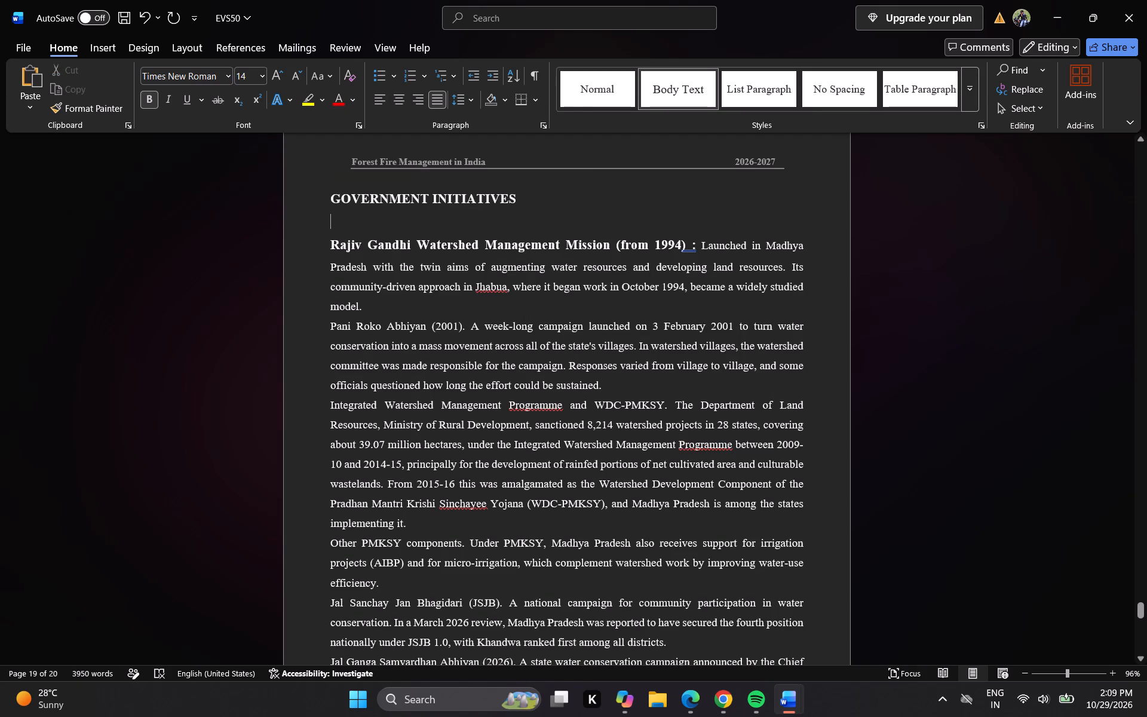
Replace the period after the lead-in "Pani Roko Abhiyan (2001)" with a spaced colon.
click(468, 326)
key(BackSpace)
key(BackSpace)
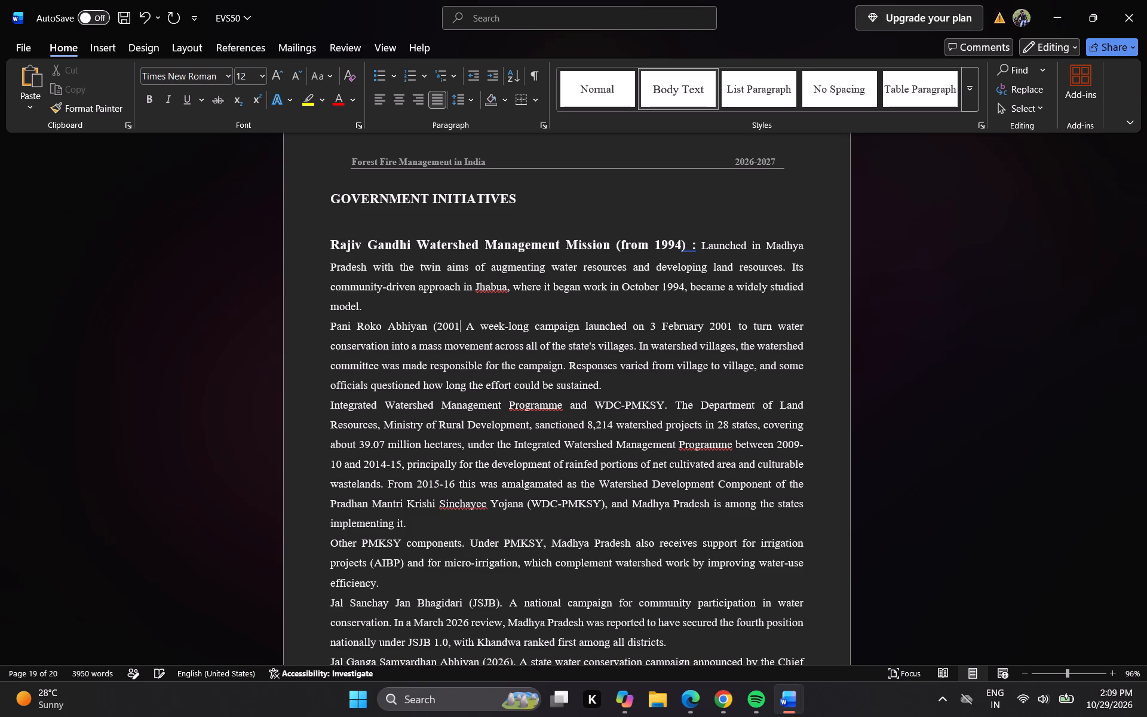
text())
key(space)
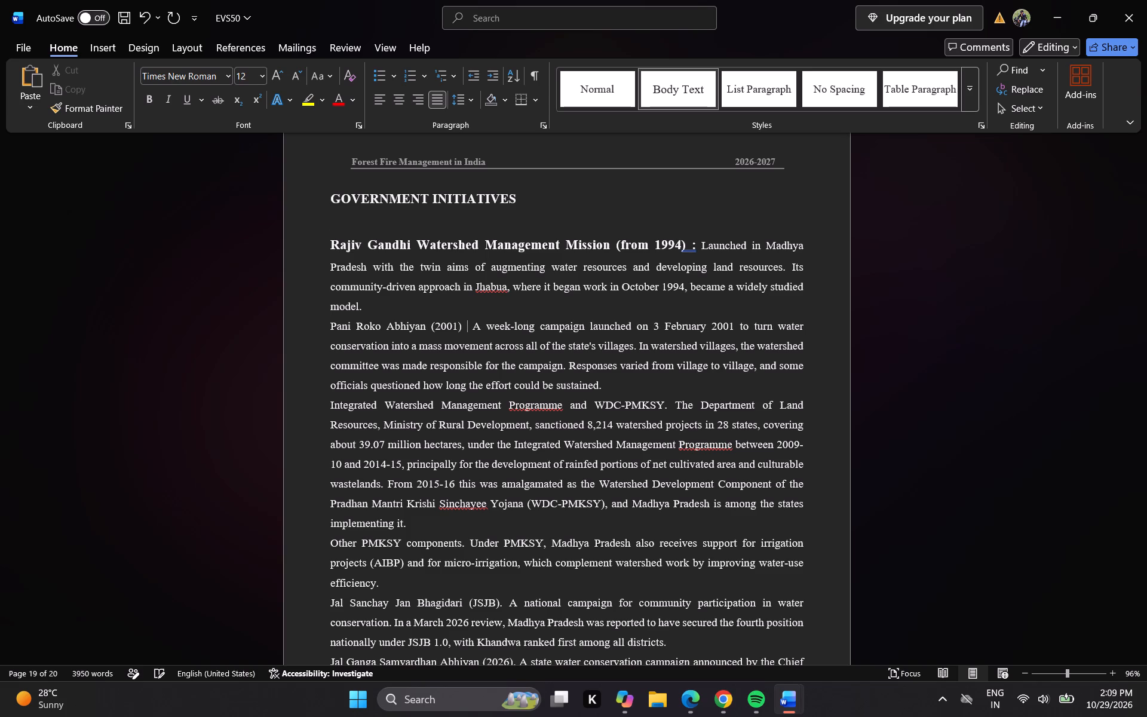
key(shift+colon)
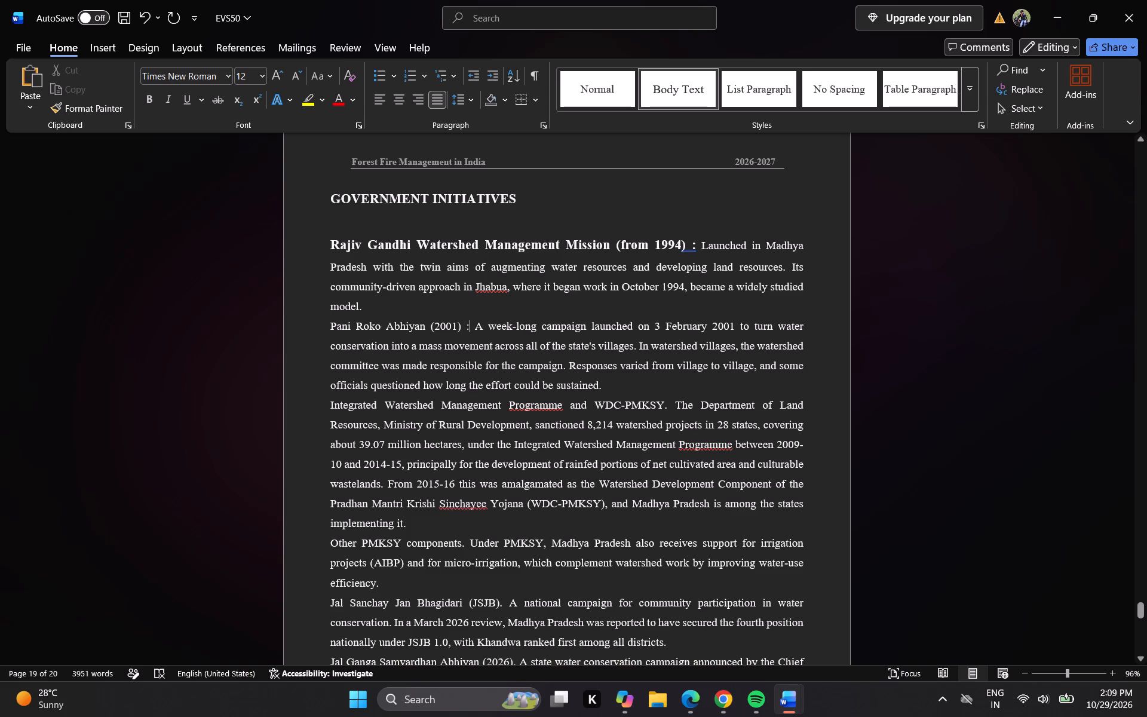
Make the lead-in "Pani Roko Abhiyan (2001)" bold at 14 pt.
drag(471, 328, 321, 336)
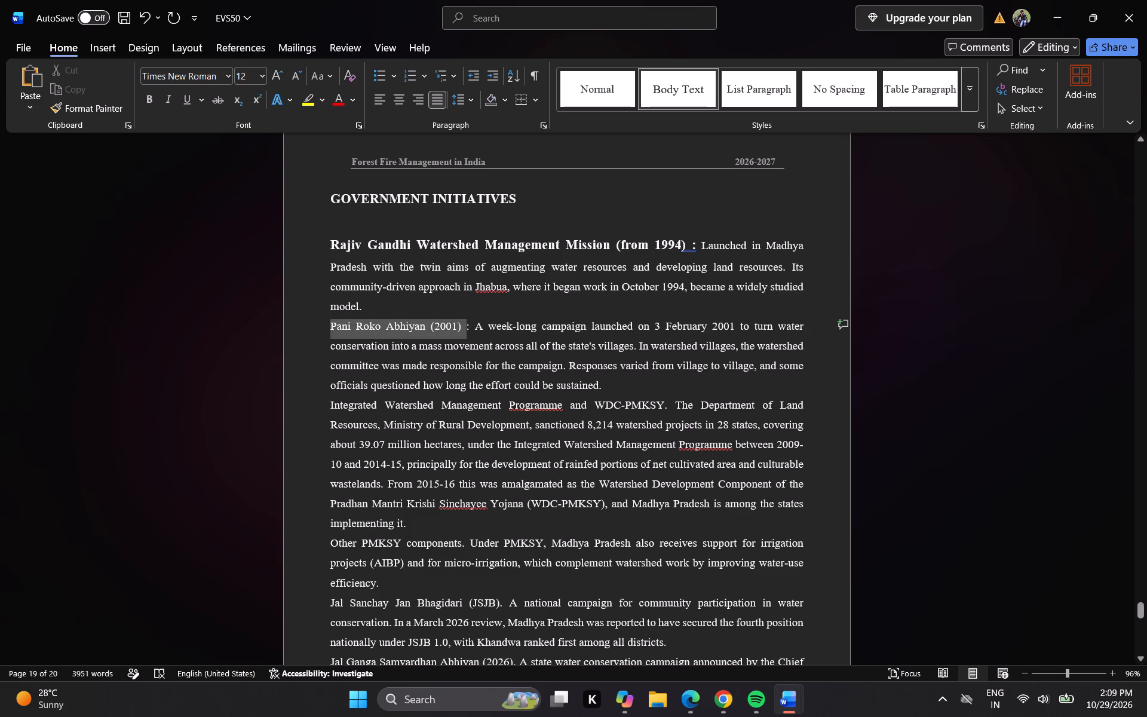
drag(321, 336, 326, 330)
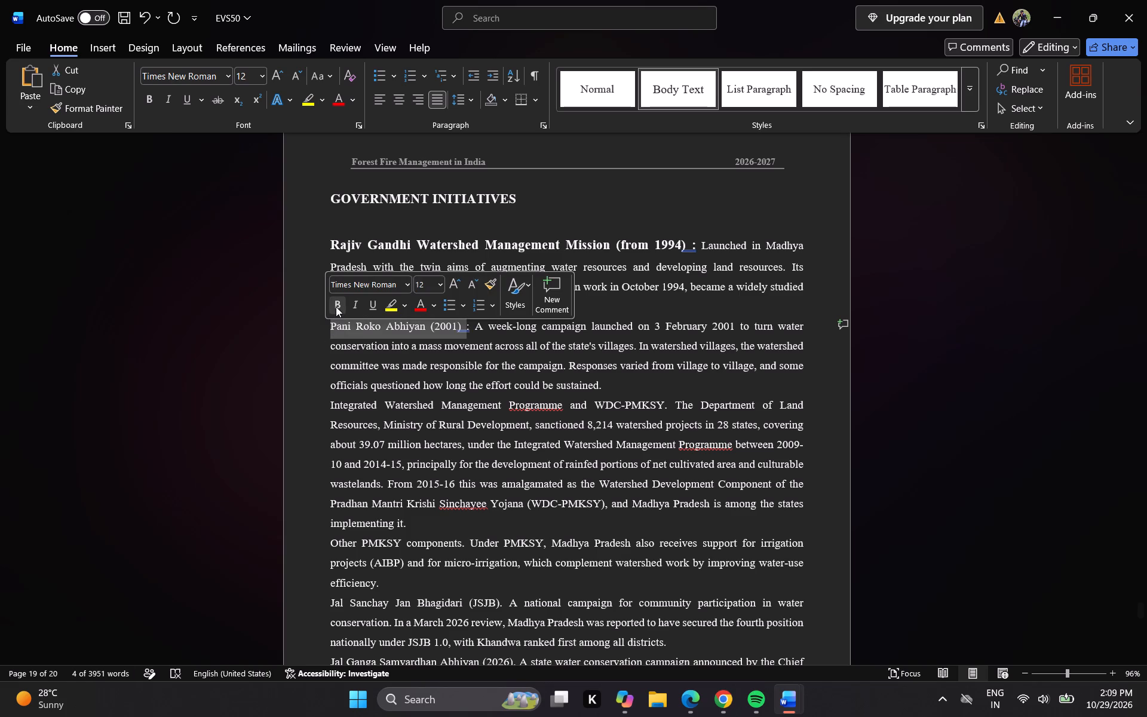
click(336, 307)
click(424, 280)
key(BackSpace)
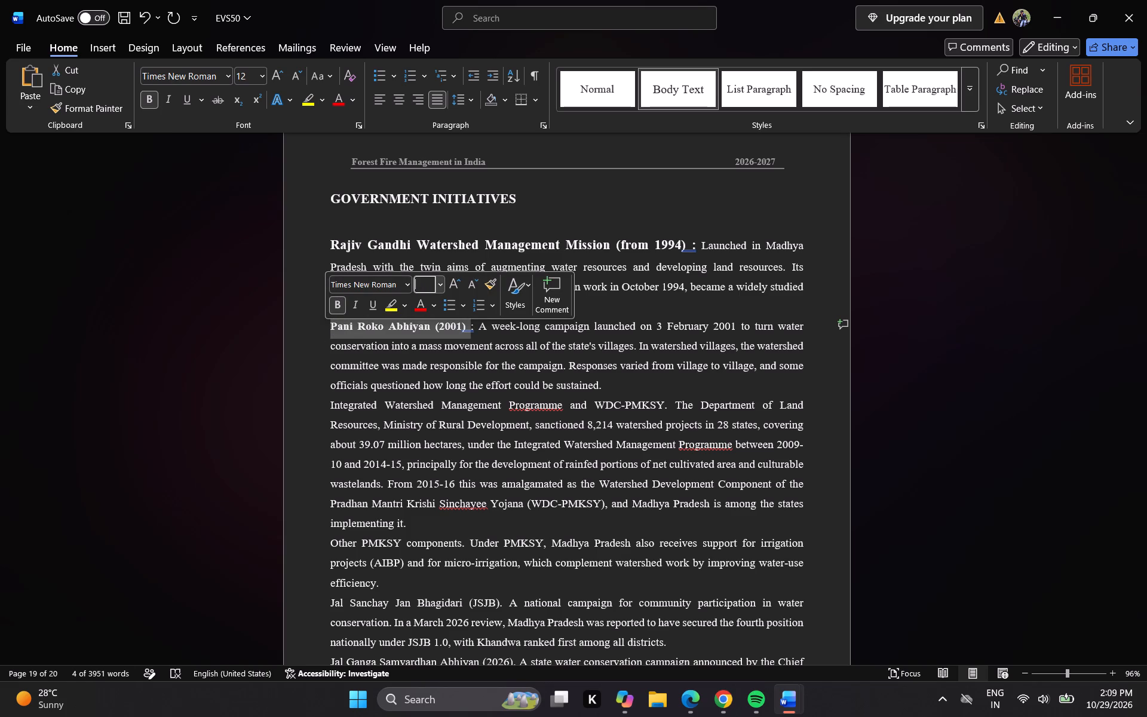
text(14)
key(Return)
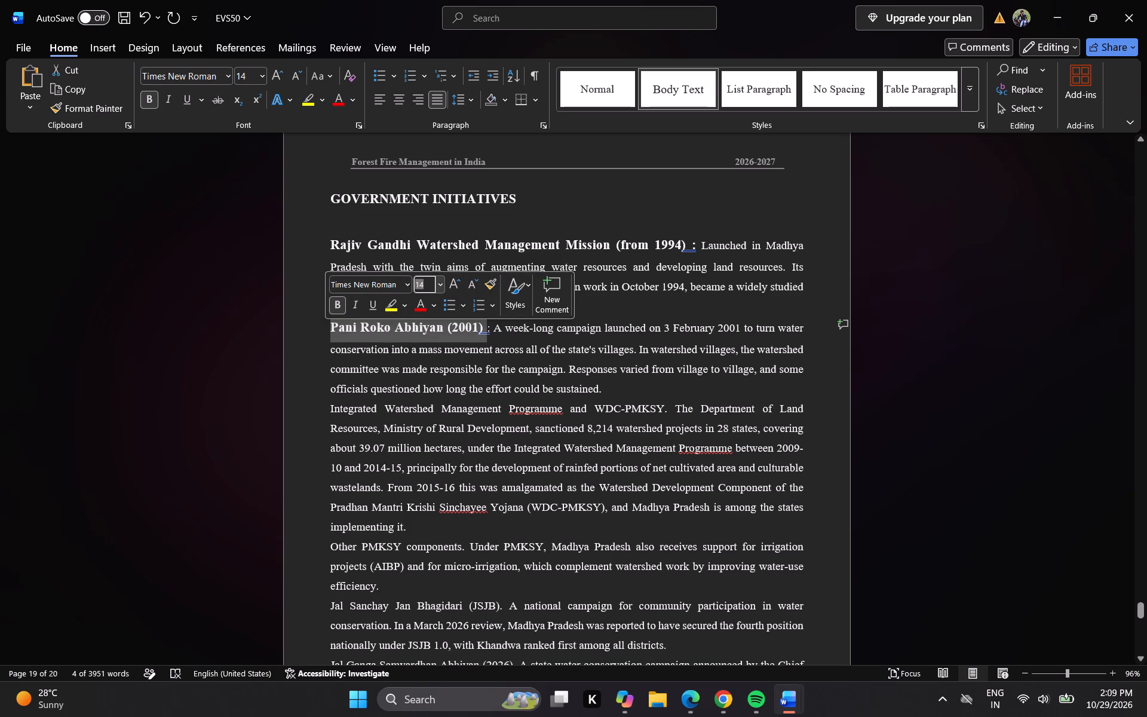
click(608, 305)
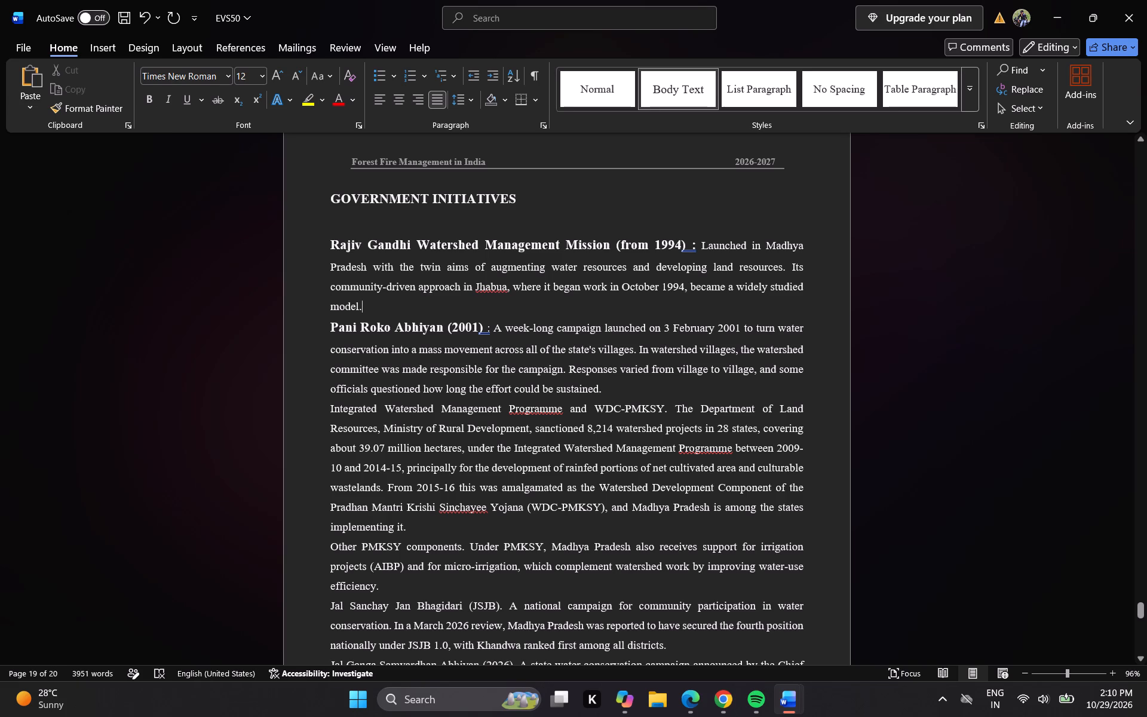
Add a blank line after the Pani Roko Abhiyan paragraph and another after the Rajiv Gandhi Mission paragraph.
click(605, 390)
key(Return)
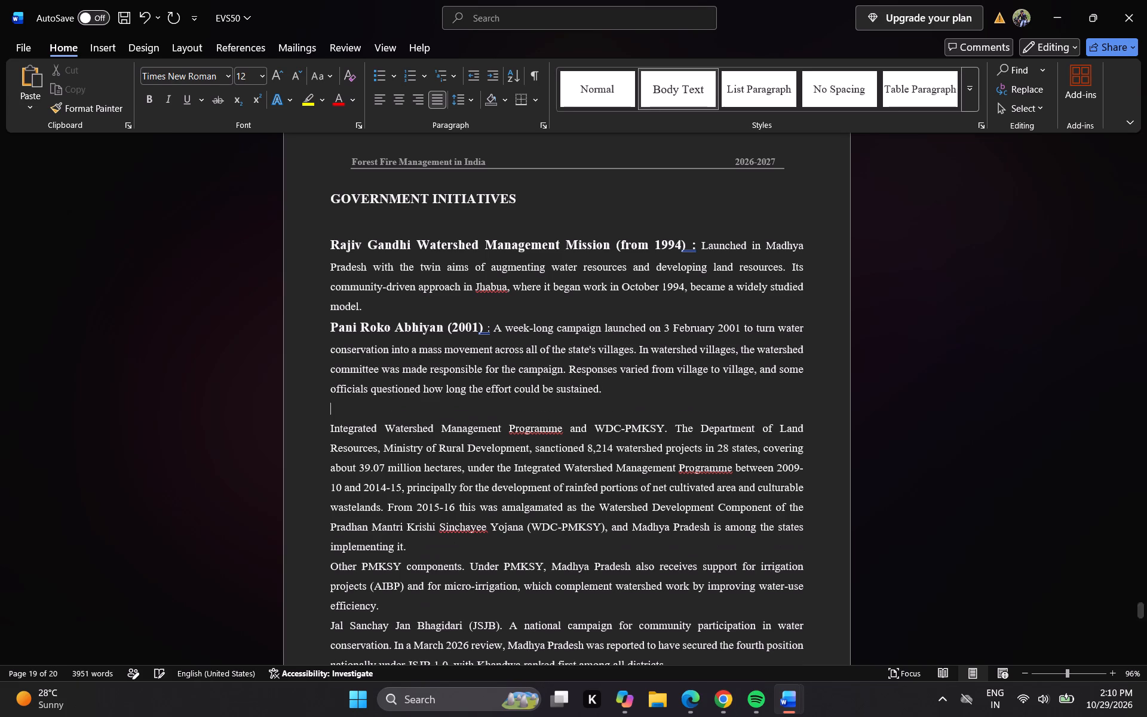
click(366, 312)
key(Return)
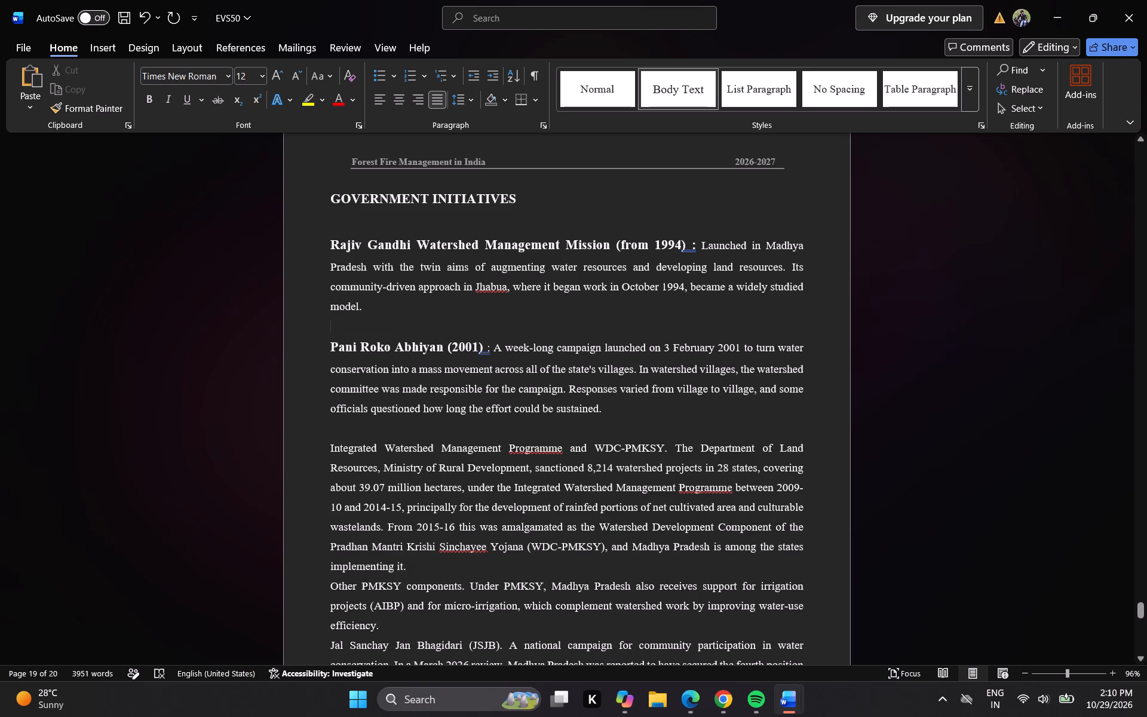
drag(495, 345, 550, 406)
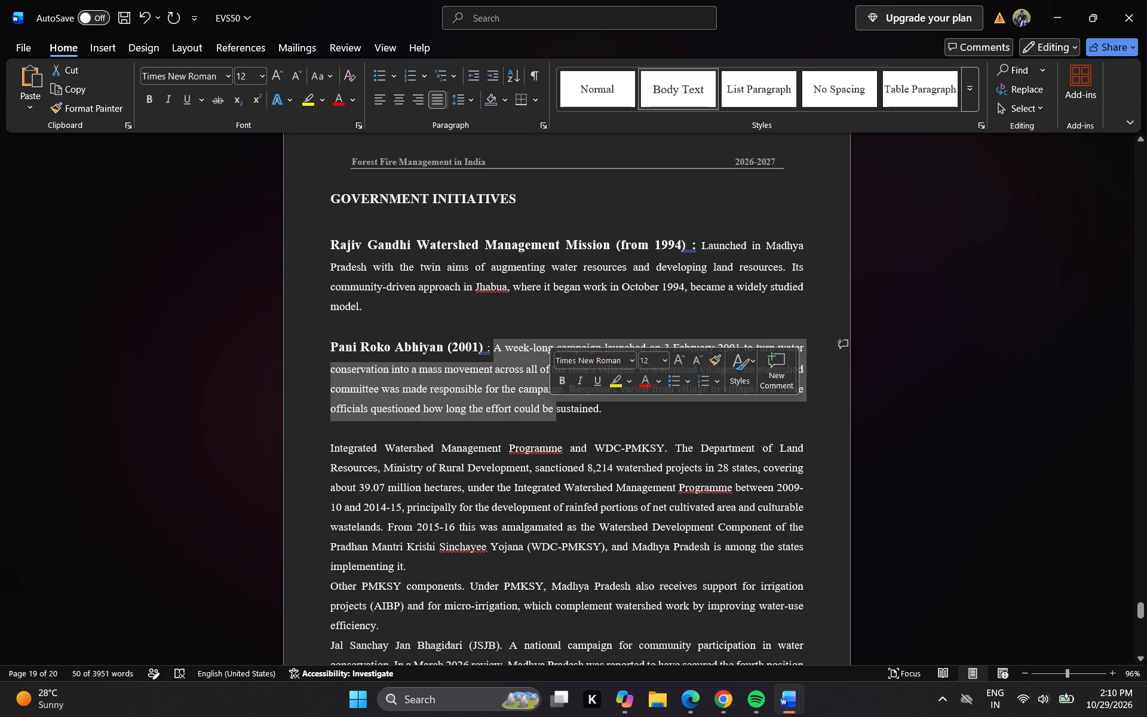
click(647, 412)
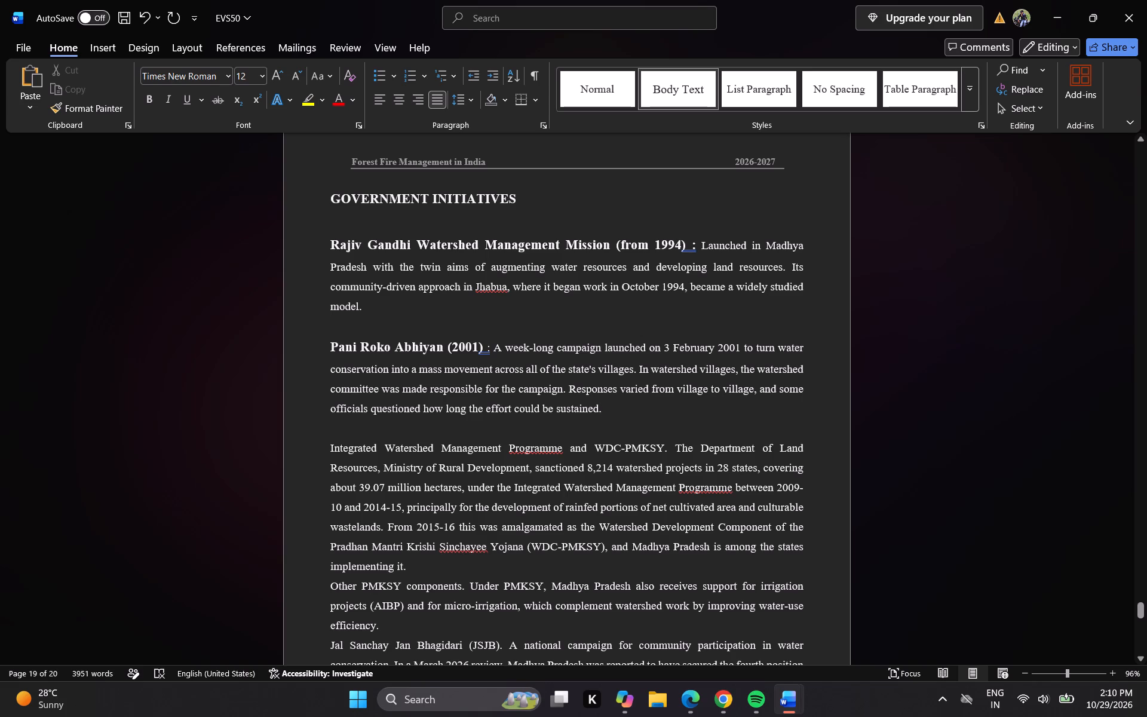
Replace the period after the lead-in "Integrated Watershed Management Programme and WDC-PMKSY" with a spaced colon.
click(667, 451)
key(BackSpace)
key(space)
text(:)
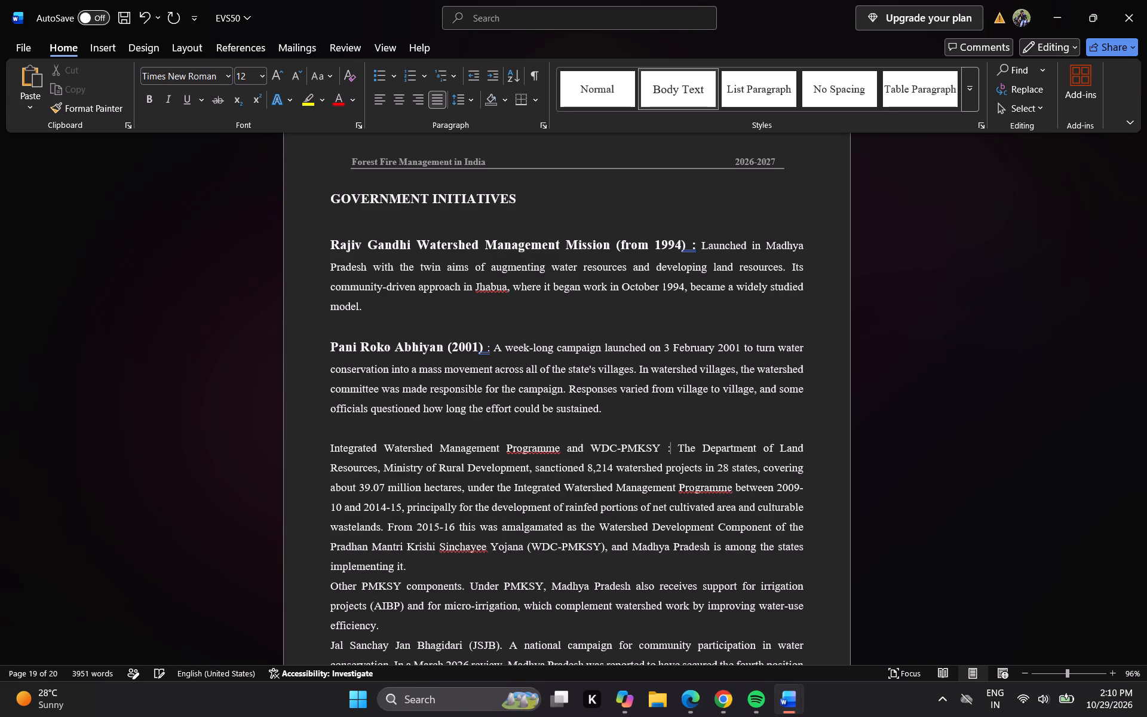
key(space)
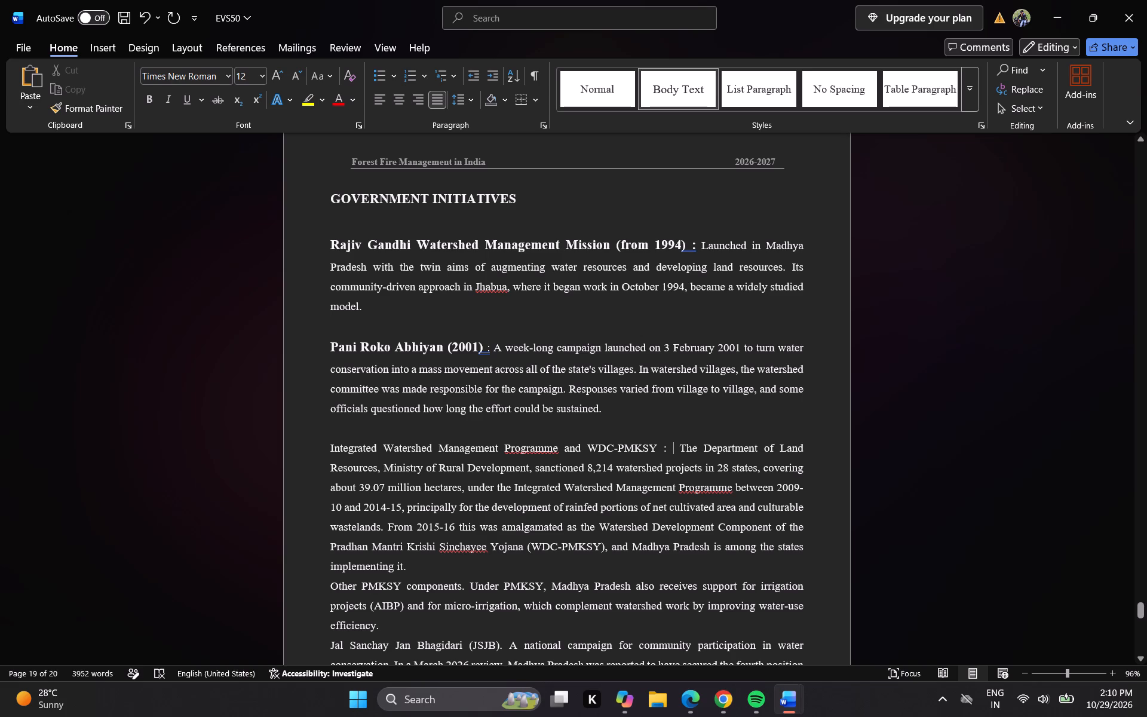
Make the Integrated Watershed Management Programme and WDC-PMKSY lead-in, including its colon, bold at 14 pt.
drag(673, 449, 330, 452)
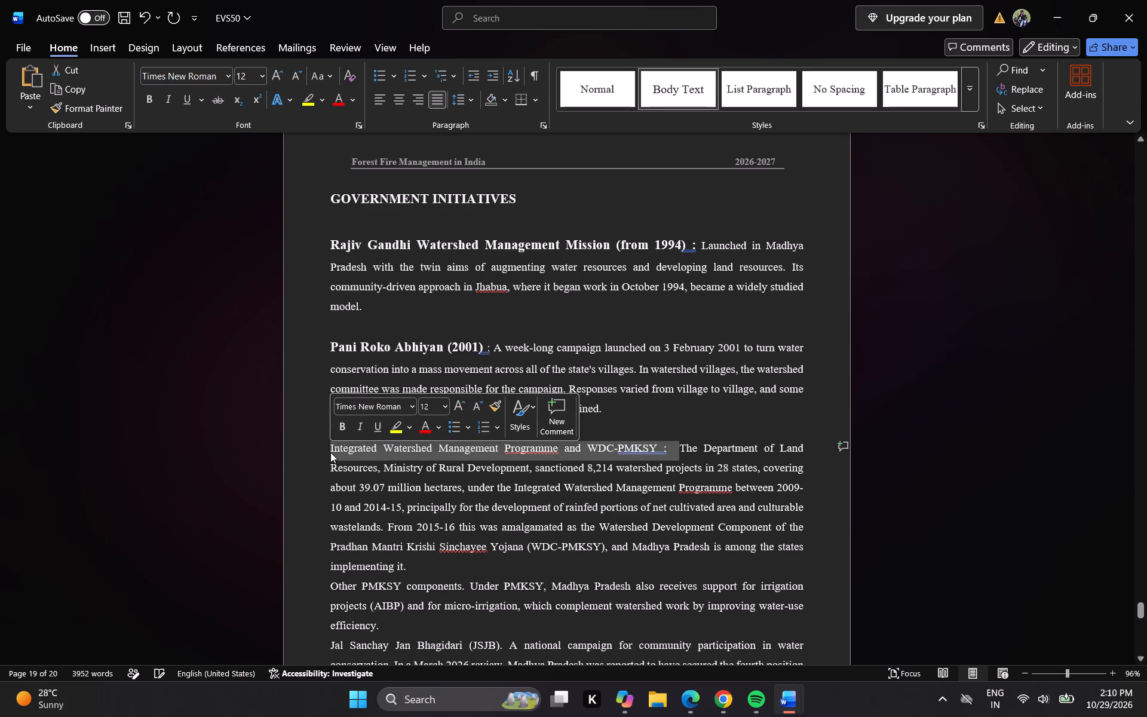
click(344, 427)
click(435, 403)
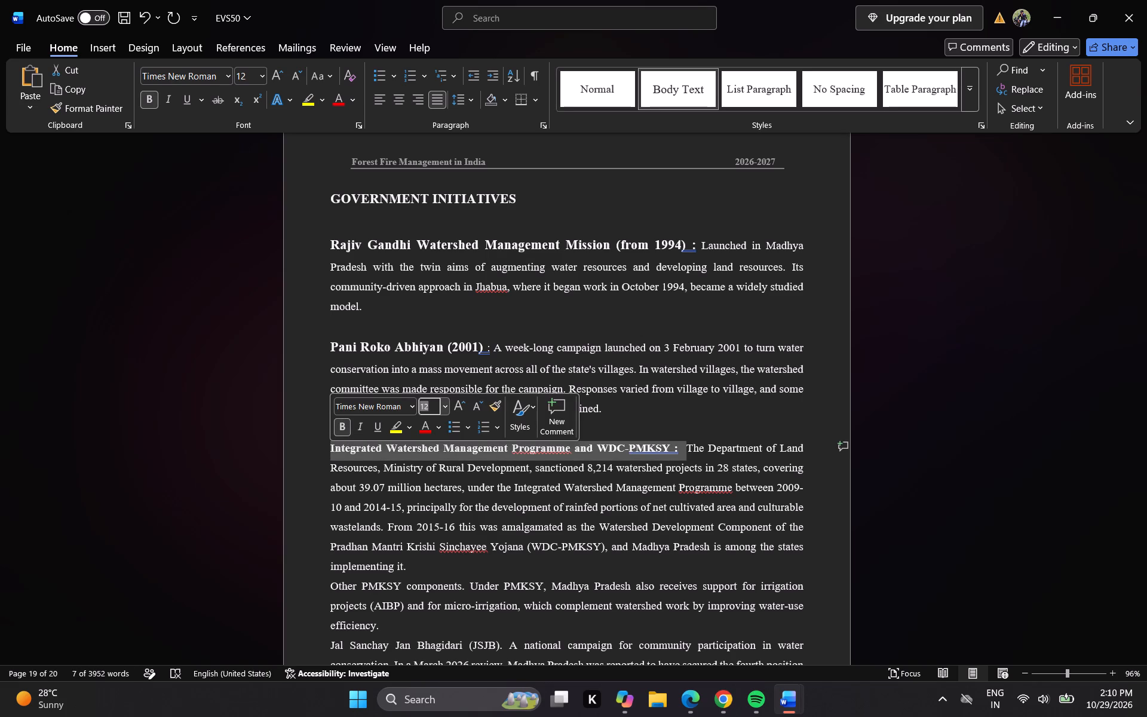
key(BackSpace)
text(14)
key(Return)
click(686, 419)
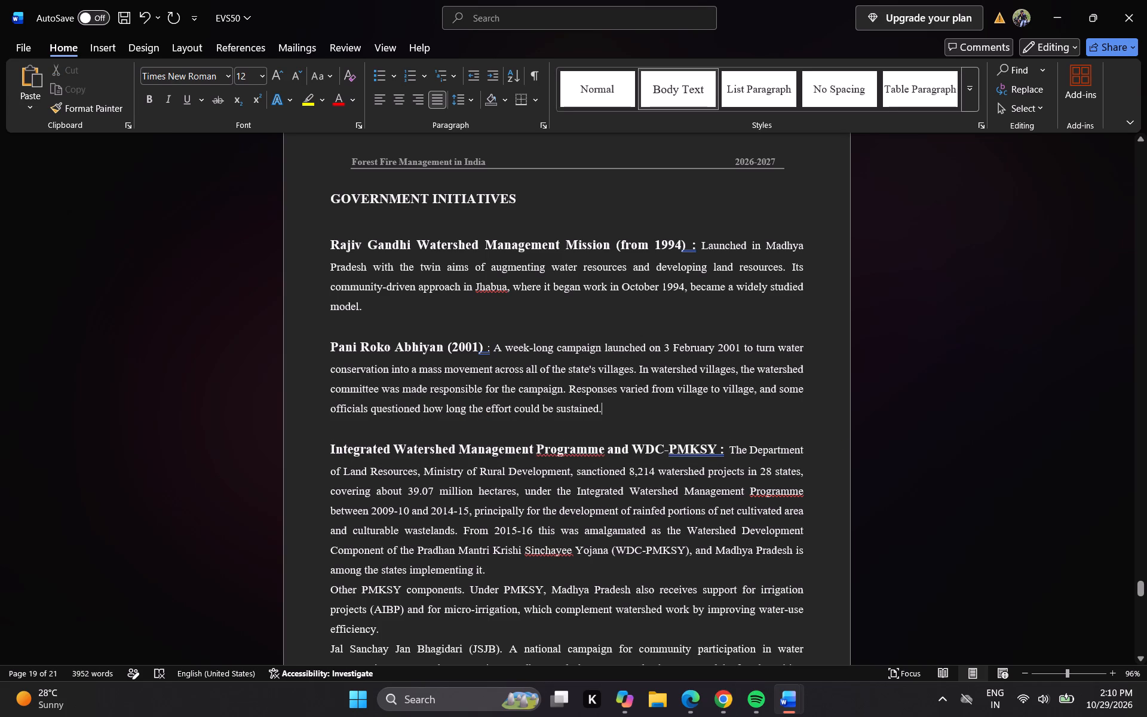
Add a blank line between the Integrated Watershed Management Programme and Other PMKSY components paragraphs.
click(492, 575)
key(Return)
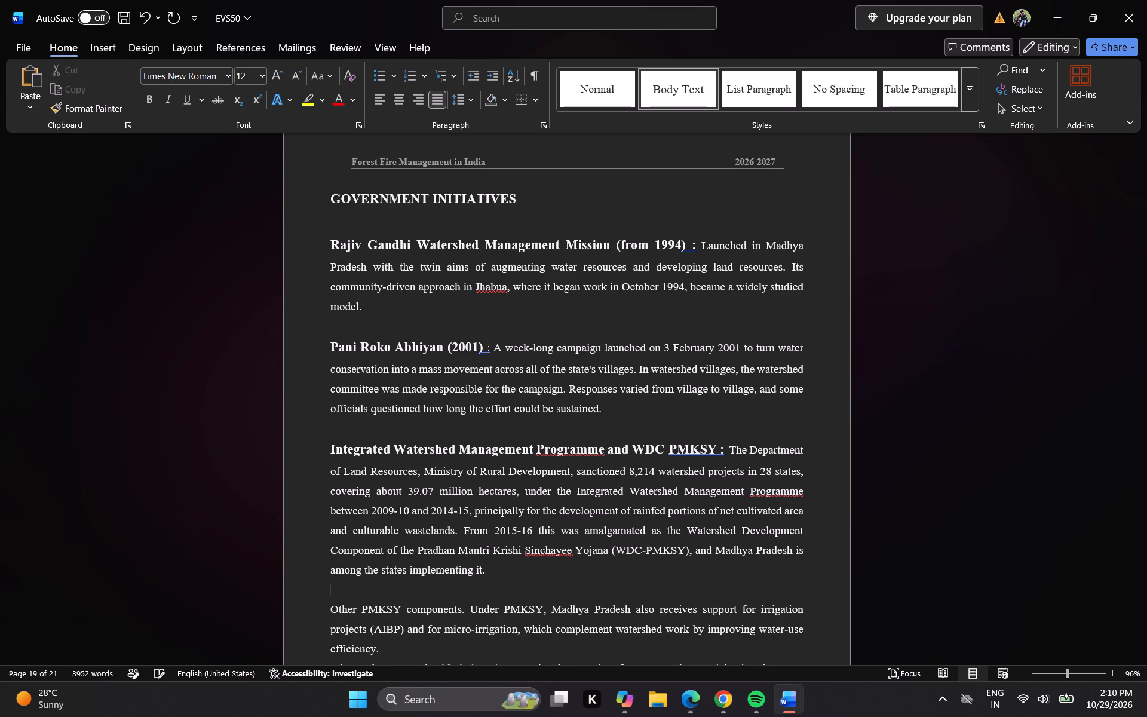
Replace the period after the lead-in "Other PMKSY components" with a spaced colon.
click(473, 606)
key(BackSpace)
key(BackSpace)
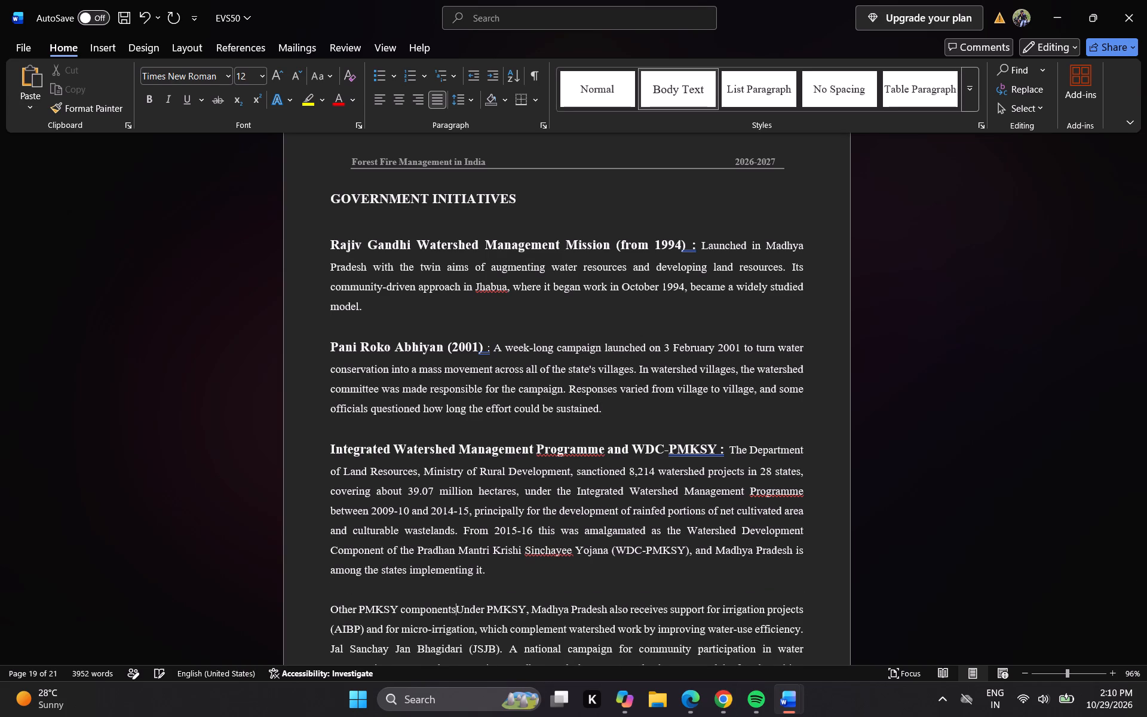
key(space)
text(:)
key(space)
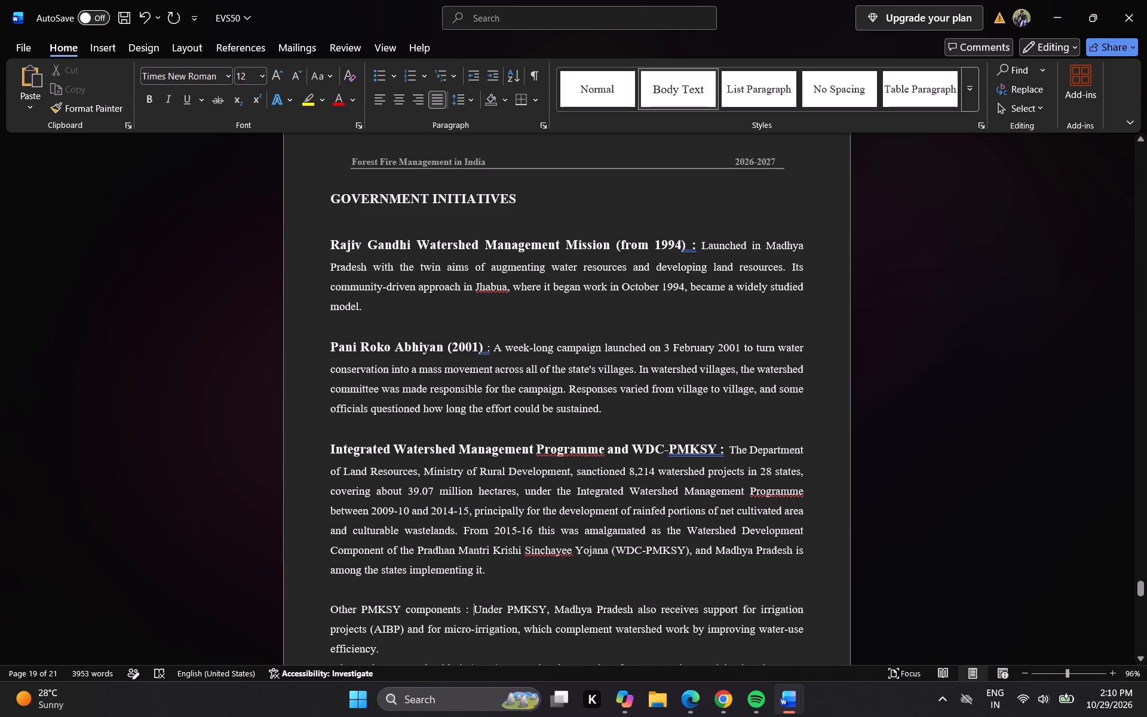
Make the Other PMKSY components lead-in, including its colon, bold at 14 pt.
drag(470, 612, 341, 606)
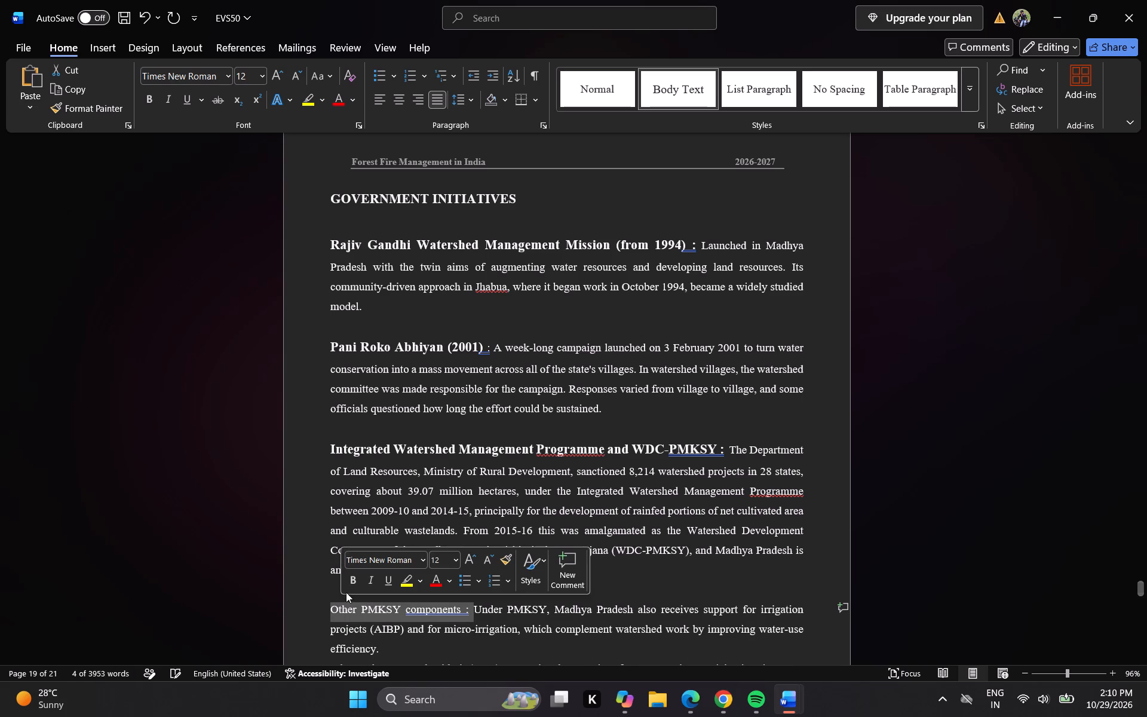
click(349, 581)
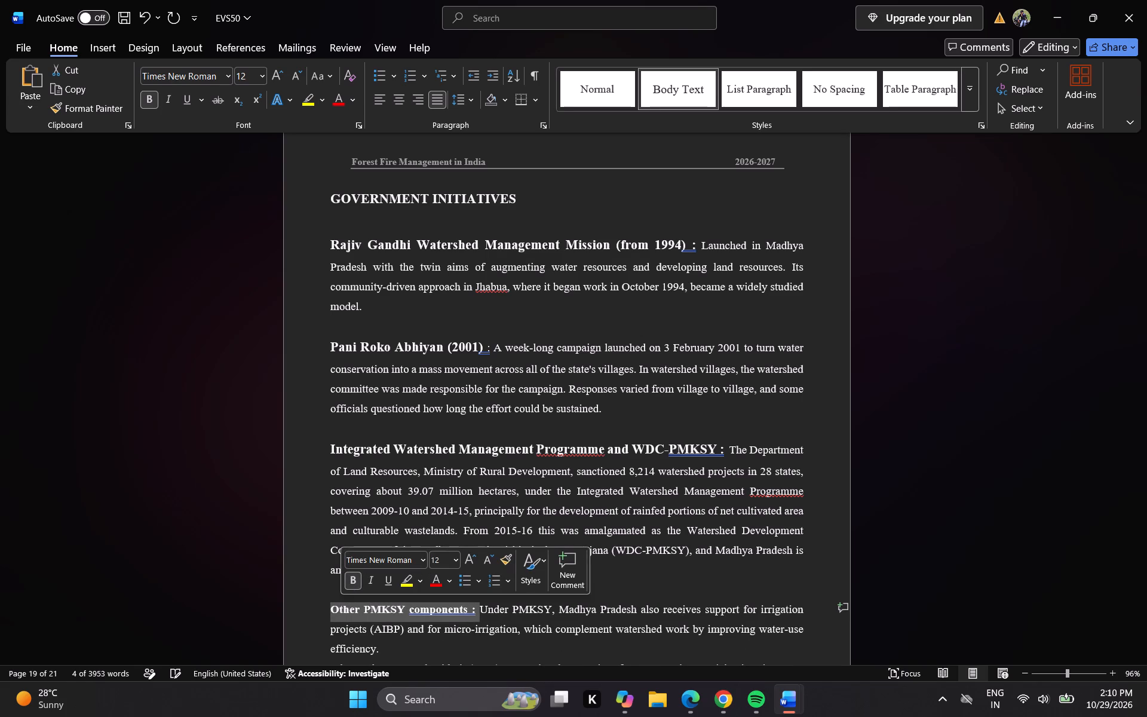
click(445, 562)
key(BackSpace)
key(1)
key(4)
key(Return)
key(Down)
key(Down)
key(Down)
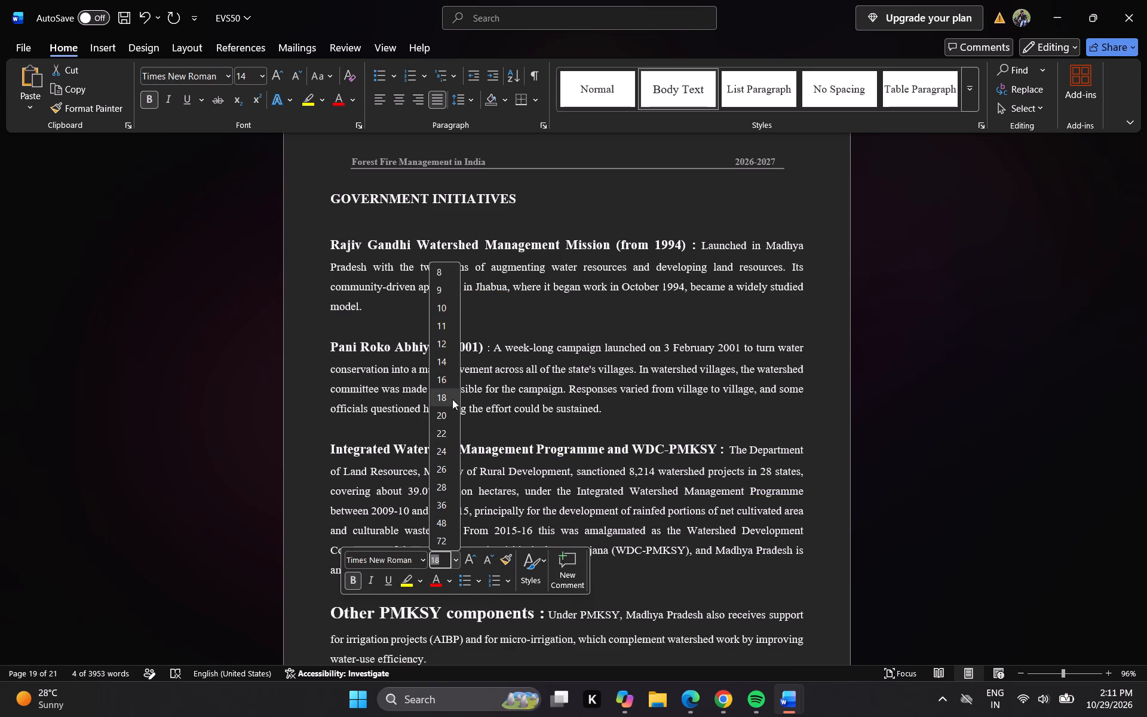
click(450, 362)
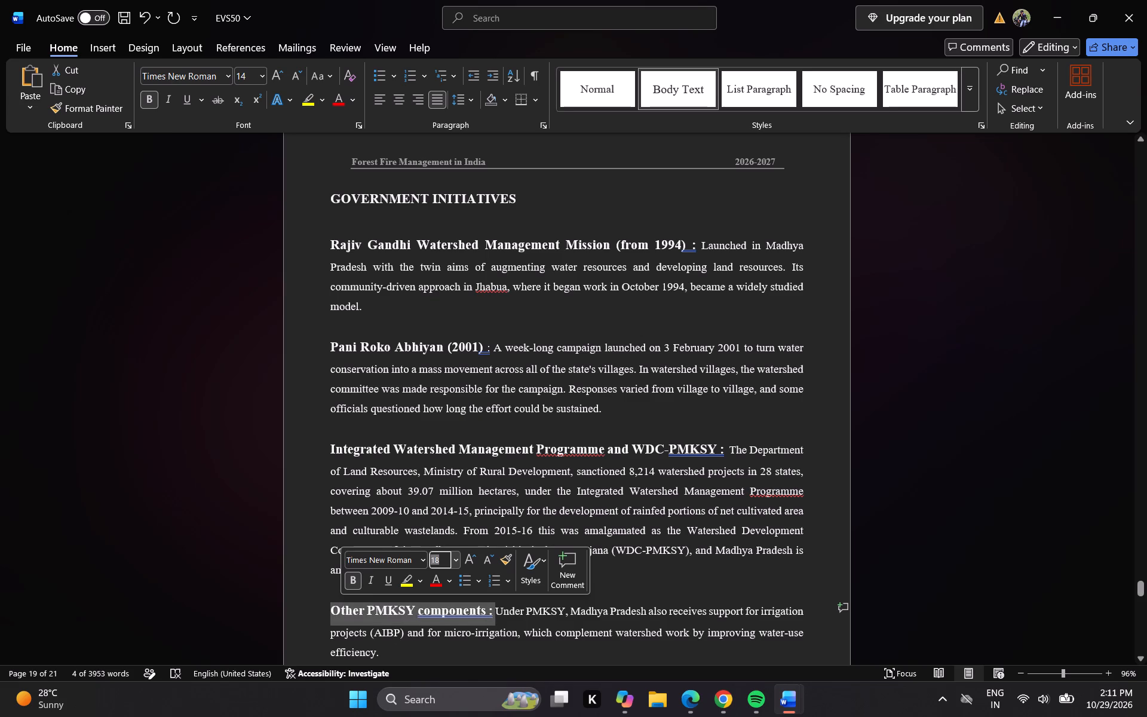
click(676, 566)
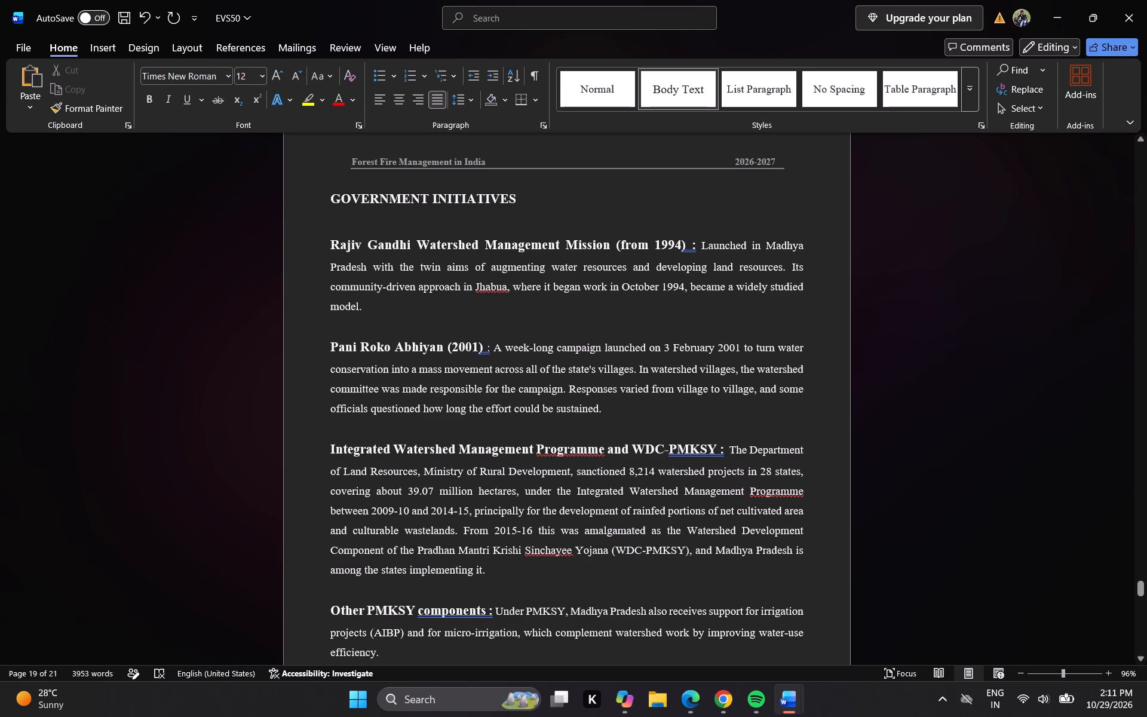
Review the rest of the Government Initiatives section, from the Other PMKSY components paragraph through to the start of the references.
key(Down)
key(Down)
key(Down)
key(Down)
key(Down)
key(Down)
key(Down)
key(Down)
key(Down)
key(Down)
key(Down)
key(Down)
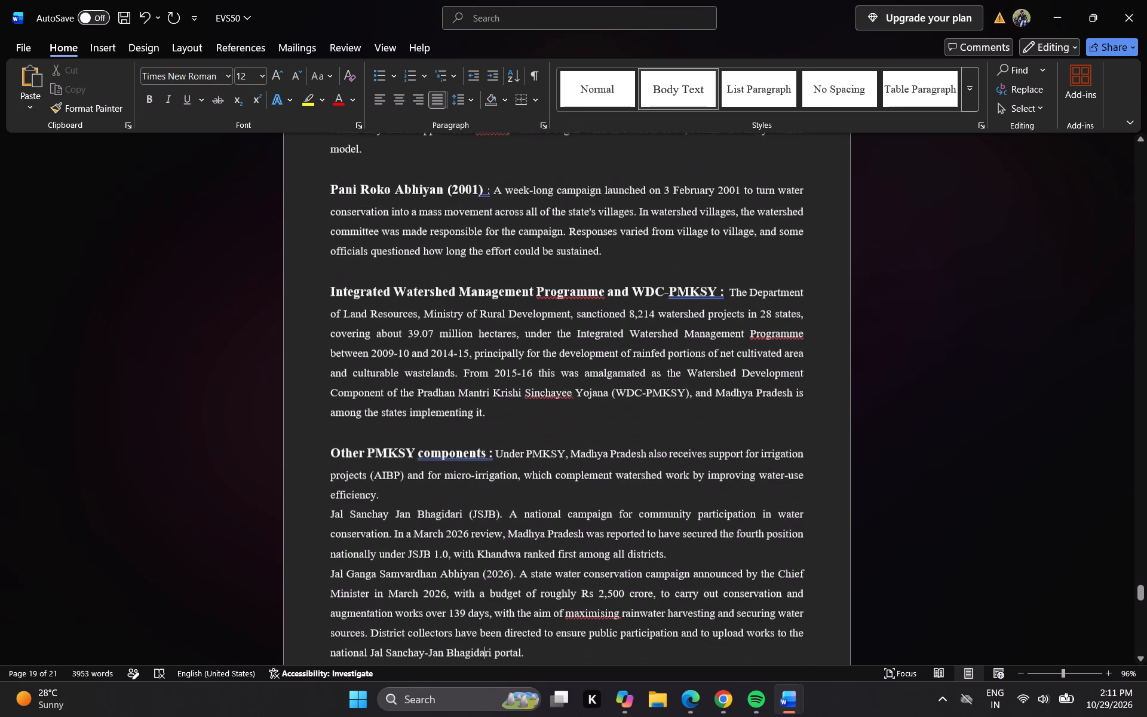
key(Down)
key(Down)
key(Down)
key(Down)
key(Down)
key(Down)
key(Down)
key(Down)
key(Down)
key(Down)
key(Up)
key(Up)
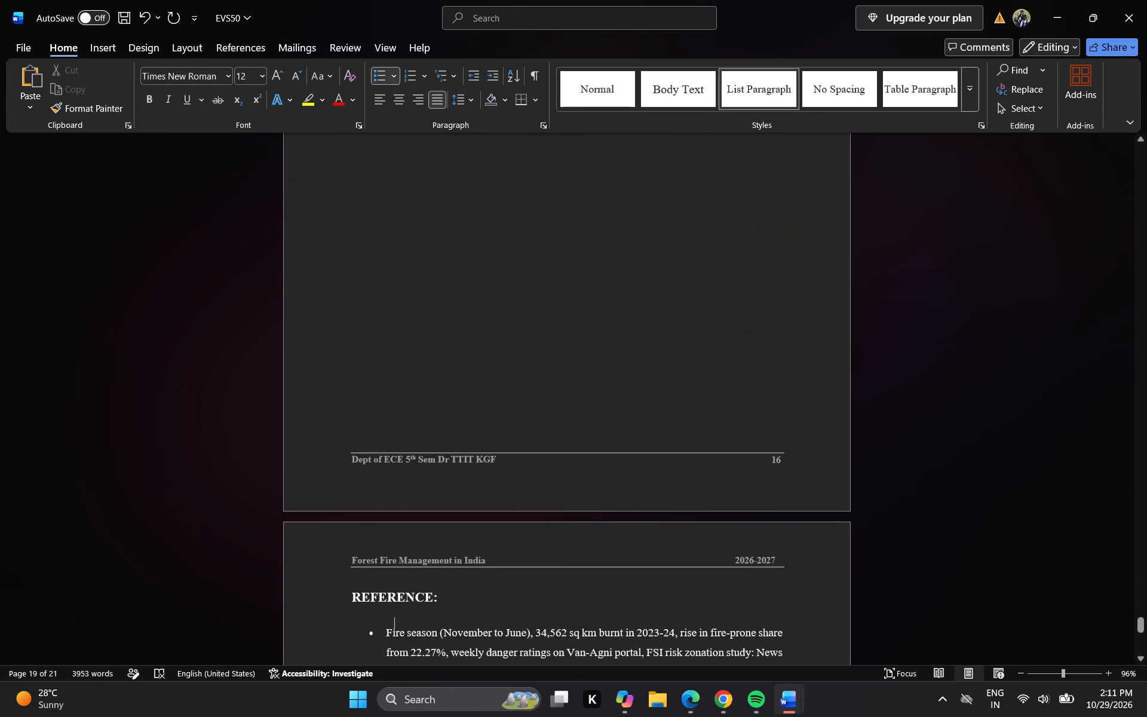
key(Up)
key(Up)
key(Up)
key(Up)
key(Up)
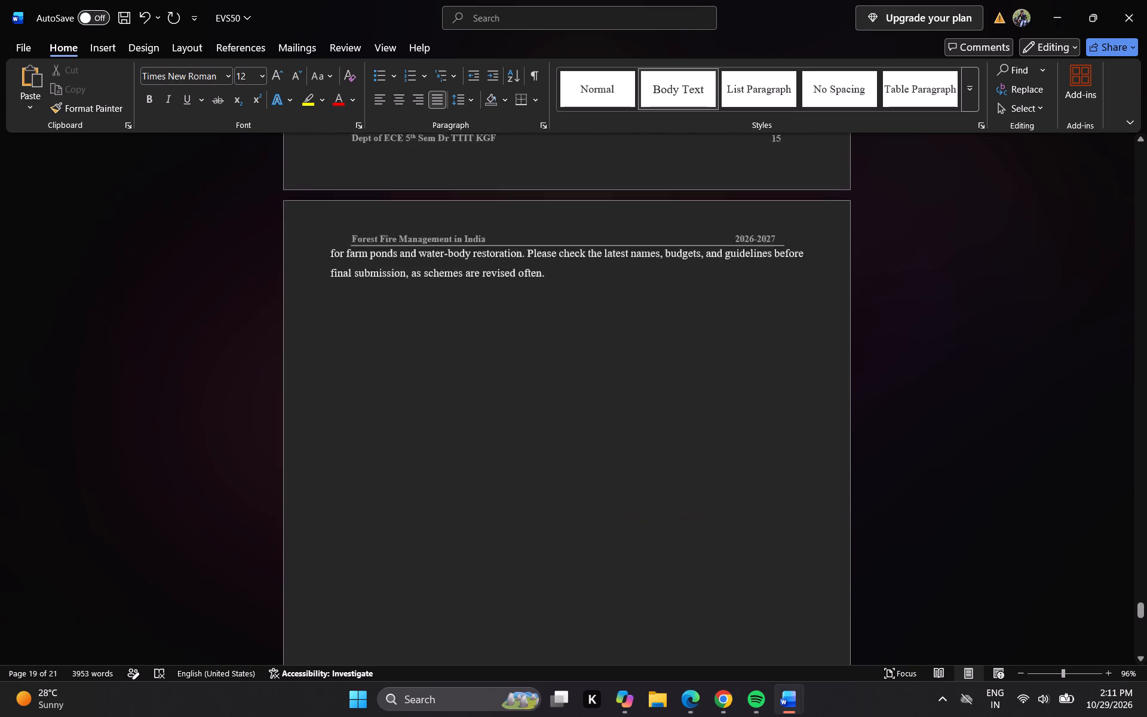
key(Up)
key(Up)
key(Up)
key(Up)
key(Up)
key(Up)
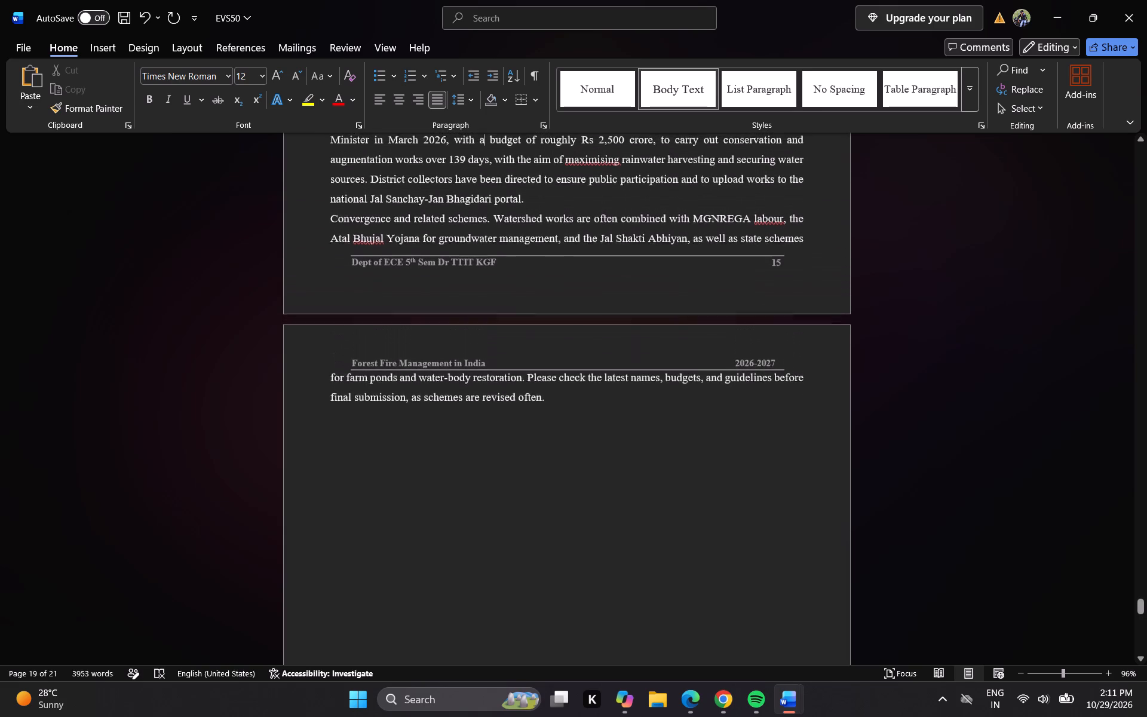
key(Up)
key(Up)
key(Up)
key(Up)
key(Up)
key(Up)
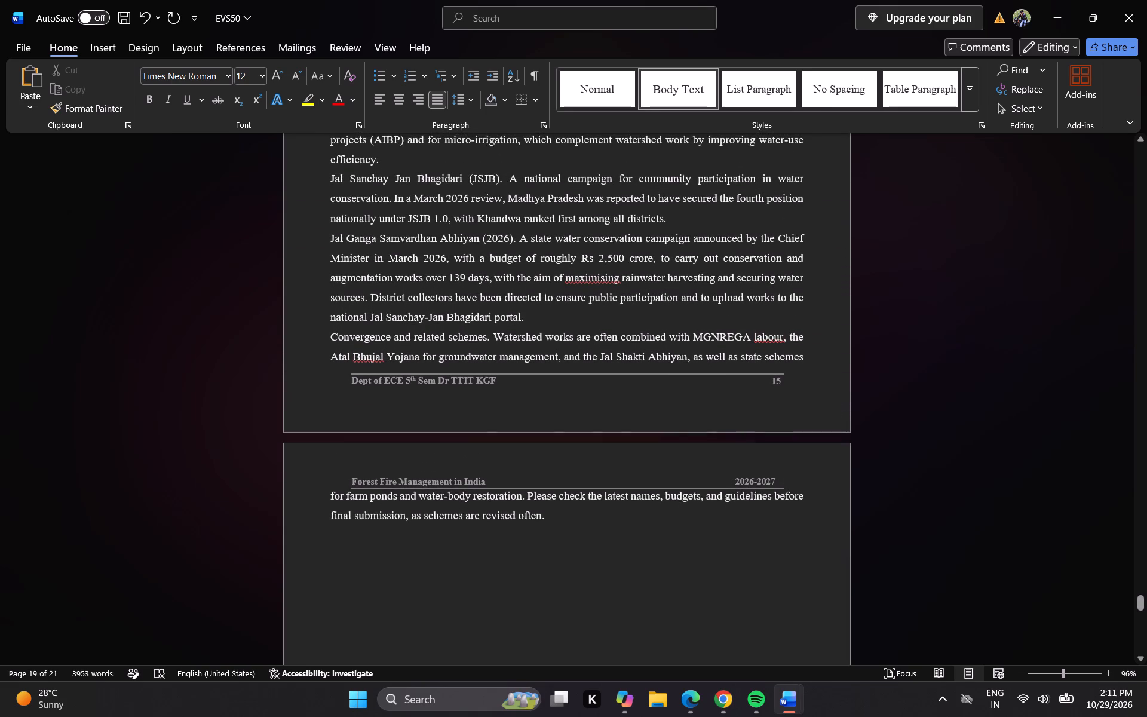
key(Up)
key(Up)
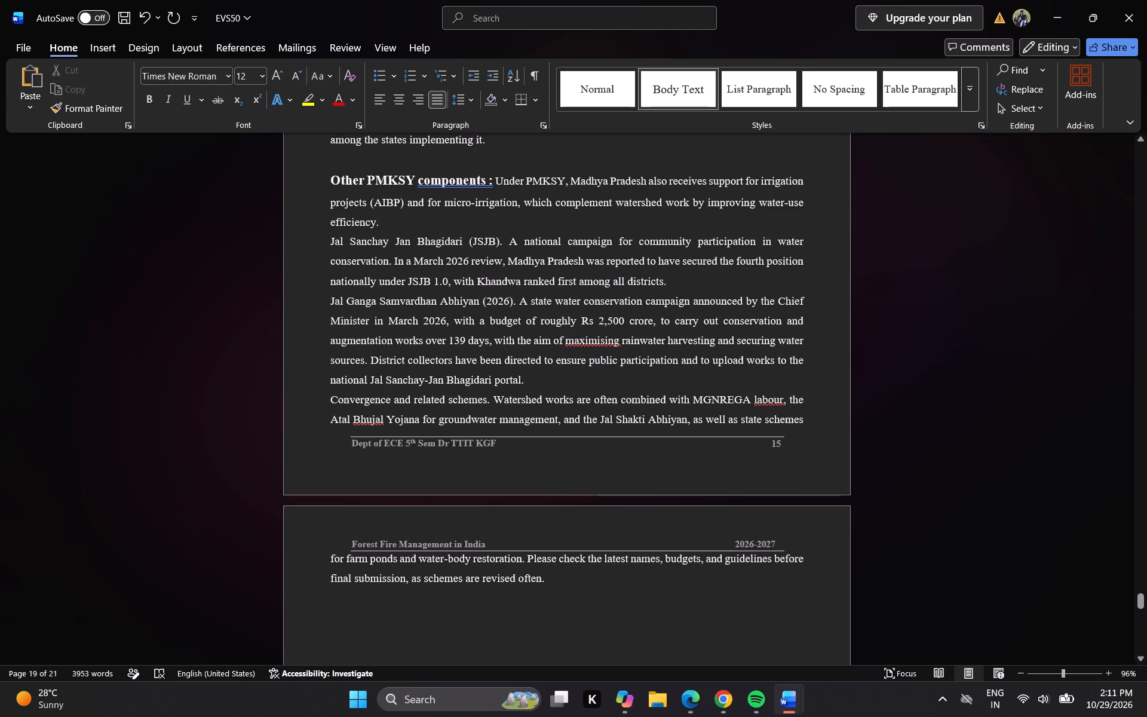
Delete the entire Other PMKSY components paragraph, including its lead-in, from the Government Initiatives section.
drag(329, 176, 398, 227)
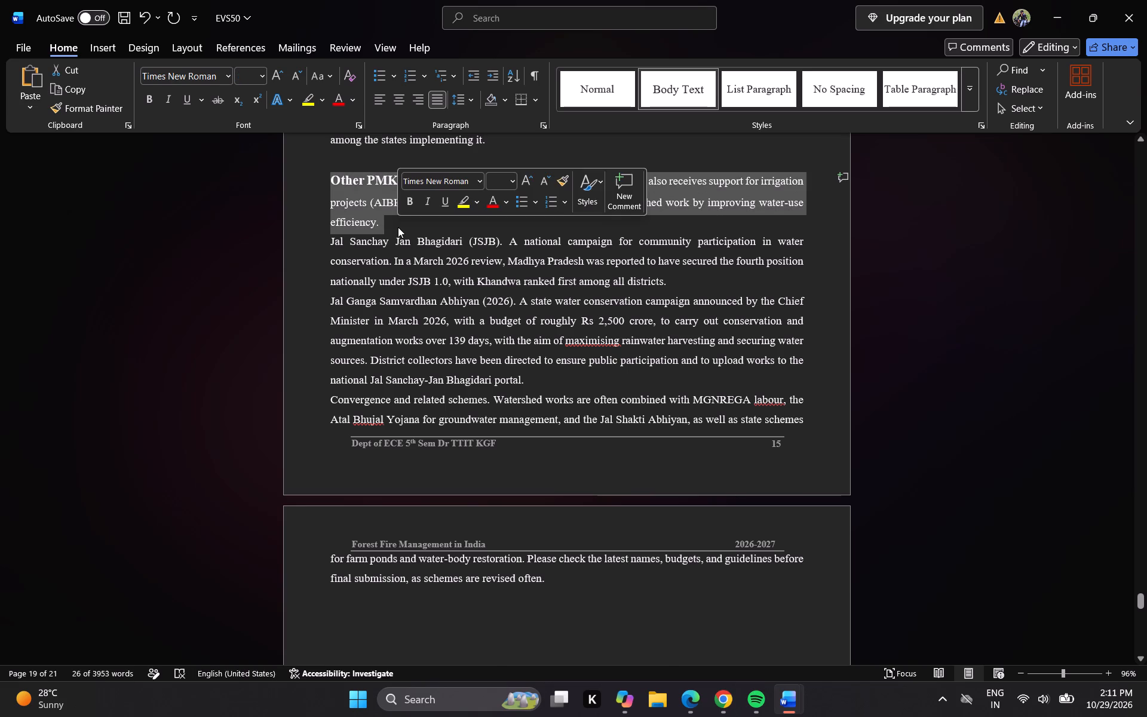
key(BackSpace)
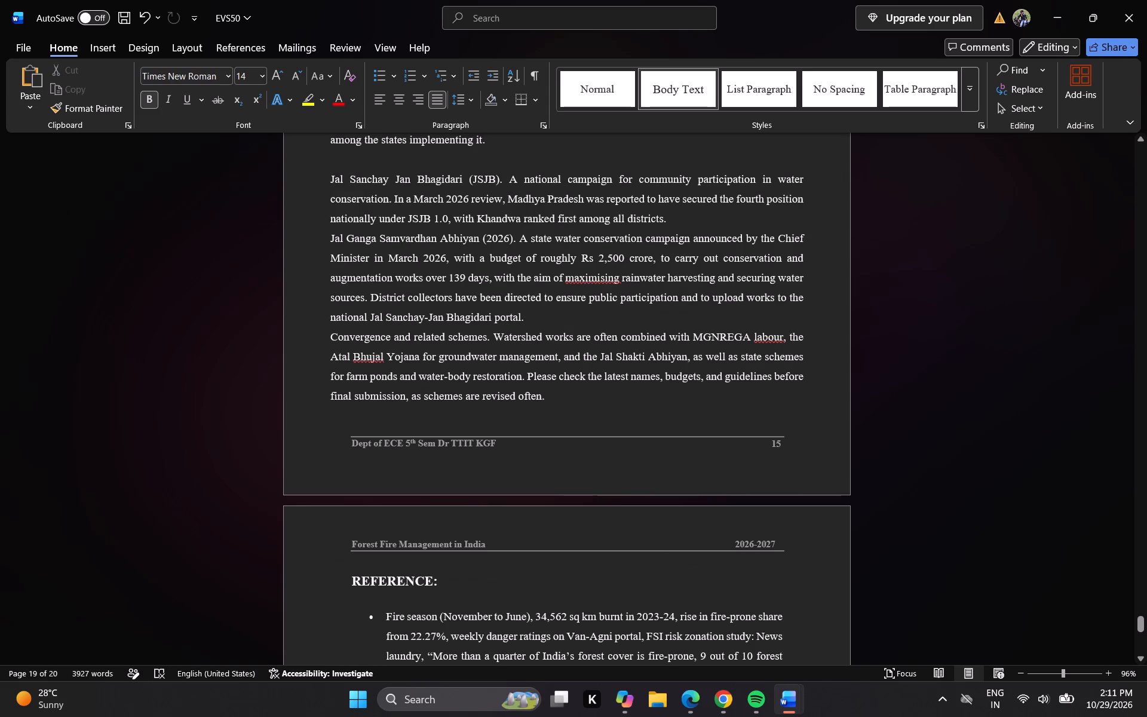
Replace the period after the lead-in "Jal Sanchay Jan Bhagidari (JSJB)" with a spaced colon.
click(506, 178)
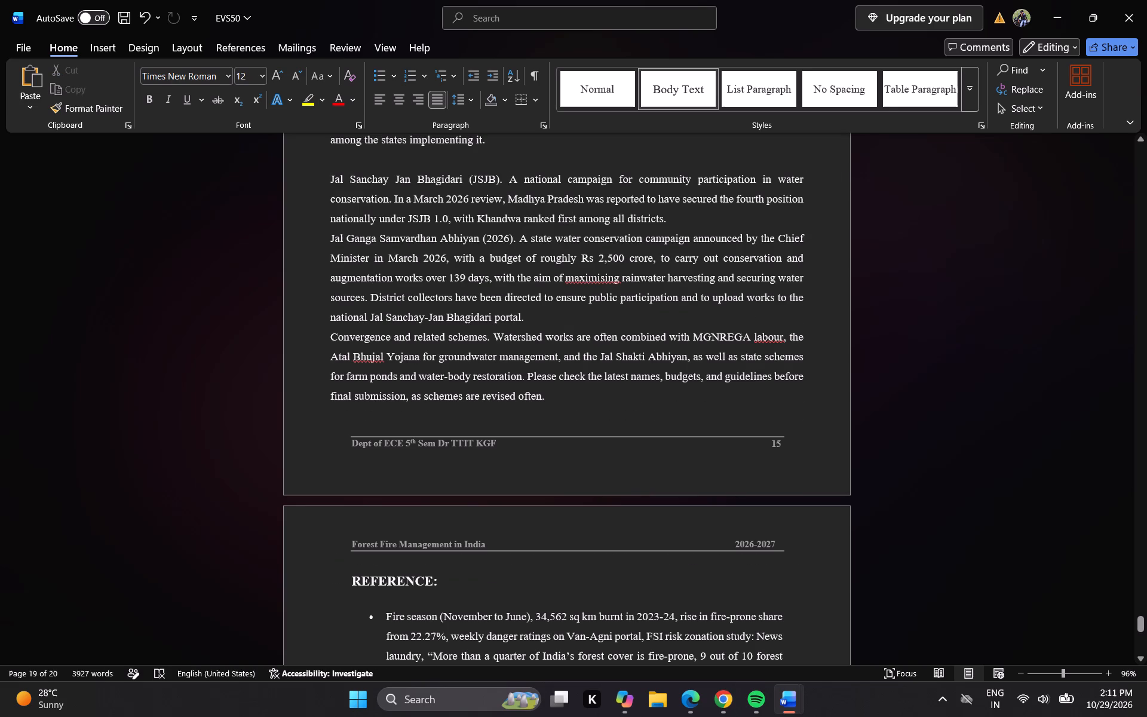
key(BackSpace)
key(BackSpace)
key(space)
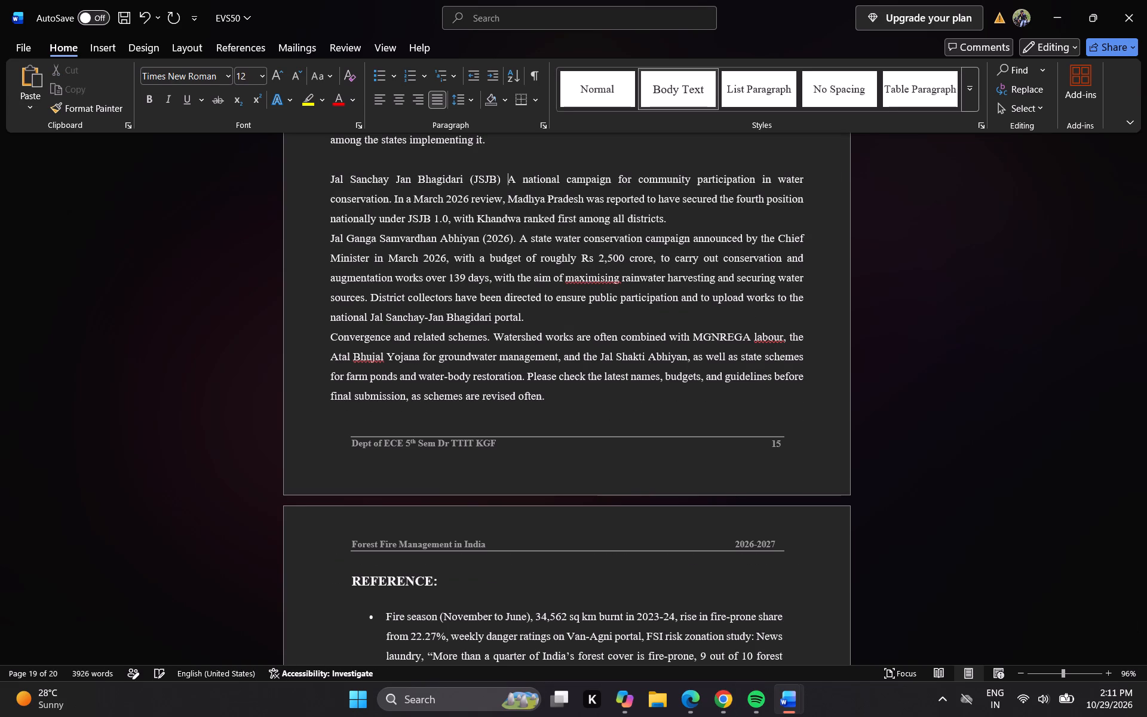
text(:)
key(space)
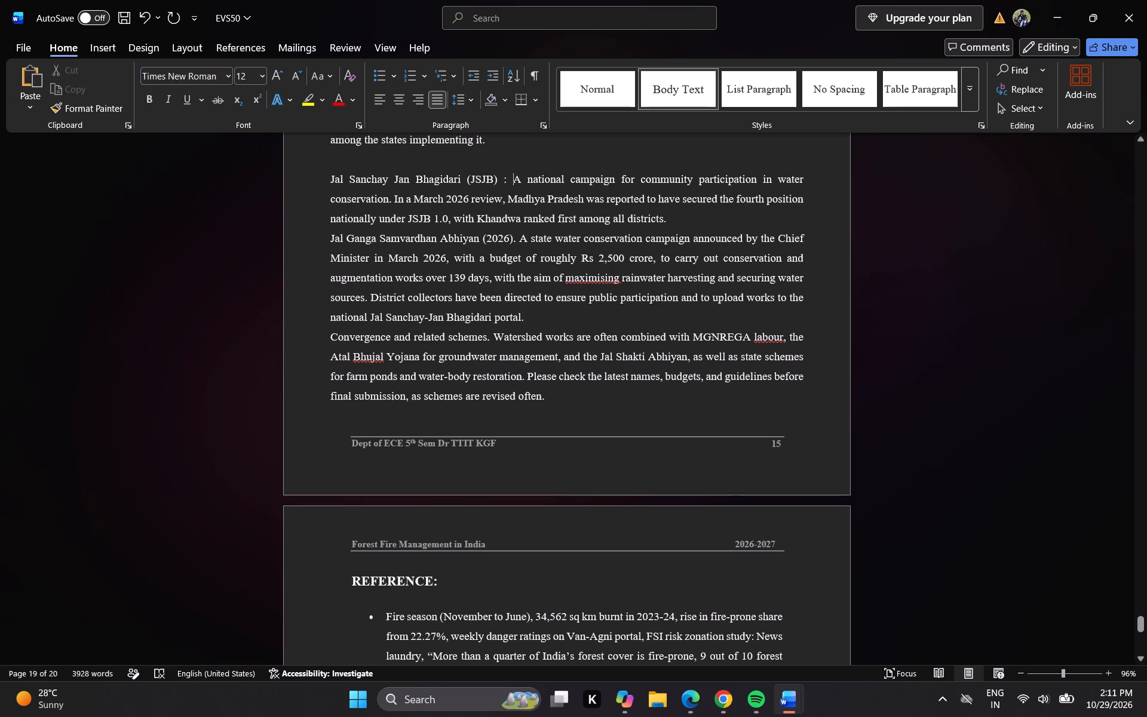
Make the Jal Sanchay Jan Bhagidari (JSJB) lead-in, including its colon, bold at 14 pt.
drag(507, 178, 332, 175)
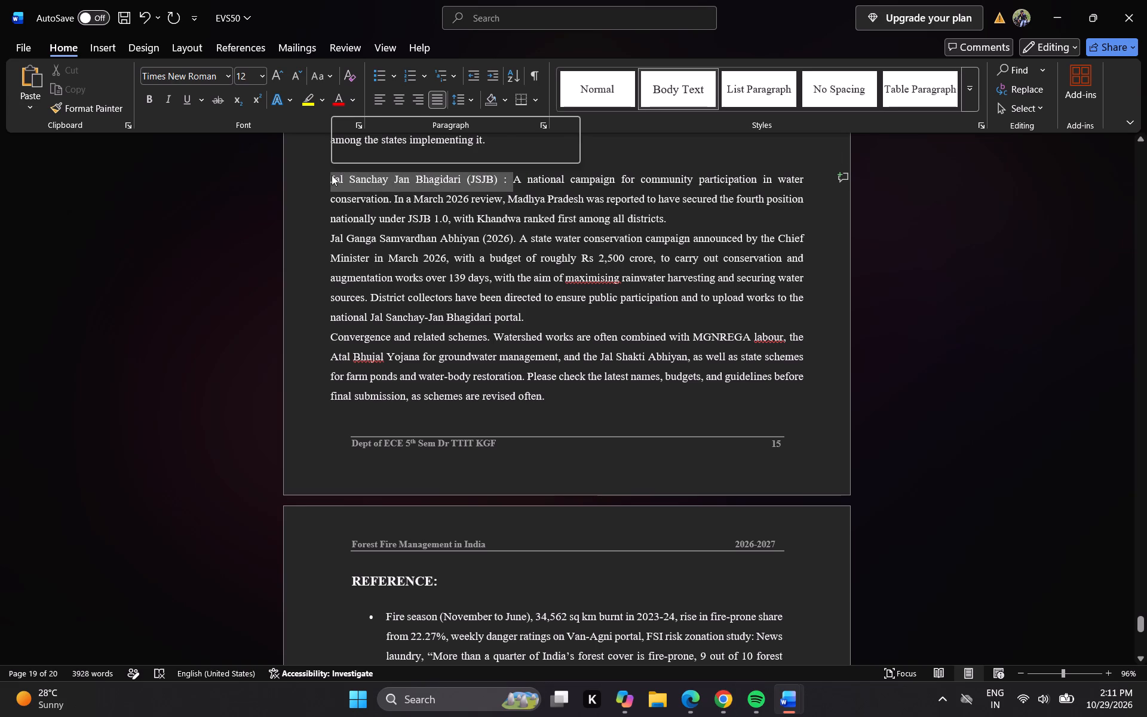
click(340, 154)
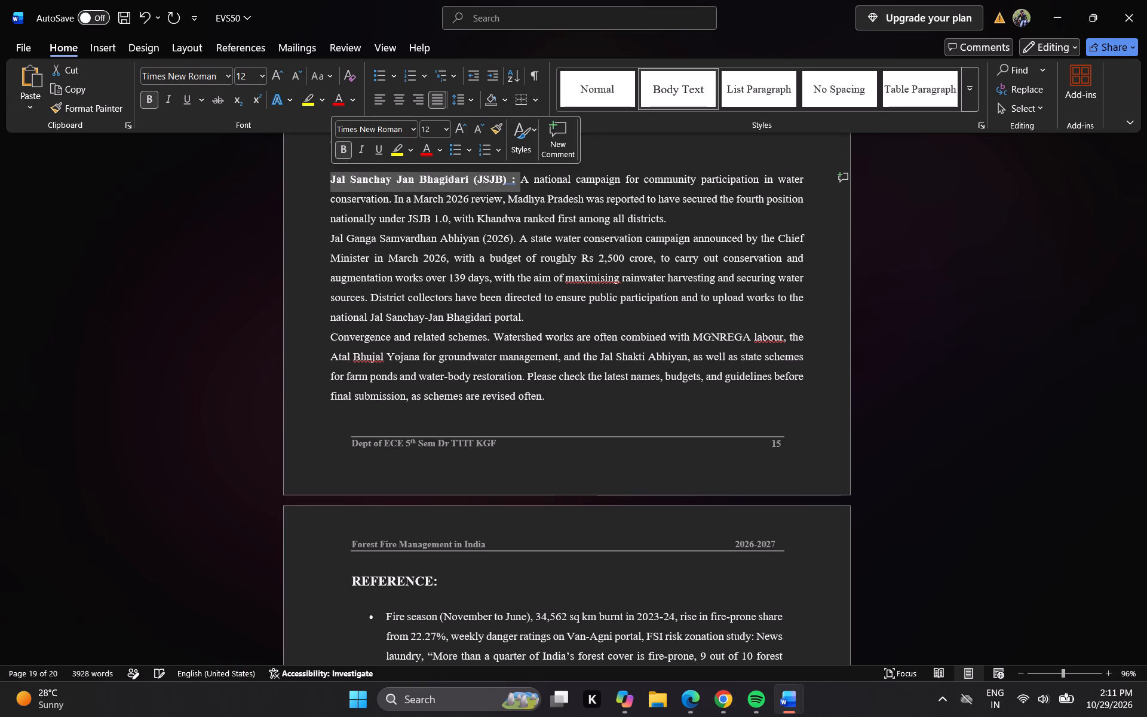
click(430, 130)
key(BackSpace)
text(14)
key(Return)
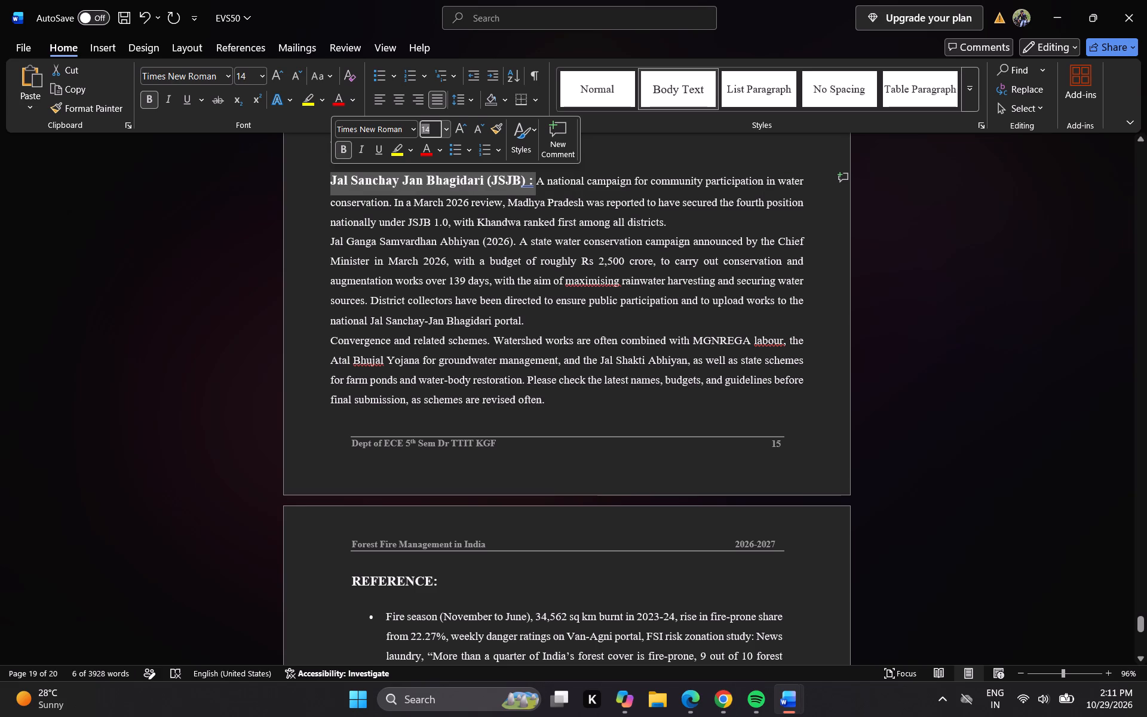
Add a blank line between the Jal Sanchay Jan Bhagidari and Jal Ganga Samvardhan Abhiyan paragraphs.
click(674, 223)
key(Return)
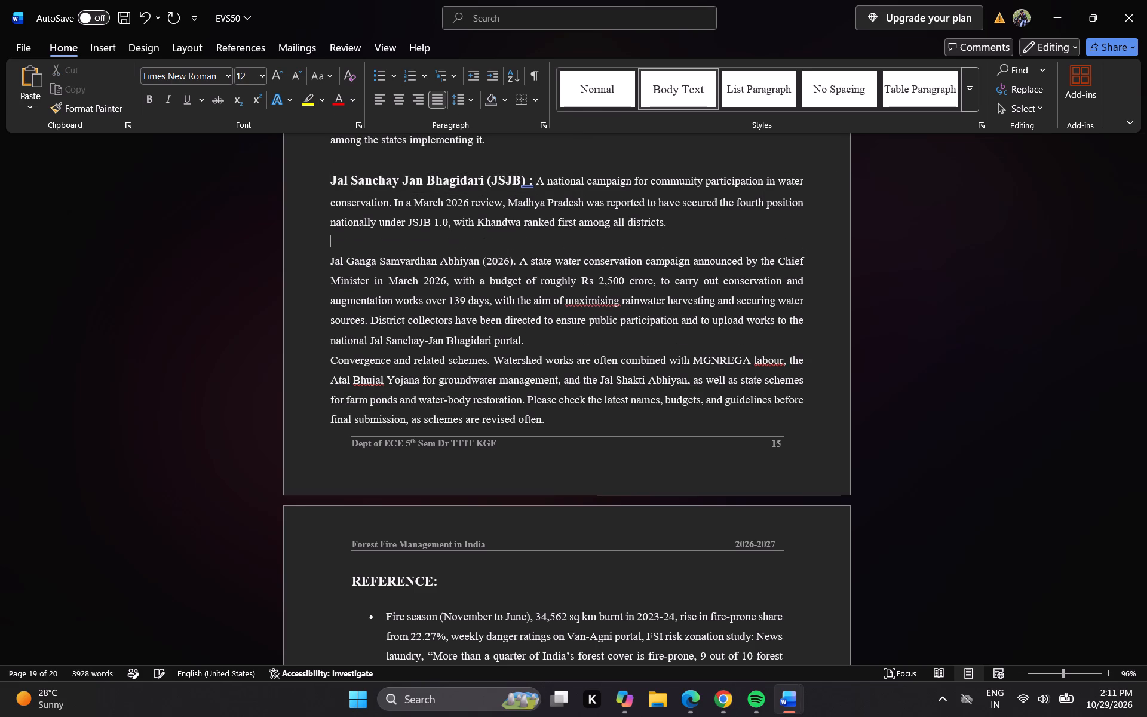
Replace the period after the lead-in "Jal Ganga Samvardhan Abhiyan (2026)" with a spaced colon.
click(519, 260)
key(BackSpace)
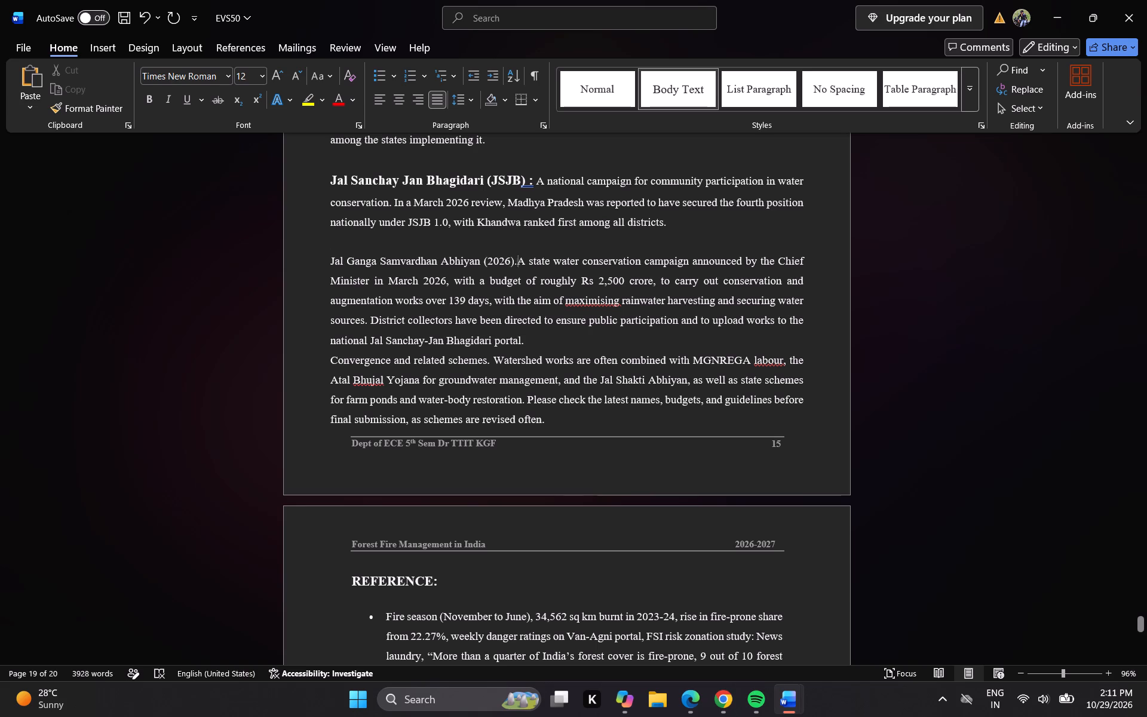
key(BackSpace)
key(space)
text(:)
key(space)
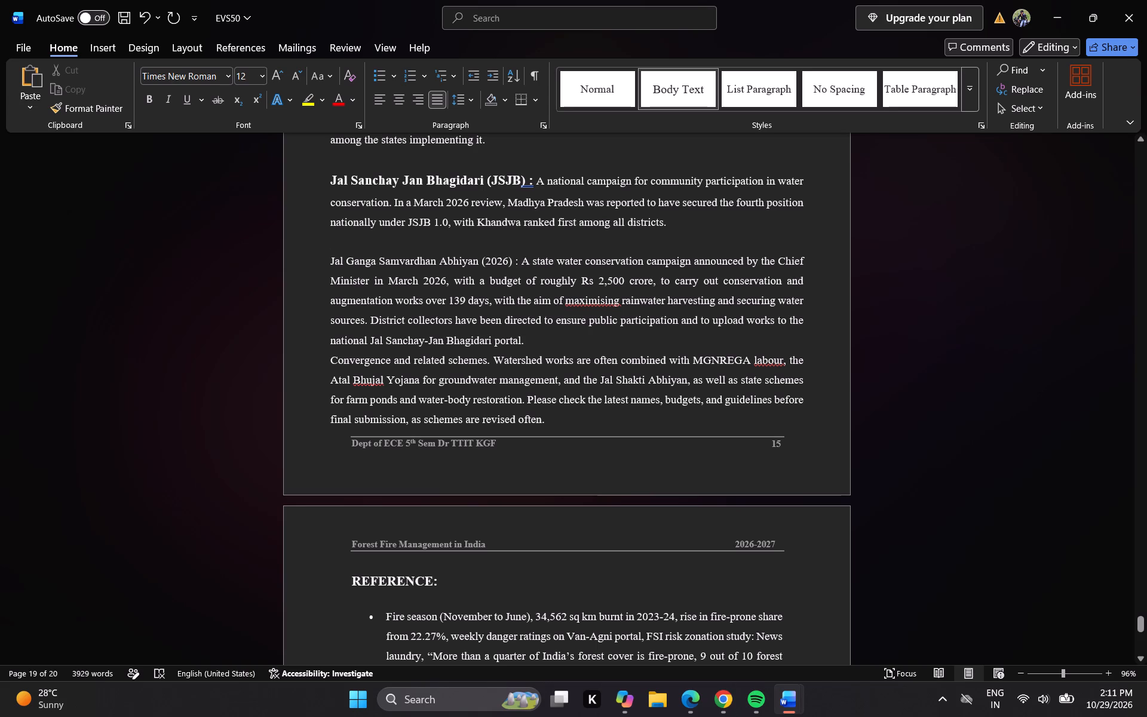
Make the Jal Ganga Samvardhan Abhiyan (2026) lead-in, including its colon, bold at 14 pt.
drag(521, 260, 320, 259)
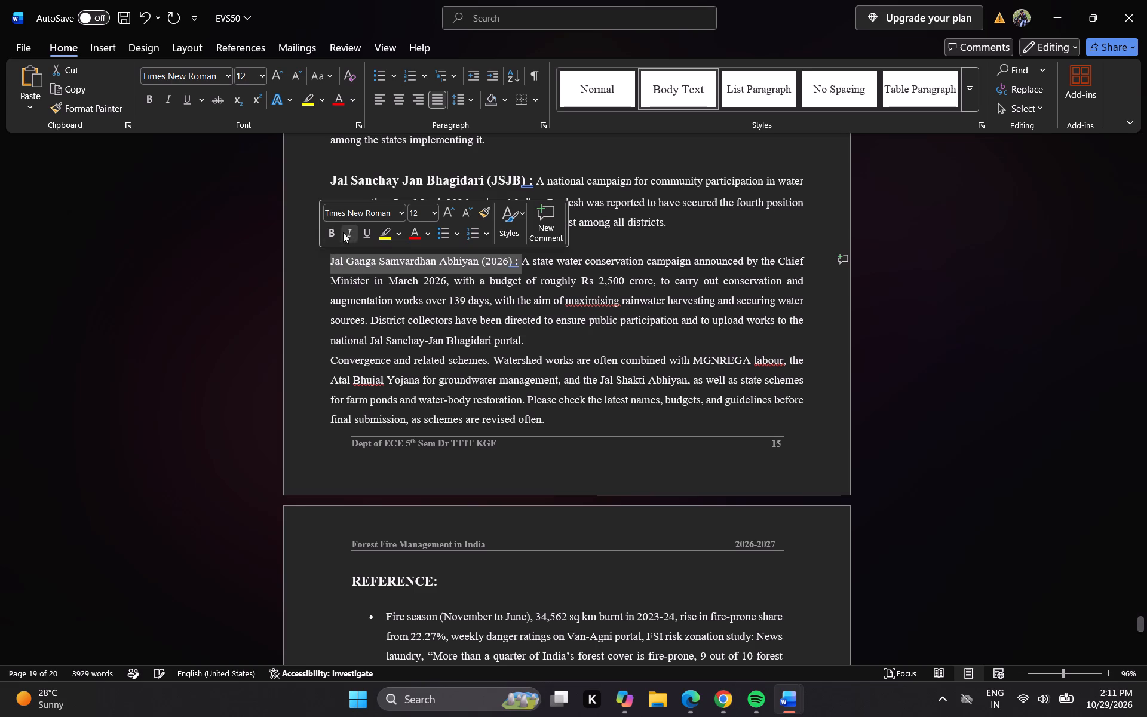
click(324, 241)
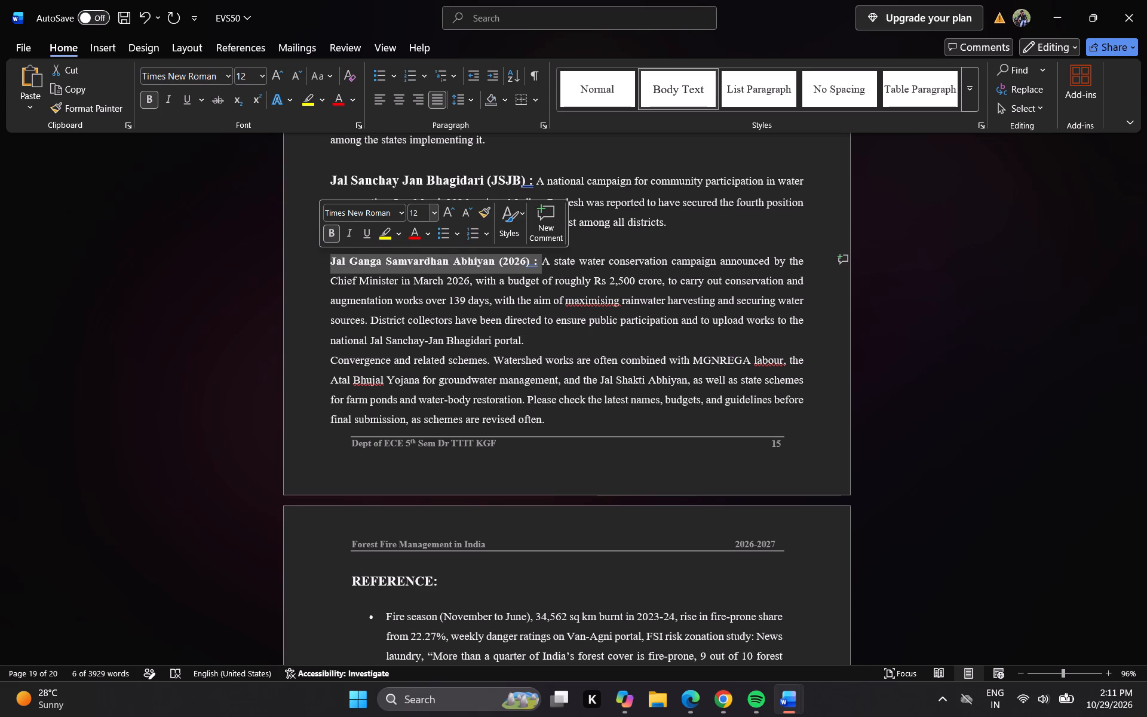
click(423, 212)
key(BackSpace)
text(13)
key(BackSpace)
key(4)
key(Return)
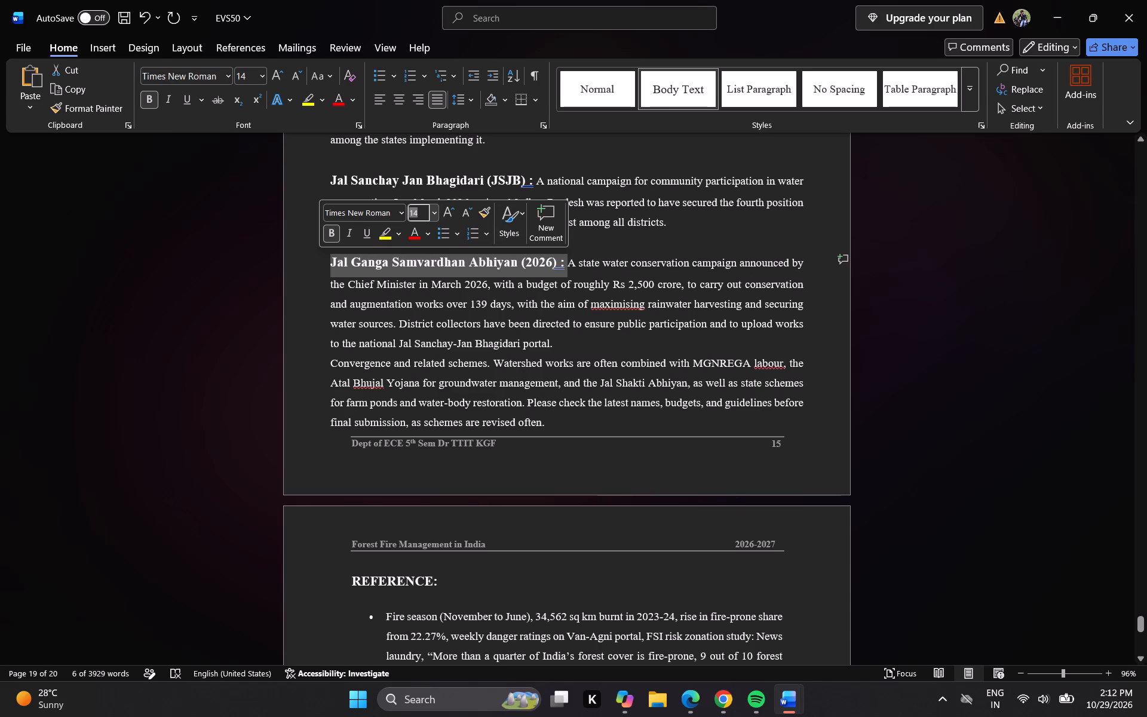
click(573, 345)
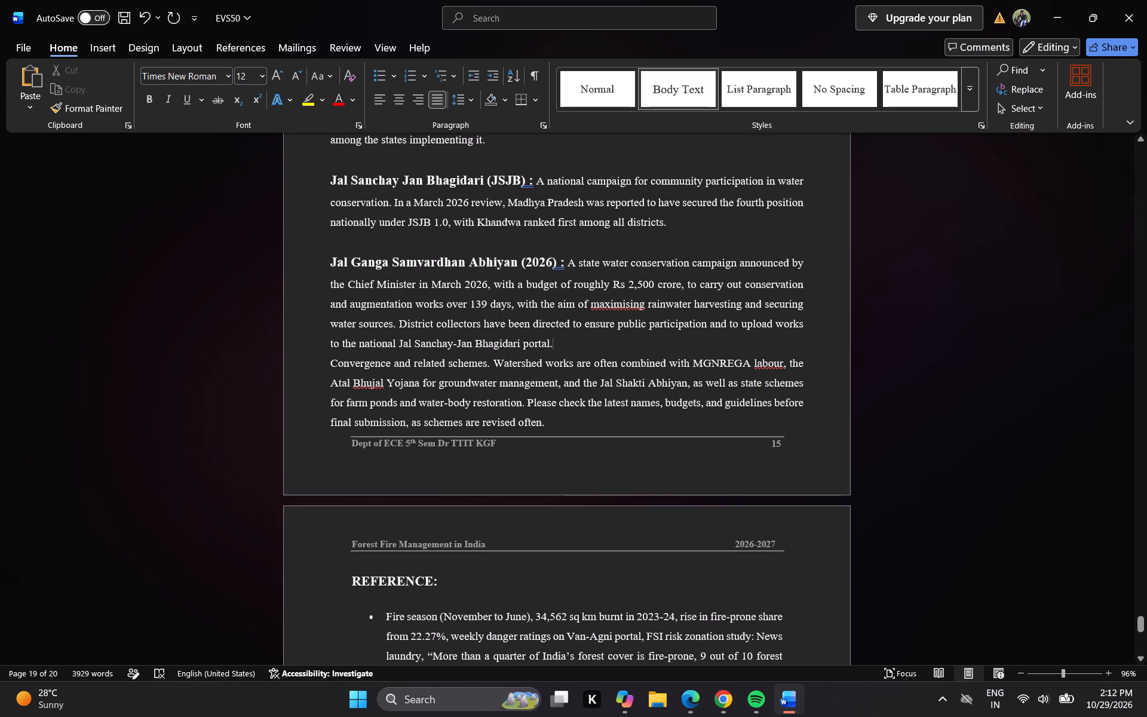
Delete the entire Convergence and related schemes paragraph at the end of the Government Initiatives section.
drag(328, 363, 547, 407)
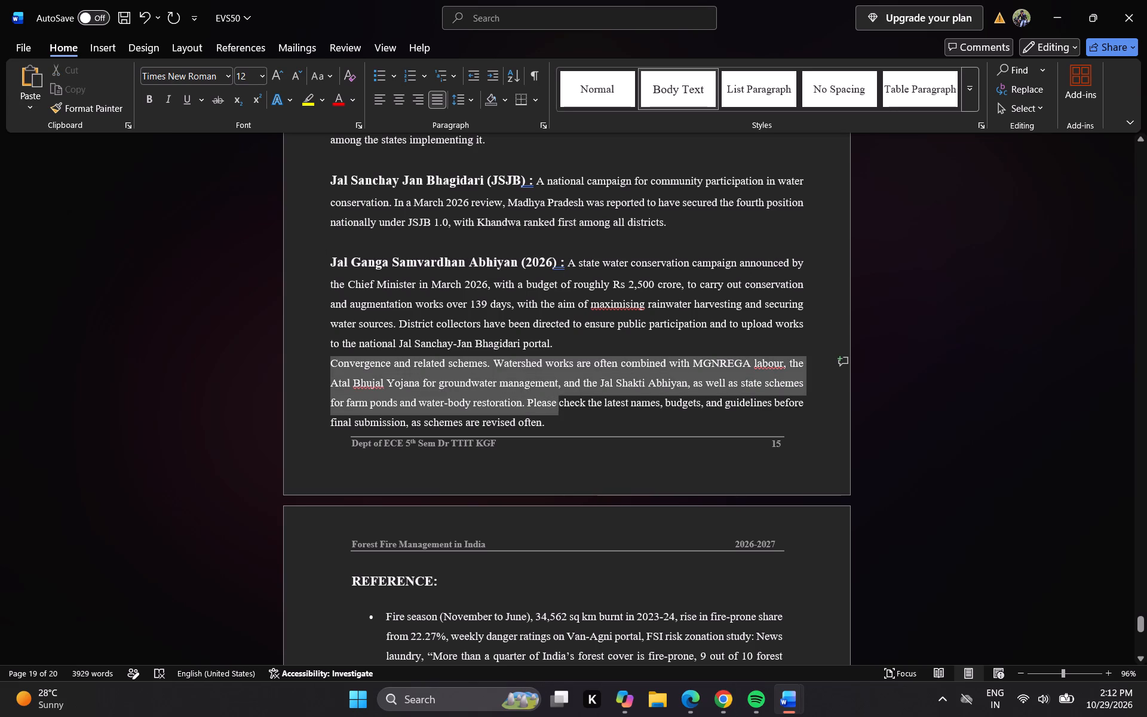
drag(547, 407, 575, 427)
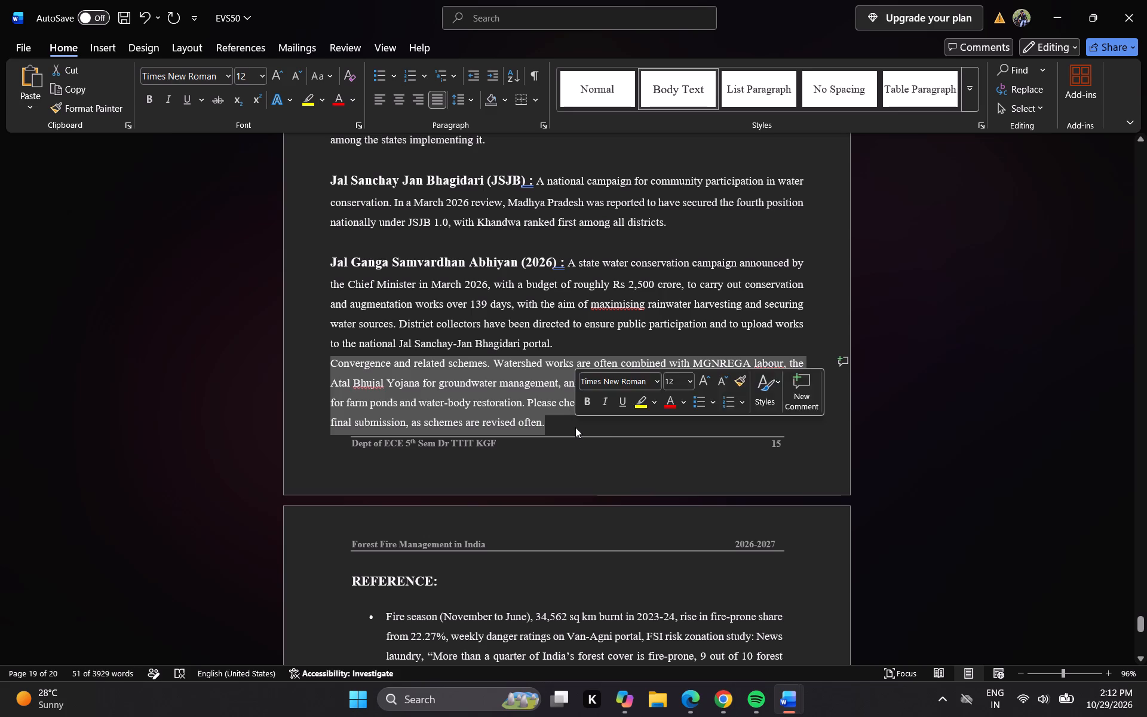
key(BackSpace)
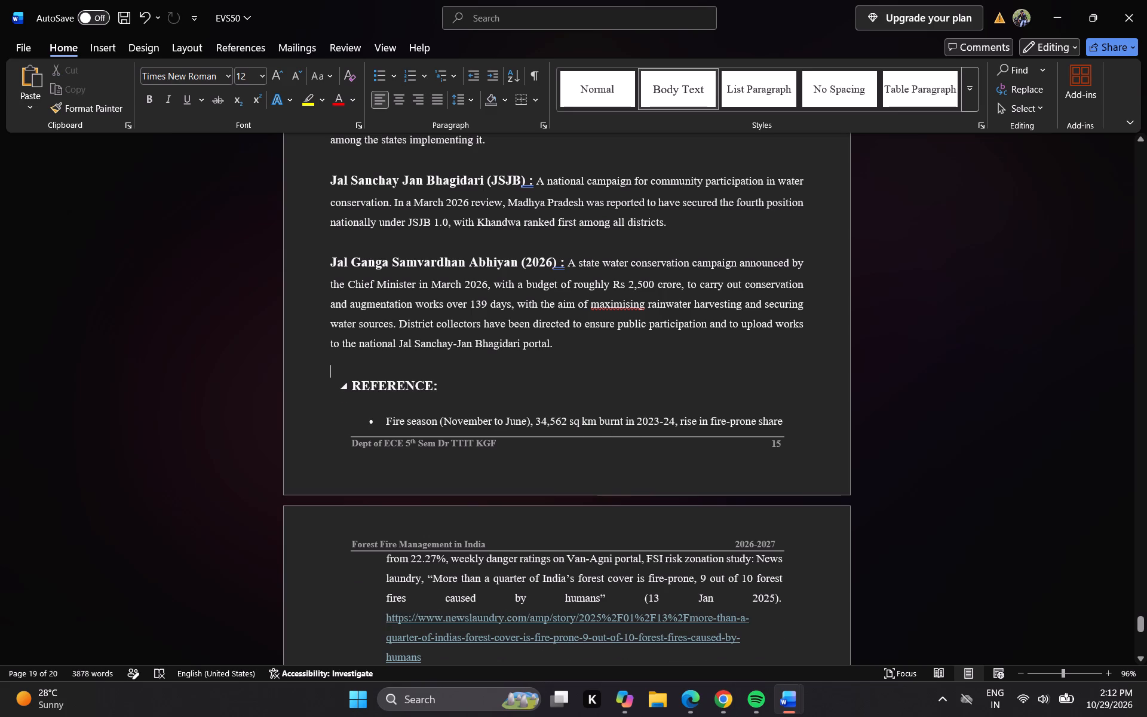
Delete the REFERENCE heading together with the first line of the first forest fire reference below it.
click(341, 379)
drag(350, 384, 802, 426)
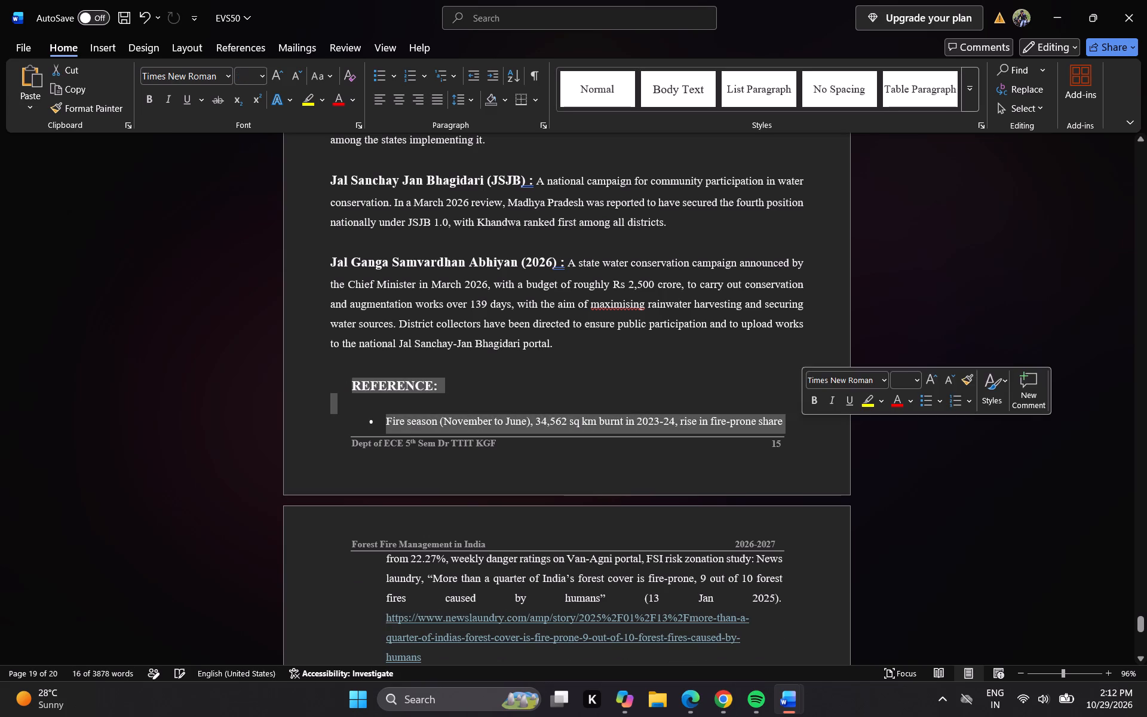
key(BackSpace)
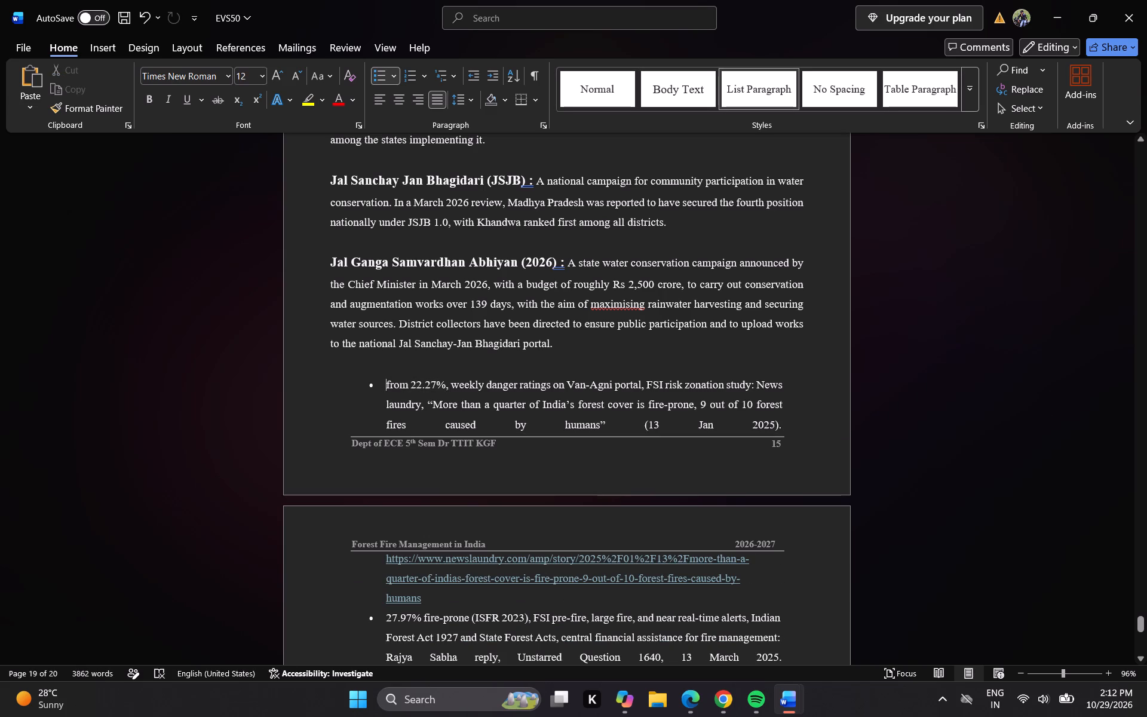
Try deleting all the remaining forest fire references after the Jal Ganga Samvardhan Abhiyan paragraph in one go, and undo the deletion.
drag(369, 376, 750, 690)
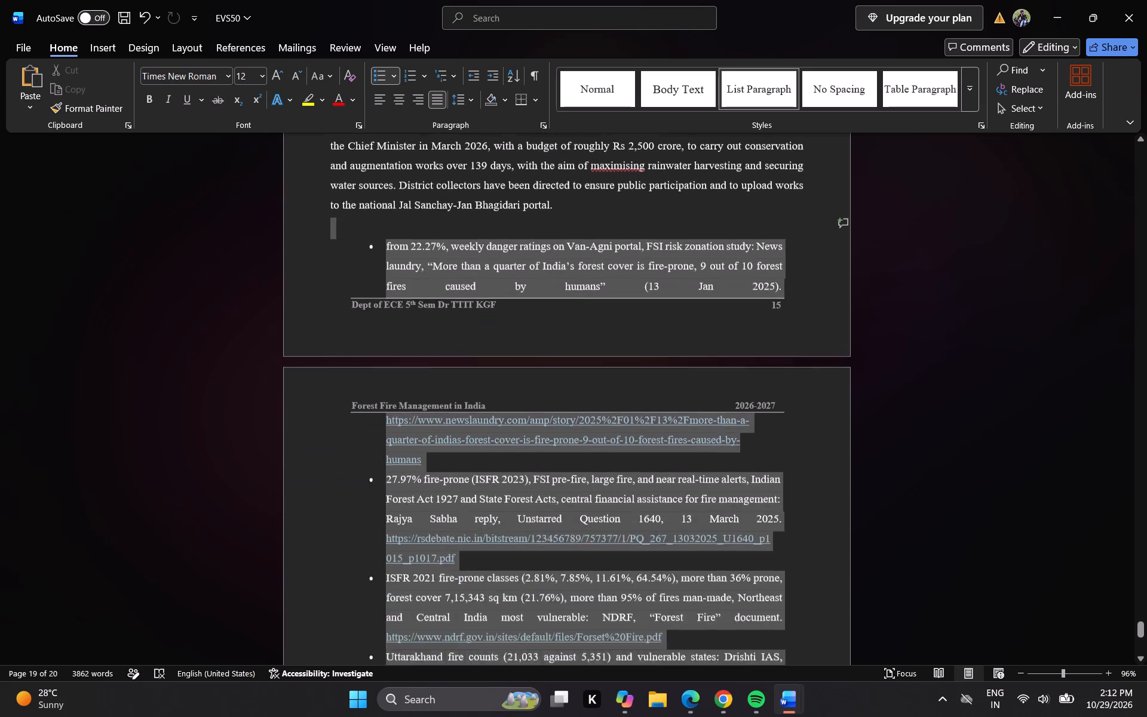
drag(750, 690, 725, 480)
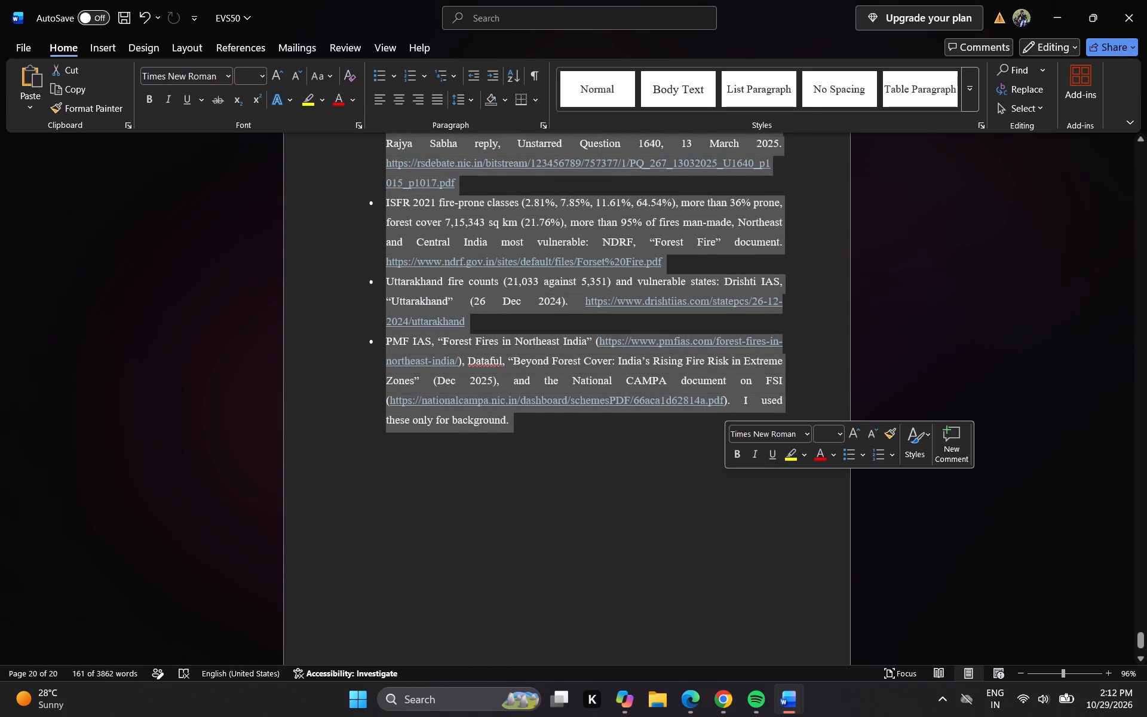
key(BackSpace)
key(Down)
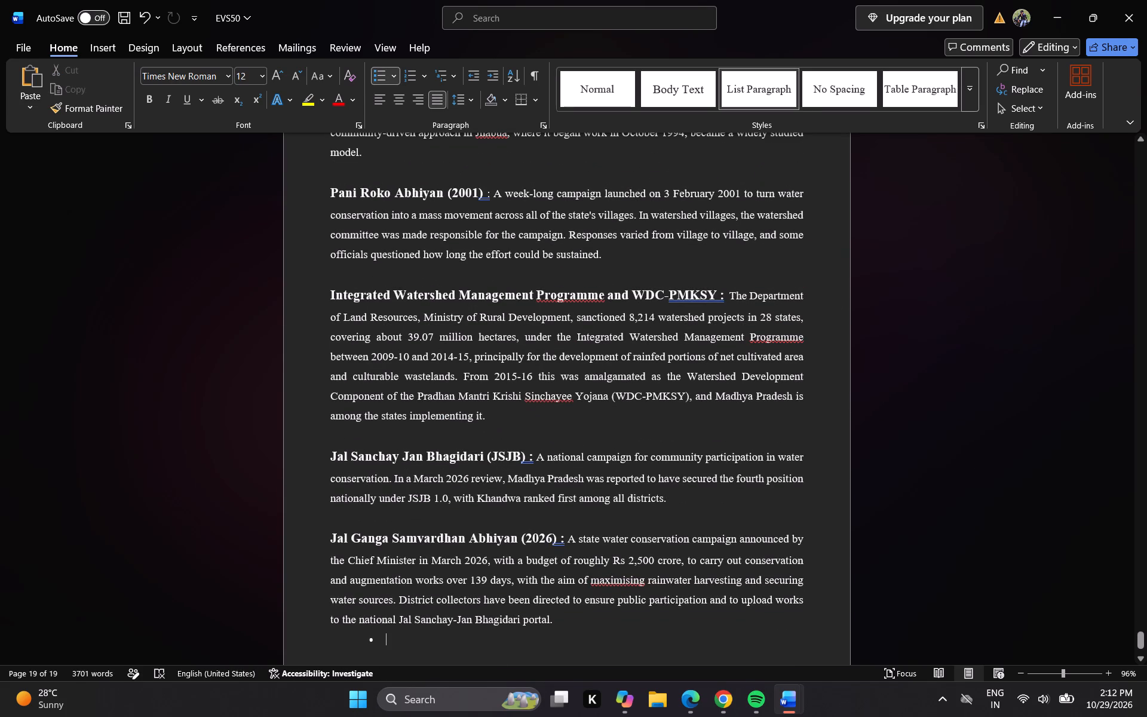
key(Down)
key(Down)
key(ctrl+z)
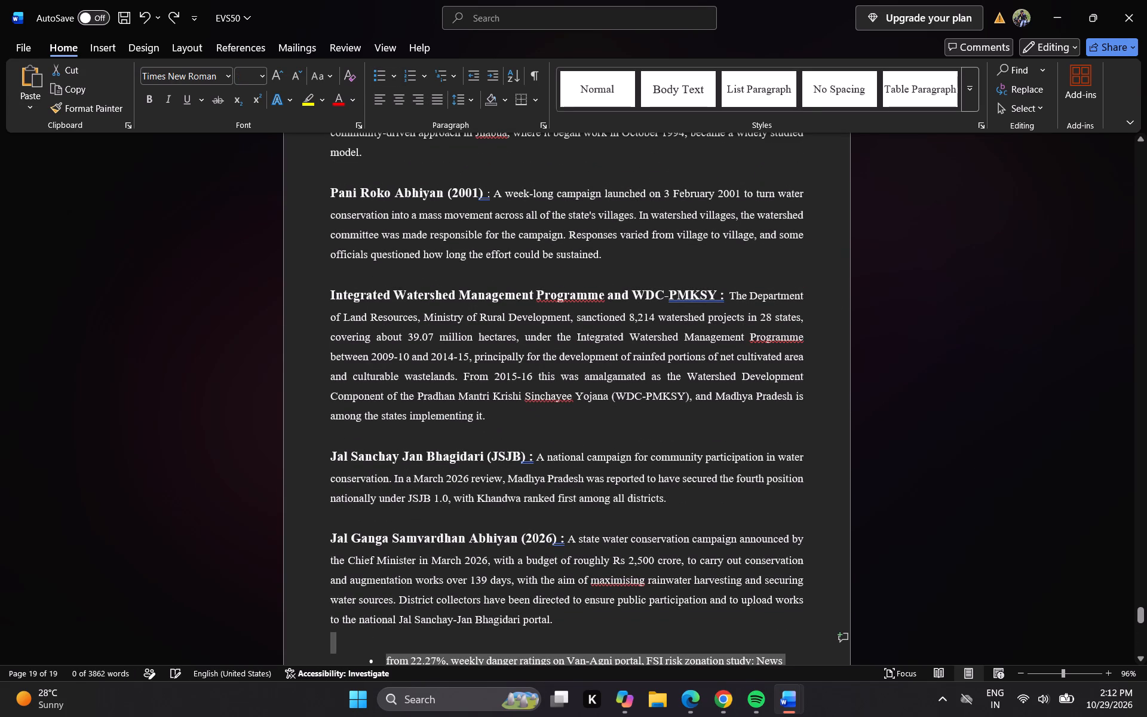
Delete the remaining News laundry reference, including its link and the blank line above it.
key(Down)
key(Down)
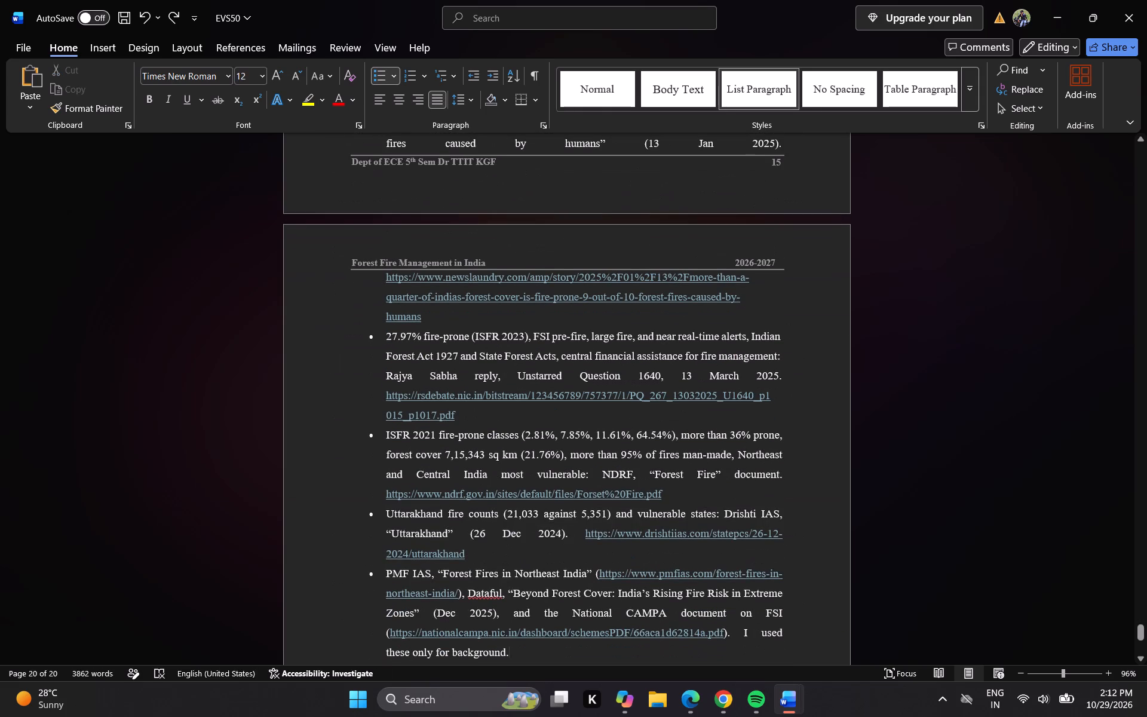
key(Up)
key(Up)
key(Up)
click(637, 179)
key(Up)
key(Up)
key(Up)
key(Up)
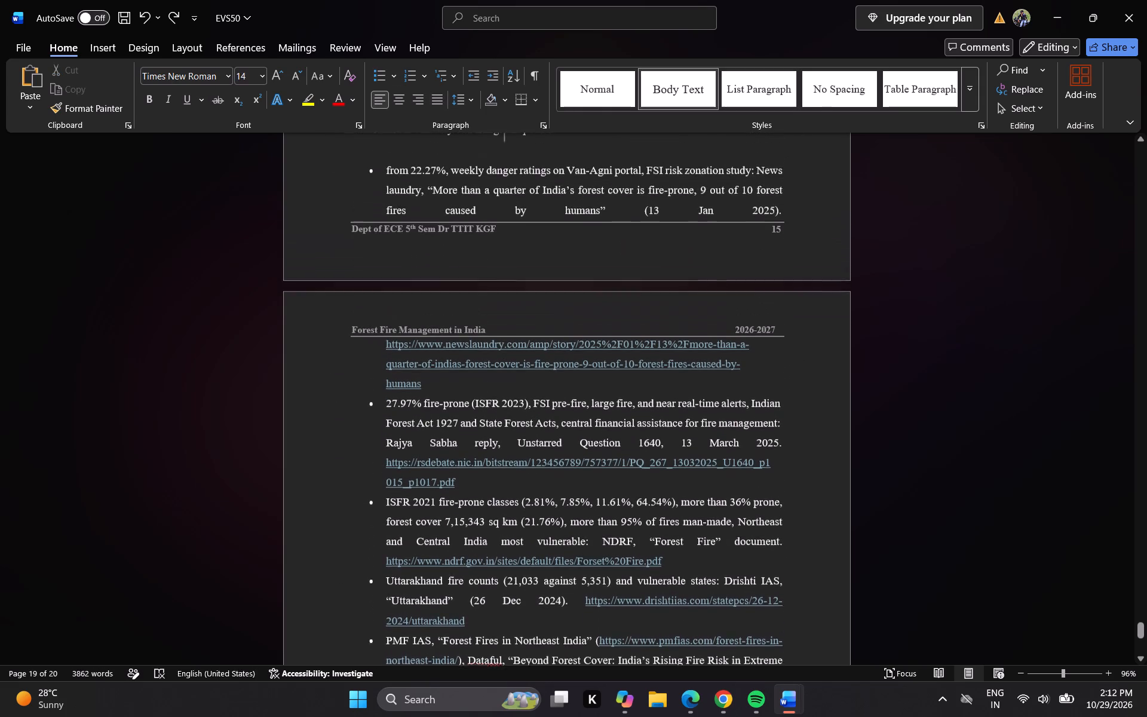
key(Up)
key(Up)
key(Up)
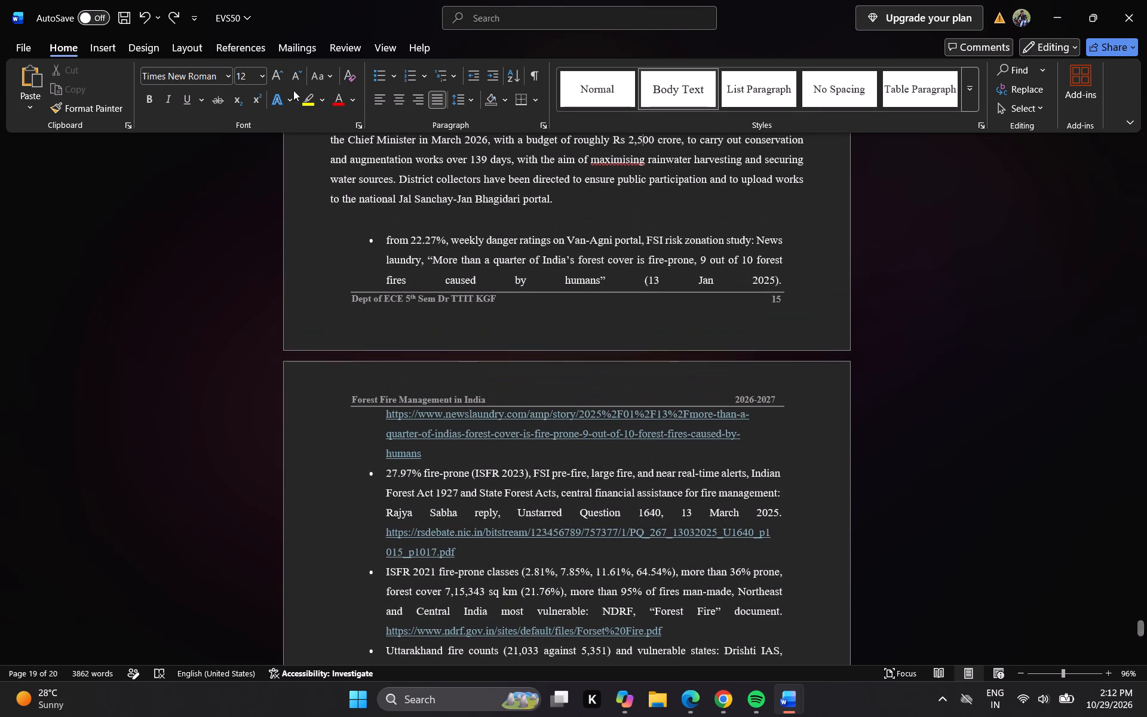
drag(368, 238, 536, 287)
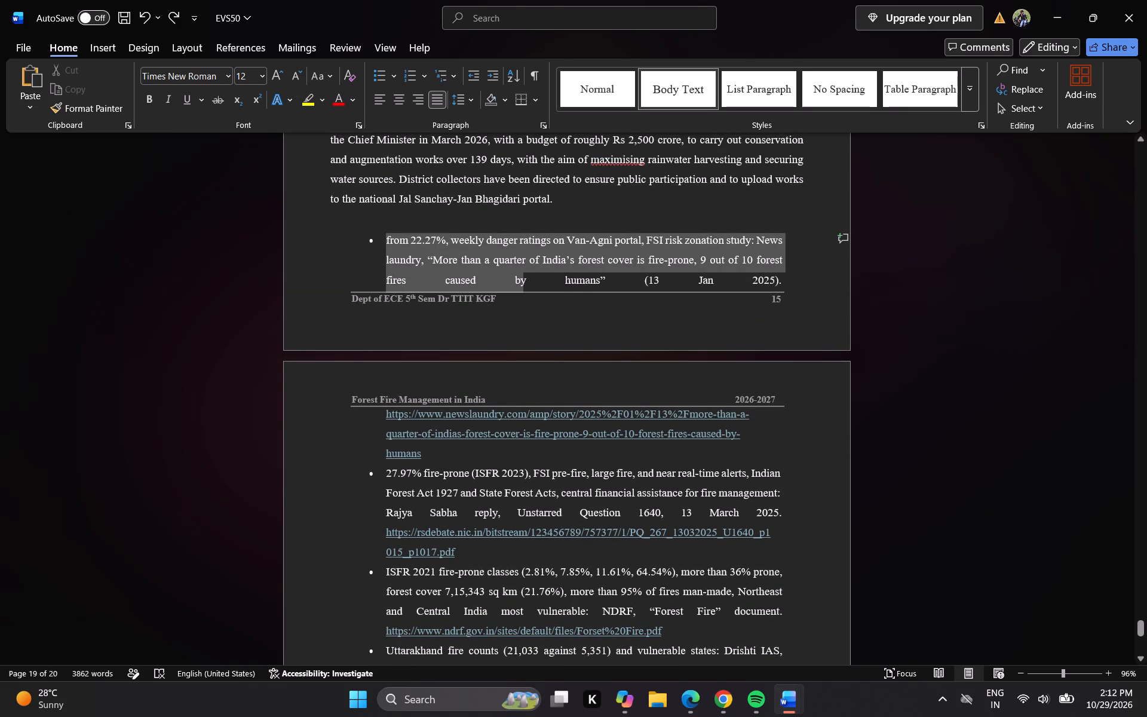
drag(536, 287, 781, 280)
key(BackSpace)
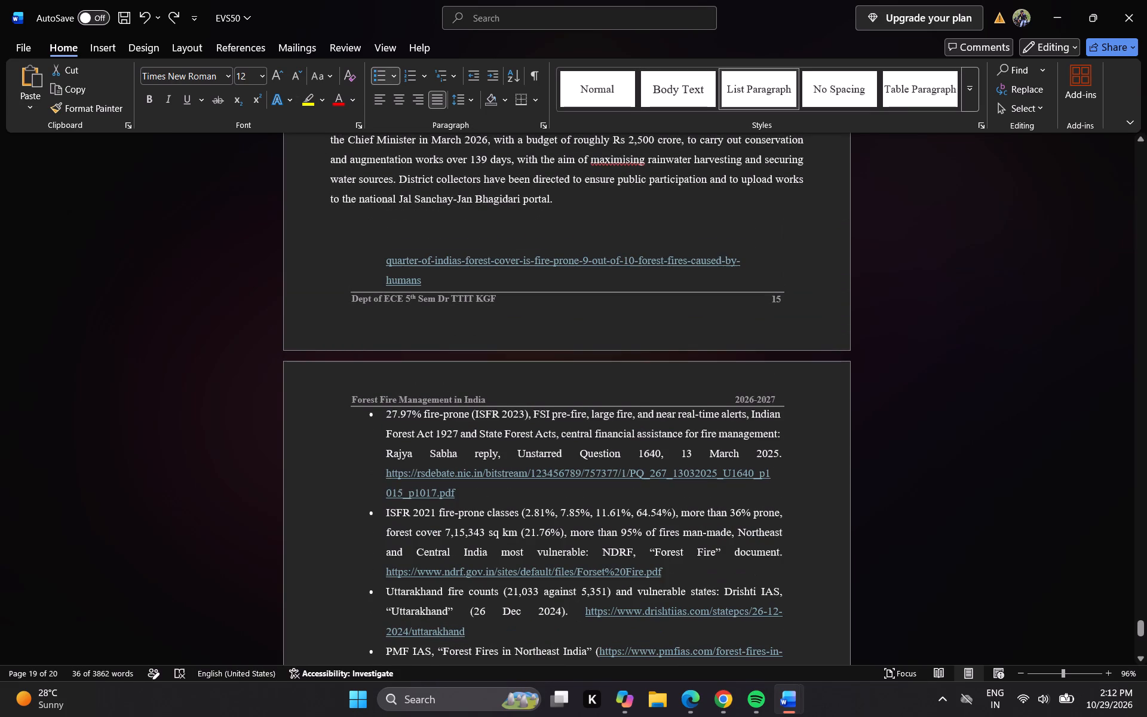
drag(370, 227, 453, 271)
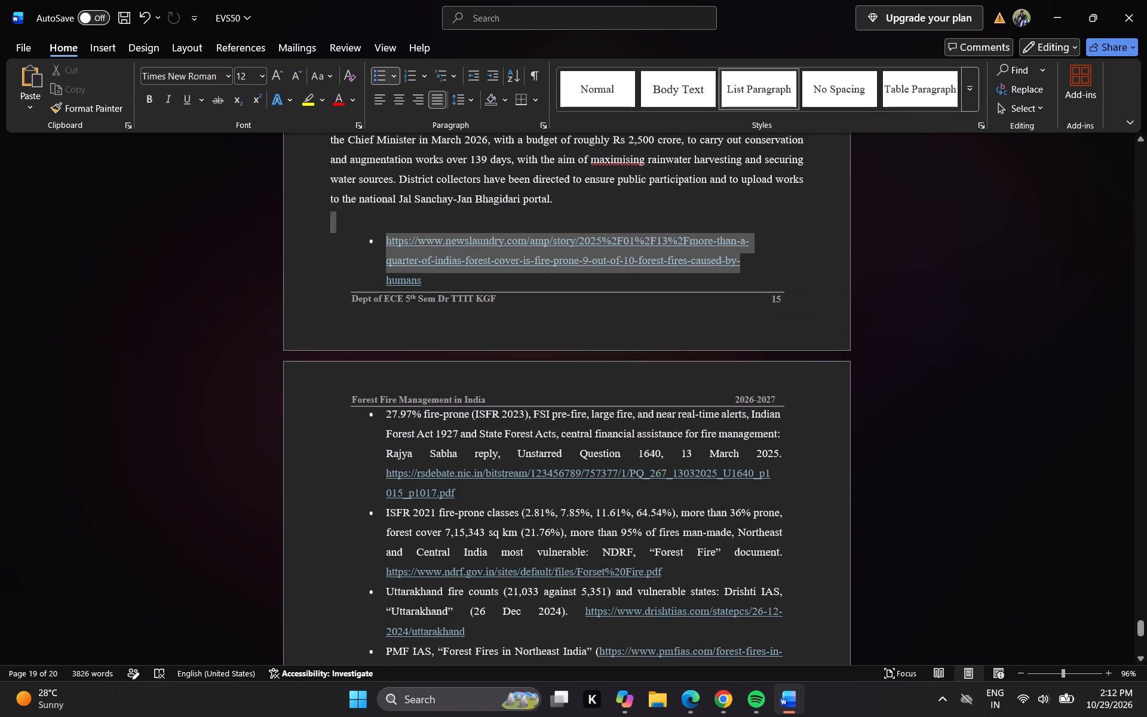
drag(453, 271, 482, 292)
key(BackSpace)
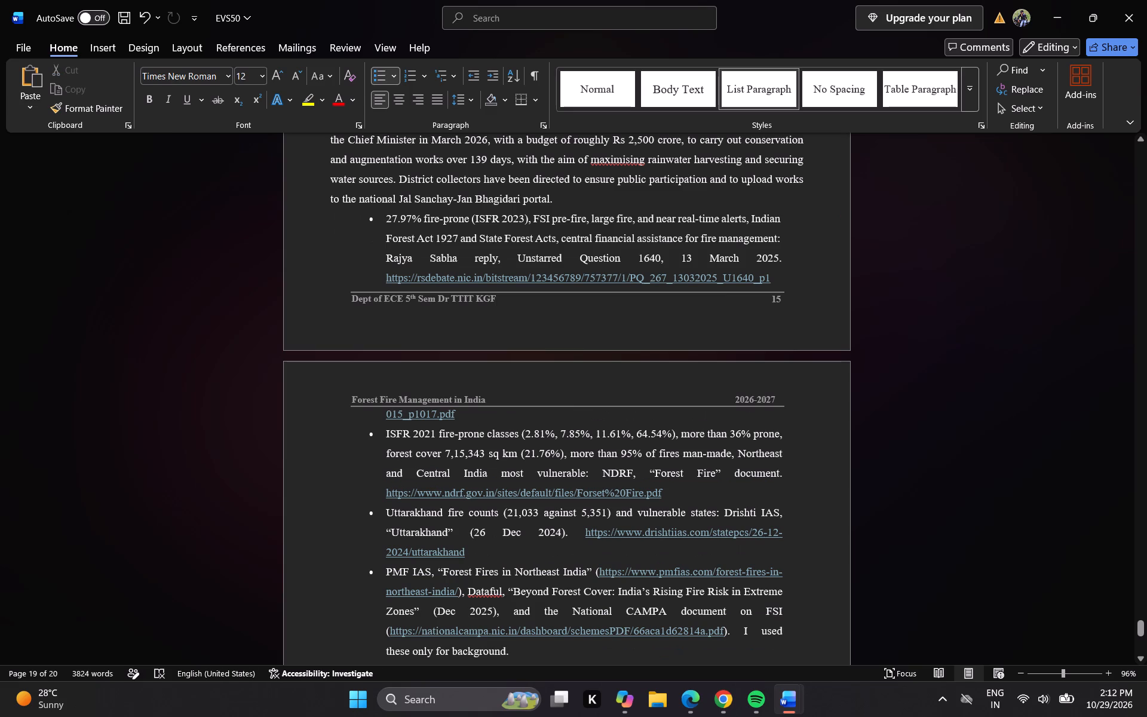
Delete the text of the 27.97% fire-prone Rajya Sabha reference and the first line of its link.
drag(381, 216, 781, 275)
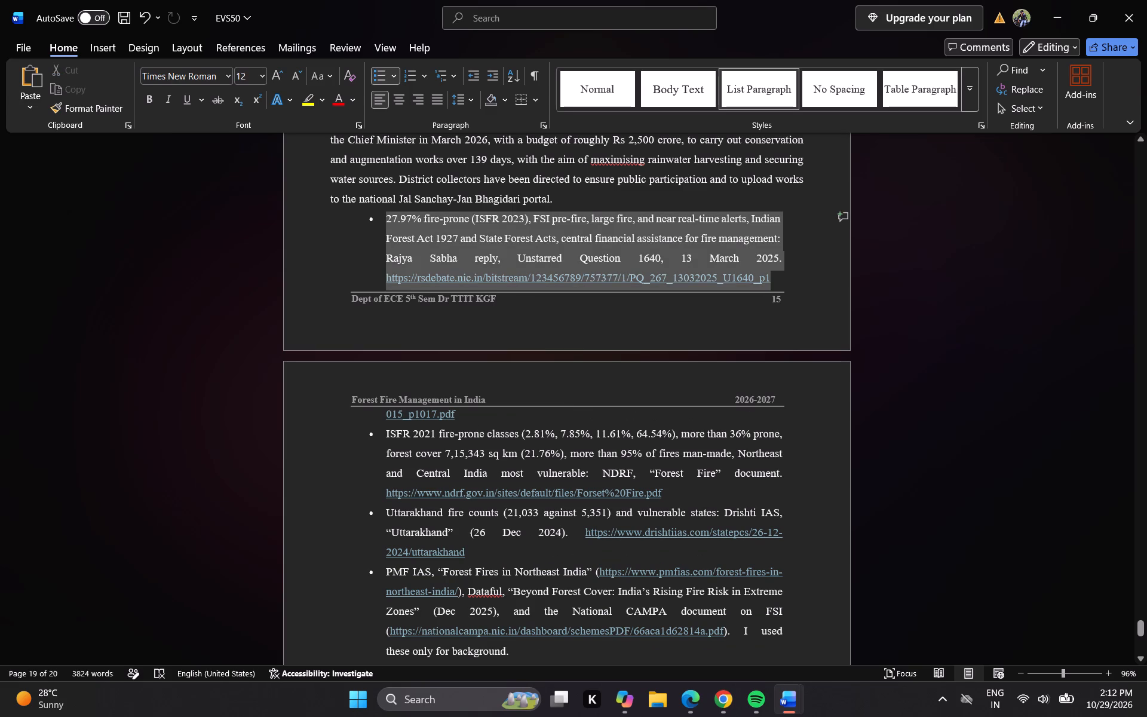
drag(781, 275, 782, 275)
key(BackSpace)
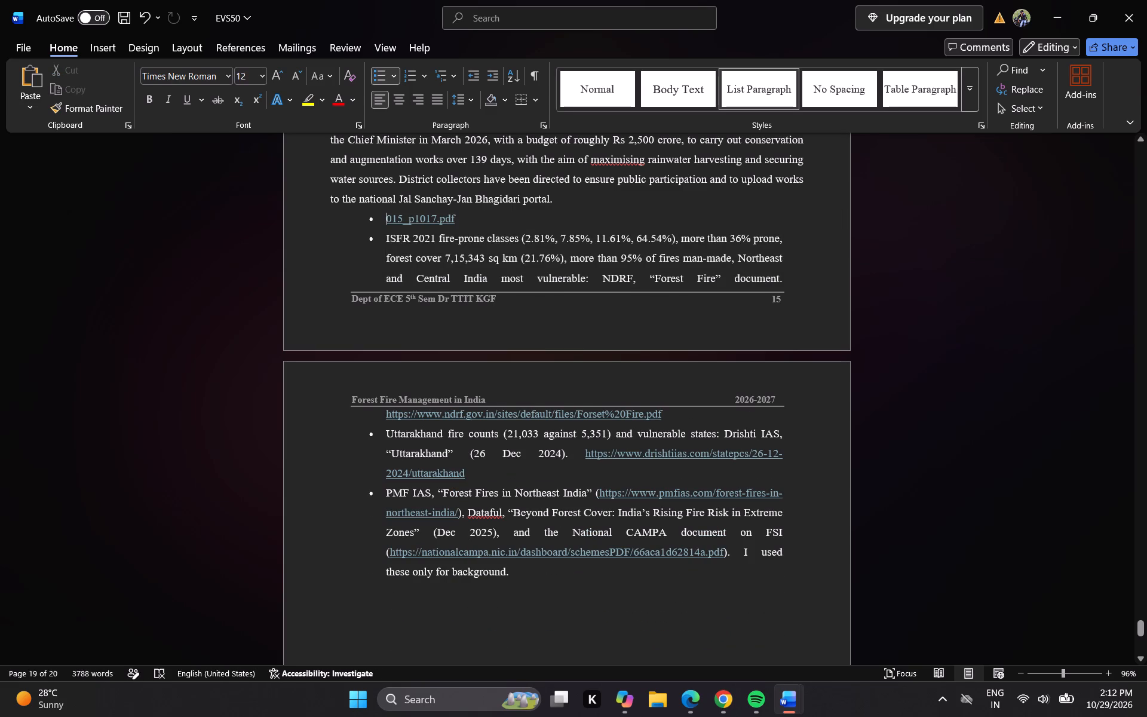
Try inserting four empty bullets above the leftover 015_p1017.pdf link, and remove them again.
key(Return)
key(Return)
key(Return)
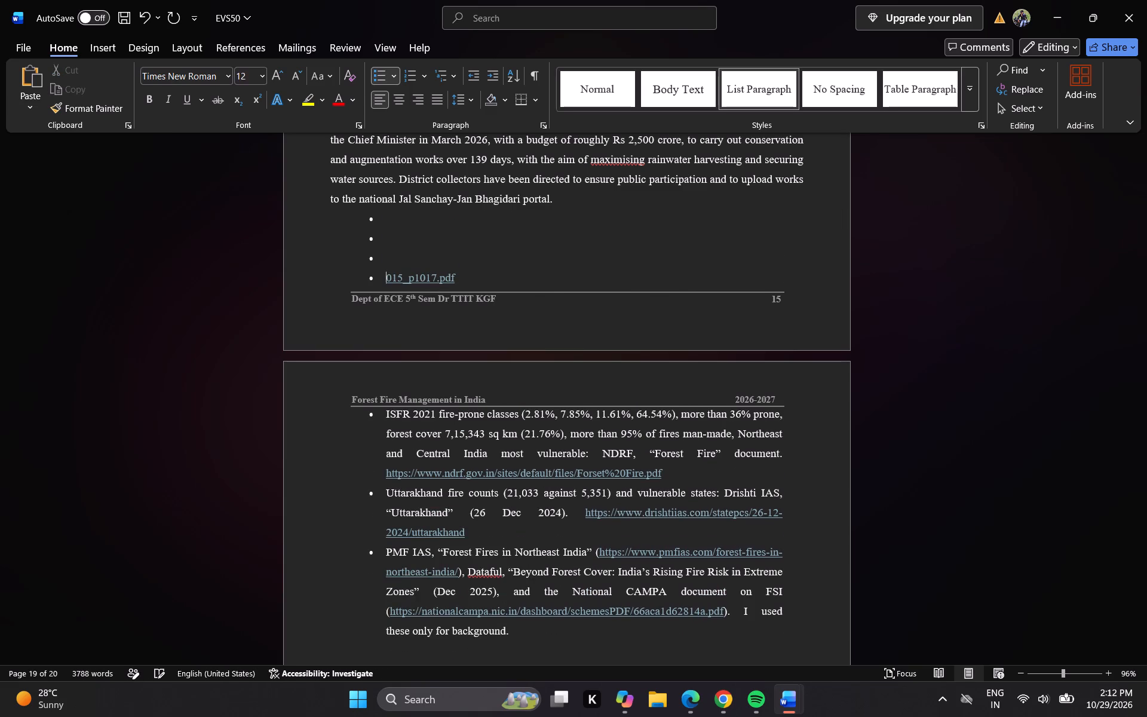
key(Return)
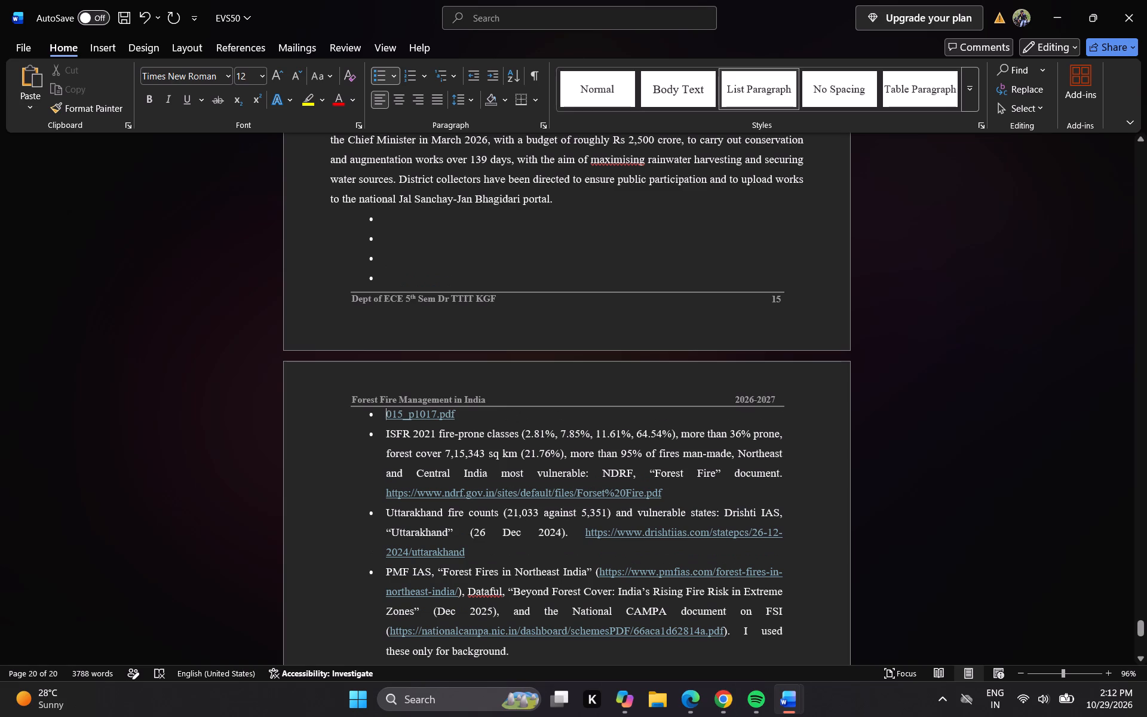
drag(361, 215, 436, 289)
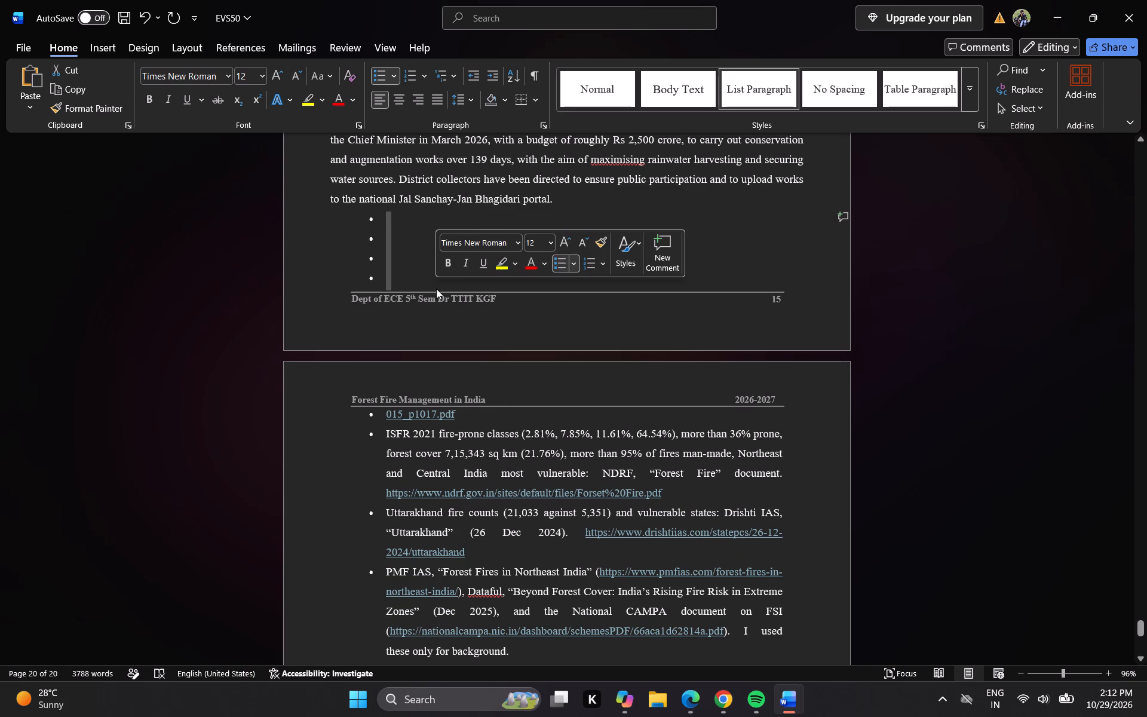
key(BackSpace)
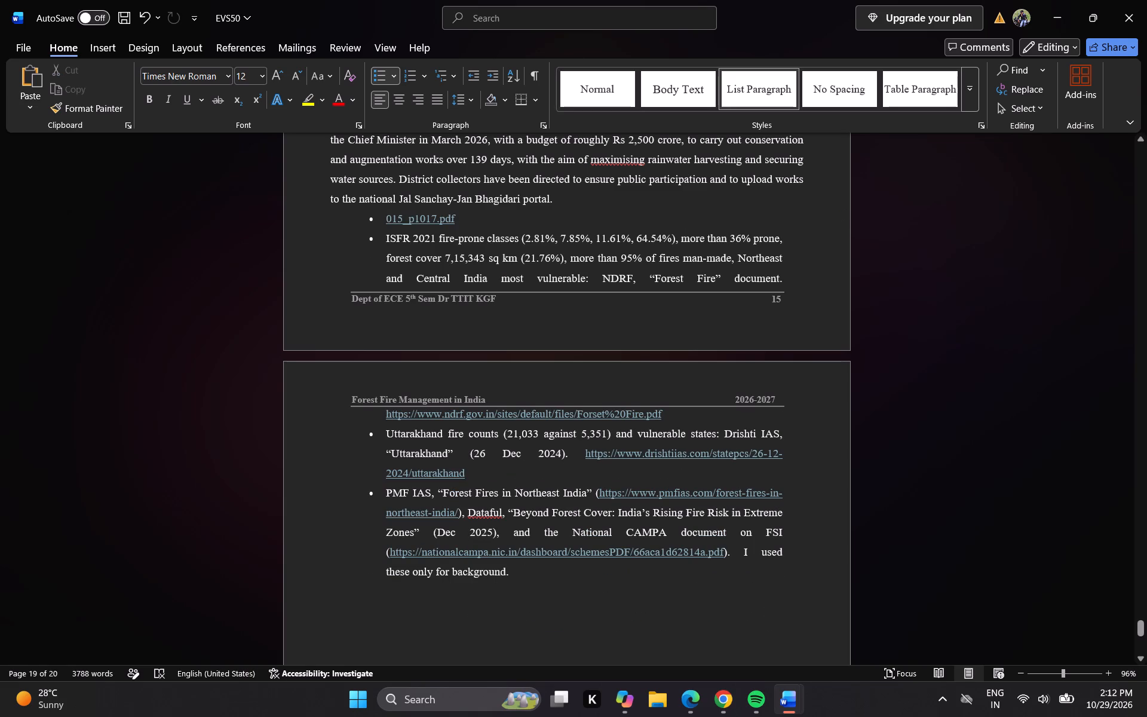
Insert three blank lines after the Jal Ganga Samvardhan Abhiyan paragraph, above the remaining reference bullets.
click(569, 198)
key(Return)
key(Return)
key(Return)
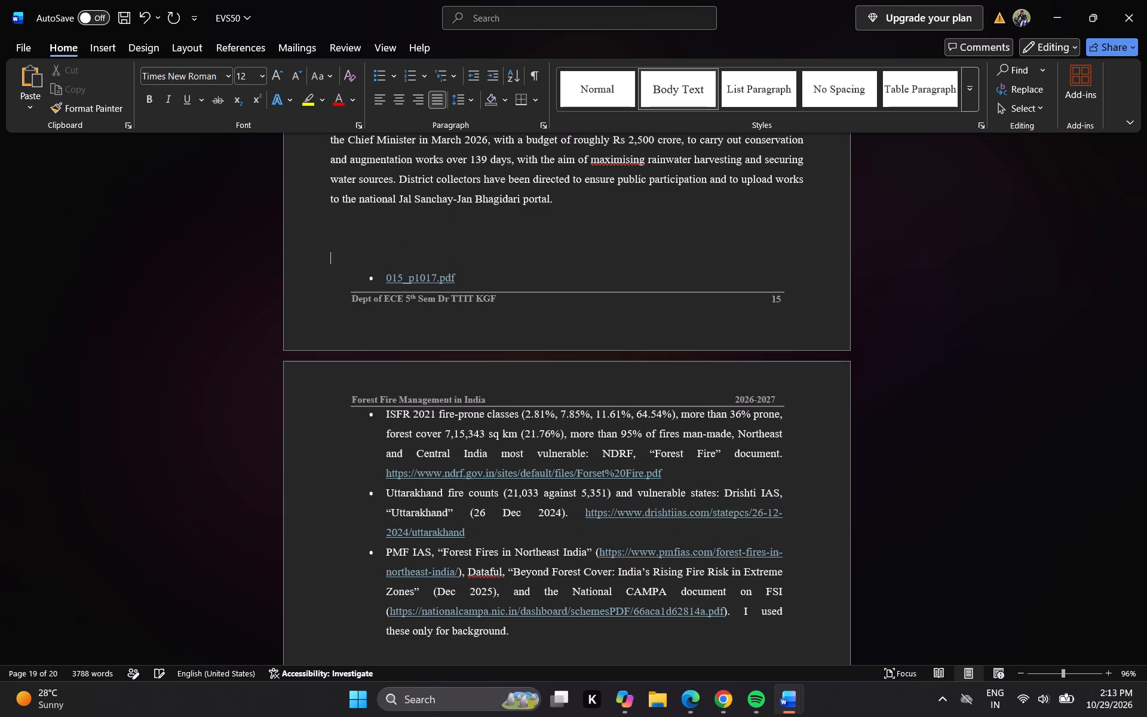
Add one more blank line above the 015_p1017.pdf reference bullet so the remaining references move to the next page.
key(Return)
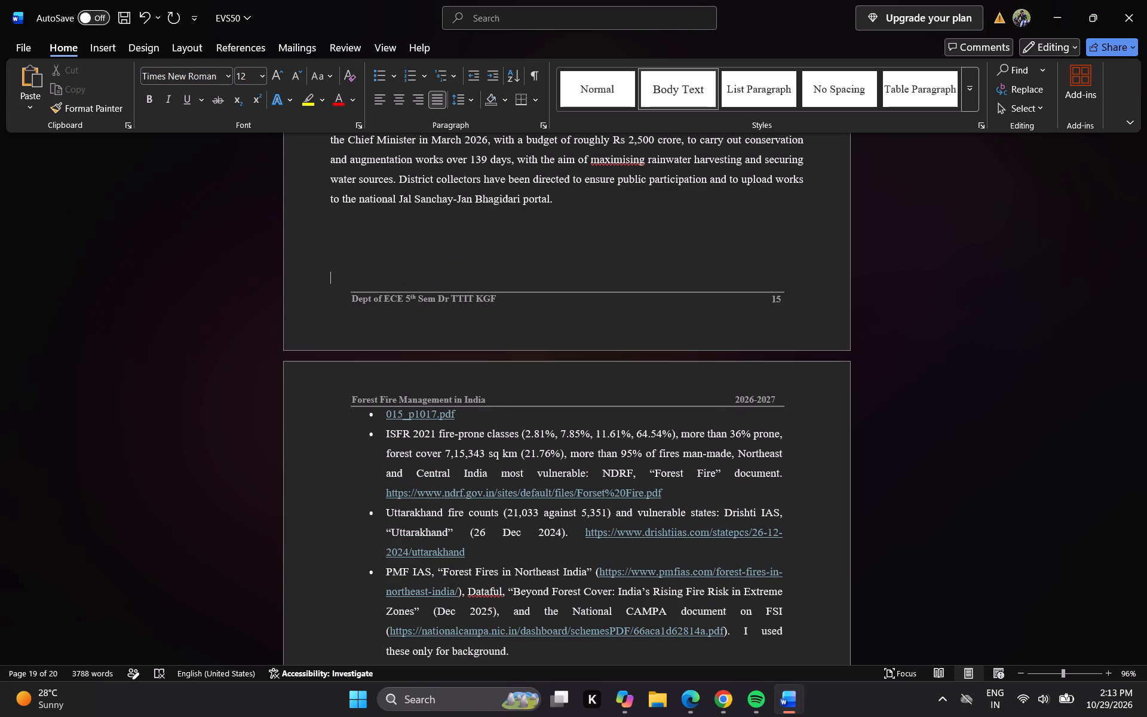
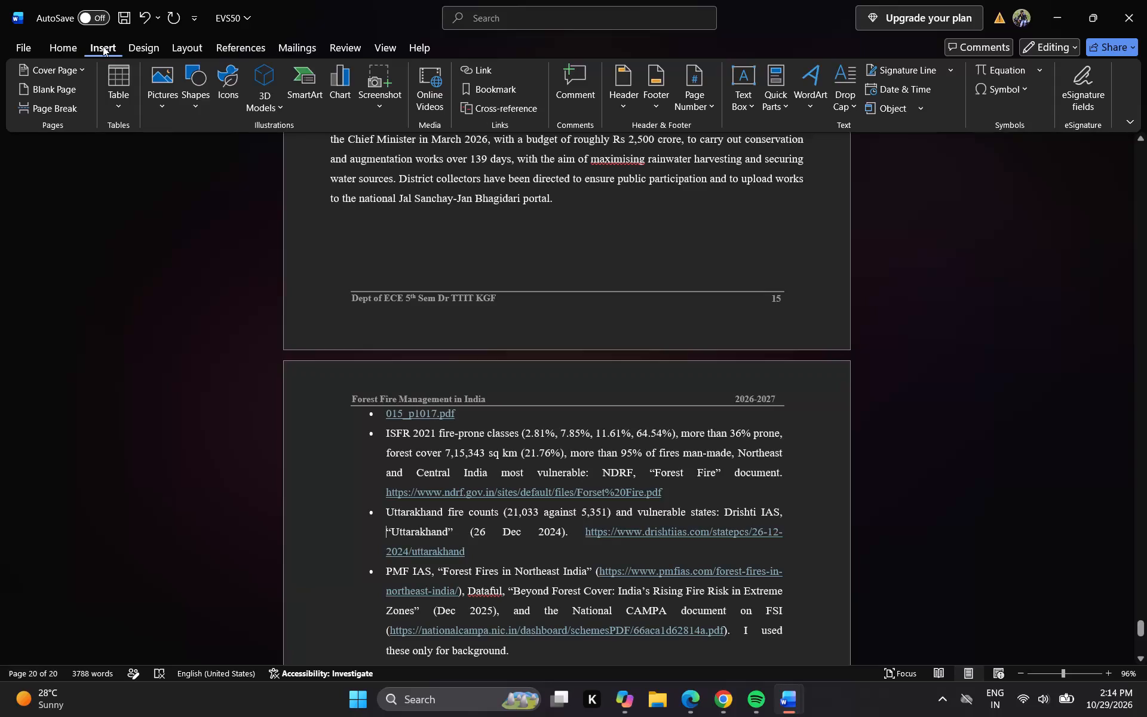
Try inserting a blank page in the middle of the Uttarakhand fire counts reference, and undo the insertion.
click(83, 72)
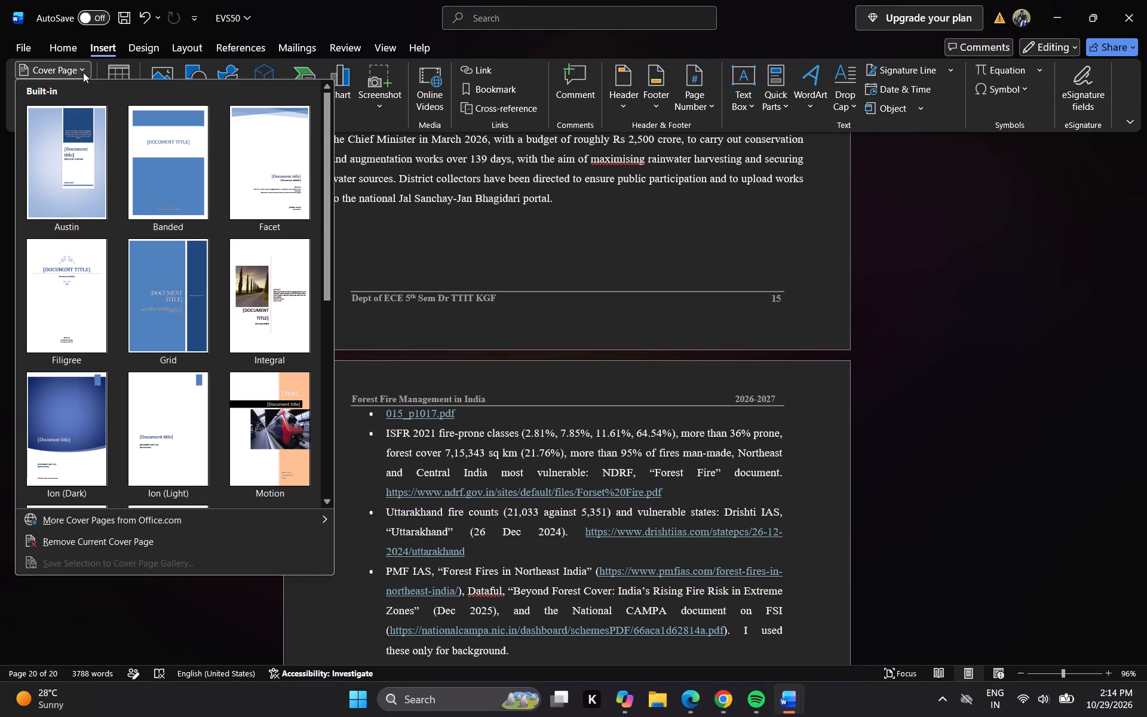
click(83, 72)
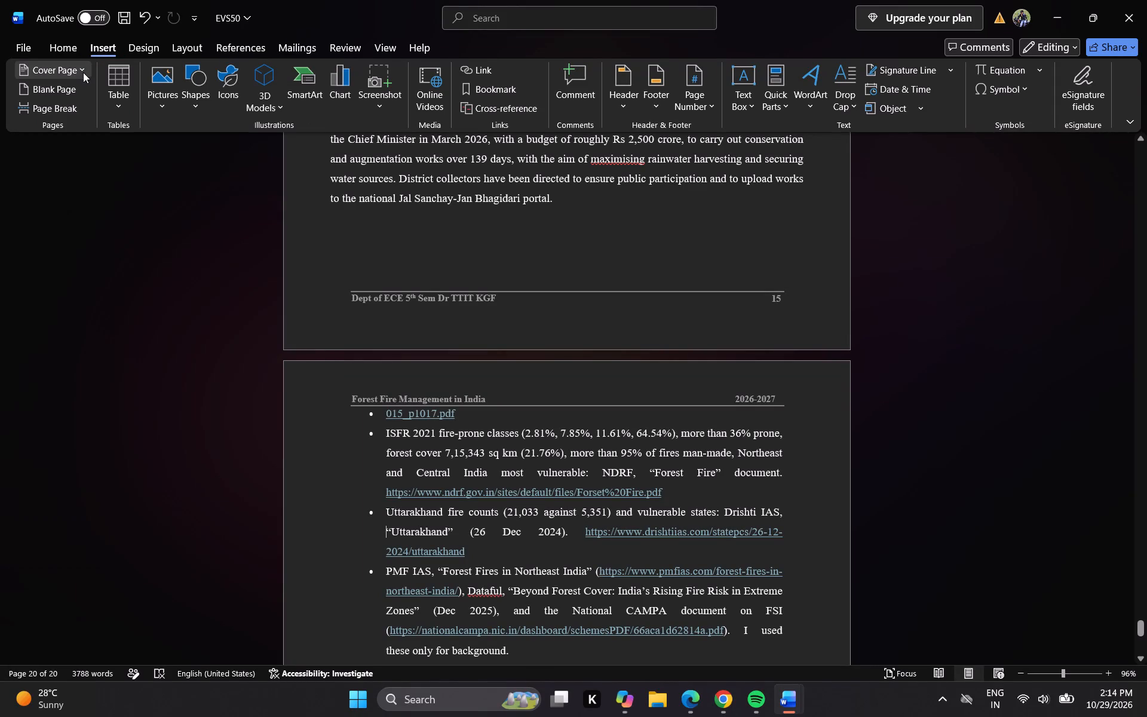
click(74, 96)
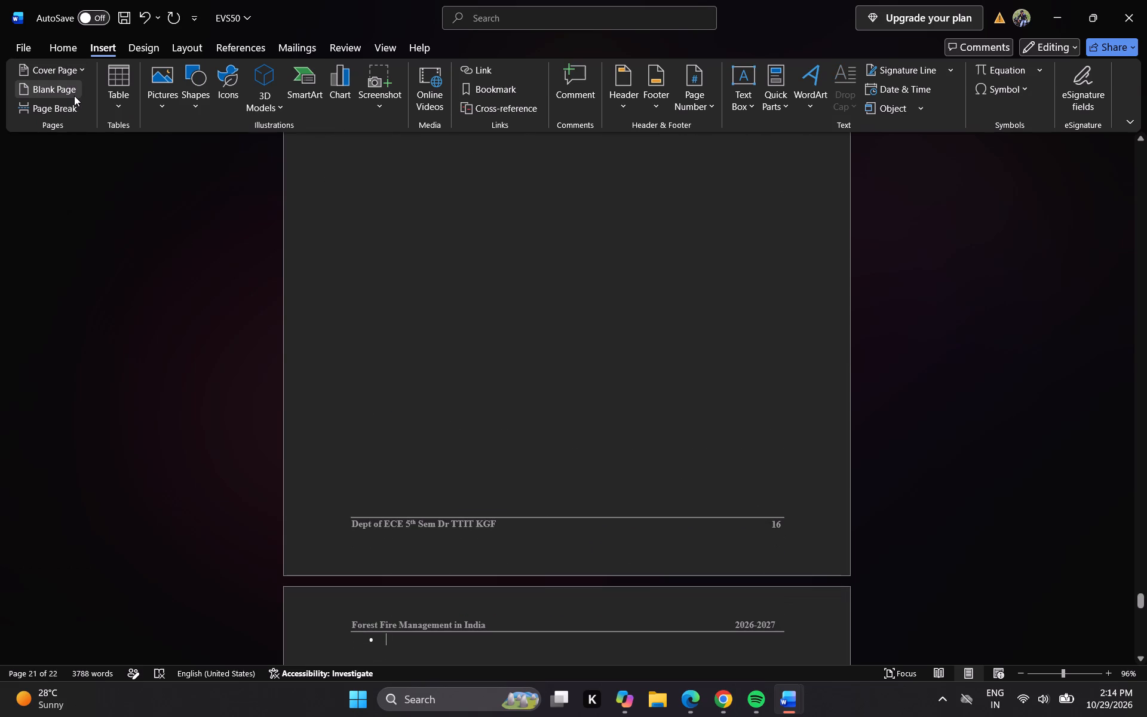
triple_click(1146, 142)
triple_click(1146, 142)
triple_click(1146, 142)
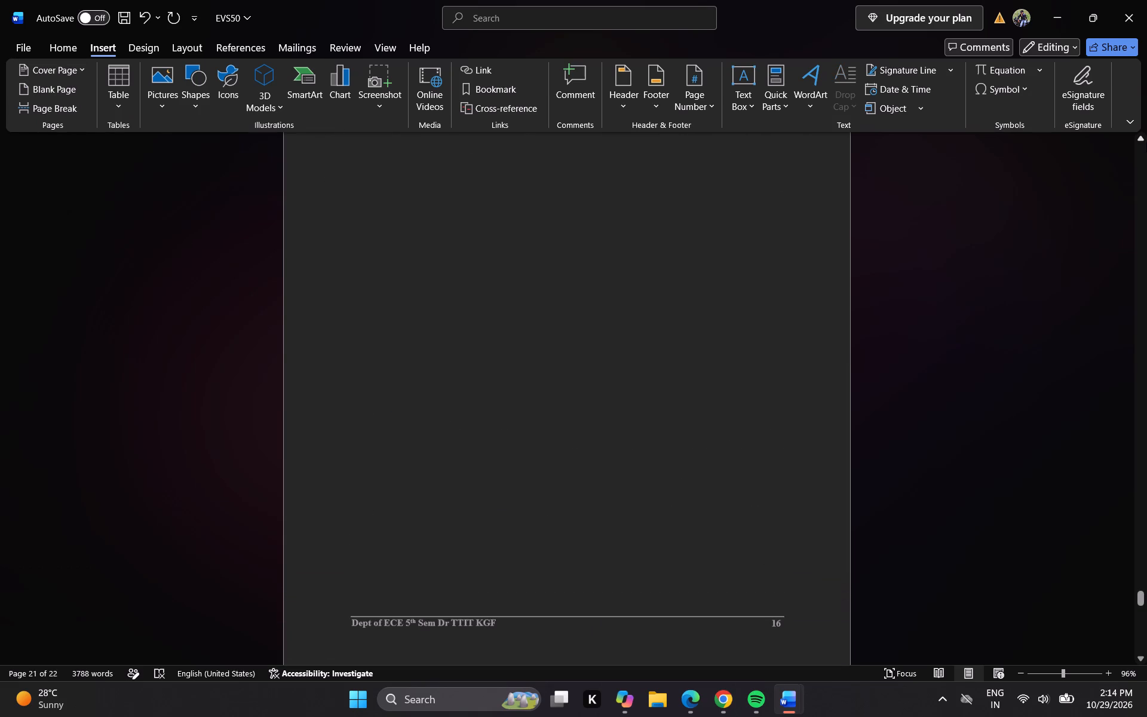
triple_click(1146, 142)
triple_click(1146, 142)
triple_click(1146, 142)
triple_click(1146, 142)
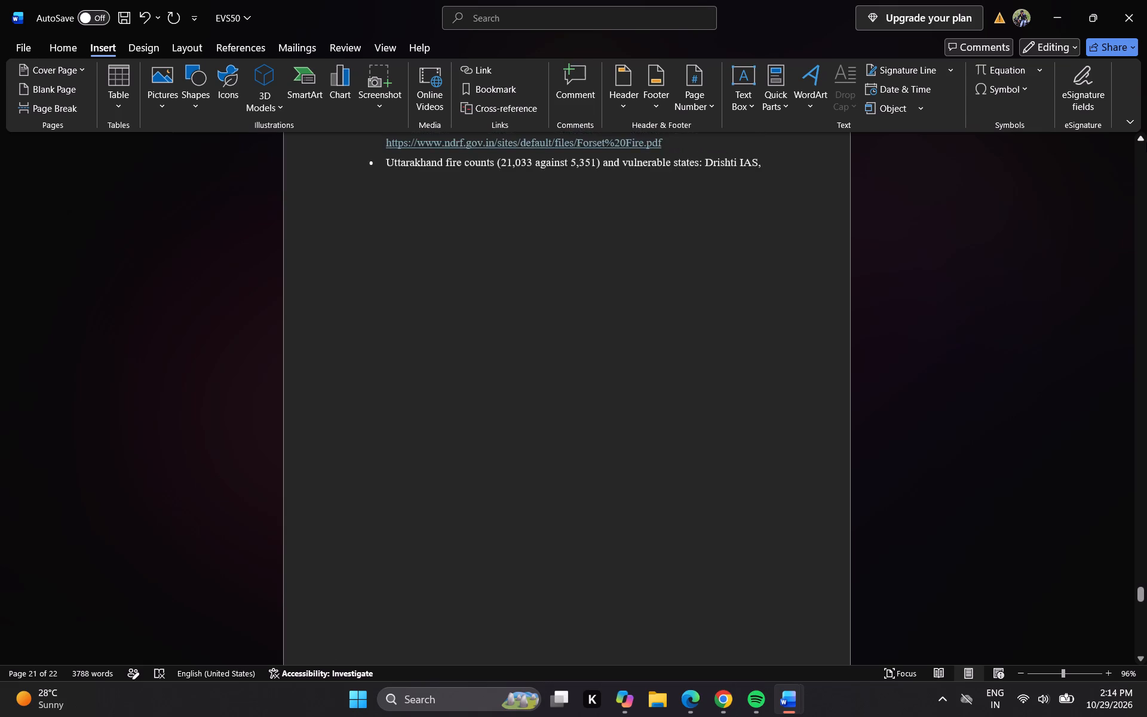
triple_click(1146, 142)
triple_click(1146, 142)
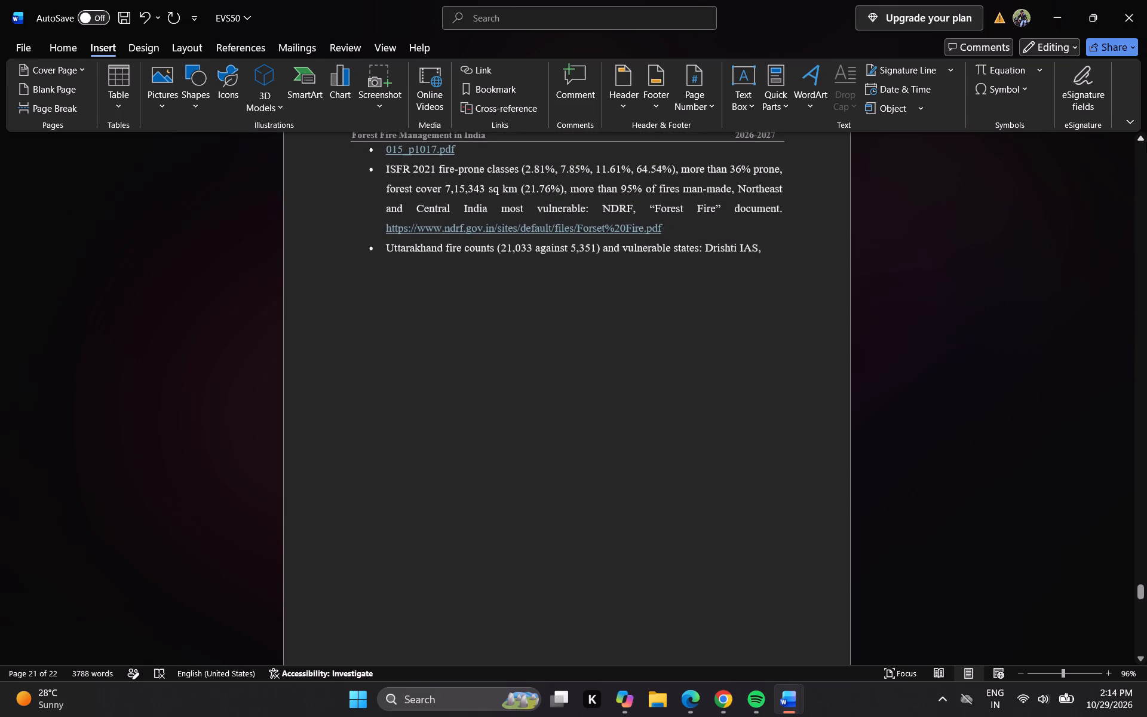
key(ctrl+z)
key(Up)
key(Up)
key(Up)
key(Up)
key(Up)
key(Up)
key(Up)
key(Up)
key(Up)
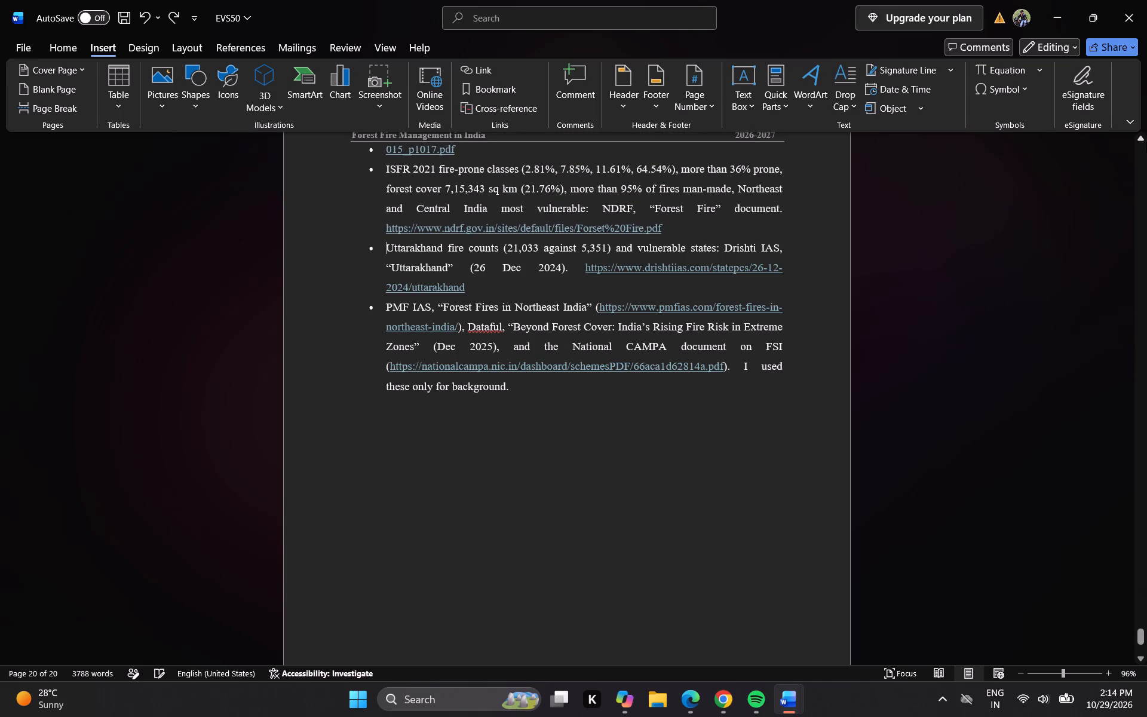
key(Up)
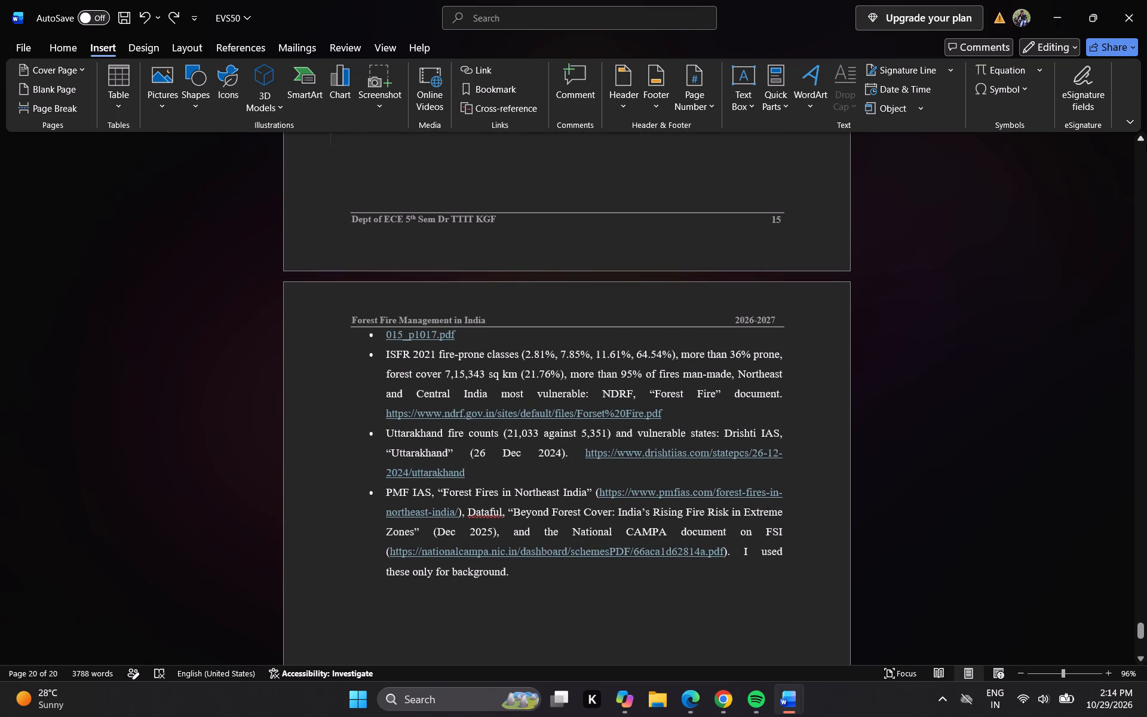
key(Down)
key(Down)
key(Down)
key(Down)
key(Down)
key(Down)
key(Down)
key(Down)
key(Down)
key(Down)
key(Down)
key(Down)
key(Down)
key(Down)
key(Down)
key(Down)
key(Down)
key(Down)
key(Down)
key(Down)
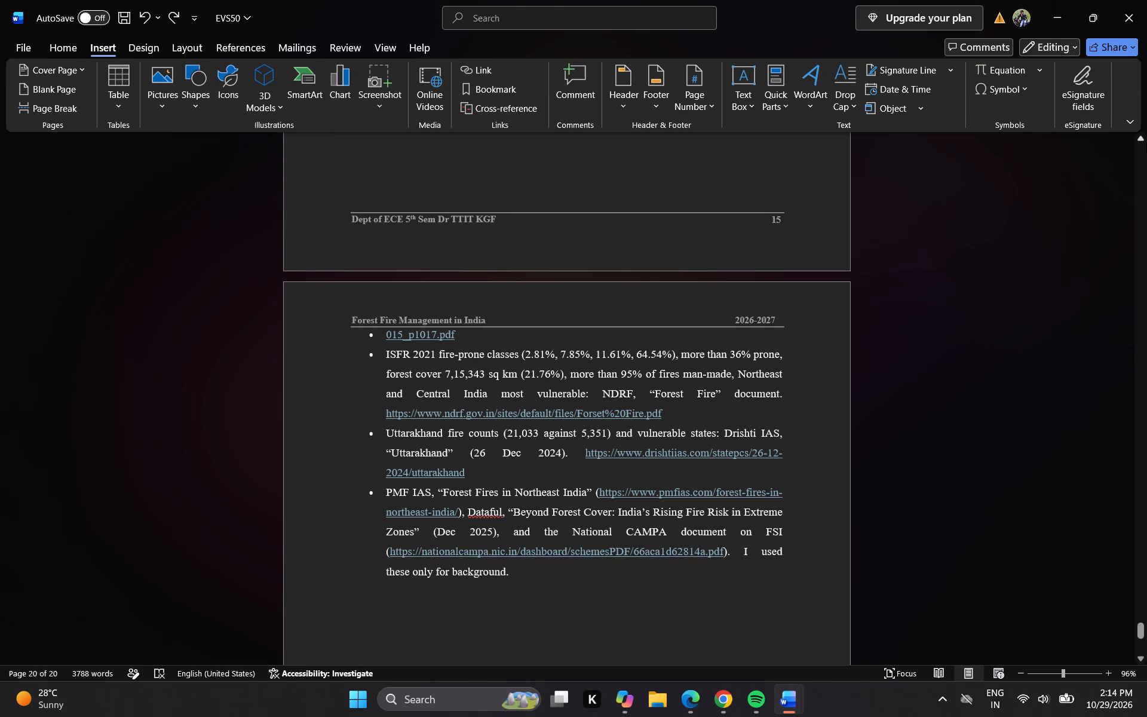
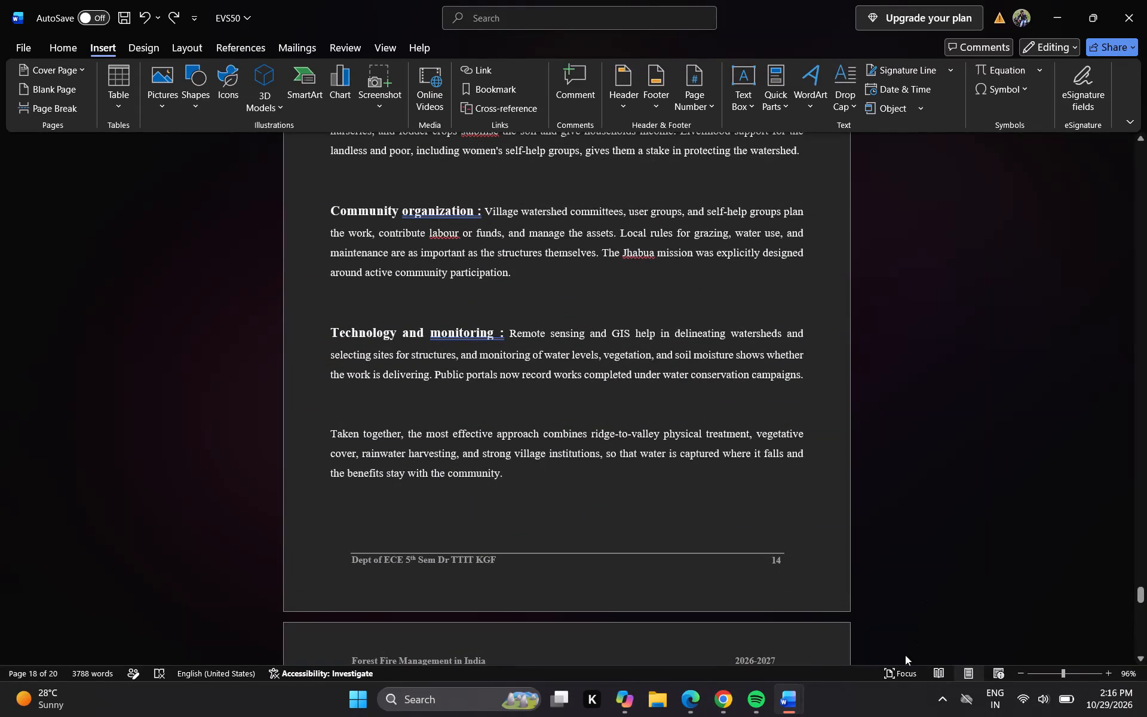
Review the Government Initiatives section and the remaining forest fire references, ending with the cursor after "these only for background.".
key(Down)
key(Down)
key(Down)
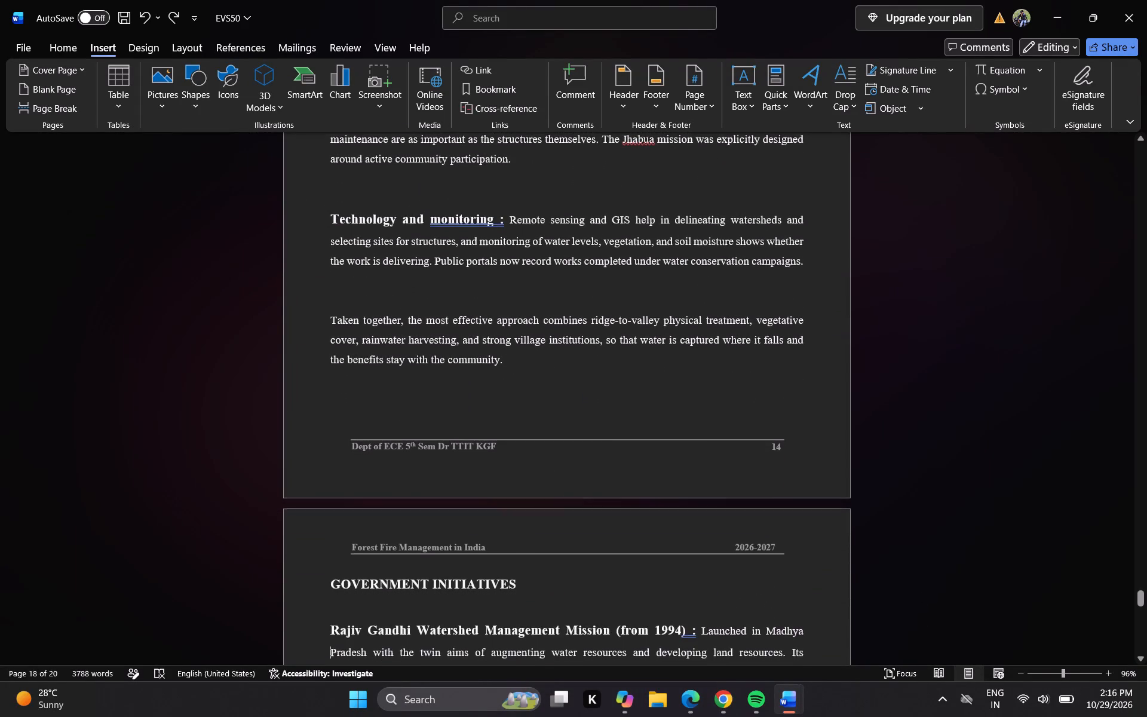
key(Down)
key(Down)
key(Down)
key(Down)
key(Down)
key(Down)
key(Down)
key(Down)
key(Down)
key(Down)
key(Down)
key(Down)
key(Down)
key(Down)
key(Down)
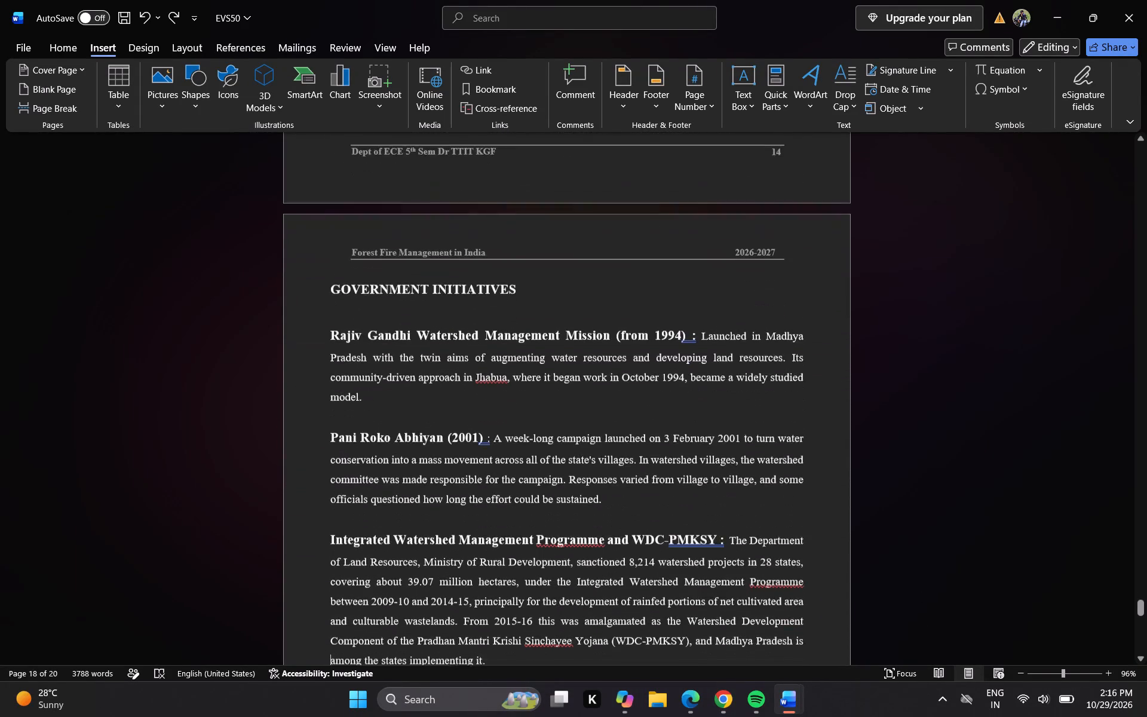
key(Down)
key(Down)
key(Down)
key(Down)
key(Down)
key(Down)
key(Down)
key(Down)
key(Down)
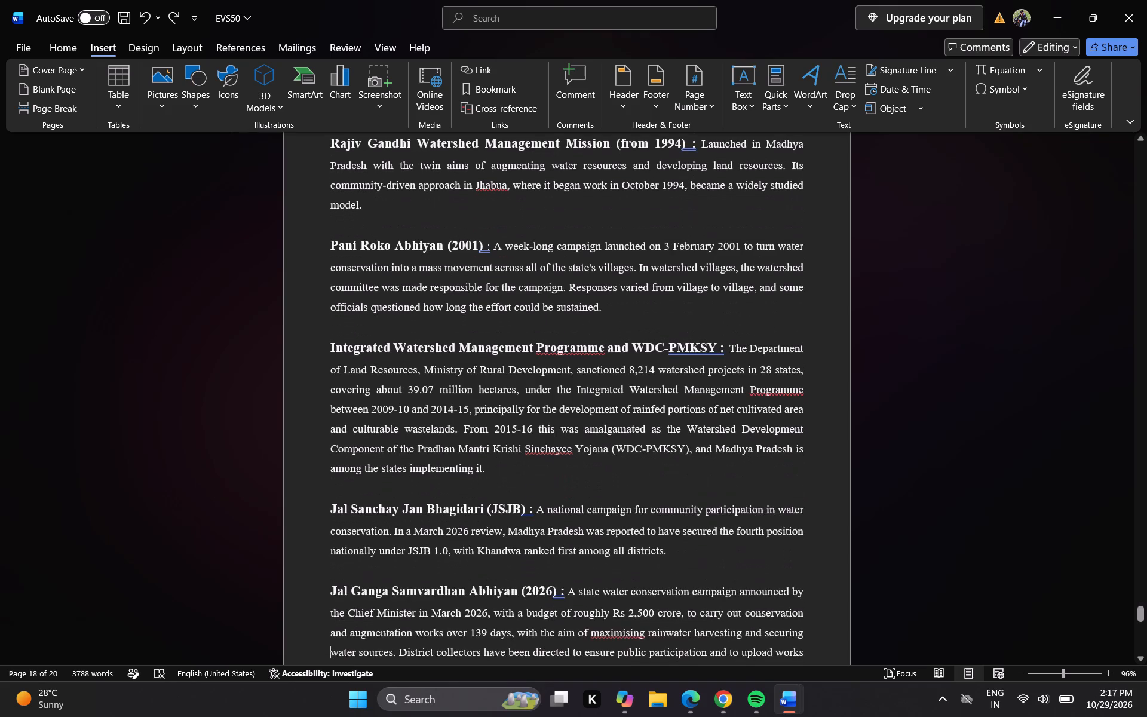
key(Down)
key(Down)
key(Down)
key(Down)
key(Down)
key(Down)
key(Down)
key(Down)
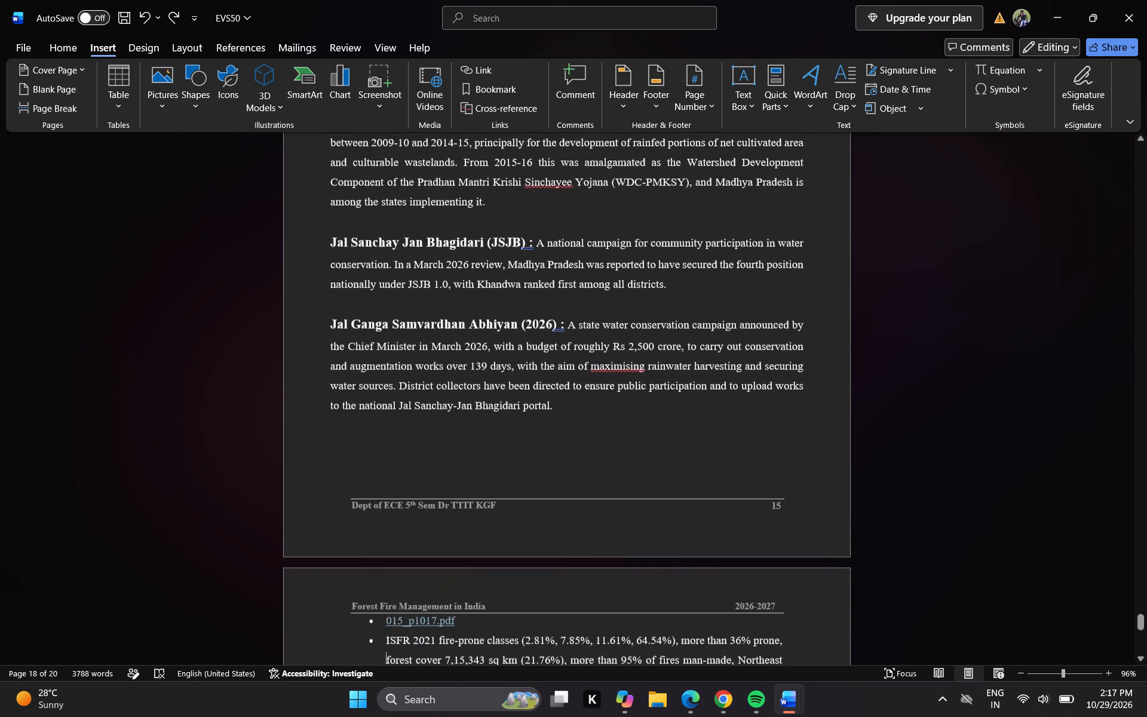
key(Down)
key(Down)
key(Down)
key(Down)
key(Down)
key(Down)
key(Down)
key(Down)
key(Down)
key(Down)
key(Down)
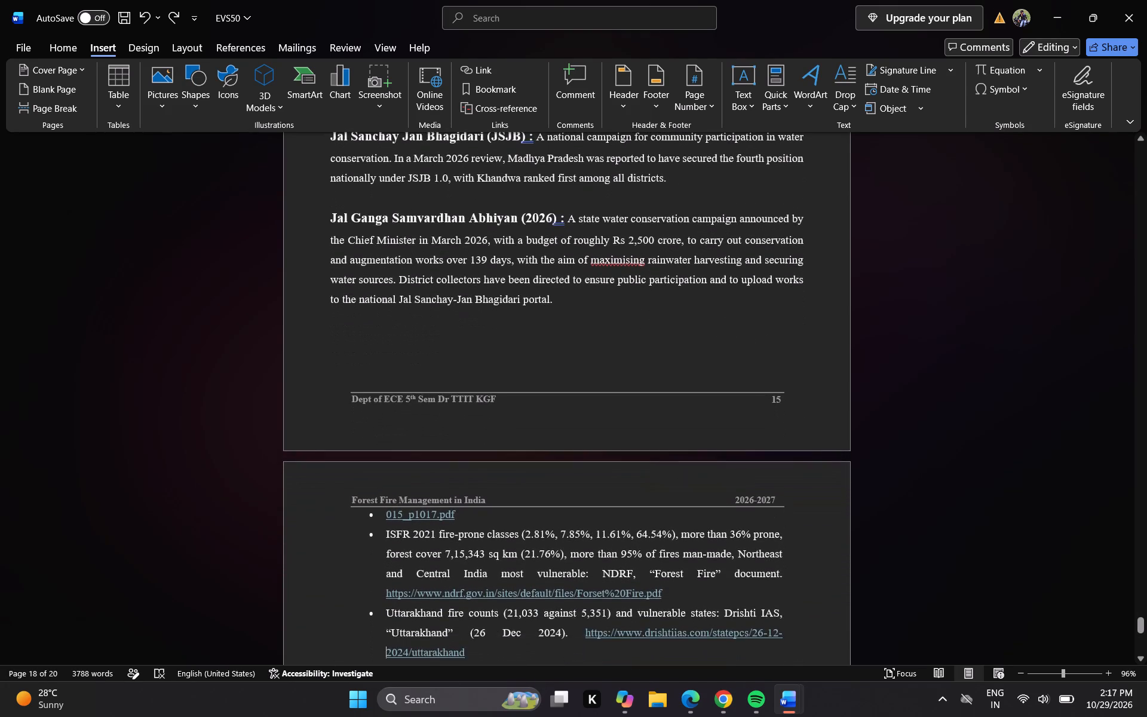
key(Down)
key(Down)
key(Down)
key(Down)
key(Down)
key(Down)
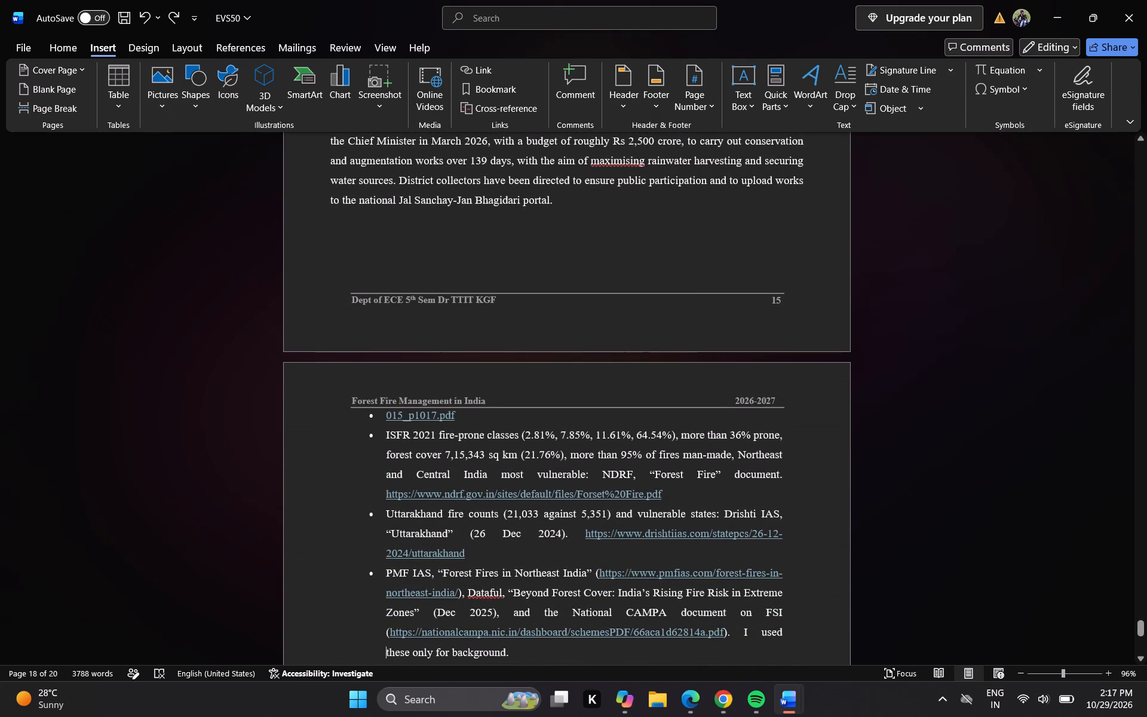
key(Down)
key(Down)
click(550, 664)
Delete the PMF IAS background reference and the end of the Uttarakhand fire counts reference, back to "(26 Dec 20".
key(BackSpace)
key(BackSpace)
key(BackSpace)
key(BackSpace)
key(BackSpace)
key(BackSpace)
key(BackSpace)
key(BackSpace)
key(BackSpace)
key(BackSpace)
key(BackSpace)
key(BackSpace)
key(BackSpace)
key(BackSpace)
key(BackSpace)
key(BackSpace)
key(BackSpace)
key(BackSpace)
key(BackSpace)
key(BackSpace)
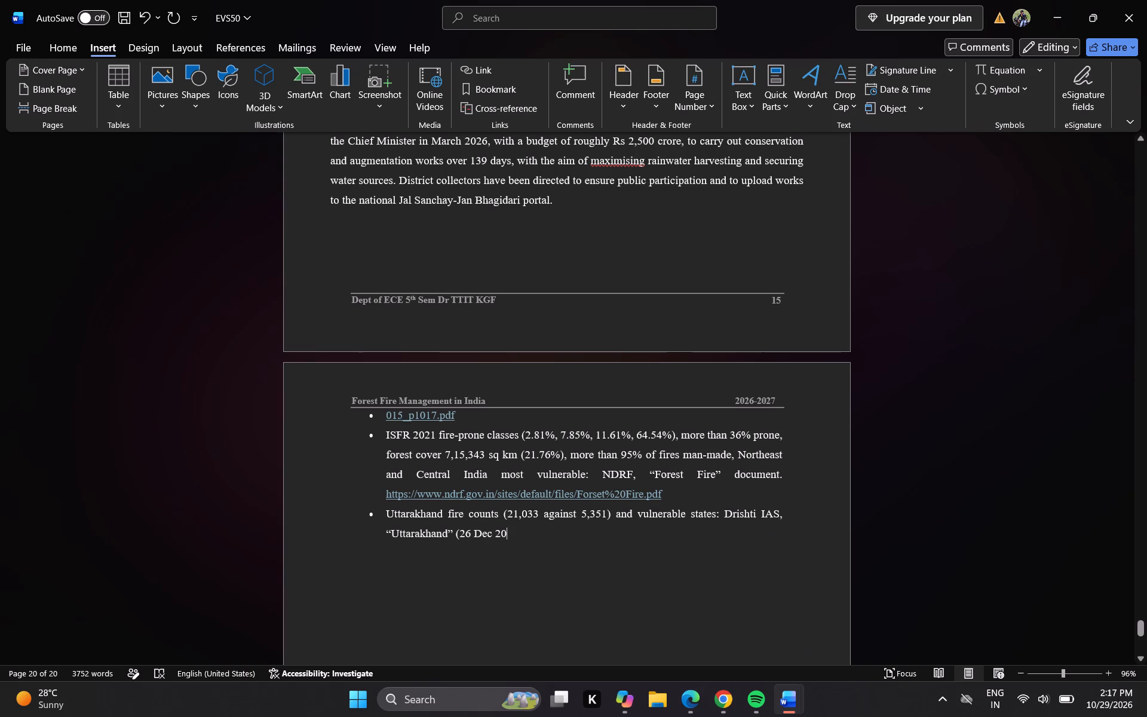
Delete the remaining 015_p1017.pdf, ISFR 2021 and Uttarakhand references from the last page, including the leftover empty bullet.
click(1146, 651)
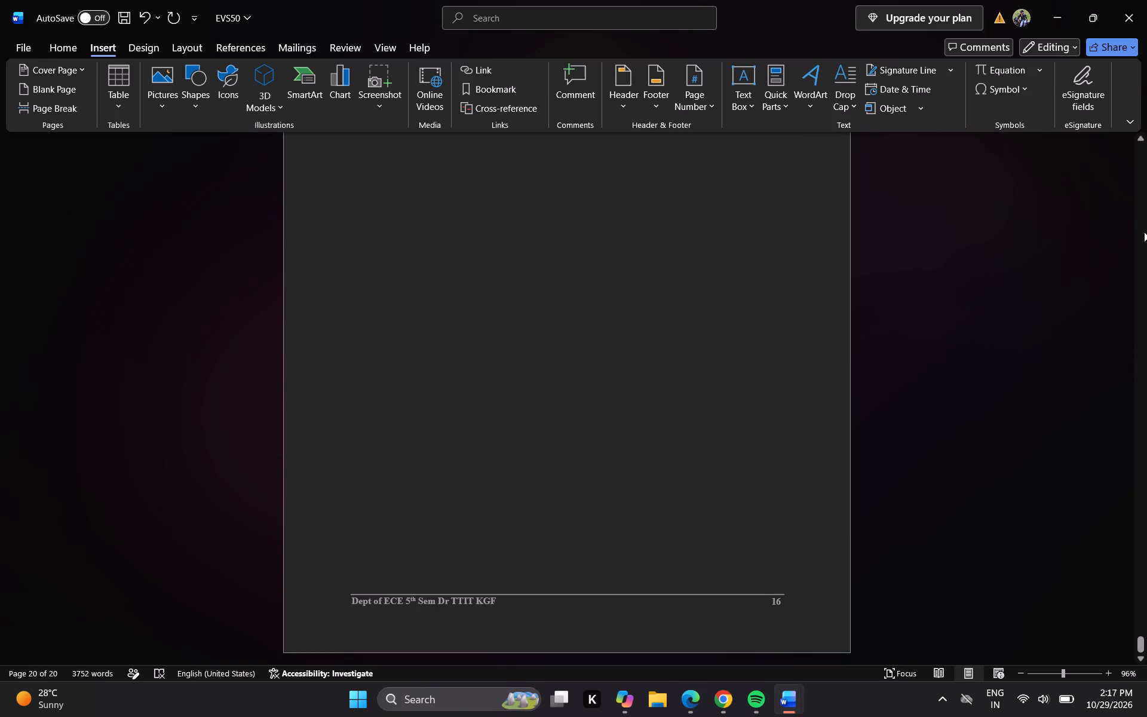
triple_click(1143, 138)
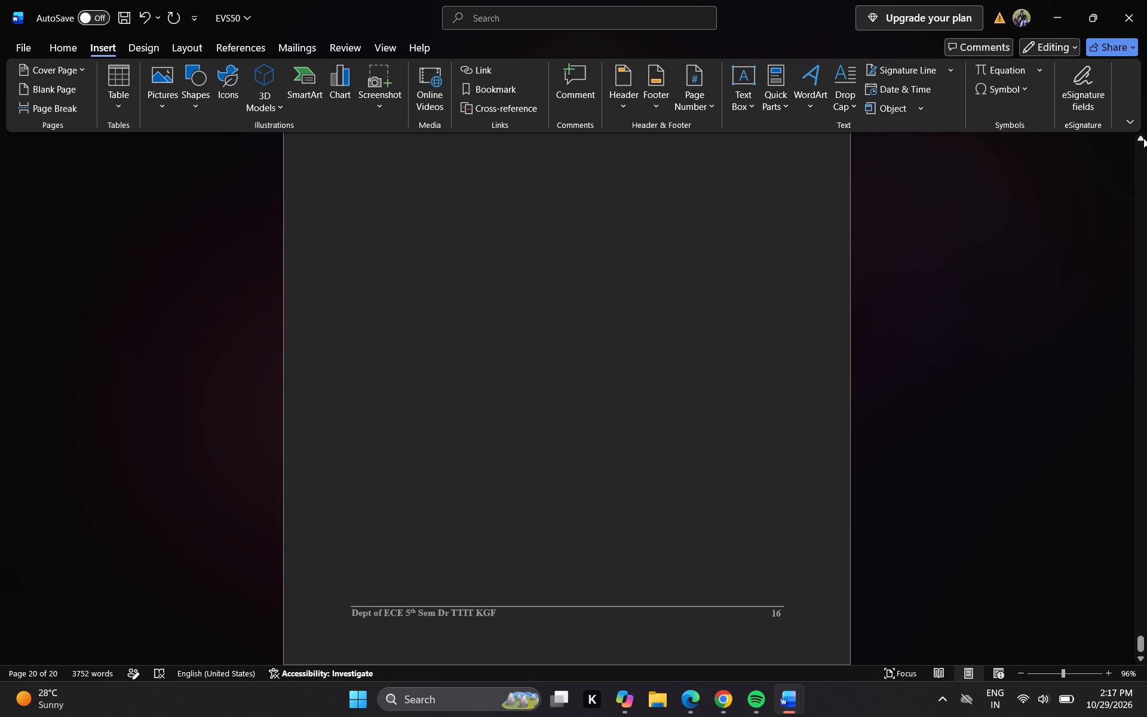
triple_click(1143, 138)
triple_click(1143, 138)
triple_click(1143, 138)
triple_click(1143, 138)
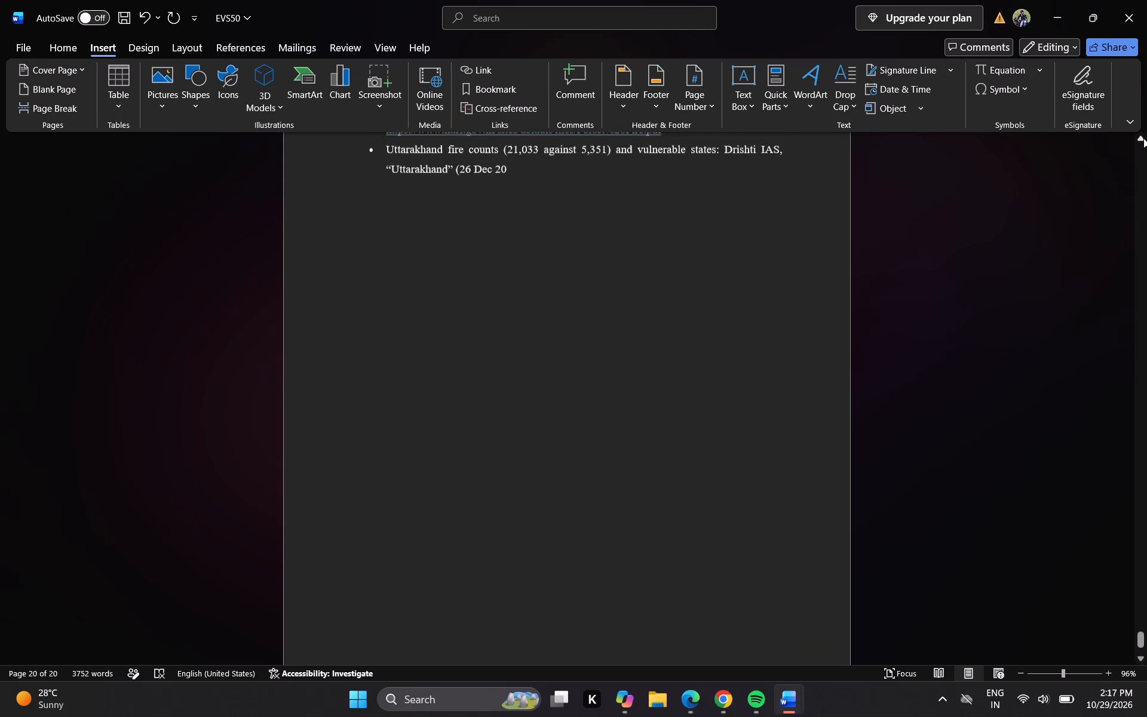
triple_click(1143, 138)
triple_click(1143, 138)
triple_click(1143, 138)
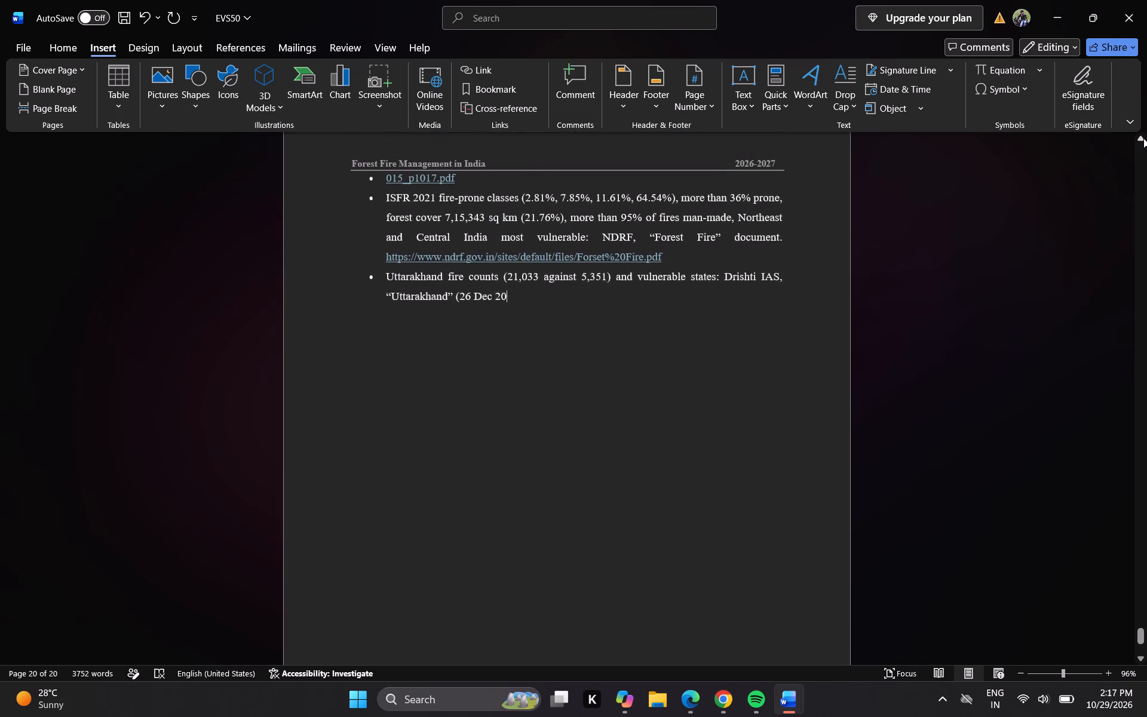
click(1143, 138)
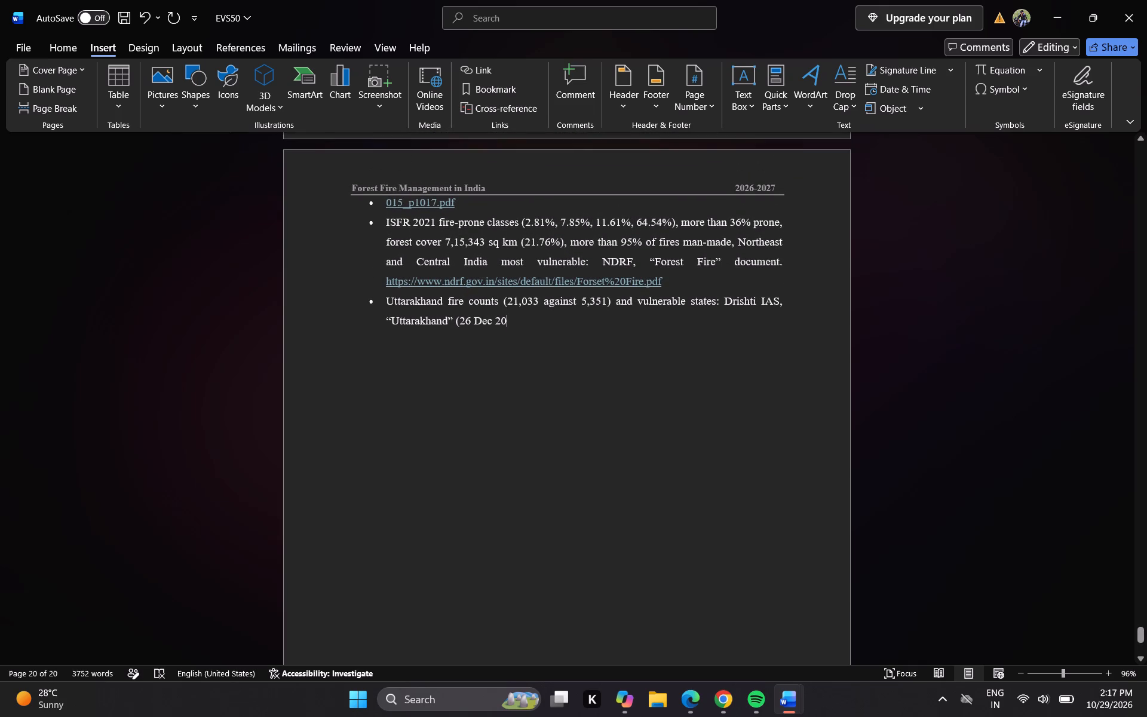
drag(364, 203, 505, 334)
key(BackSpace)
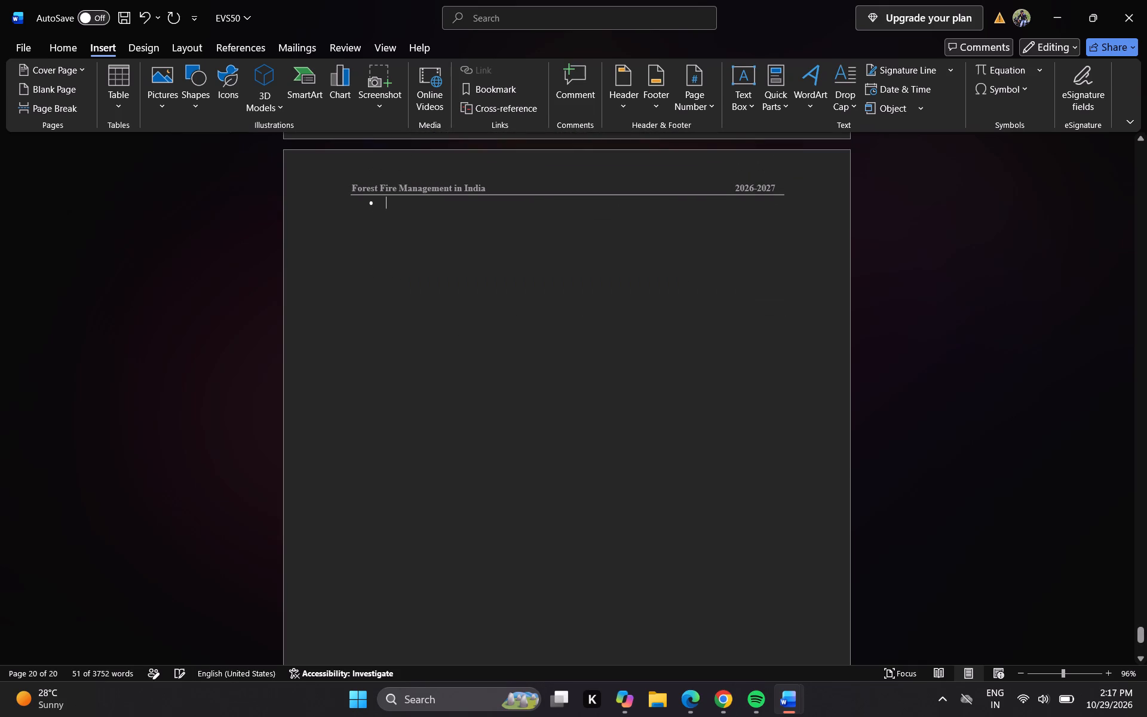
key(BackSpace)
key(BackSpace)
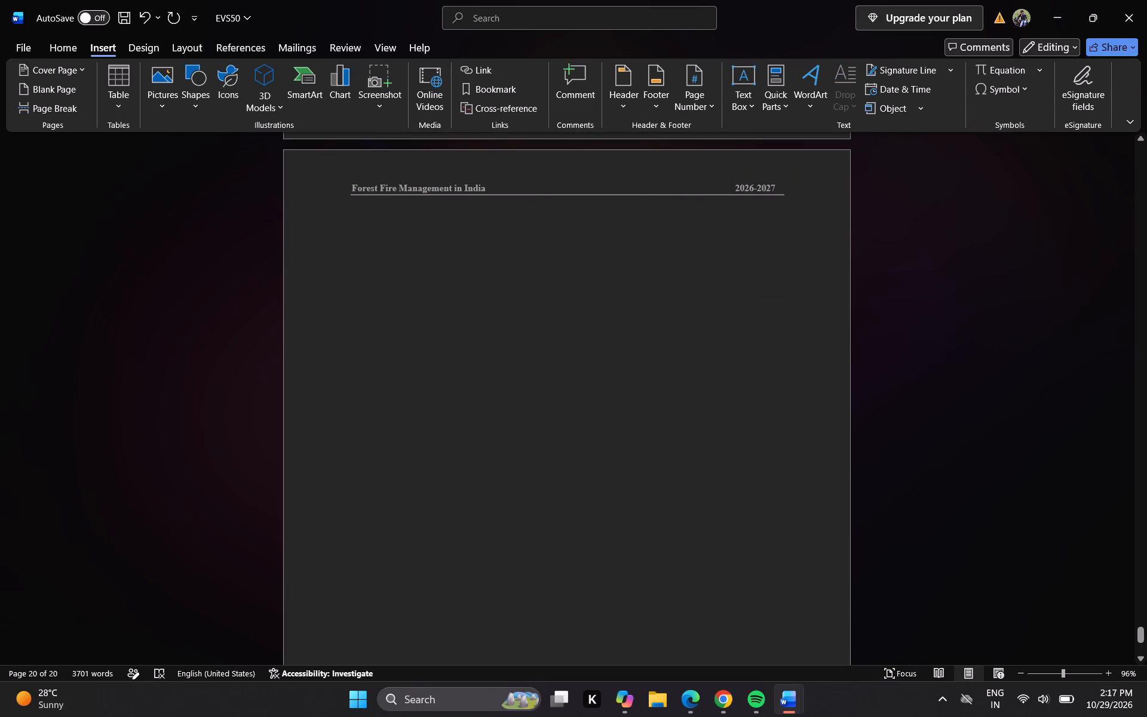
Enter a space on the emptied last page and select that blank line.
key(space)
drag(289, 155, 553, 327)
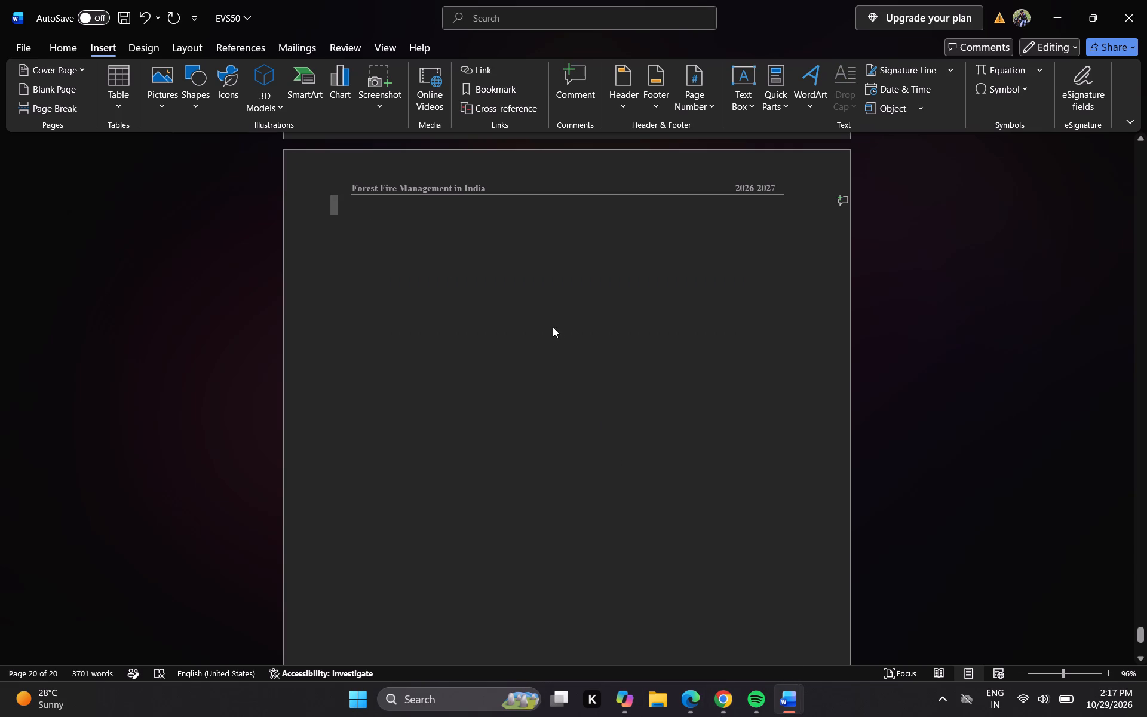
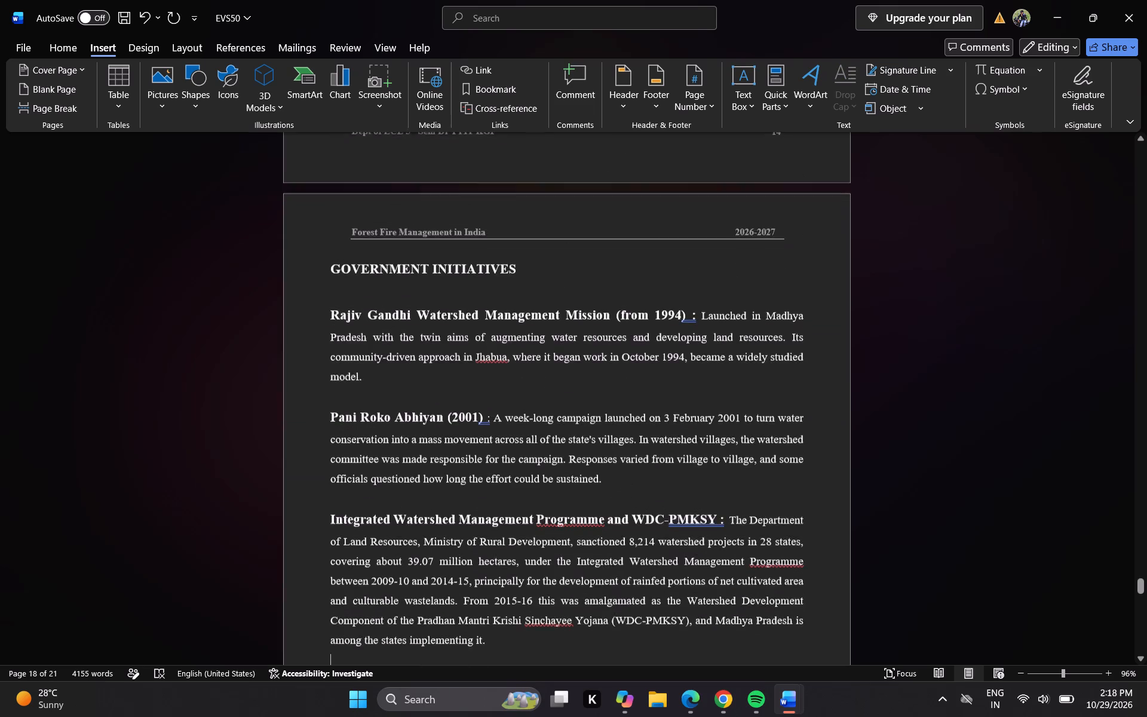
Review the Government Initiatives section from the Integrated Watershed Management Programme paragraph through to the Challenges and Suggestions page.
key(Down)
key(Down)
key(Down)
key(Down)
key(Down)
key(Down)
key(Down)
key(Down)
key(Down)
key(Down)
key(Down)
key(Down)
key(Down)
key(Down)
key(Down)
key(Down)
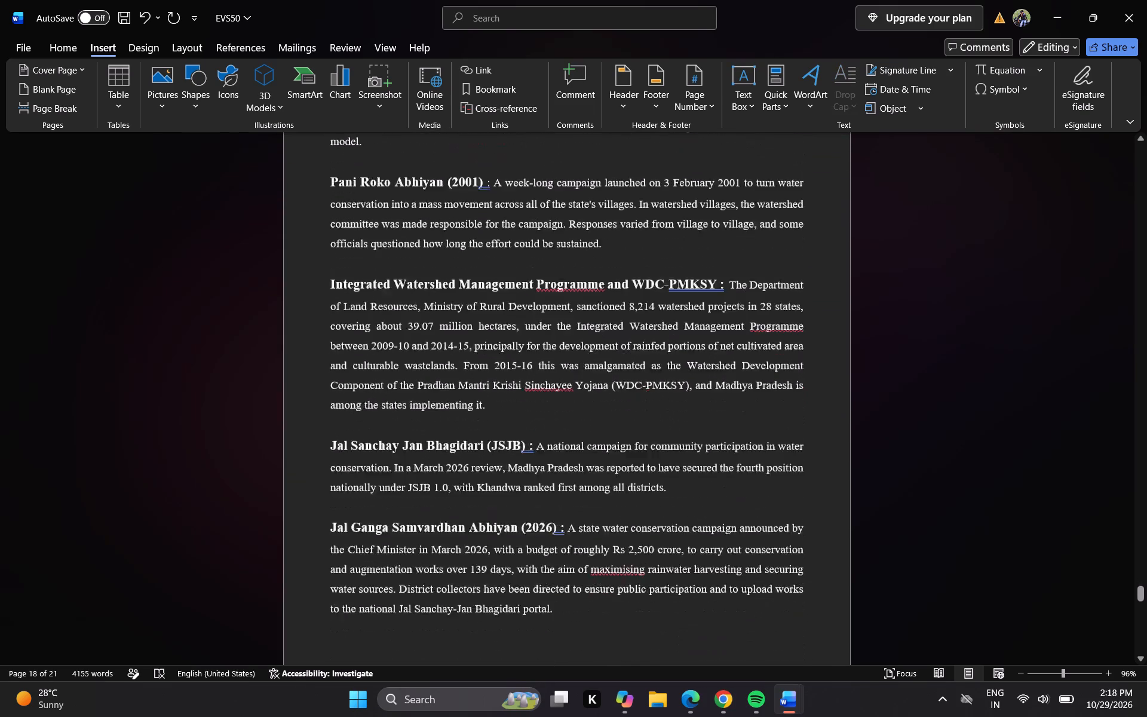
key(Down)
key(Down)
key(Down)
key(Down)
key(Down)
key(Down)
key(Down)
key(Down)
key(Down)
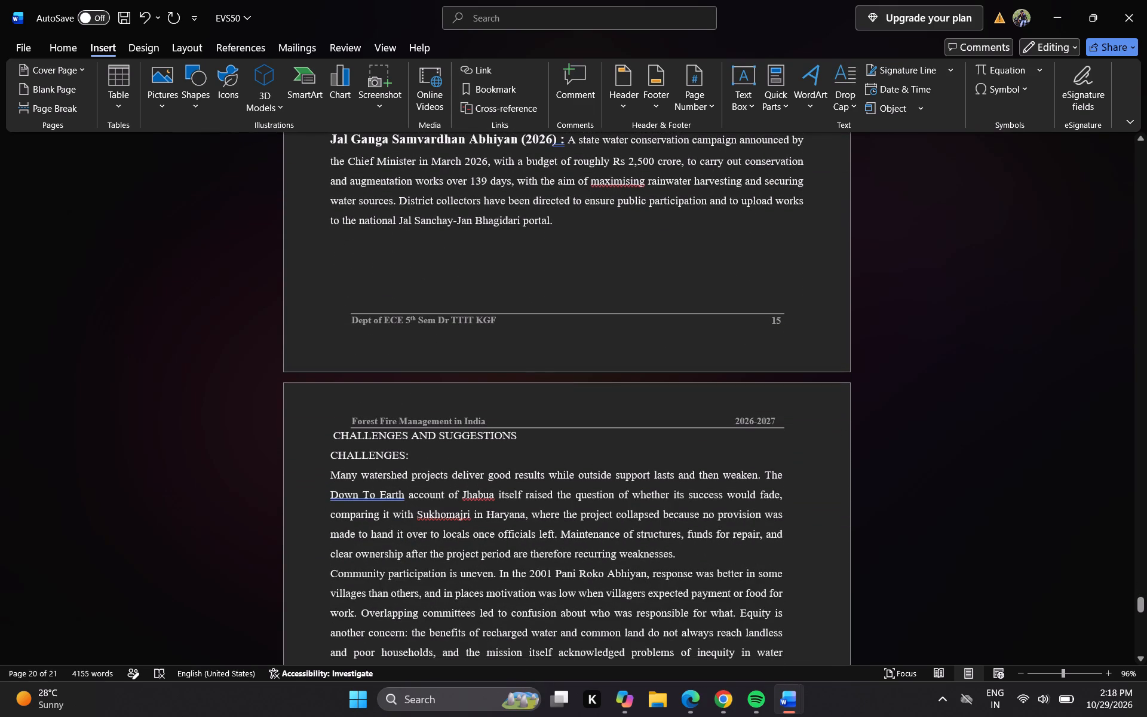
Review the Challenges and Suggestions section from its heading through the closing paragraph on the success of watershed management.
key(Down)
key(Down)
key(Down)
key(Down)
key(Down)
key(Down)
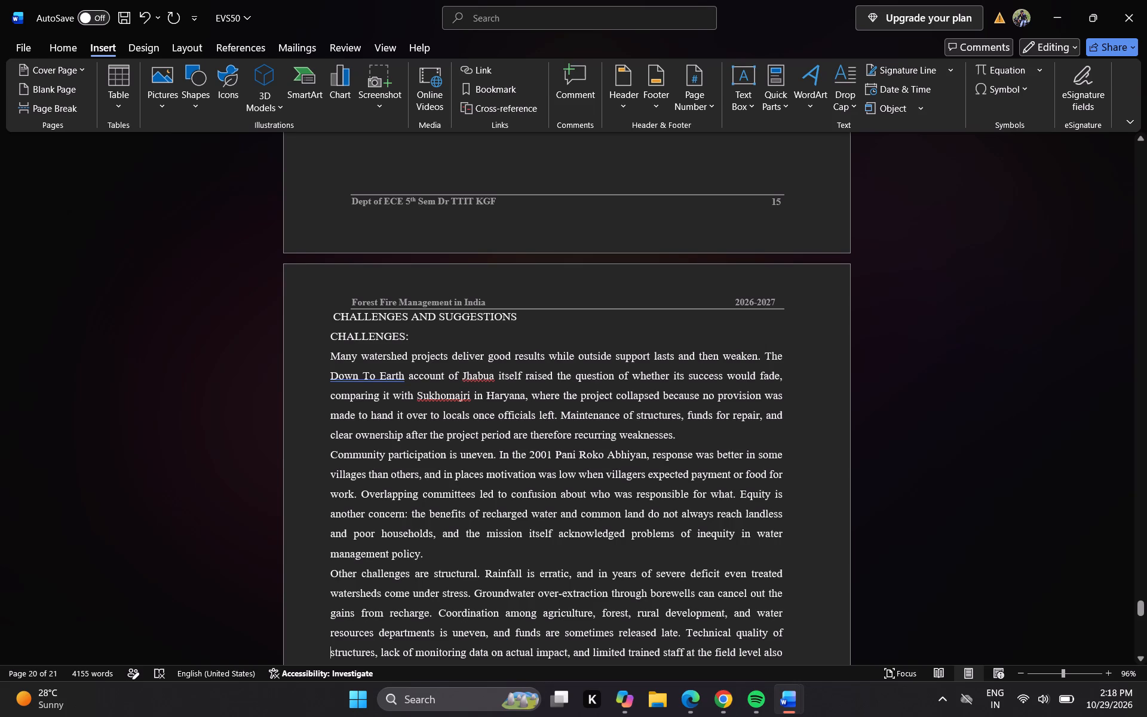
key(Down)
key(Down)
key(Down)
key(Down)
key(Down)
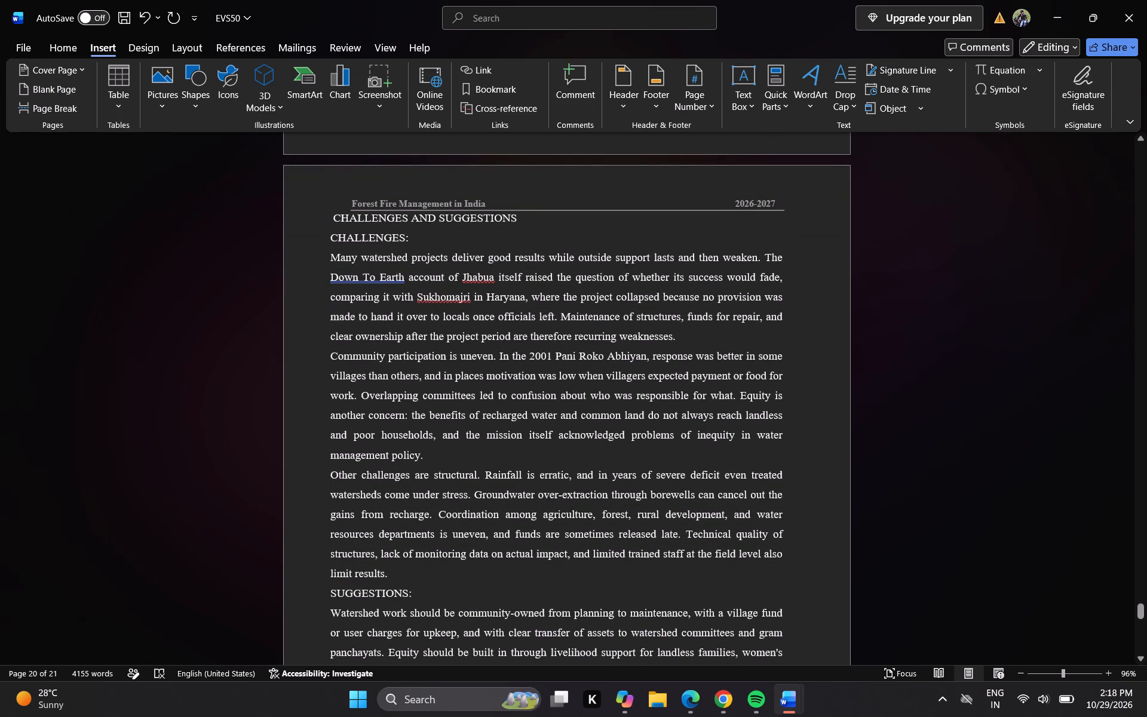
key(Down)
key(Down)
key(Down)
key(Down)
key(Down)
key(Down)
key(Down)
key(Down)
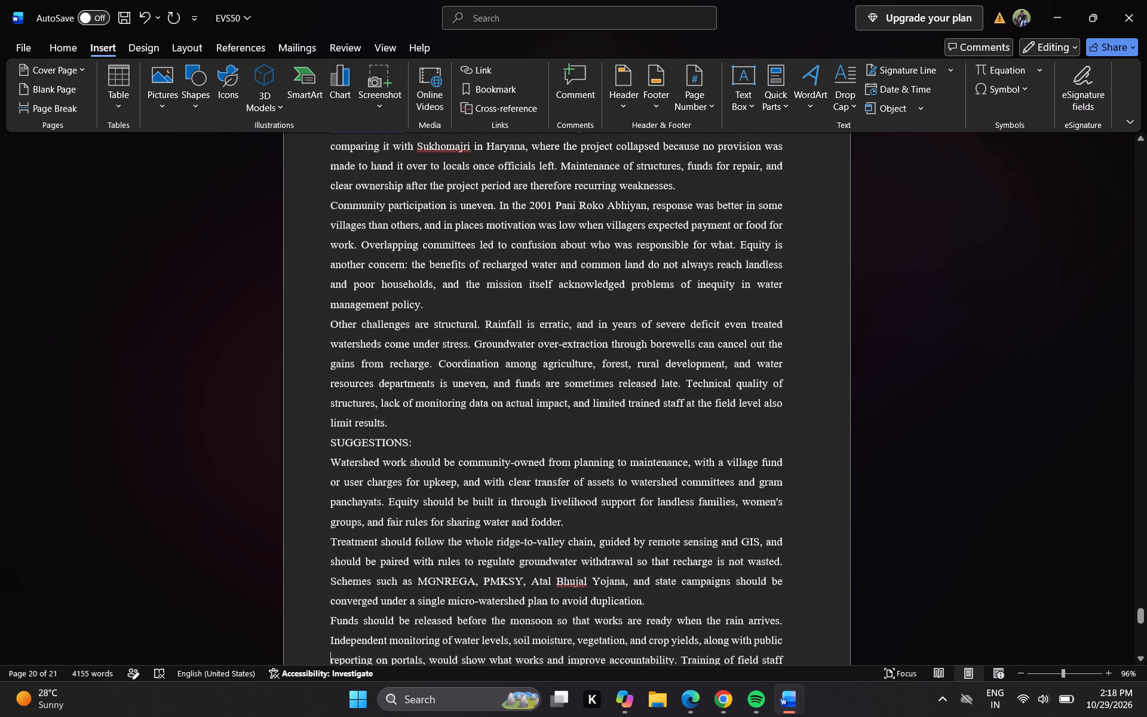
key(Down)
key(Down)
key(Down)
key(Down)
key(Down)
key(Down)
key(Down)
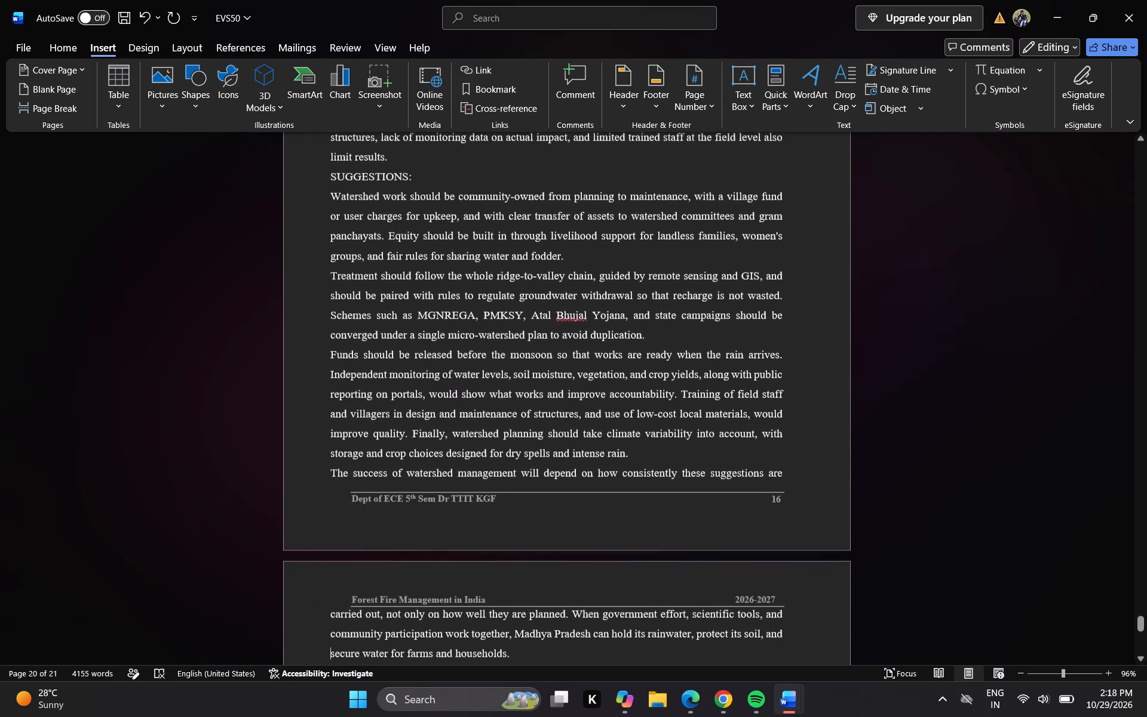
key(Down)
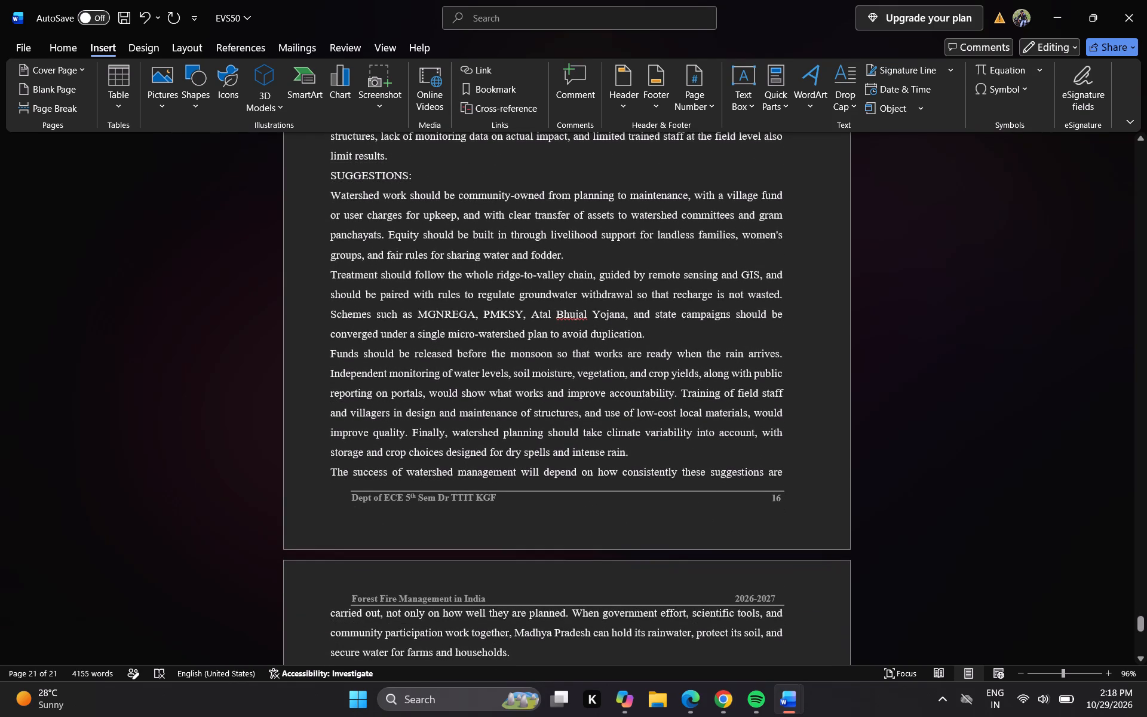
key(Up)
key(Up)
key(Up)
key(Up)
key(Up)
key(Up)
key(Up)
key(Up)
key(Up)
key(Up)
key(Up)
key(Up)
key(Up)
key(Up)
key(Up)
key(Up)
key(Up)
key(Up)
key(Up)
key(Up)
key(Up)
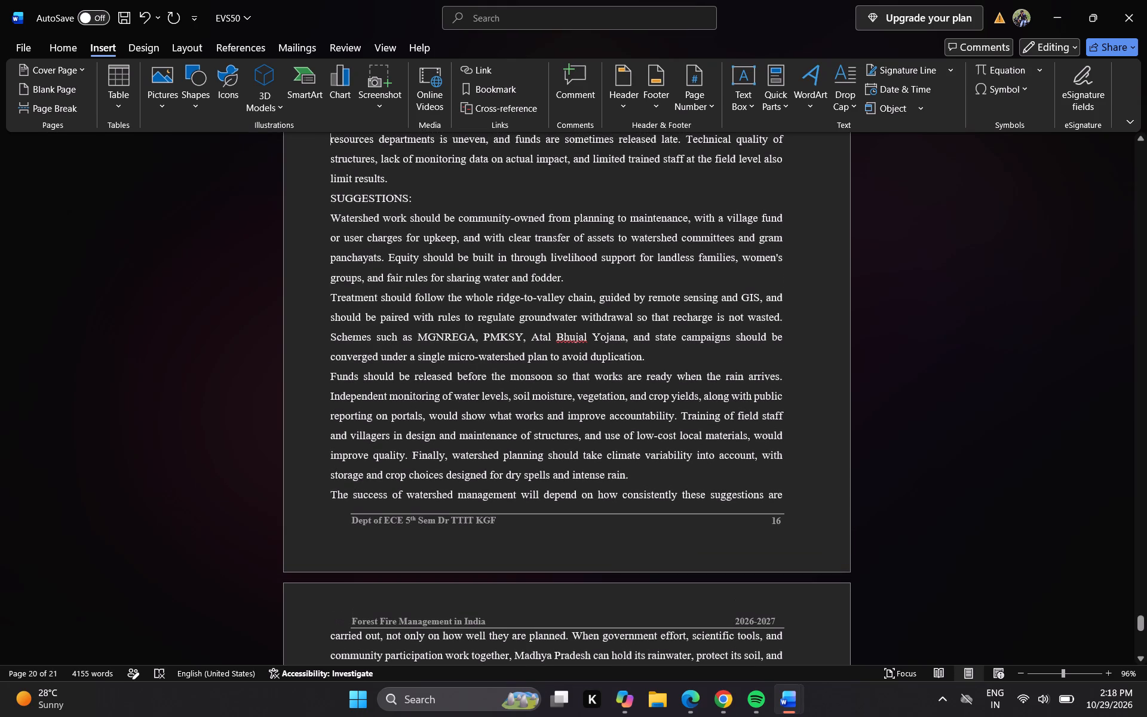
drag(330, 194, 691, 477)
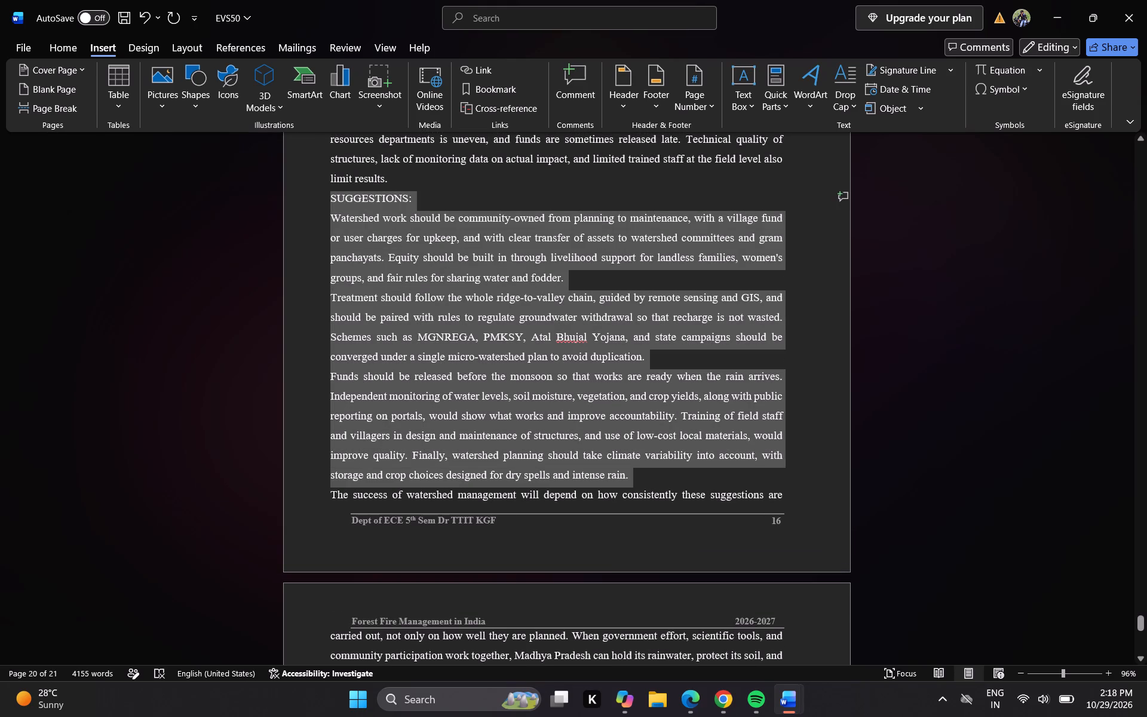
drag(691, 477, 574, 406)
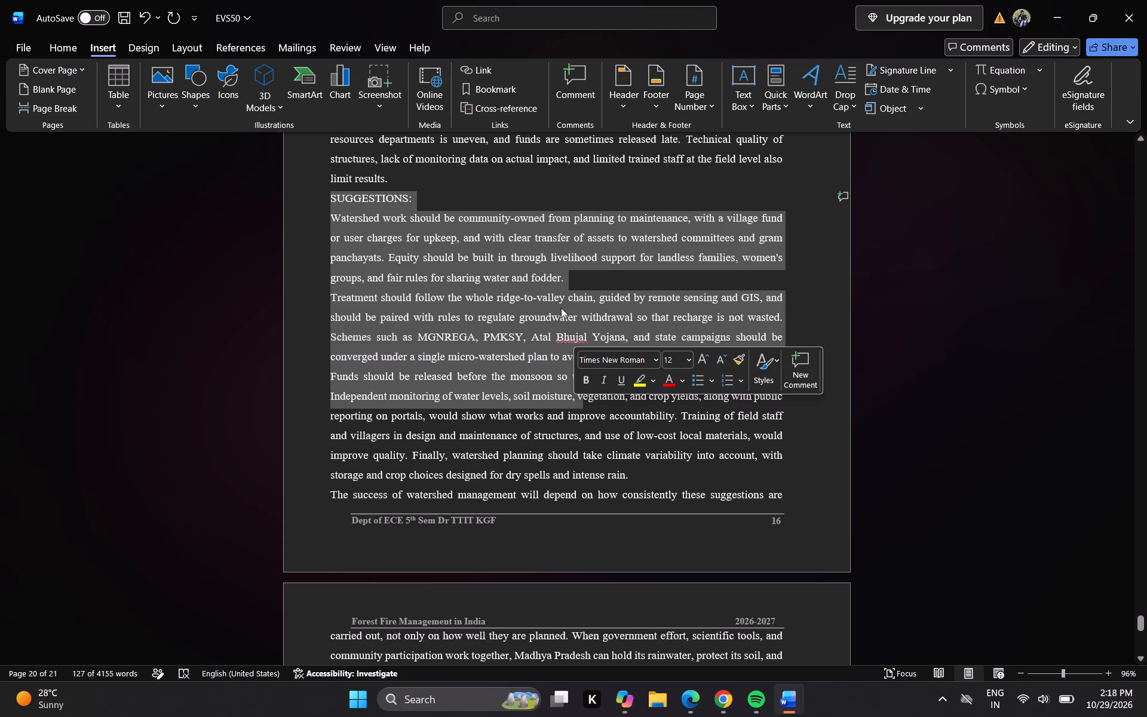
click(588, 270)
Insert a blank line above the CHALLENGES AND SUGGESTIONS heading, separating it from the page header.
key(Up)
key(Up)
key(Up)
key(Up)
key(Up)
key(Up)
key(Up)
key(Up)
key(Up)
key(Up)
key(Up)
key(Up)
key(Up)
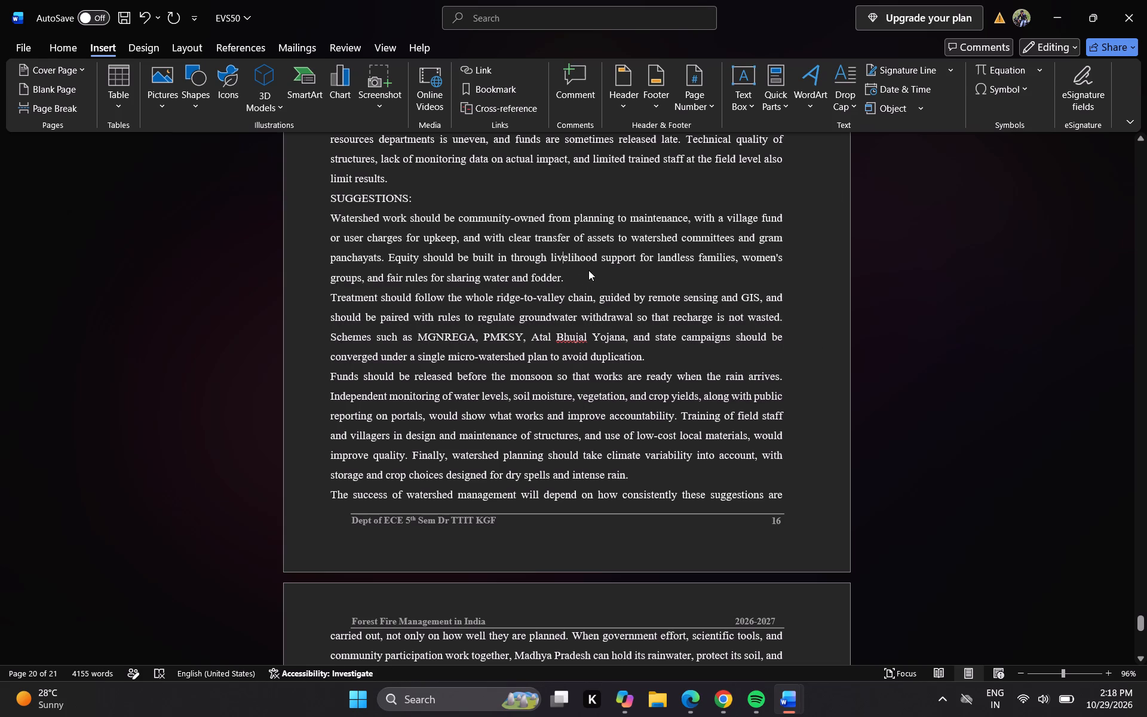
key(Up)
key(Up)
key(Up)
key(Up)
key(Up)
key(Up)
key(Up)
key(Up)
key(Up)
key(Up)
key(Up)
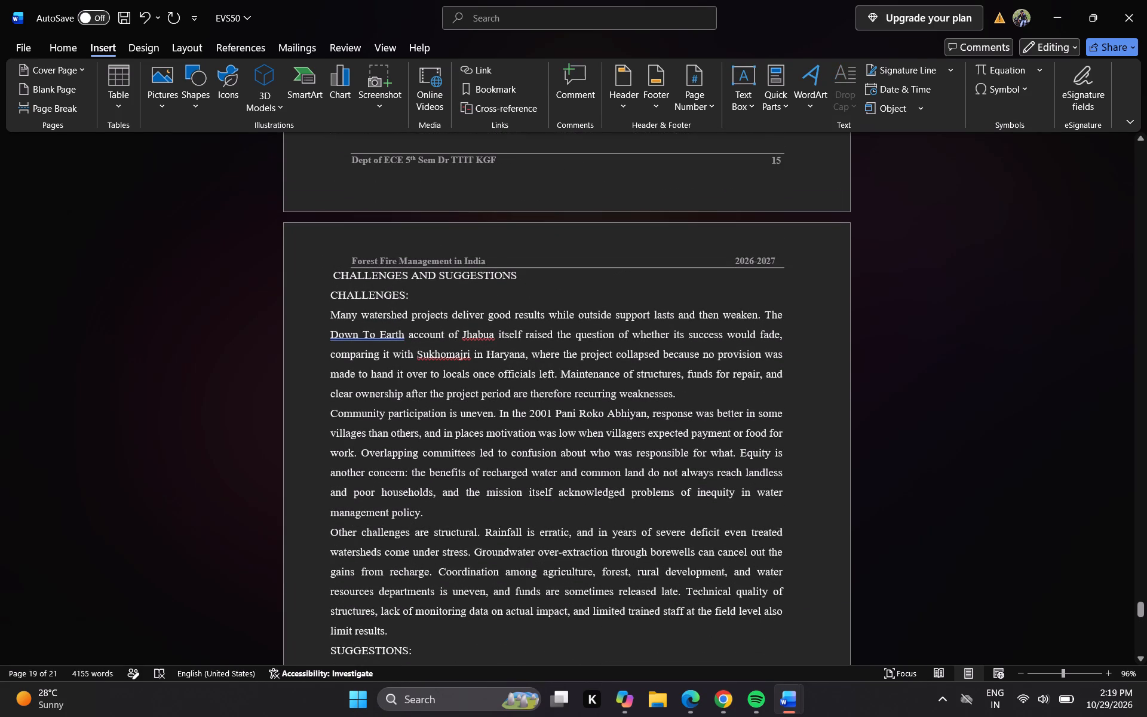
click(327, 274)
key(Return)
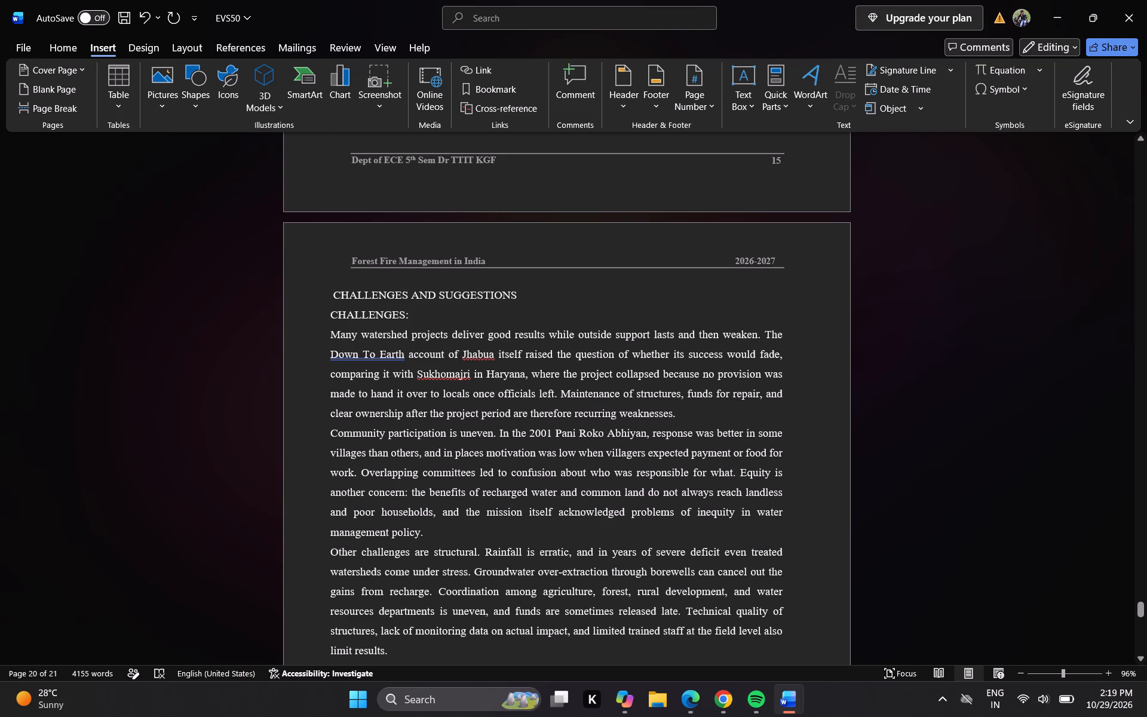
Make the CHALLENGES AND SUGGESTIONS heading bold at size 14 and add a blank line below it.
drag(332, 292, 544, 288)
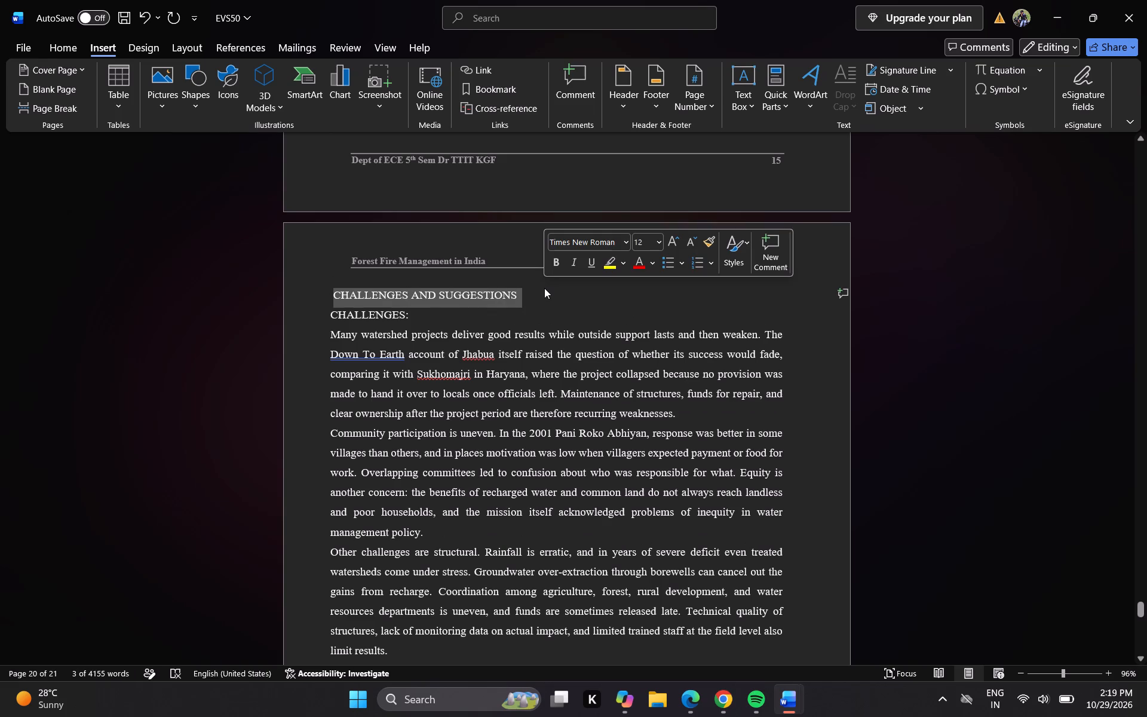
click(561, 259)
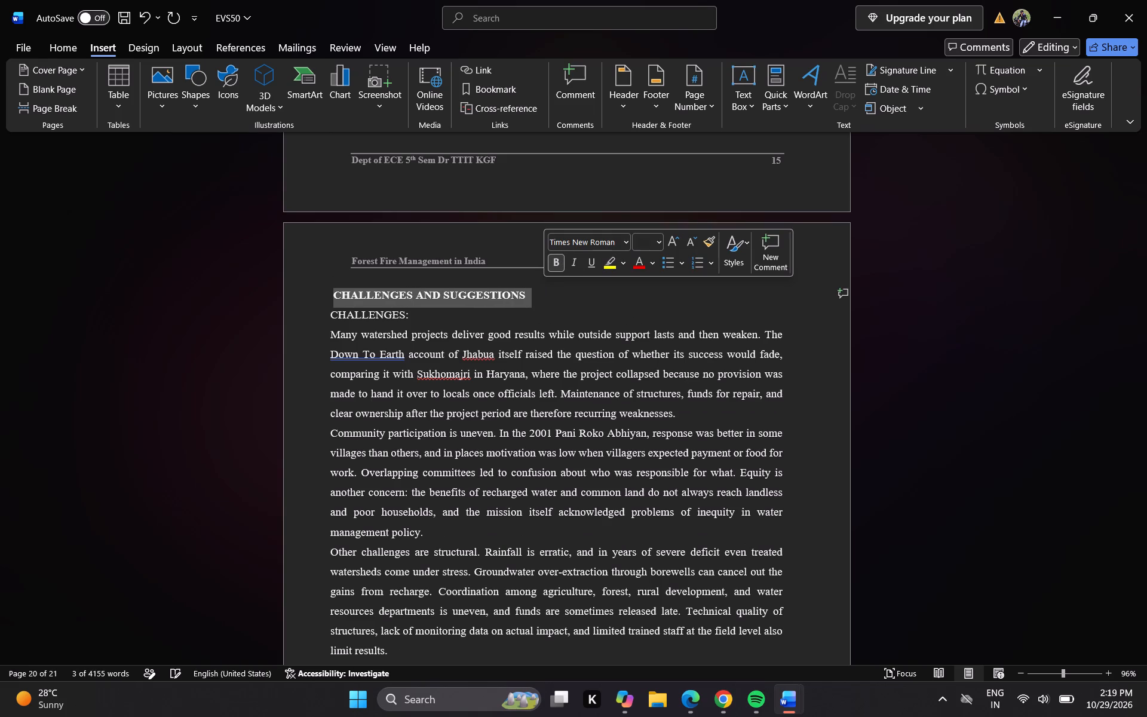
click(642, 244)
key(BackSpace)
text(15)
key(Return)
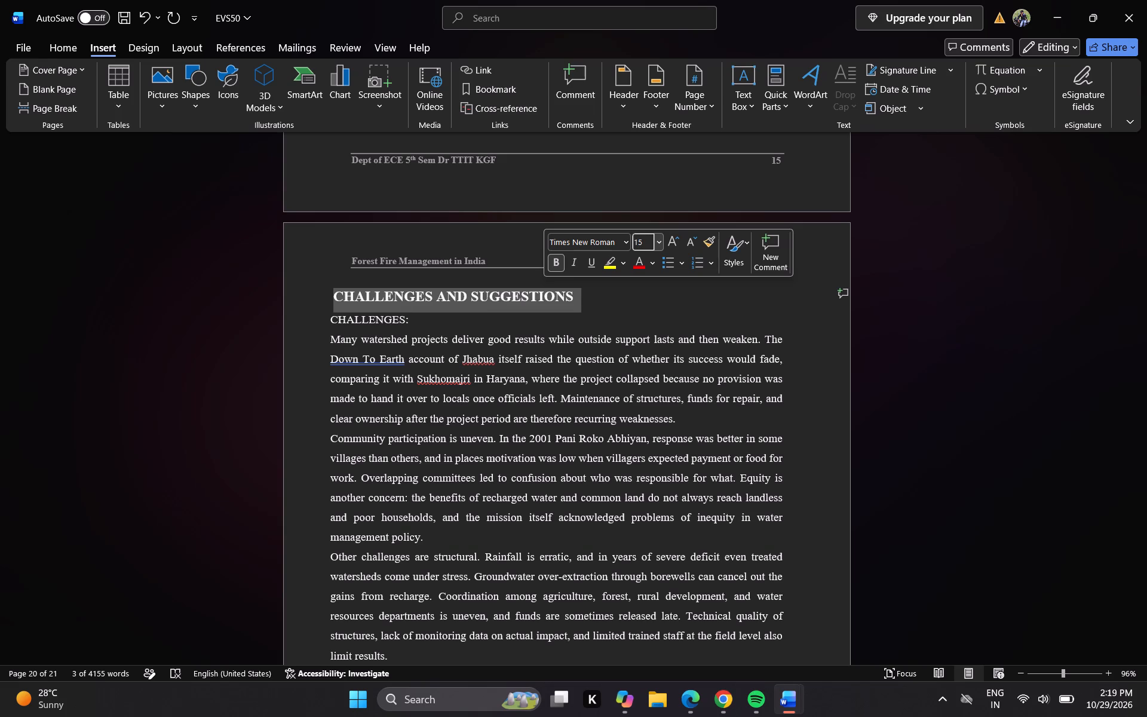
key(Right)
key(Right)
key(BackSpace)
key(4)
key(Return)
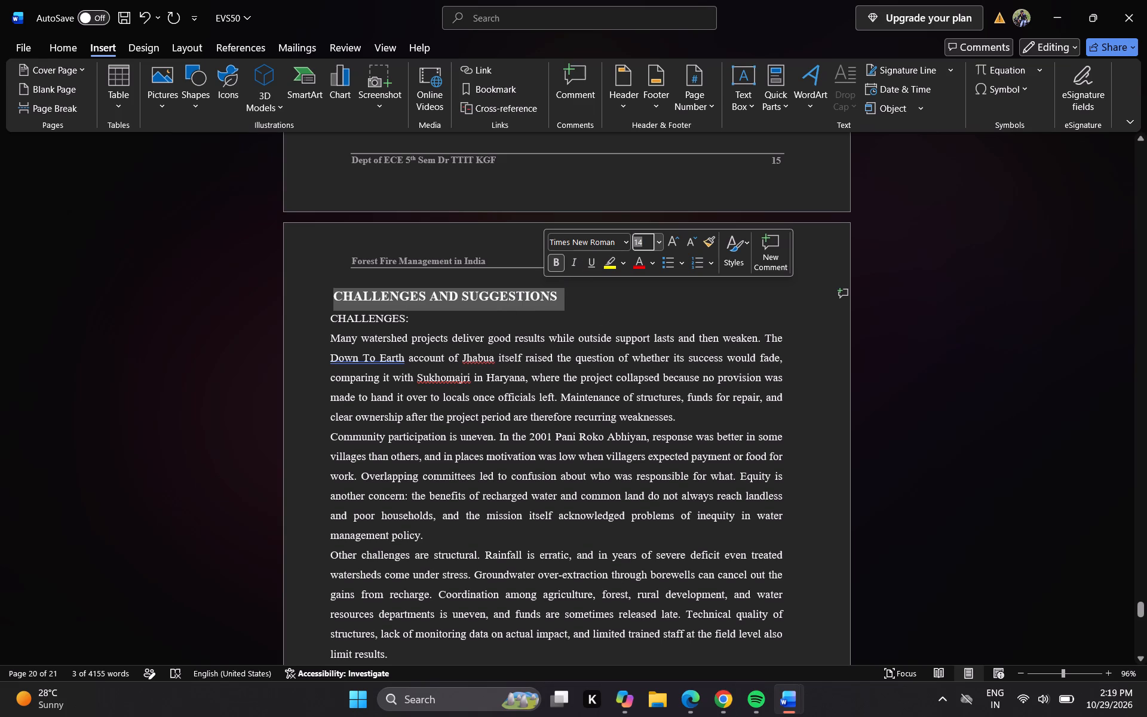
click(578, 301)
key(Return)
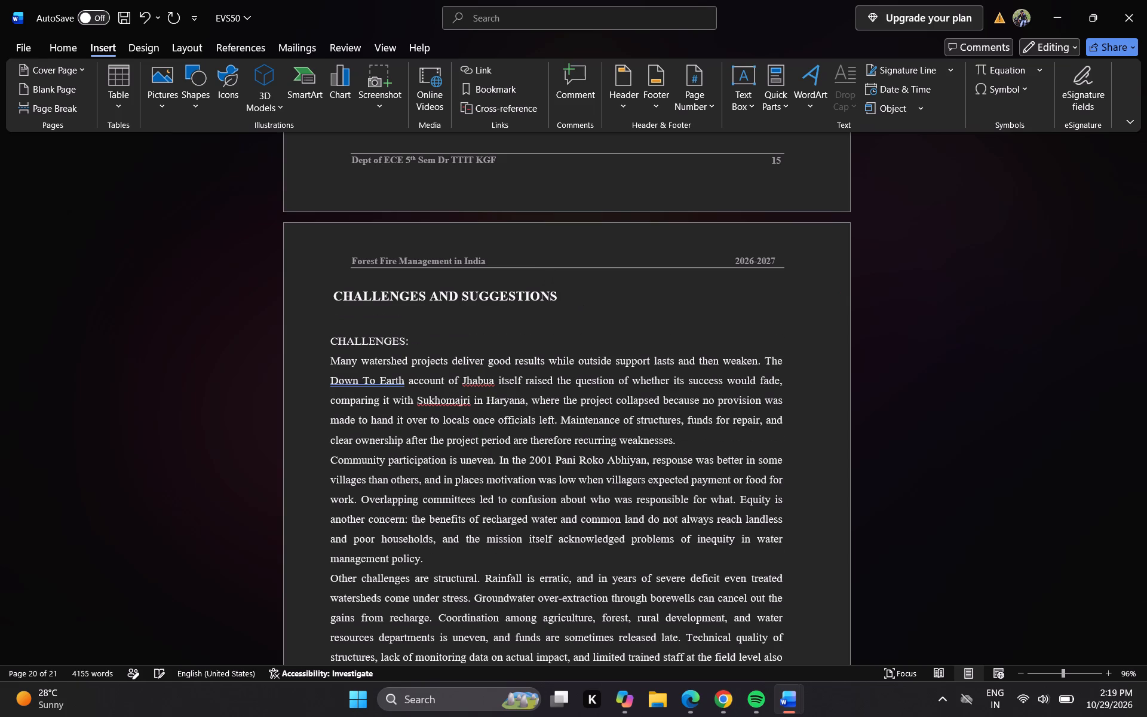
Make the CHALLENGES: subheading bold at size 13, keeping its first paragraph directly beneath it.
drag(415, 339, 377, 335)
drag(377, 335, 349, 333)
click(357, 304)
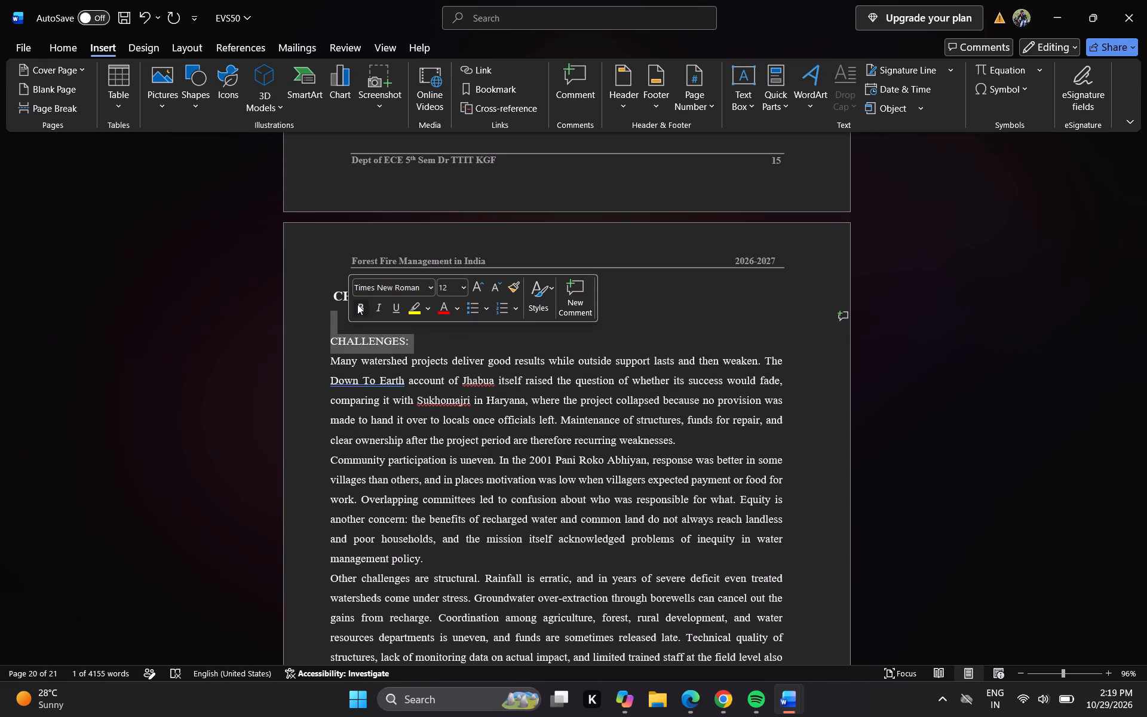
click(447, 289)
key(BackSpace)
text(13)
key(Return)
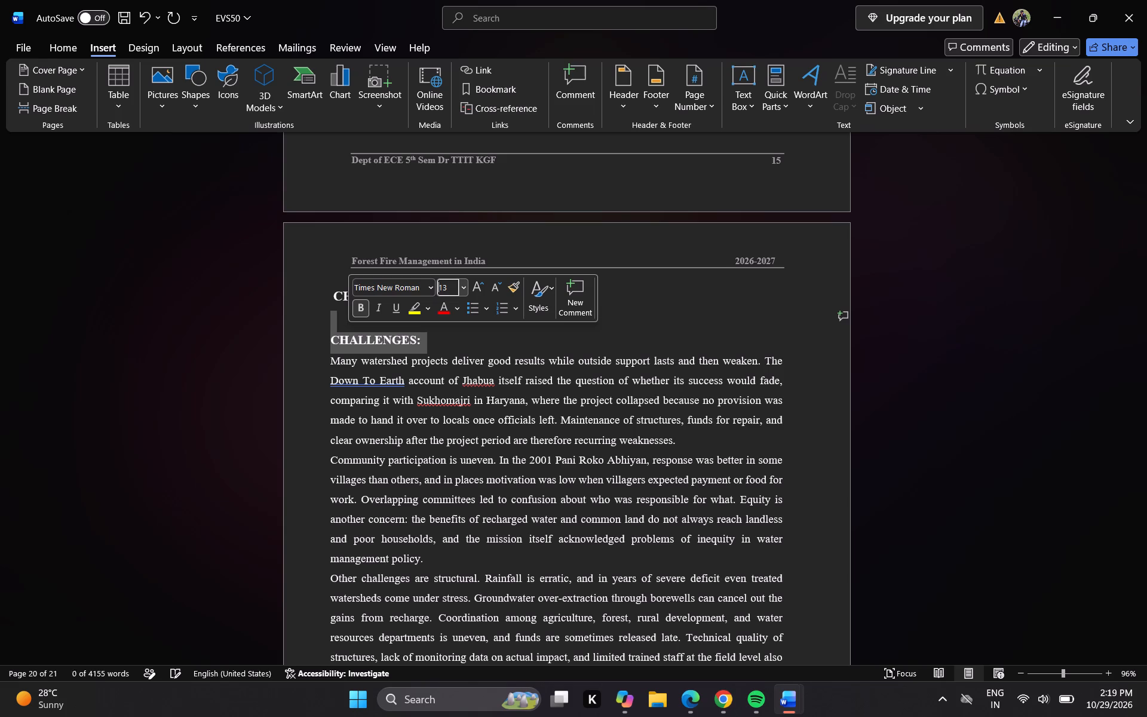
click(458, 332)
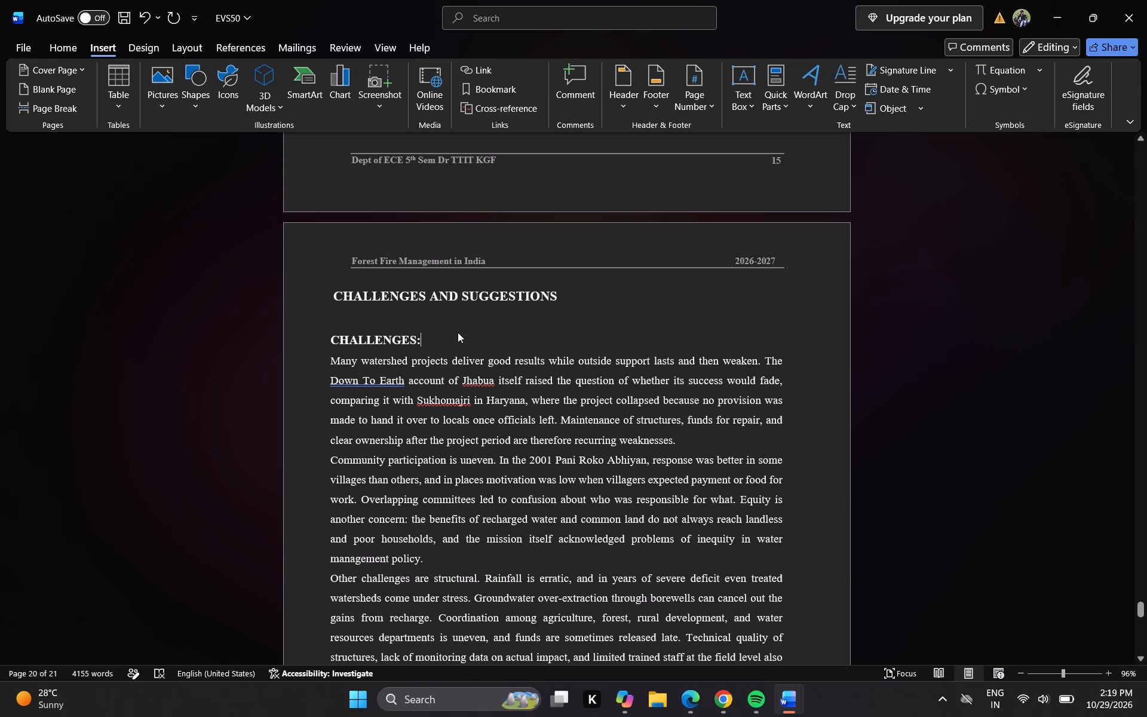
key(Return)
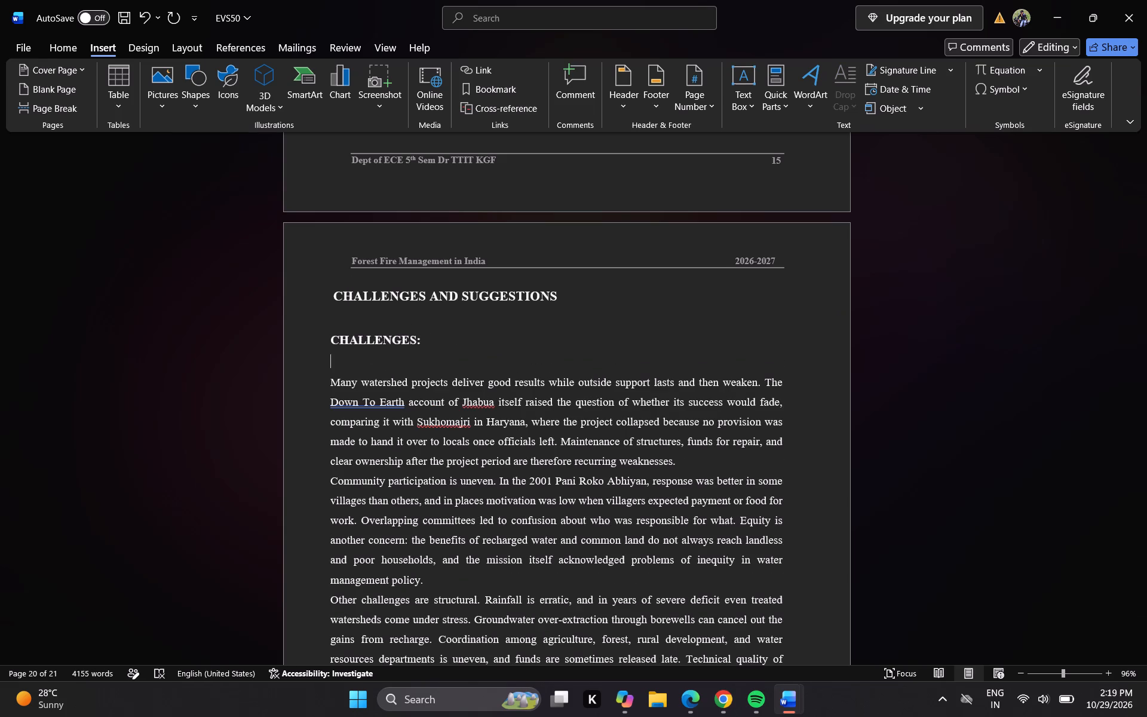
key(BackSpace)
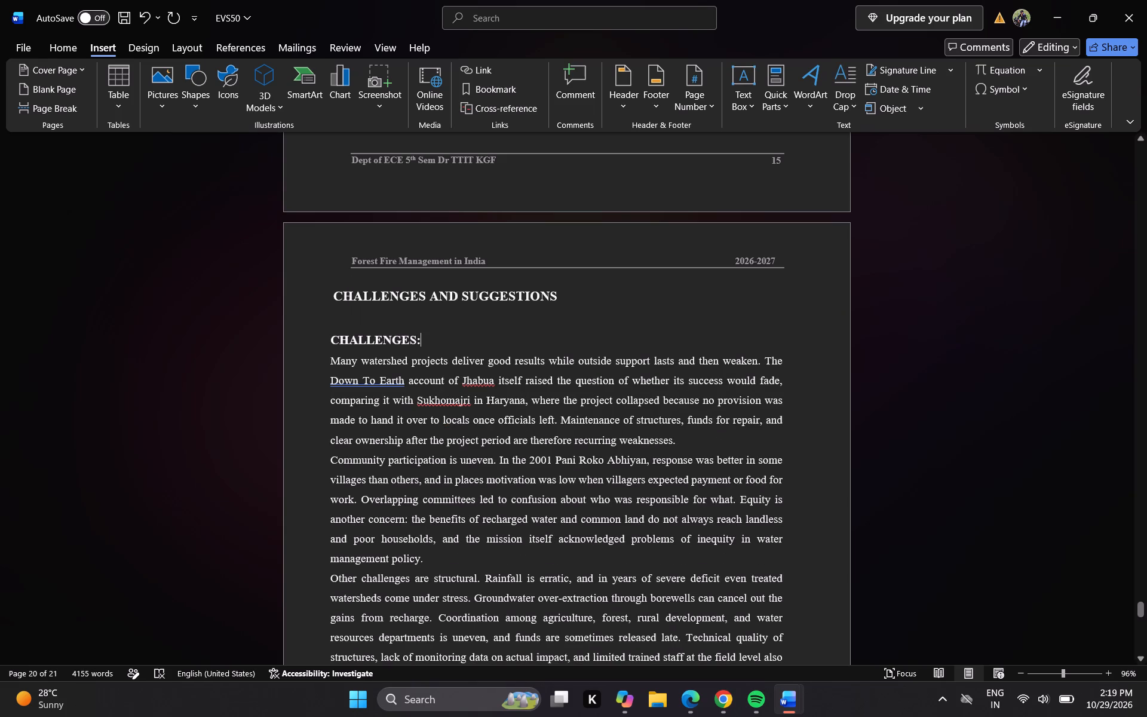
Insert a blank line after each of the first two paragraphs under CHALLENGES.
click(681, 444)
key(Return)
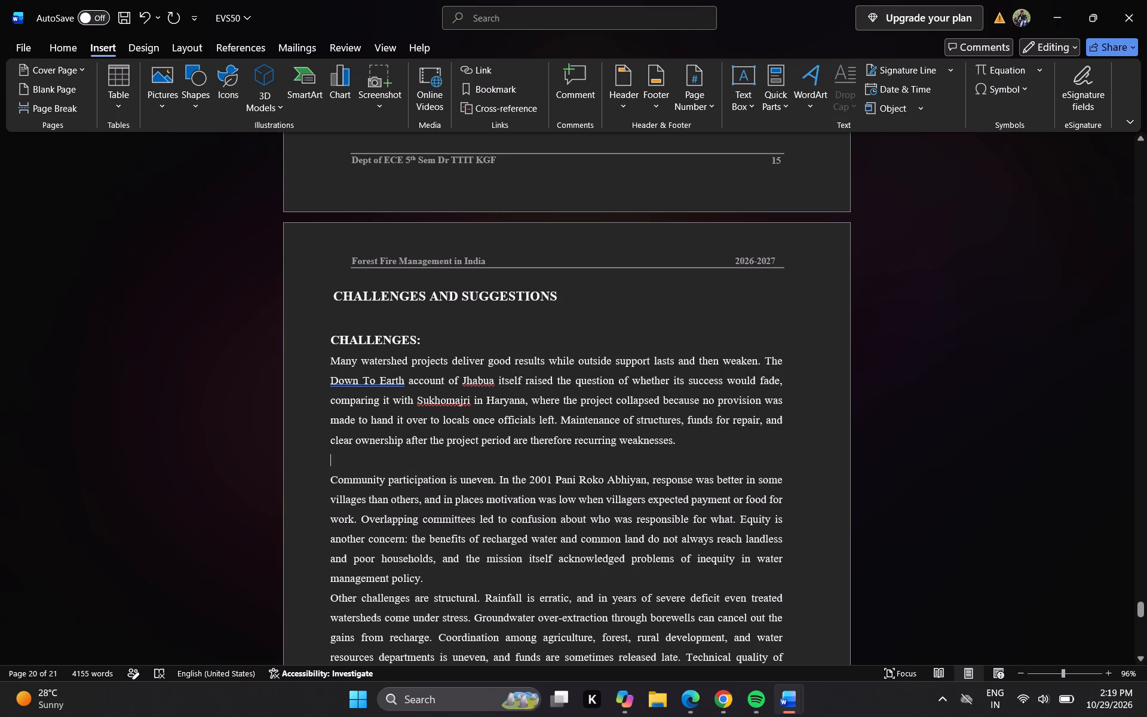
click(445, 572)
key(Return)
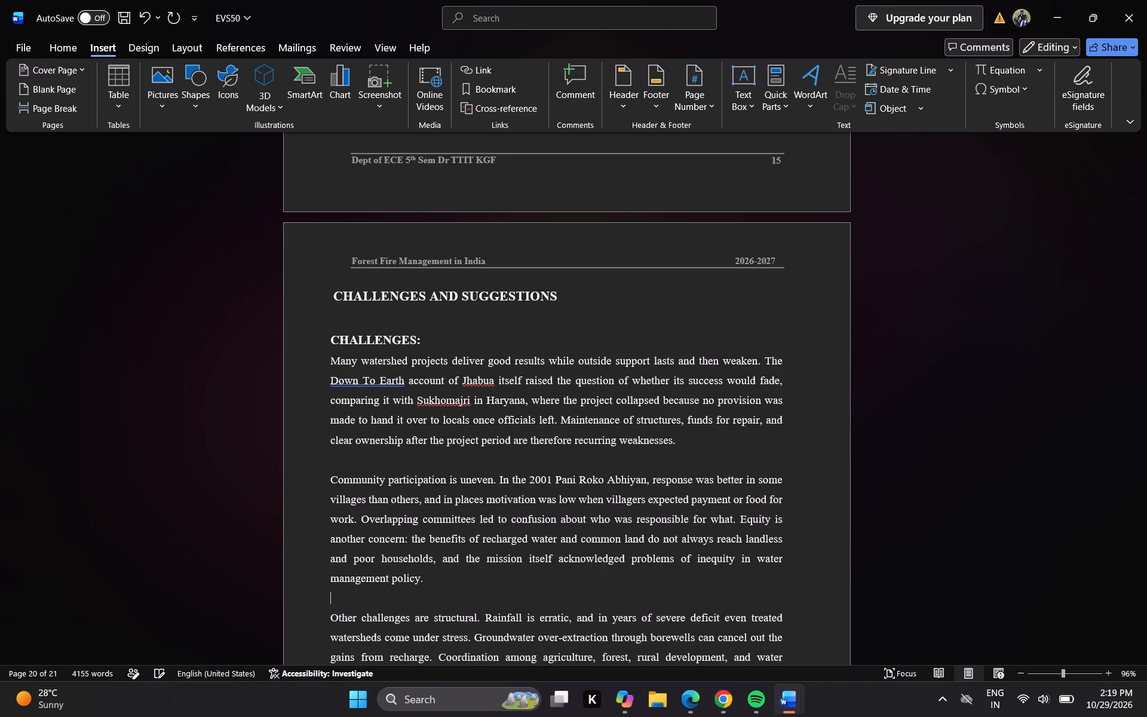
Insert a blank line between the paragraph ending "limit results." and the SUGGESTIONS: subheading.
key(Down)
key(Down)
key(Down)
key(Down)
key(Down)
key(Down)
key(Down)
key(Down)
key(Down)
key(Down)
key(Down)
key(Down)
key(Down)
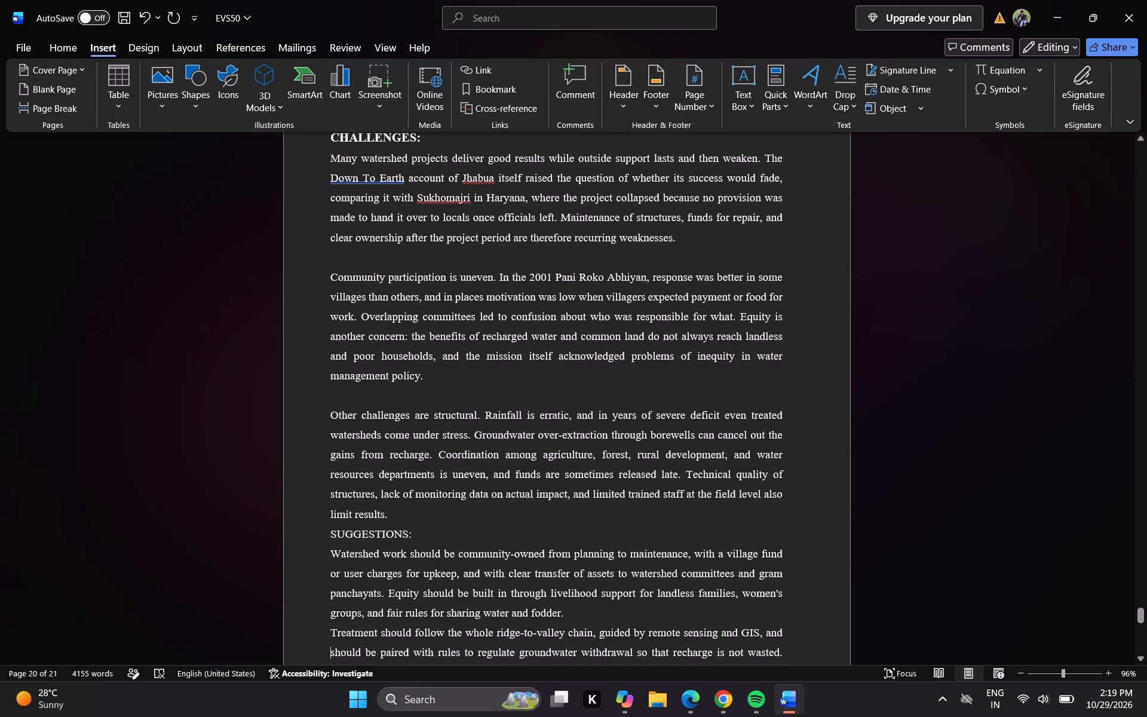
key(Up)
key(Up)
key(Up)
key(Up)
key(Up)
key(Up)
key(Up)
key(Up)
key(Up)
key(Down)
key(Right)
key(Down)
key(Right)
key(Right)
key(Right)
key(Right)
key(Right)
key(Right)
key(Right)
key(Right)
key(Right)
key(Right)
key(Right)
key(Right)
key(Right)
key(Return)
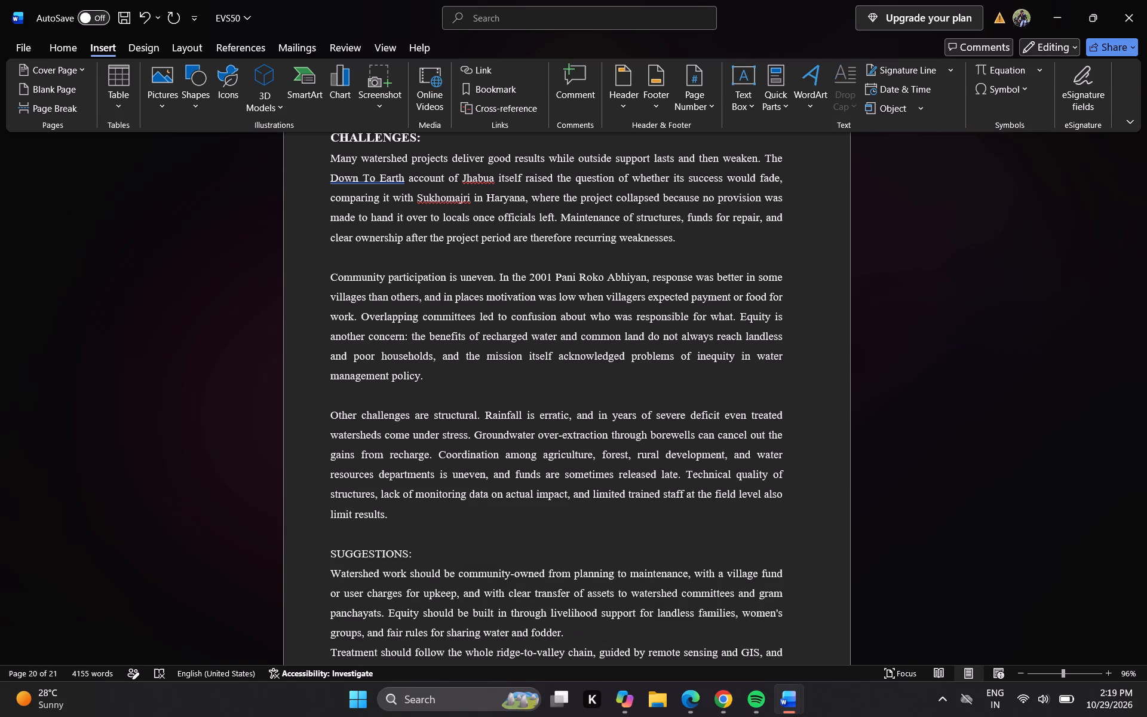
Review the paragraph spacing and subheadings across the CHALLENGES and SUGGESTIONS sections.
key(Down)
key(Down)
key(Down)
key(Down)
key(Down)
key(Down)
key(Down)
key(Down)
key(Down)
key(Down)
key(Down)
key(Down)
key(Down)
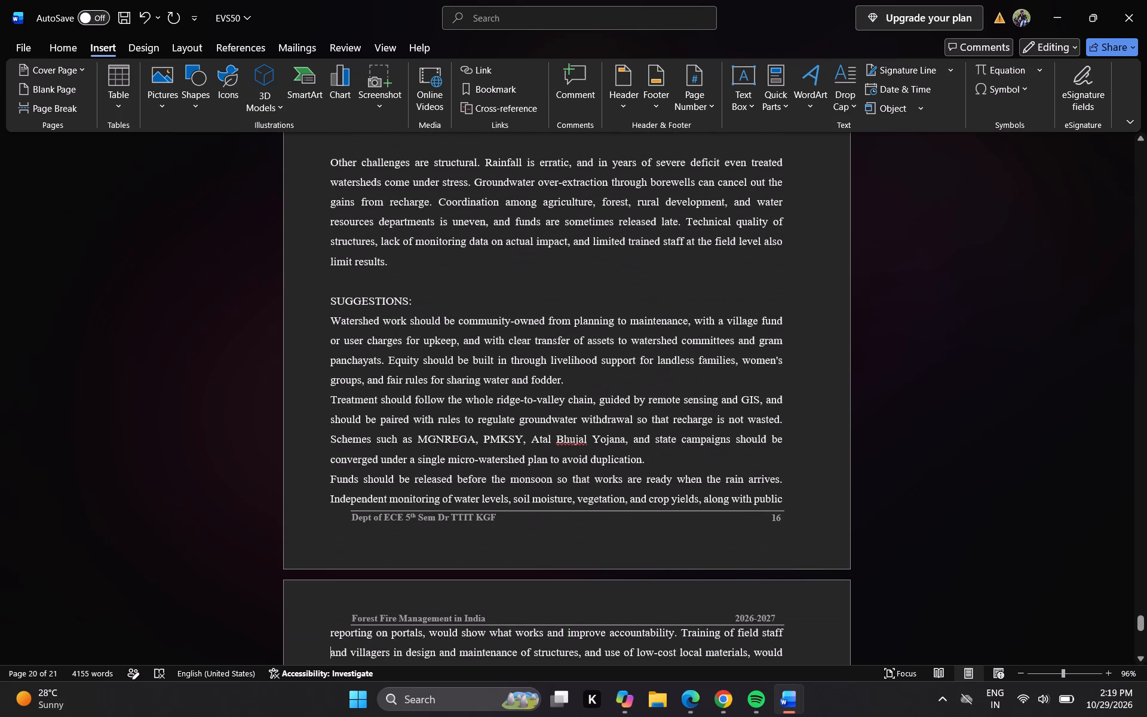
key(Up)
key(Up)
key(Up)
key(Up)
key(Up)
key(Up)
key(Up)
key(Up)
key(Up)
key(Up)
key(Up)
key(Up)
key(Up)
key(Up)
key(Up)
key(Up)
key(Up)
key(Up)
key(Up)
key(Up)
key(Up)
key(Up)
key(Up)
key(Up)
key(Up)
key(Up)
key(Up)
key(Up)
key(Up)
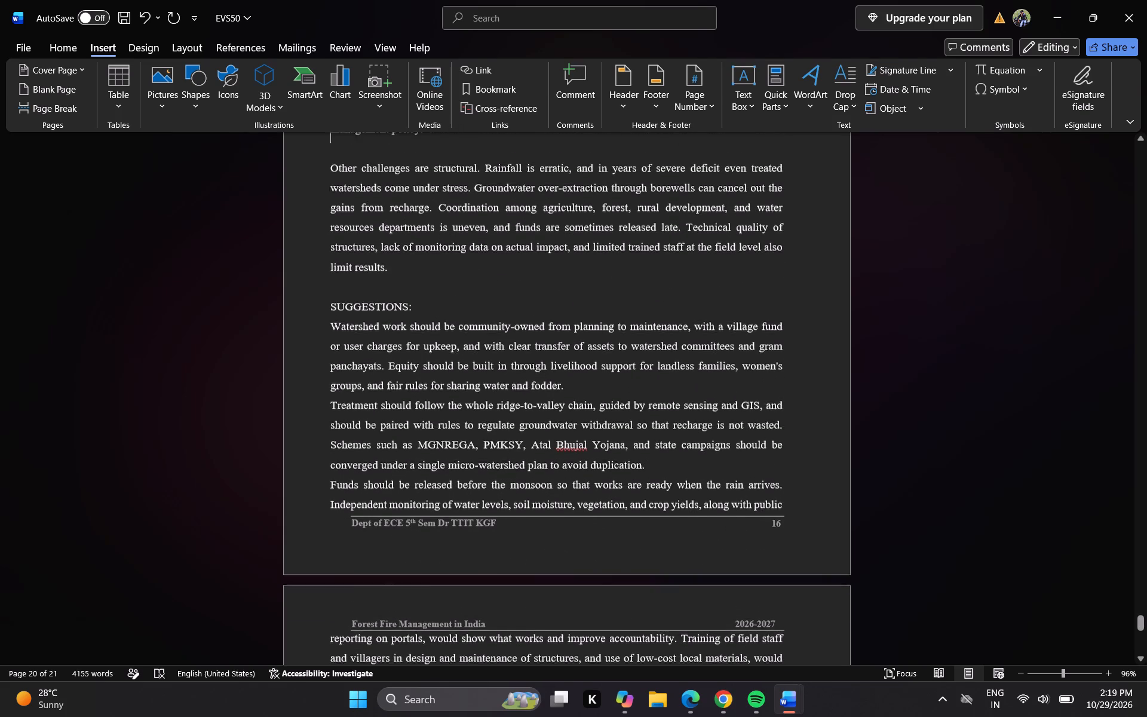
key(Up)
key(Up)
key(Up)
key(Up)
key(Up)
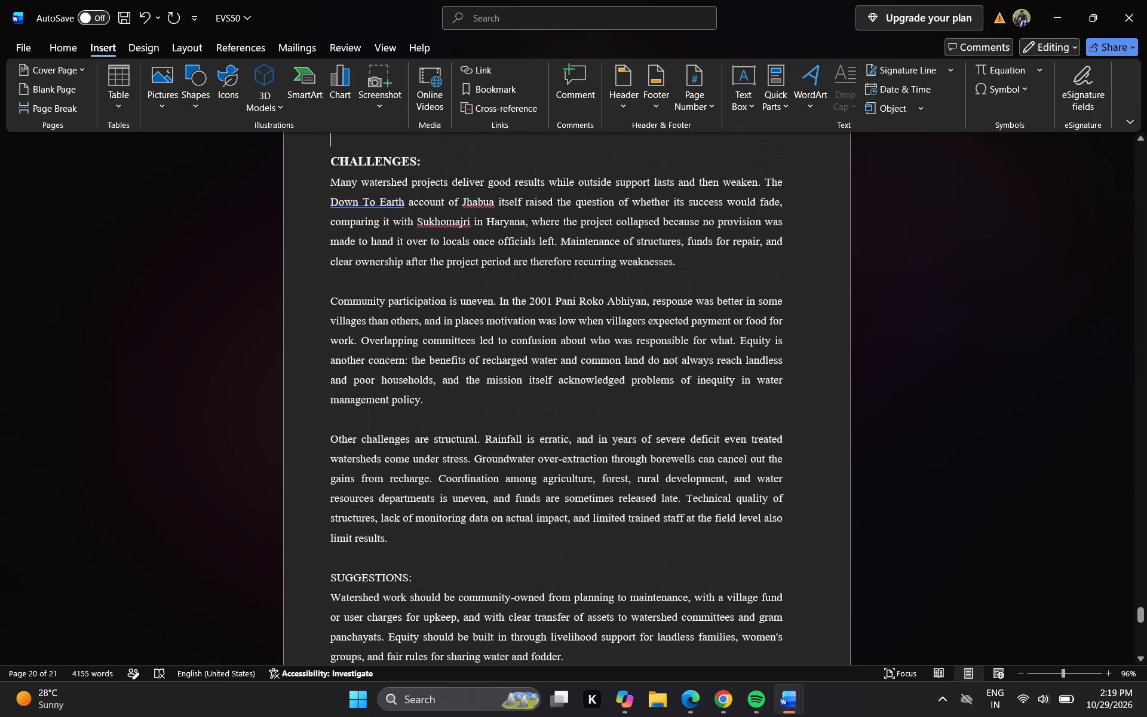
key(Down)
key(Down)
key(Down)
key(Down)
key(Down)
key(Down)
key(Down)
key(Down)
key(Down)
key(Down)
key(Down)
key(Down)
key(Down)
key(Down)
key(Down)
key(Down)
key(Down)
key(Down)
key(Down)
key(Down)
key(Down)
key(Down)
key(Down)
key(Down)
key(Down)
key(Down)
key(Down)
key(Down)
key(Up)
key(Up)
key(Up)
key(Up)
key(Up)
key(Up)
key(Up)
key(Up)
key(Up)
key(Up)
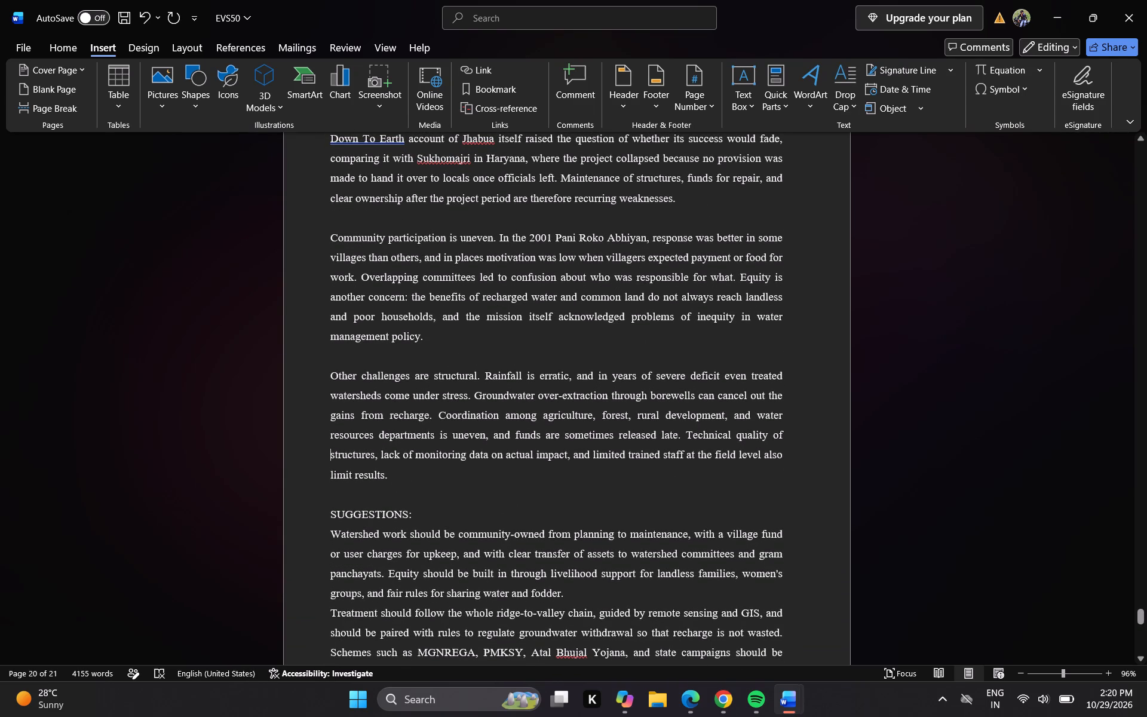
key(Down)
key(Down)
key(Down)
key(Right)
Make the SUGGESTIONS: subheading bold at size 13.
drag(326, 513, 385, 511)
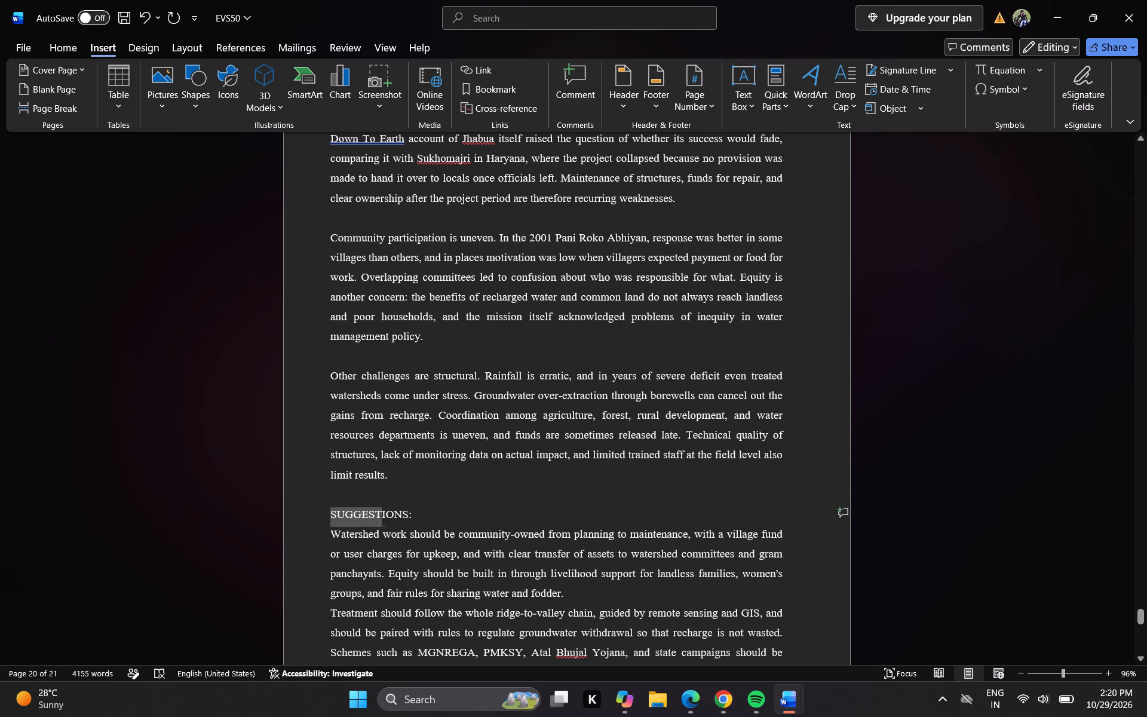
drag(385, 511, 428, 514)
click(443, 488)
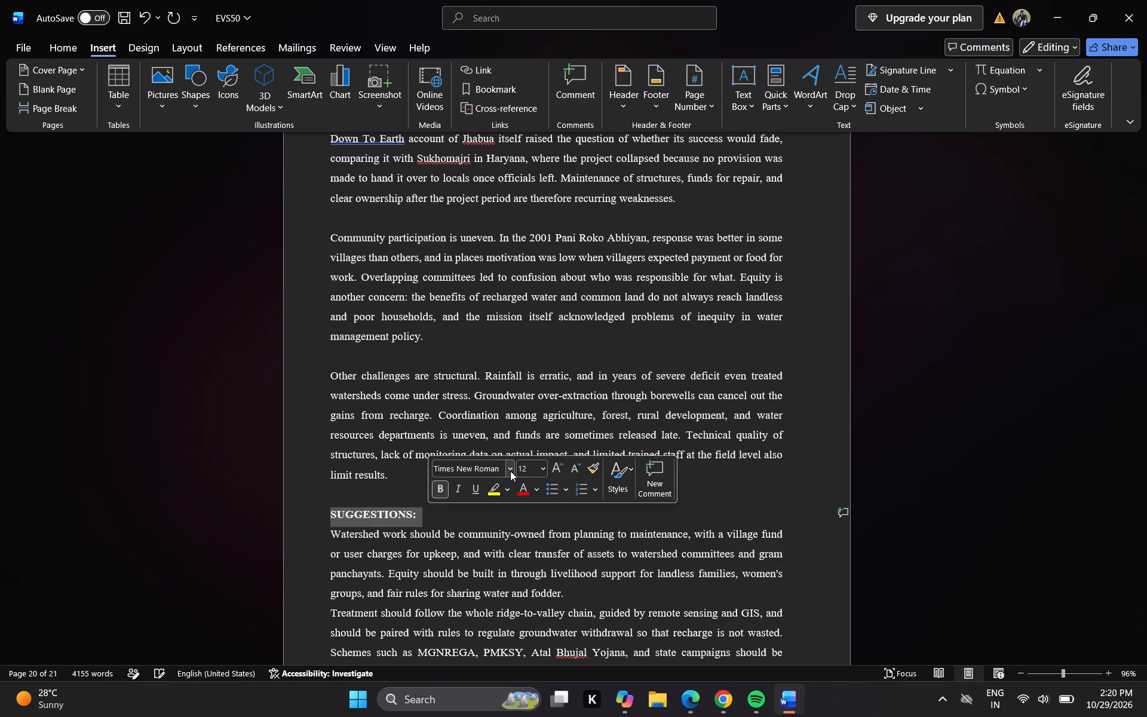
click(526, 469)
key(BackSpace)
text(13)
key(Return)
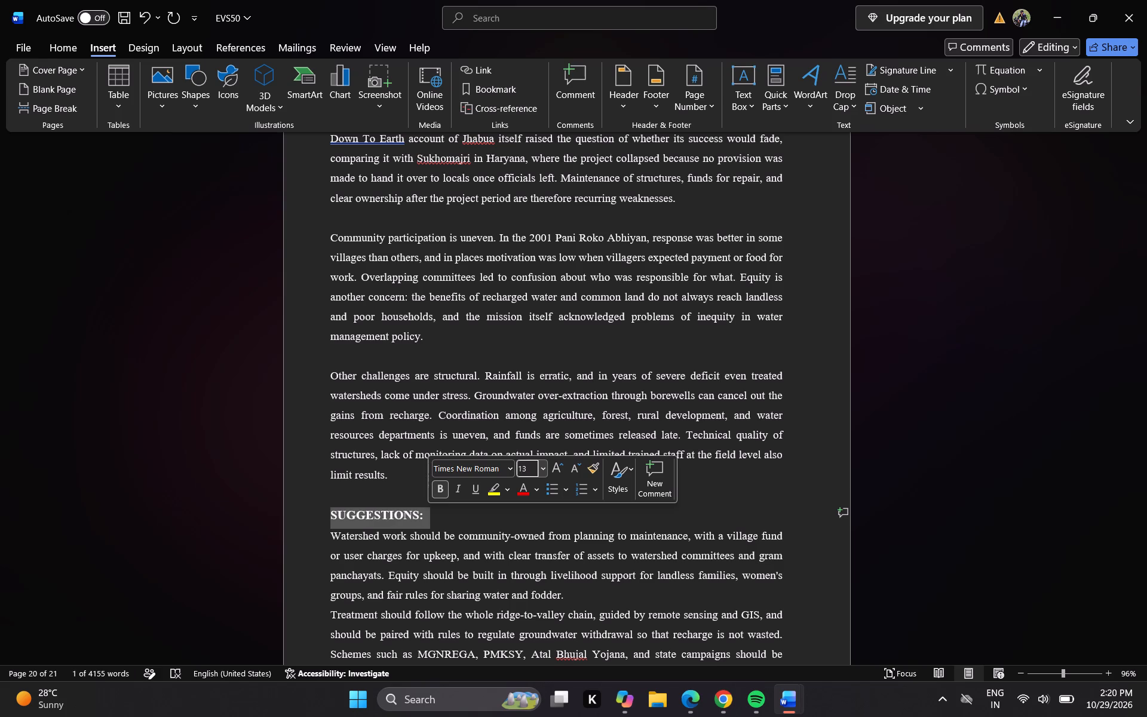
key(Down)
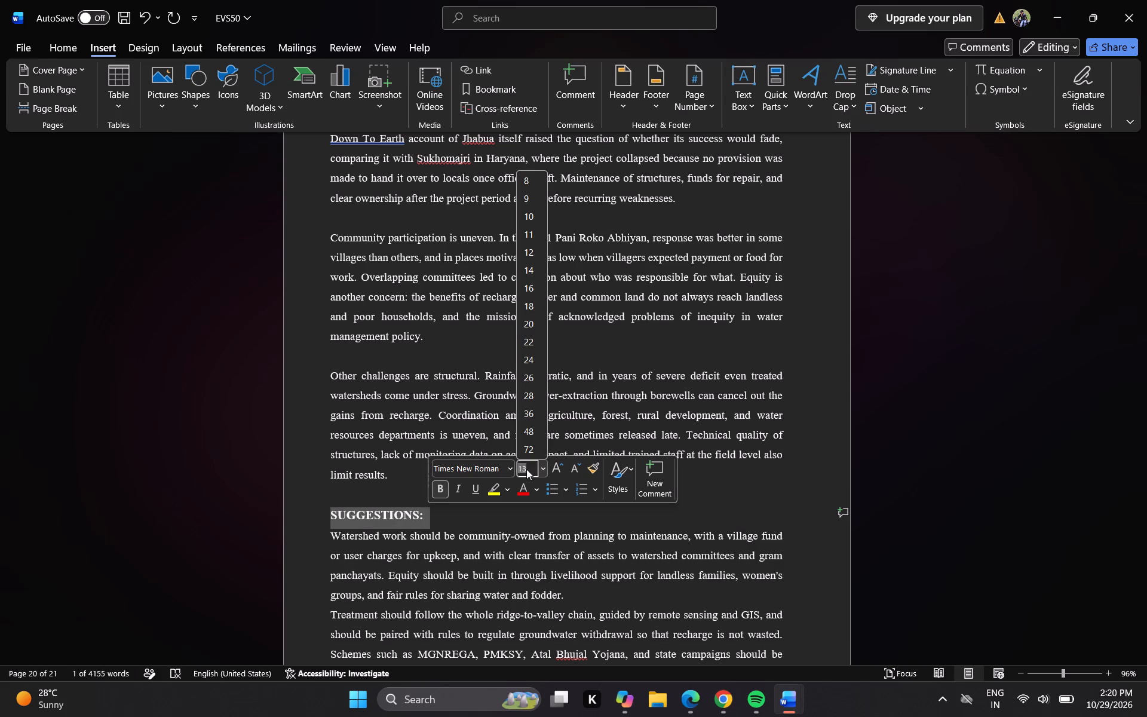
key(Return)
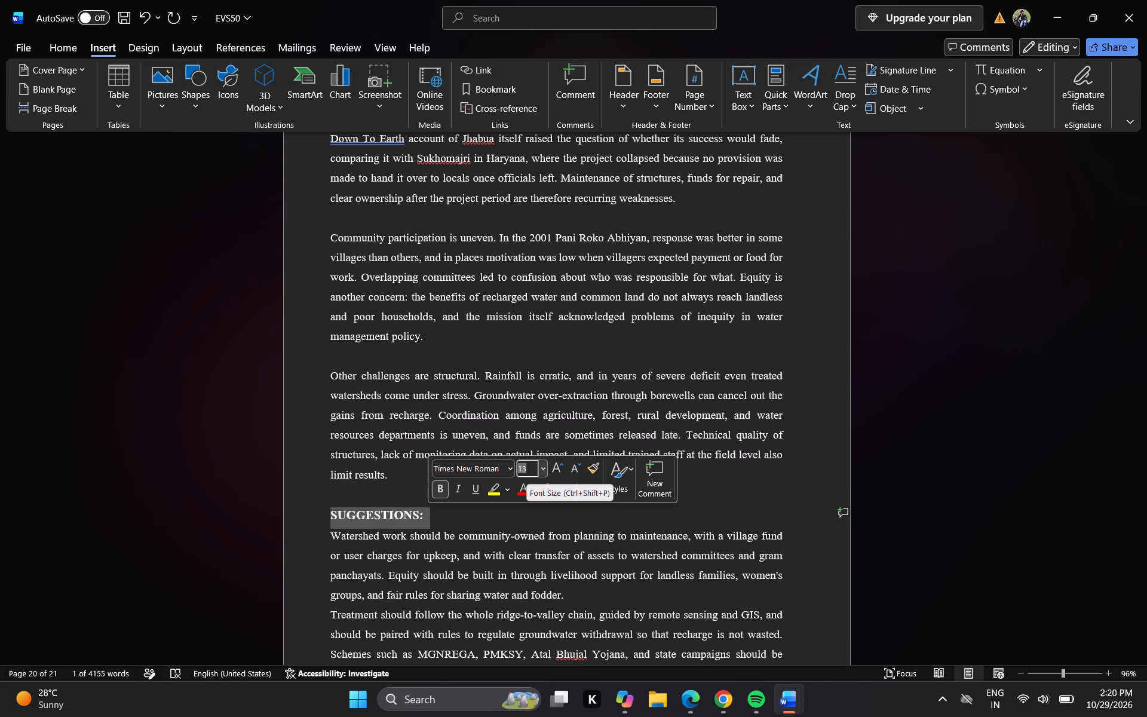
key(Return)
click(666, 513)
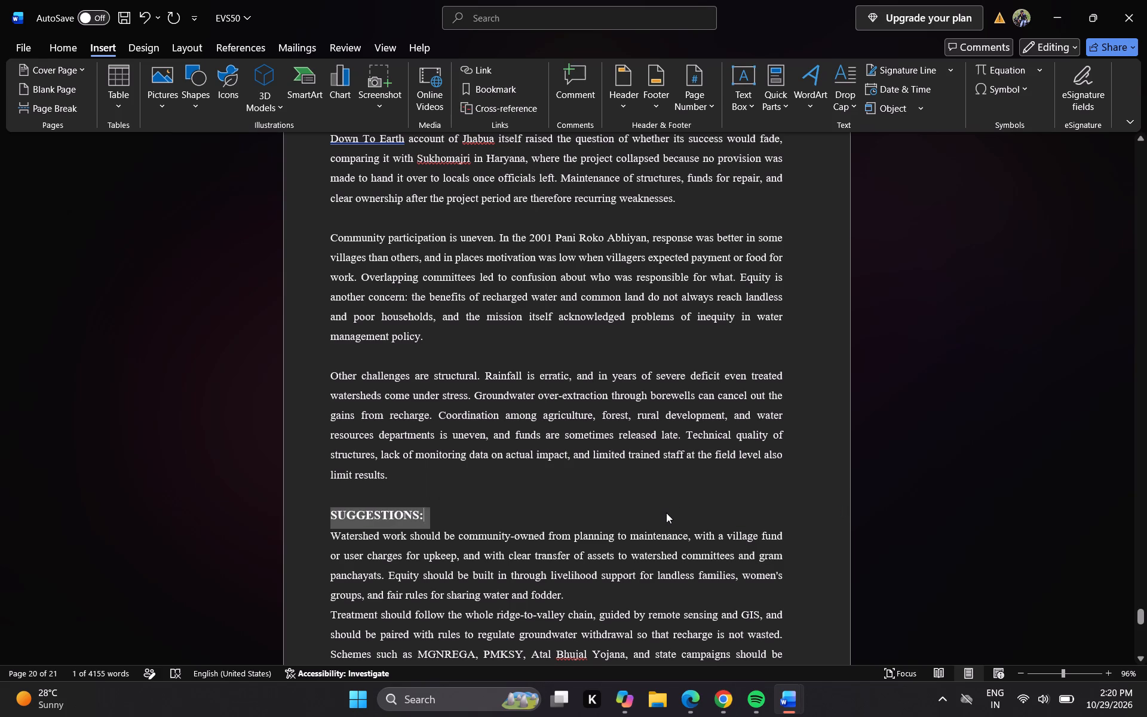
Insert a blank line after the first SUGGESTIONS paragraph, ending "sharing water and fodder.".
key(Down)
key(Down)
key(Down)
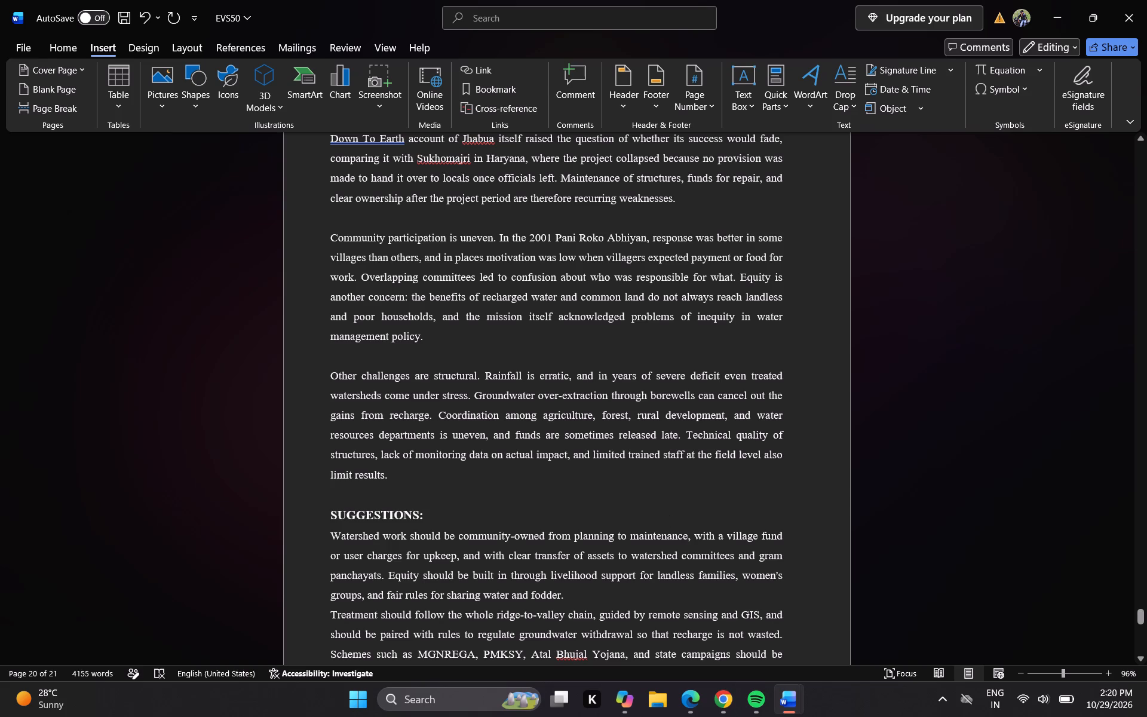
click(584, 597)
key(Return)
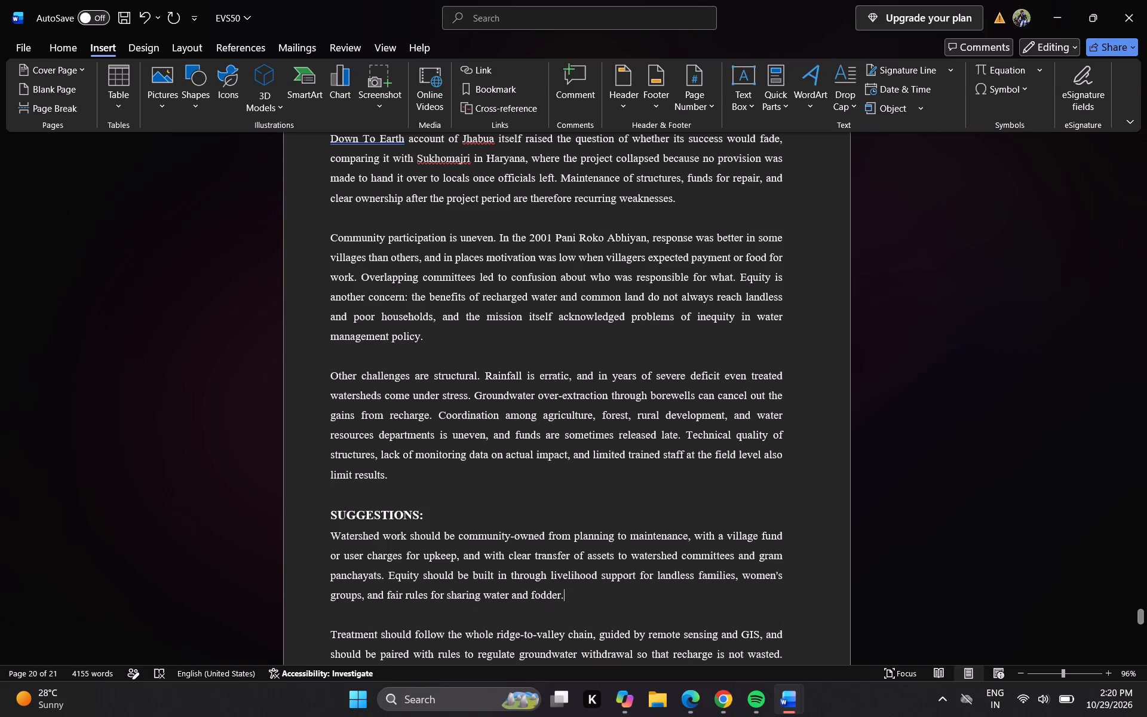
Delete the opening of the third SUGGESTIONS paragraph, from "Funds should be released" up to the "re" of "ready".
key(Down)
key(Down)
key(Down)
key(Down)
key(Down)
key(Down)
key(Down)
key(Down)
key(Down)
key(Down)
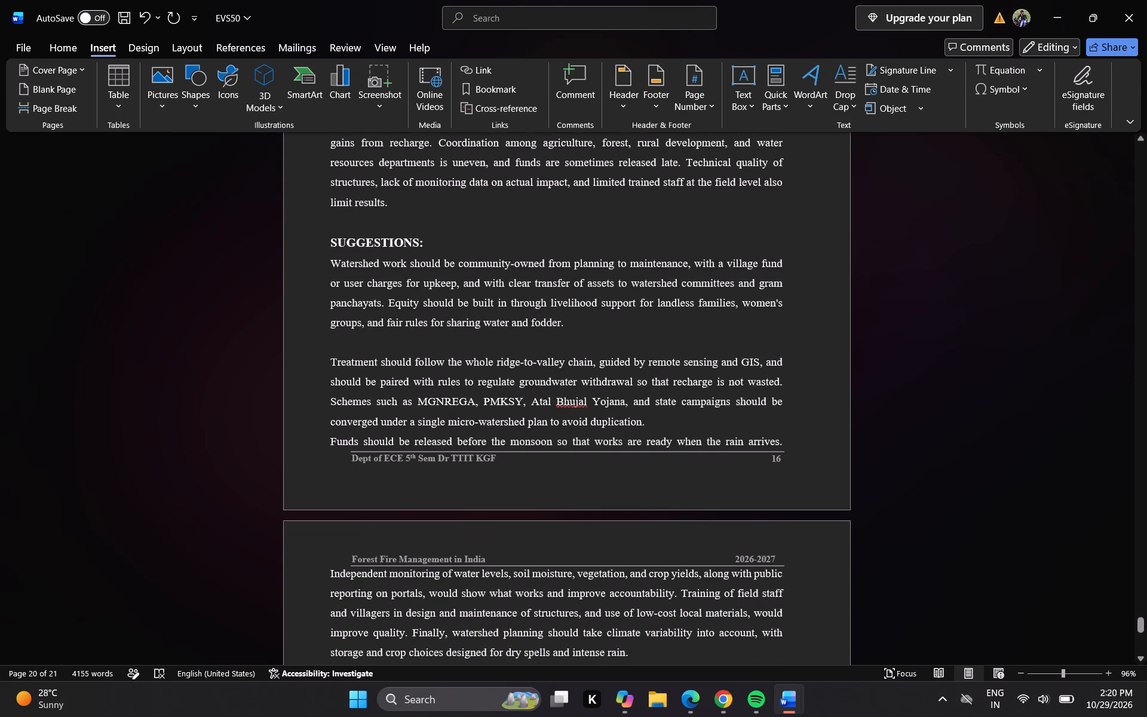
drag(327, 439, 534, 424)
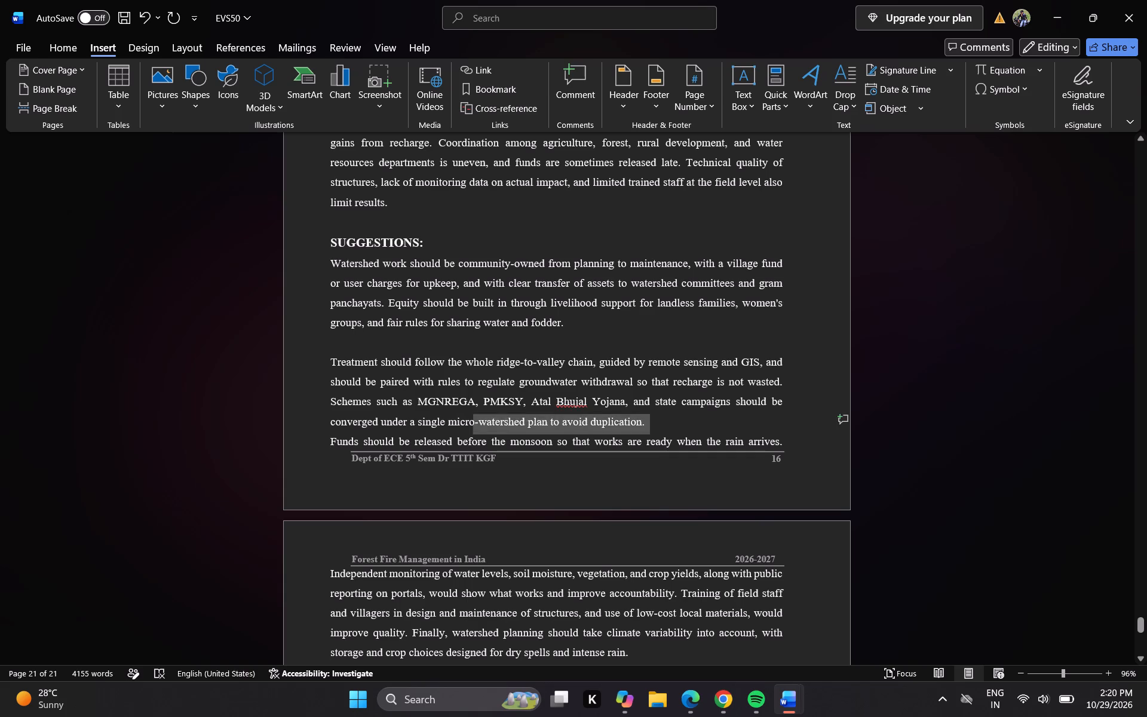
drag(534, 424, 657, 436)
key(BackSpace)
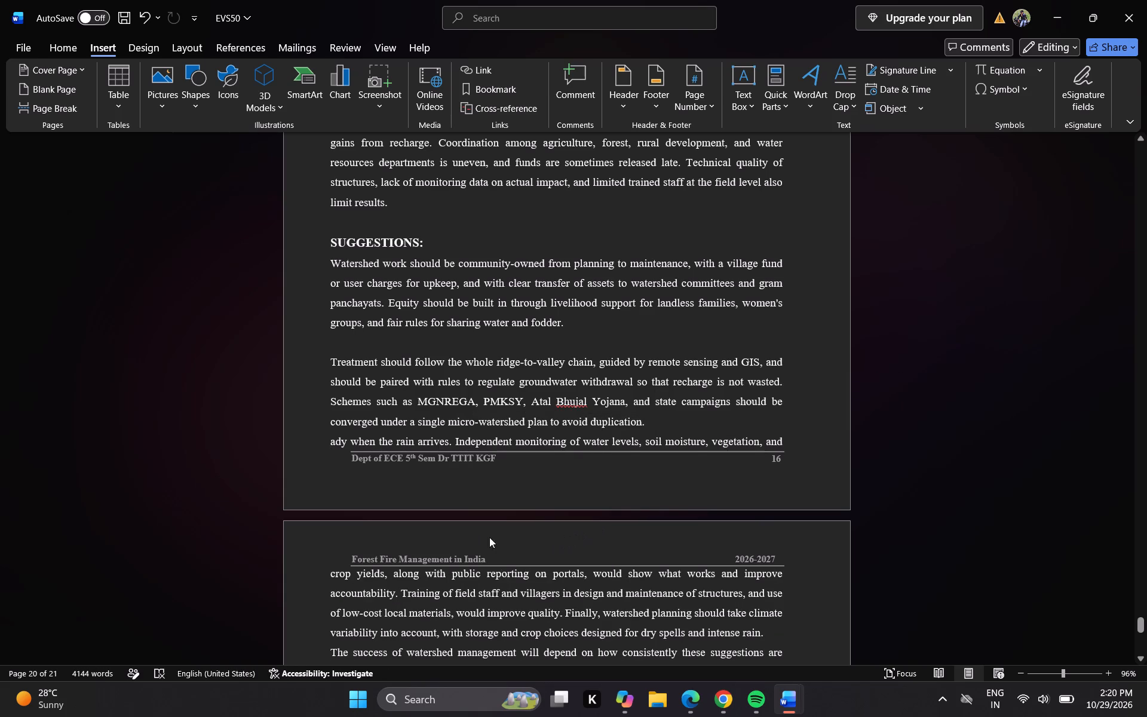
Insert a blank line after the SUGGESTIONS paragraph ending "to avoid duplication.".
click(658, 413)
click(651, 427)
key(Return)
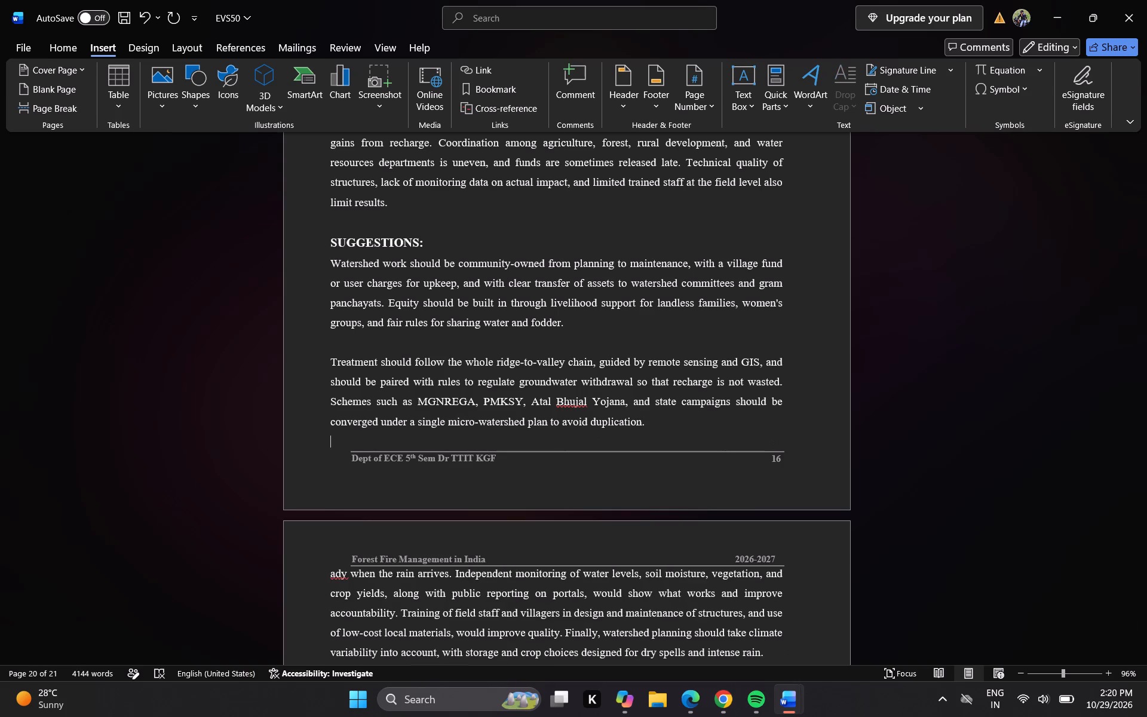
Delete all remaining text on the last page, from "ady when the rain arrives" through "secure water for farms and households.".
key(Down)
key(Down)
key(Down)
key(Down)
key(Down)
key(Down)
key(Down)
key(Down)
key(Down)
key(Down)
key(Down)
key(Down)
key(Down)
key(Down)
key(Down)
key(Down)
key(Down)
key(Down)
key(Down)
key(Down)
key(Down)
key(Down)
key(Down)
key(Down)
key(Down)
key(Down)
key(Down)
key(Down)
key(Down)
key(Down)
key(Down)
key(Down)
key(Down)
key(Down)
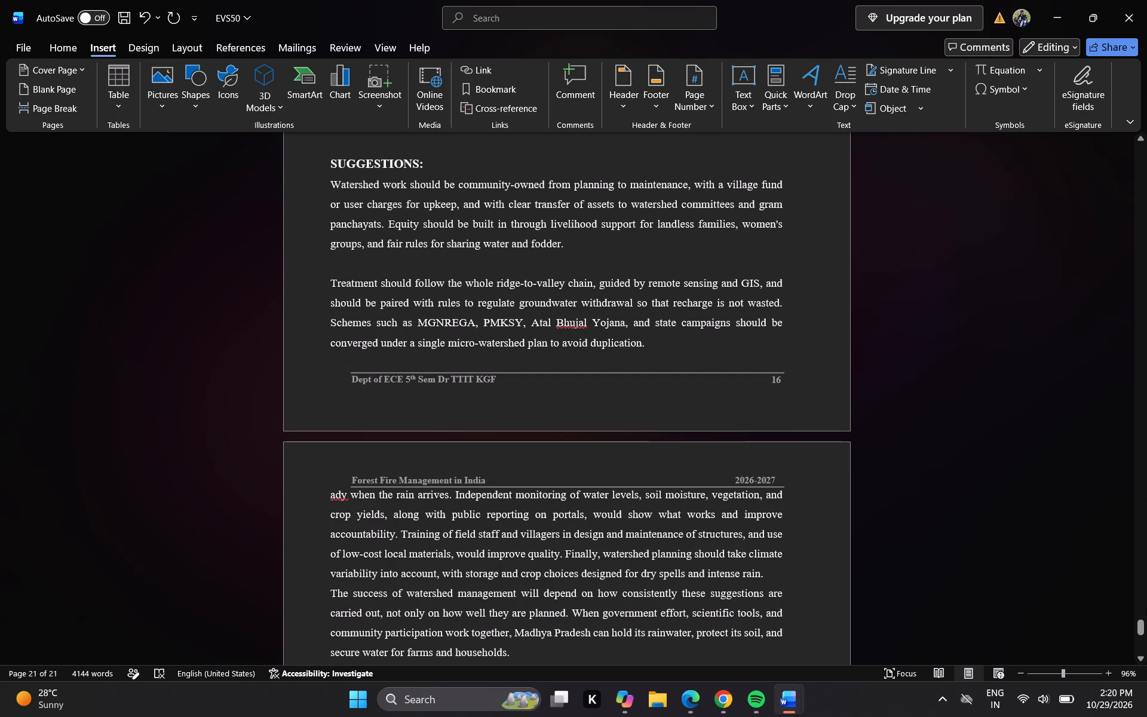
click(1142, 642)
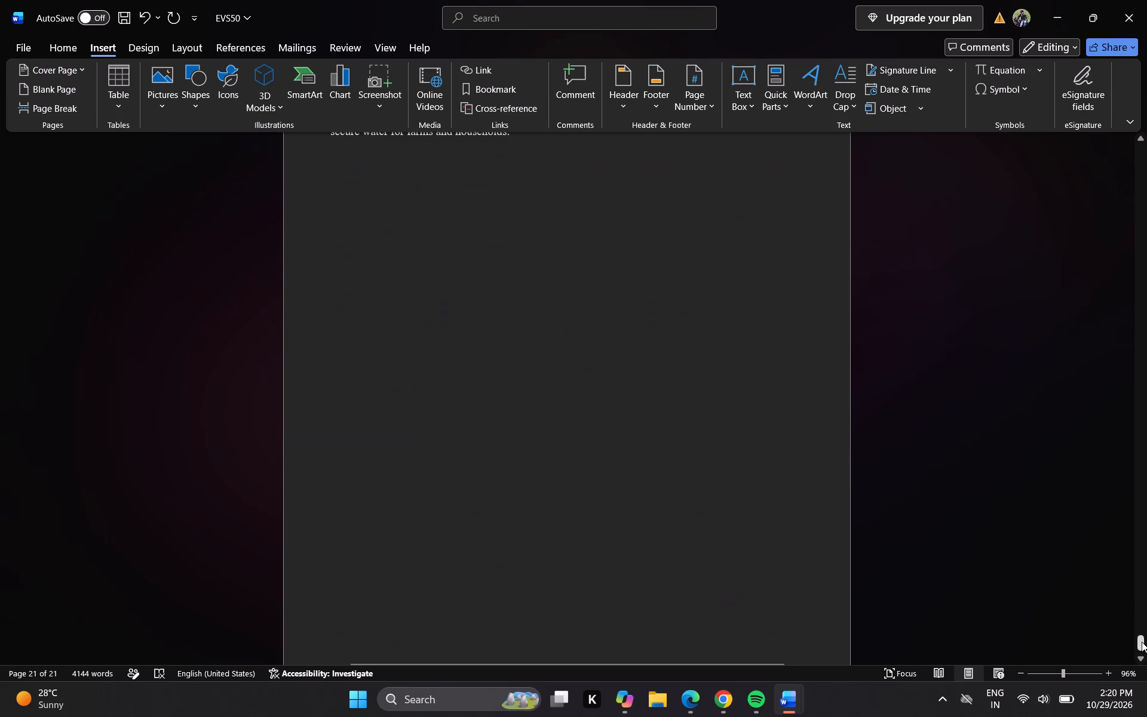
click(1138, 148)
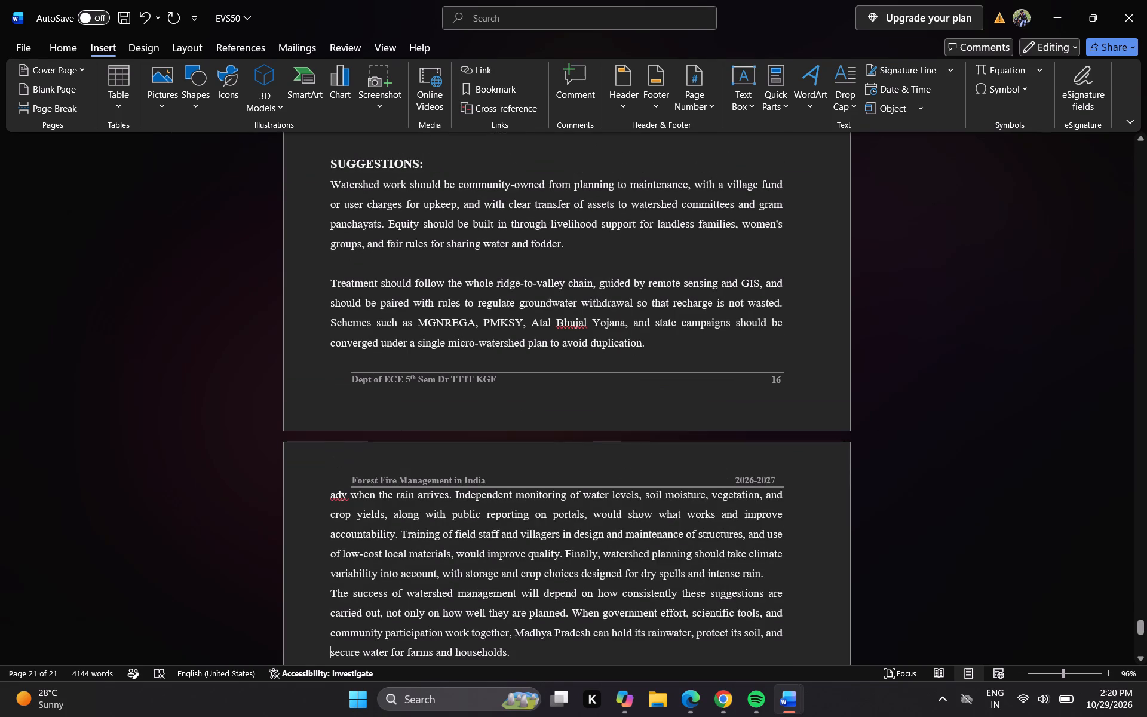
drag(329, 501, 329, 493)
drag(329, 493, 547, 655)
key(BackSpace)
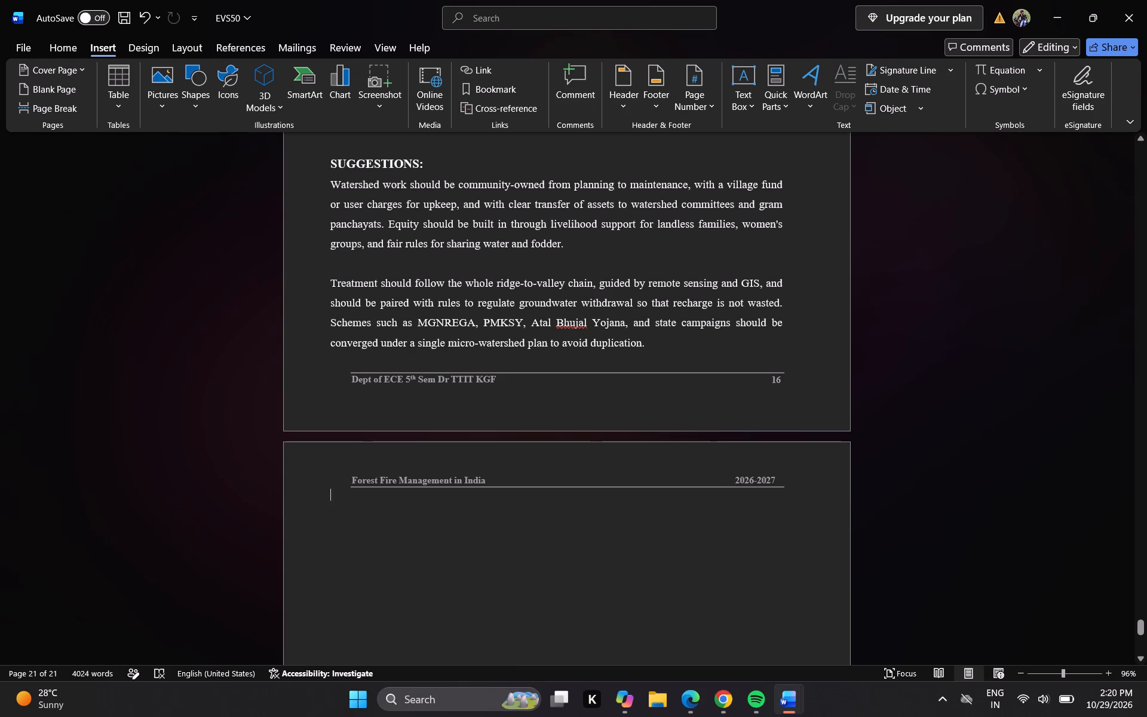
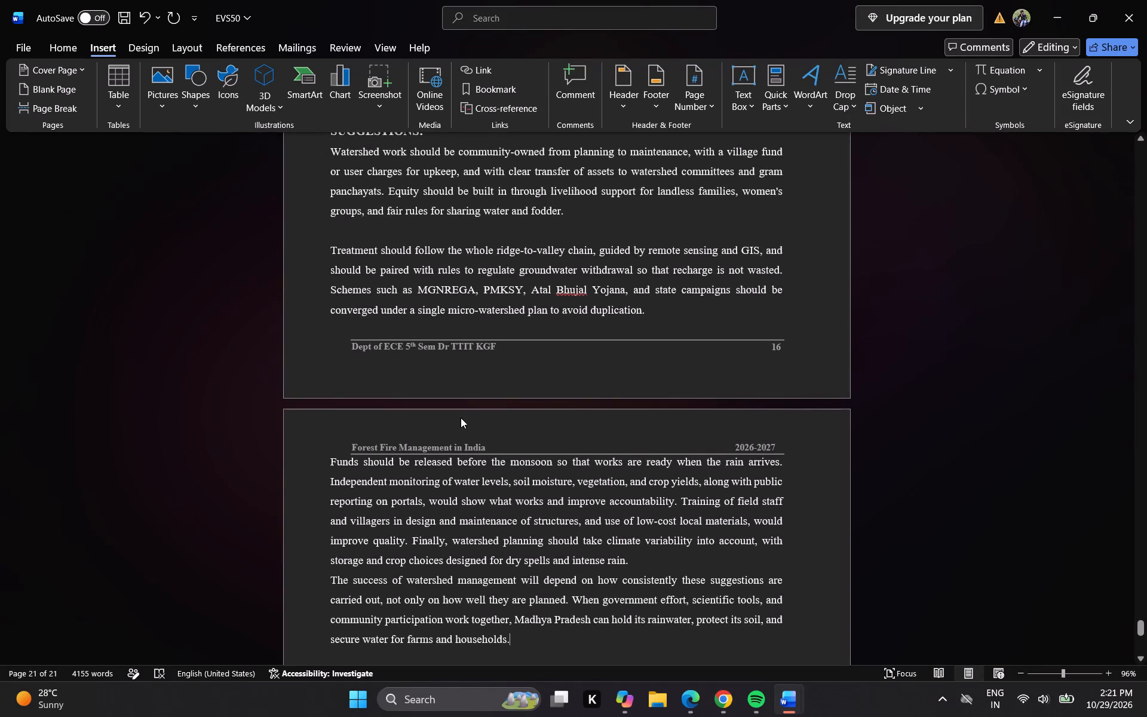
Insert two blank lines above the paragraph starting "Funds should be released before the monsoon" at the top of the last page.
click(333, 466)
key(Return)
key(Return)
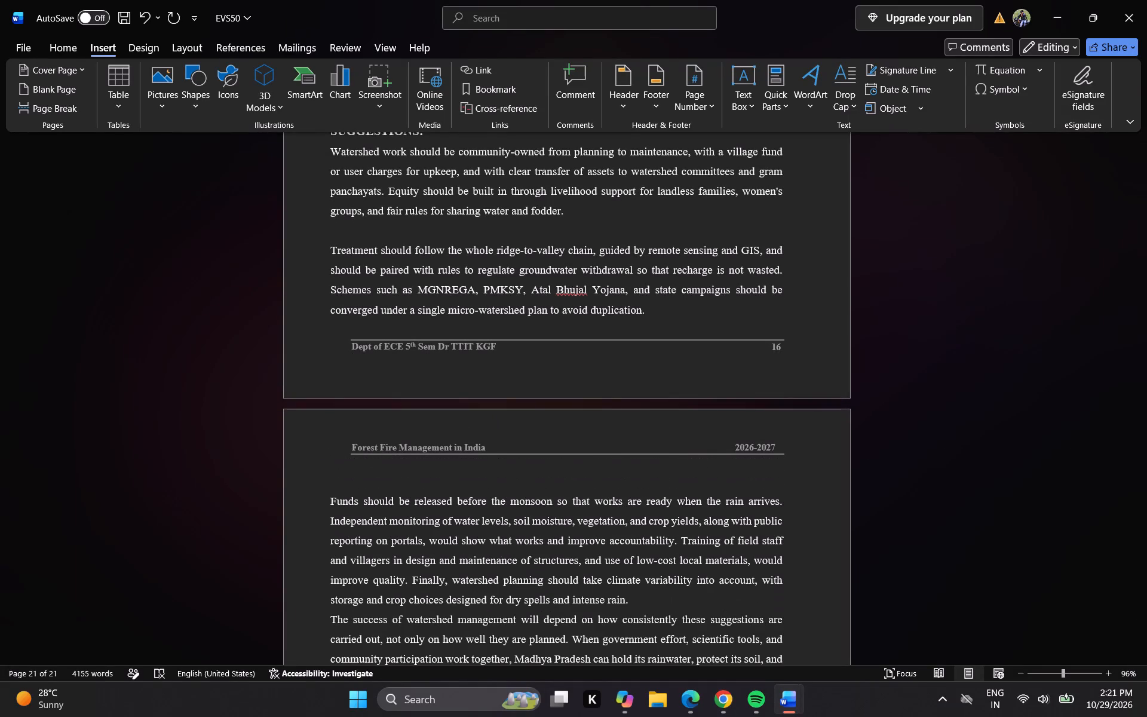
Insert a blank line after the paragraph ending "designed for dry spells and intense rain.".
key(Down)
key(Down)
key(Down)
key(Down)
key(Down)
key(Right)
key(Right)
key(Right)
key(Right)
key(Right)
key(Right)
key(Right)
key(Right)
key(Right)
key(Right)
key(Right)
key(Right)
key(Right)
key(Right)
key(Right)
key(Right)
key(Right)
key(Right)
key(Right)
key(Right)
key(Right)
key(Right)
key(Right)
key(Right)
key(Return)
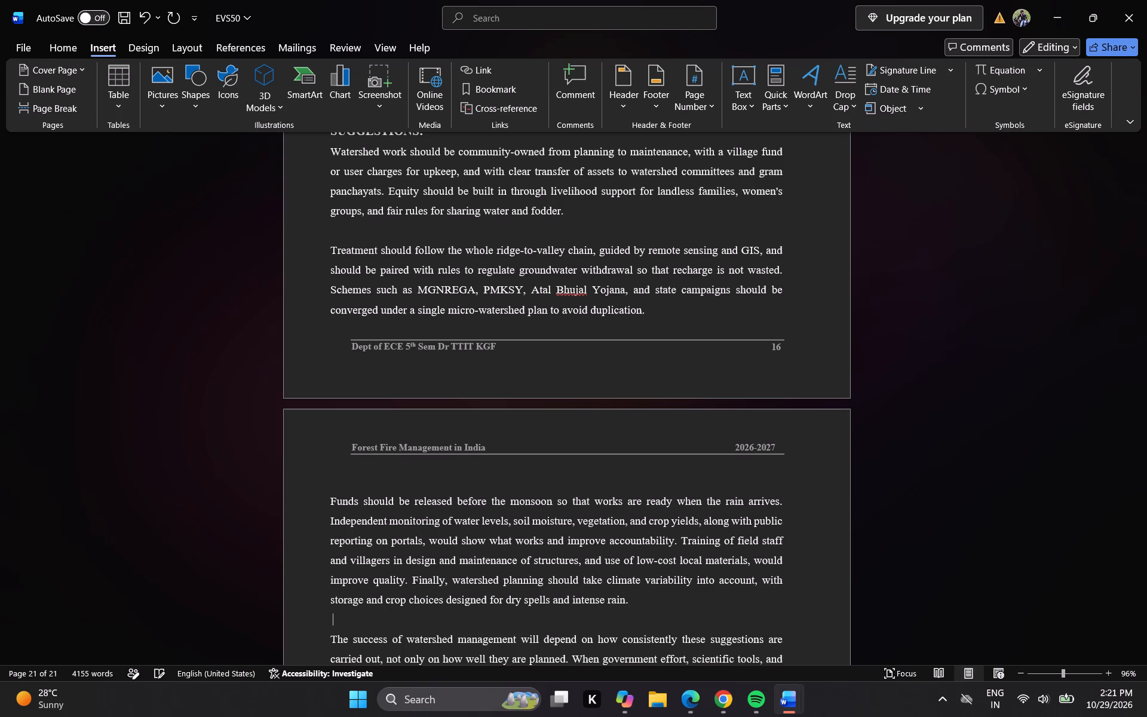
Start a new line after the closing paragraph ending "farms and households." and insert a page break there.
key(Down)
key(Down)
key(Down)
key(Down)
key(Down)
key(Down)
key(Down)
key(Down)
key(Down)
key(Down)
key(Down)
key(Down)
key(Down)
key(Down)
key(Down)
key(Down)
key(Down)
key(Down)
key(Down)
key(Down)
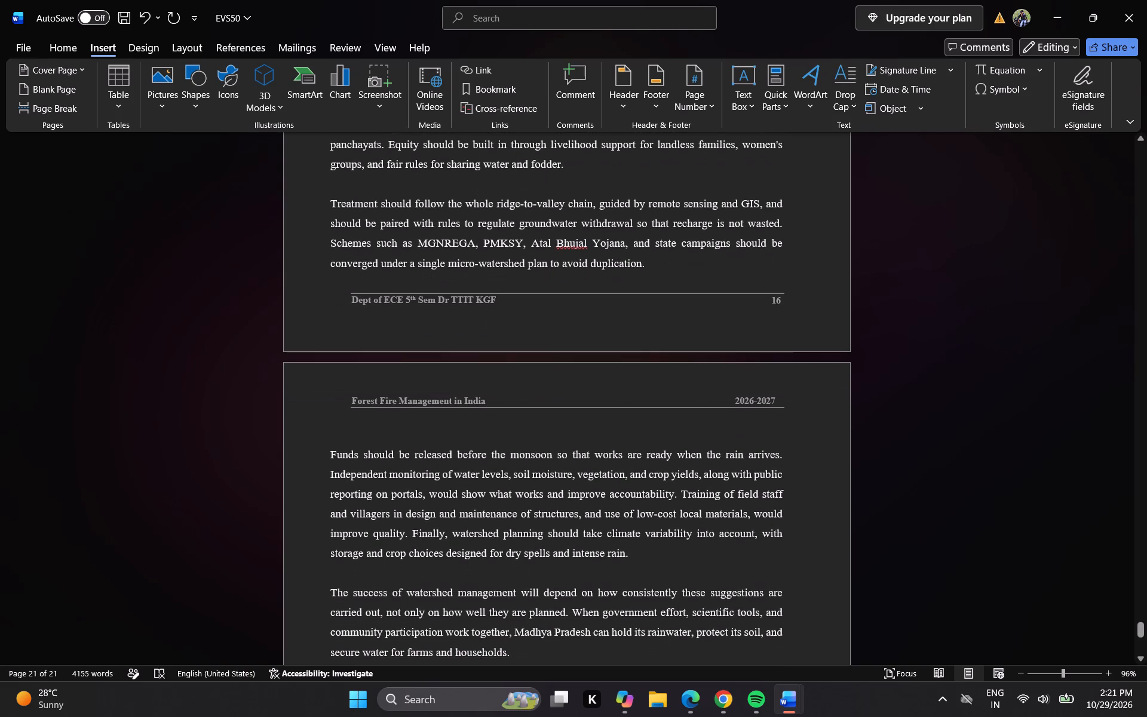
key(Right)
key(Right)
key(Right)
key(Right)
key(Right)
key(Right)
key(Right)
key(Right)
key(Right)
key(Right)
key(Right)
key(Right)
key(Right)
key(Right)
key(Right)
key(Right)
key(Right)
key(Right)
key(Right)
key(Right)
key(Return)
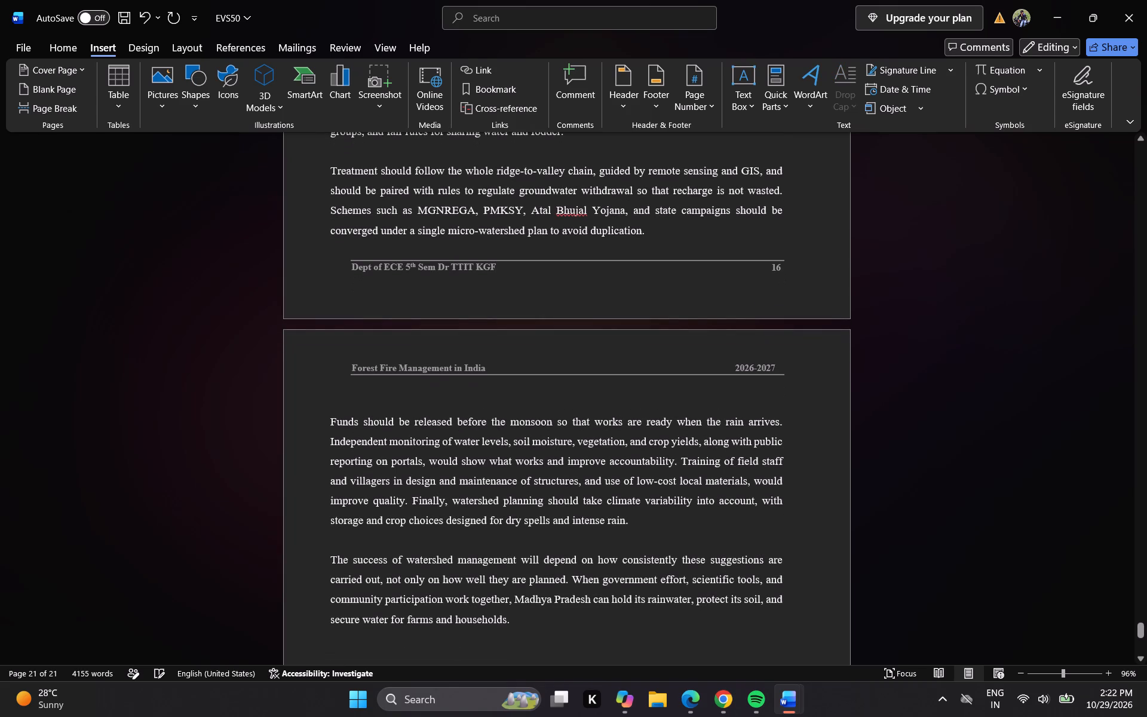
triple_click(1145, 649)
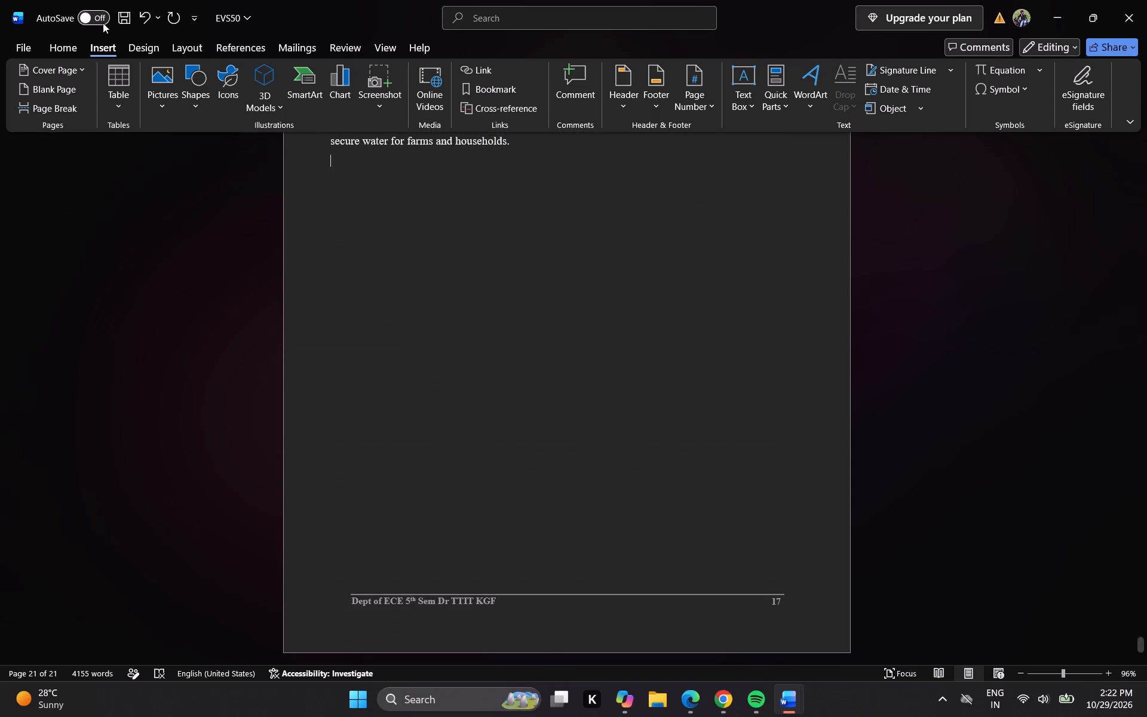
click(72, 112)
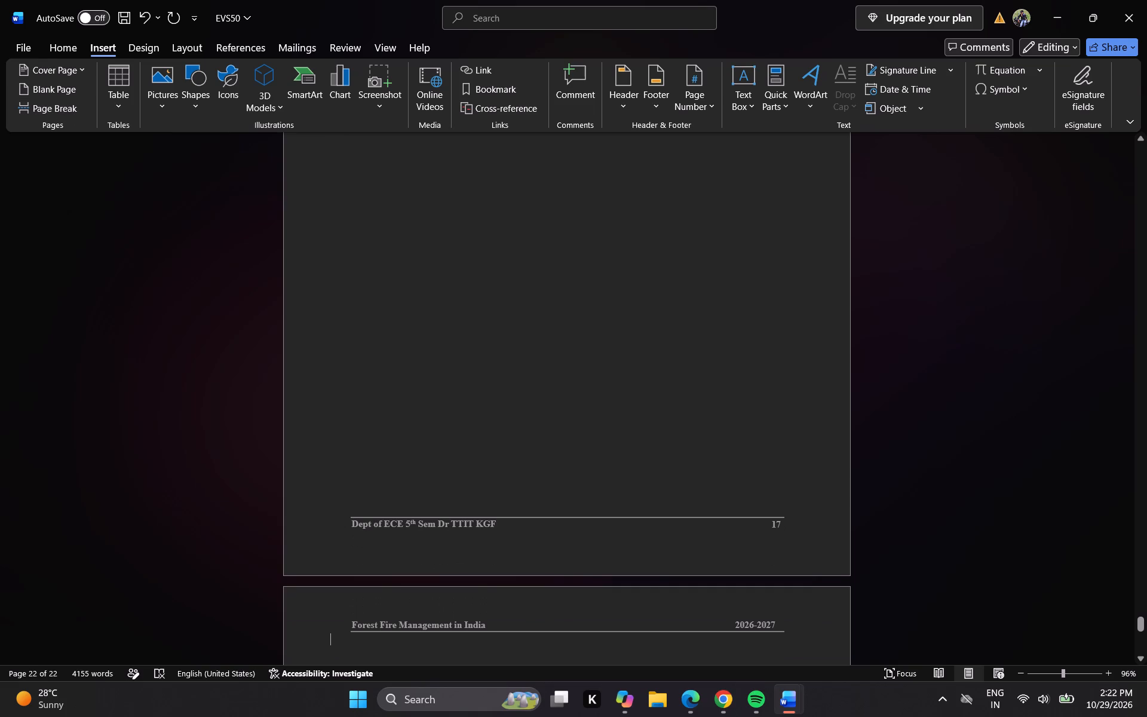
Review the SUGGESTIONS text, its paragraph spacing and the new blank page that follows it.
click(1143, 642)
click(1143, 642)
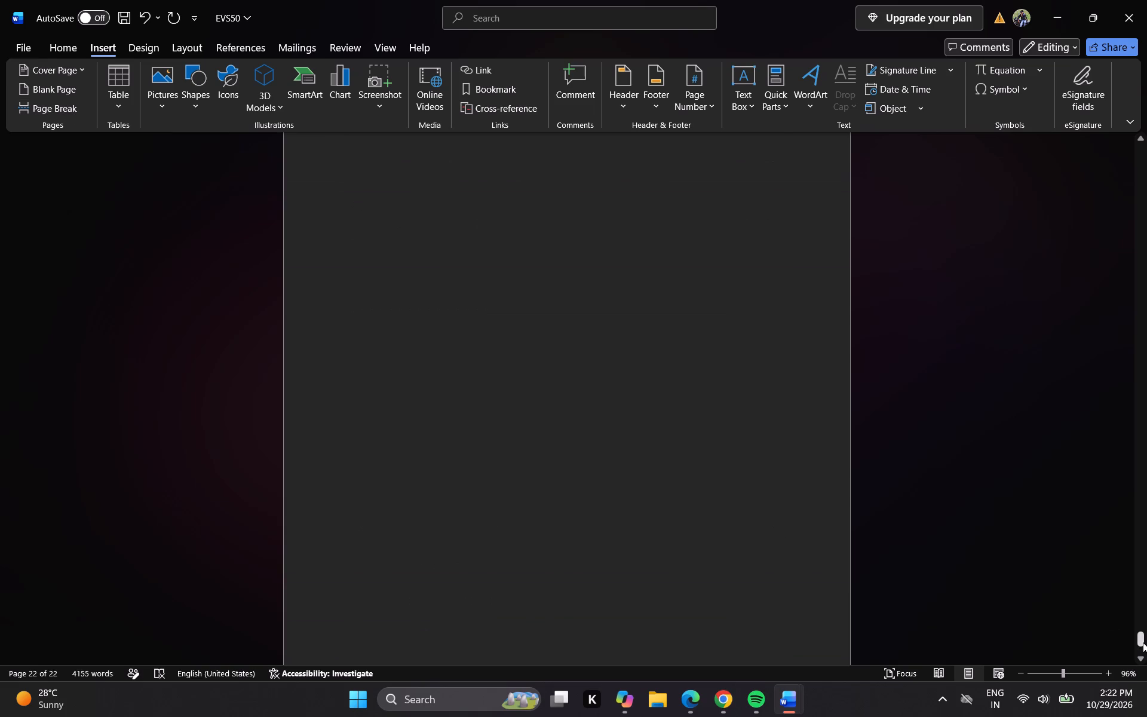
click(1143, 658)
double_click(1143, 658)
drag(1143, 658, 1138, 657)
triple_click(1138, 657)
drag(1138, 657, 1146, 191)
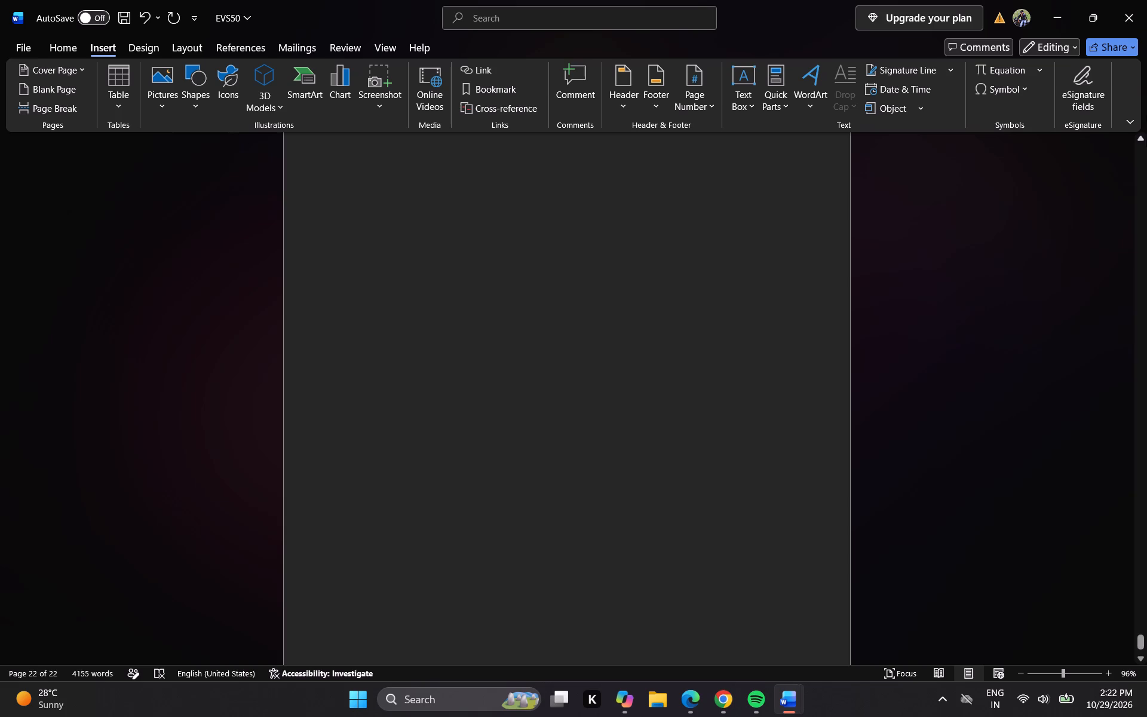
triple_click(1142, 143)
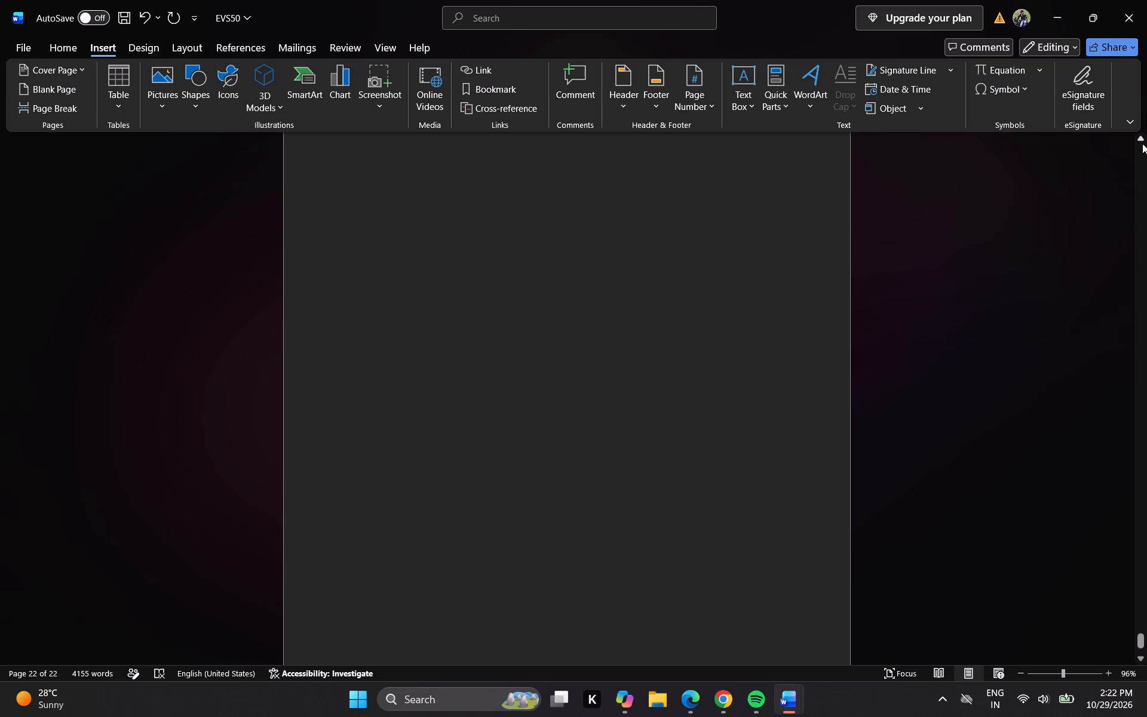
triple_click(1142, 143)
click(1142, 143)
click(1142, 146)
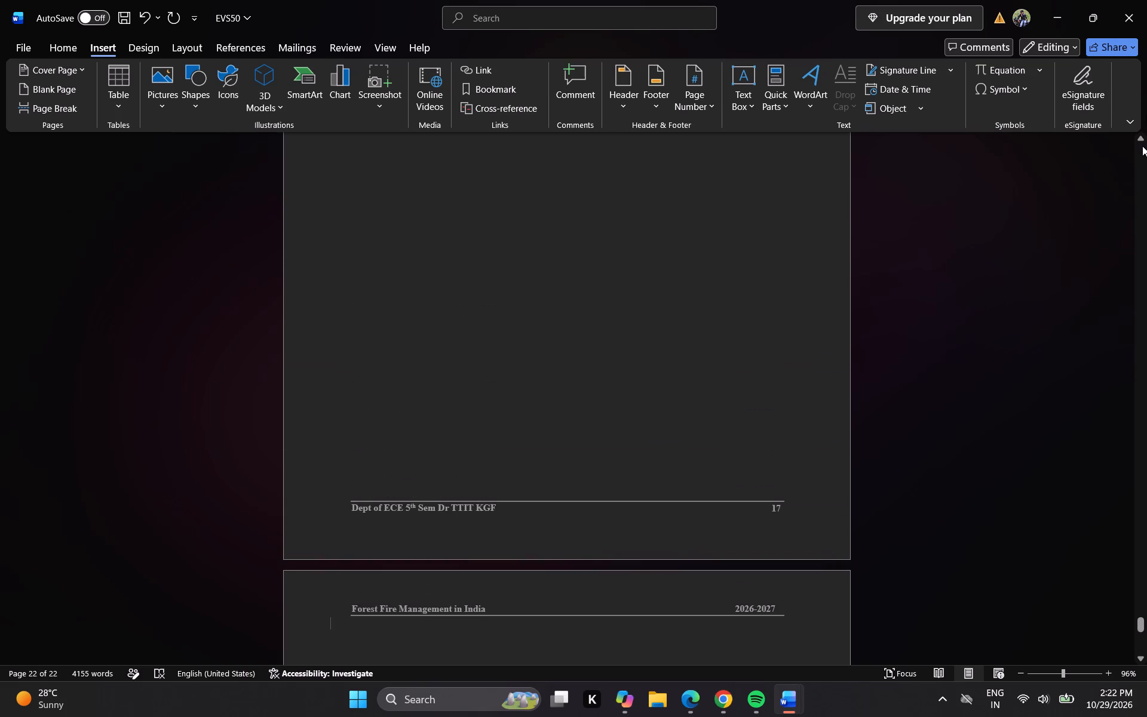
triple_click(1141, 658)
double_click(1141, 658)
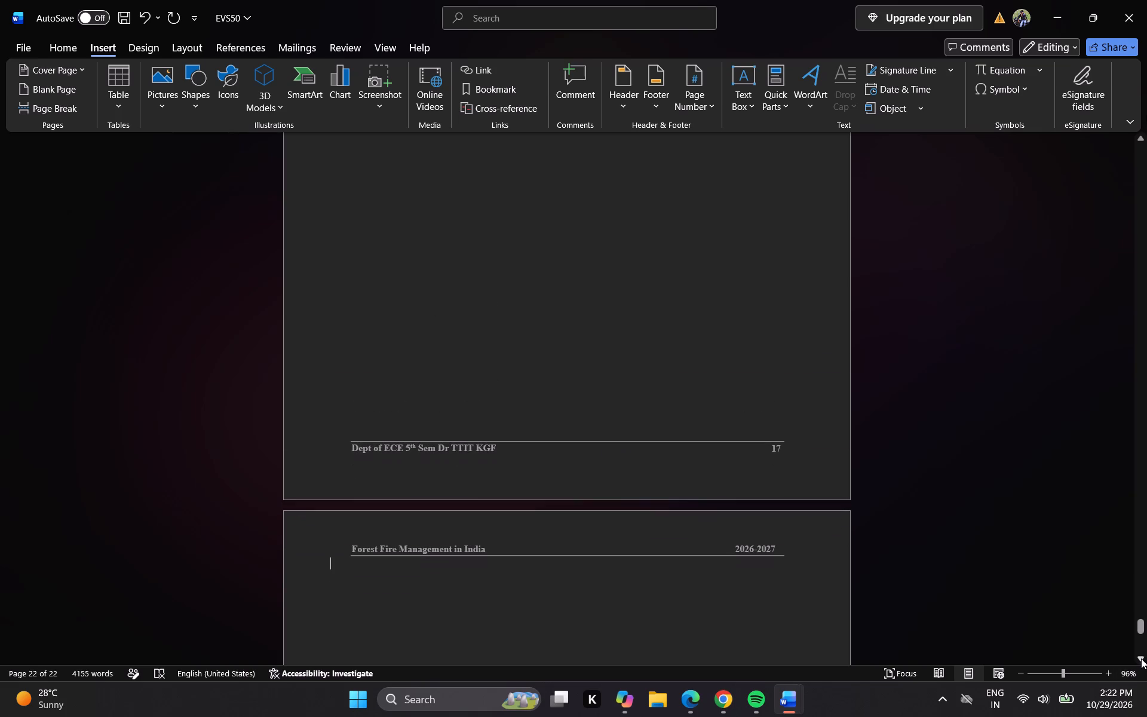
click(1141, 658)
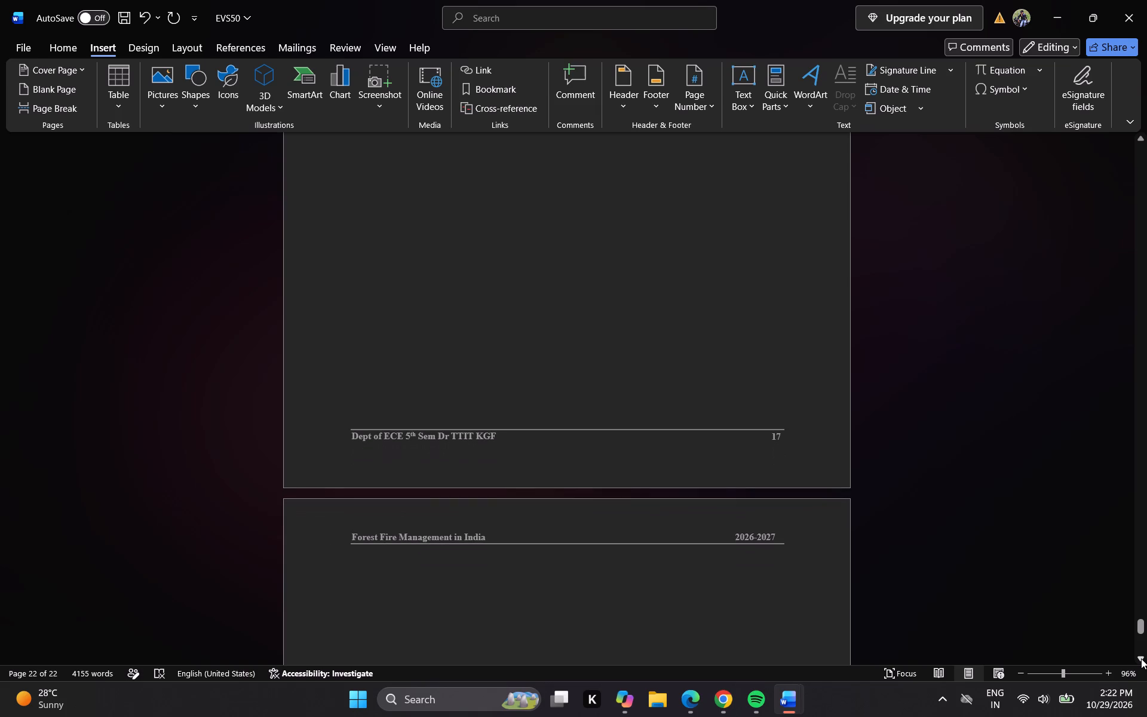
key(Up)
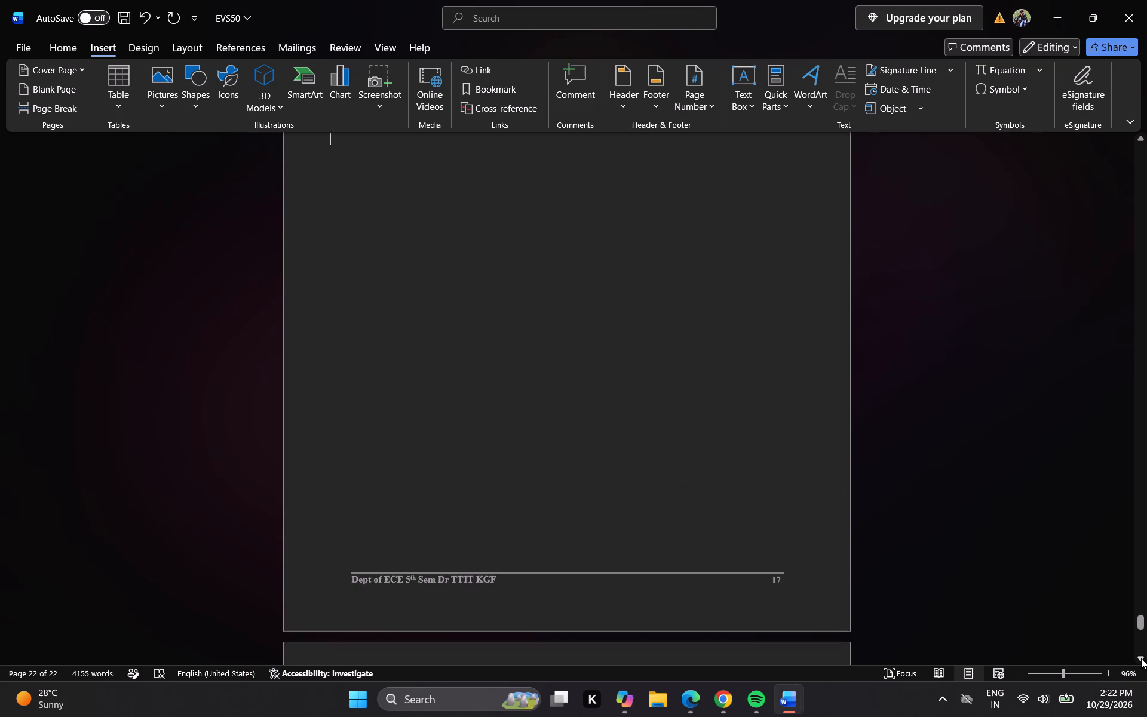
key(Up)
key(Up)
key(Up)
key(Up)
key(Up)
key(Up)
key(Up)
key(Up)
key(Up)
key(Up)
key(Up)
key(Up)
key(Up)
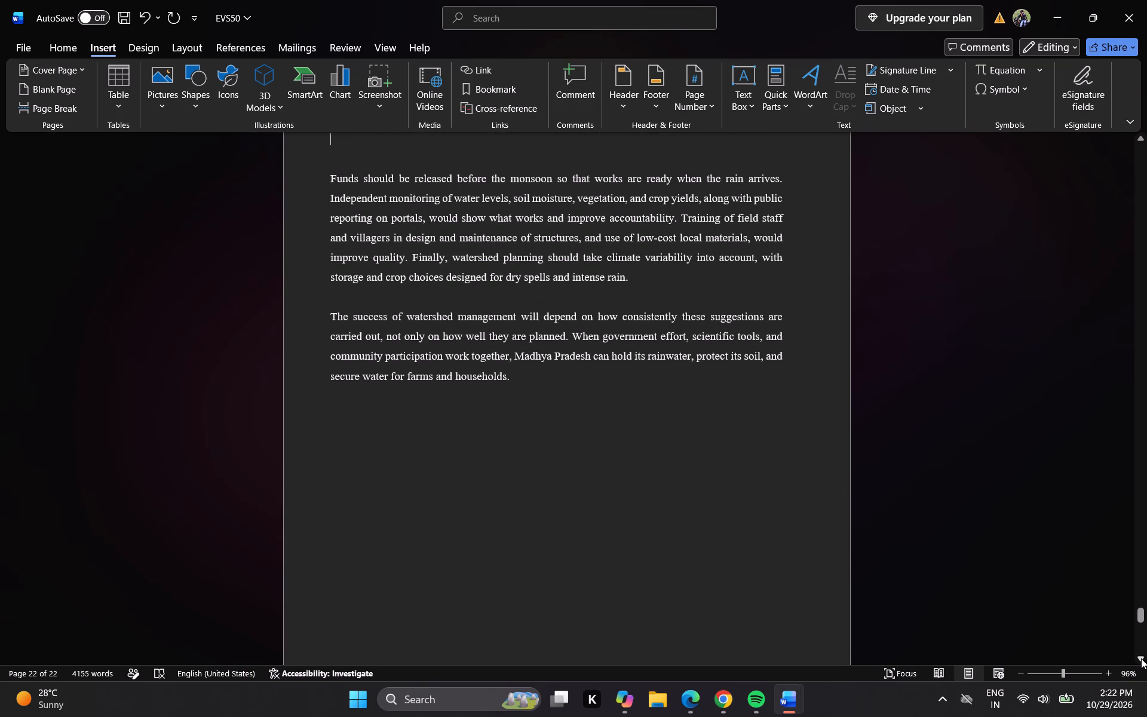
key(Up)
key(Down)
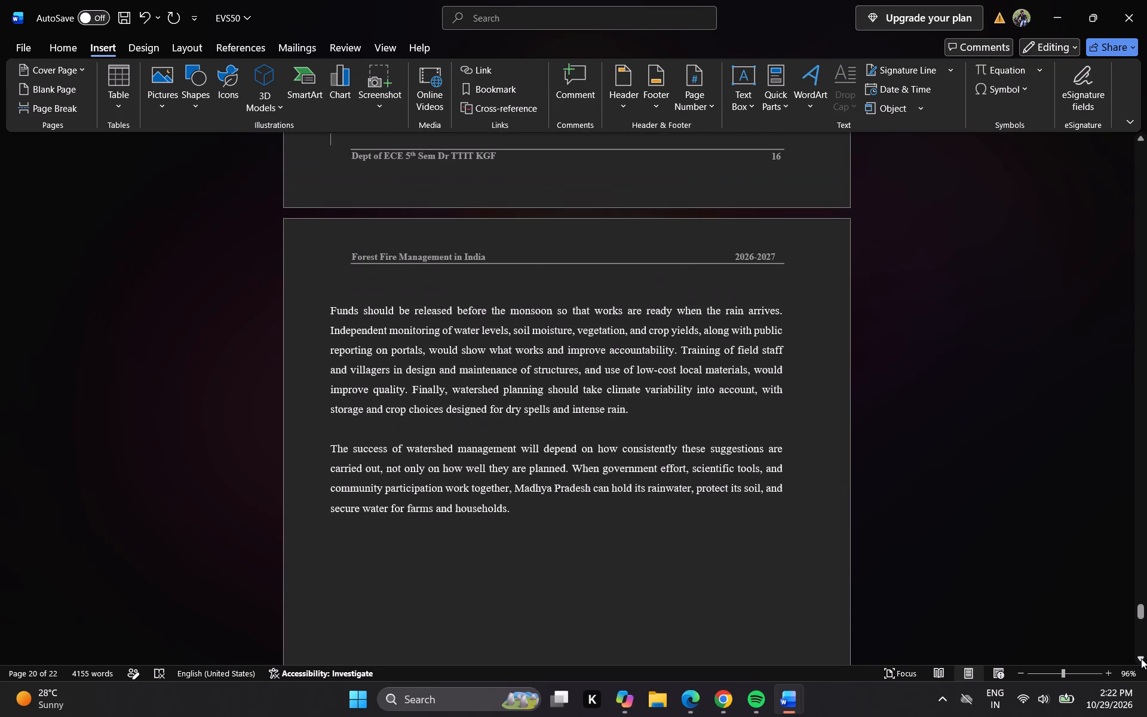
key(Down)
key(Down)
key(Down)
key(Down)
key(Down)
key(Up)
key(Up)
key(Up)
key(Up)
key(Up)
key(Up)
key(Up)
key(Up)
key(Up)
key(Up)
key(Up)
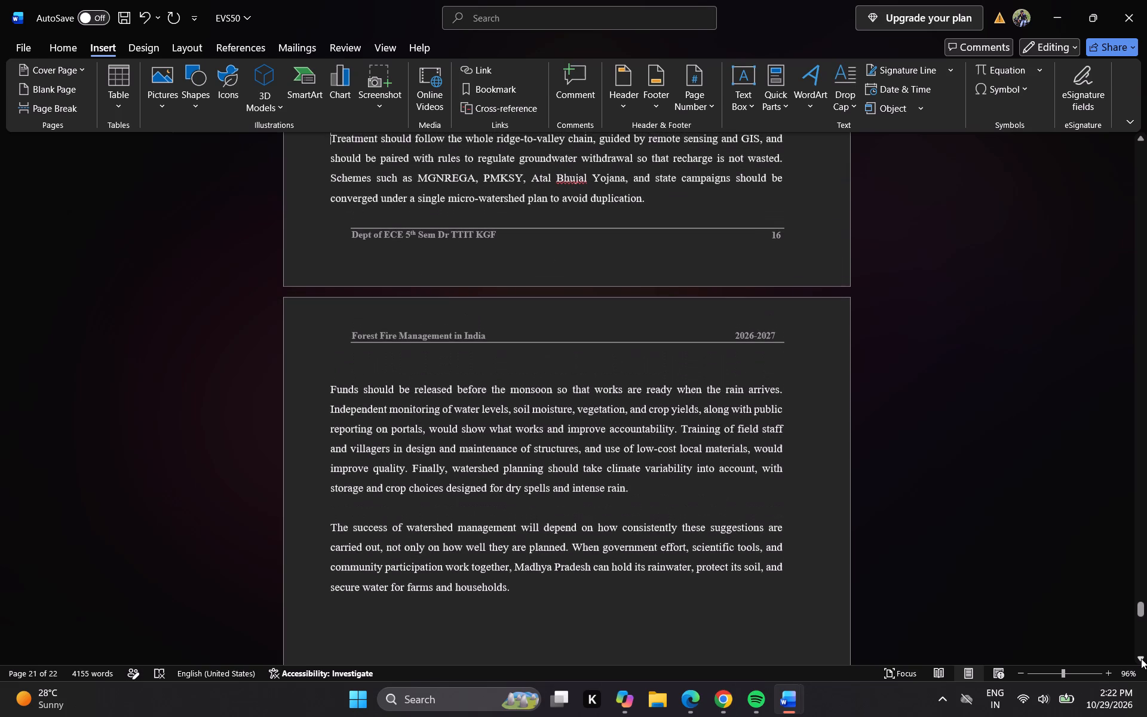
key(Up)
key(Up)
key(Up)
key(Up)
key(Up)
key(Up)
key(Up)
key(Down)
key(Down)
key(Down)
key(Down)
key(Down)
key(Down)
key(Down)
key(Down)
key(Down)
key(Down)
key(Down)
key(Down)
key(Down)
key(Down)
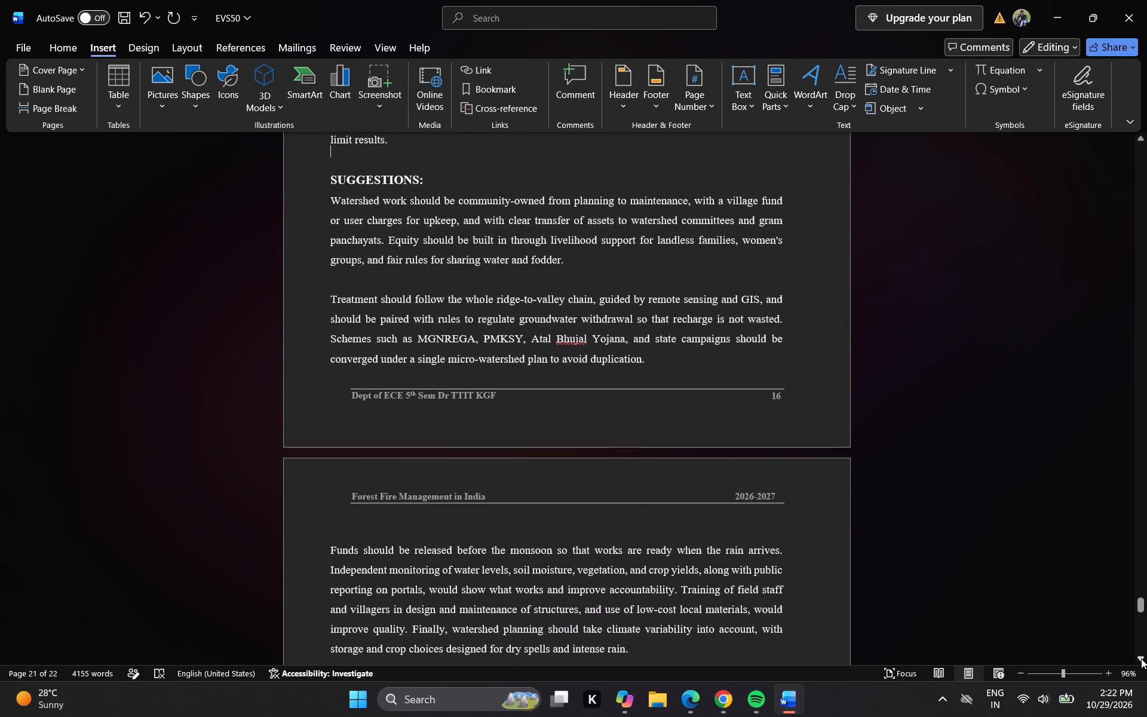
key(Down)
key(Down)
key(Down)
key(Down)
key(Down)
key(Down)
key(Down)
key(Down)
key(Down)
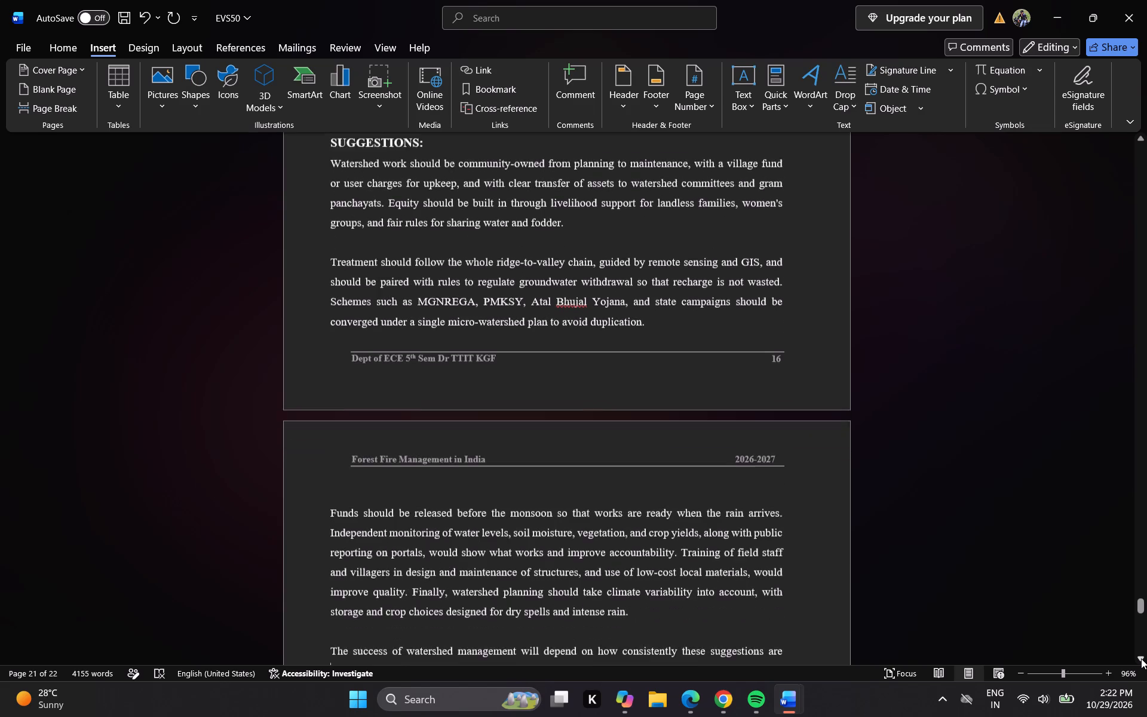
key(Down)
key(Down)
key(Down)
key(Down)
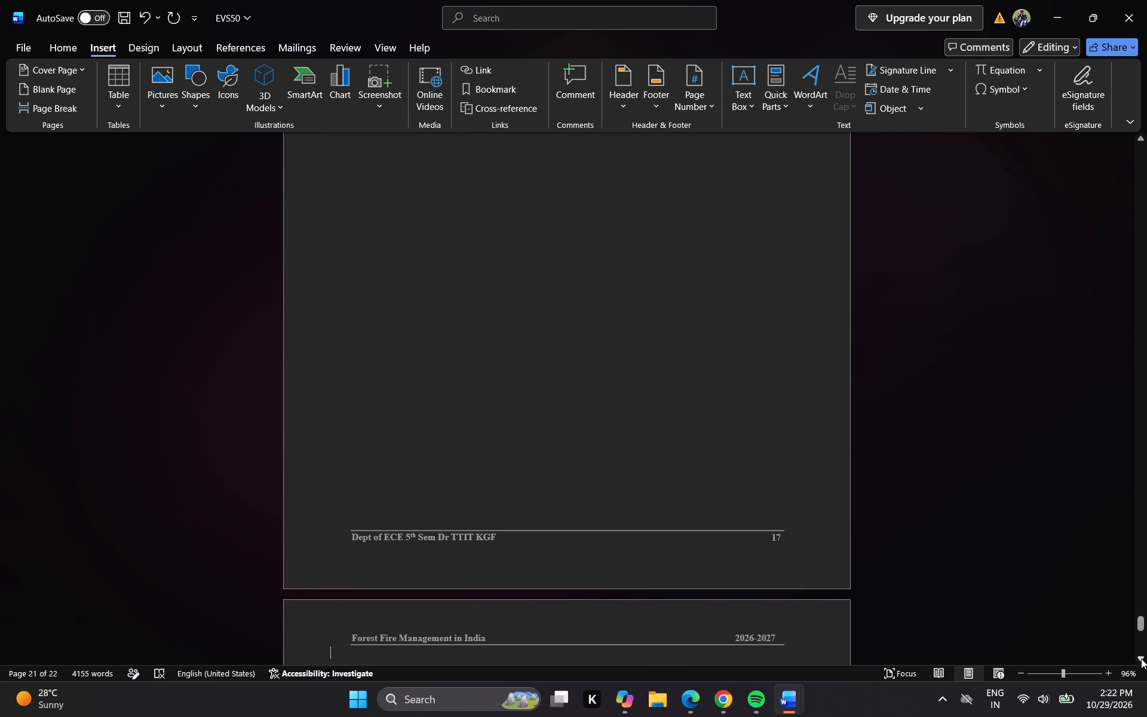
Check the two closing suggestions paragraphs and the page break between them and the blank page that follows.
key(Up)
key(Up)
key(Up)
key(Up)
key(Up)
key(Up)
key(Up)
key(Up)
key(Up)
key(Up)
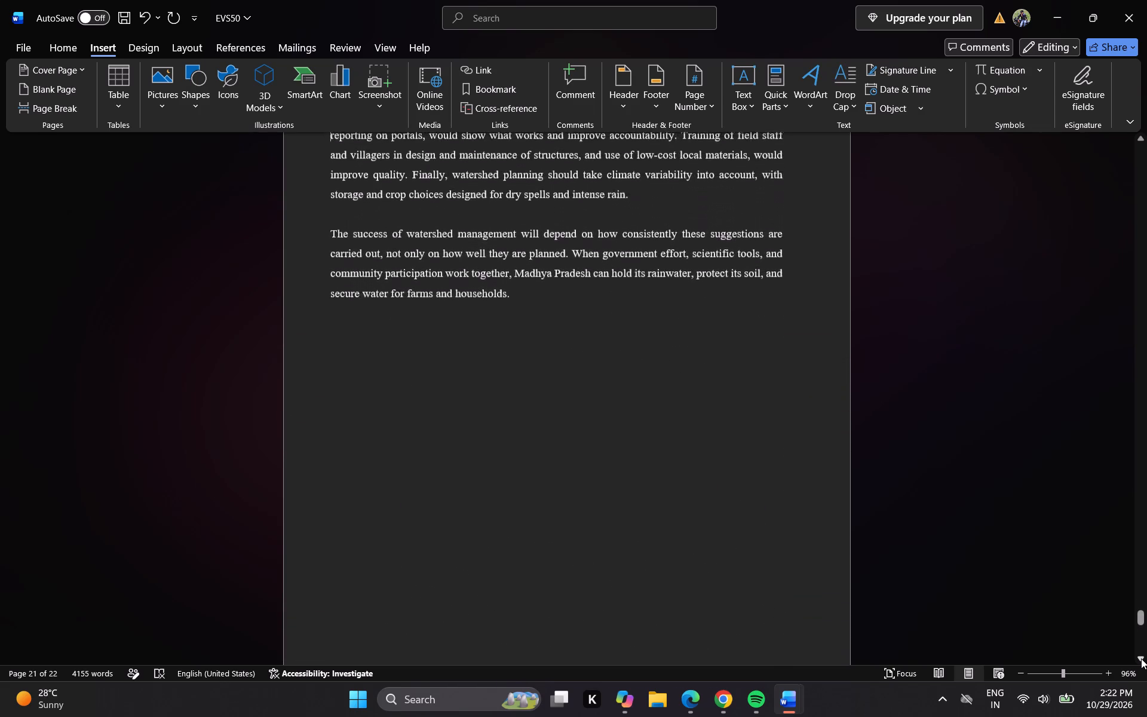
key(Up)
key(Up)
key(Up)
key(Up)
key(Up)
key(Down)
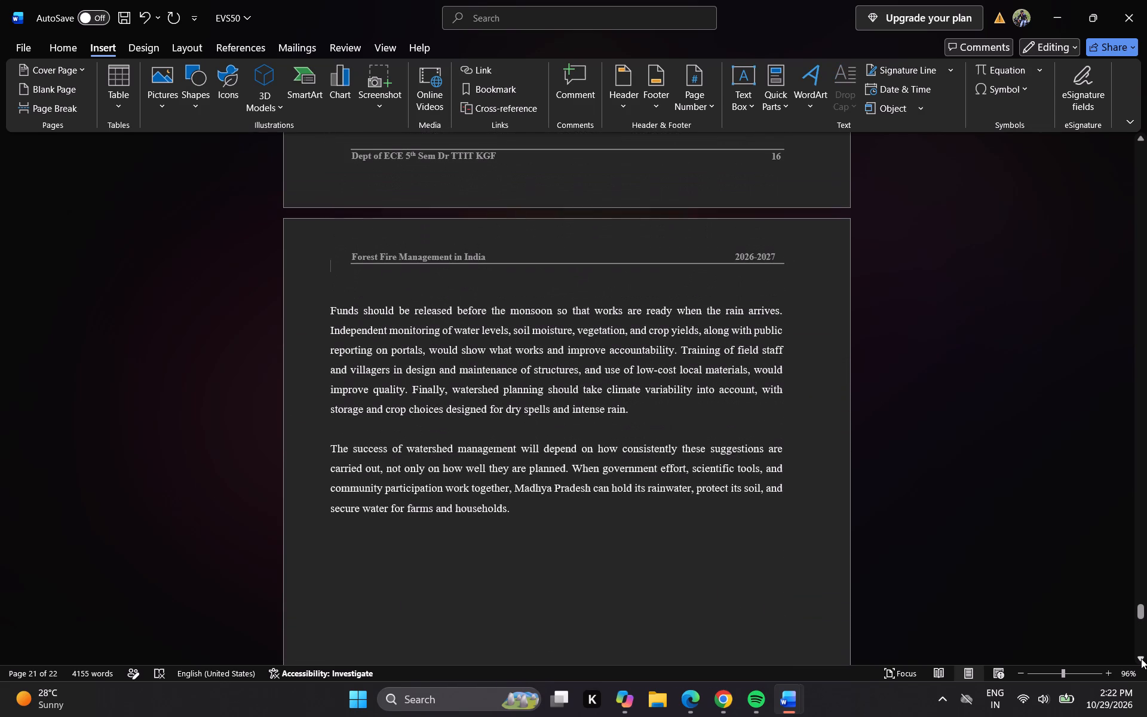
key(Down)
key(Down)
Look back through the report up to the watershed management title page, and return to the closing page.
key(Up)
key(Up)
key(Up)
key(Up)
key(Up)
key(Up)
key(Up)
key(Up)
key(Up)
key(Up)
key(Up)
key(Up)
key(Up)
key(Up)
key(Up)
key(Up)
key(Up)
key(Up)
key(Up)
key(Up)
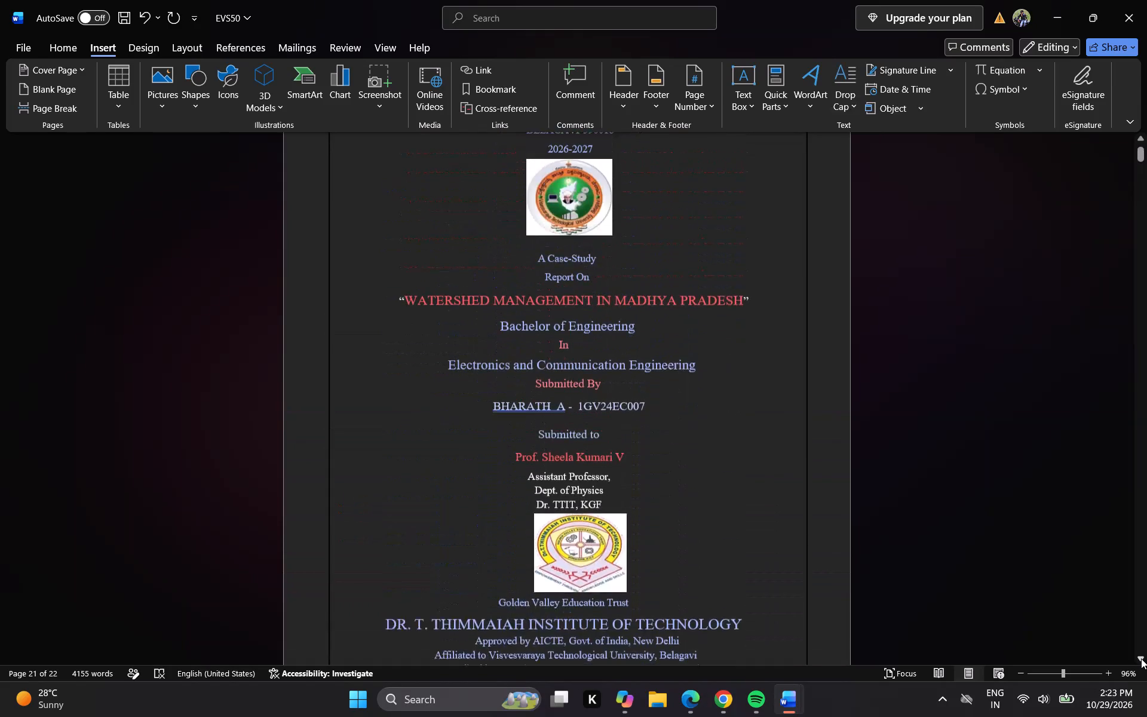
key(Down)
key(Down)
key(Down)
key(Down)
key(Down)
key(Down)
key(Down)
key(Down)
key(Down)
key(Down)
key(Down)
key(Down)
key(Down)
key(Down)
key(Down)
key(Down)
key(Down)
key(Down)
key(Down)
key(Down)
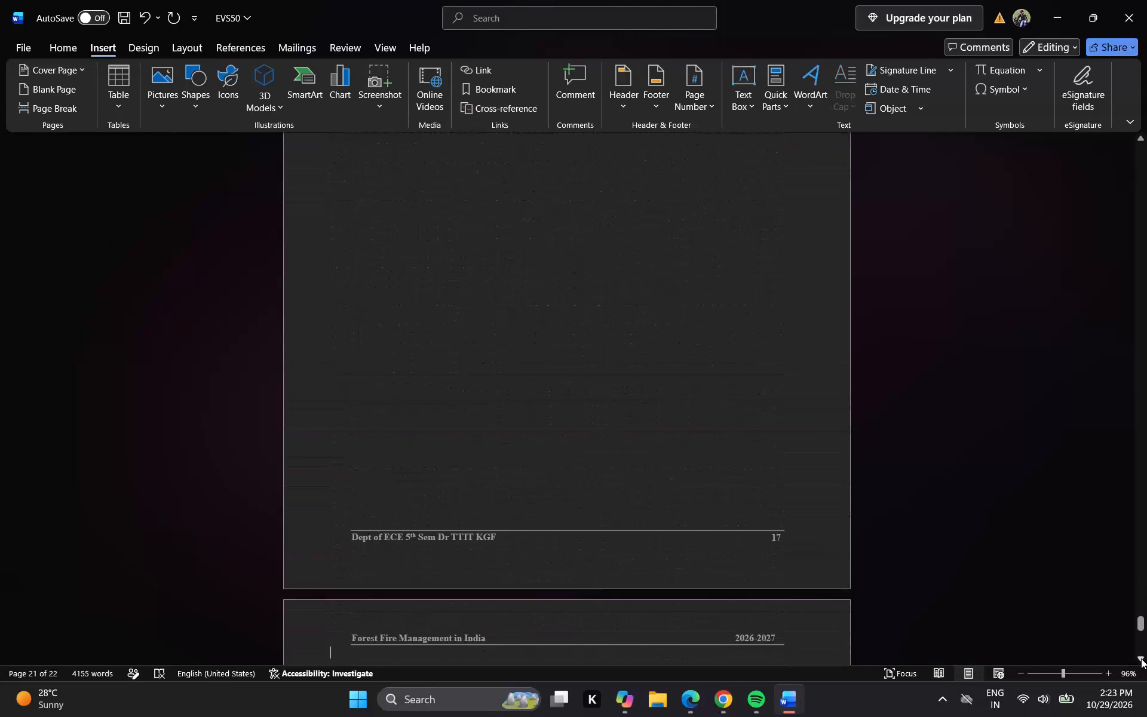
Select the two closing paragraphs, from "Funds should be released before the monsoon" through "secure water for farms and households.".
key(Up)
key(Up)
key(Up)
key(Up)
key(Up)
key(Up)
key(Up)
key(Up)
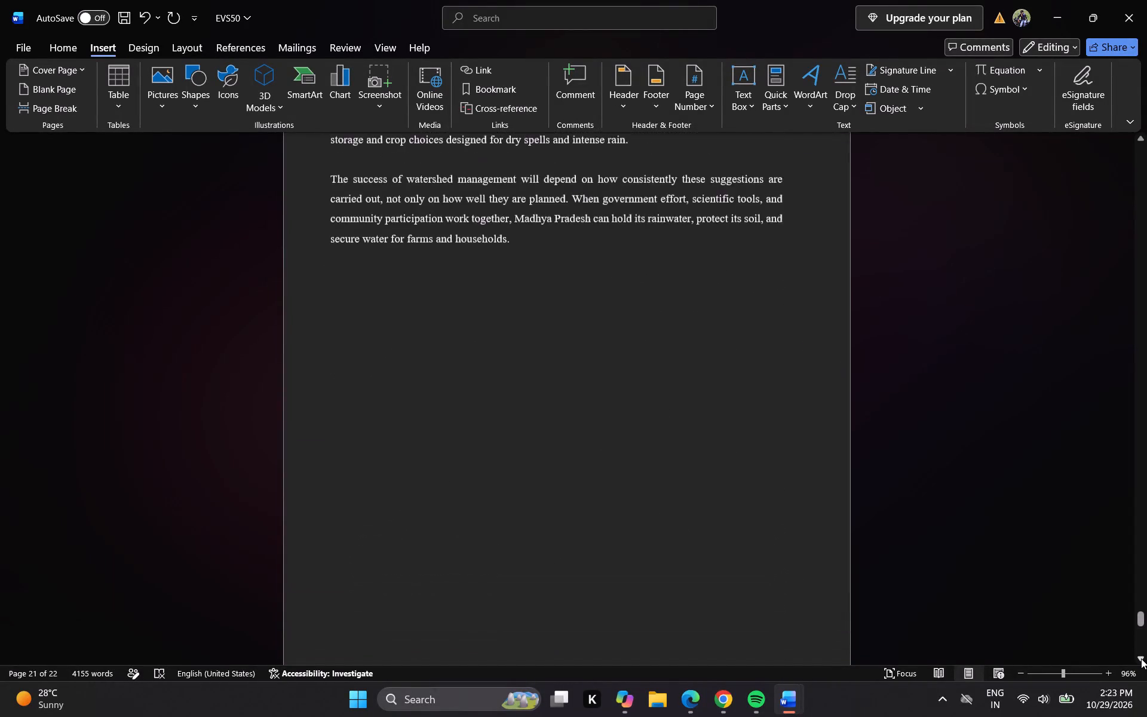
key(Up)
key(Up)
key(Up)
key(Up)
key(Up)
key(Up)
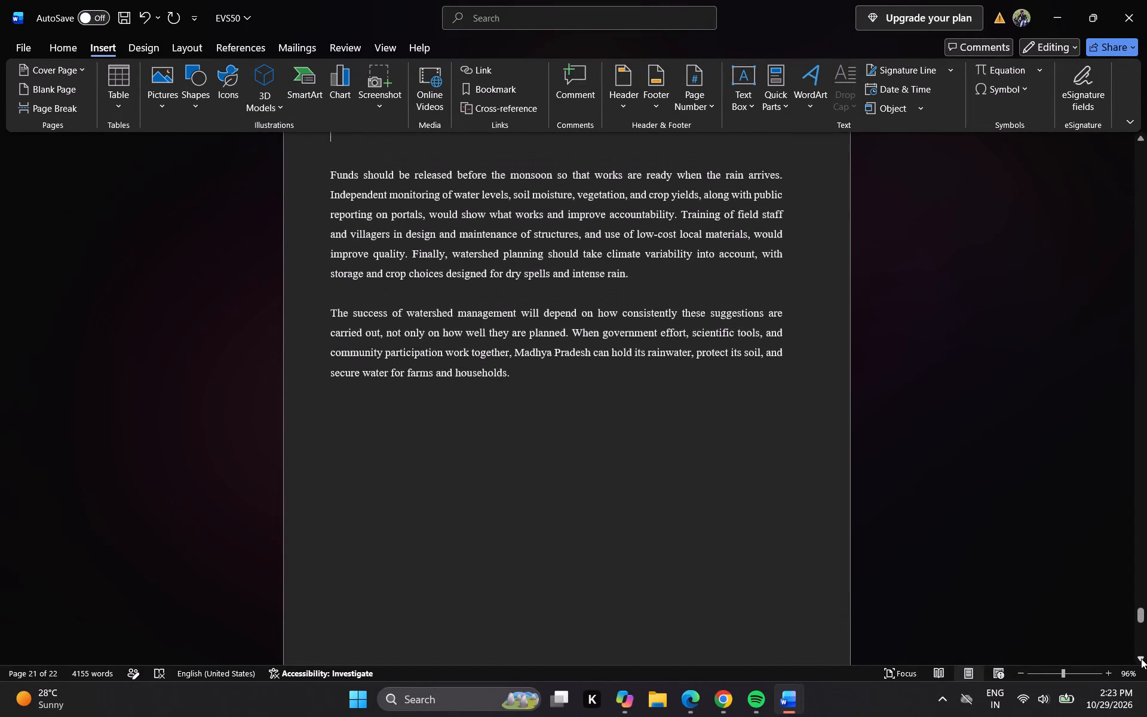
key(Up)
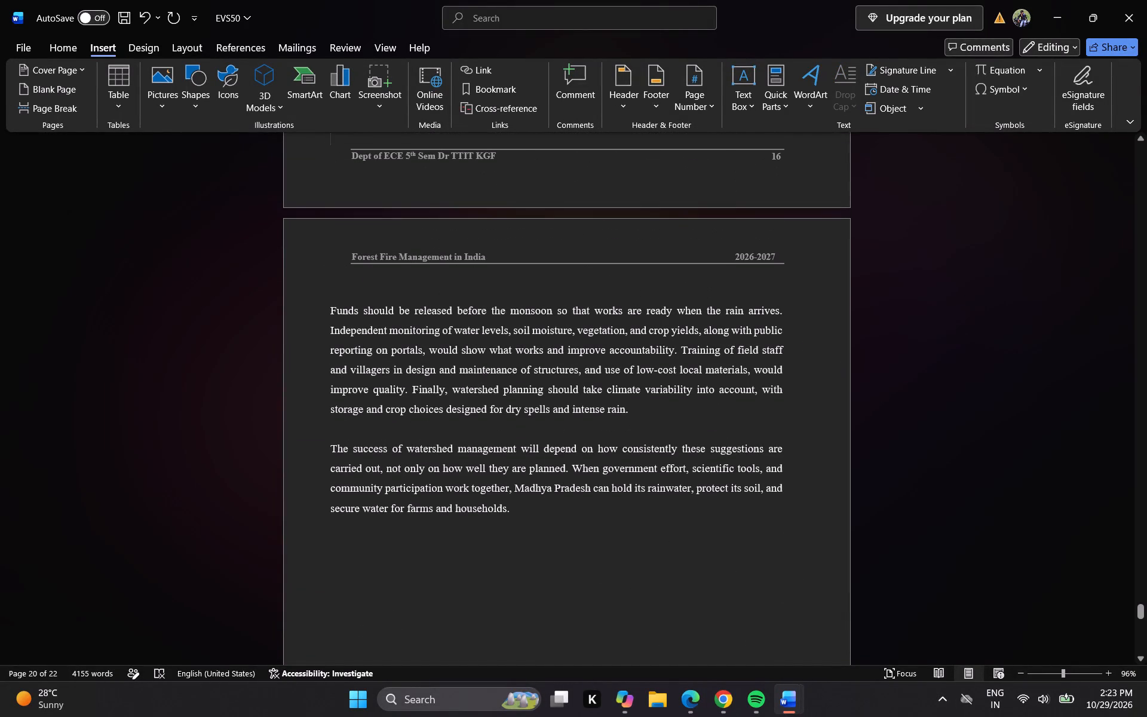
drag(327, 306, 591, 528)
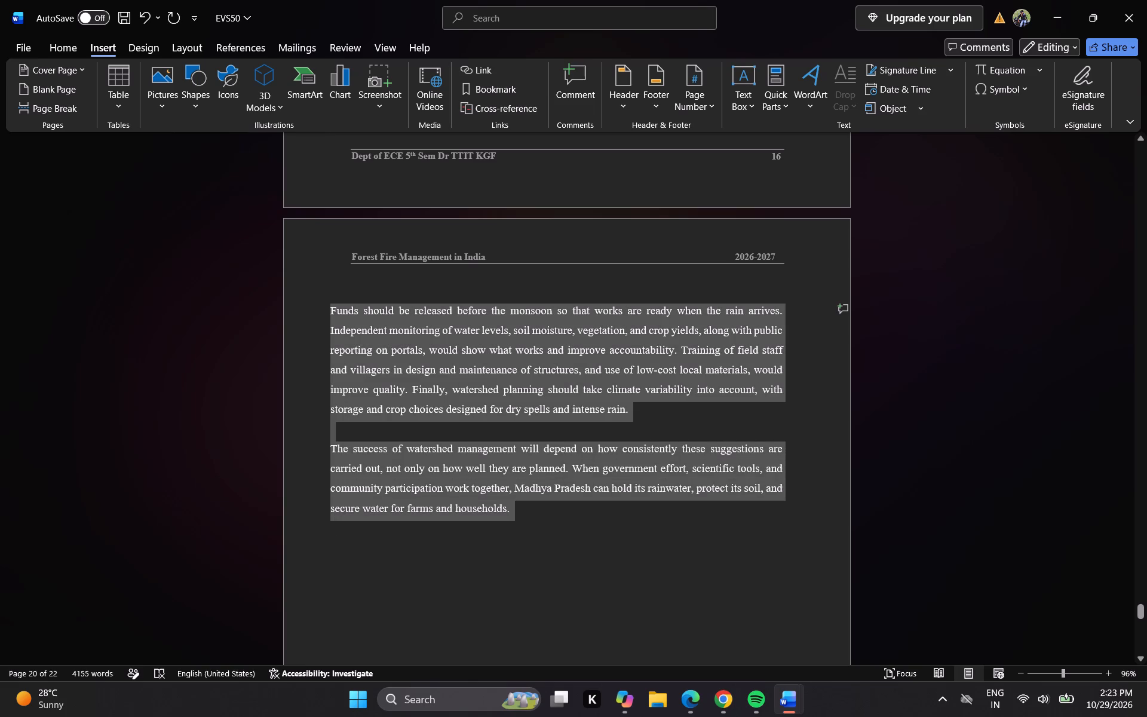
Delete the two closing suggestions paragraphs, from "Funds should be released before the monsoon" through "secure water for farms and households.".
drag(591, 528, 592, 528)
key(BackSpace)
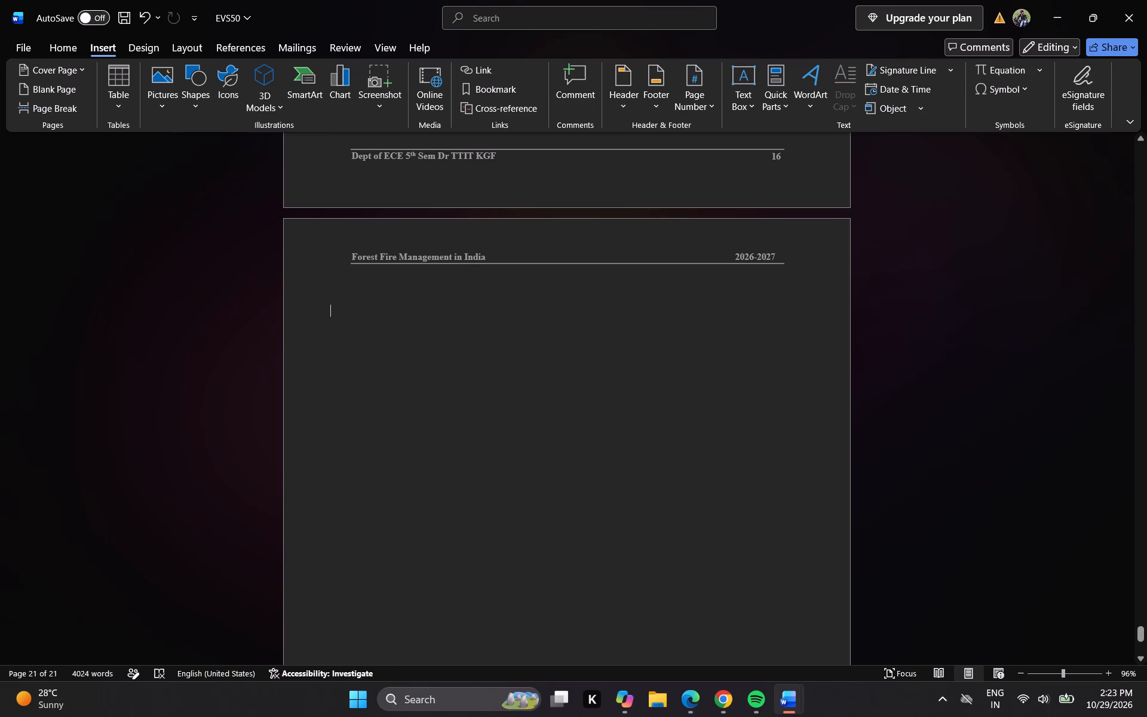
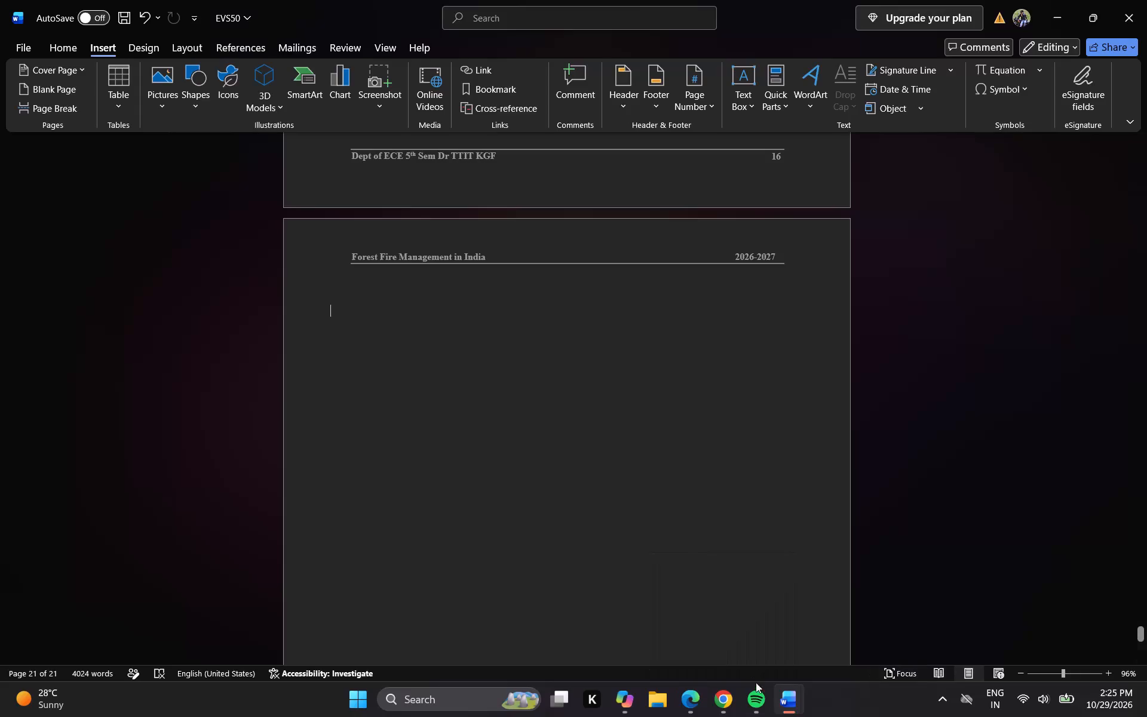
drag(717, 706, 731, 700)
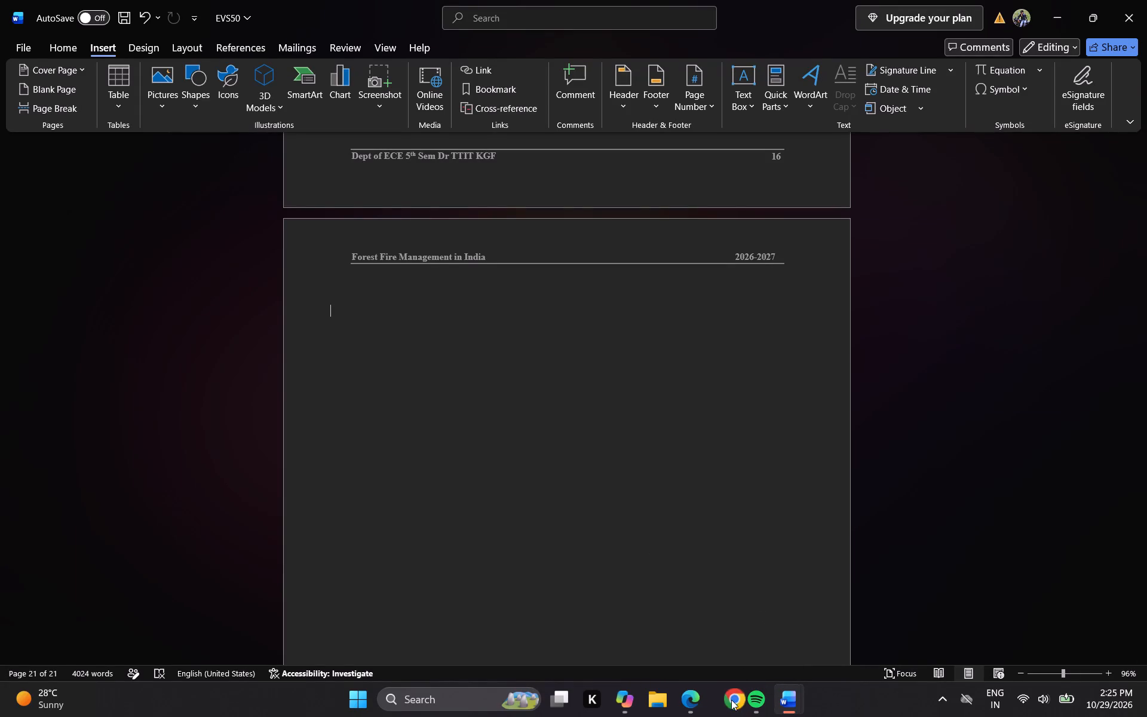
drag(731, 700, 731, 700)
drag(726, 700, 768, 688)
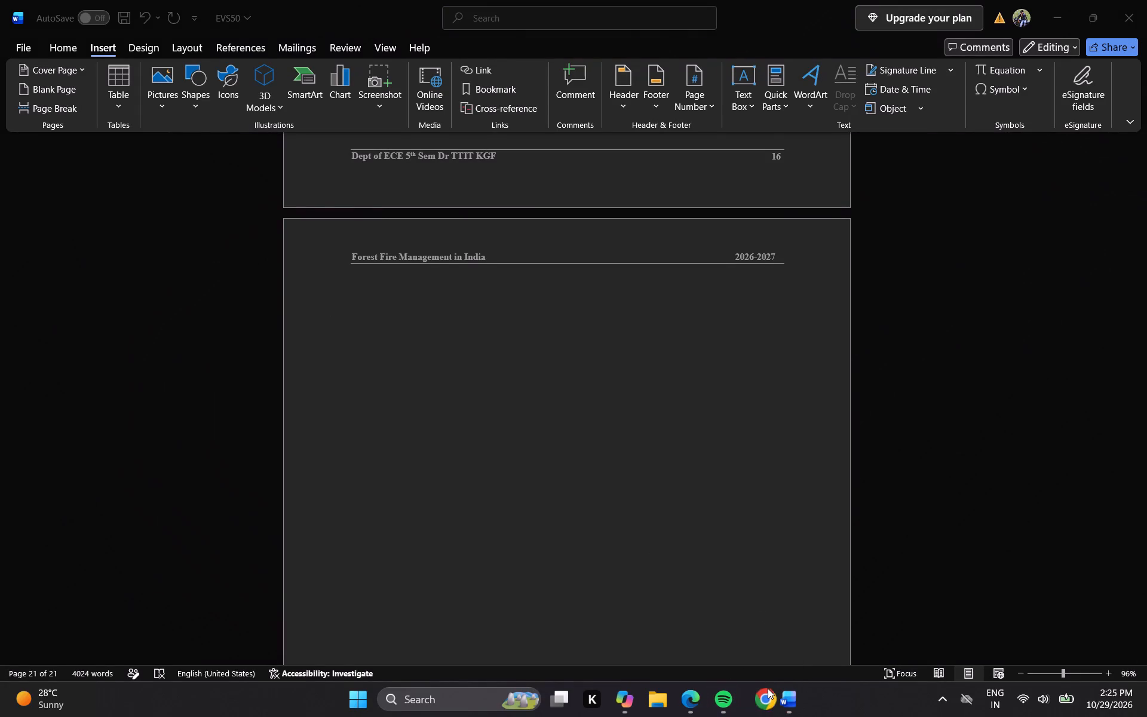
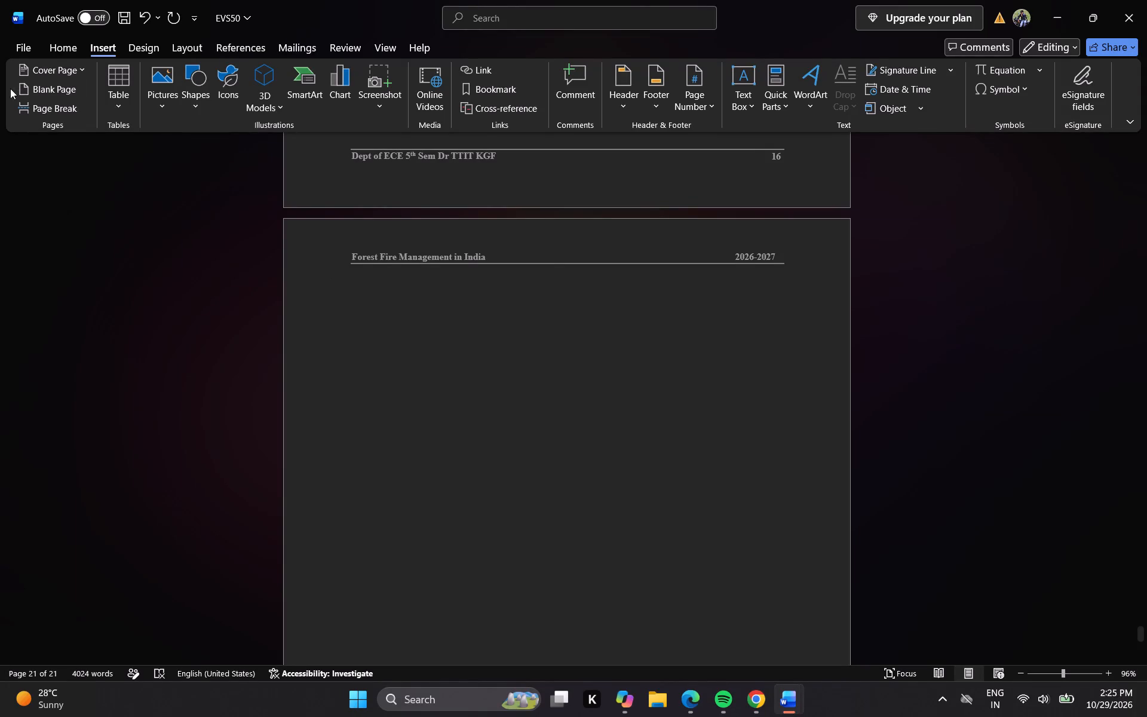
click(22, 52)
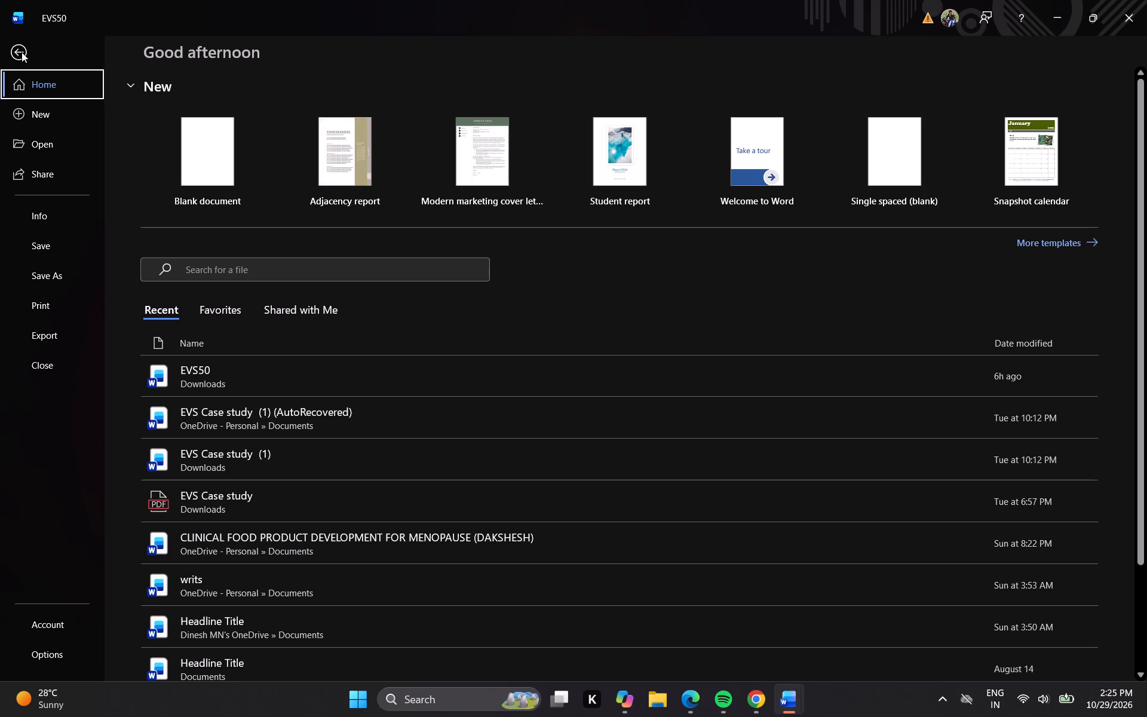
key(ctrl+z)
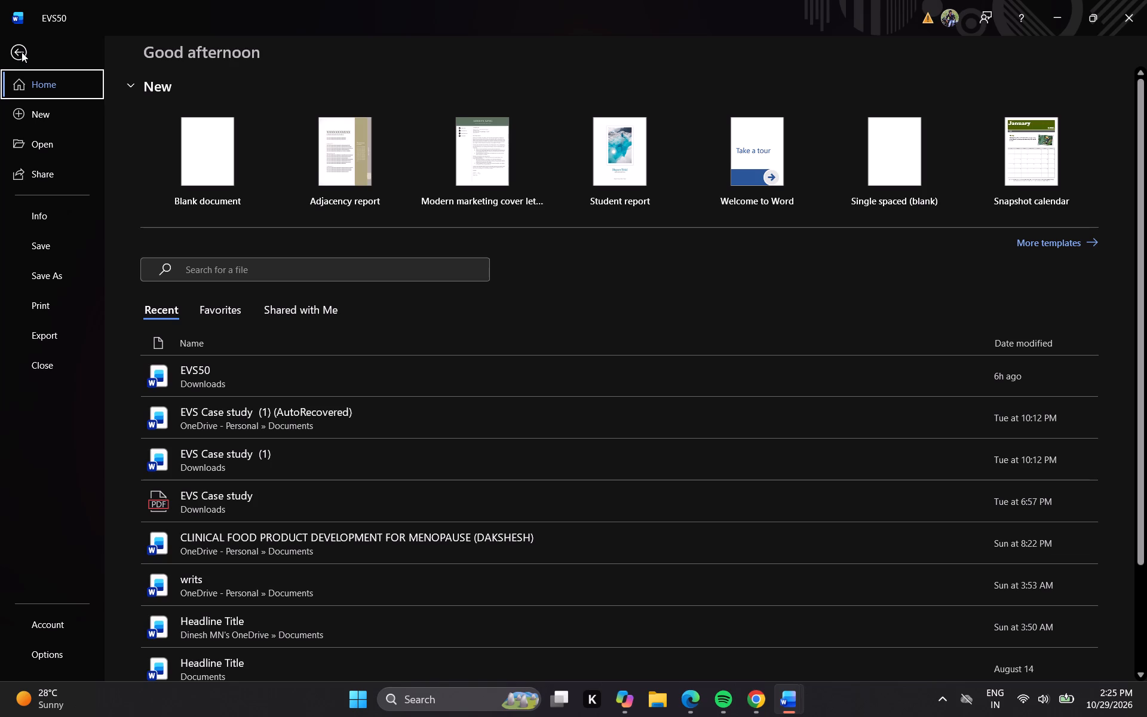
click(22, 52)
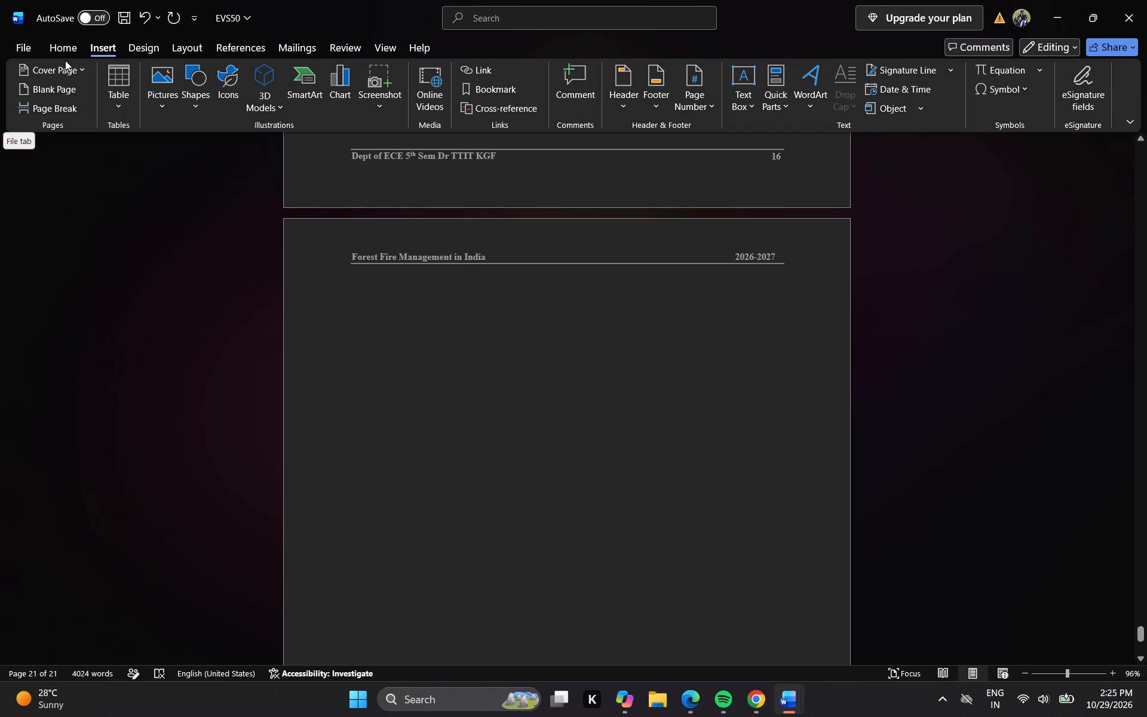
Paste the copied heading "Conclusion" at the top of the blank last page.
click(69, 54)
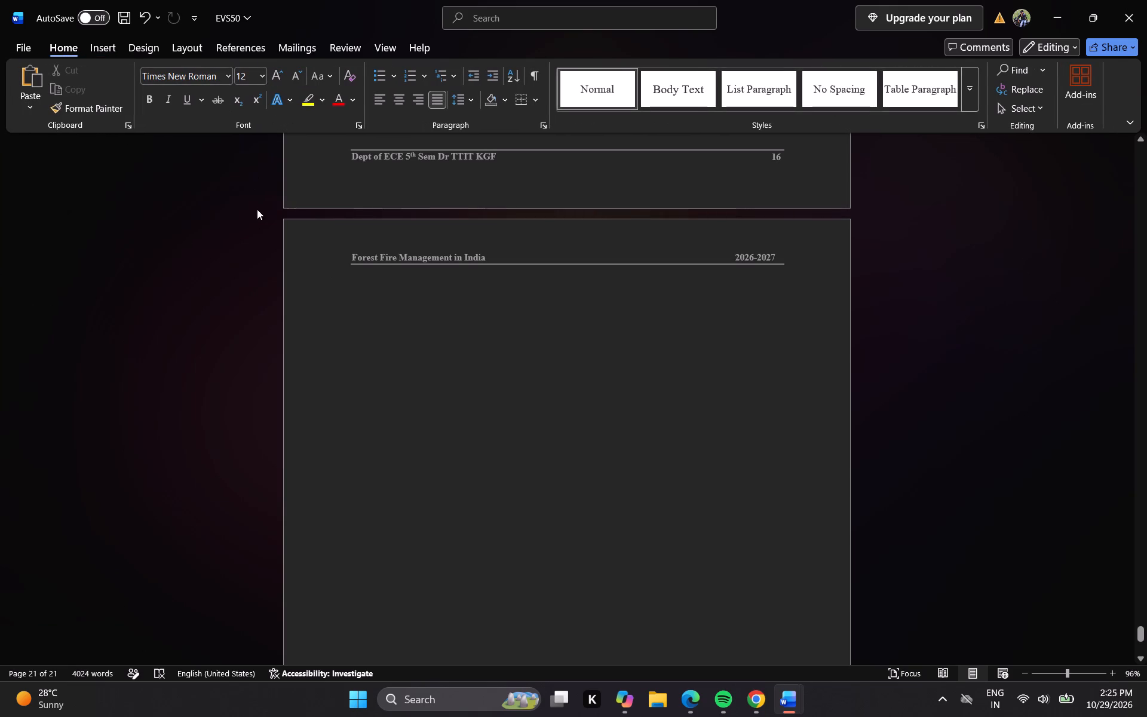
key(ctrl+v)
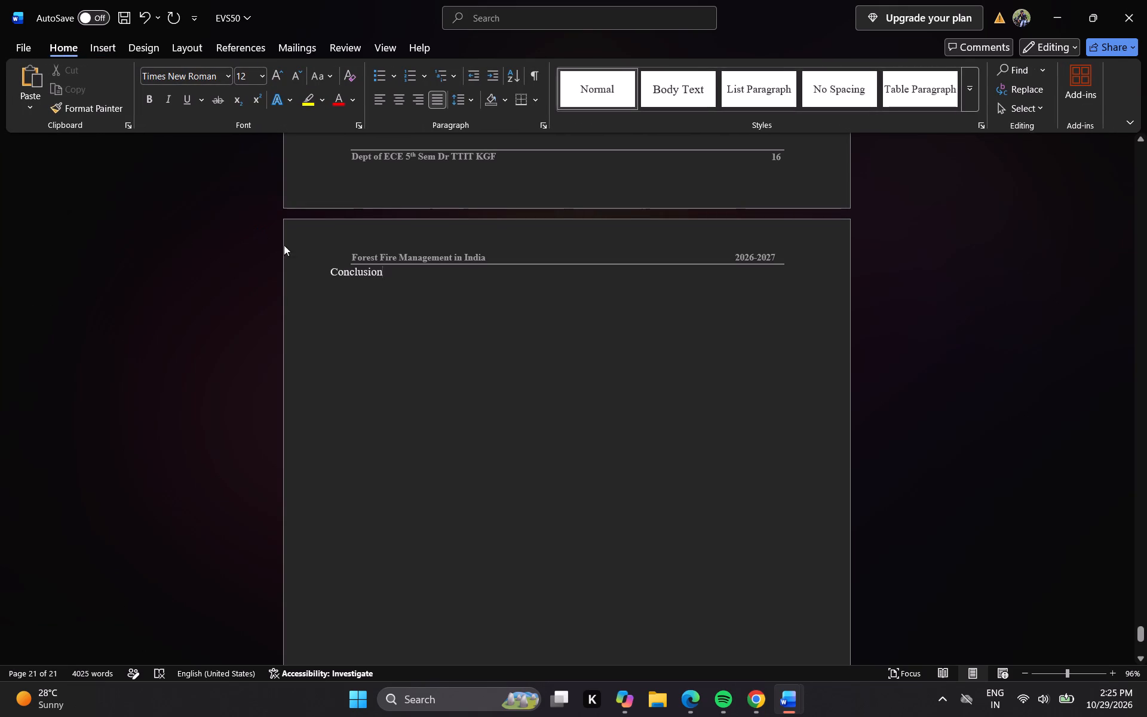
Insert an empty line above the "Conclusion" heading and indent the heading with two spaces.
key(Left)
key(Left)
key(Left)
key(Left)
key(Left)
key(Left)
key(Left)
key(Left)
key(Left)
key(Left)
key(Left)
key(Left)
key(Left)
key(Left)
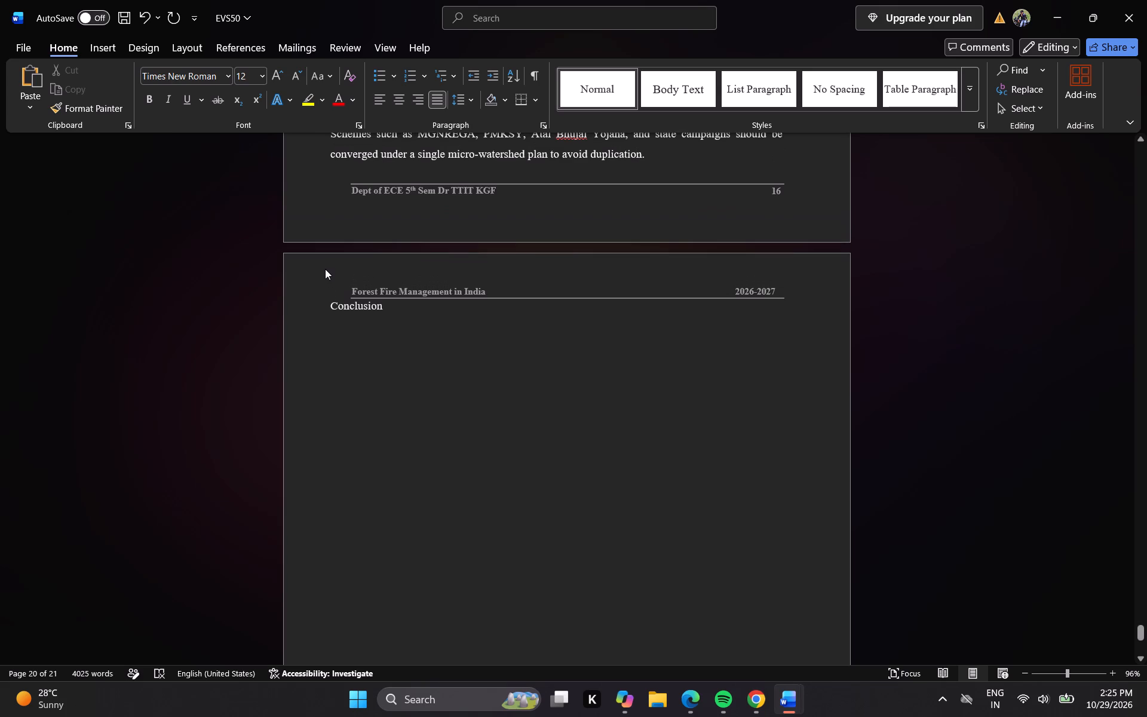
key(Down)
key(Down)
key(Left)
key(Left)
key(Left)
key(Left)
key(Left)
key(Left)
key(Left)
key(Left)
key(Left)
key(Left)
key(Return)
key(space)
key(space)
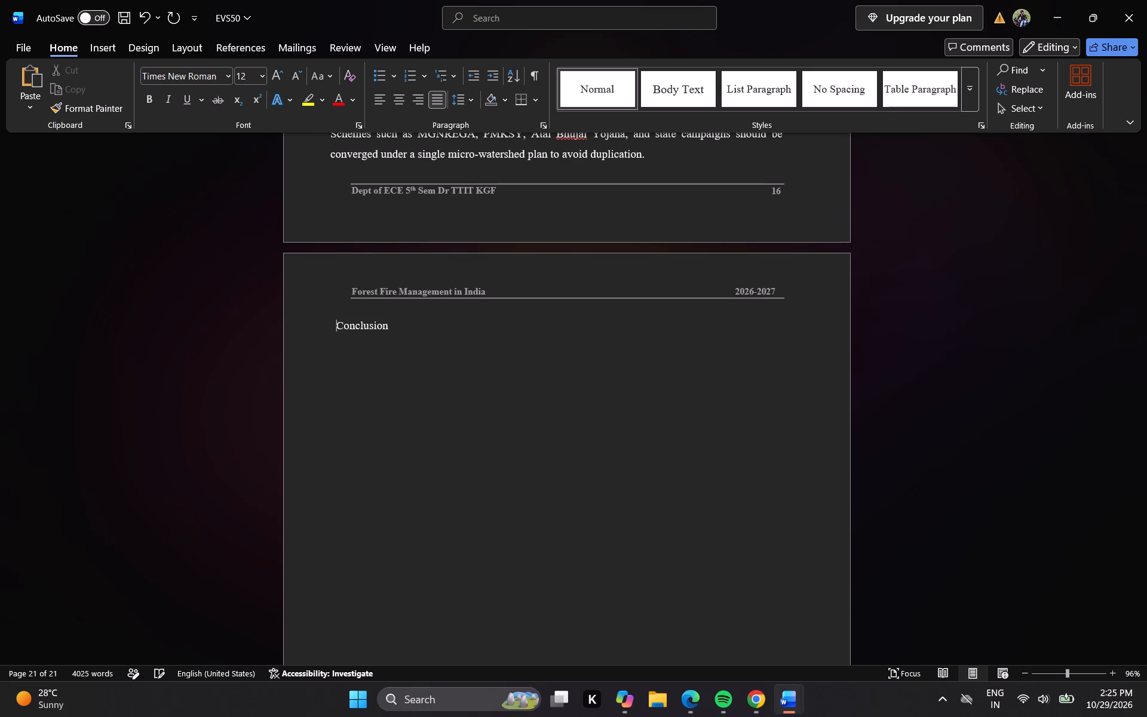
key(Tab)
key(BackSpace)
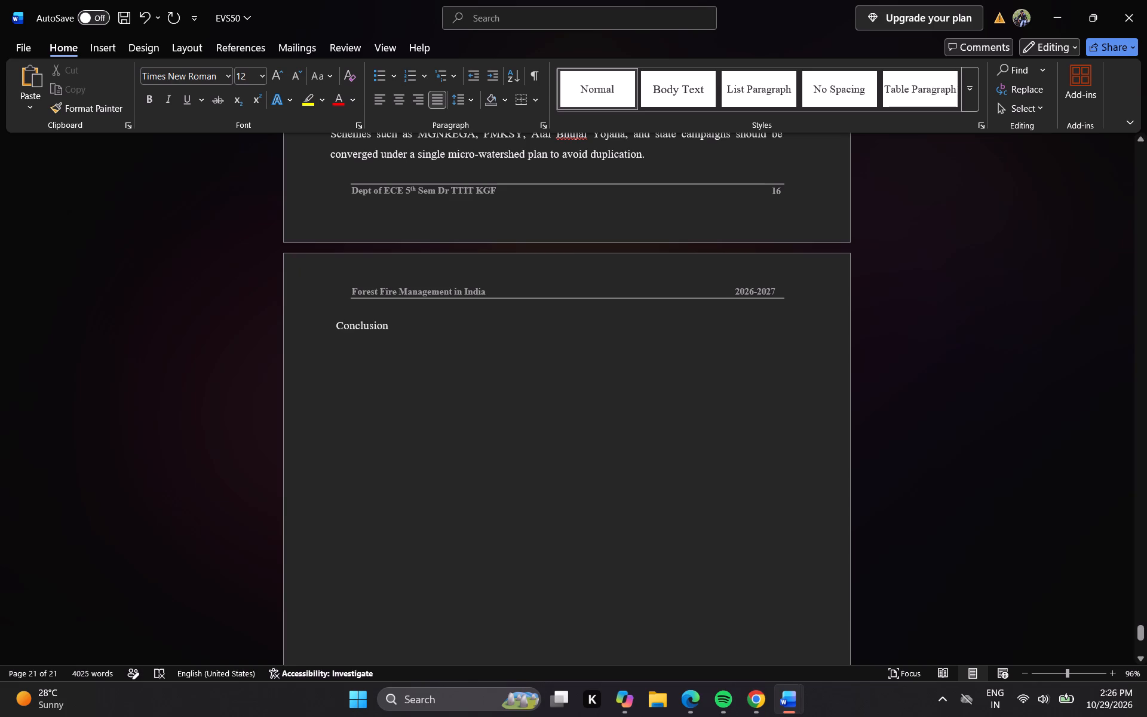
Make the "Conclusion" heading bold and set its font size to 14.
drag(332, 323, 385, 330)
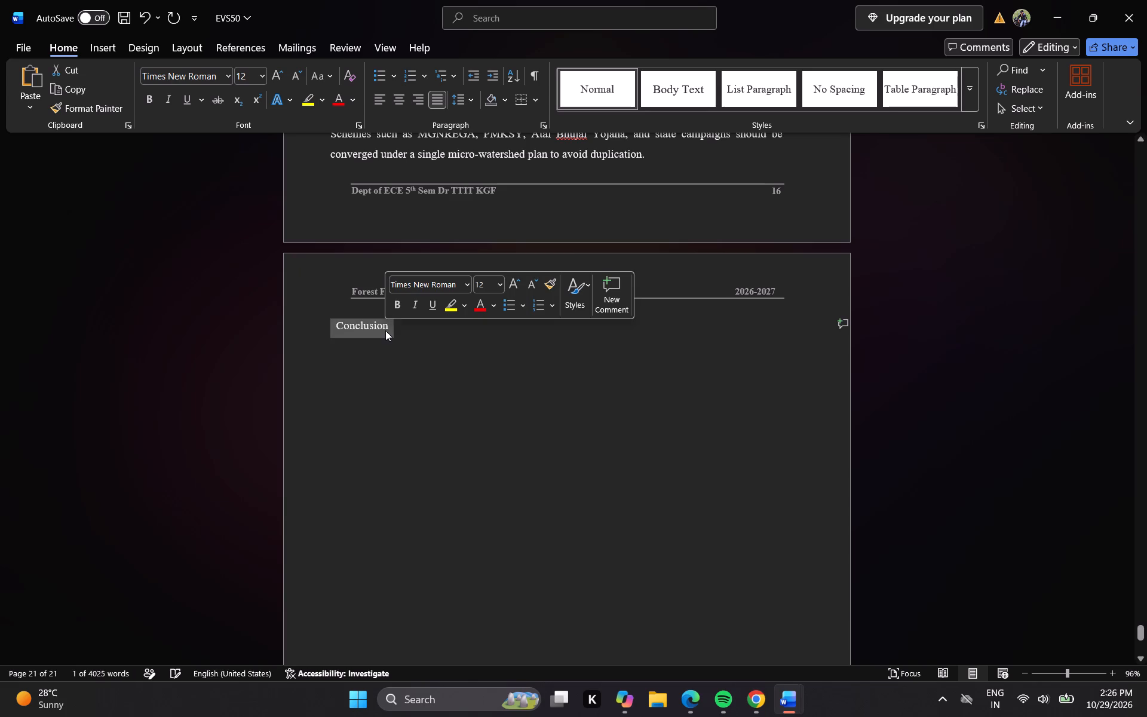
click(394, 307)
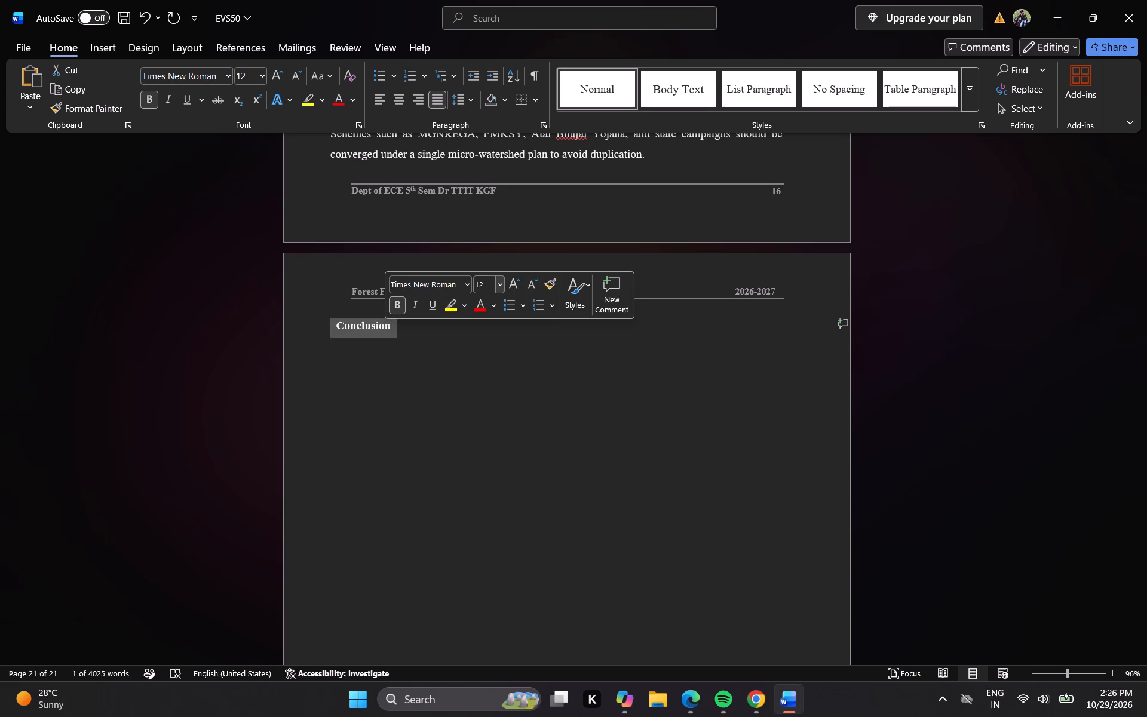
click(487, 284)
key(BackSpace)
text(14)
click(518, 282)
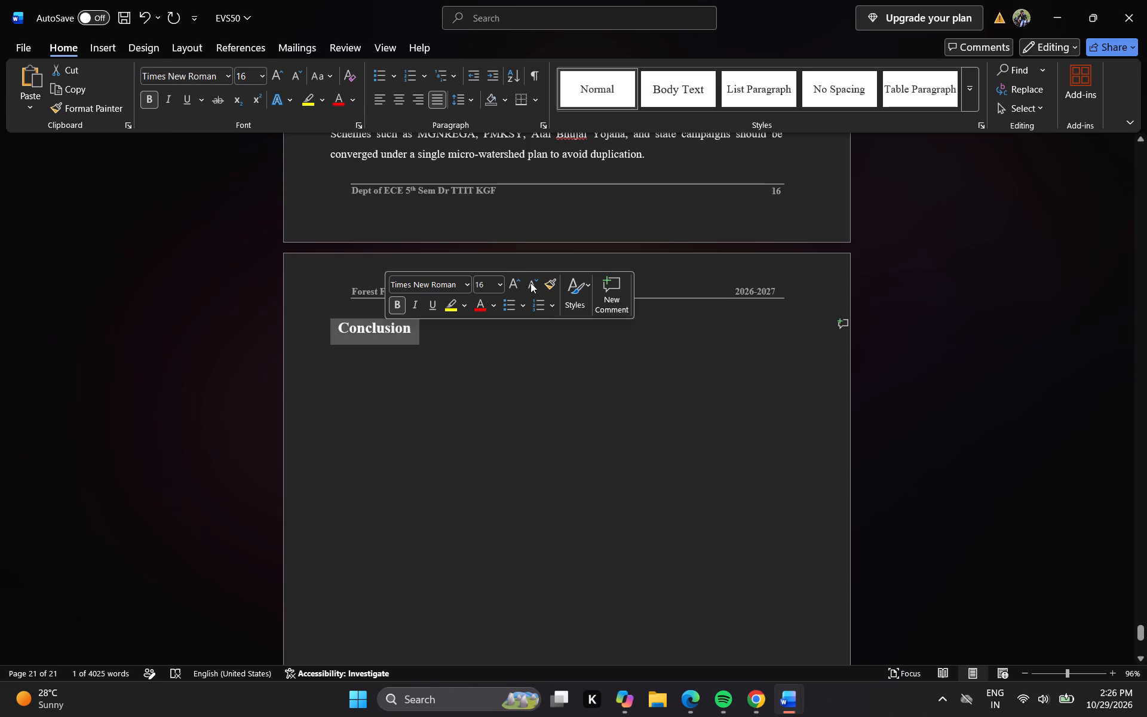
click(531, 283)
click(511, 284)
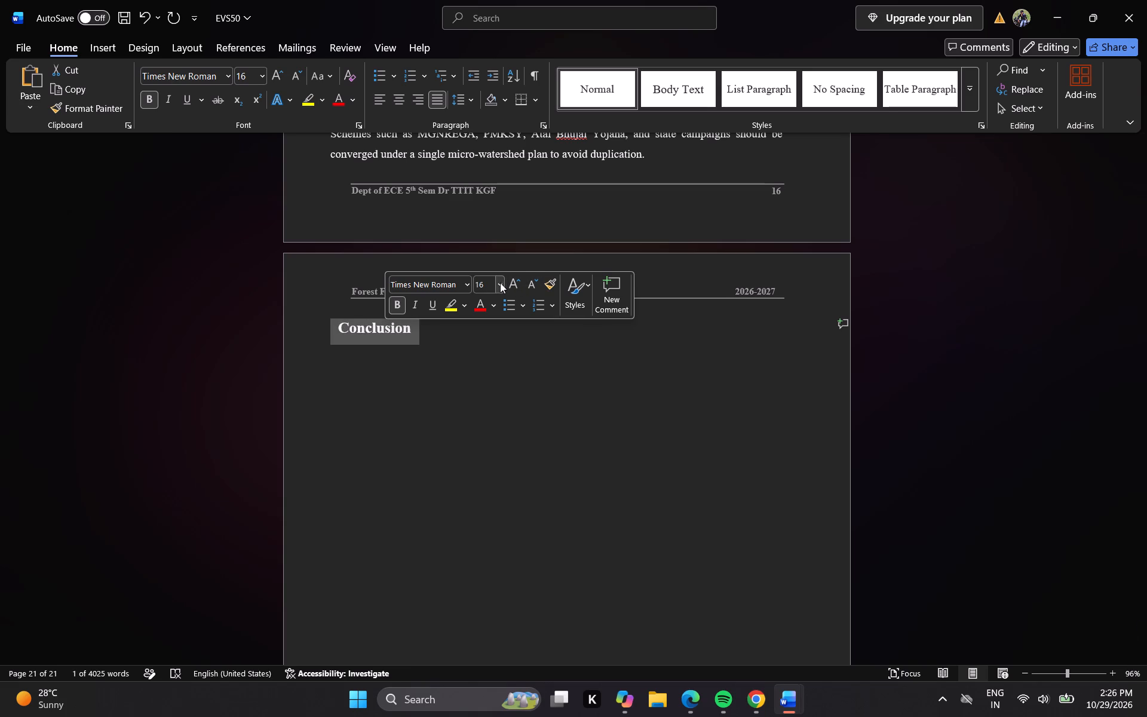
click(495, 281)
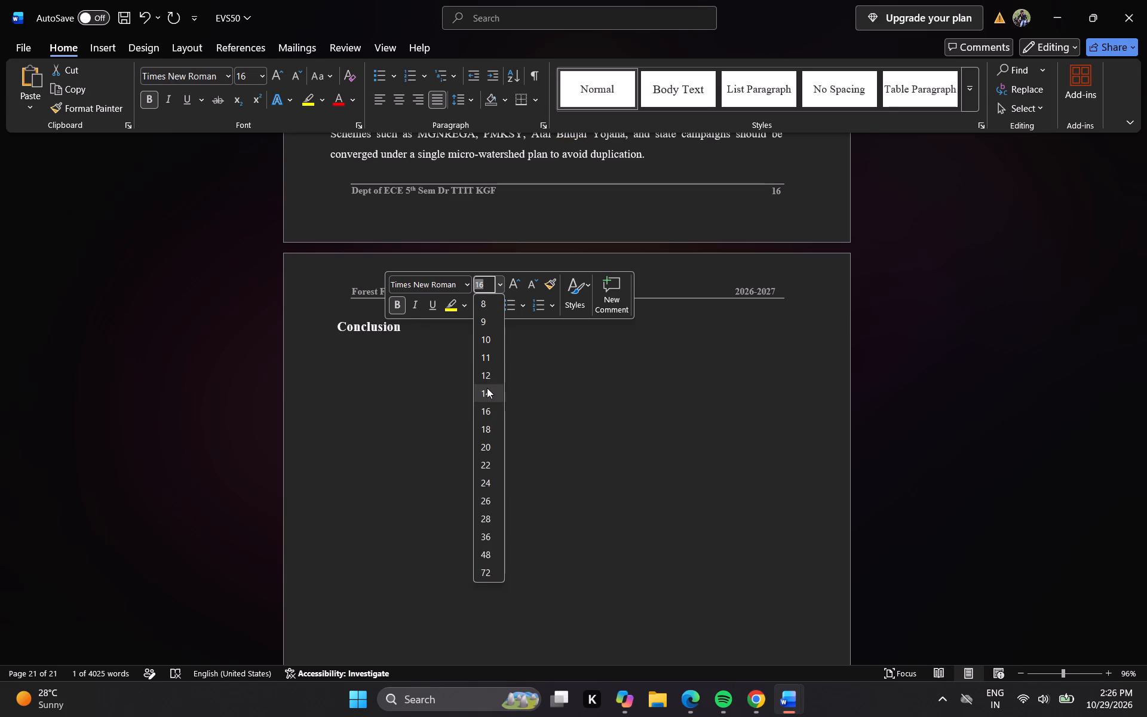
click(487, 388)
Replace the heading text with "CONCLUSION" in capital letters.
click(423, 327)
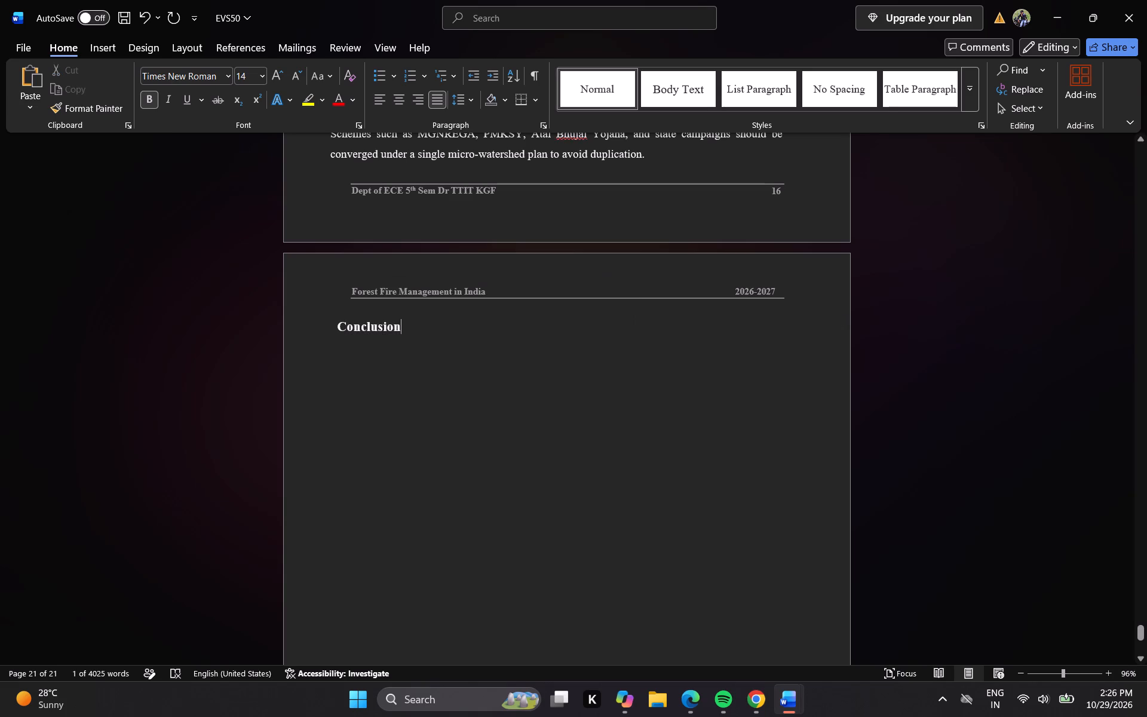
key(BackSpace)
key(BackSpace)
key(BackSpace)
key(BackSpace)
key(BackSpace)
key(BackSpace)
key(BackSpace)
key(BackSpace)
key(BackSpace)
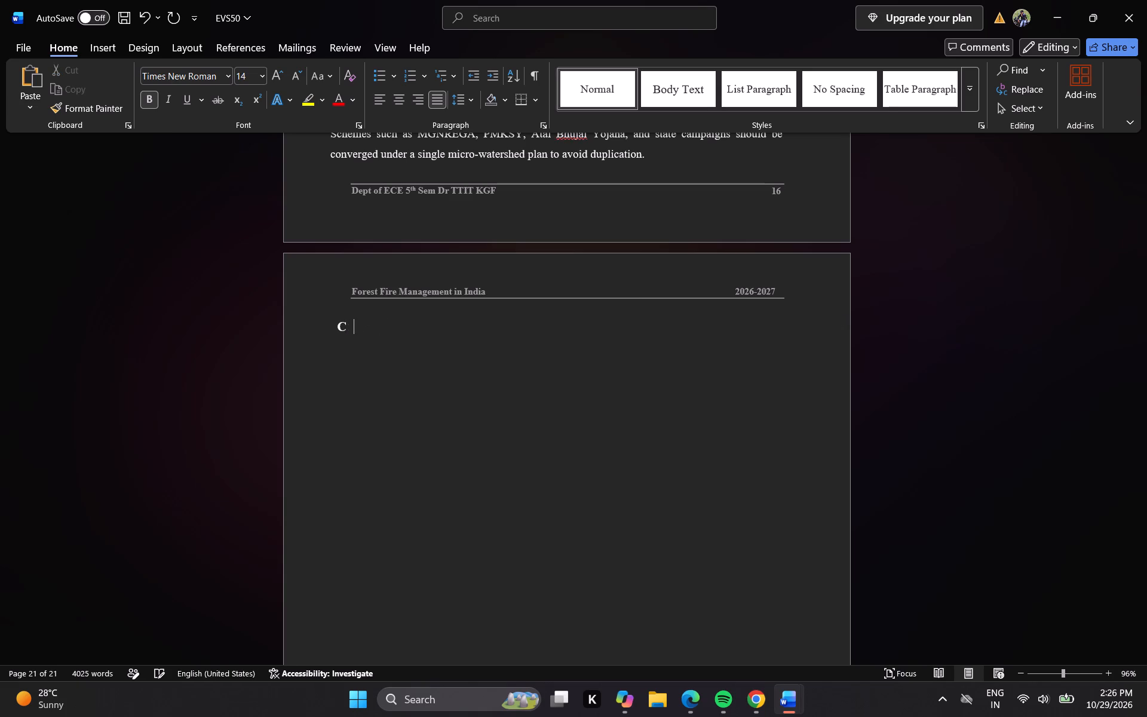
key(BackSpace)
text(CO)
key(n)
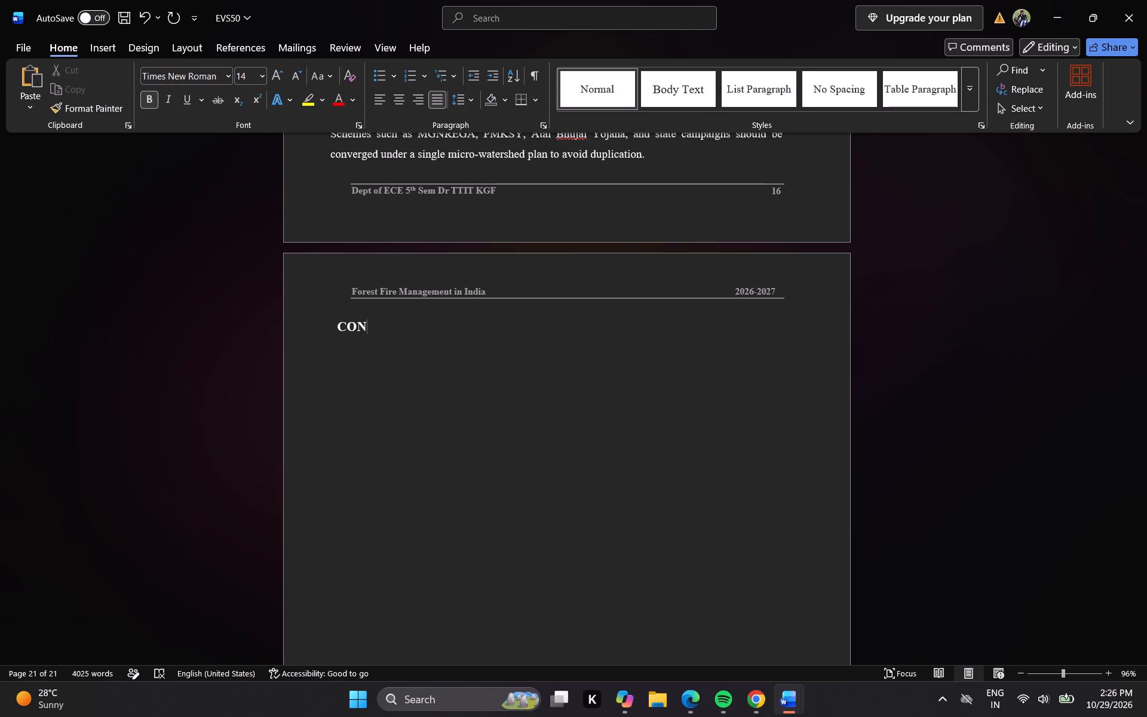
text(CLUSION)
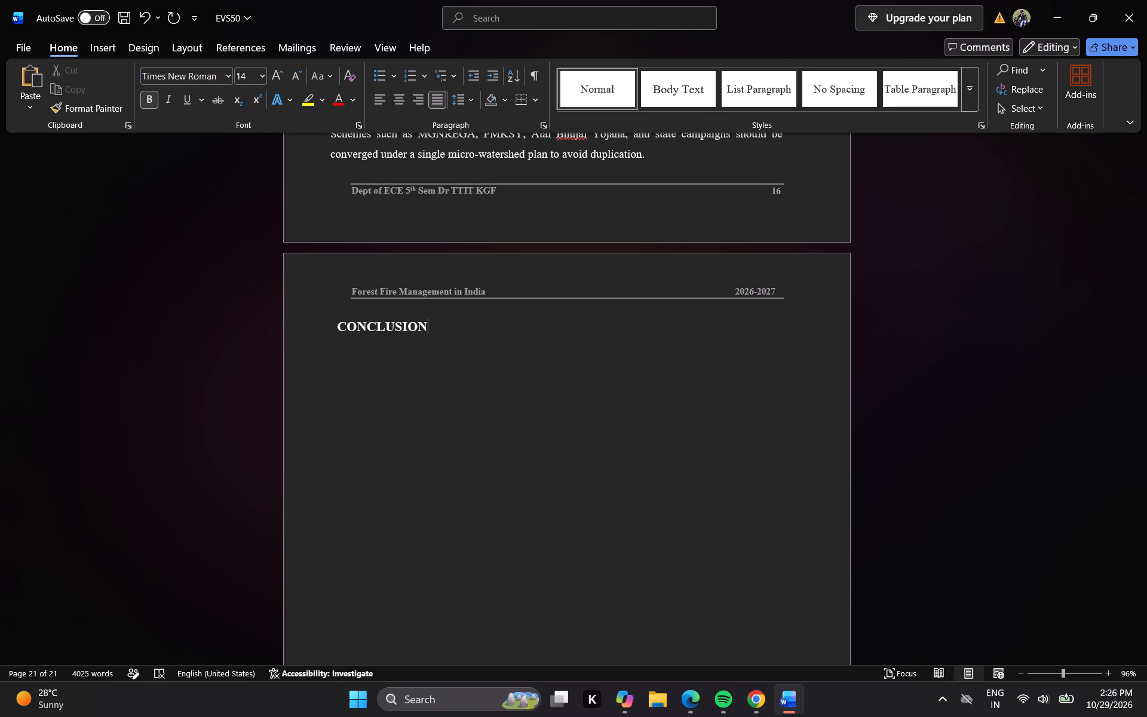
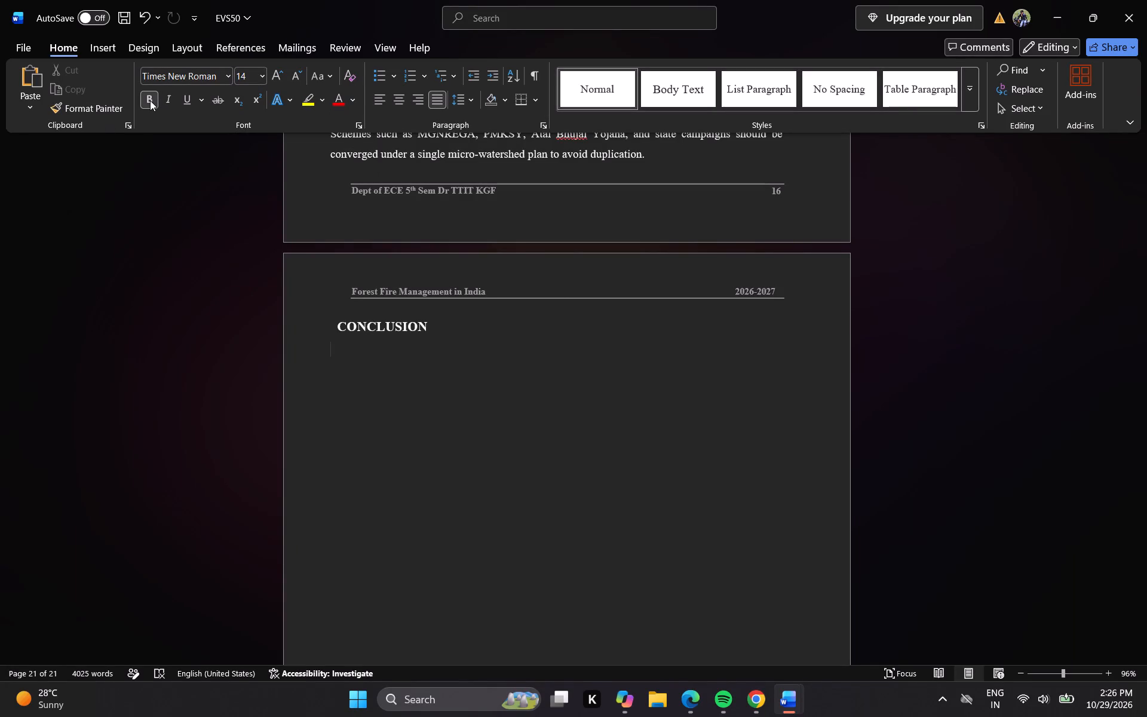
Paste the copied paragraph on watershed management in Madhya Pradesh below the "CONCLUSION" heading at font size 12.
click(250, 73)
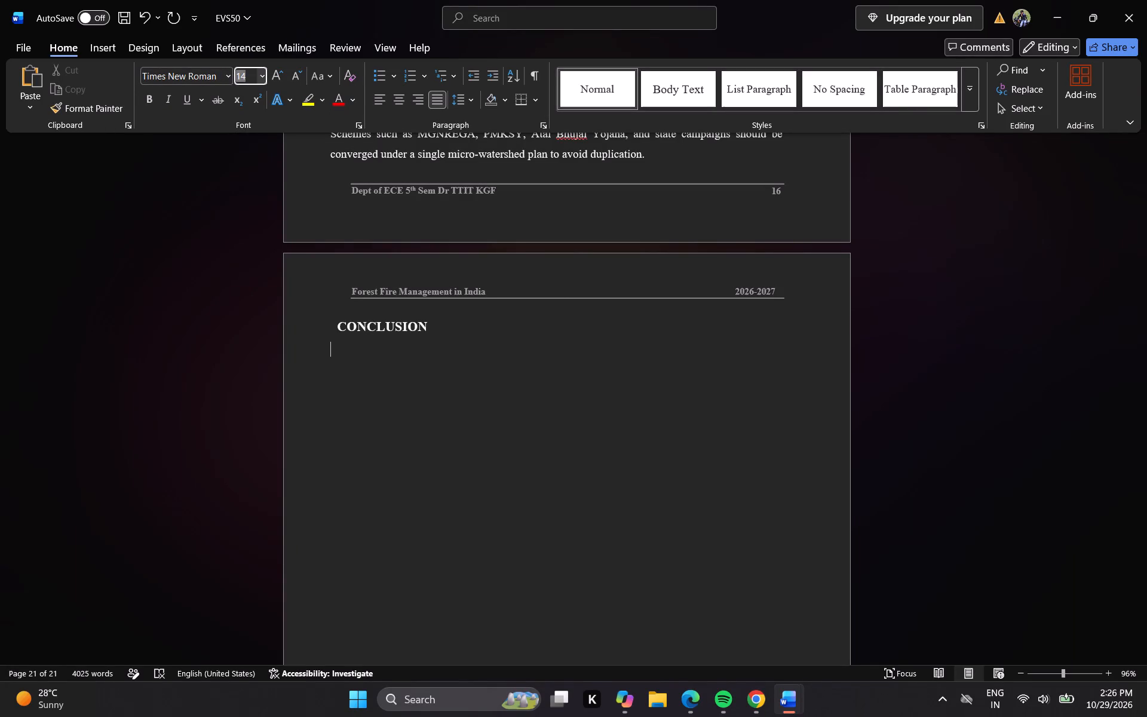
key(BackSpace)
key(BackSpace)
text(12)
key(Return)
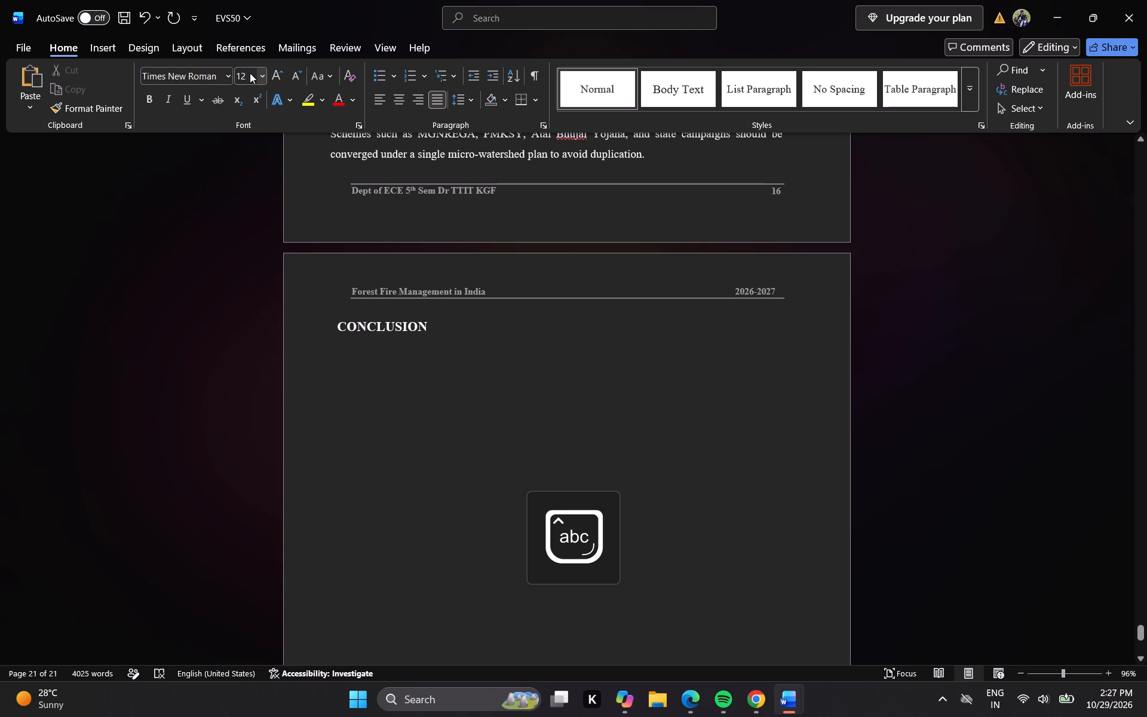
key(ctrl+v)
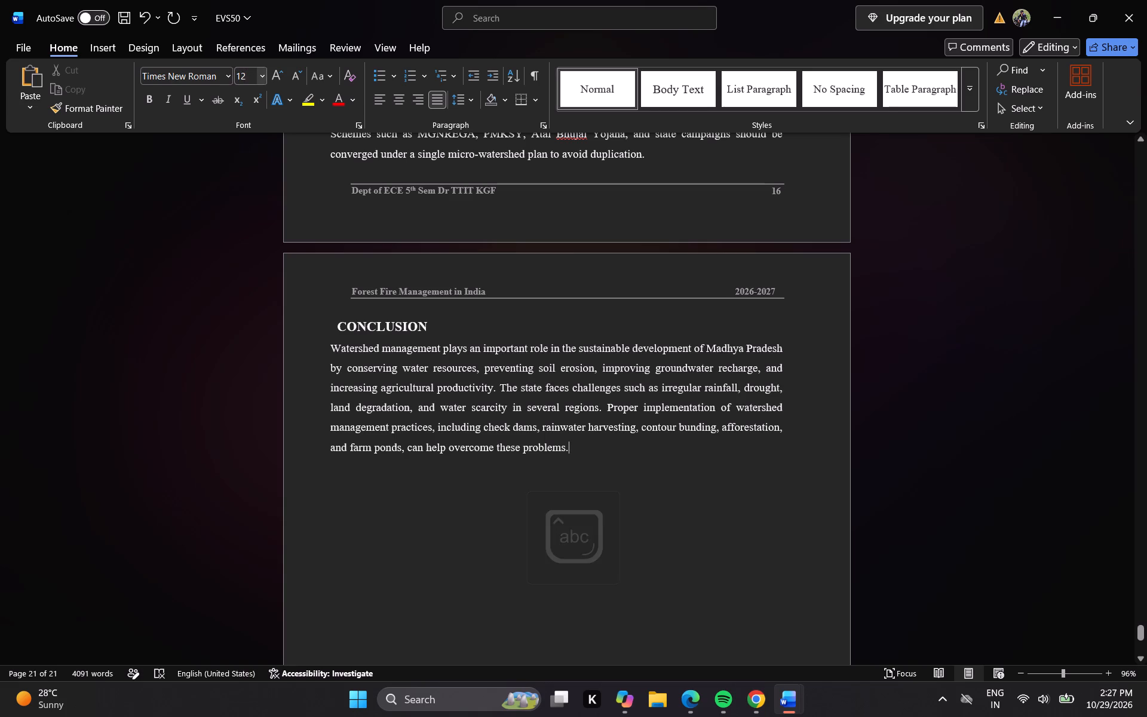
Insert an empty line between the "CONCLUSION" heading and the paragraph below it.
click(436, 317)
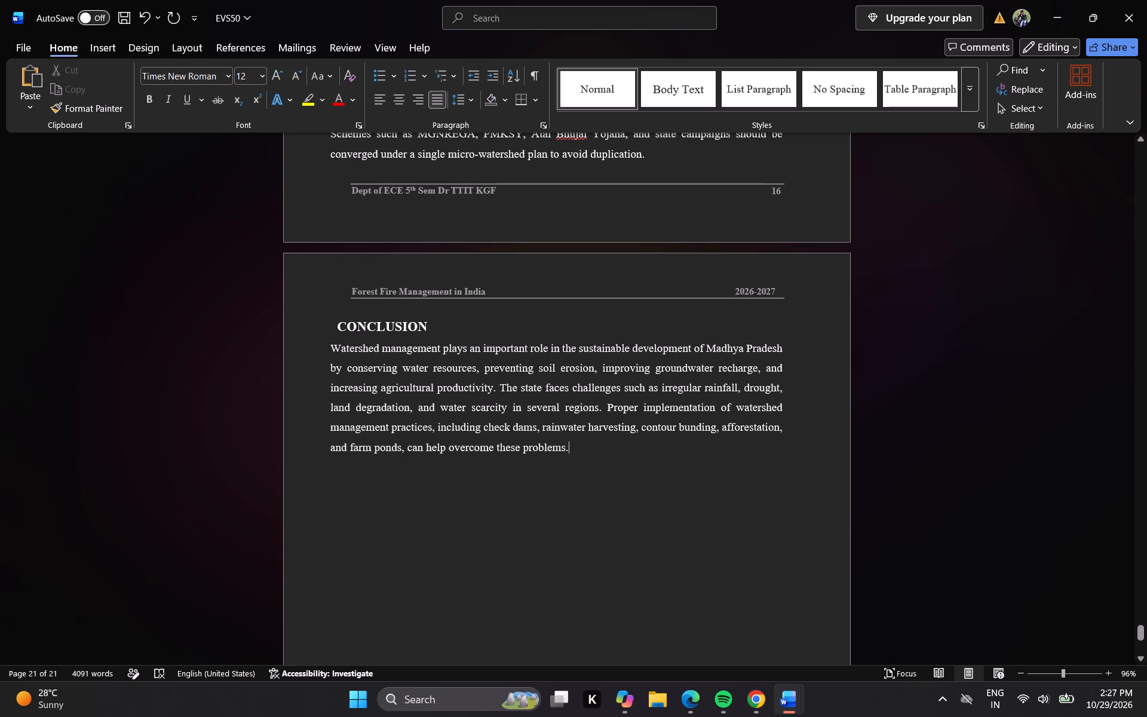
click(438, 333)
key(Return)
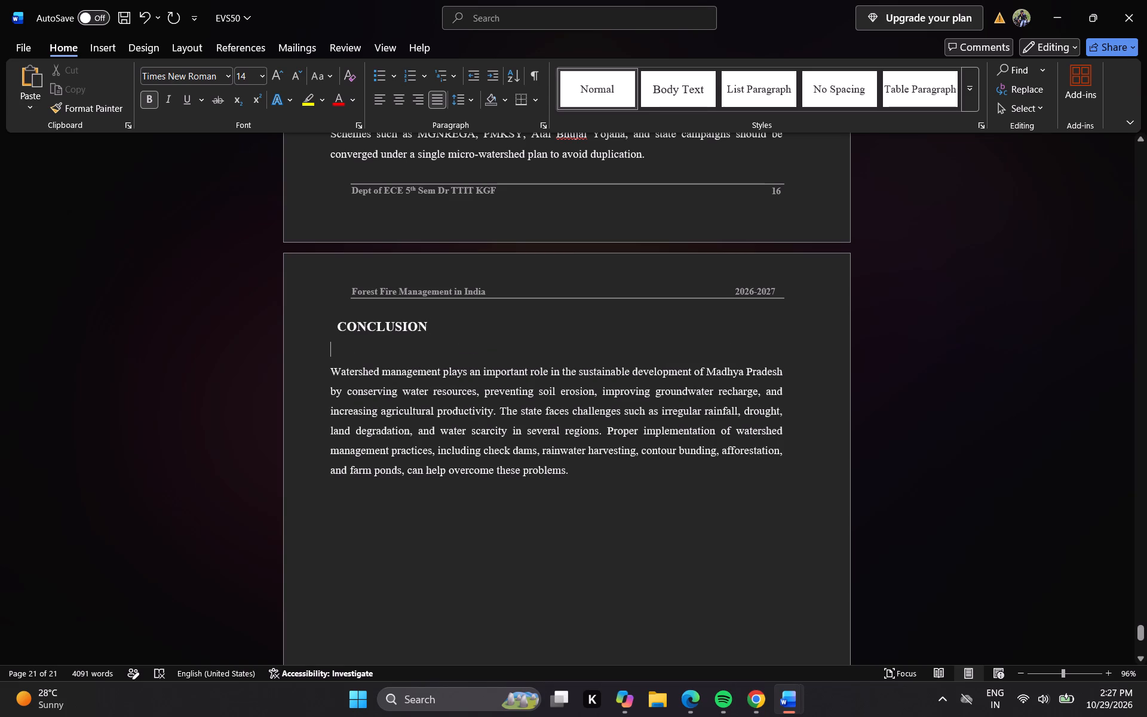
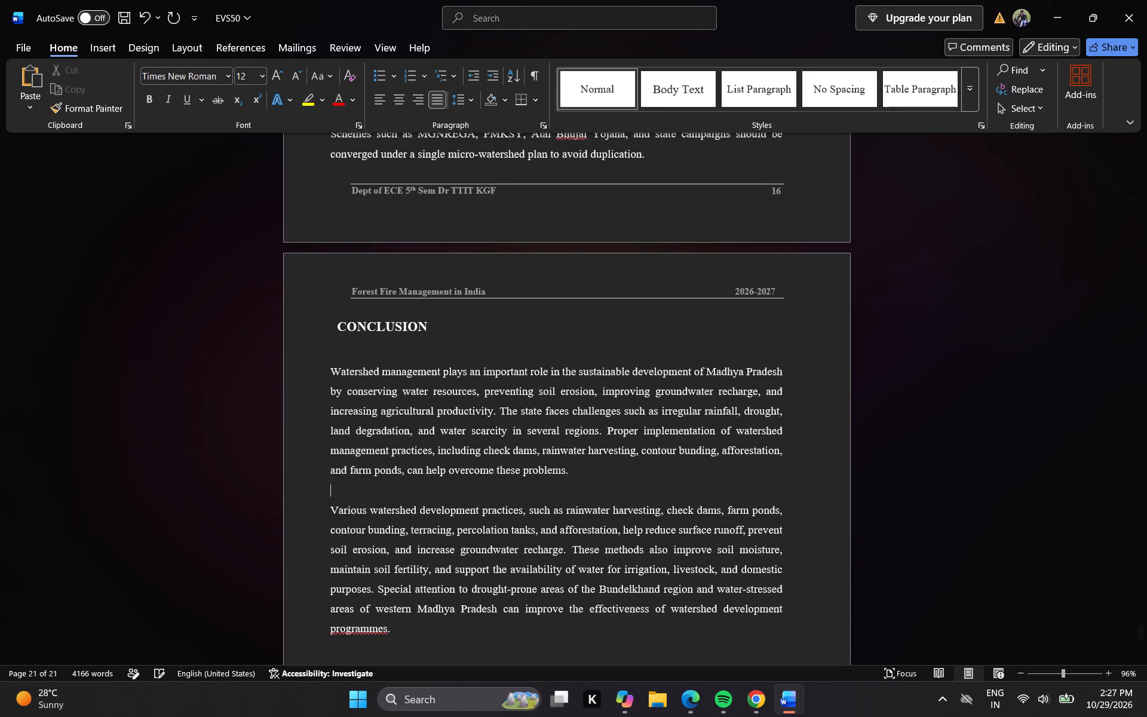
Insert an empty line after the CONCLUSION paragraph ending in "programmes." and place the cursor on the last line below it.
click(414, 620)
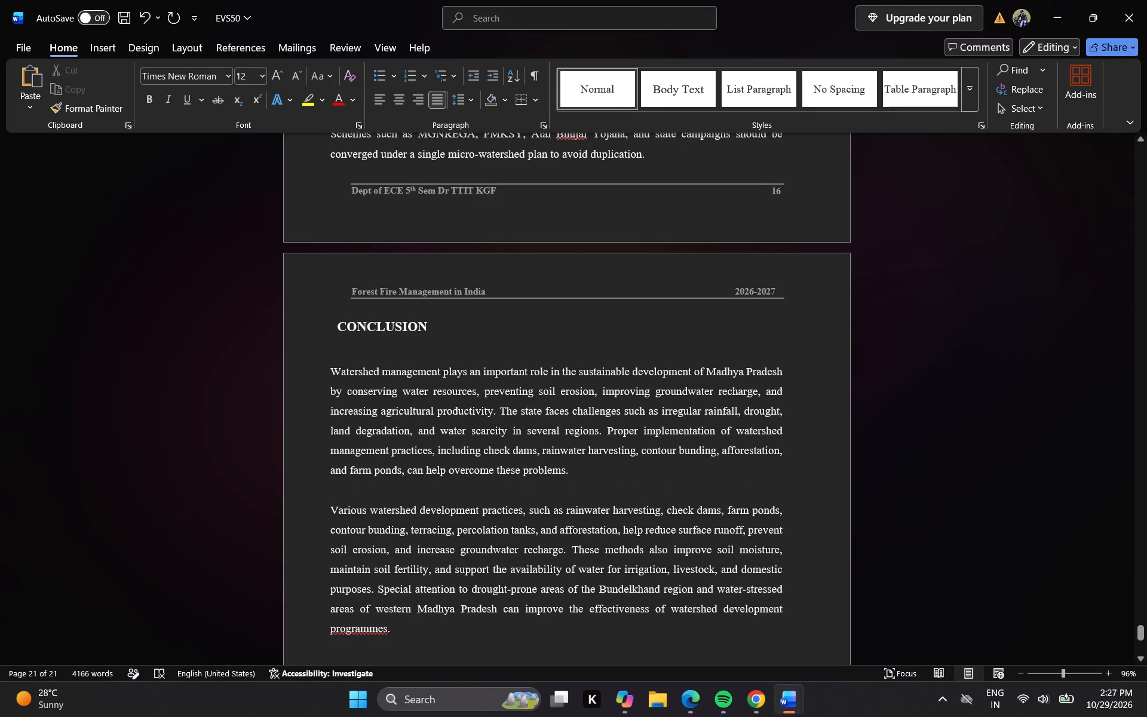
click(398, 632)
key(Return)
key(Down)
key(Down)
key(Down)
key(Down)
key(Down)
key(Down)
key(Down)
key(Down)
key(Down)
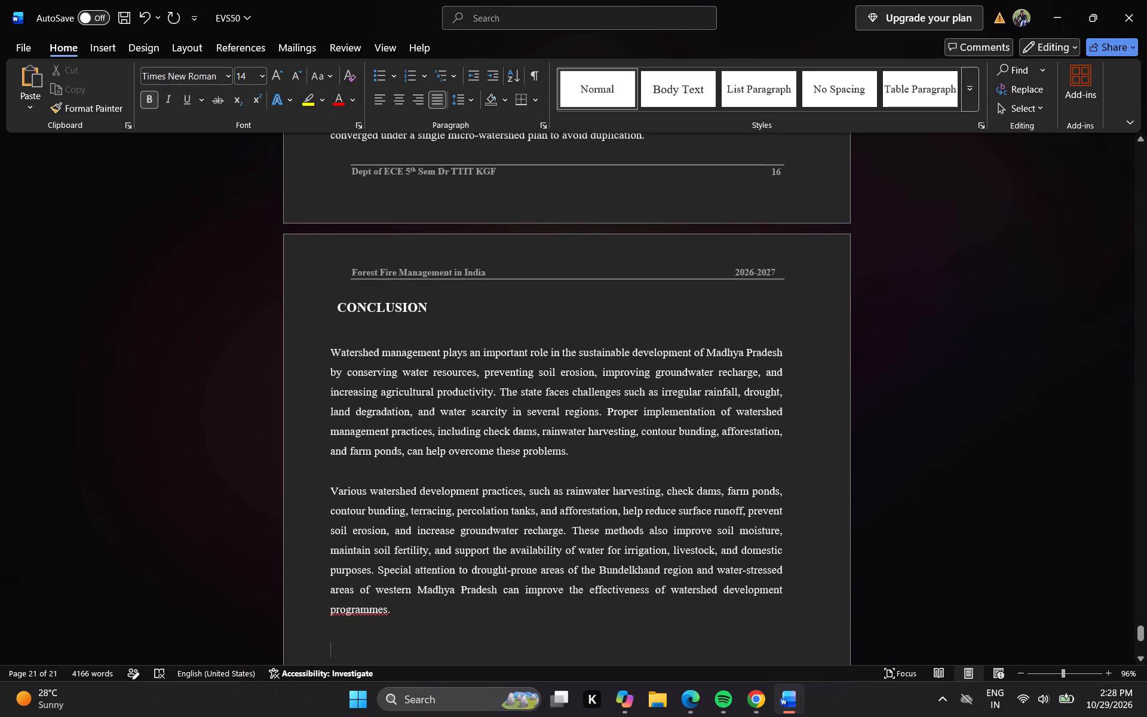
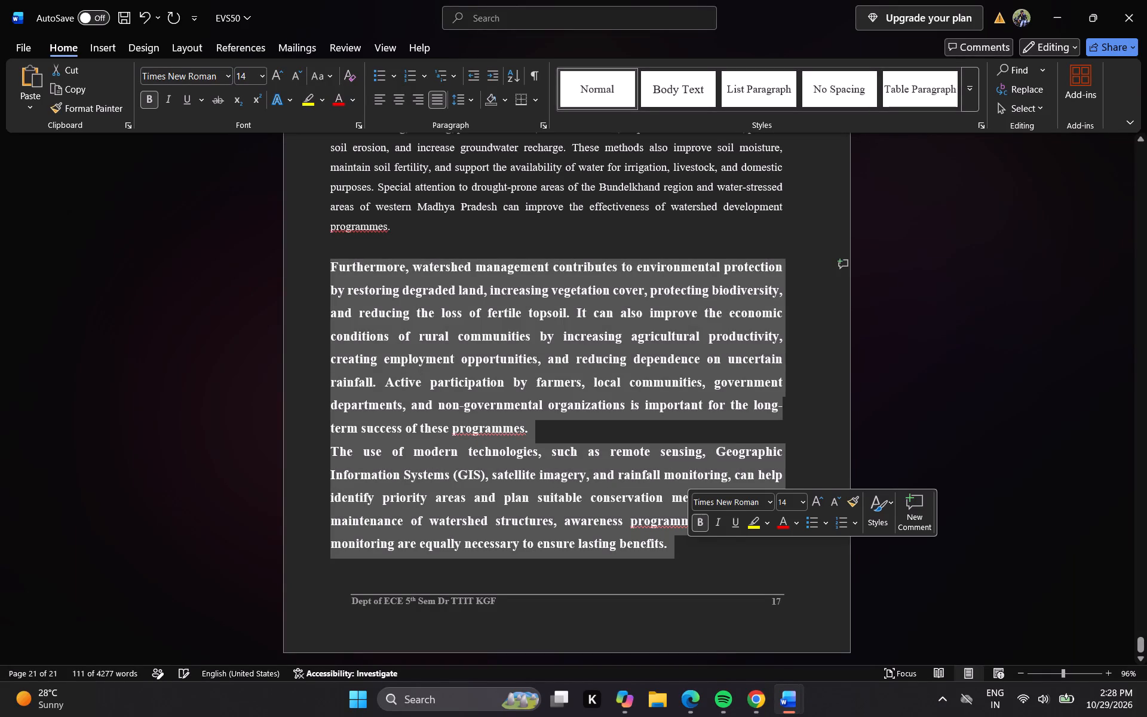
Remove bold from the last two CONCLUSION paragraphs, from "Furthermore" to "lasting benefits.", and set their font size to 12.
click(704, 520)
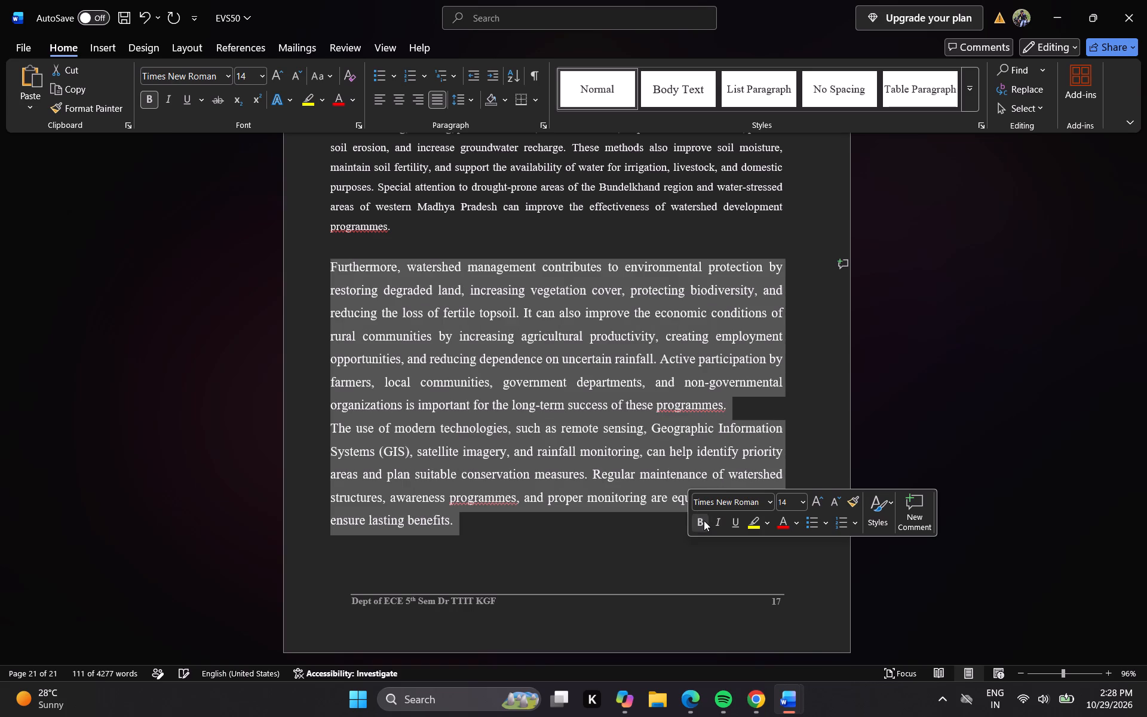
click(791, 505)
text(12)
key(Return)
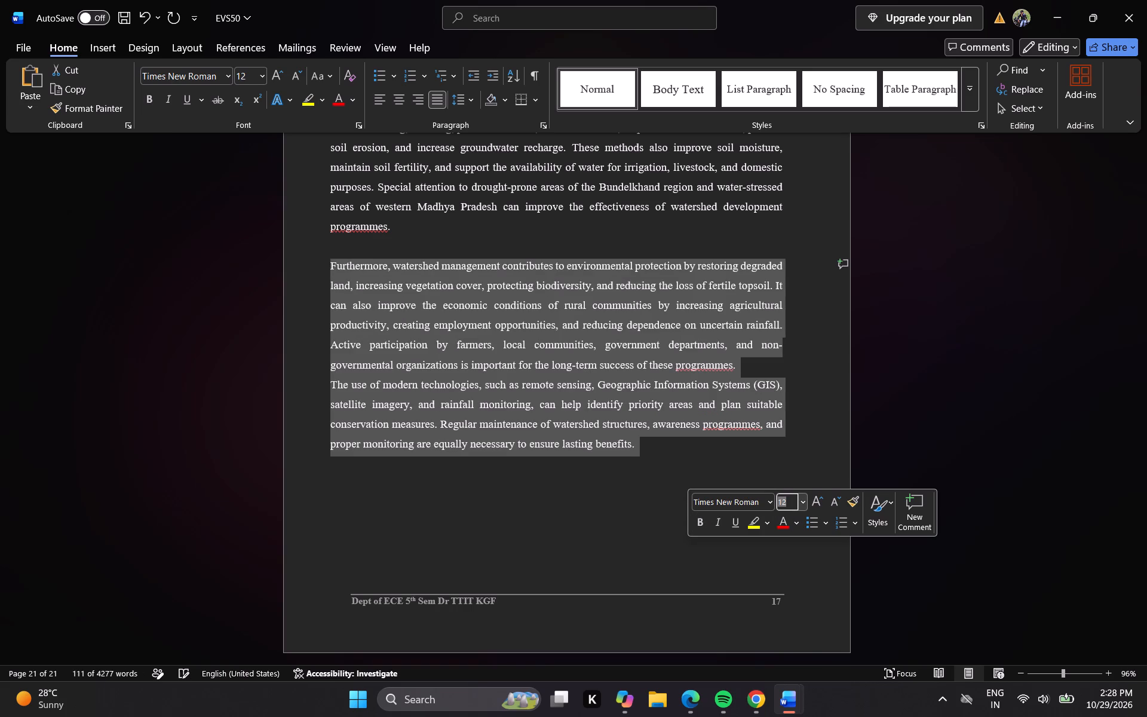
click(791, 505)
click(698, 488)
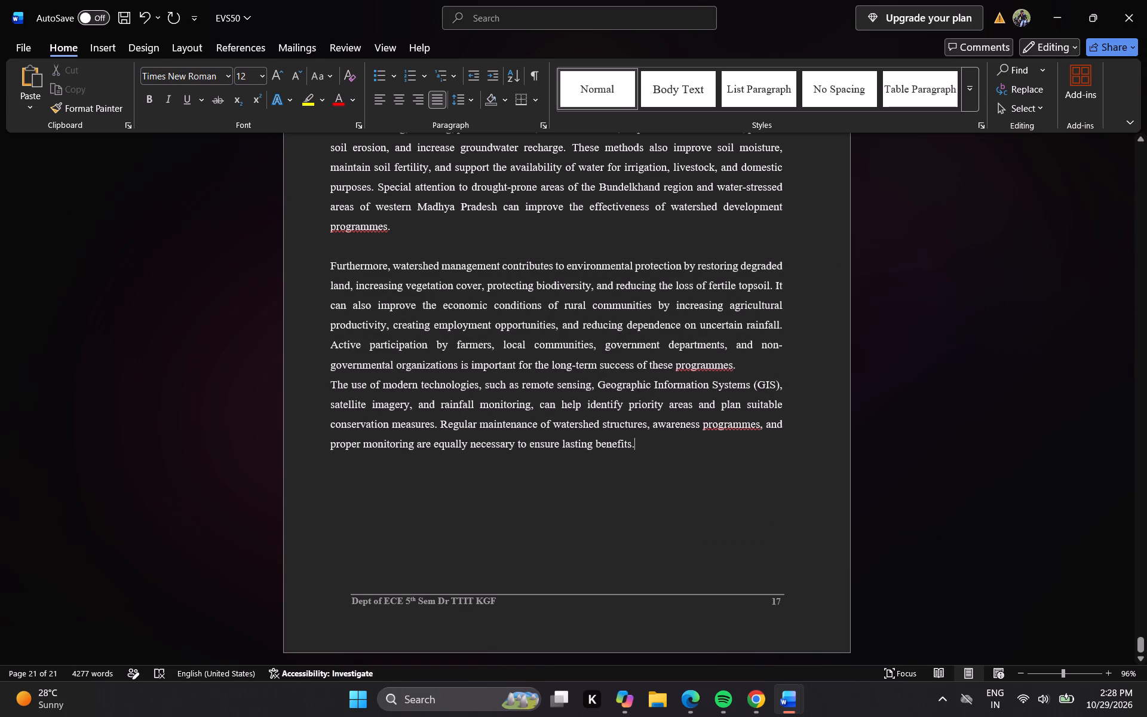
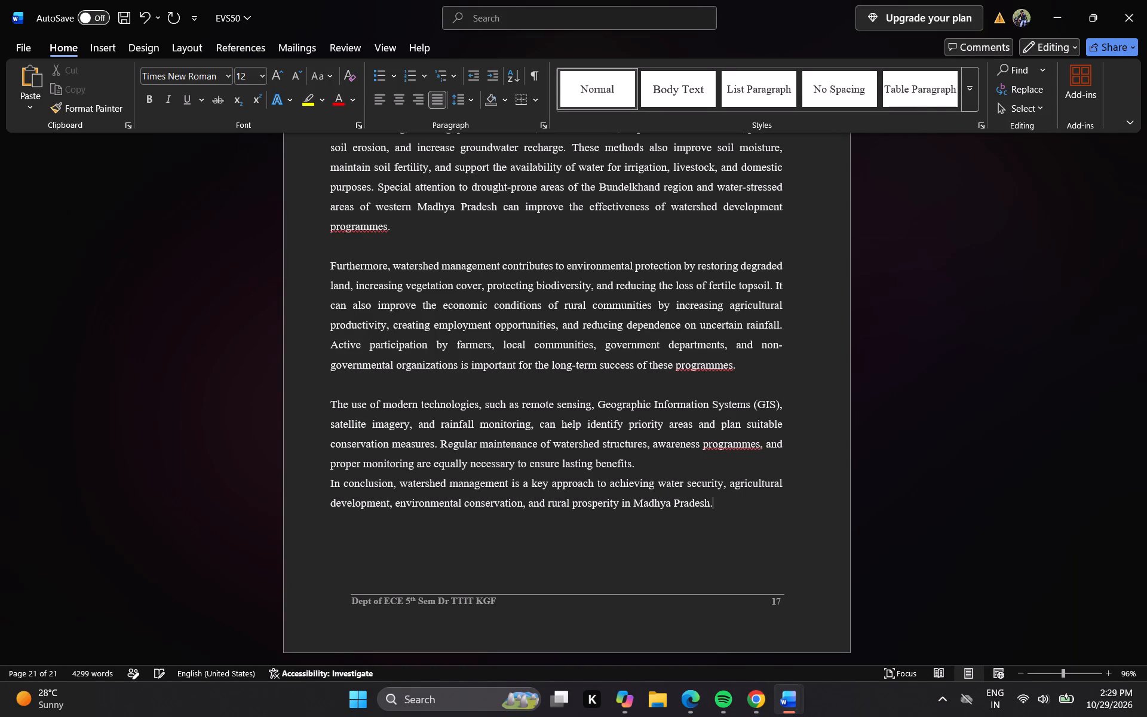
Insert an empty line above the "In conclusion" paragraph and start a new line below it.
key(Return)
key(Up)
key(Up)
key(Return)
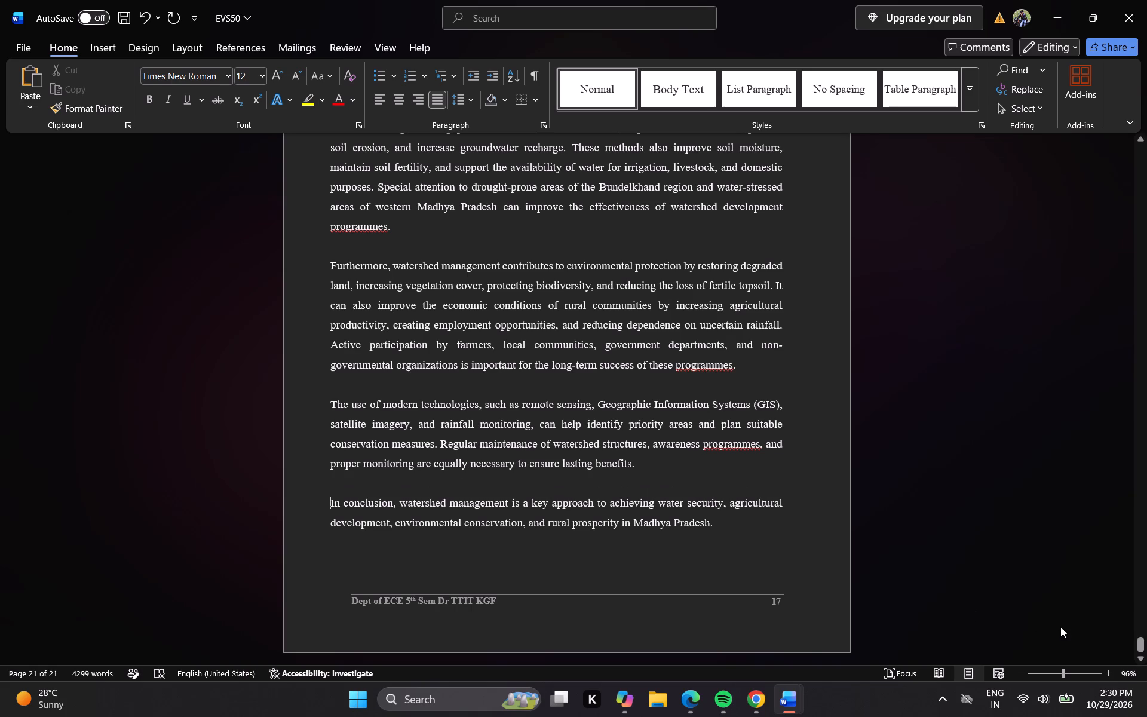
Place the text cursor on the empty line below the final "In conclusion" paragraph of the CONCLUSION section.
click(795, 581)
Insert a page break below the final CONCLUSION paragraph ending in "Madhya Pradesh." and go to the new page.
click(101, 54)
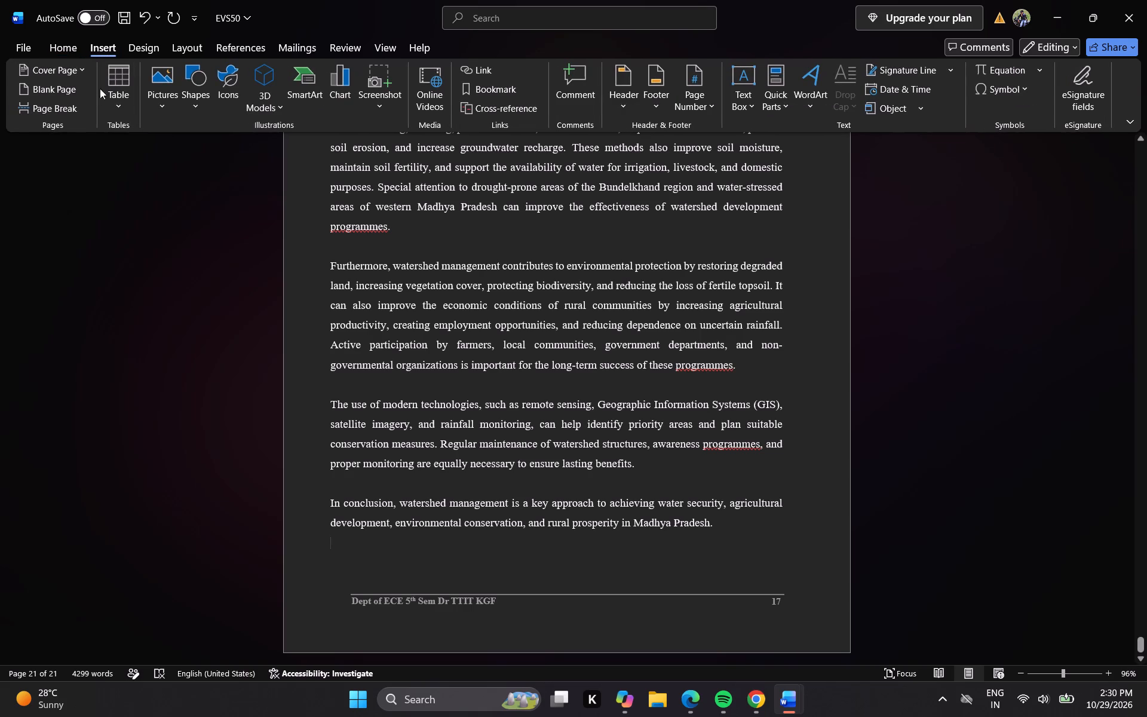
click(68, 105)
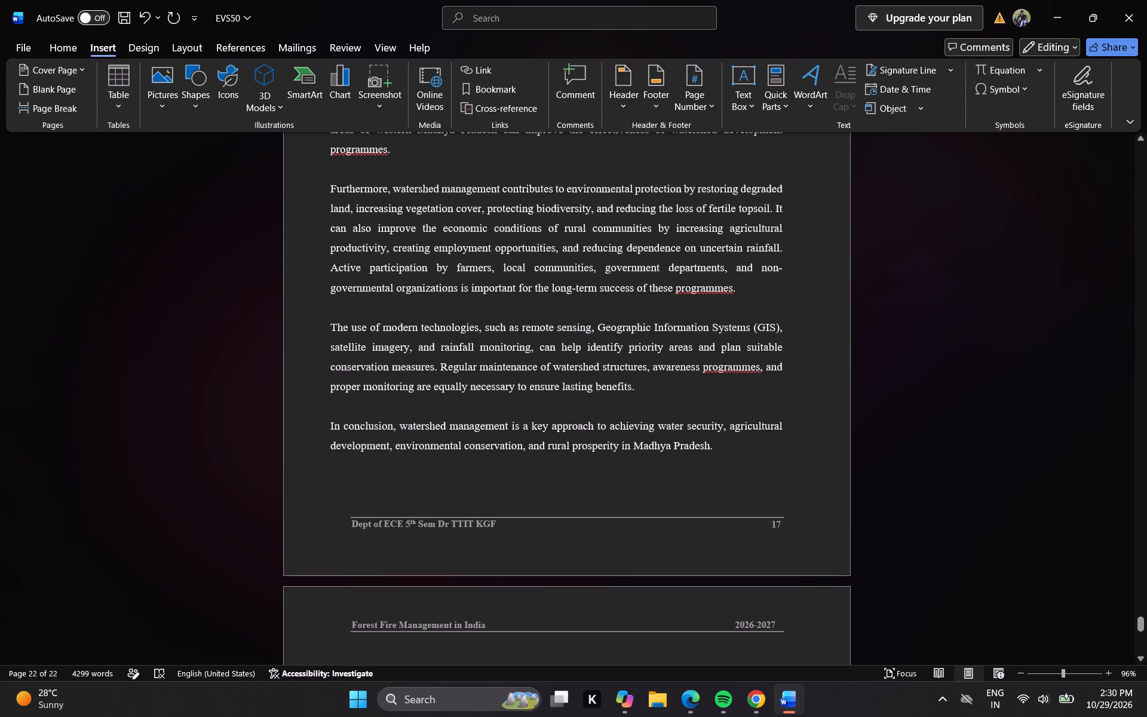
click(1145, 642)
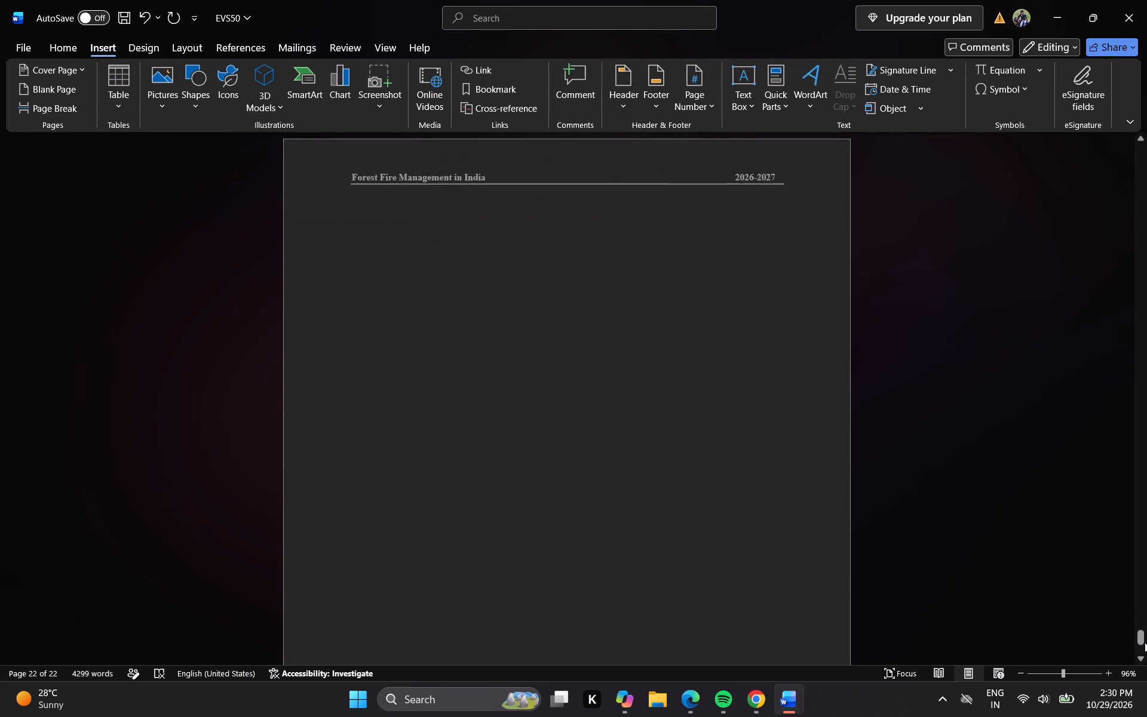
click(1145, 642)
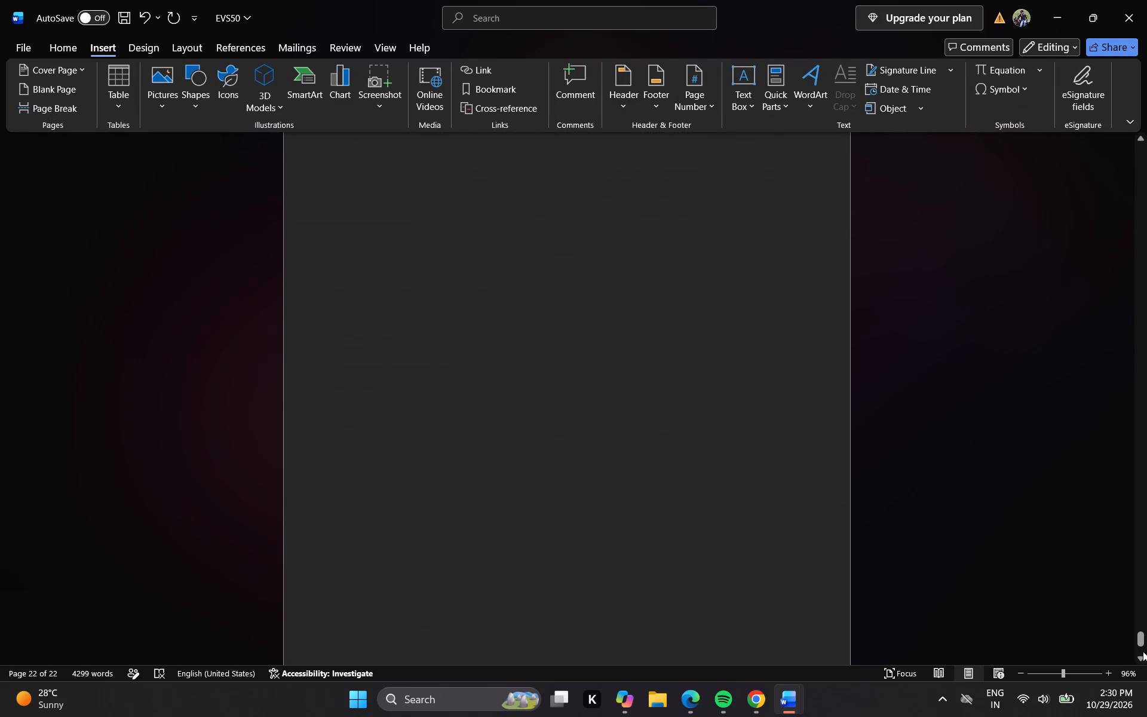
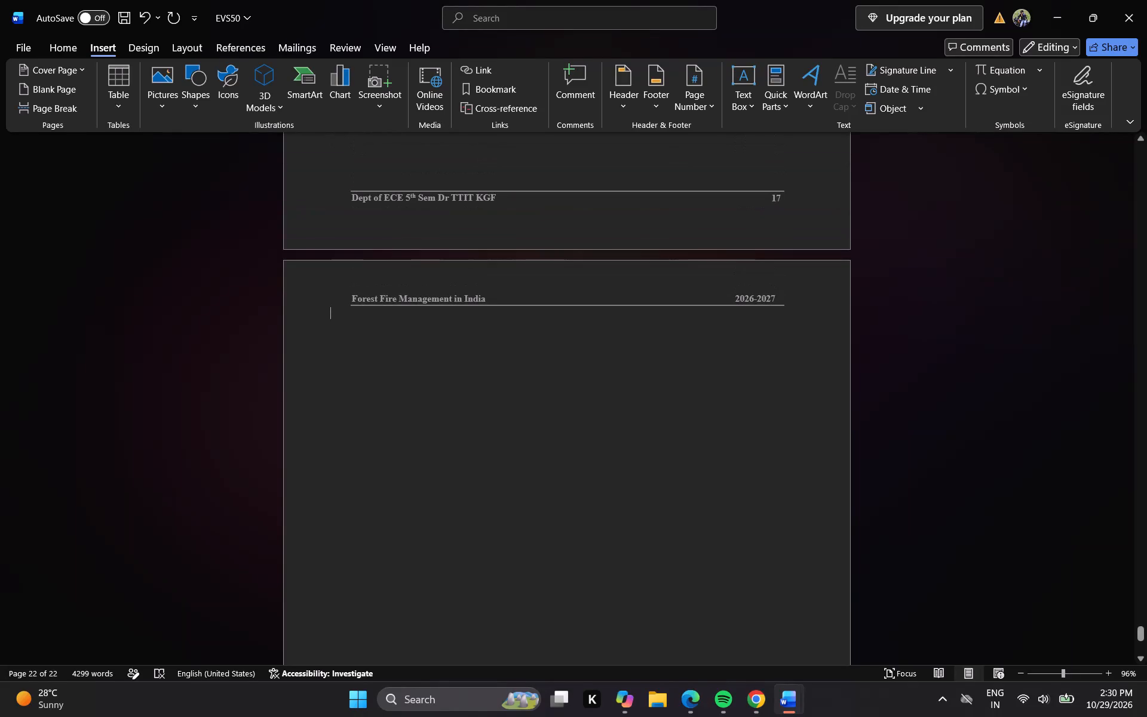
Add an empty line at the top of the blank last page and paste the copied heading "REFERENCES" below it.
key(Tab)
key(Return)
key(ctrl+v)
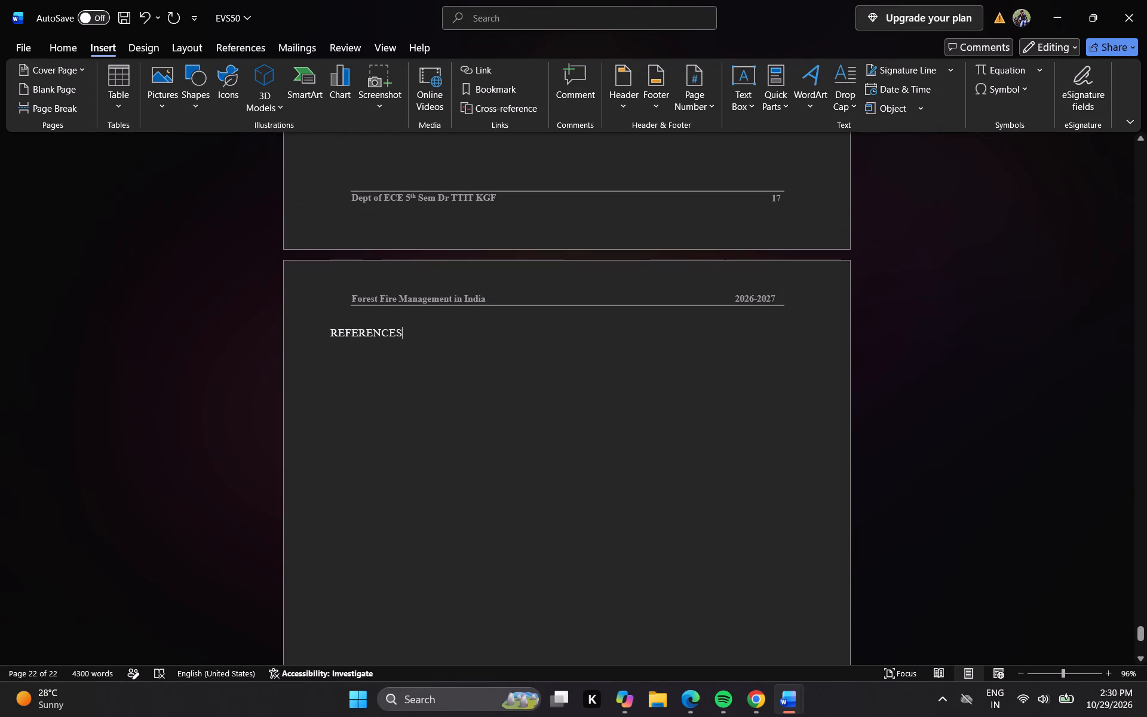
Make the "REFERENCES" heading bold and set its font size to 14.
drag(407, 336, 317, 331)
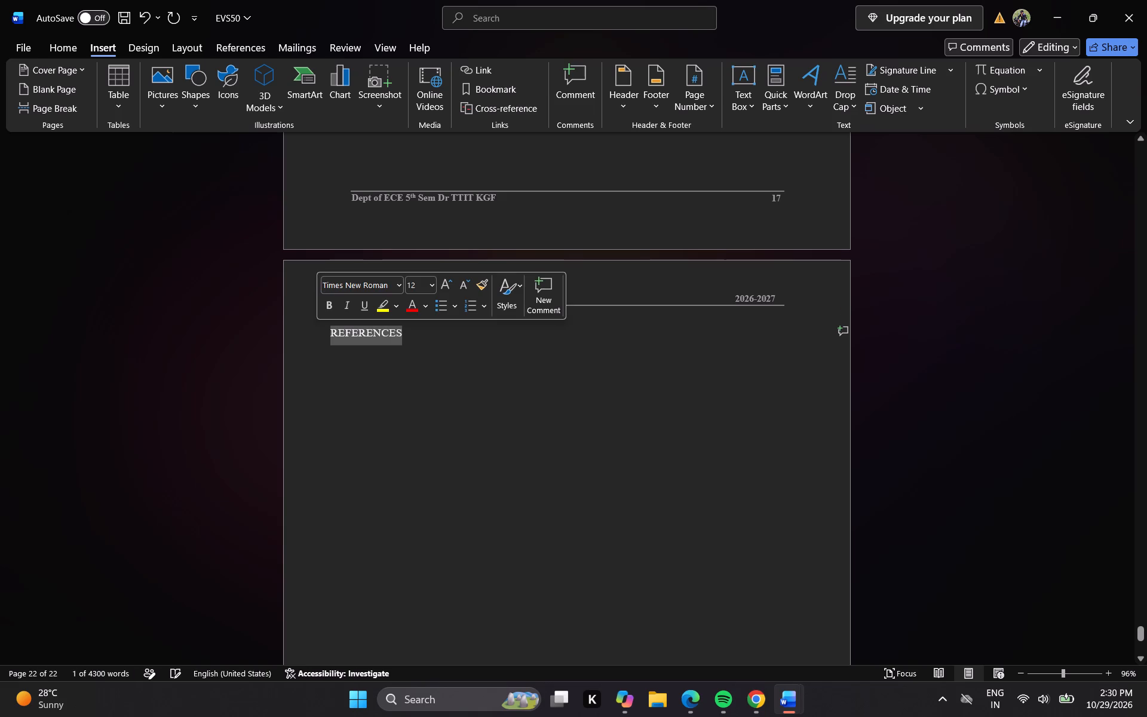
click(324, 305)
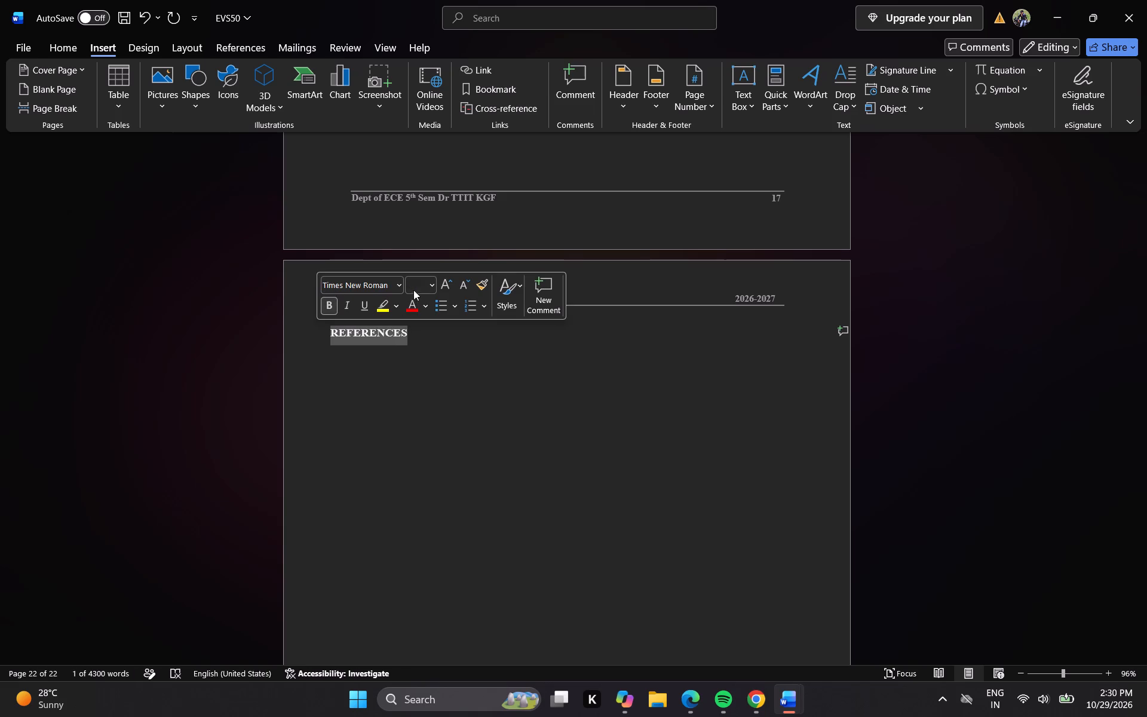
click(415, 289)
key(BackSpace)
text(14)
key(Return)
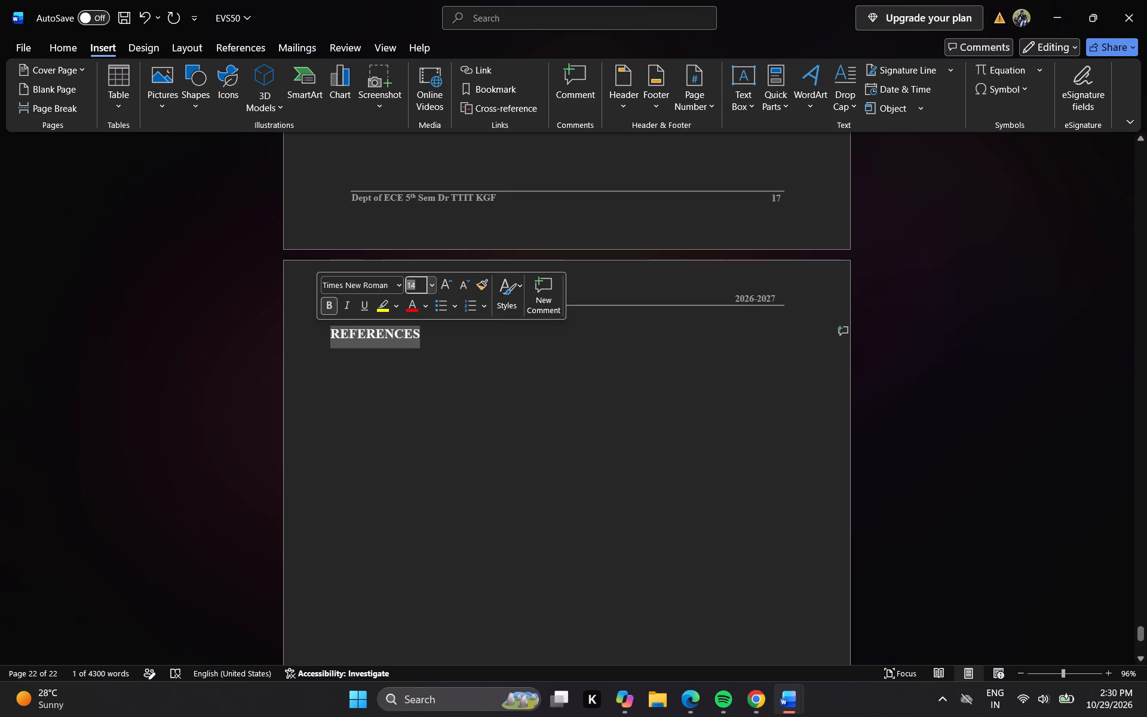
Add two new lines below the REFERENCES heading on the last page.
click(435, 334)
key(Return)
key(Return)
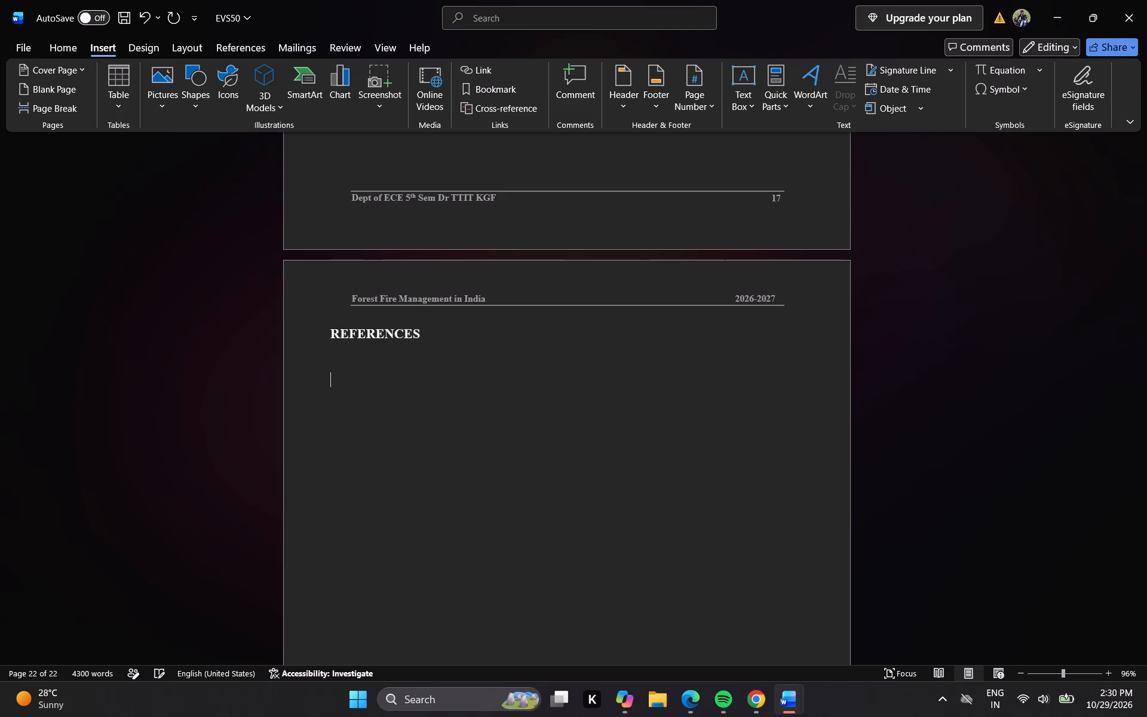
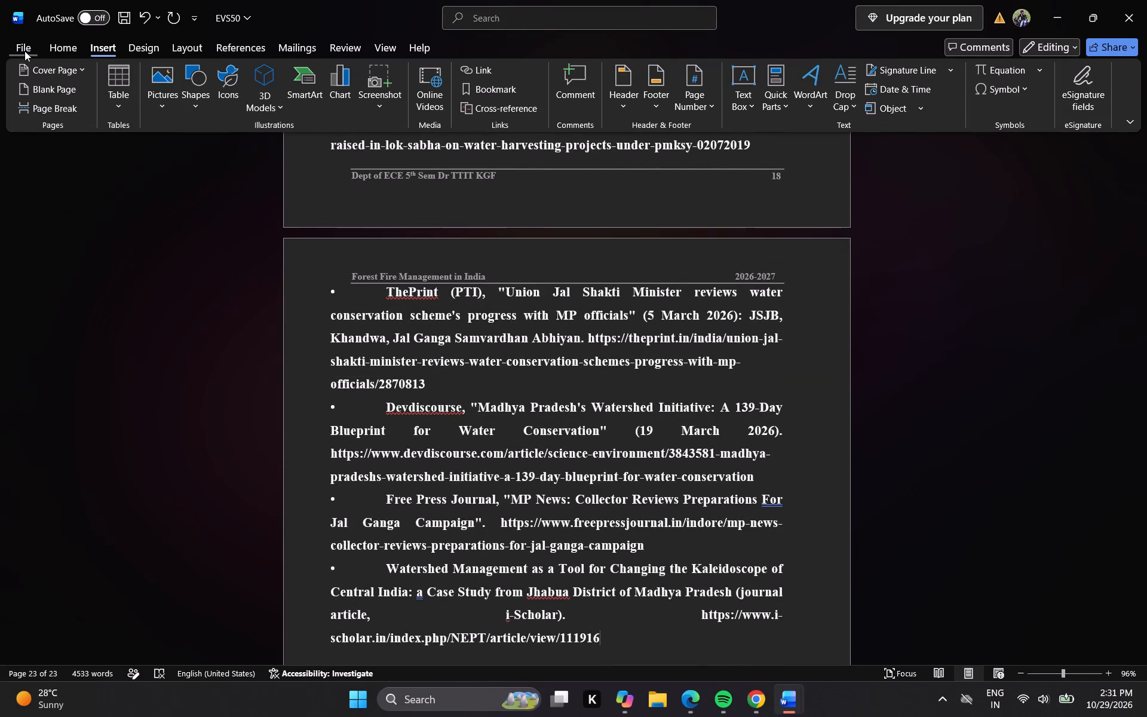
Undo the paste of the bold 14 pt reference list below the REFERENCES heading.
click(60, 51)
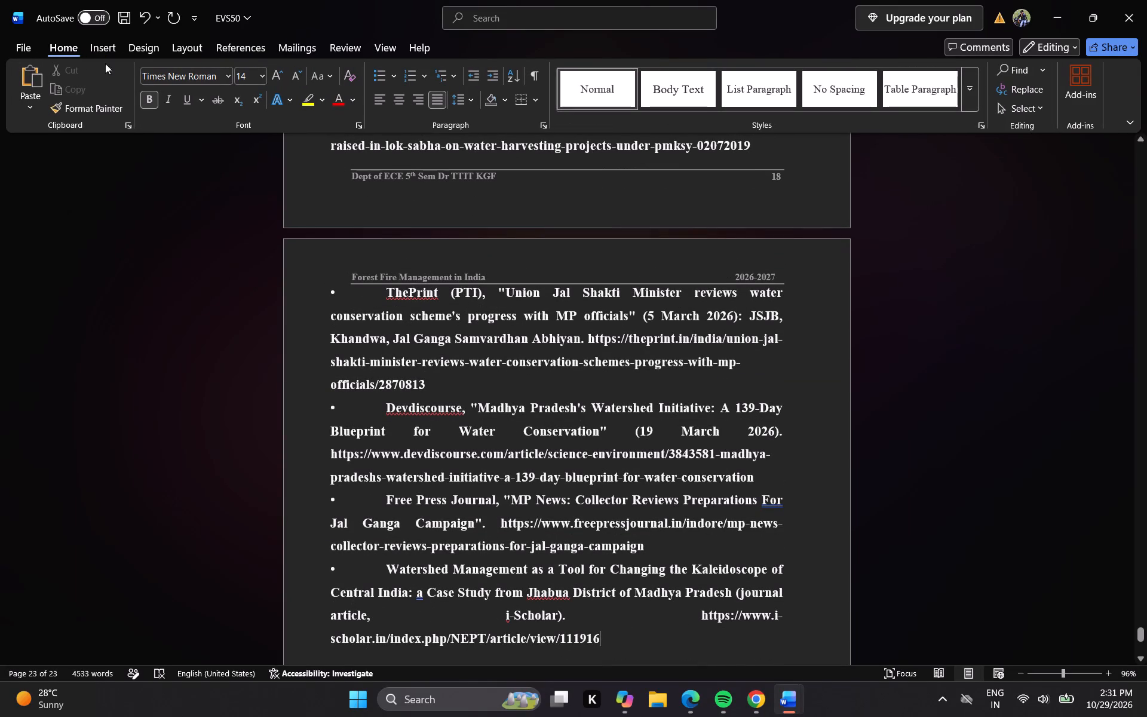
key(ctrl+z)
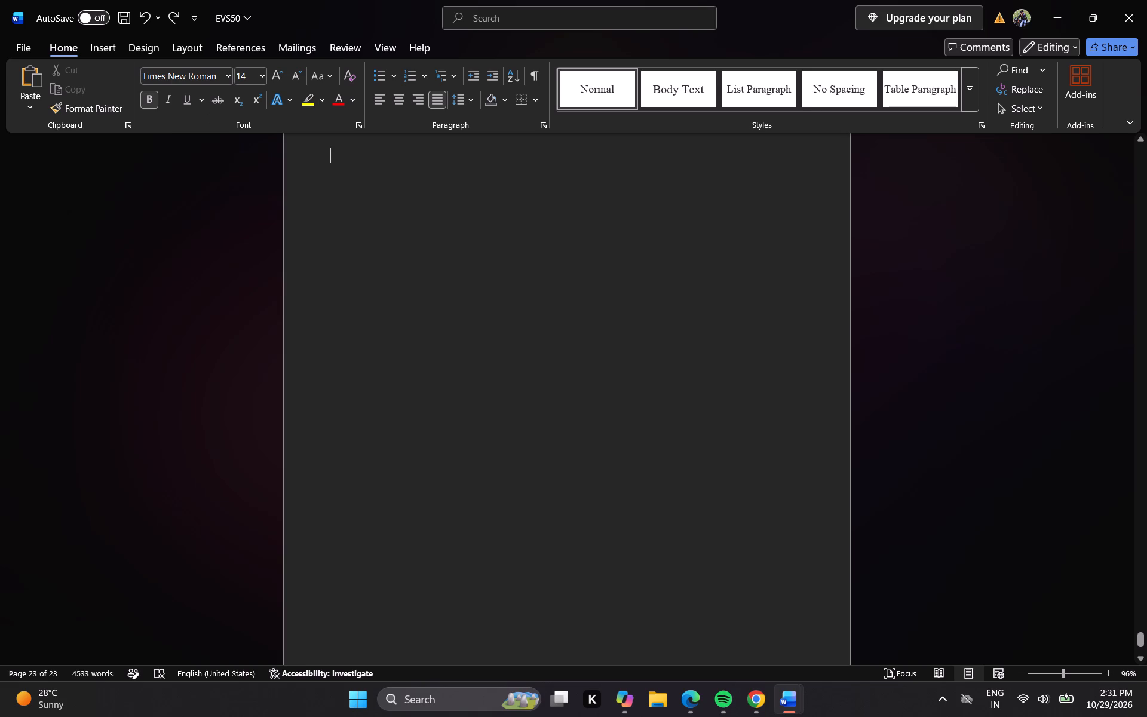
Paste the copied reference list below the REFERENCES heading in non-bold text at font size 12.
click(144, 100)
click(252, 69)
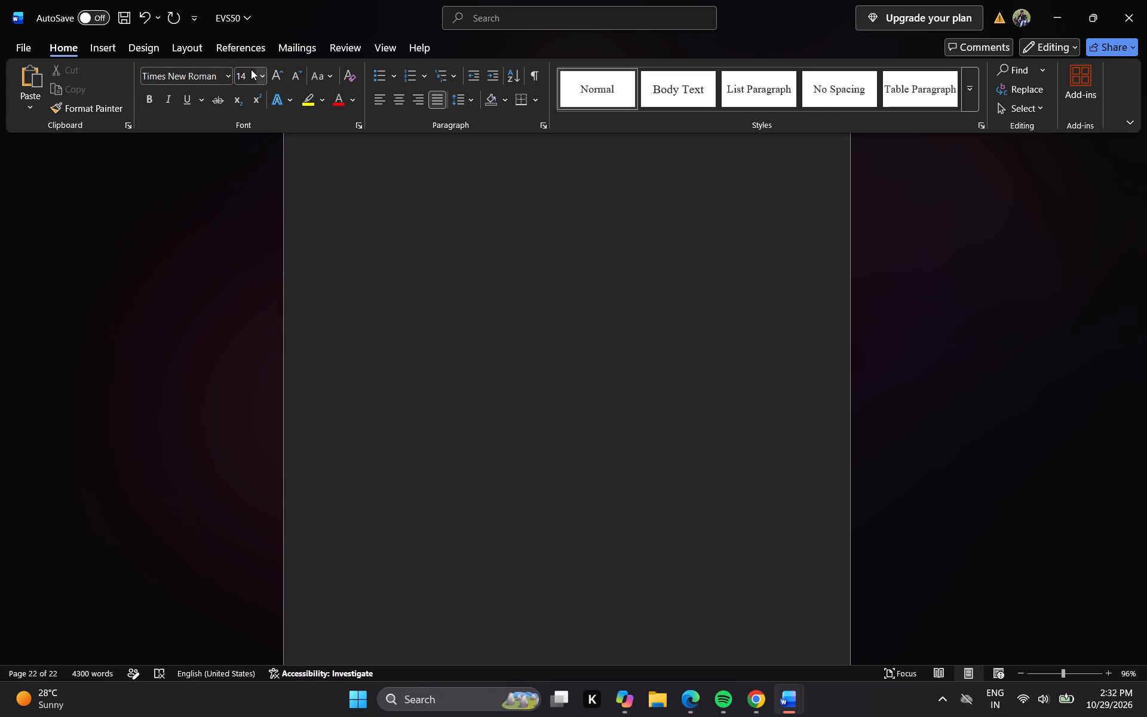
click(249, 73)
key(BackSpace)
text(12)
key(Return)
key(ctrl+v)
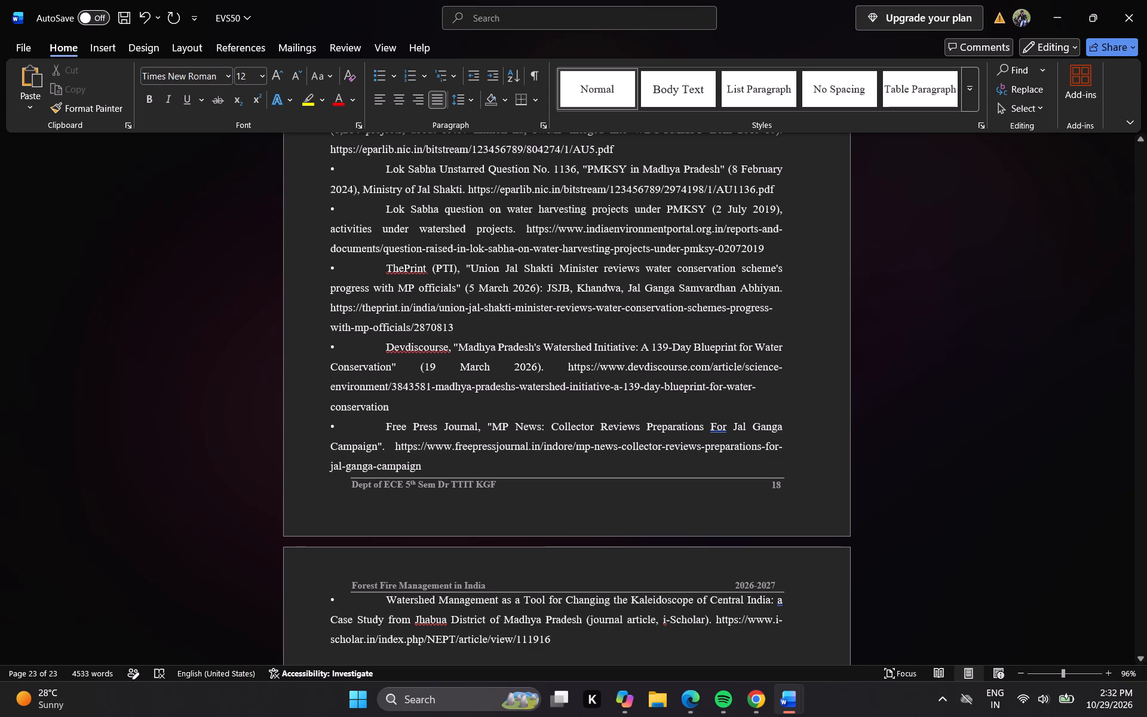
Replace the wide tab gap after the bullet of the first reference, "Water revolution", with a single space.
key(Up)
key(Up)
key(Up)
key(Up)
key(Up)
key(Up)
key(Up)
key(Up)
key(Up)
key(Up)
key(Up)
key(Up)
key(Up)
key(Up)
key(Up)
key(Up)
key(Up)
key(Up)
key(Up)
key(Up)
key(Up)
key(Up)
key(Up)
key(Up)
key(Up)
key(Up)
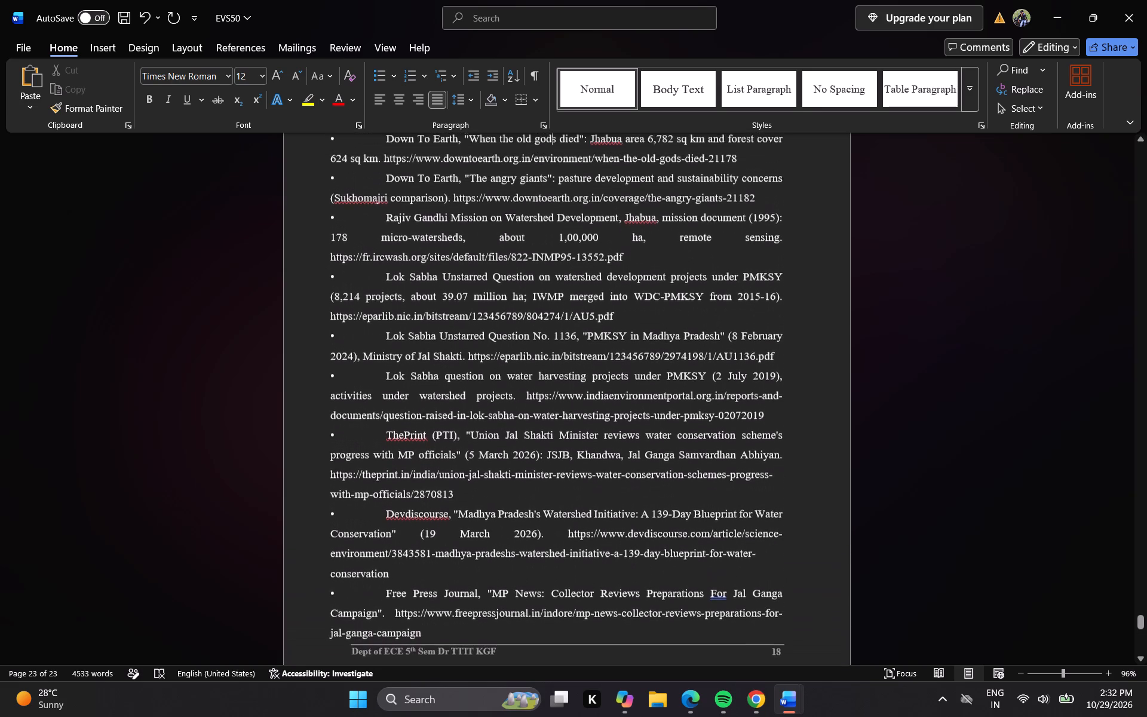
key(Up)
key(Up)
key(Up)
key(Up)
key(Up)
key(Up)
key(Up)
key(Up)
key(Up)
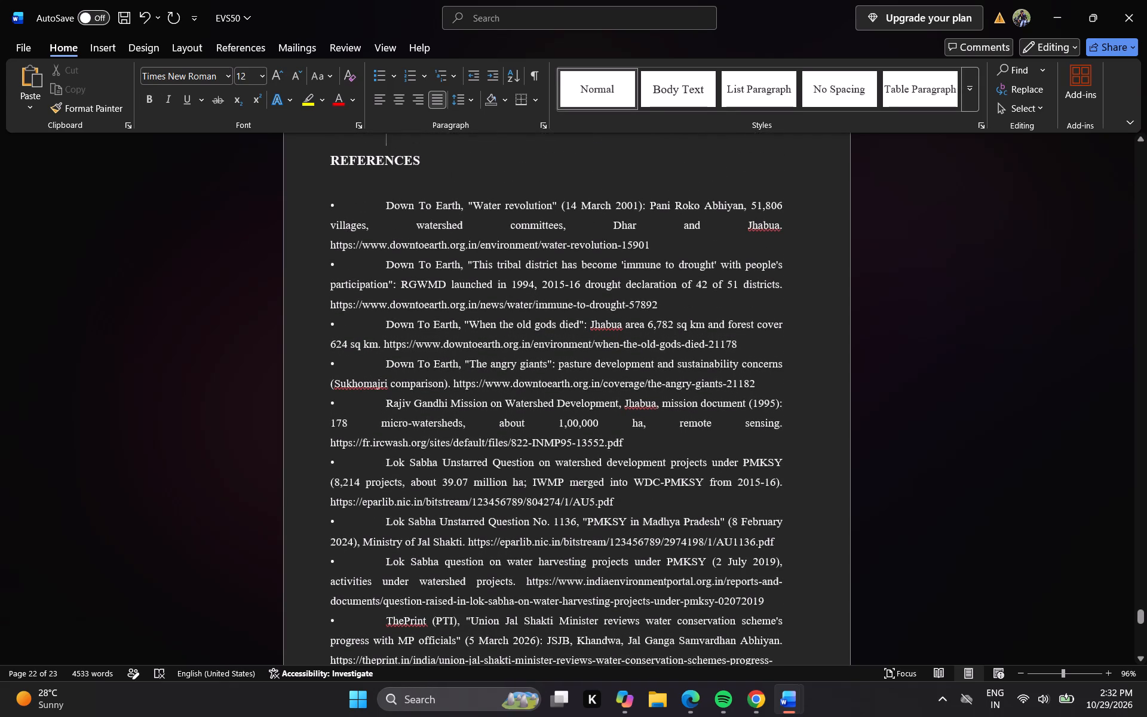
key(Down)
key(Down)
key(Down)
key(Left)
key(Left)
key(Left)
key(Left)
key(Left)
key(Left)
key(Left)
key(Left)
key(Left)
key(Left)
key(Left)
key(Left)
key(Left)
key(Left)
key(Left)
key(Left)
key(Left)
key(Left)
key(Left)
key(Left)
key(Left)
key(Left)
key(Left)
key(Left)
key(Left)
key(Left)
key(Left)
key(BackSpace)
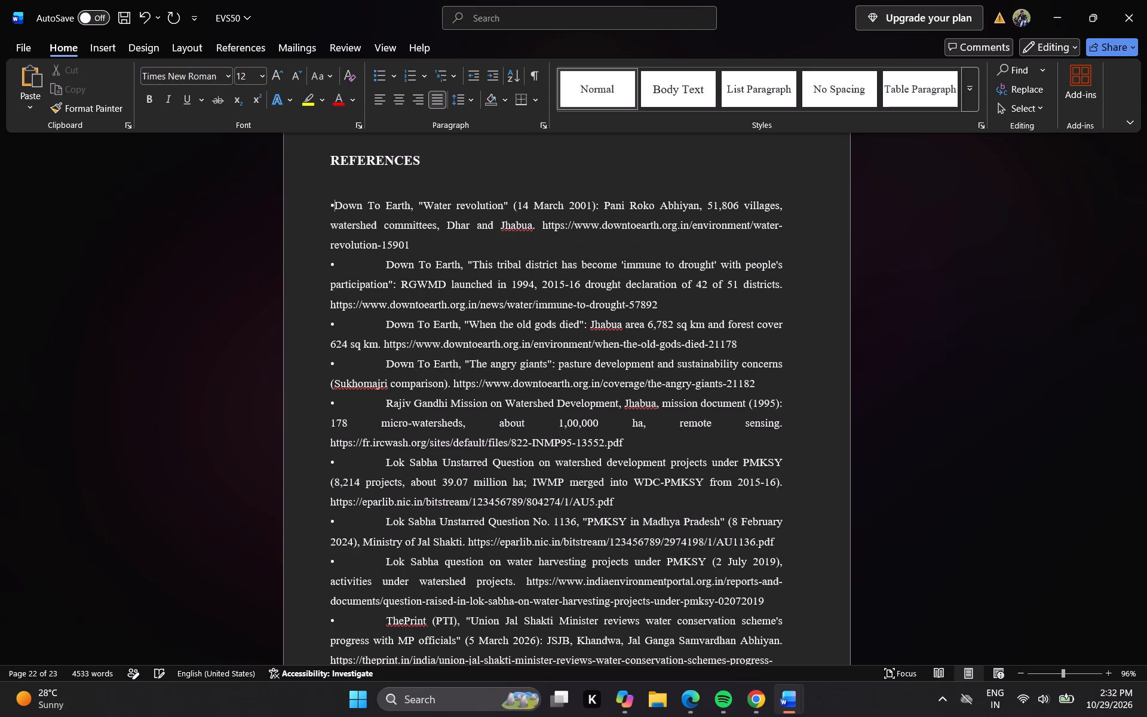
key(space)
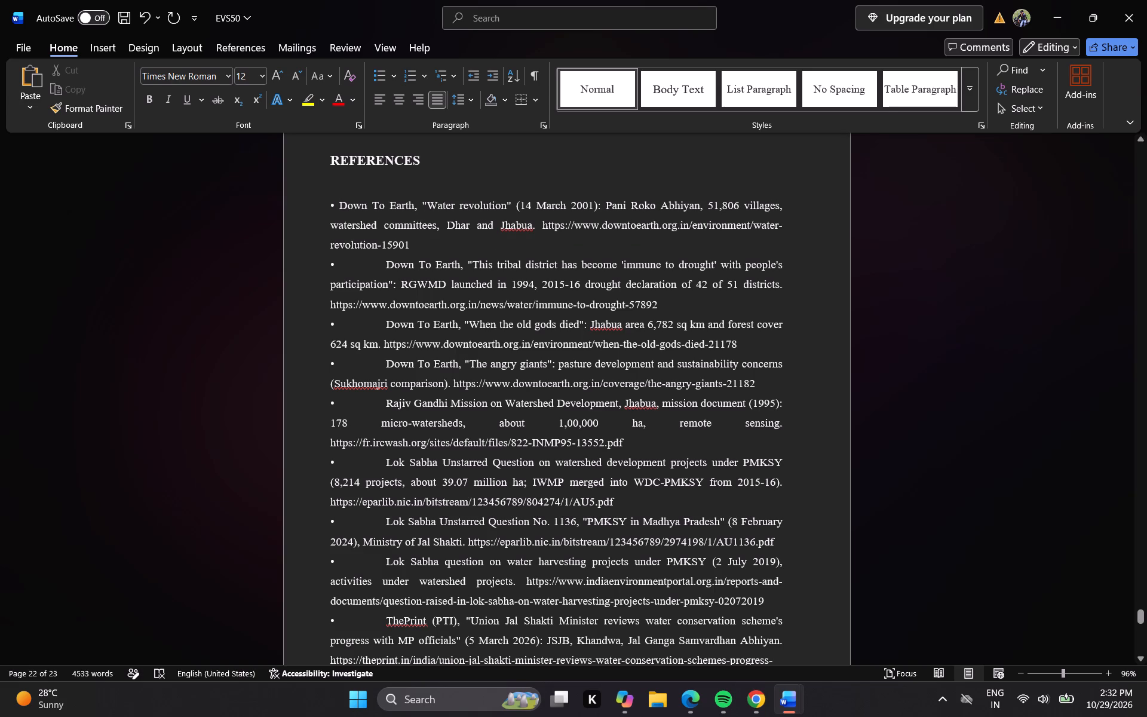
Replace the tab gap after the bullet of the second reference, "This tribal district has become 'immune to drought'", with four spaces.
click(387, 262)
key(BackSpace)
key(space)
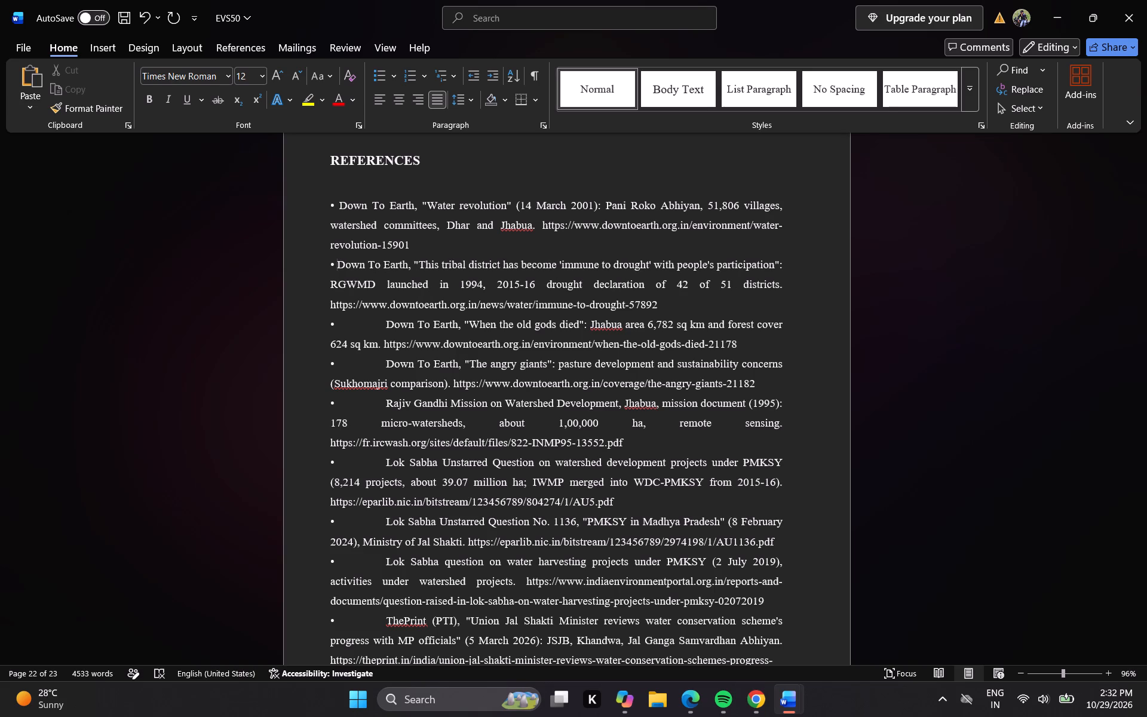
key(space)
key(space)
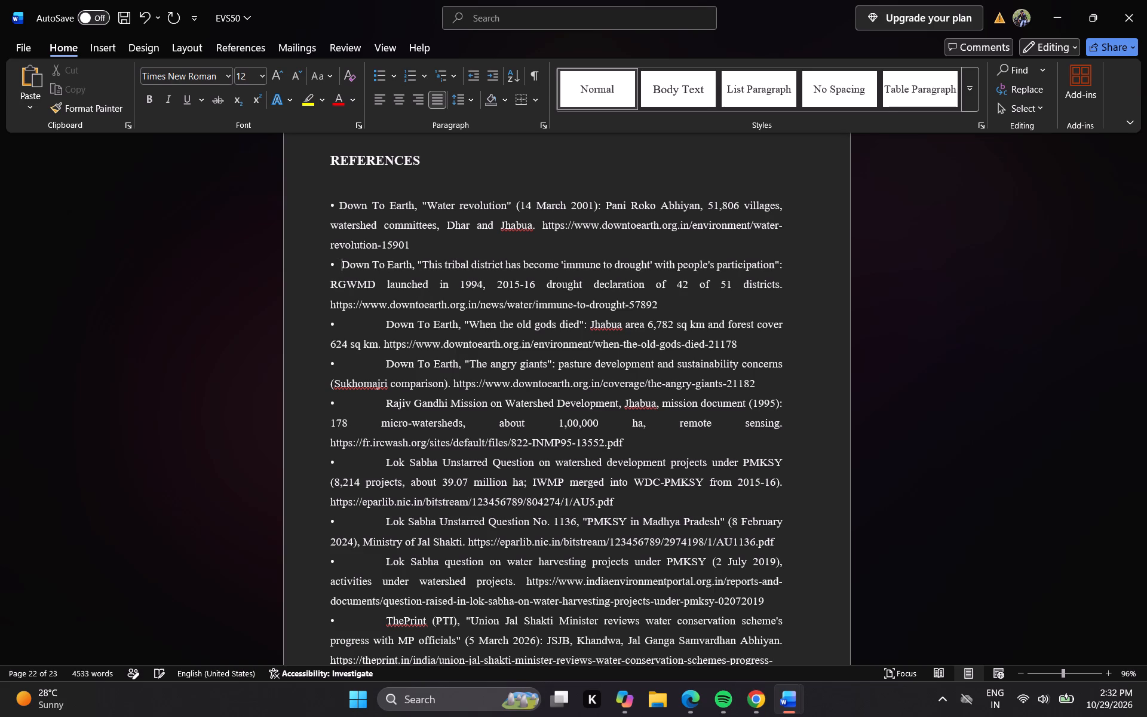
key(space)
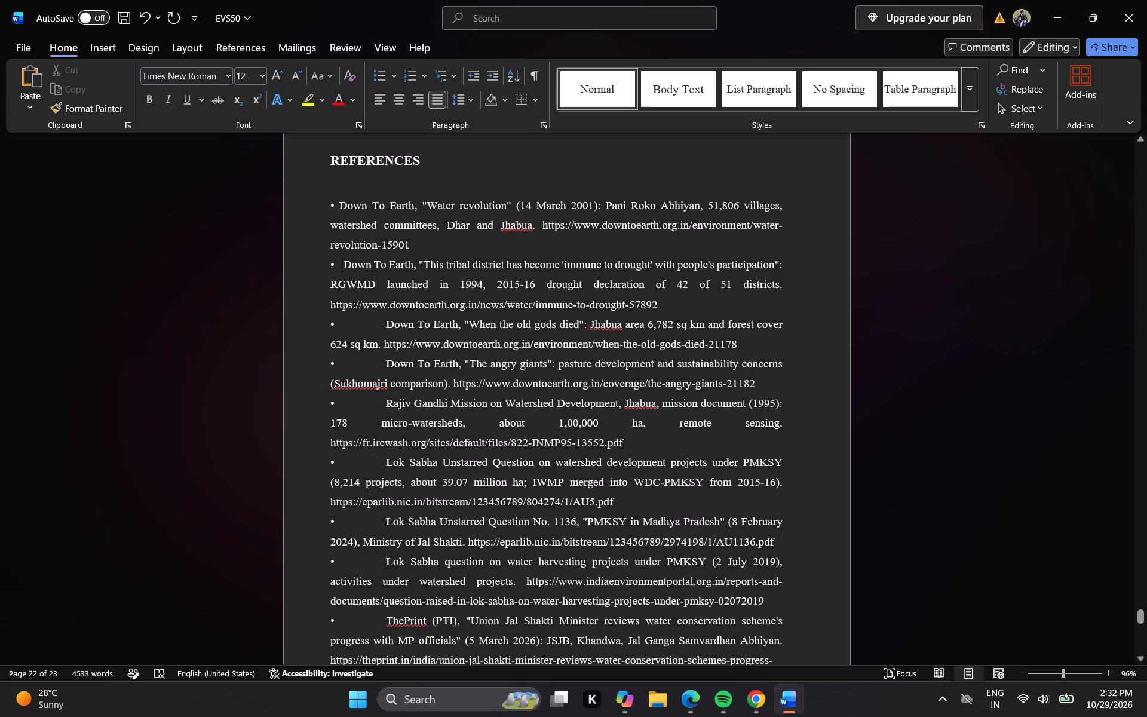
Widen the gap after the bullet of the first reference, "Water revolution", to three spaces.
click(341, 206)
key(BackSpace)
key(BackSpace)
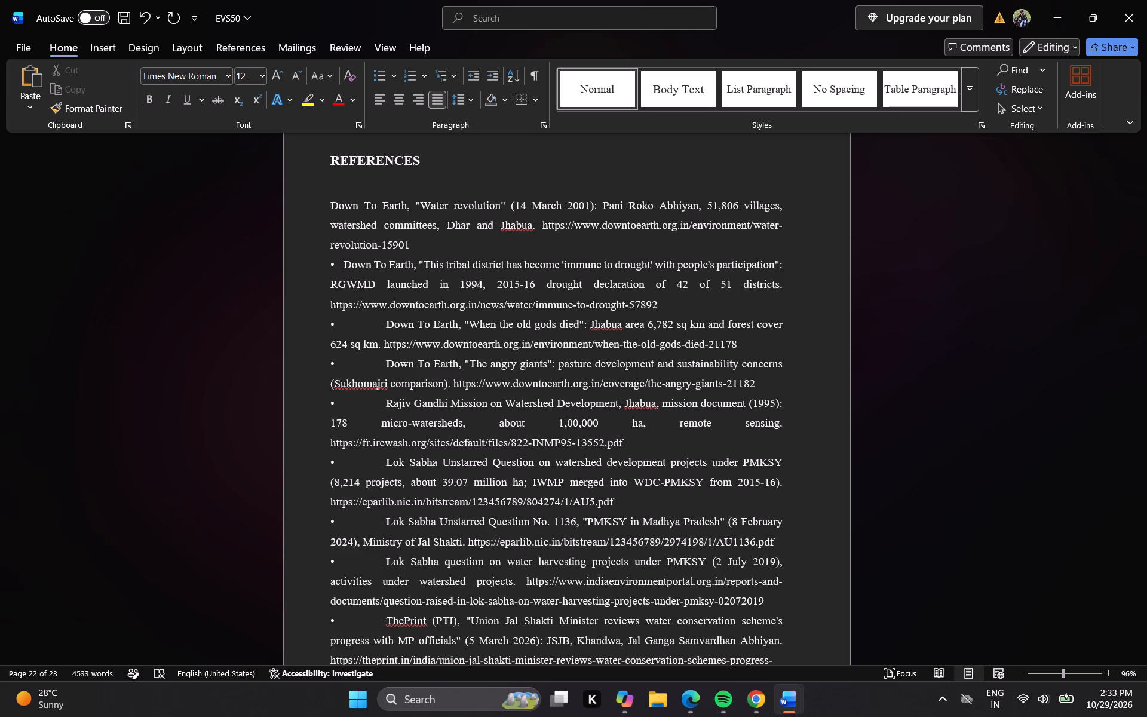
key(ctrl+z)
key(space)
key(space)
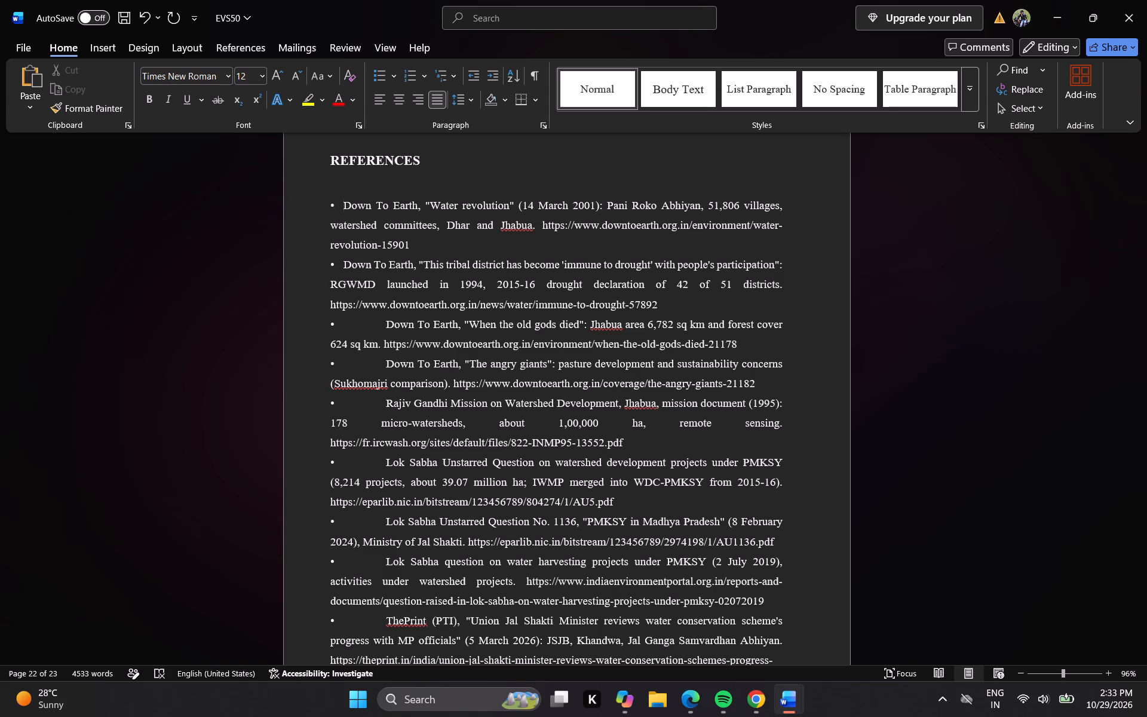
key(space)
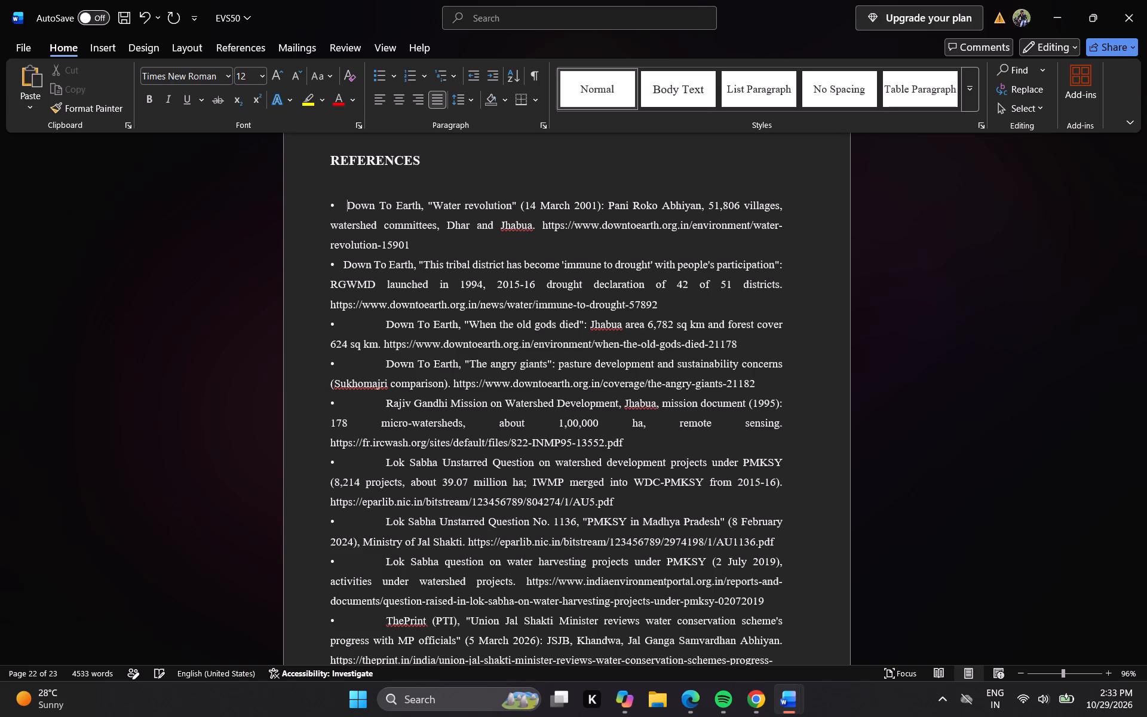
Reduce the gap after the bullet of the second reference, on the tribal district immune to drought, to three spaces.
click(342, 263)
key(BackSpace)
key(BackSpace)
key(BackSpace)
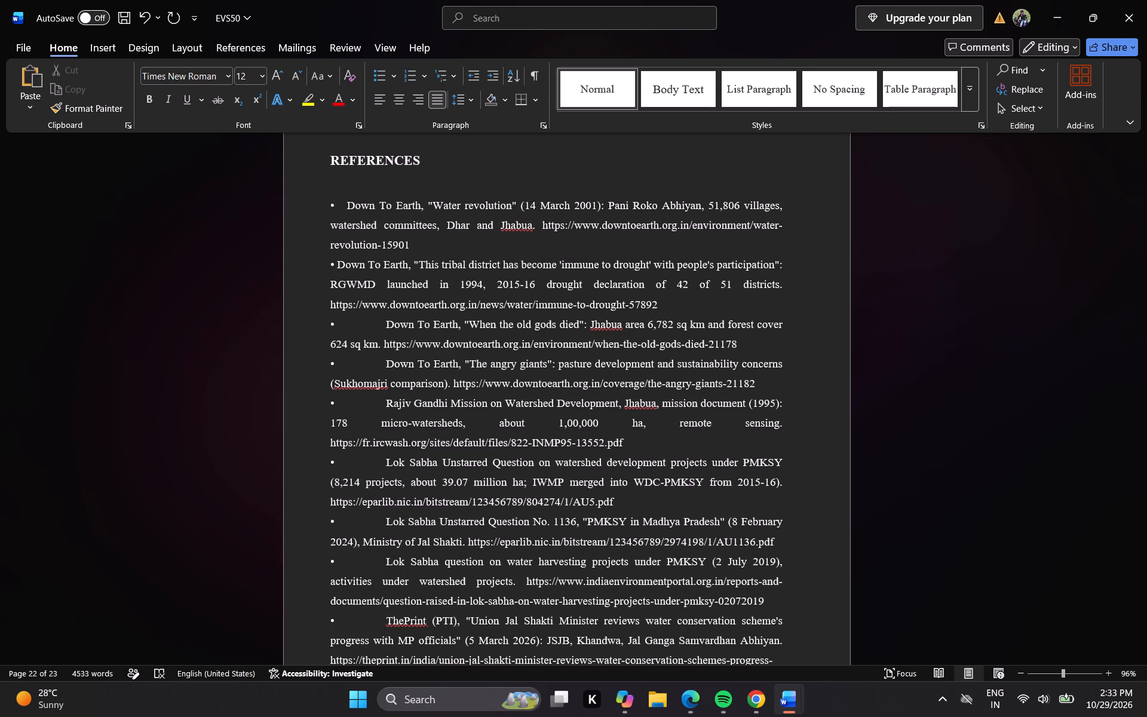
key(BackSpace)
key(space)
key(space)
key(space)
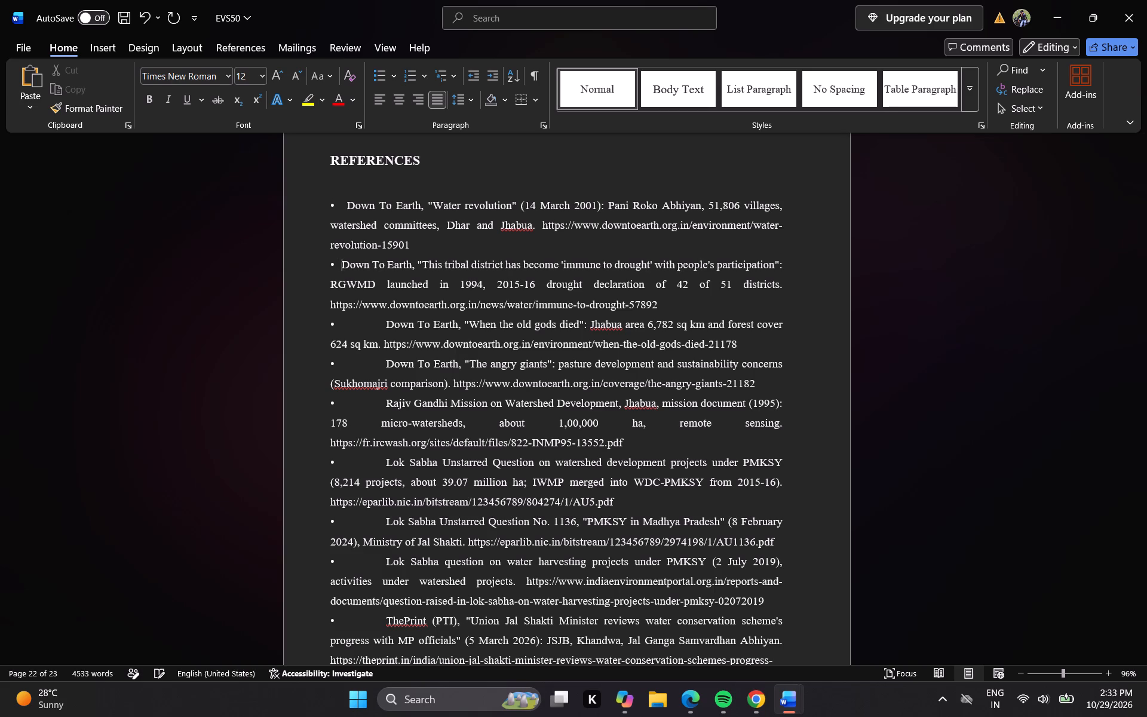
Replace the tab gap after the bullet of the third reference, "When the old gods died", with three spaces.
click(387, 326)
key(BackSpace)
key(BackSpace)
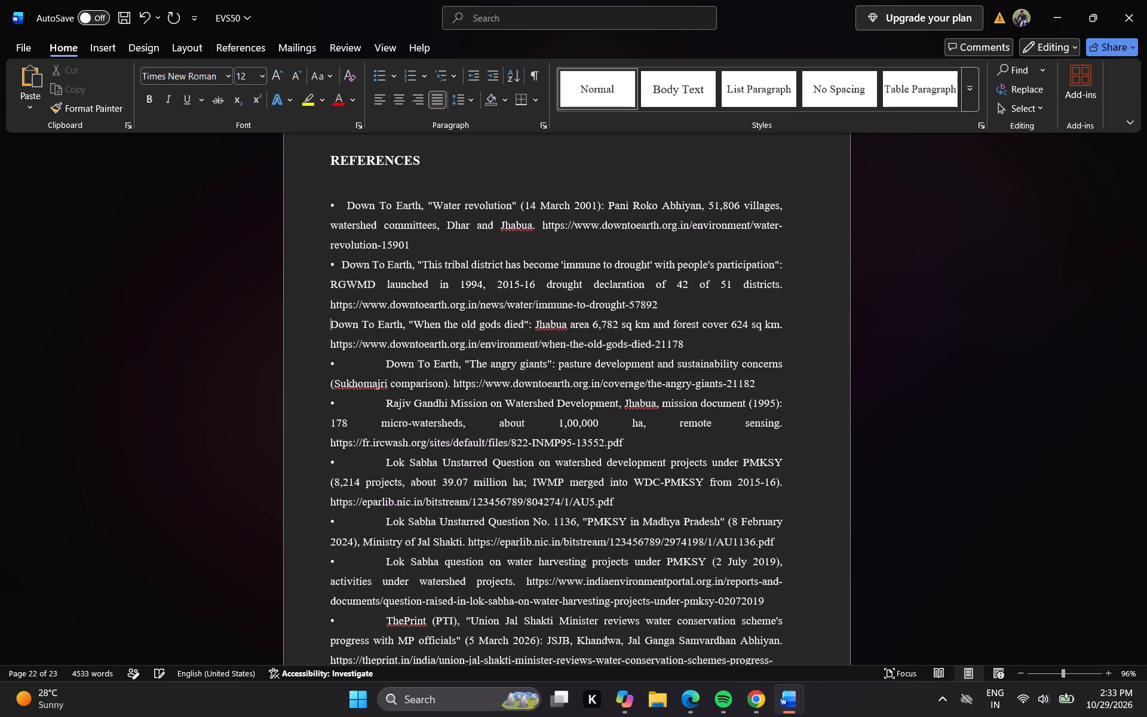
key(ctrl+z)
key(space)
key(space)
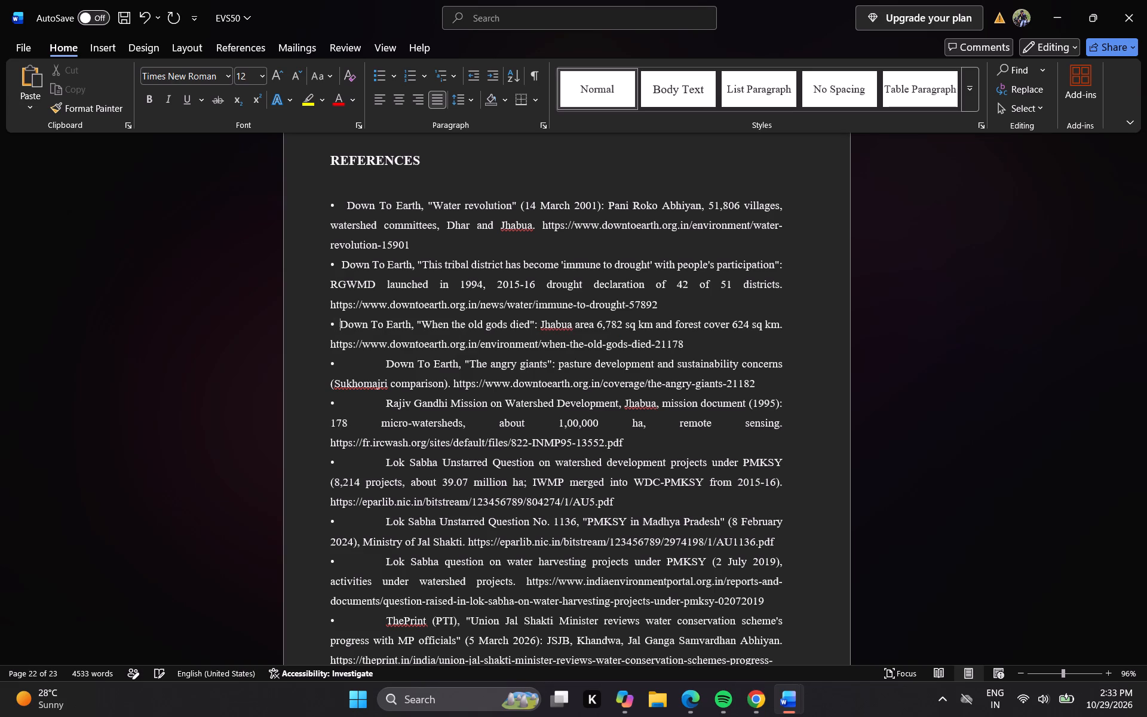
key(space)
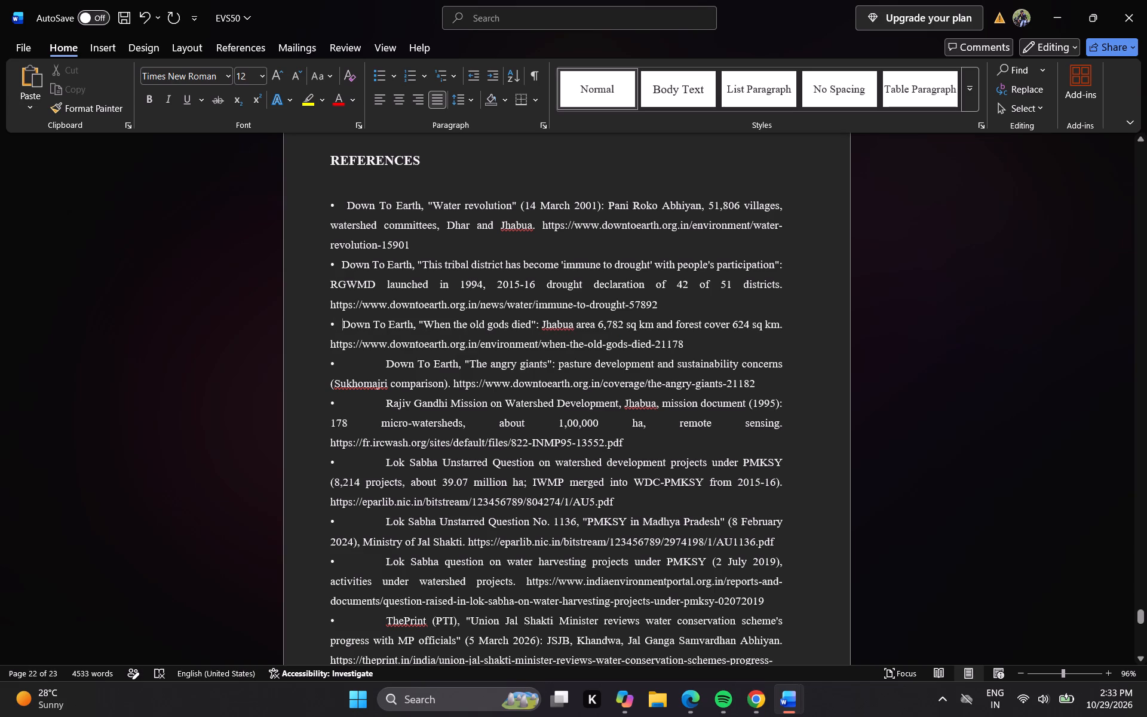
Replace the tab gap after the bullet of the fourth reference, "The angry giants", with three spaces.
click(384, 363)
key(BackSpace)
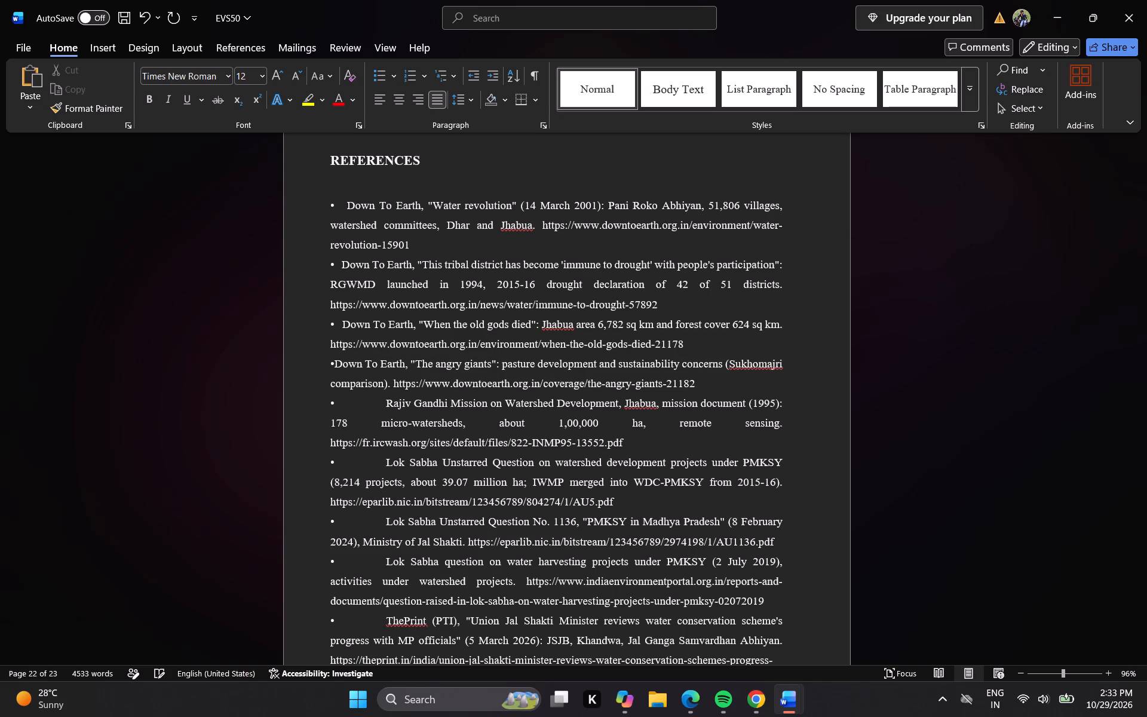
key(space)
key(space)
key(space)
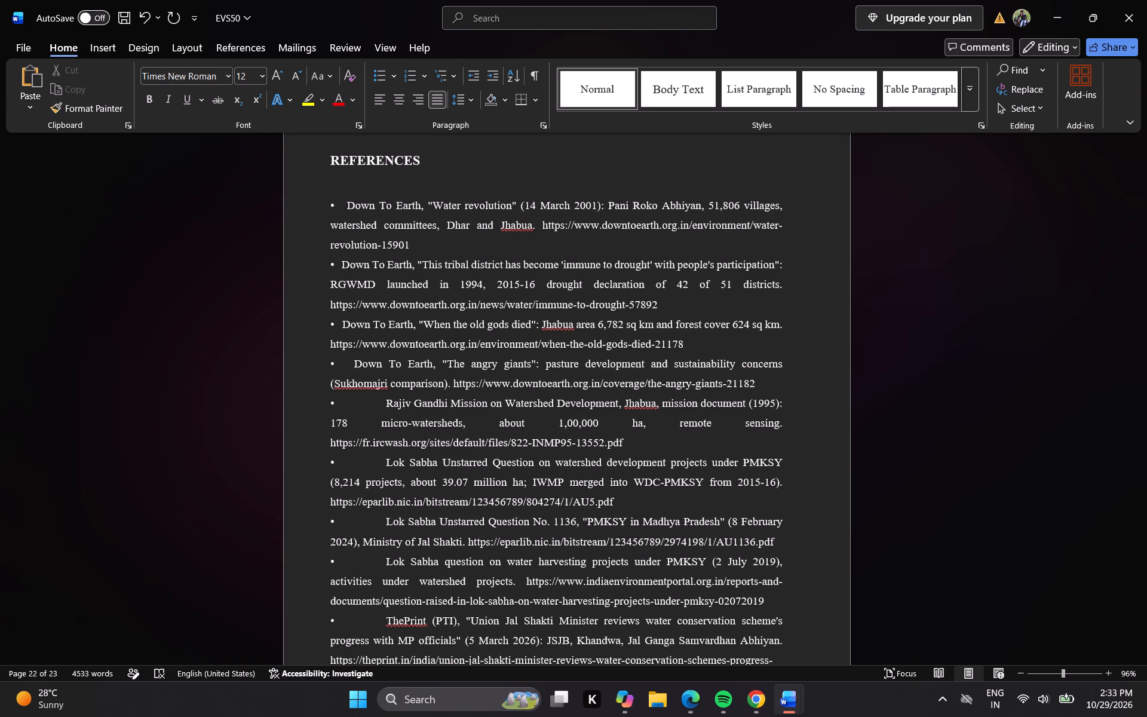
key(BackSpace)
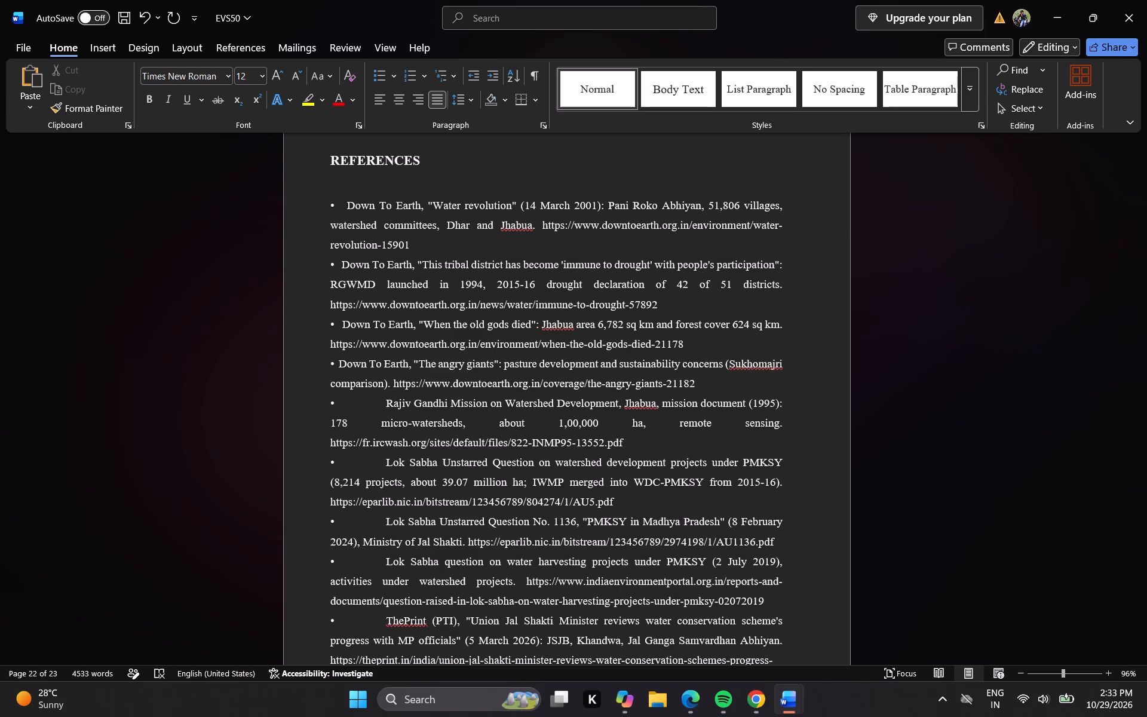
key(BackSpace)
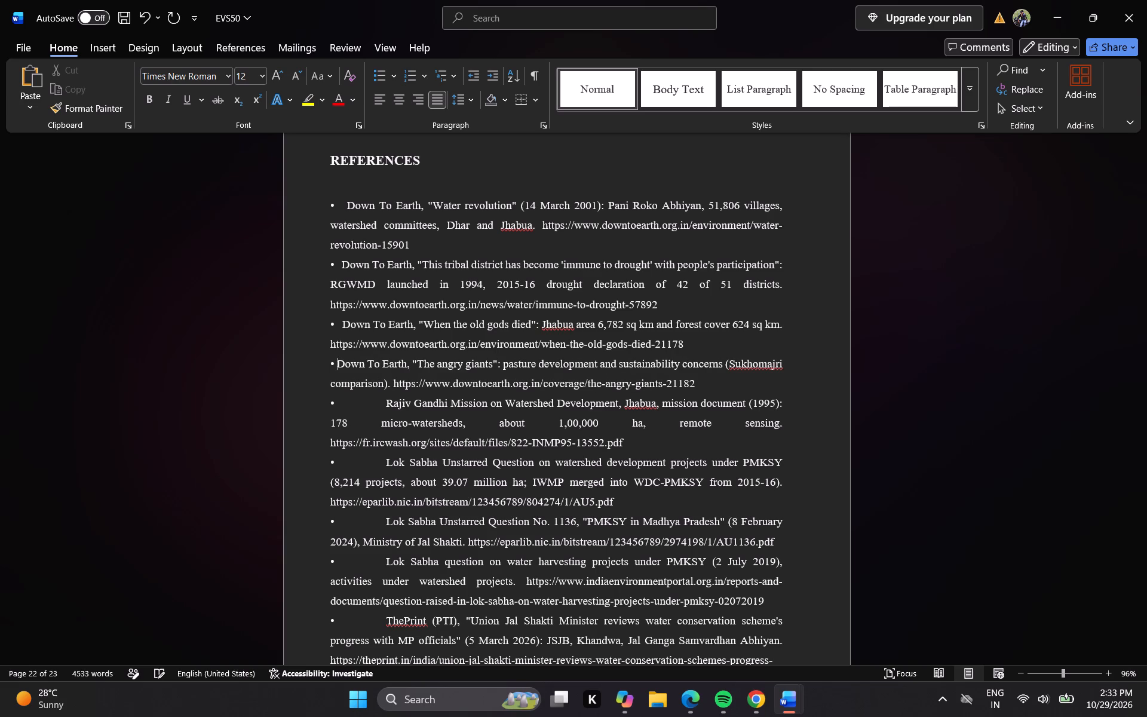
key(Tab)
key(BackSpace)
key(space)
key(space)
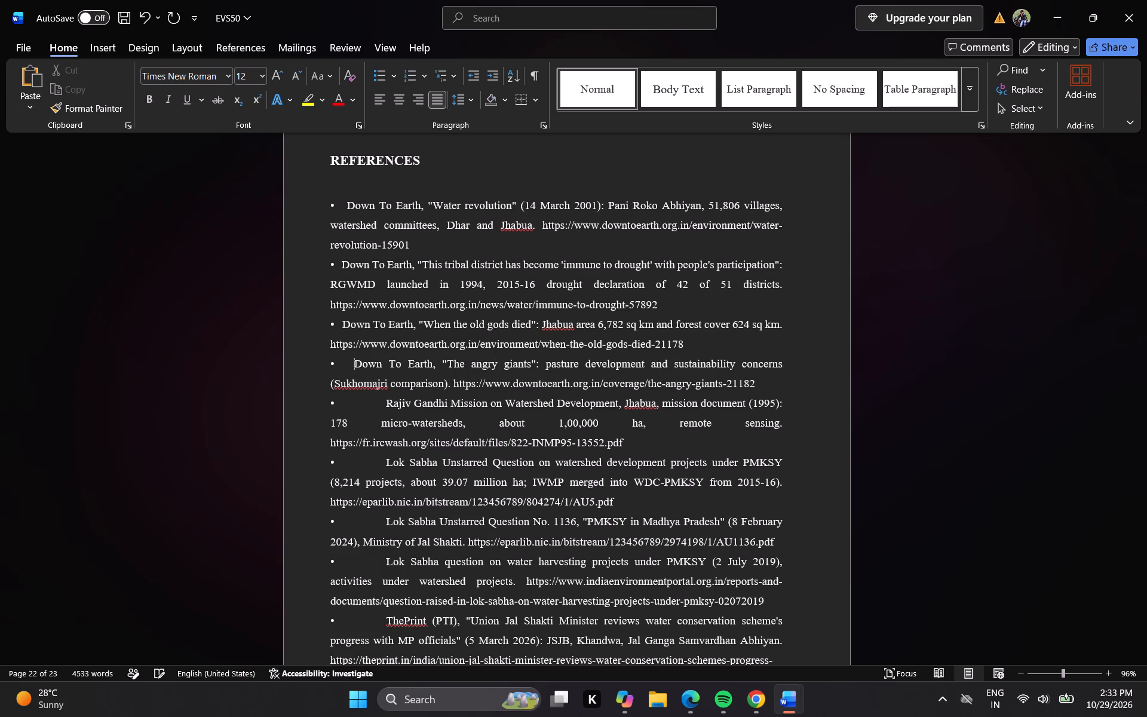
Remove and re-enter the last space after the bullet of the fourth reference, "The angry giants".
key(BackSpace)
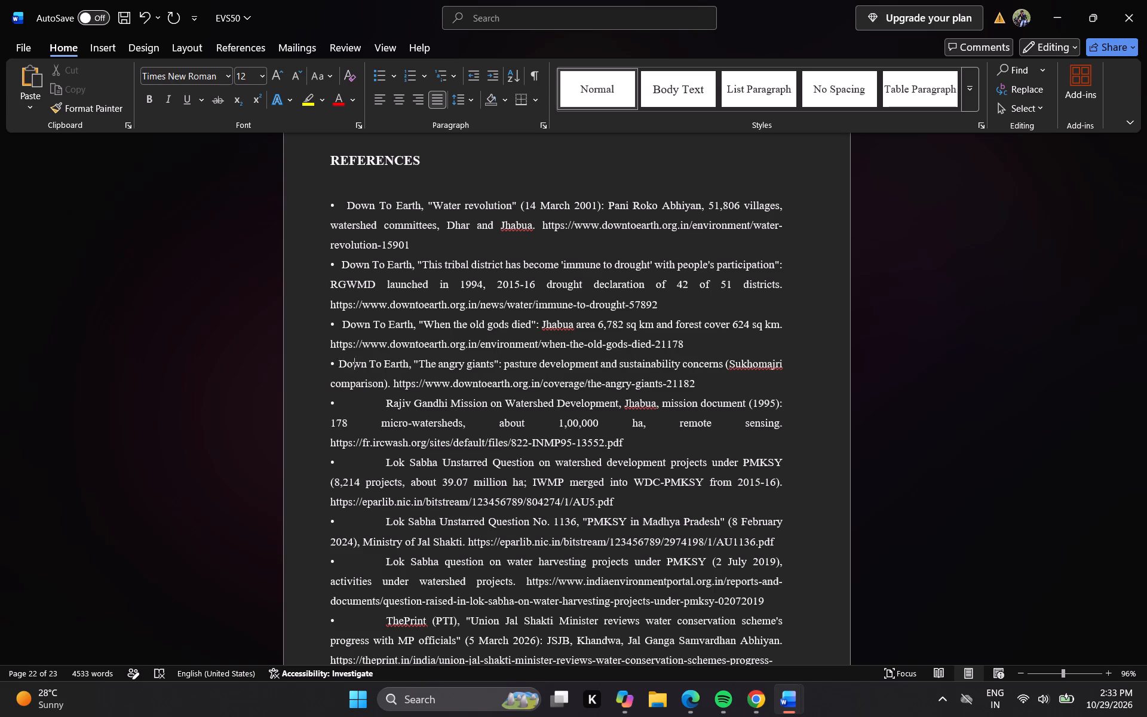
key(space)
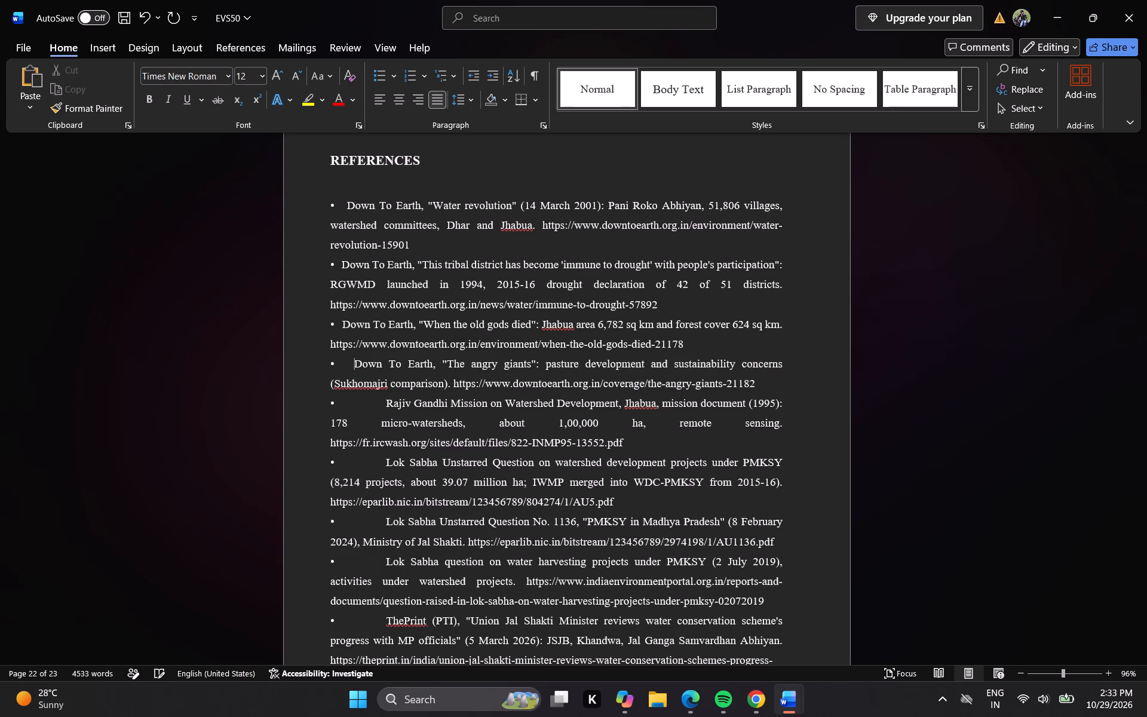
Insert a blank line after each of the first four Down To Earth references.
click(764, 378)
key(Return)
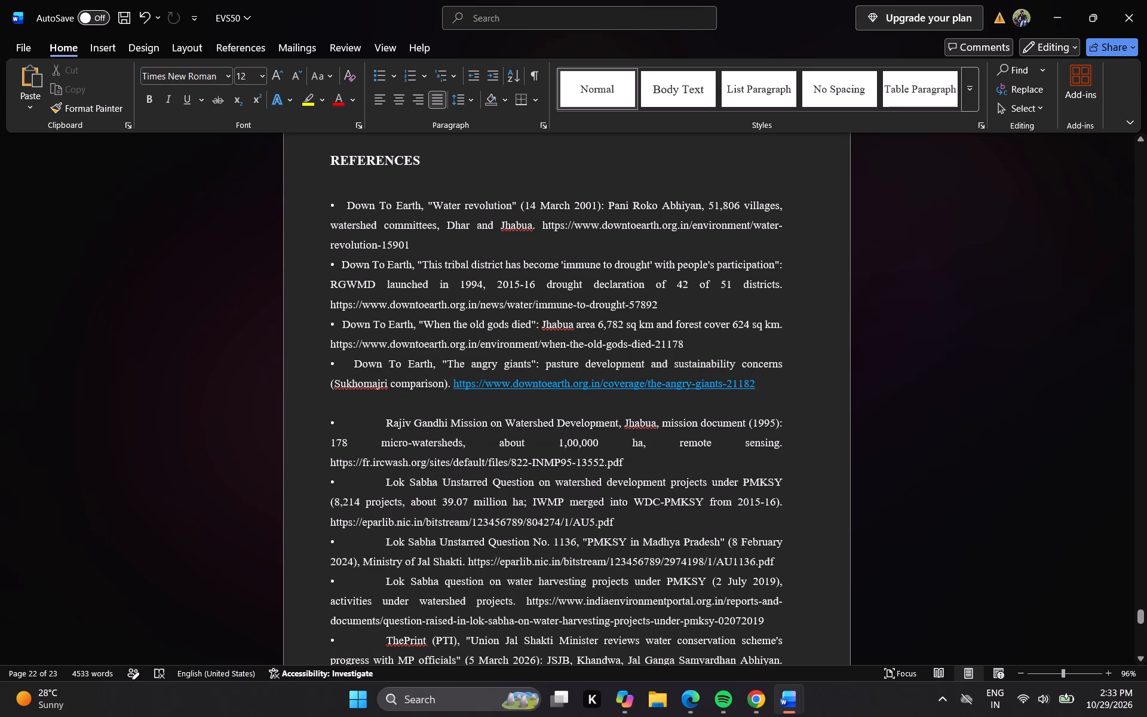
click(666, 305)
key(Return)
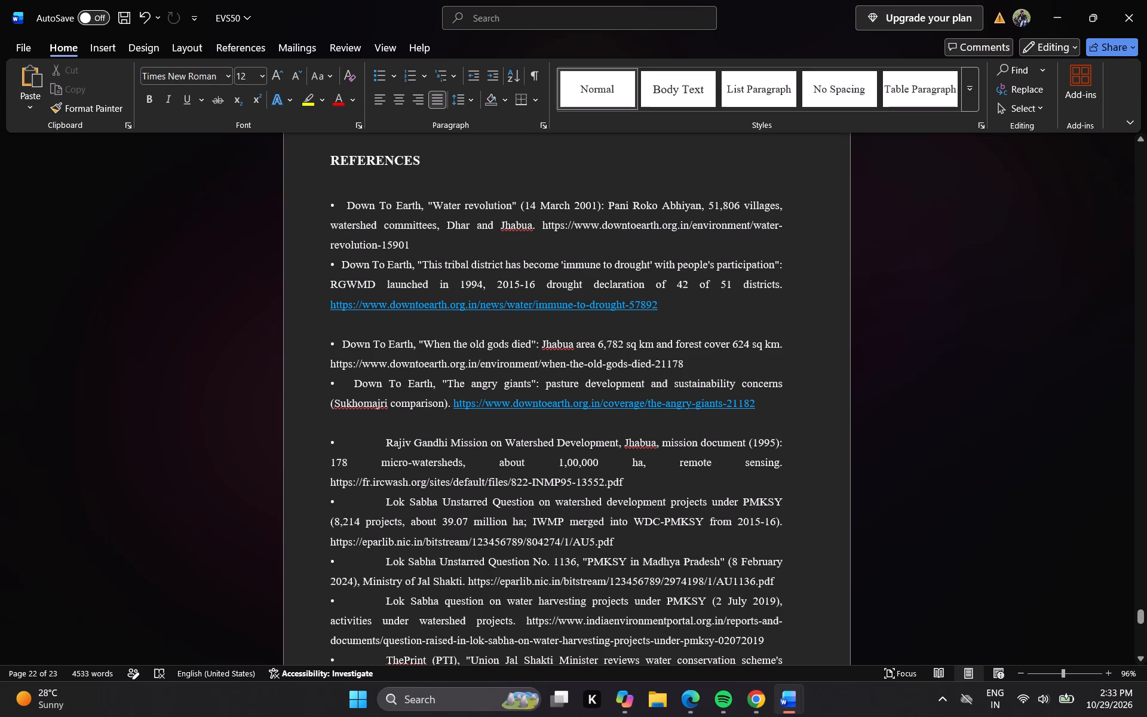
click(698, 369)
key(Return)
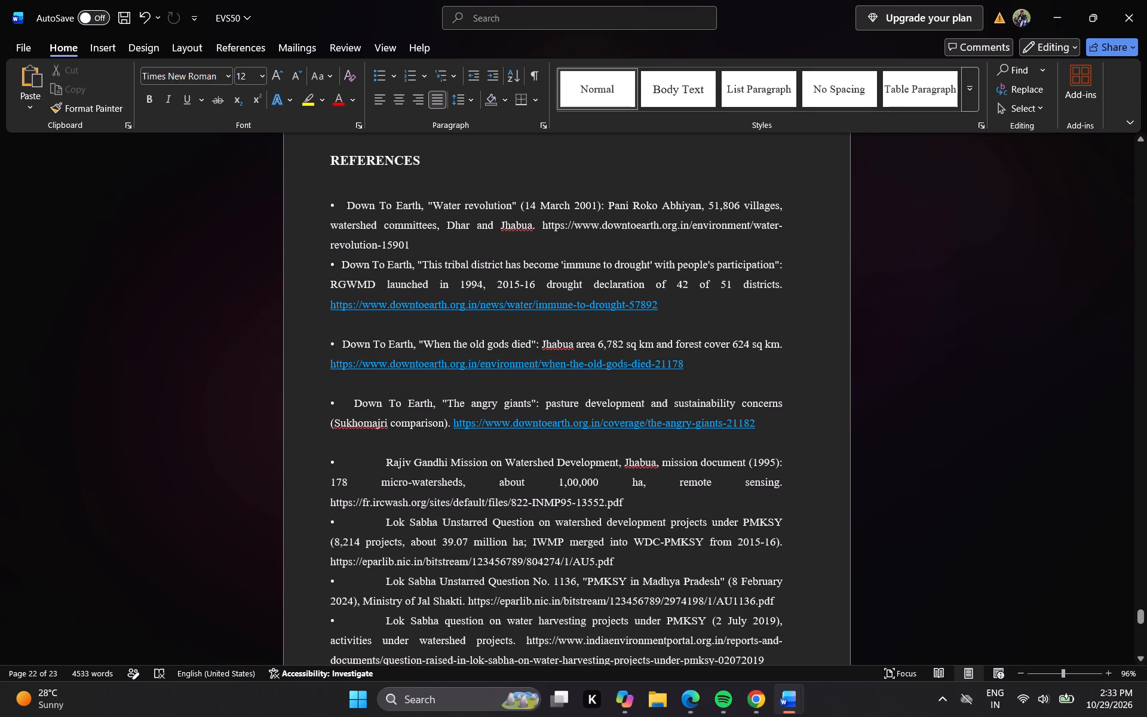
click(426, 246)
key(Return)
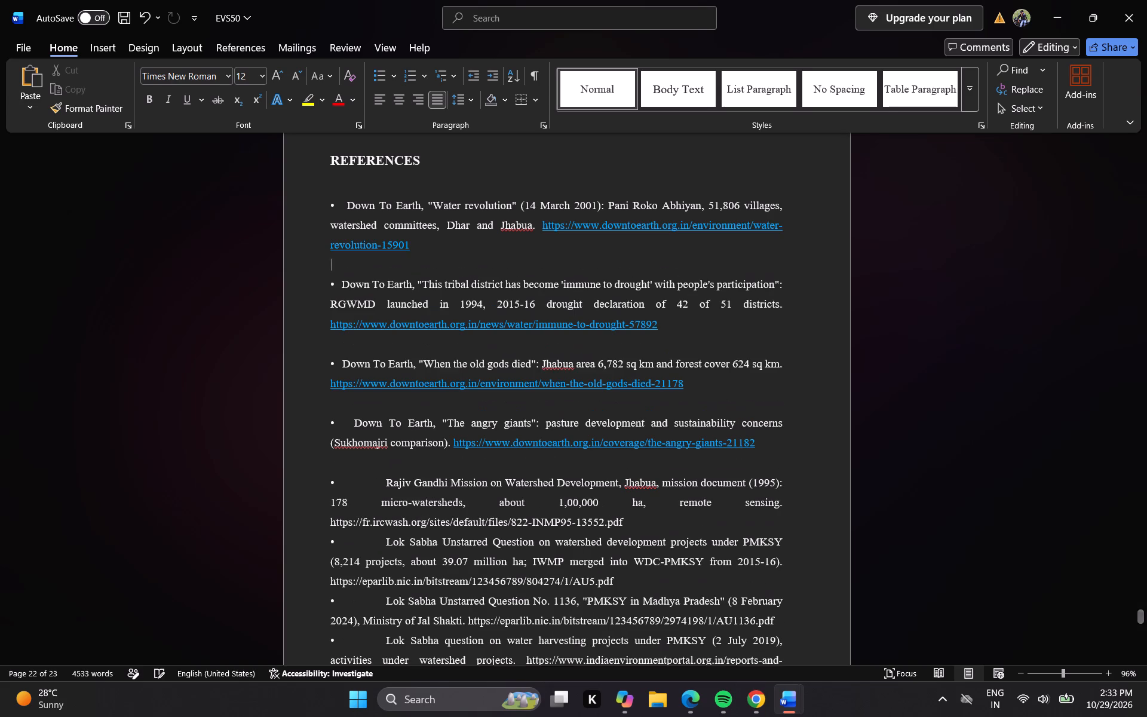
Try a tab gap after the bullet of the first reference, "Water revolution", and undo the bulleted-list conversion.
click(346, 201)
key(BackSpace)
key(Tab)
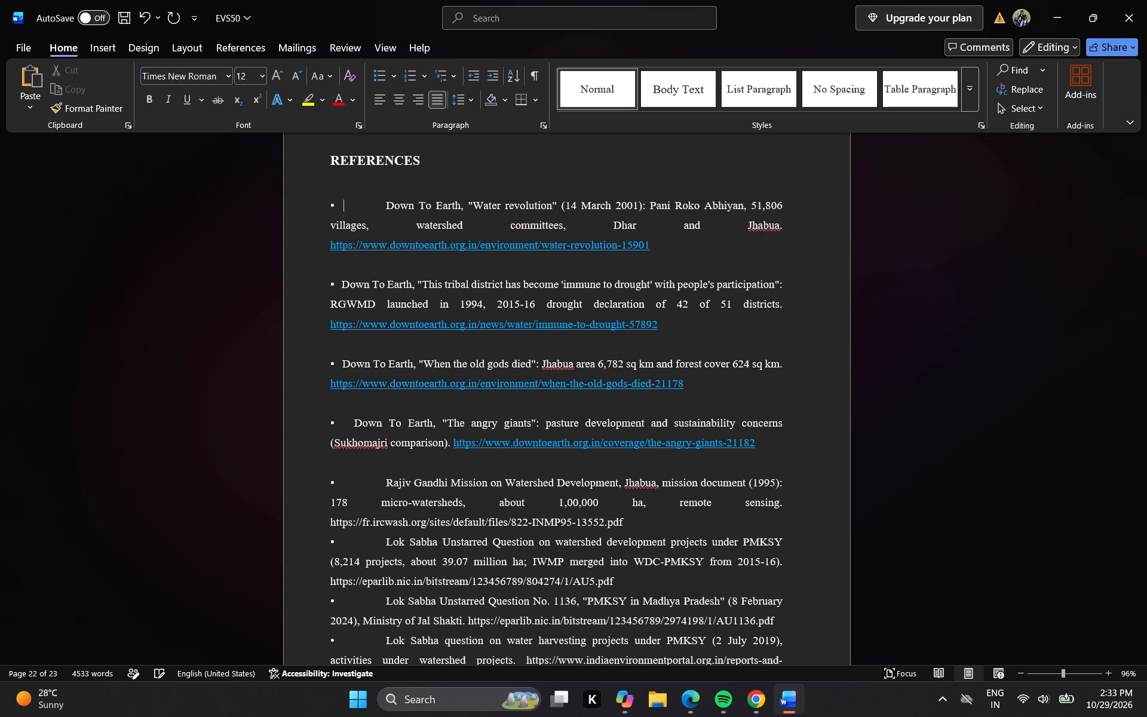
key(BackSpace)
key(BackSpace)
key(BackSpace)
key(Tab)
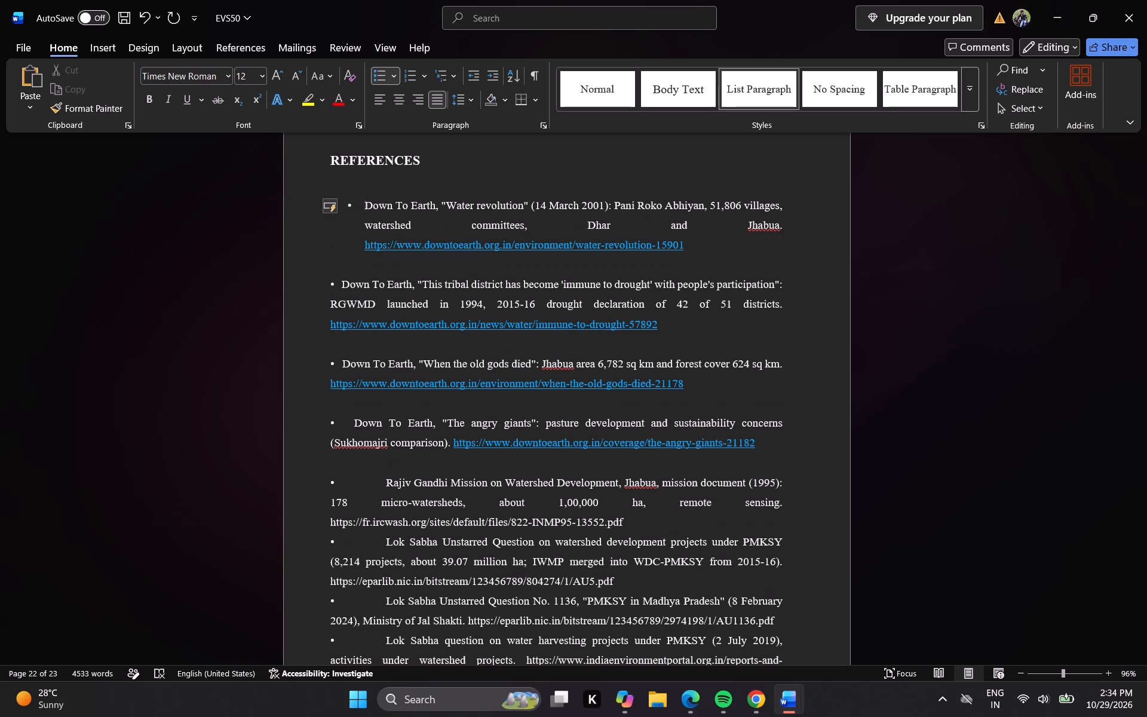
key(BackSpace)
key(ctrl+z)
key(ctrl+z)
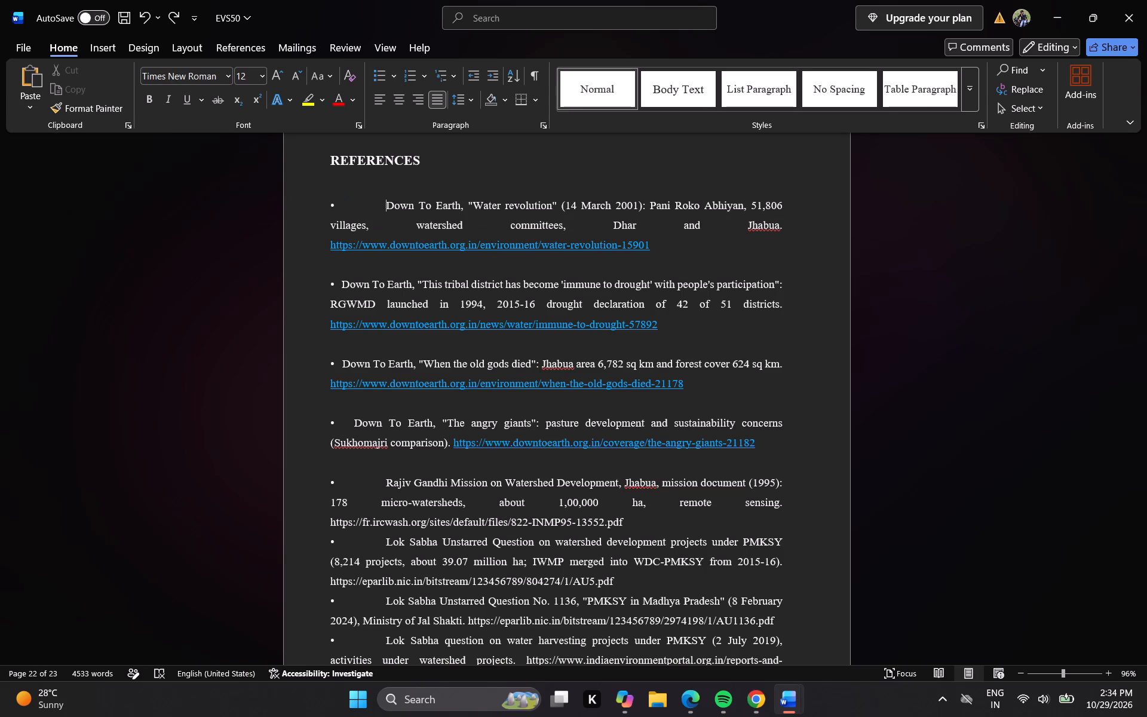
Replace the tab gap after the bullet of the first reference, "Water revolution", with two spaces.
key(BackSpace)
key(space)
key(space)
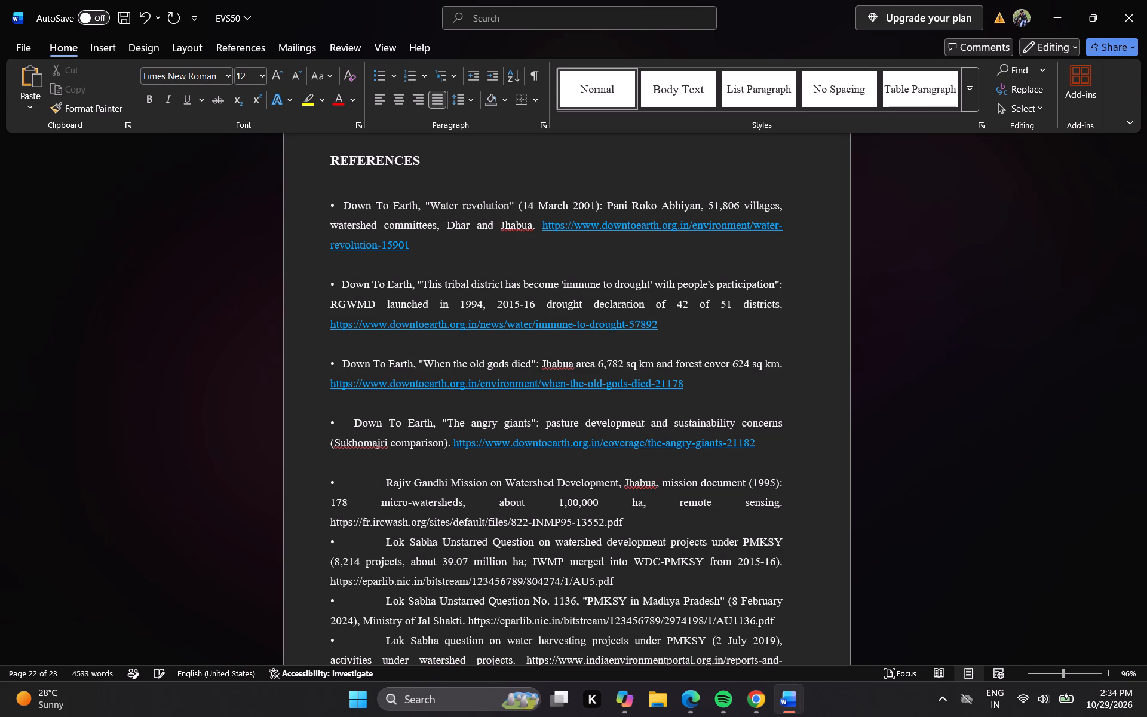
Clear the gap after the bullet of the second reference, on the tribal district immune to drought, and re-enter it as three spaces.
click(339, 284)
key(Right)
key(BackSpace)
key(BackSpace)
key(BackSpace)
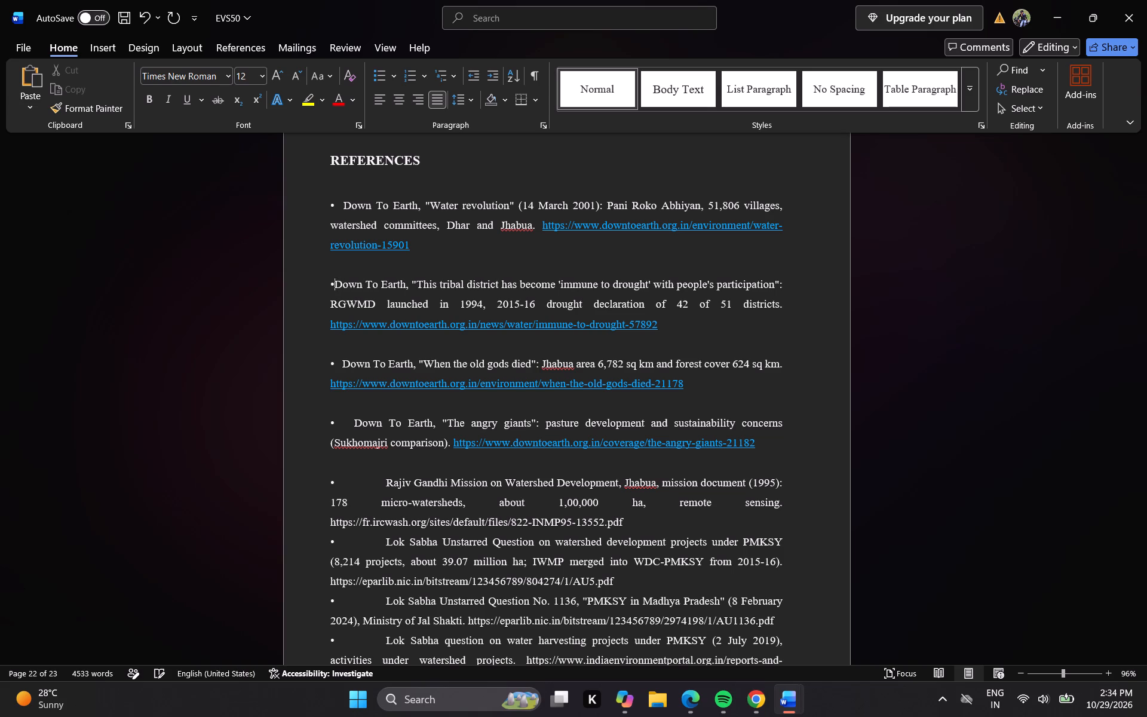
key(space)
key(space)
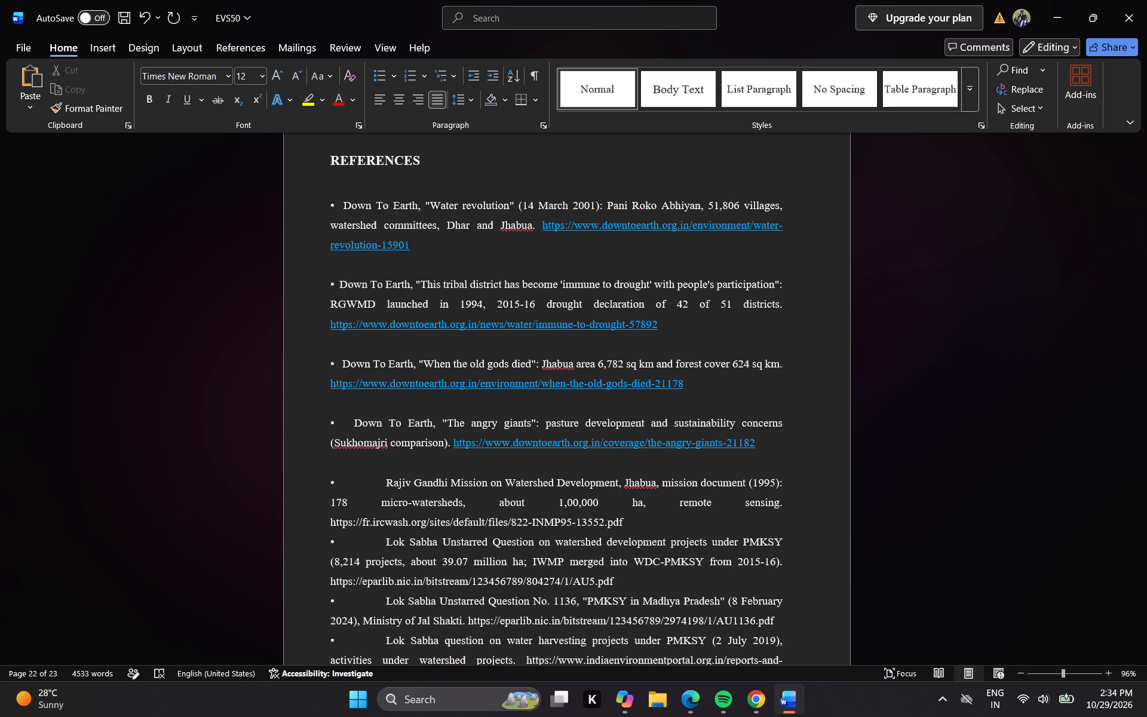
key(space)
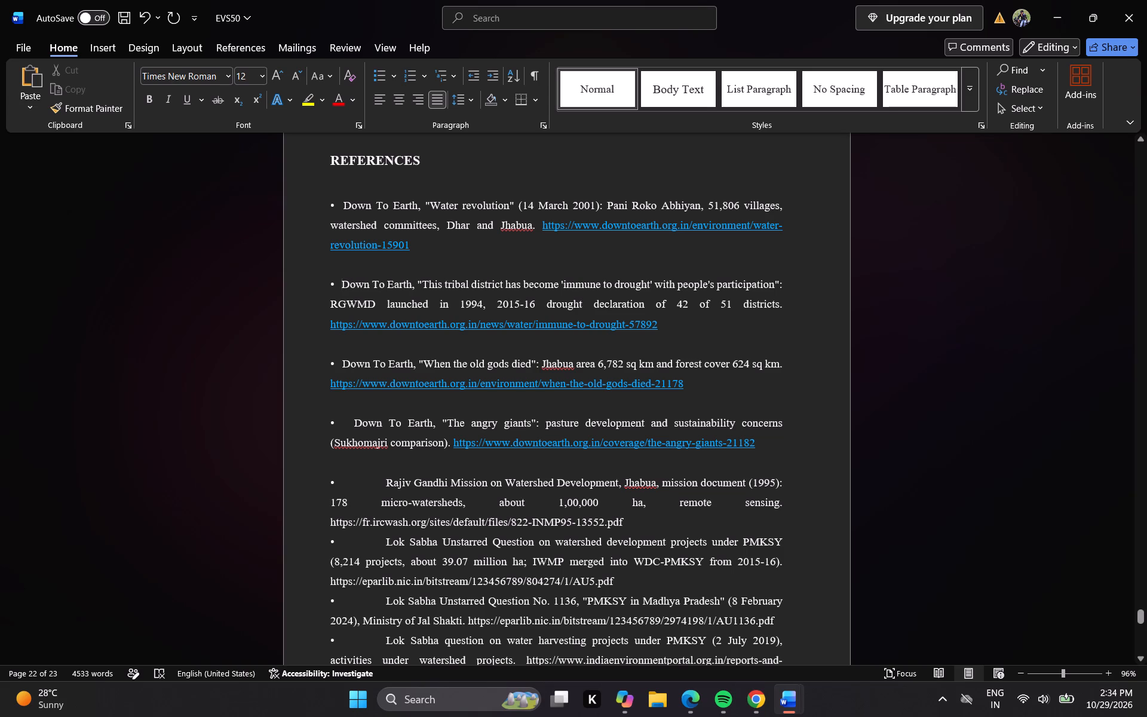
Insert a blank line after the Rajiv Gandhi Mission reference and after the Lok Sabha reference on watershed development projects.
click(636, 524)
key(Return)
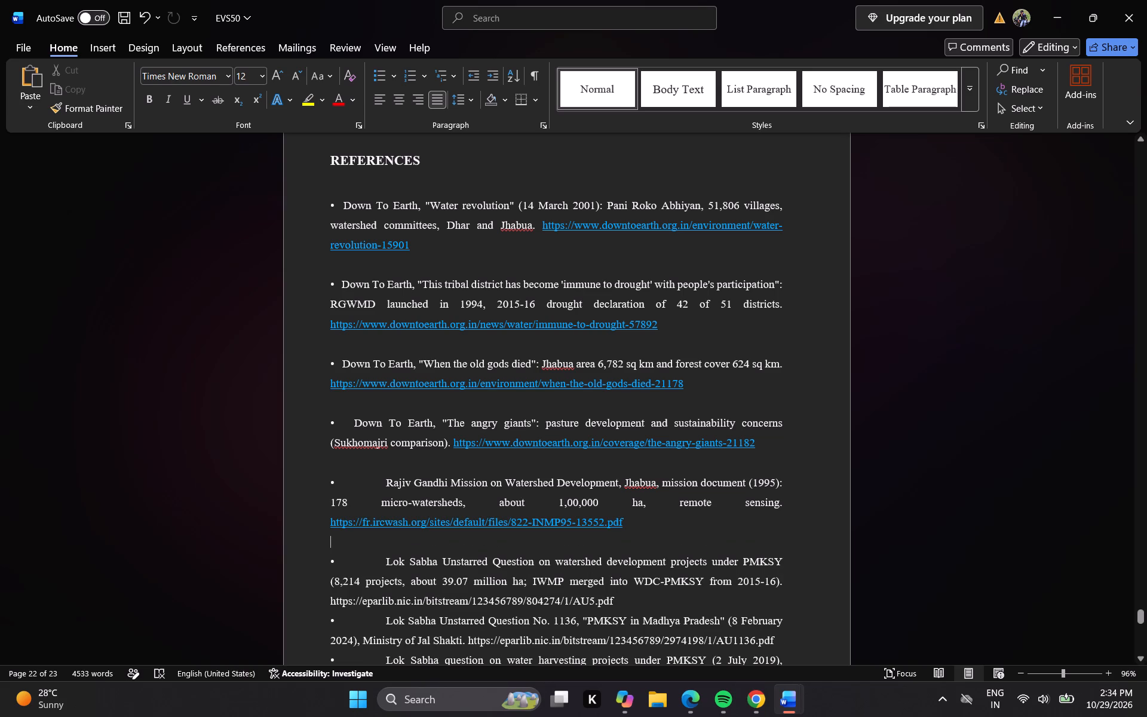
click(660, 598)
key(Return)
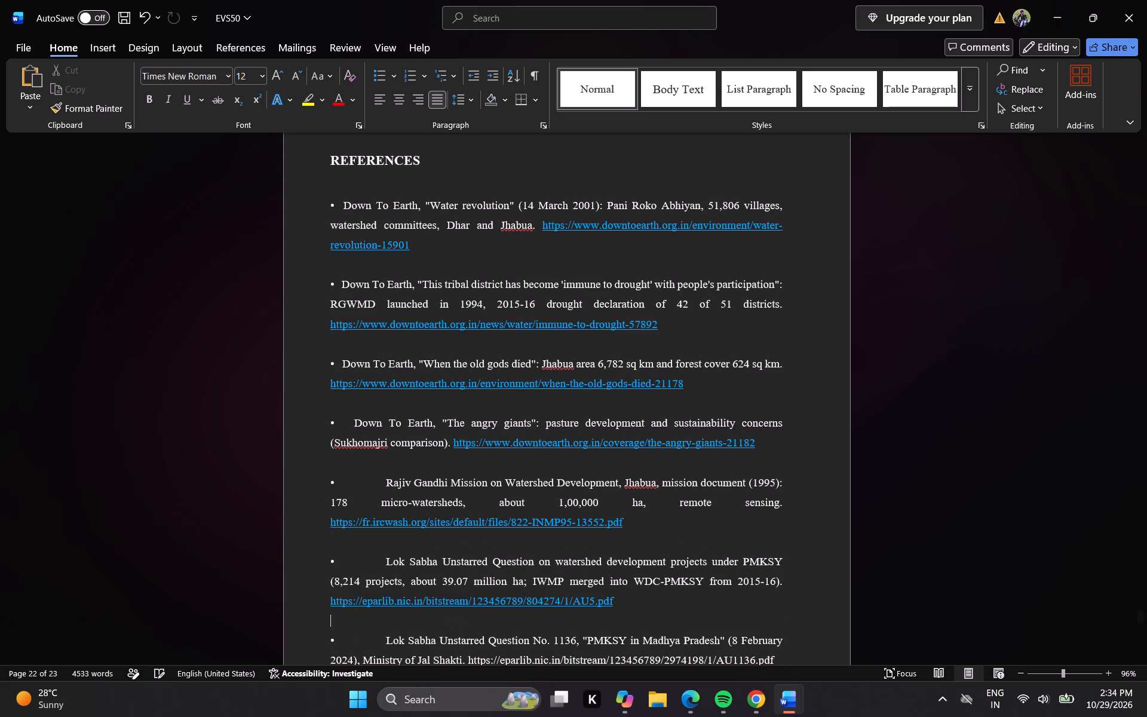
Insert a blank line after the Lok Sabha Unstarred Question No. 1136 reference, following its AU1136.pdf link.
key(Down)
key(Down)
key(Down)
key(Down)
key(Down)
key(Down)
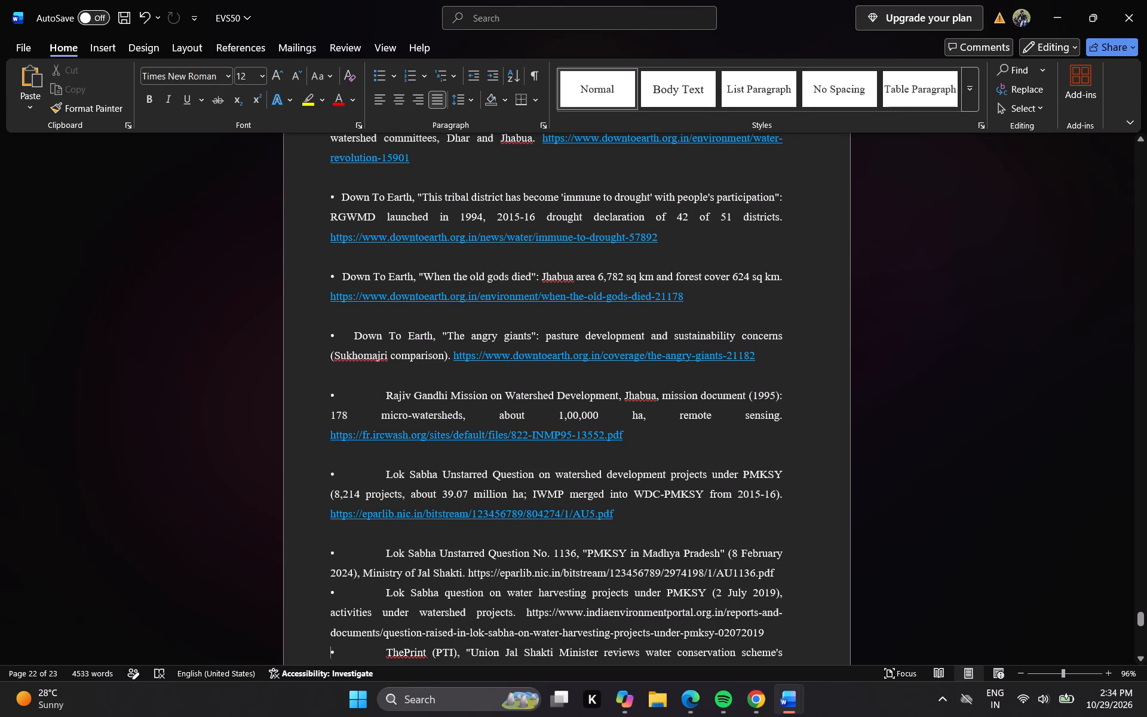
key(Up)
key(Up)
key(Right)
key(Right)
key(Right)
key(Right)
key(Right)
key(Right)
key(Right)
key(Right)
key(Right)
key(Right)
key(Right)
key(Right)
key(Right)
key(Right)
key(Right)
key(Right)
key(Right)
key(Right)
key(Right)
key(Right)
key(Up)
key(Right)
key(Right)
key(Right)
key(Right)
key(Right)
key(Right)
key(Right)
key(Right)
key(Up)
key(Right)
key(Right)
key(Right)
key(Right)
key(Right)
key(Right)
key(Right)
key(Right)
key(Right)
key(Right)
key(Right)
key(Right)
key(Right)
key(Right)
key(Right)
key(Right)
key(Right)
key(Right)
key(Right)
key(Right)
key(Left)
key(Left)
key(Return)
Insert a blank line after the Lok Sabha reference on water harvesting projects, following its indiaenvironmentportal.org.in link.
key(Down)
key(Down)
key(Down)
key(Down)
key(Down)
key(Down)
key(Down)
key(Down)
key(Down)
key(Down)
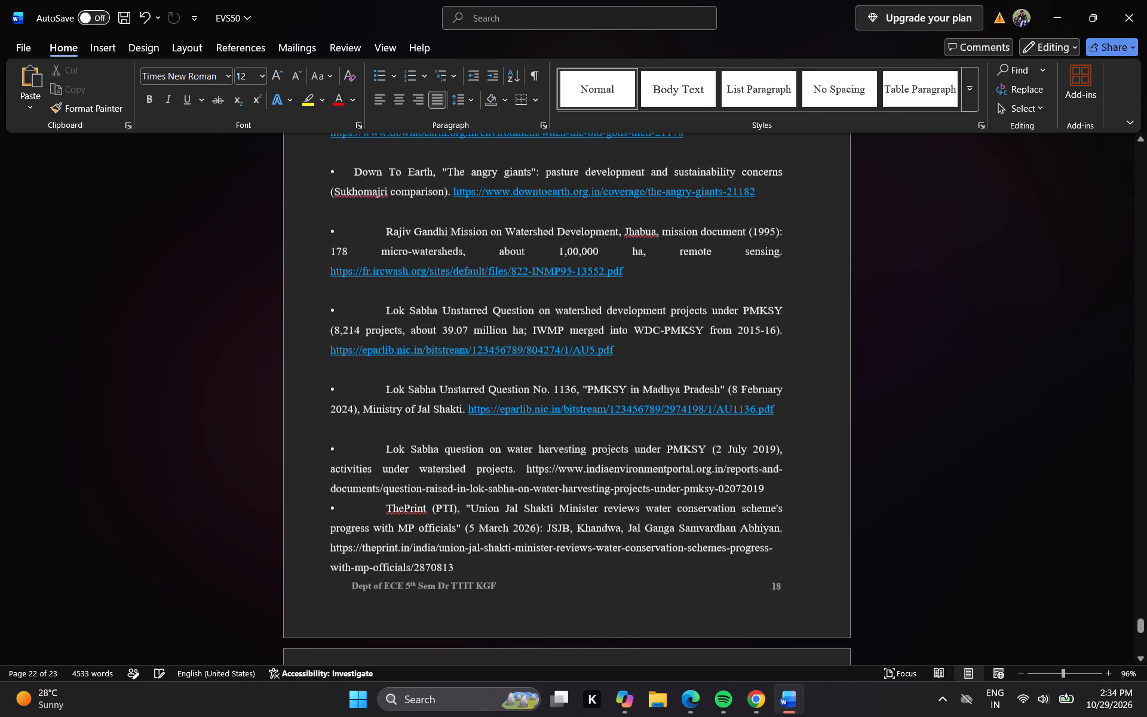
key(Up)
key(Up)
key(Up)
key(Up)
key(Up)
key(Up)
key(Up)
key(Up)
key(Up)
key(Up)
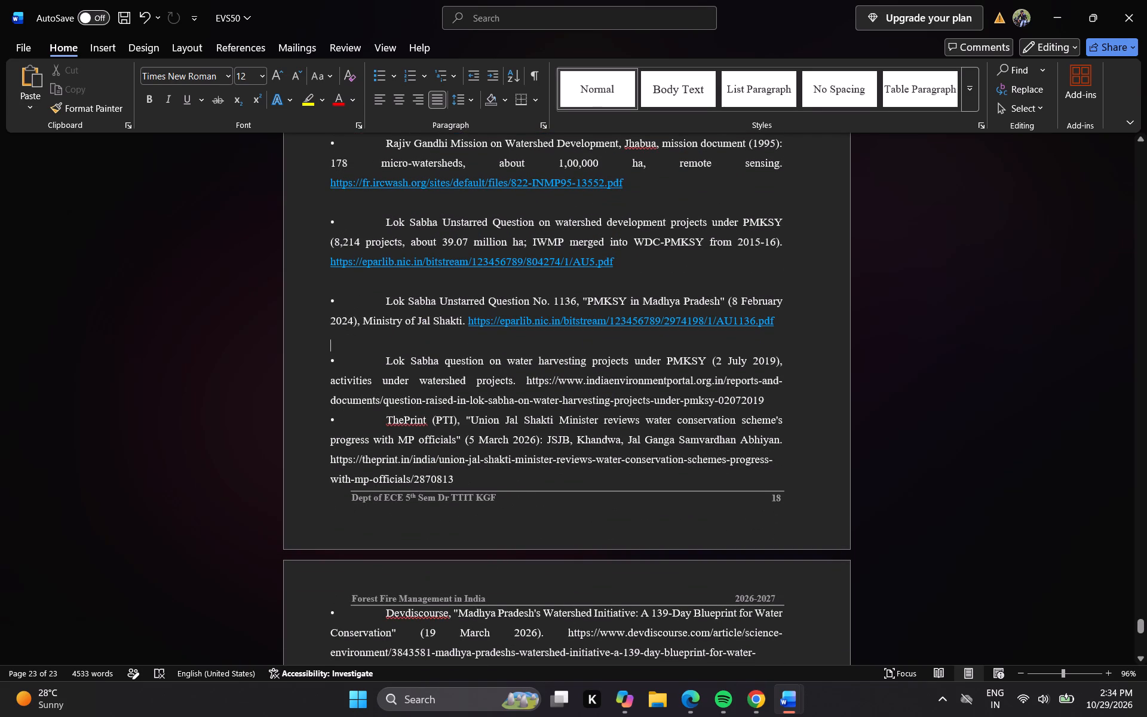
key(Down)
key(Down)
key(Right)
key(Right)
key(Right)
key(Right)
key(Right)
key(Right)
key(Right)
key(Right)
key(Right)
key(Right)
key(Right)
key(Right)
key(Right)
key(Right)
key(Right)
key(Right)
key(Right)
key(Right)
key(Right)
key(Right)
key(Down)
key(Down)
key(Right)
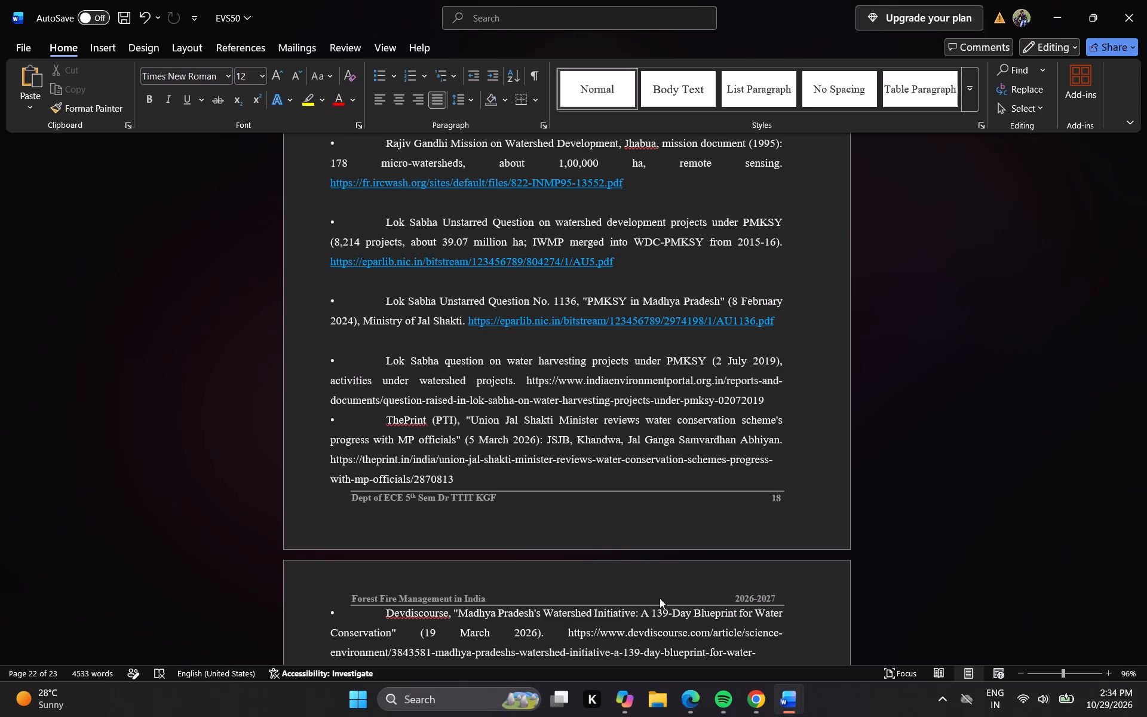
key(Up)
key(Up)
key(Right)
key(Down)
key(Right)
key(Right)
key(Right)
key(Right)
key(Right)
key(Right)
key(Right)
key(Return)
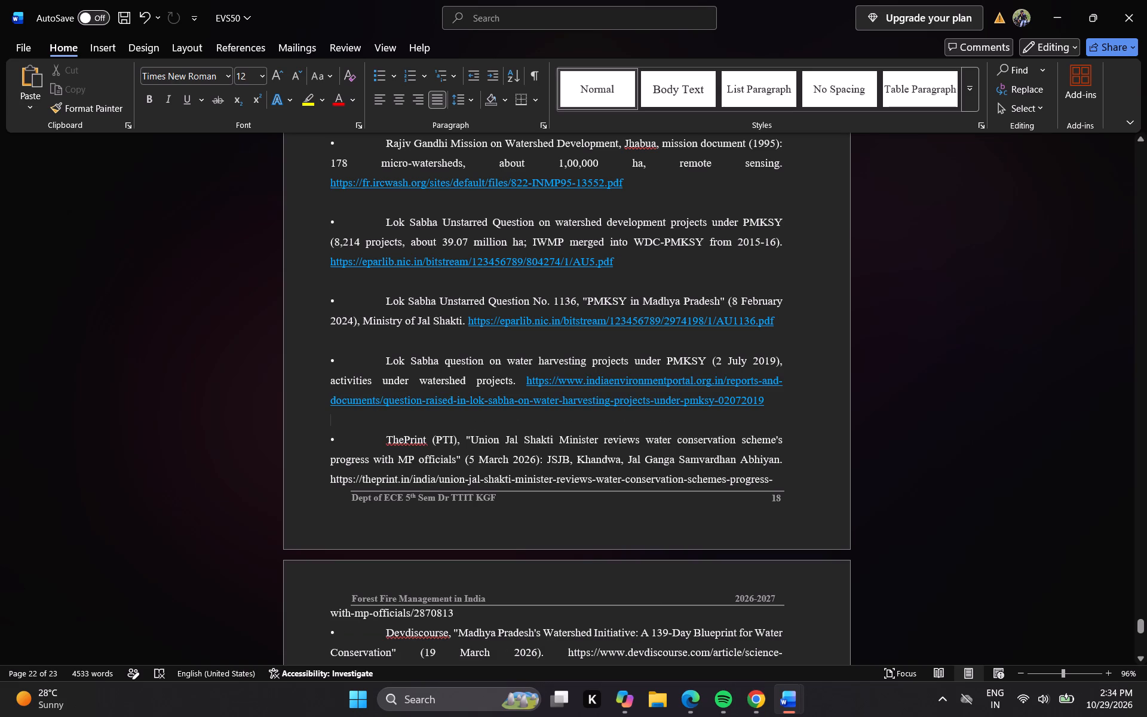
Delete the ThePrint (PTI) reference from the blank line above it through the link portion ending in "schemes-progress-".
drag(327, 428, 502, 477)
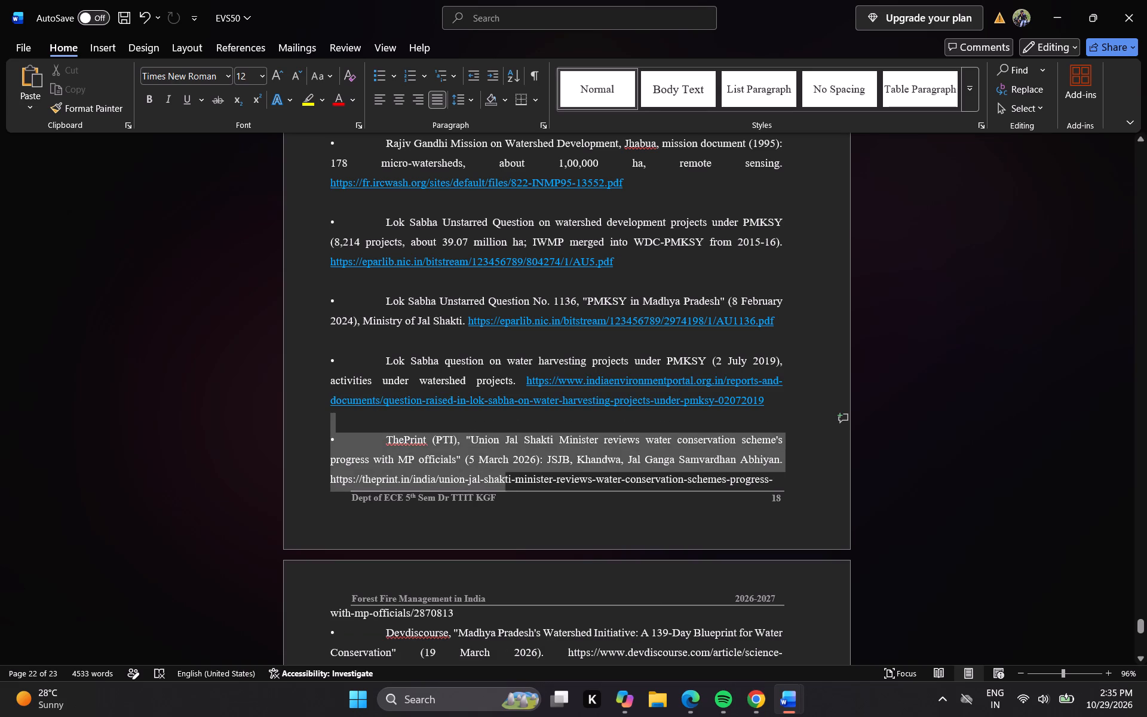
drag(502, 477, 798, 477)
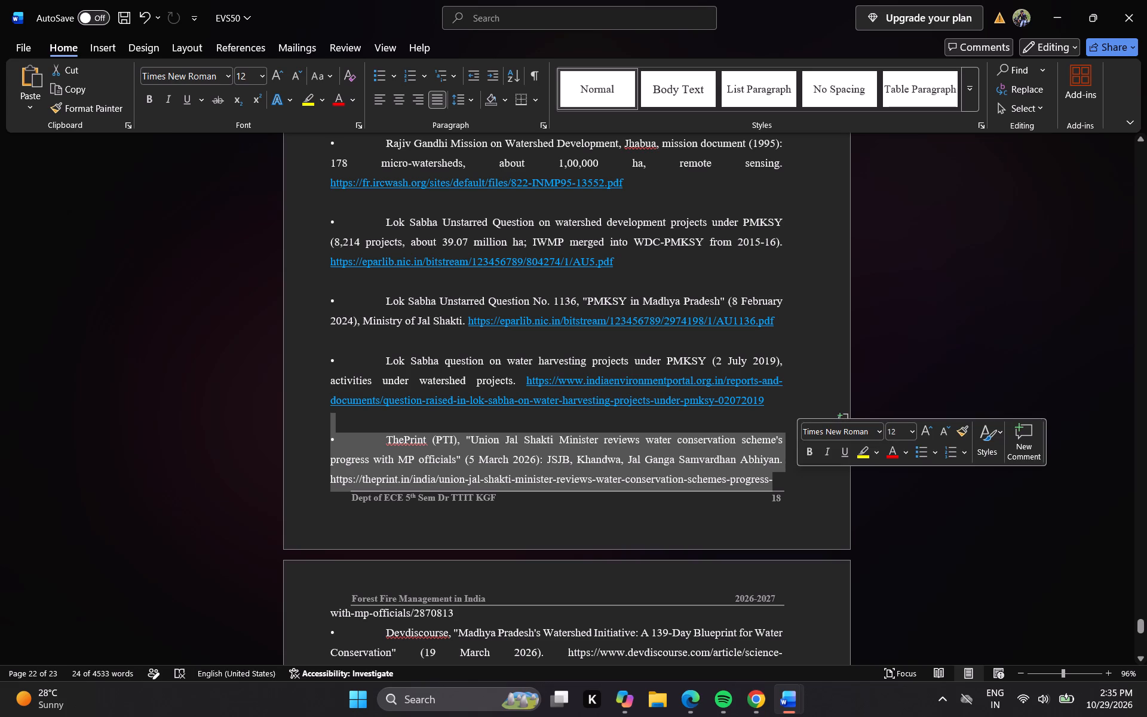
key(BackSpace)
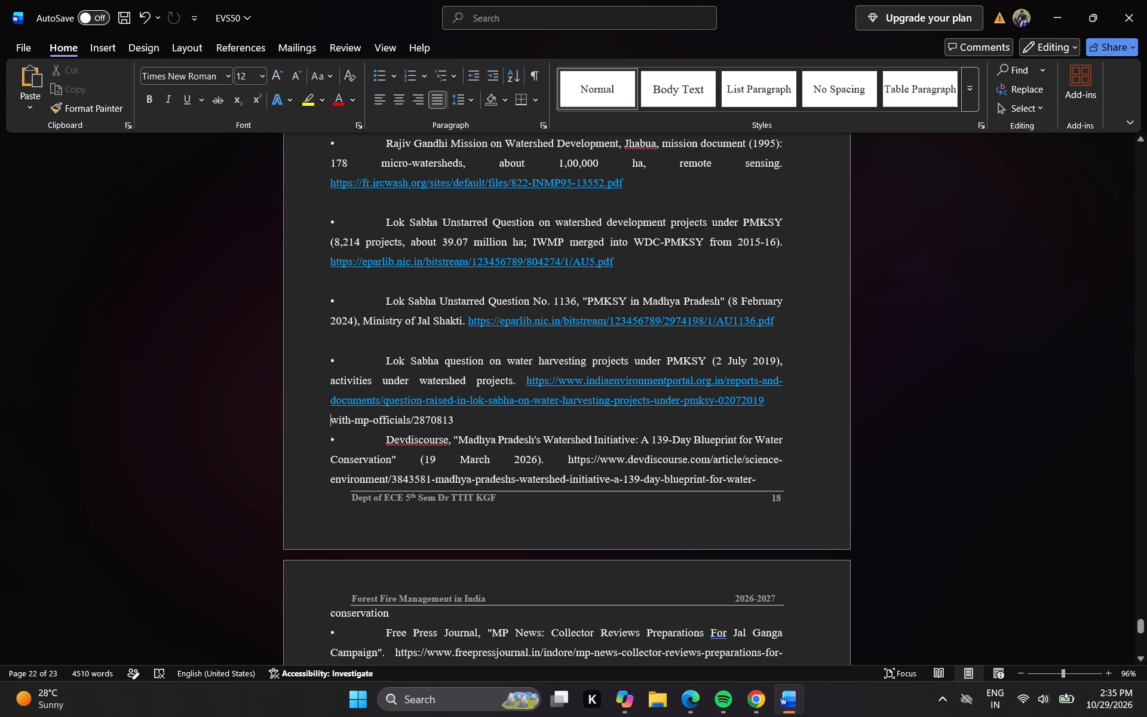
Insert four line breaks after the leftover "with-mp-officials/2870813" text to push the Devdiscourse reference onto the next page.
key(Right)
key(Right)
key(Right)
key(Right)
key(Right)
key(Right)
key(Right)
key(Right)
key(Right)
key(Right)
key(Right)
key(Right)
key(Right)
key(Right)
key(Right)
key(Right)
key(Right)
key(Right)
key(Right)
key(Right)
key(Left)
key(Return)
key(Return)
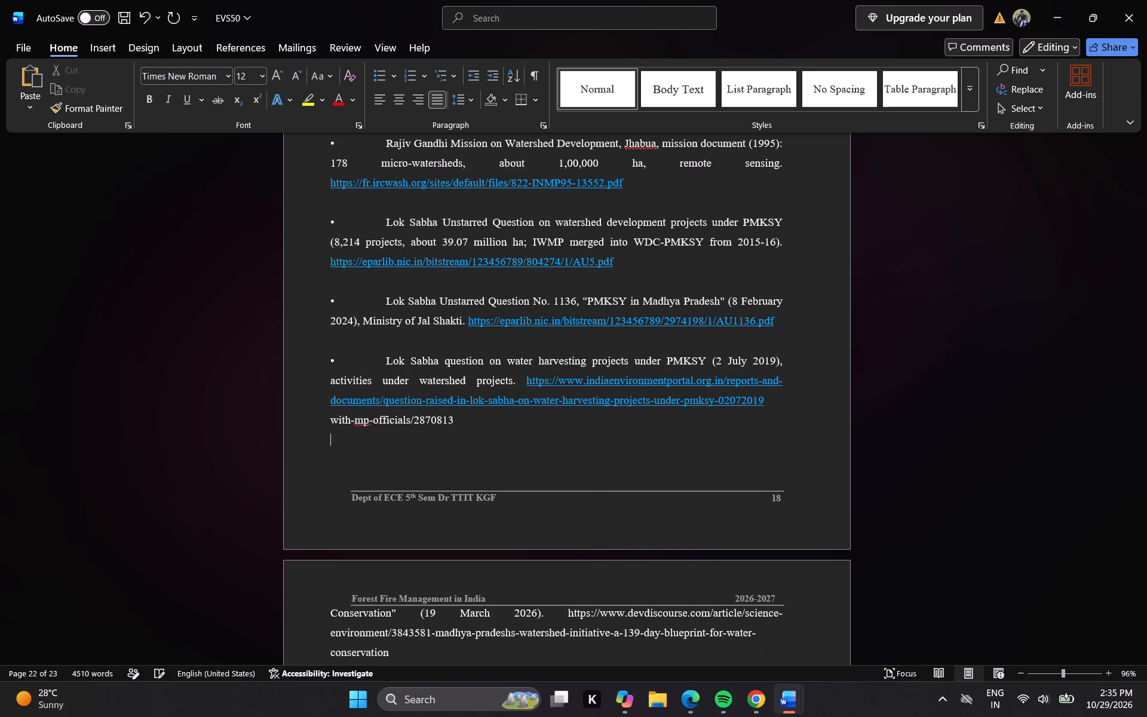
key(Return)
key(Return)
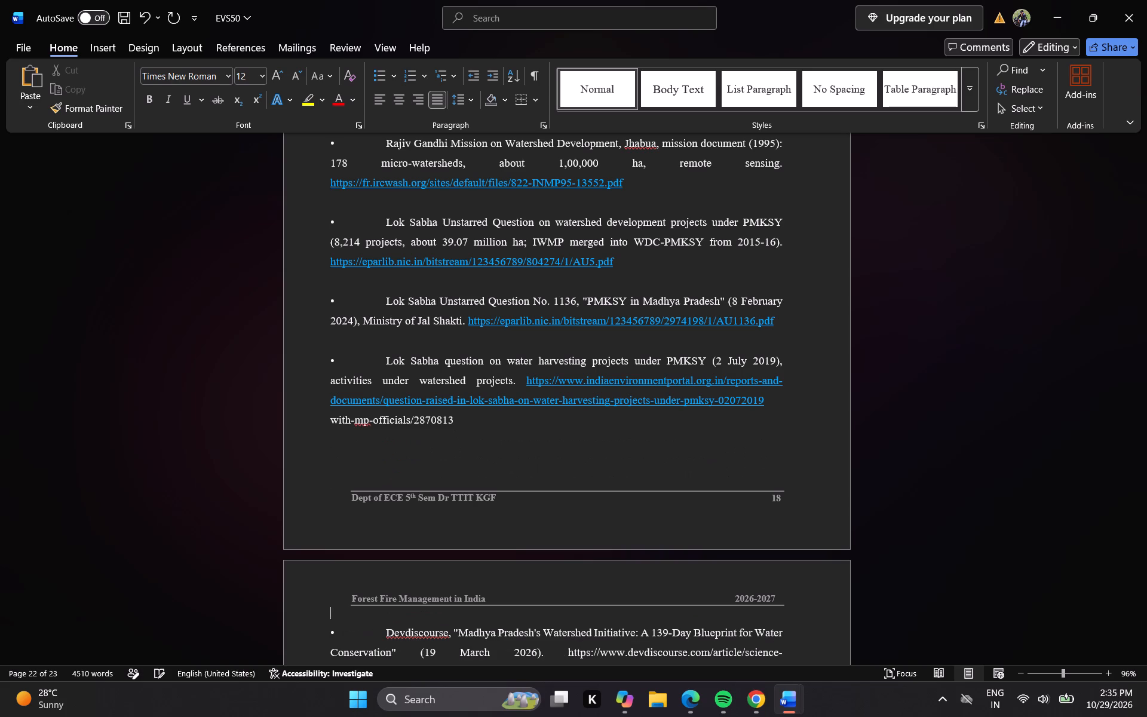
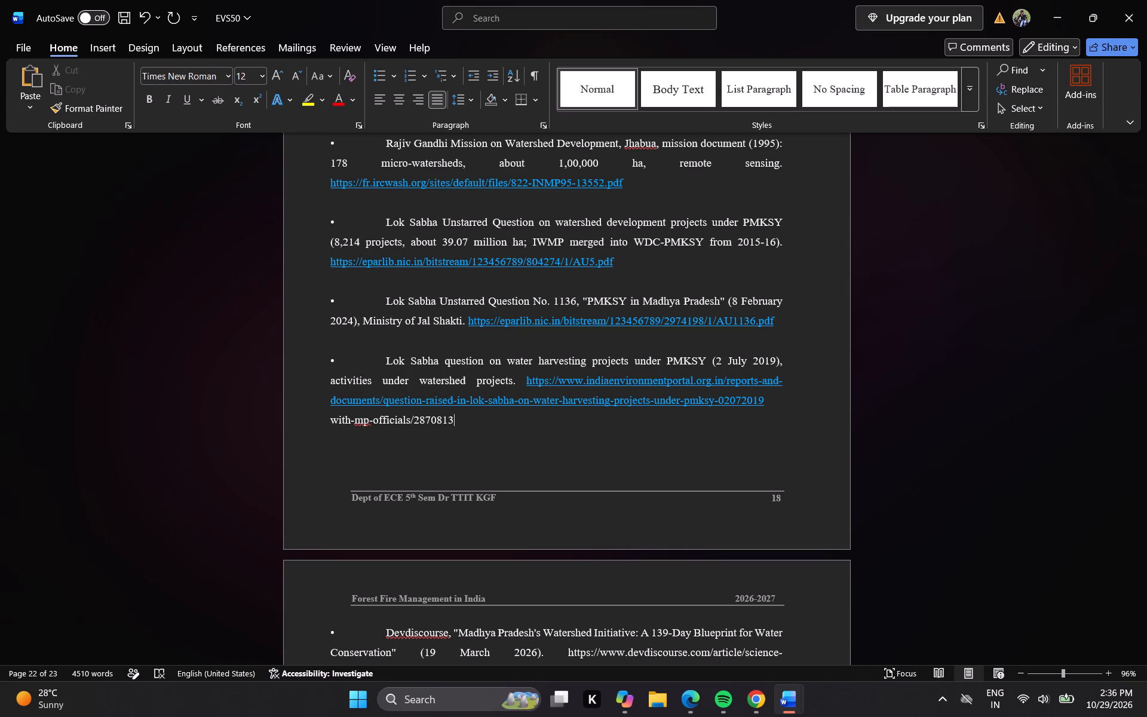
Delete the leftover text "with-mp-officials/2870813" below the Lok Sabha reference on water harvesting projects.
key(BackSpace)
key(BackSpace)
key(BackSpace)
key(BackSpace)
key(BackSpace)
key(BackSpace)
key(BackSpace)
key(BackSpace)
key(BackSpace)
key(BackSpace)
key(BackSpace)
key(BackSpace)
key(BackSpace)
key(BackSpace)
key(BackSpace)
key(BackSpace)
key(BackSpace)
key(BackSpace)
key(BackSpace)
key(BackSpace)
key(BackSpace)
key(BackSpace)
key(BackSpace)
key(BackSpace)
key(BackSpace)
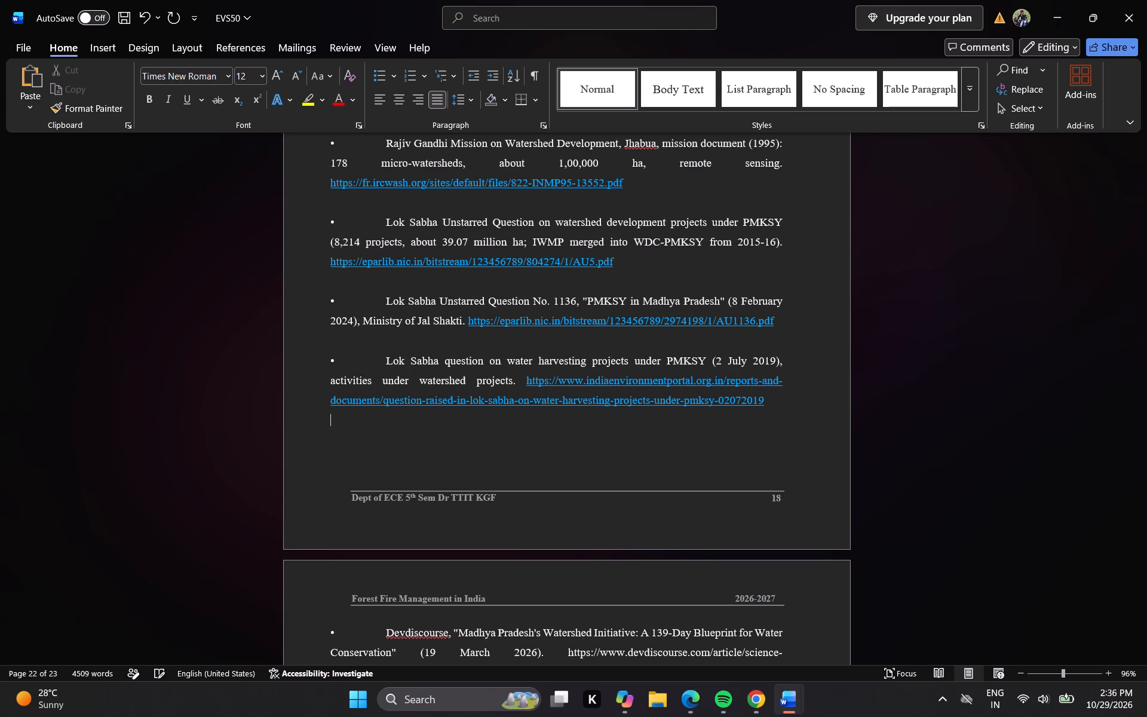
Delete the Devdiscourse, Free Press Journal and i-Scholar "Kaleidoscope of Central India" references from the report's last page.
key(Down)
key(Down)
key(Down)
key(Down)
key(Down)
key(Down)
key(Down)
key(Down)
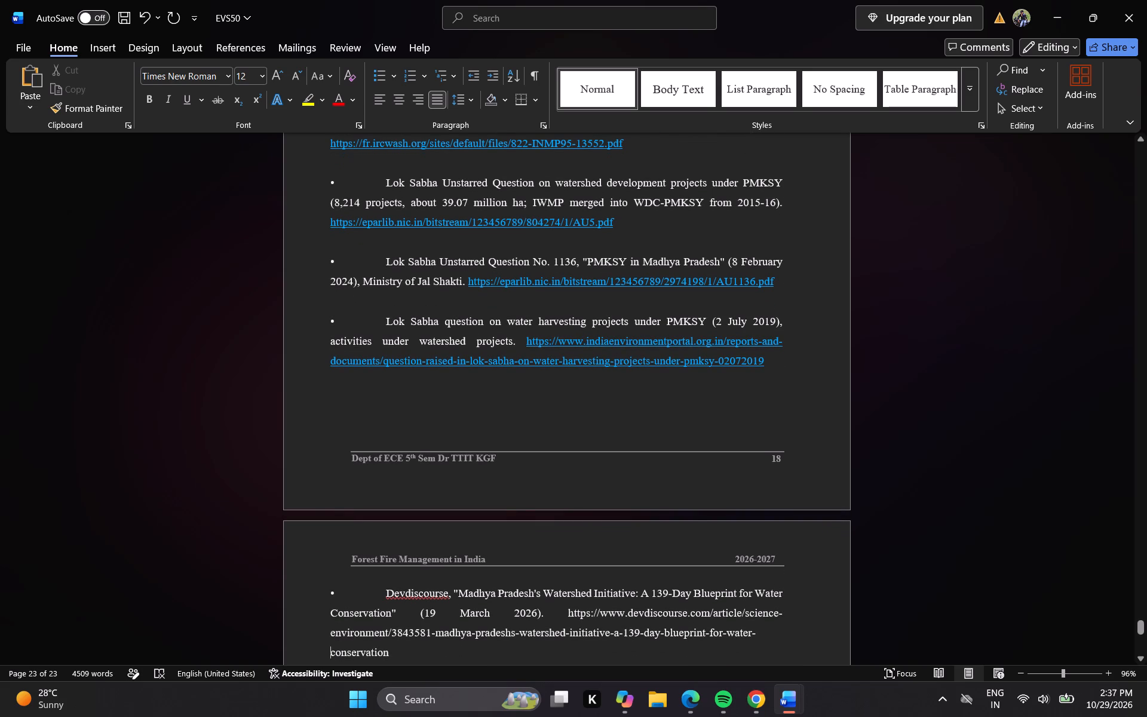
key(Down)
key(Down)
key(Down)
key(Down)
key(Down)
key(Down)
key(Down)
key(Down)
key(Down)
key(Down)
key(Down)
key(Down)
key(Down)
key(Down)
key(Down)
key(Down)
key(Down)
key(Down)
key(Down)
key(Down)
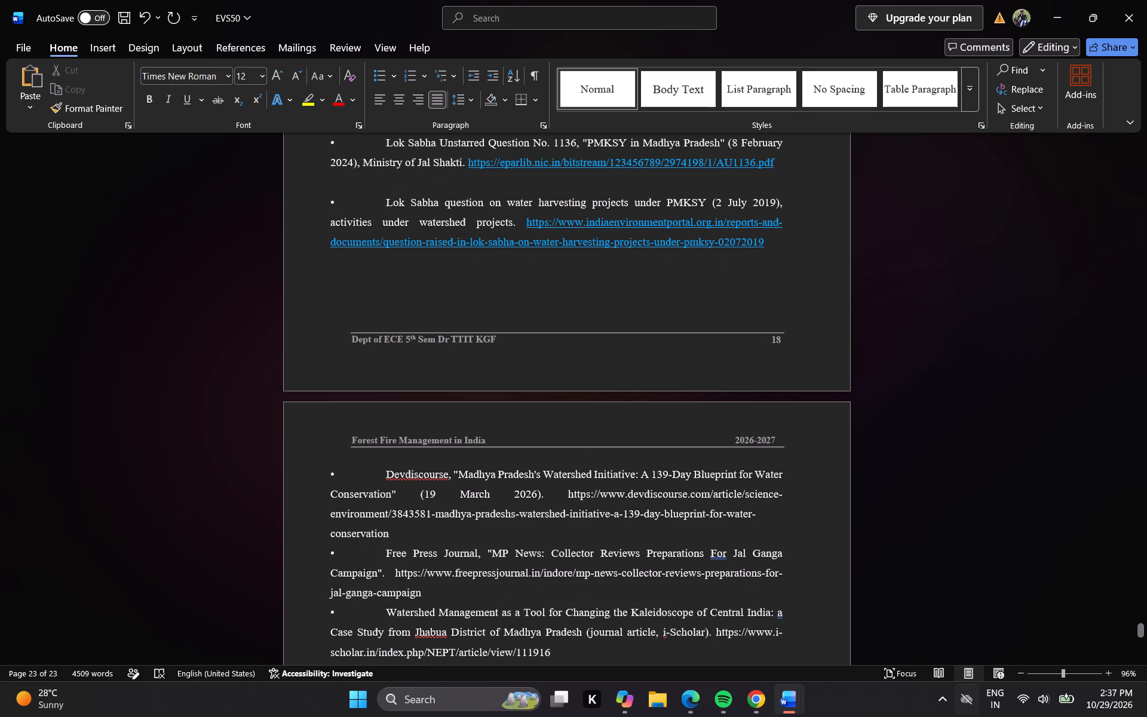
double_click(1145, 649)
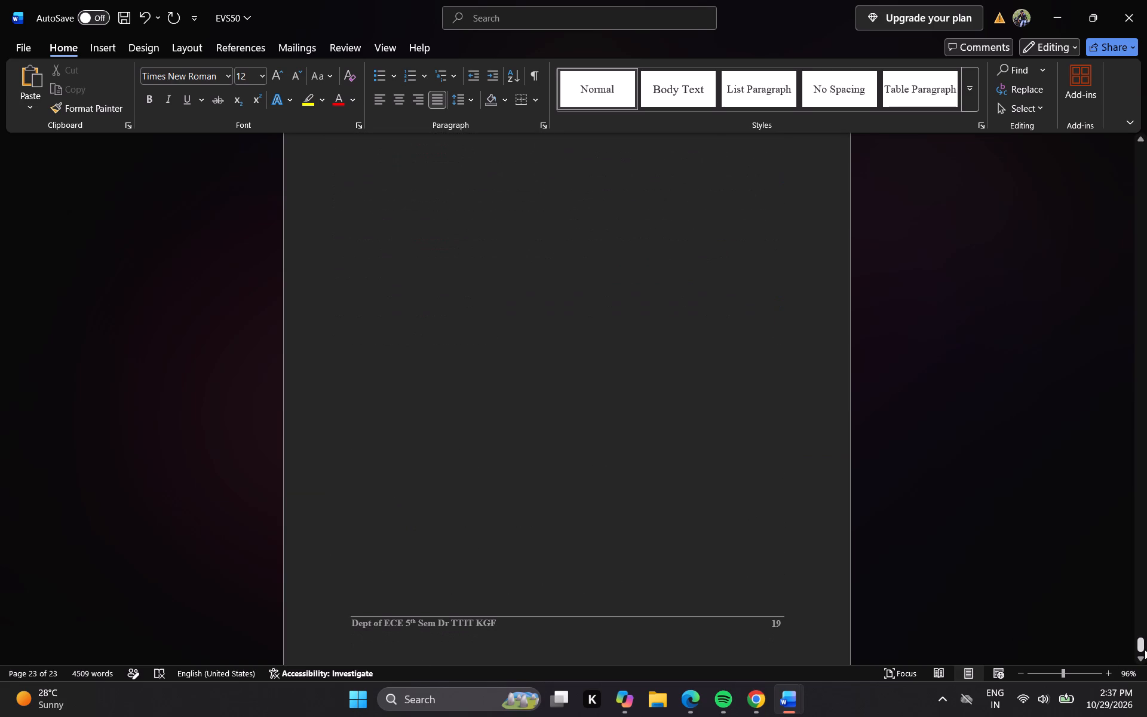
click(1145, 649)
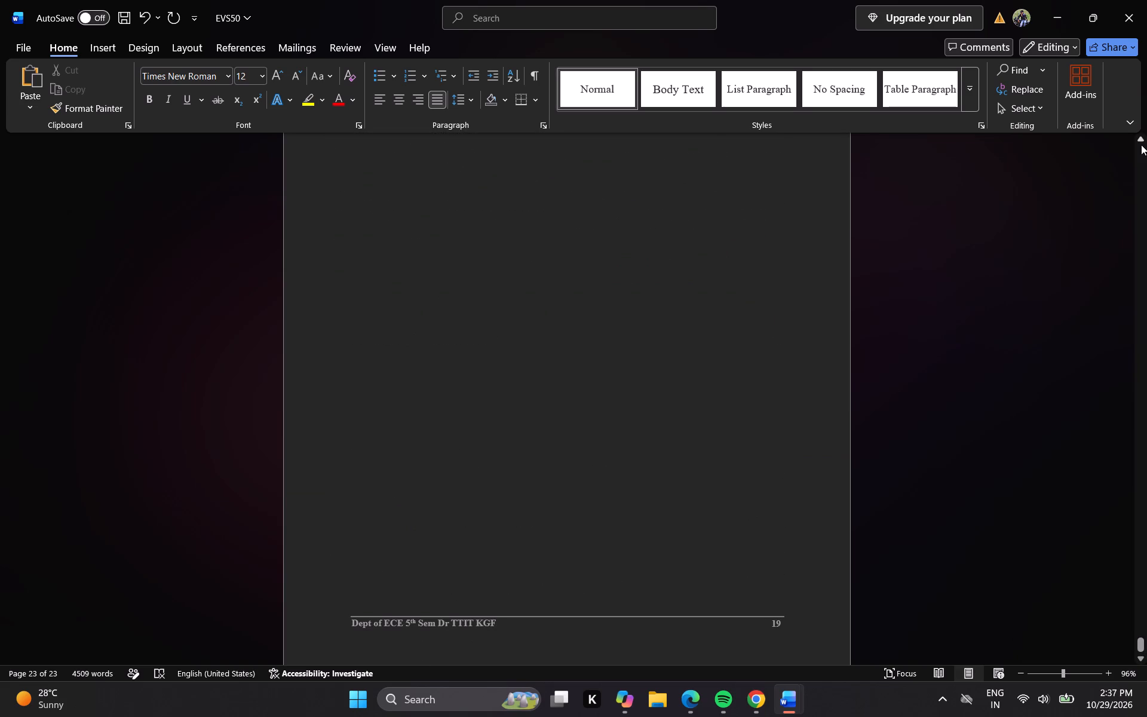
triple_click(1141, 145)
triple_click(1141, 145)
triple_click(1141, 145)
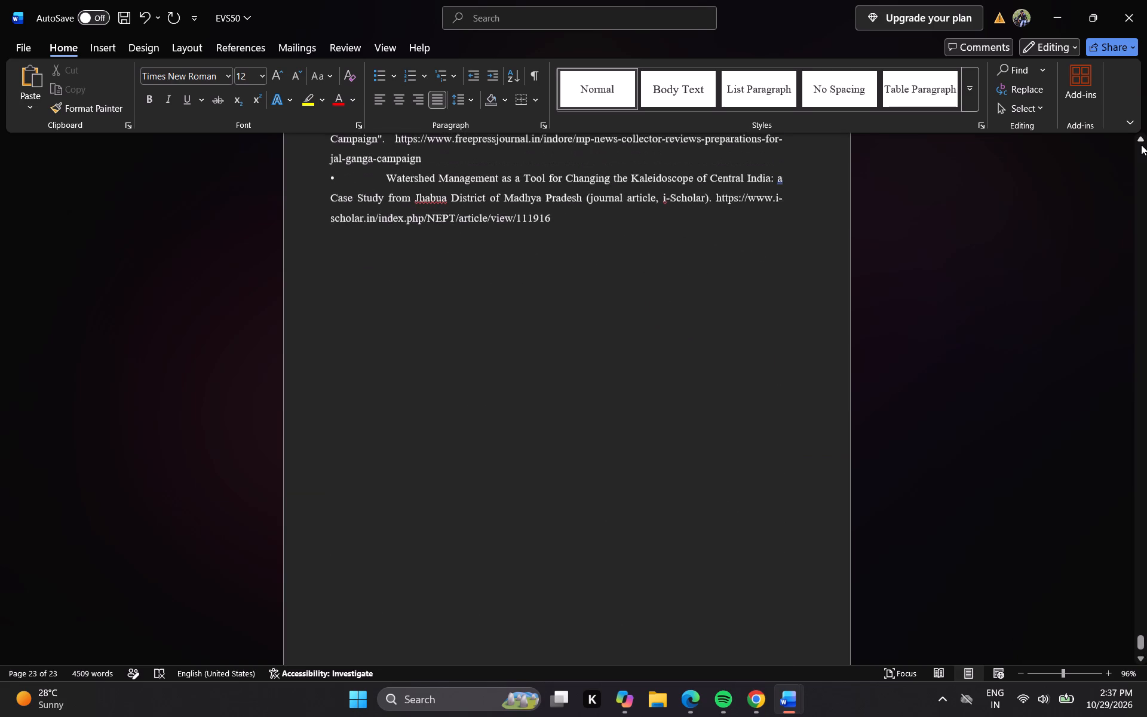
triple_click(1141, 145)
triple_click(1141, 145)
triple_click(1141, 145)
triple_click(1141, 145)
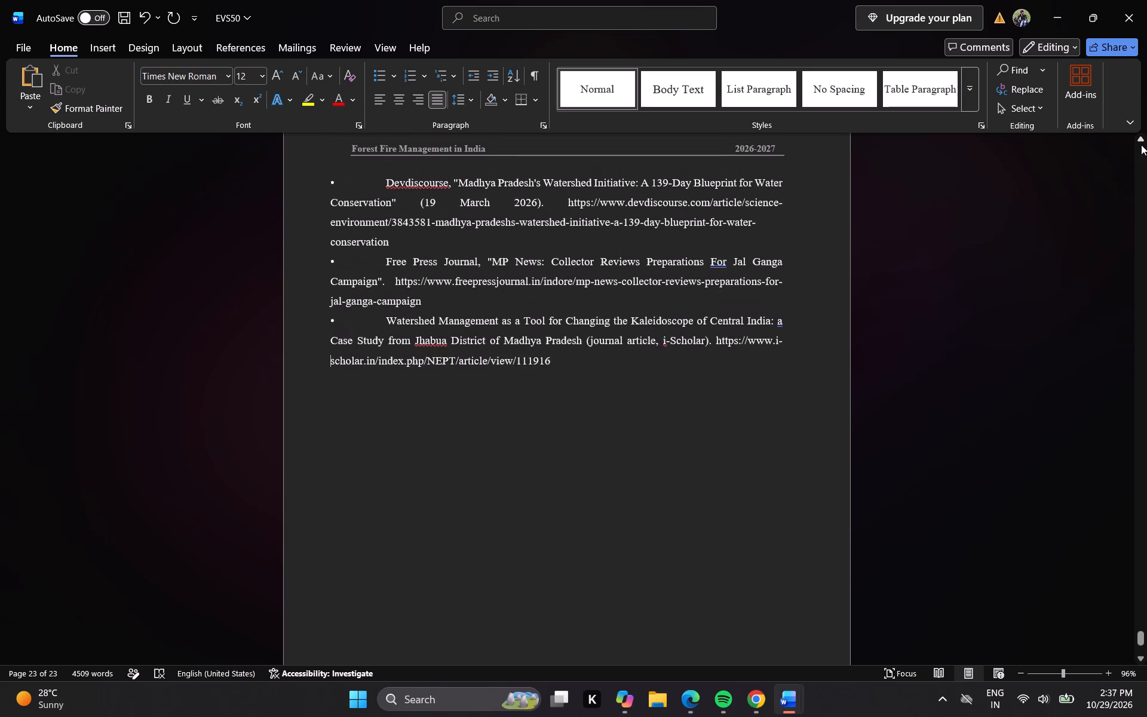
double_click(1141, 145)
drag(320, 188, 600, 396)
key(BackSpace)
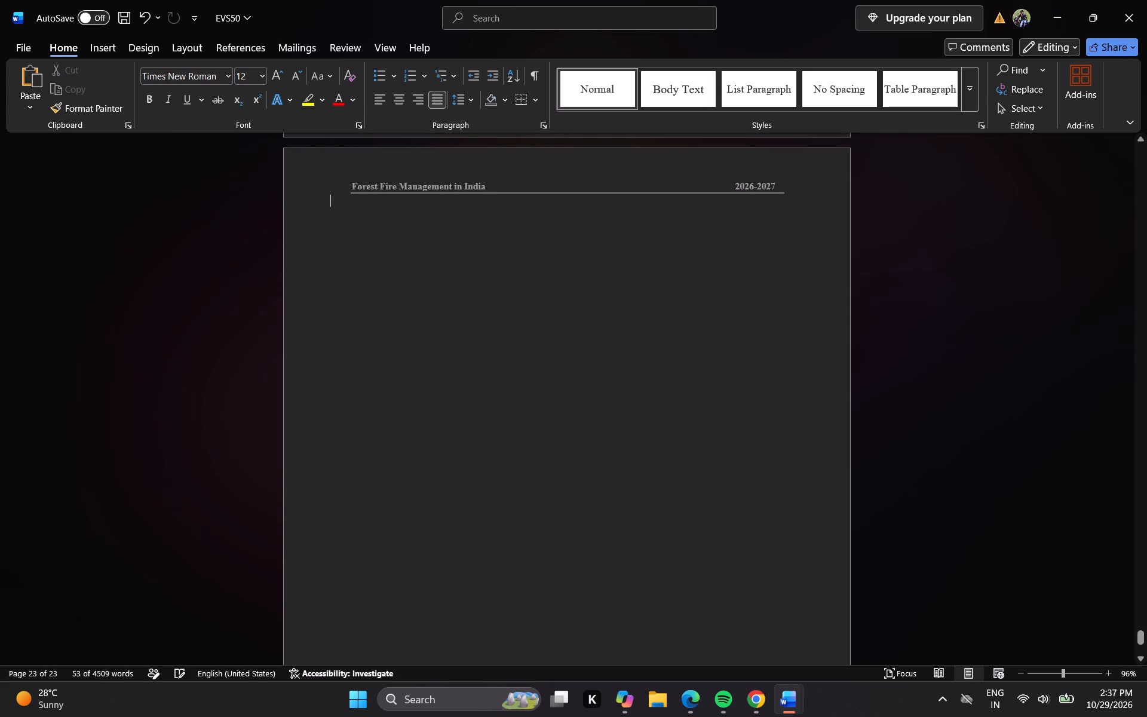
Go back through the report from the last page to the cover page, checking the pages on the way.
click(1146, 142)
click(1139, 154)
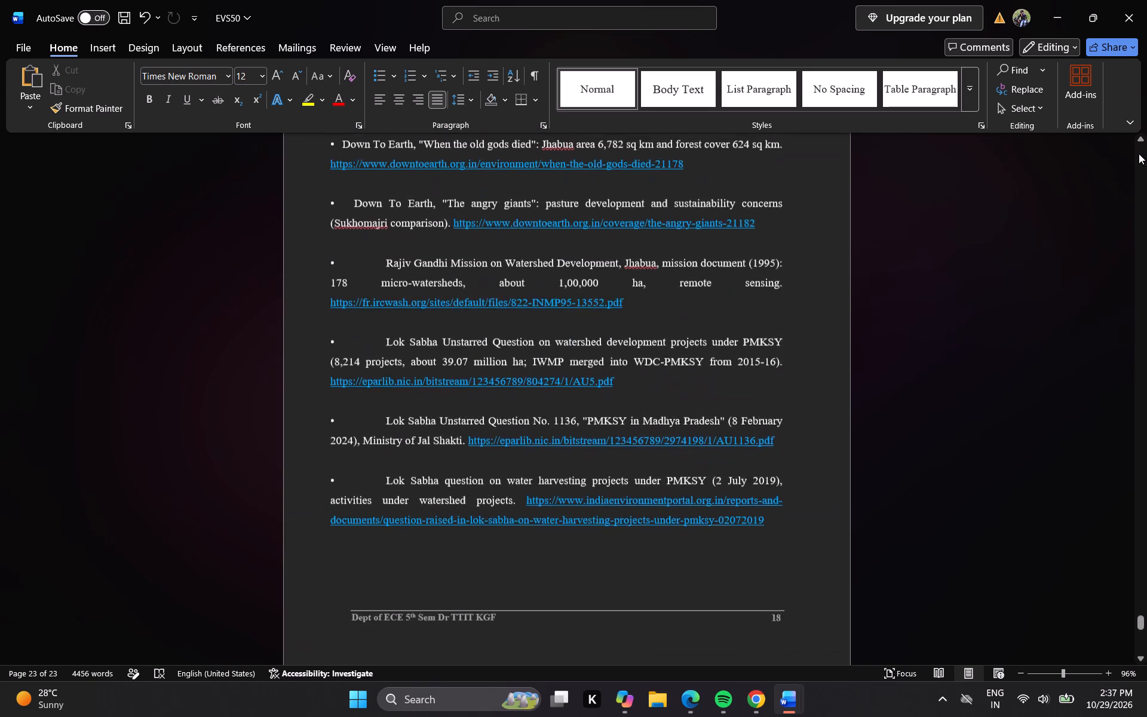
click(1139, 154)
triple_click(1139, 154)
triple_click(1139, 154)
triple_click(1139, 154)
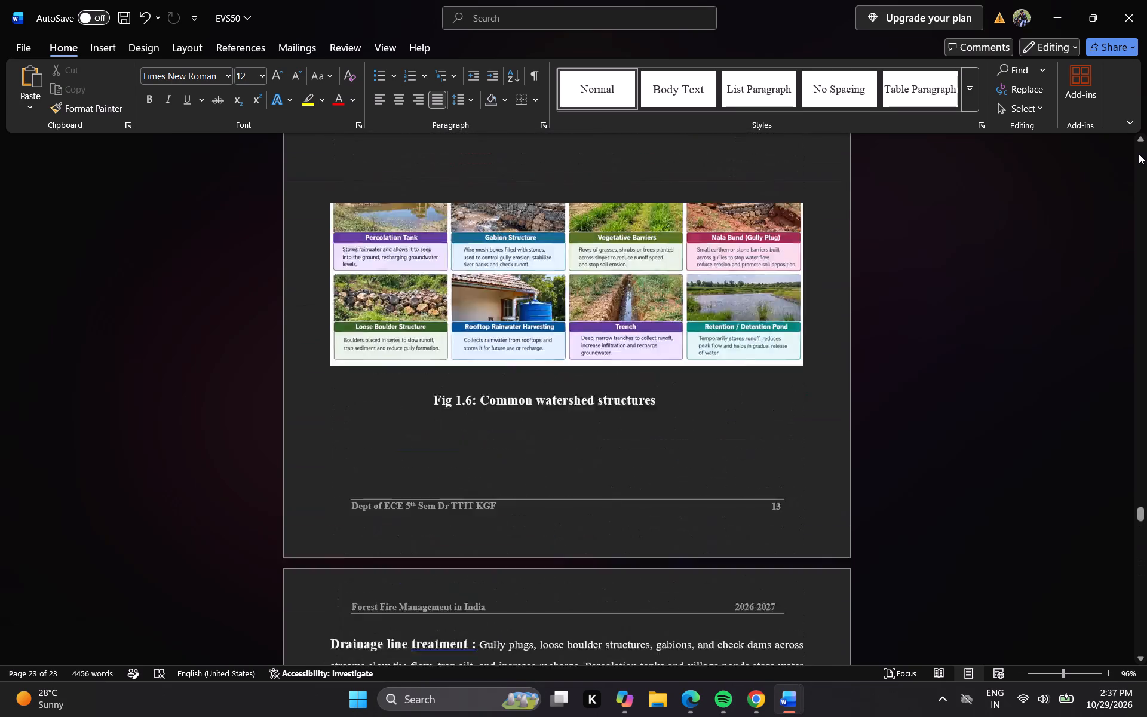
triple_click(1139, 154)
triple_click(1139, 154)
triple_click(1139, 154)
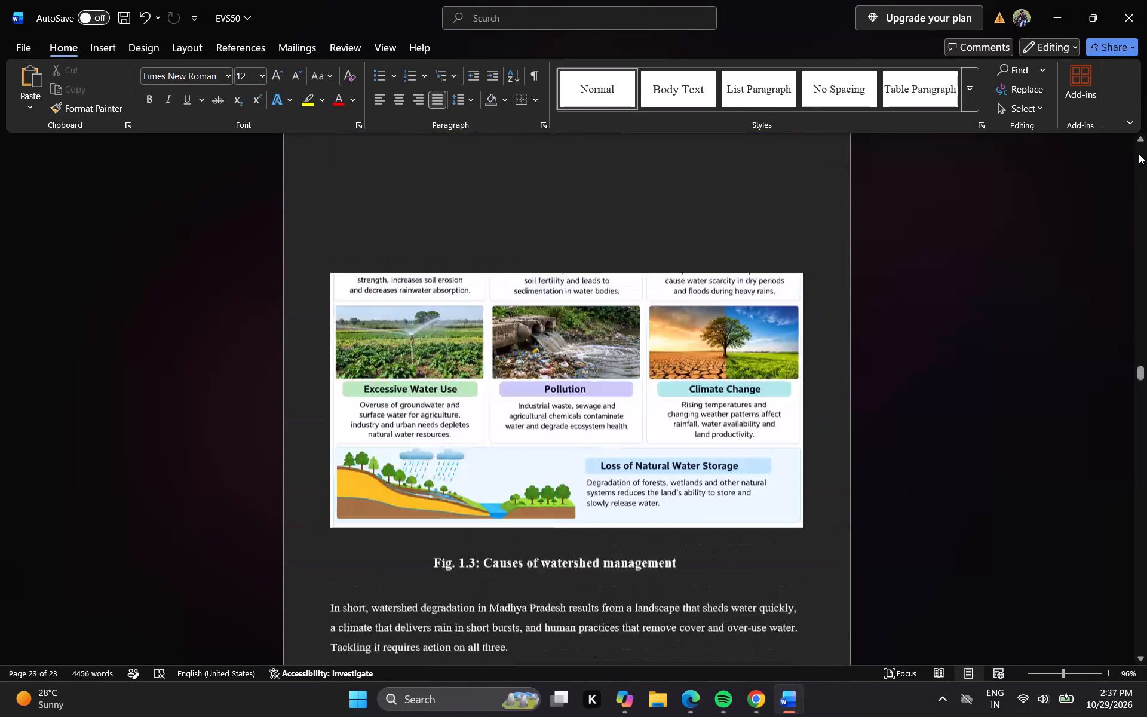
triple_click(1139, 154)
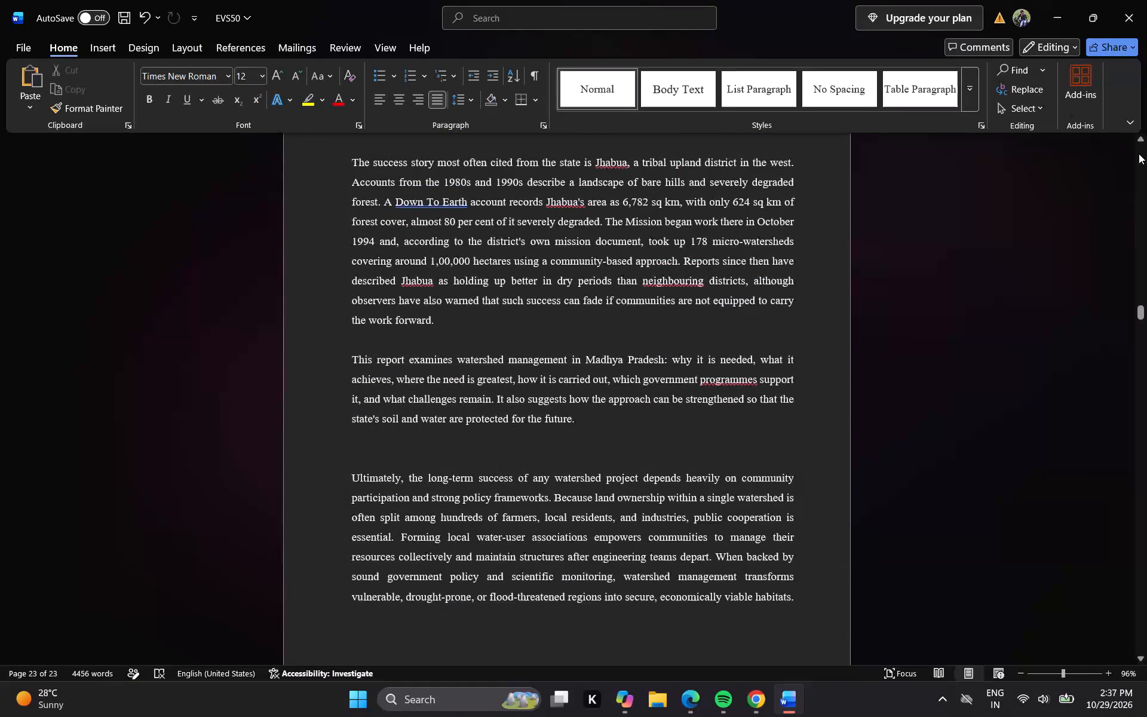
triple_click(1139, 154)
triple_click(1139, 154)
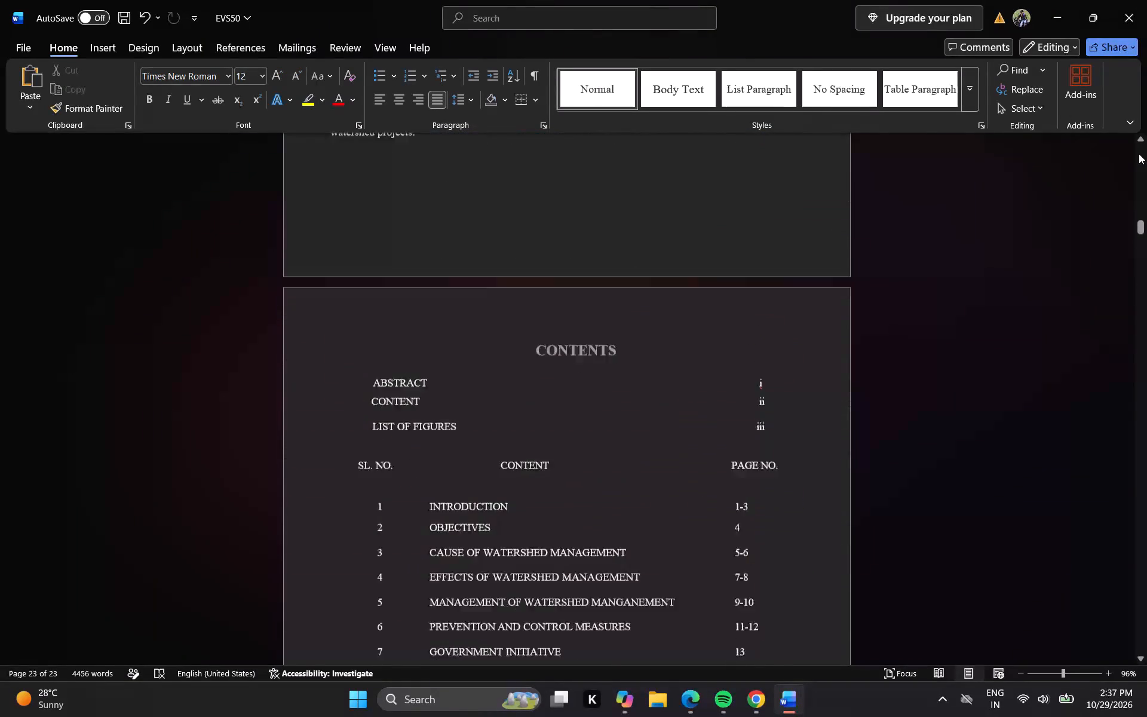
triple_click(1139, 154)
triple_click(1139, 154)
double_click(1139, 154)
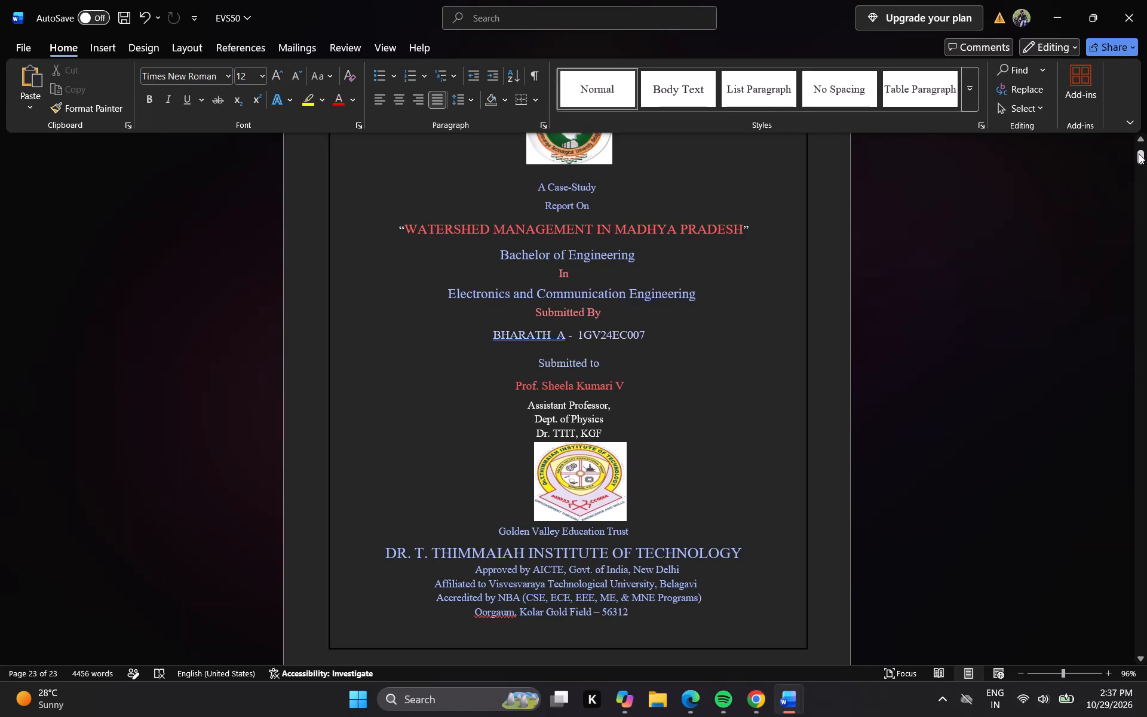
click(832, 396)
Review the front pages from the cover through the abstract, contents and list of figures to the introduction.
triple_click(1142, 657)
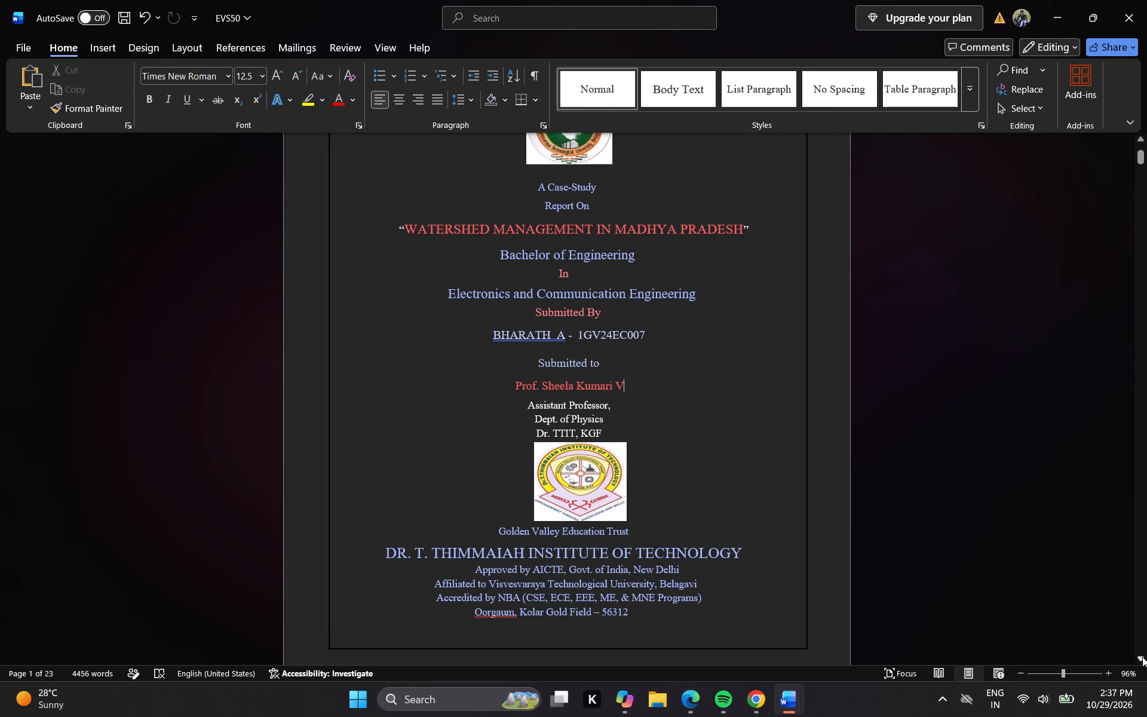
triple_click(1142, 657)
drag(1142, 657, 1139, 647)
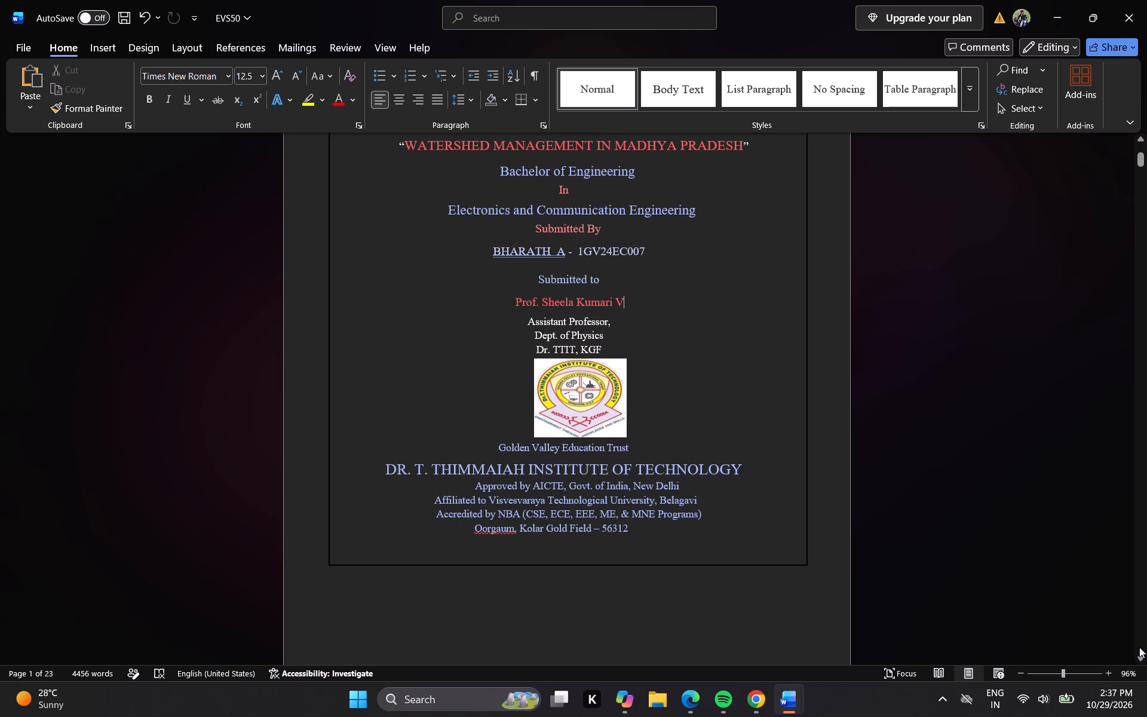
click(1139, 647)
click(1139, 647)
click(1139, 647)
click(1139, 647)
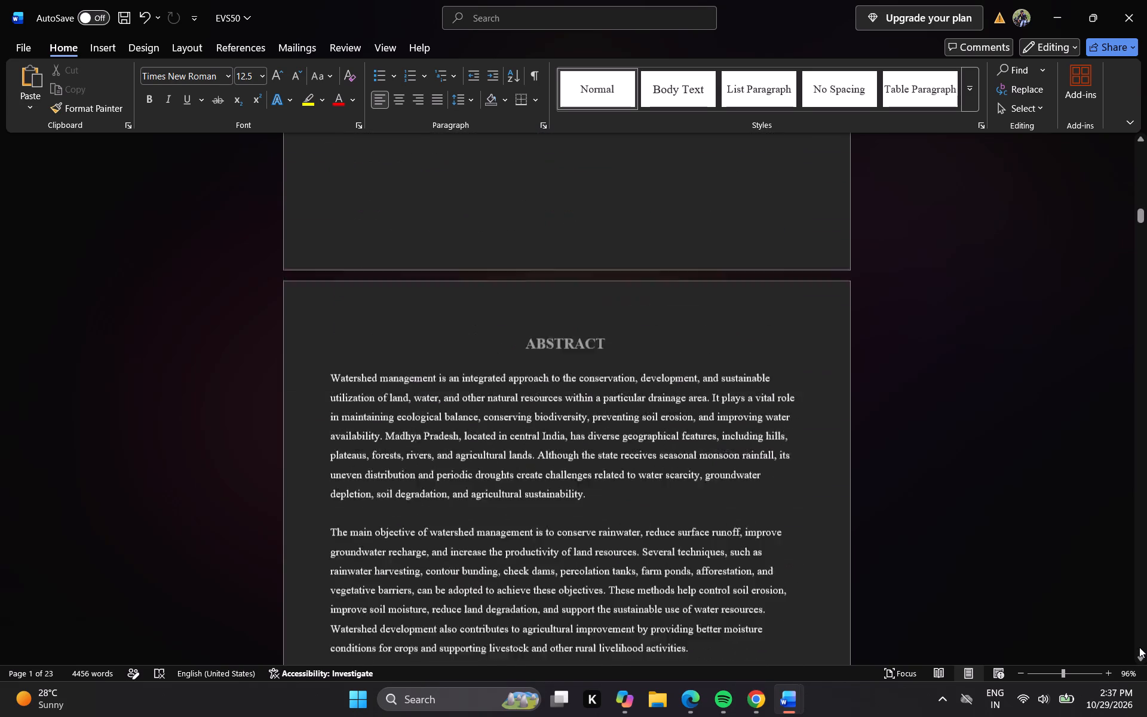
click(1139, 647)
click(1139, 647)
click(1139, 647)
click(1139, 647)
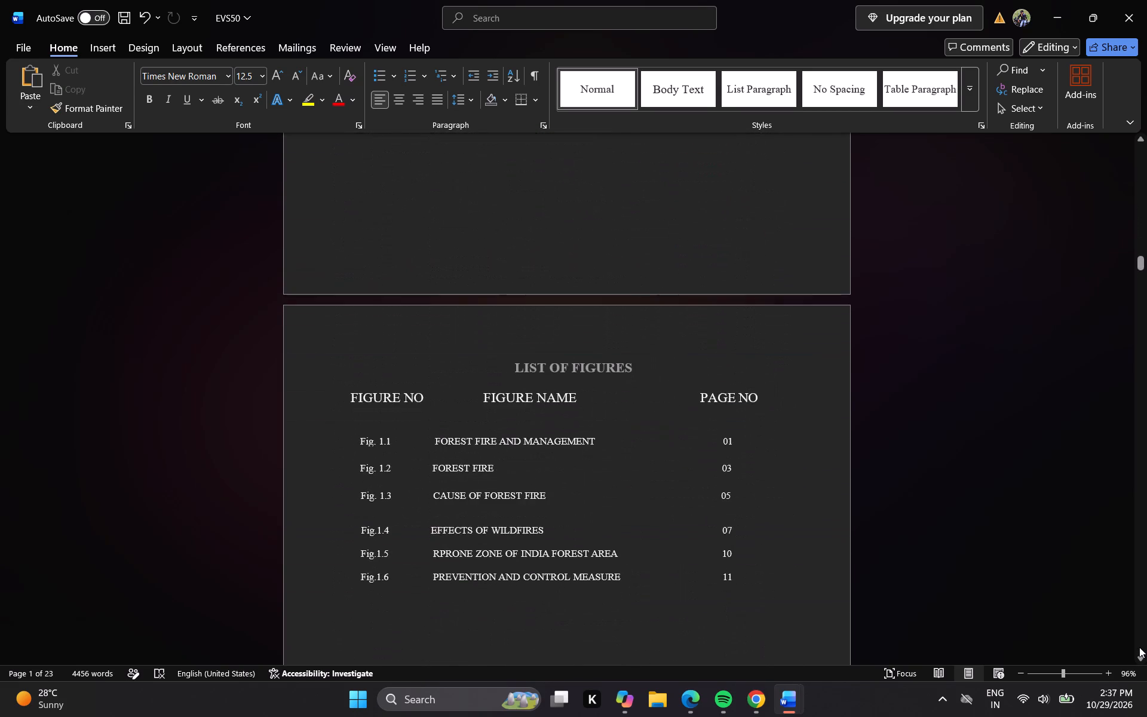
click(1139, 647)
click(1139, 647)
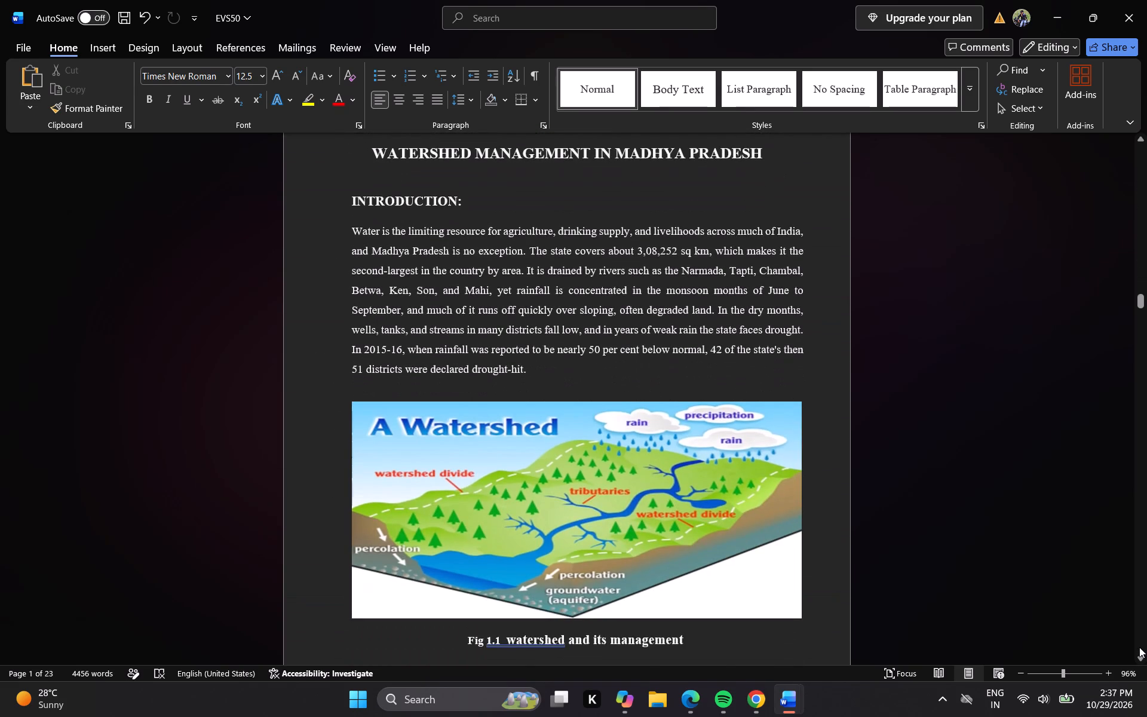
click(1139, 647)
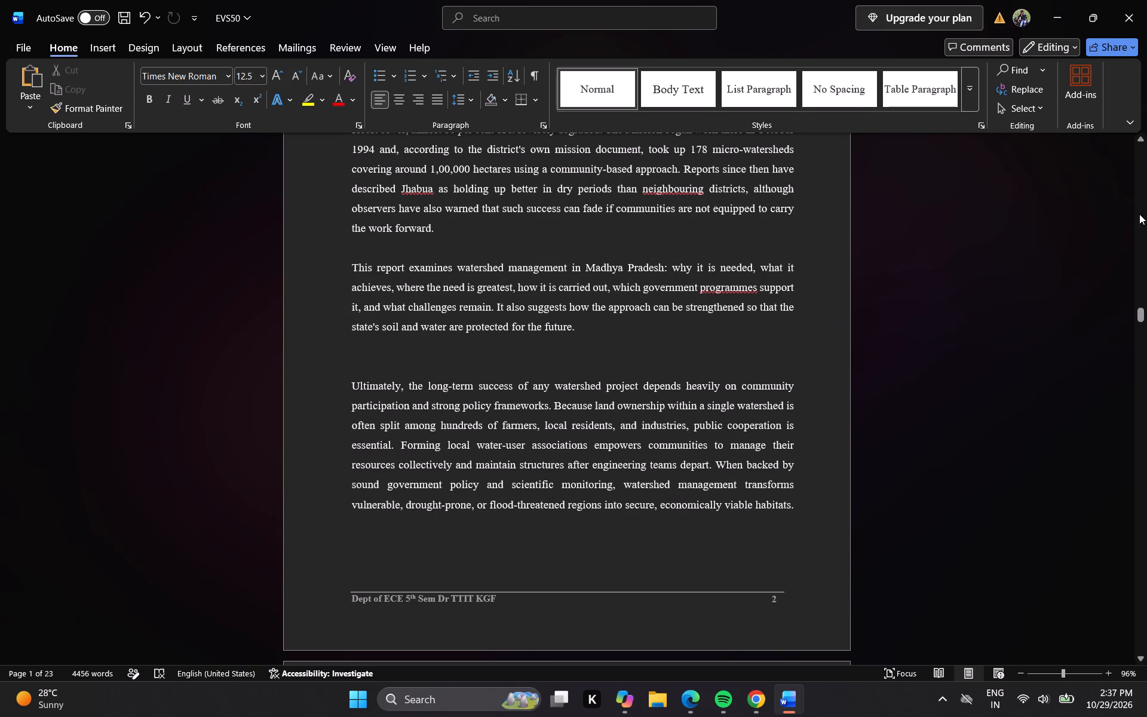
click(1140, 172)
click(1140, 172)
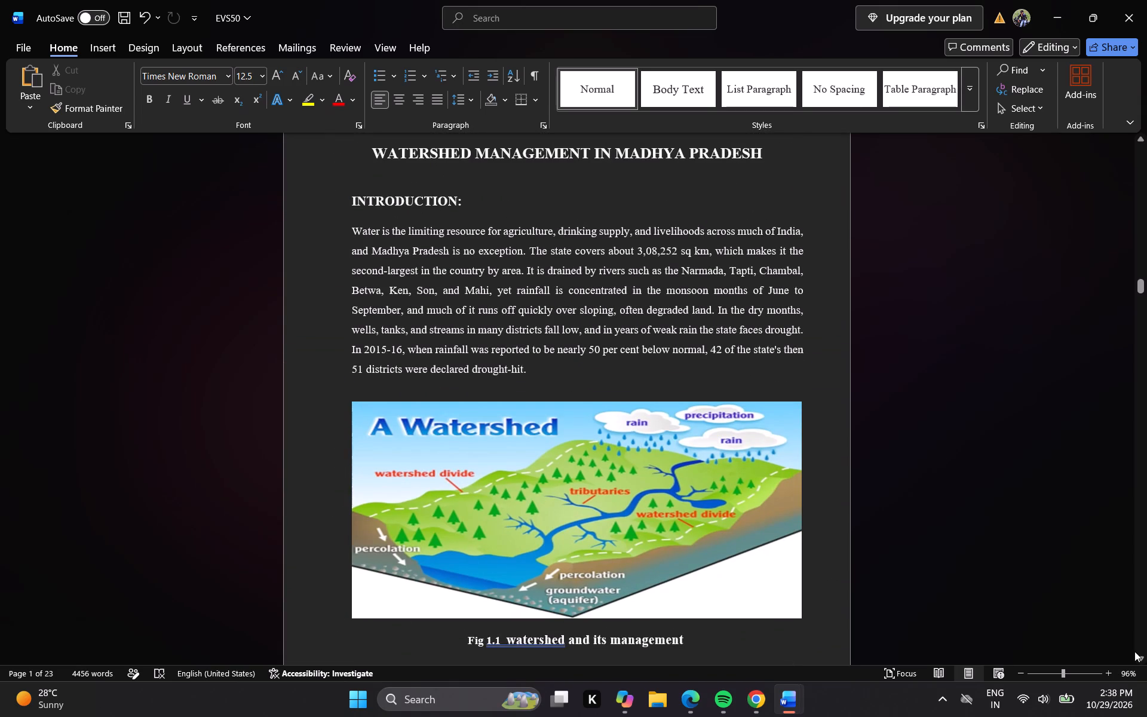
Review the report body from the introduction through causes, benefits, measures, challenges and conclusion to the end of the references.
click(1144, 648)
click(1144, 648)
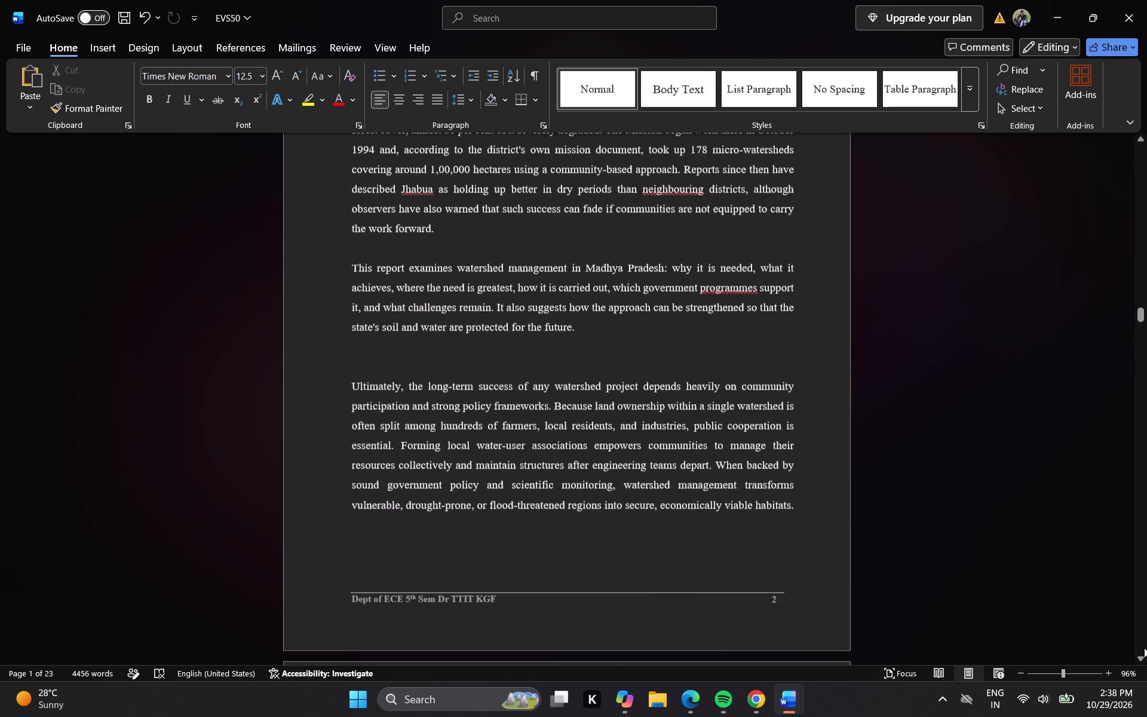
click(1144, 648)
click(1144, 648)
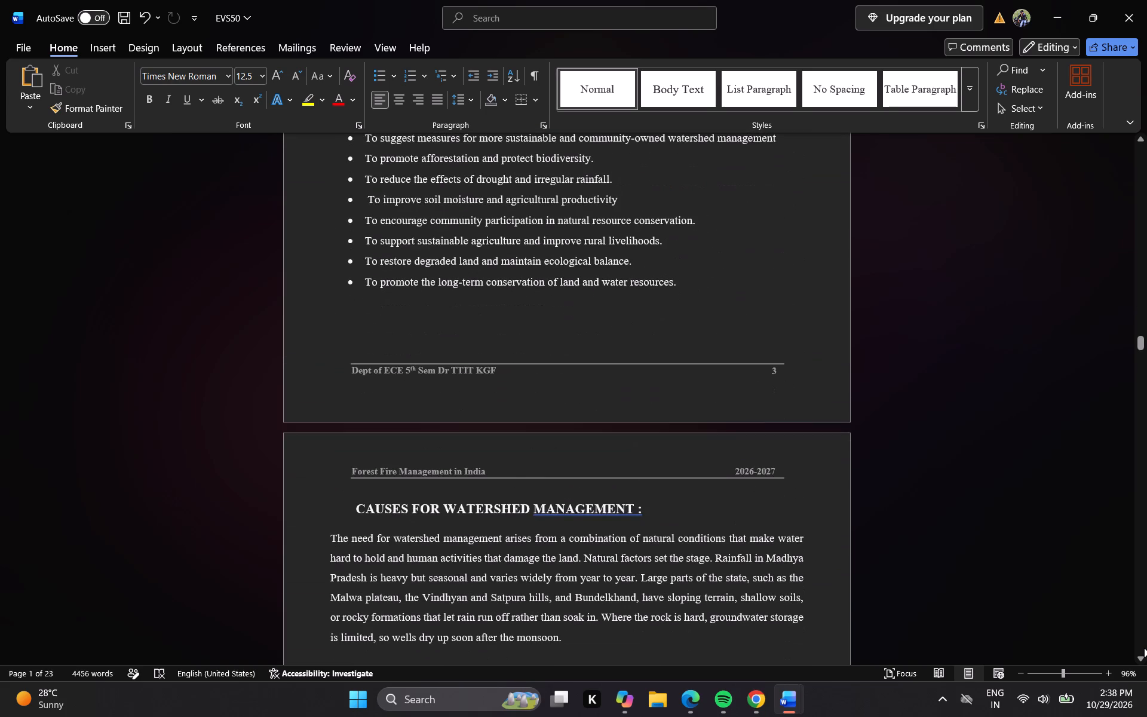
click(1144, 648)
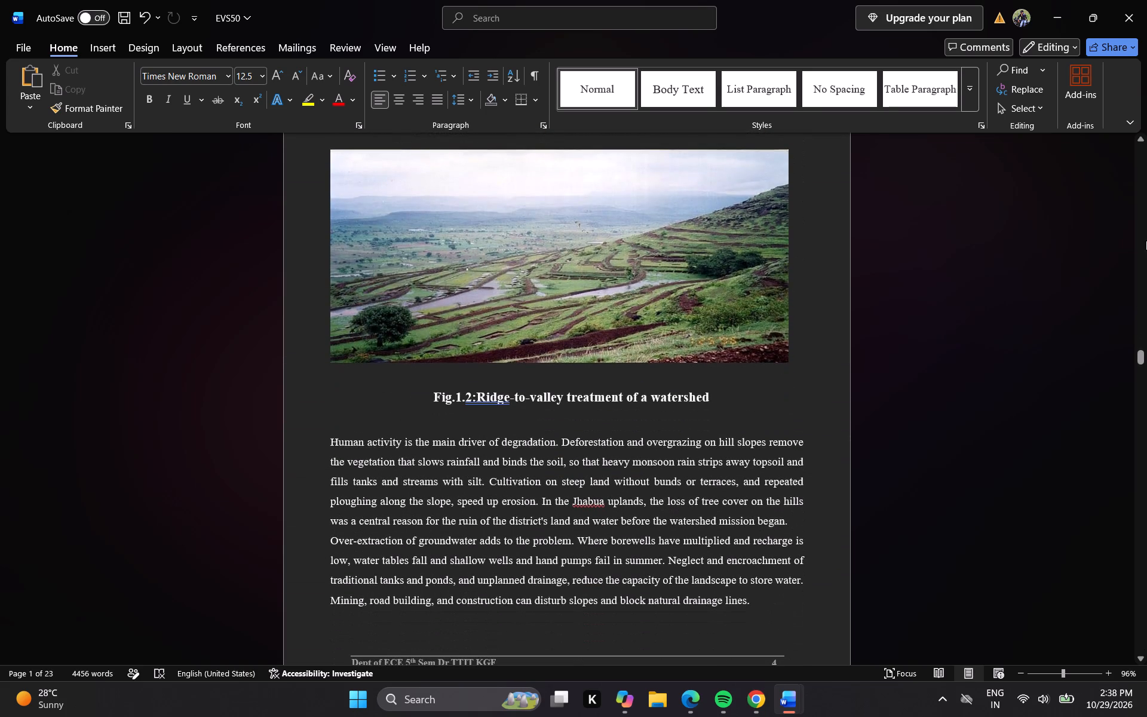
click(1142, 174)
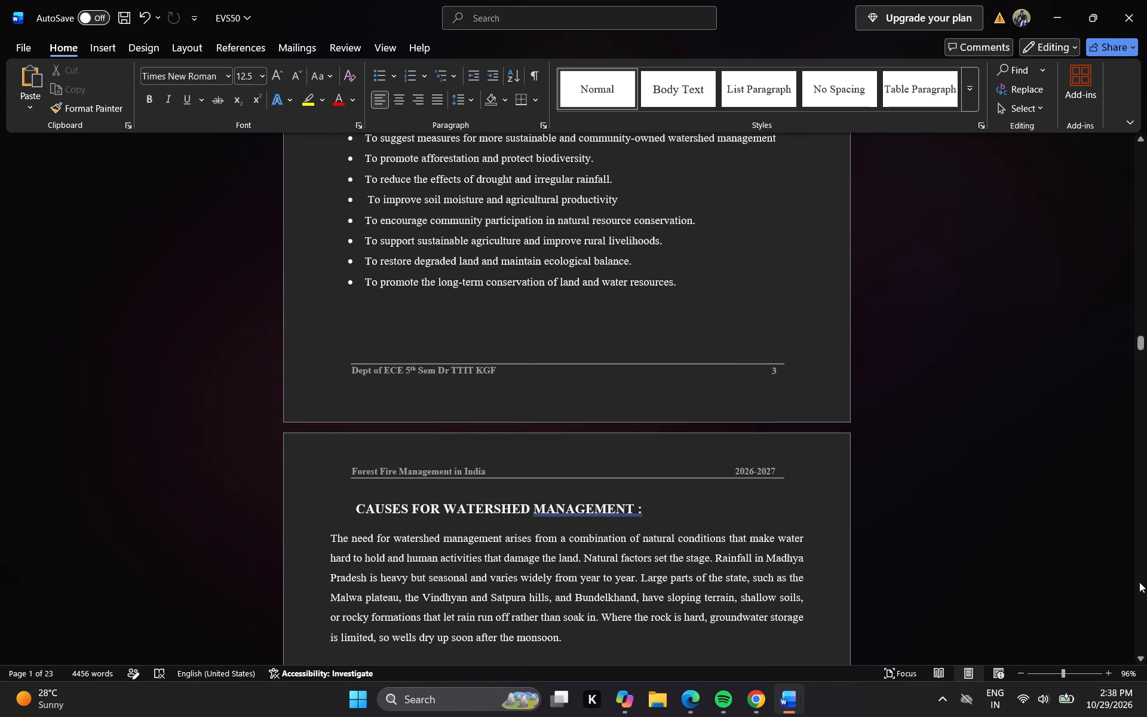
click(1137, 642)
click(1137, 642)
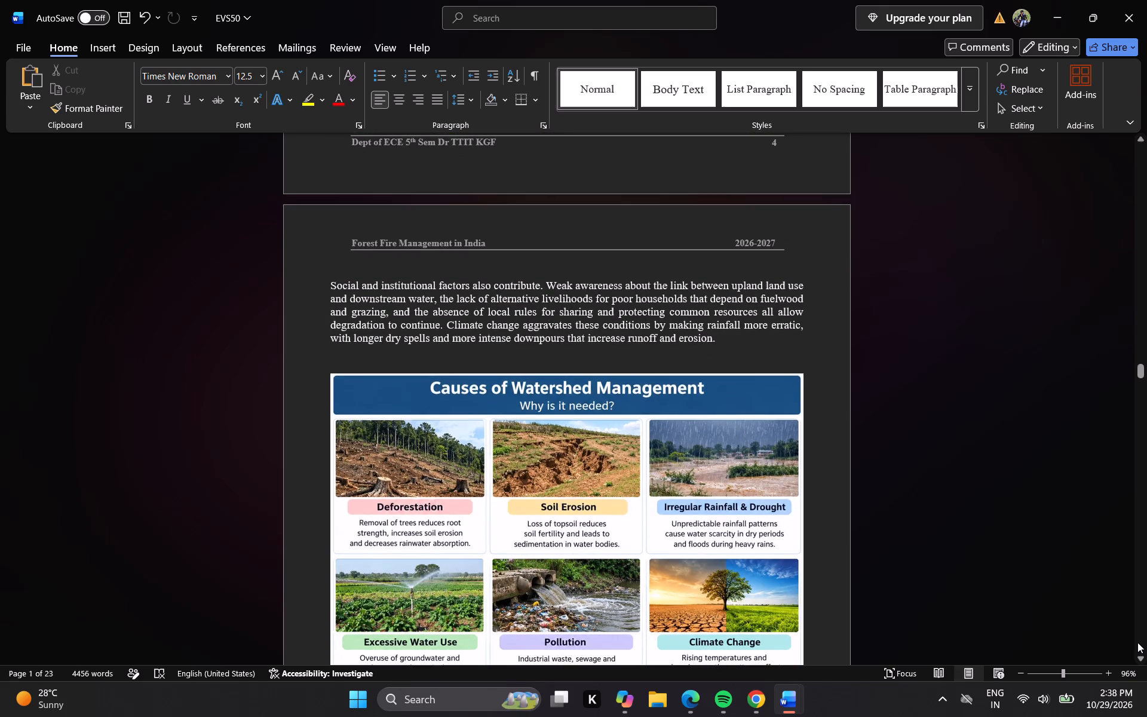
click(1137, 642)
click(1137, 642)
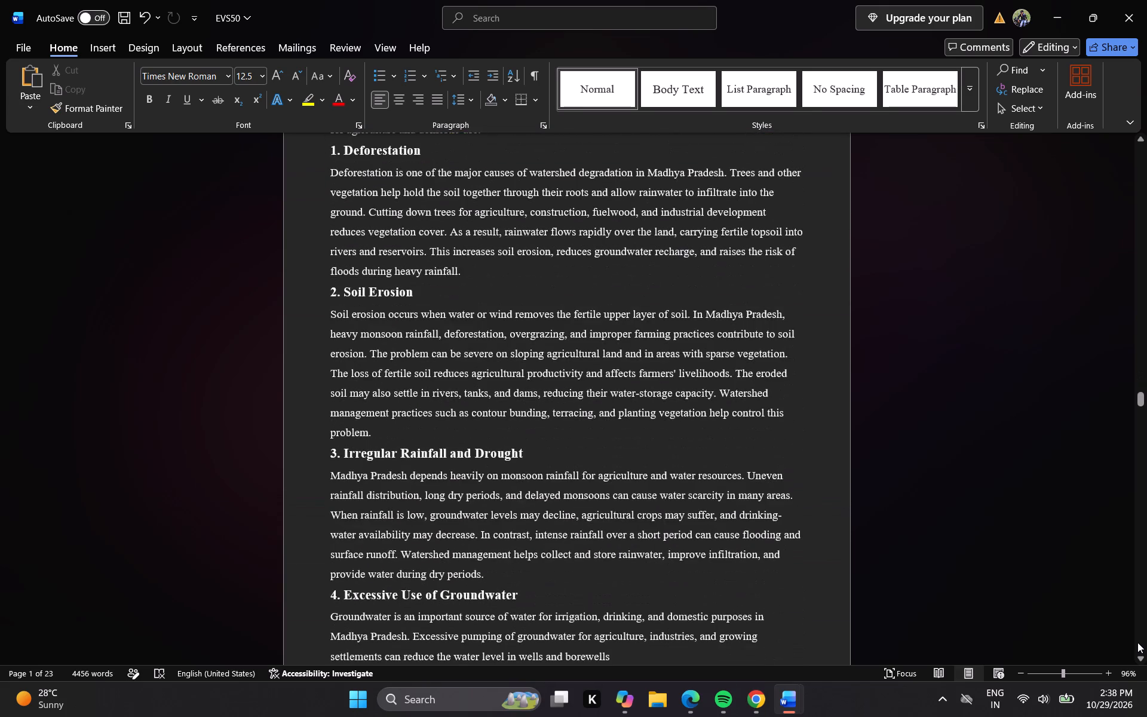
click(1137, 642)
click(1137, 642)
click(1137, 642)
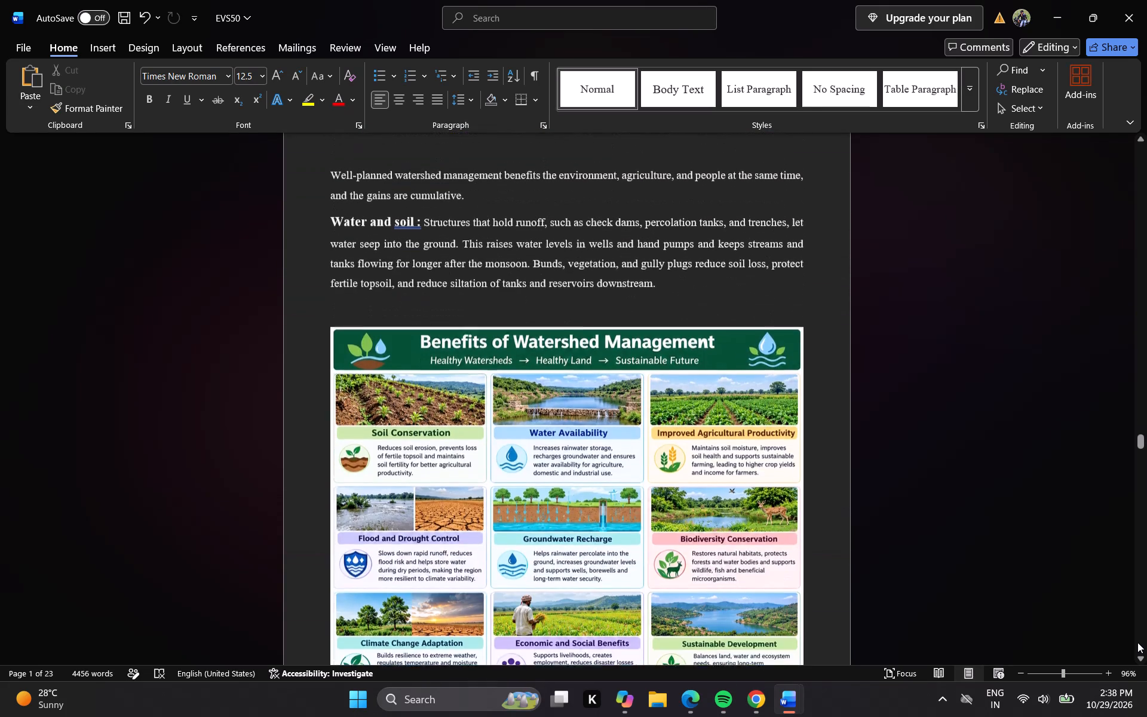
click(1137, 642)
click(1137, 642)
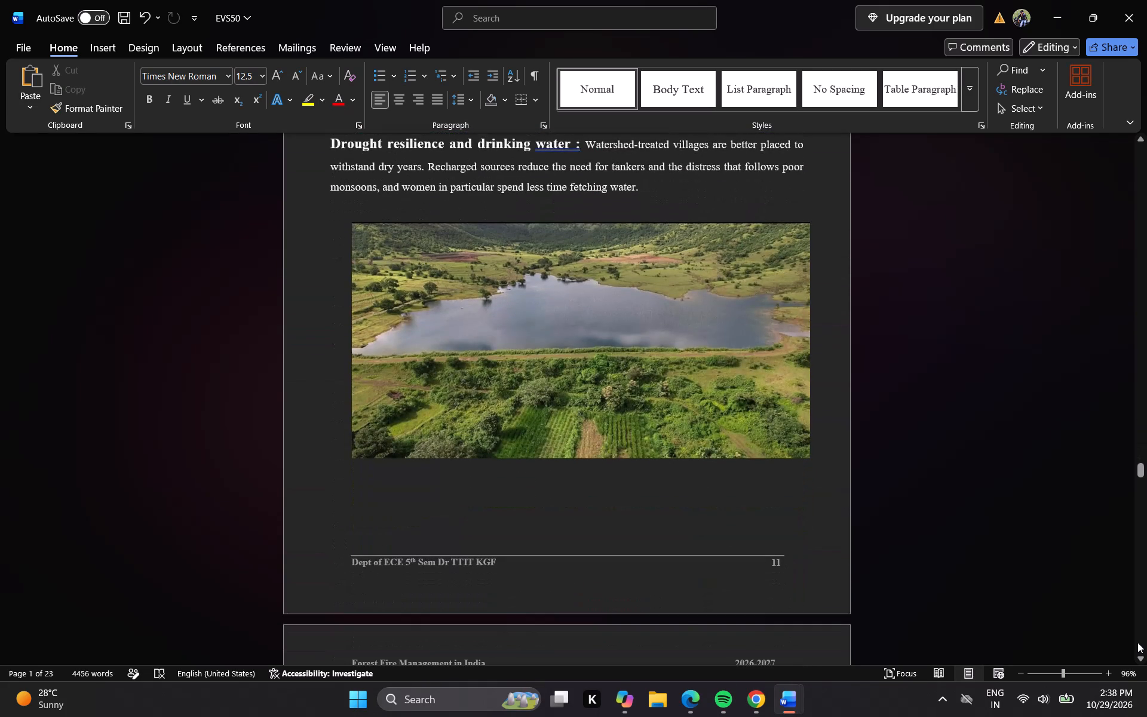
click(1137, 642)
click(1137, 642)
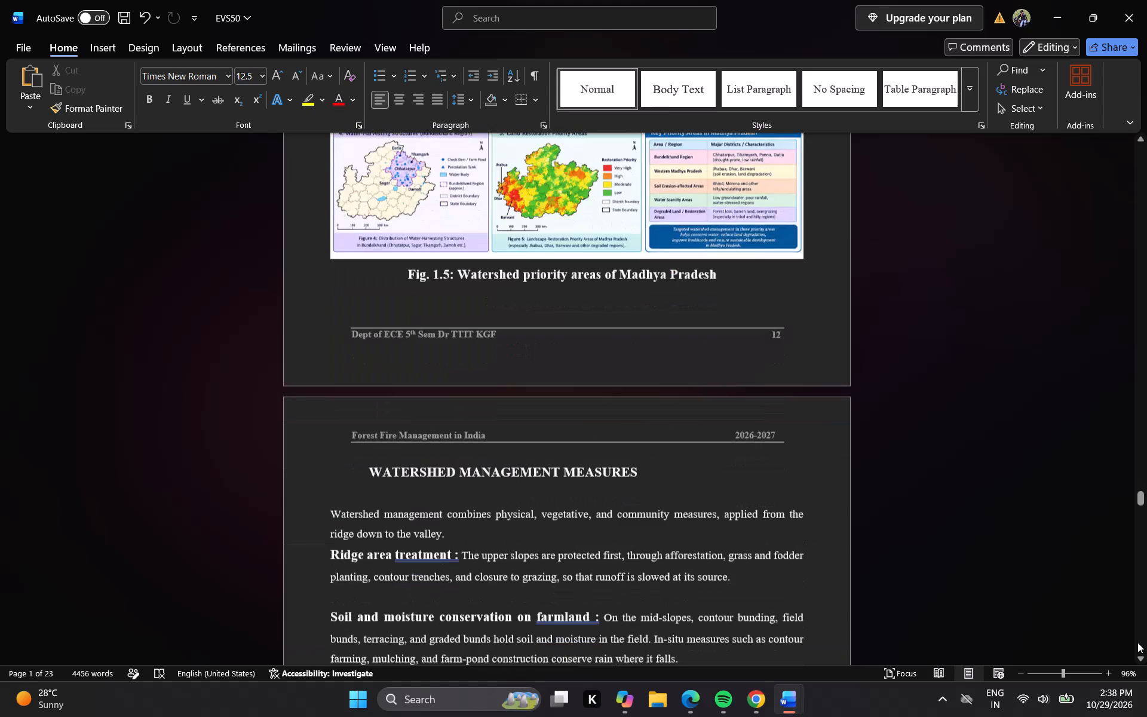
click(1137, 642)
click(1137, 642)
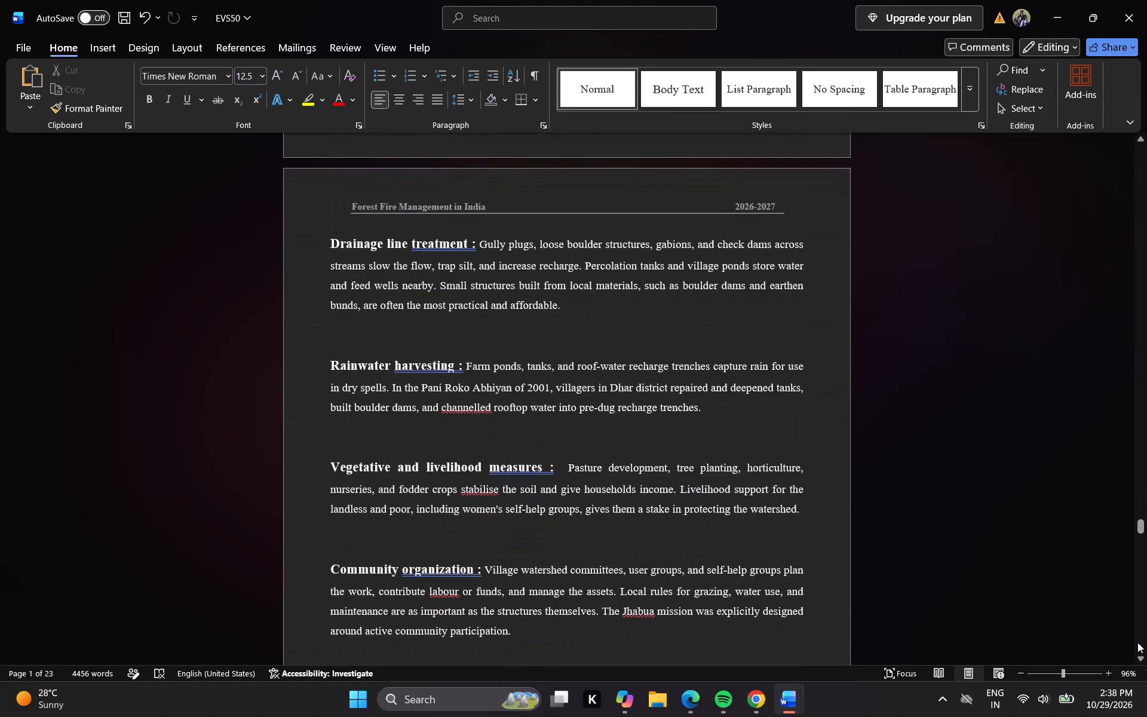
click(1137, 642)
click(1137, 642)
click(1137, 642)
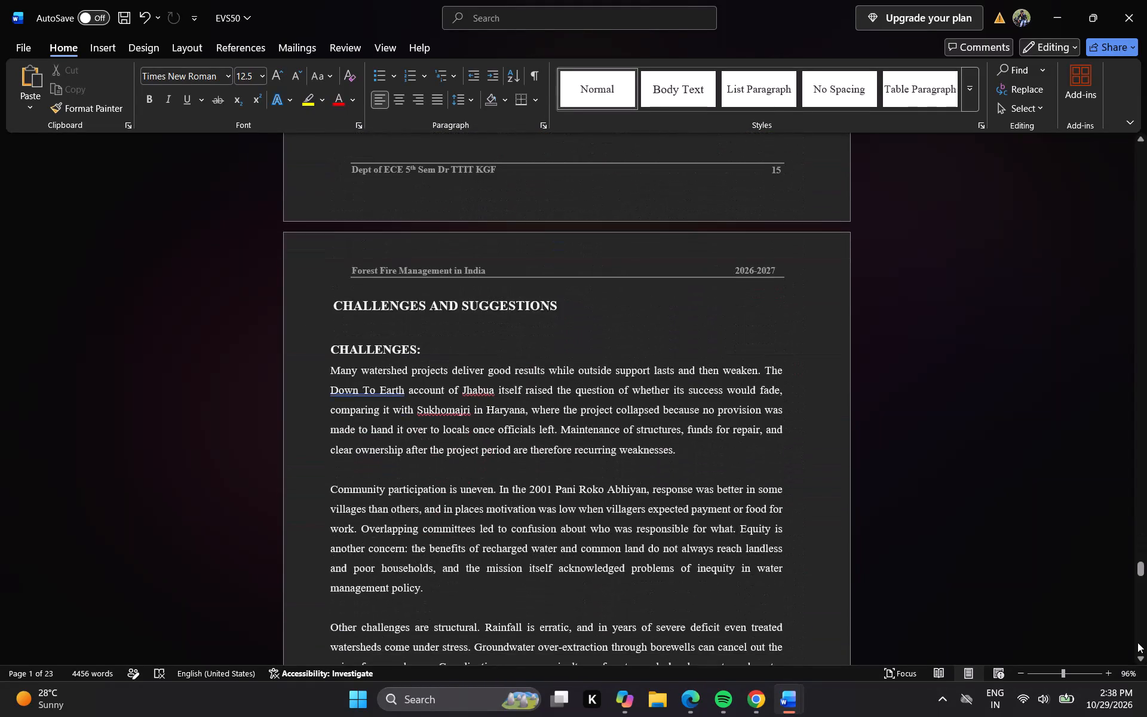
click(1137, 642)
click(1137, 642)
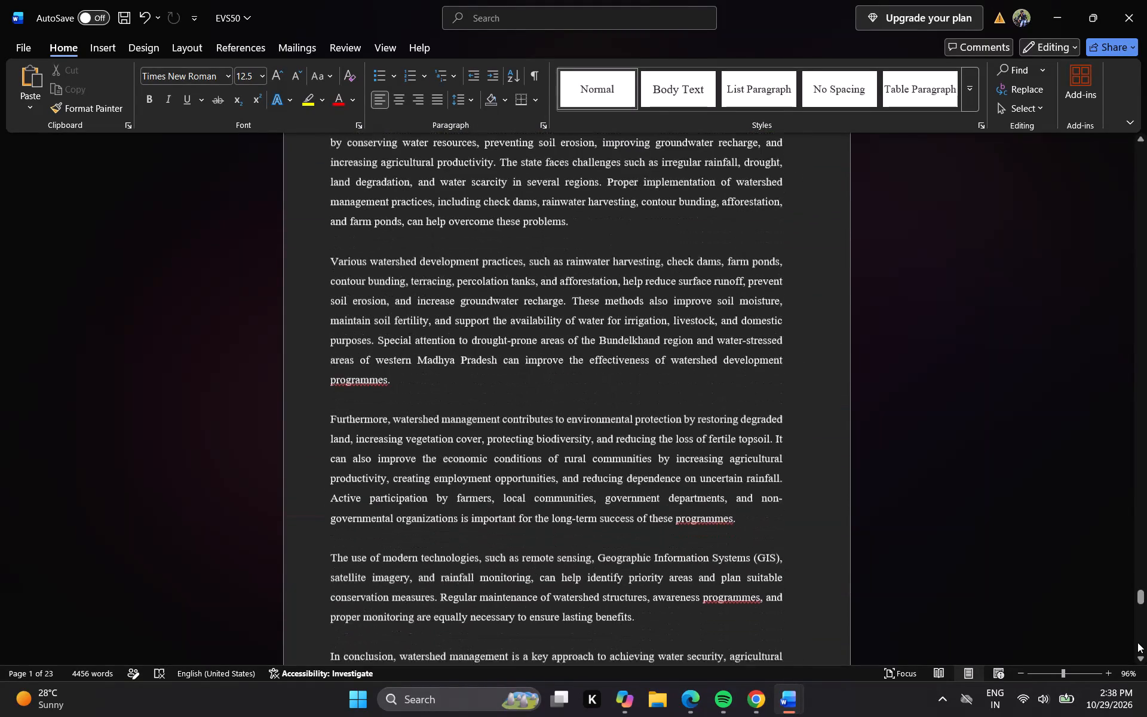
click(1137, 642)
click(1137, 642)
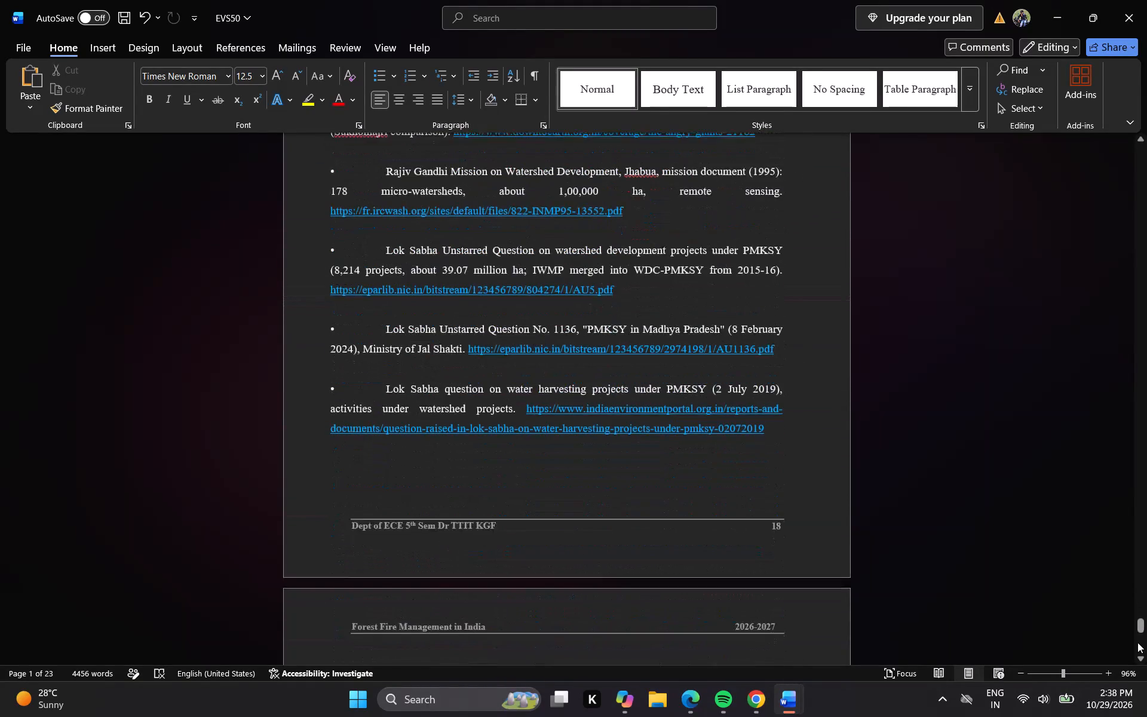
click(1137, 642)
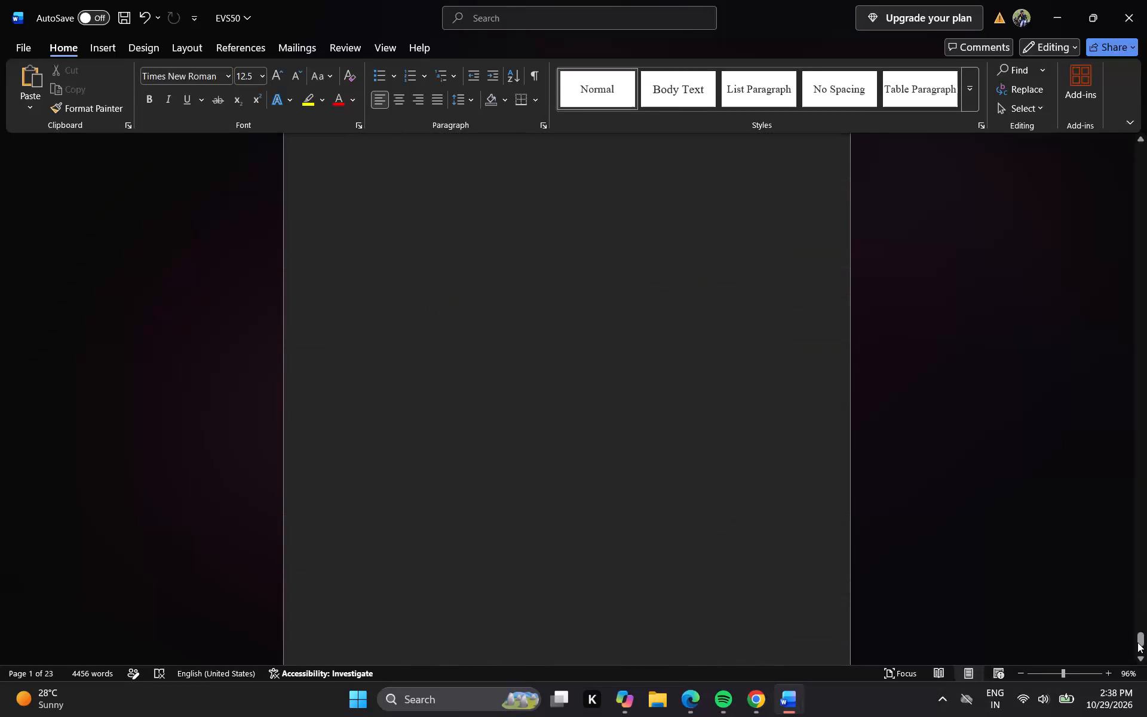
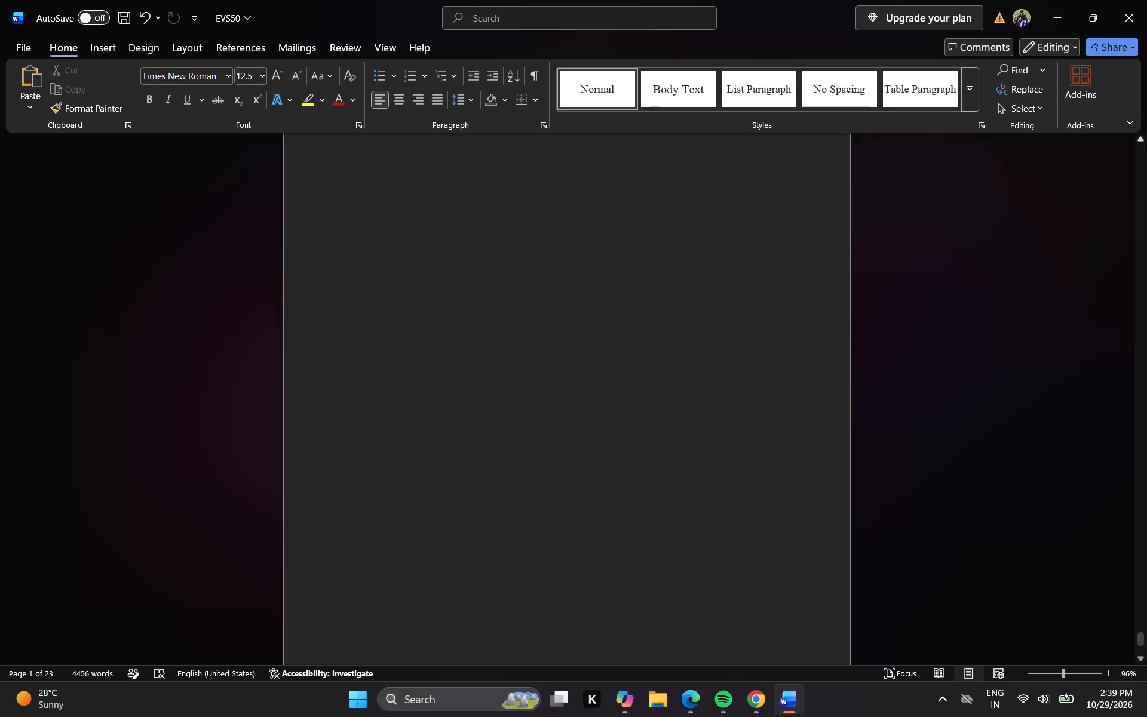
Go back through the report from the last page, checking the references, conclusion, and challenges and suggestions pages.
click(1139, 149)
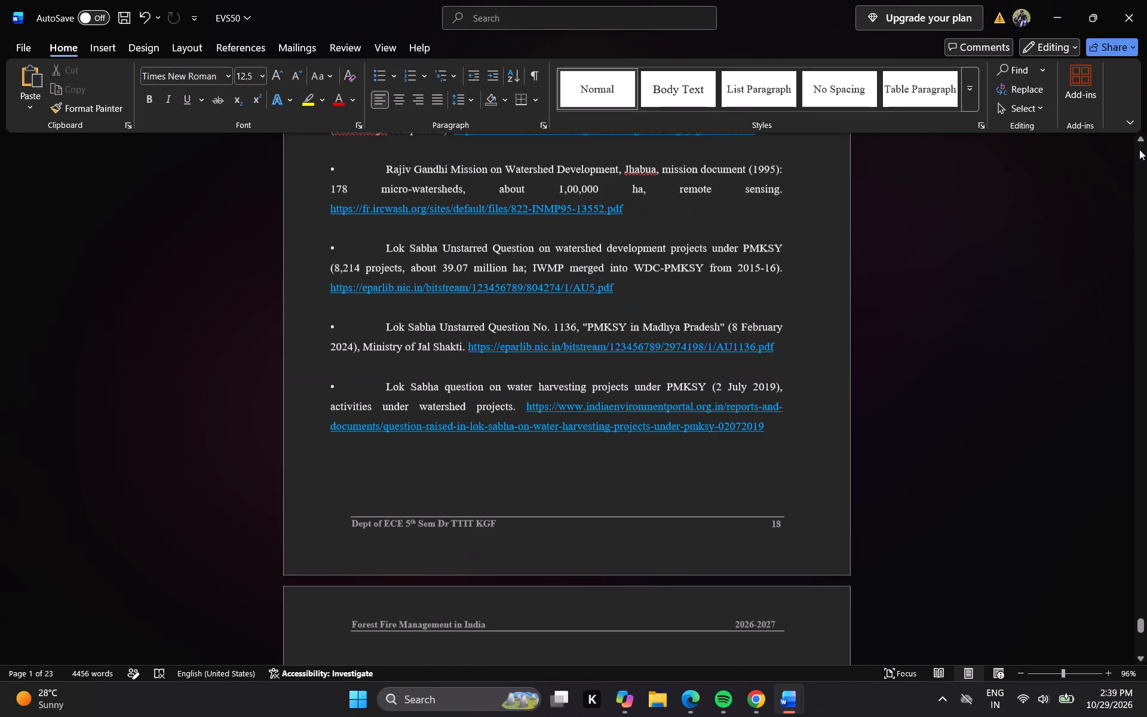
click(1139, 149)
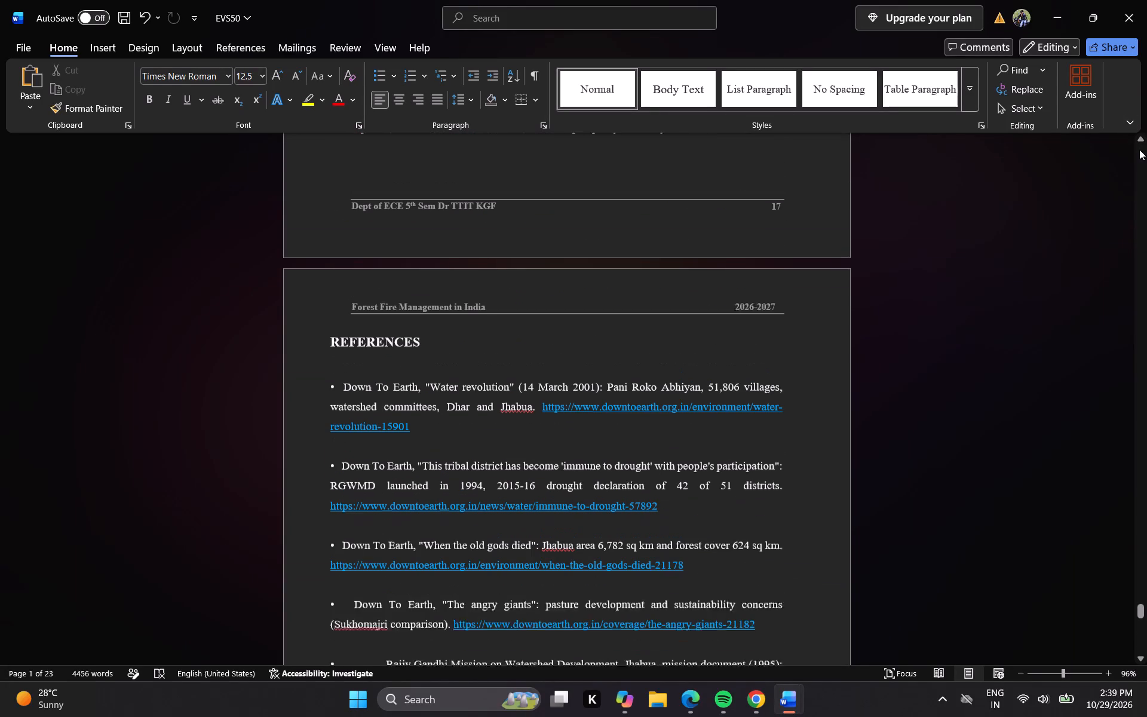
click(1139, 149)
click(1139, 149)
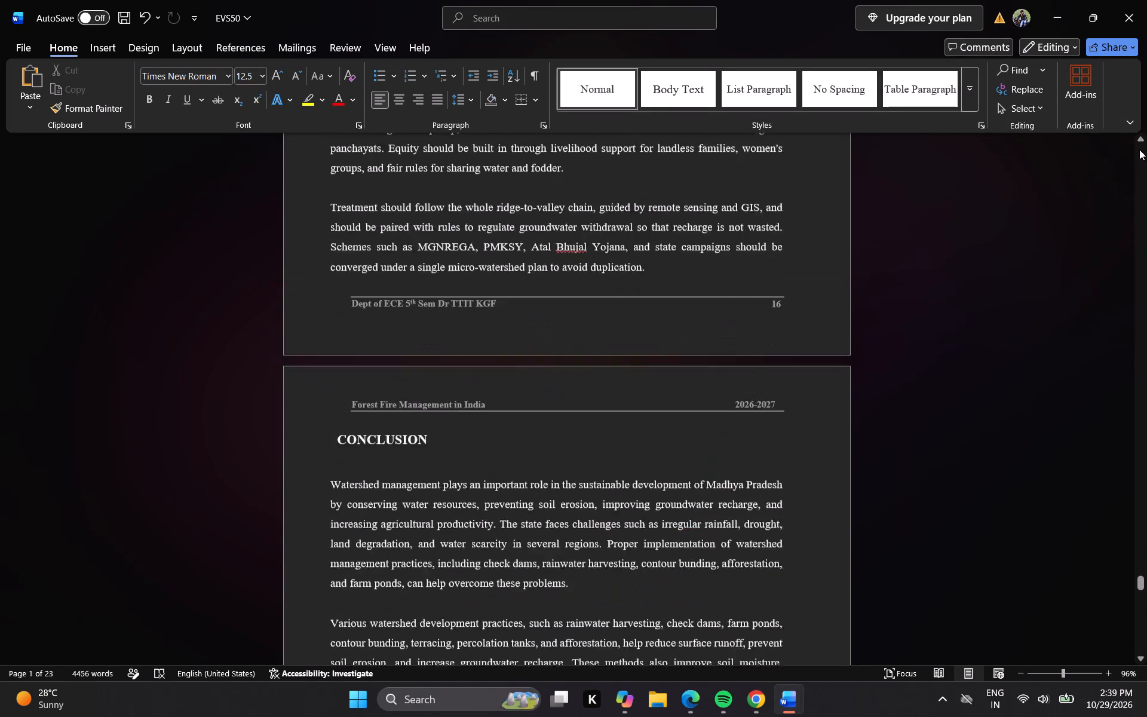
click(1139, 149)
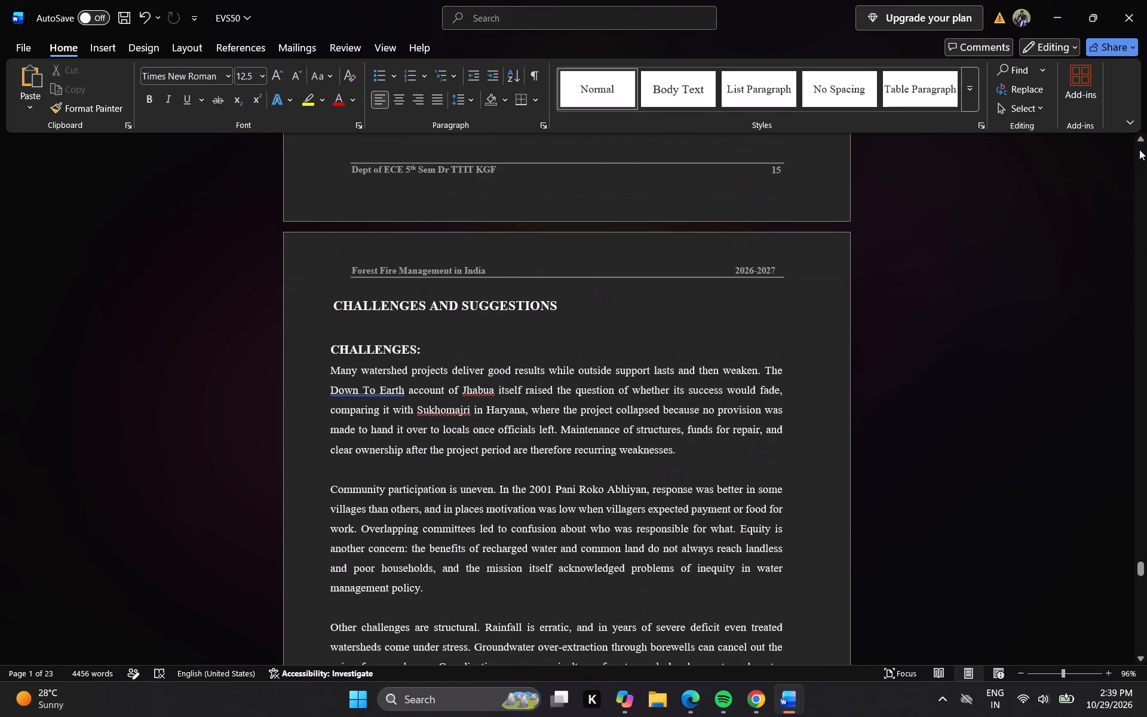
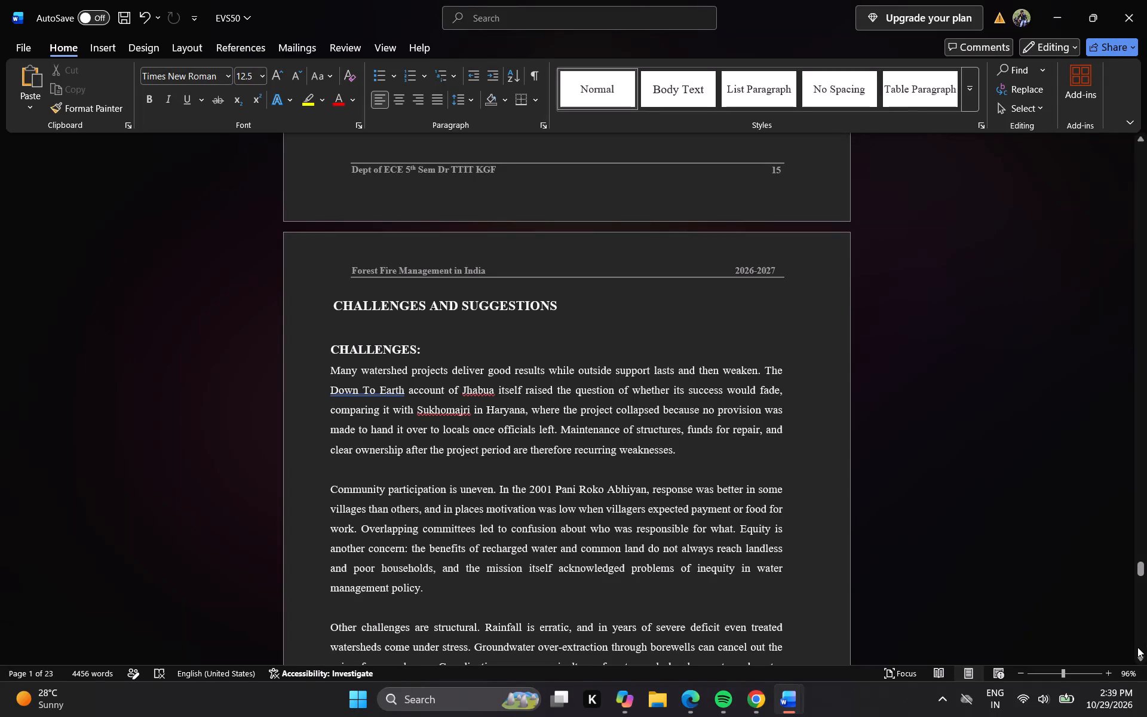
Check the report's closing pages from the conclusion to the end of the document, including the page following page 18.
click(1138, 645)
click(1138, 645)
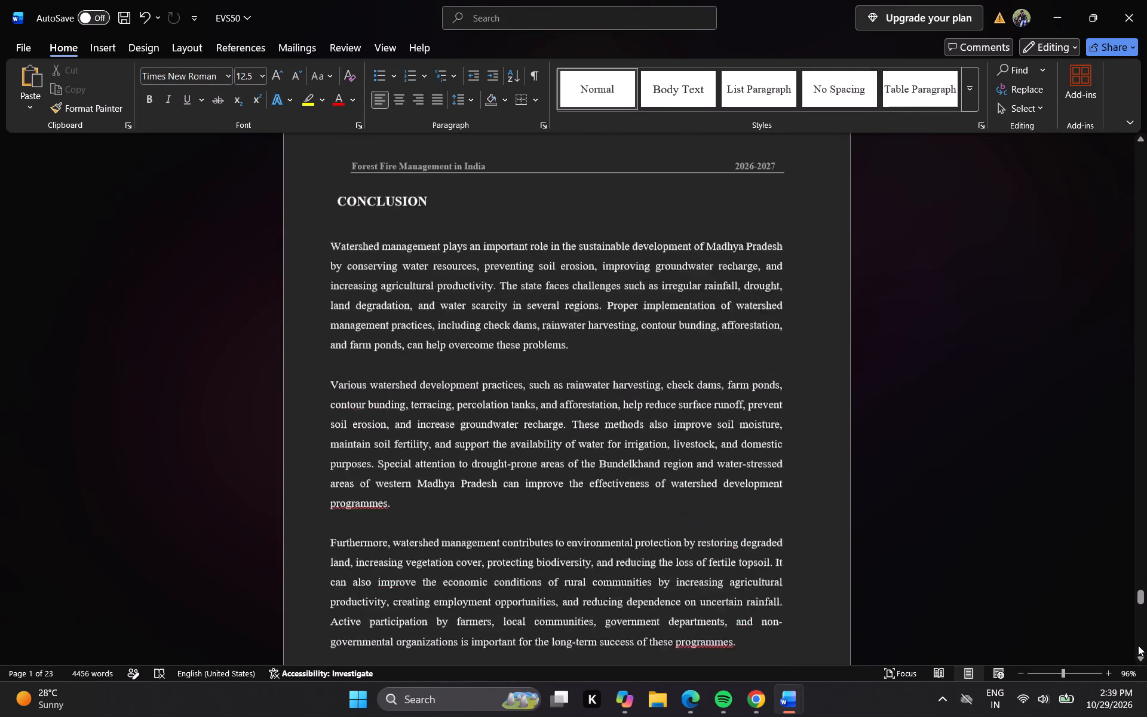
right_click(1138, 645)
triple_click(1138, 645)
click(1138, 645)
click(1138, 645)
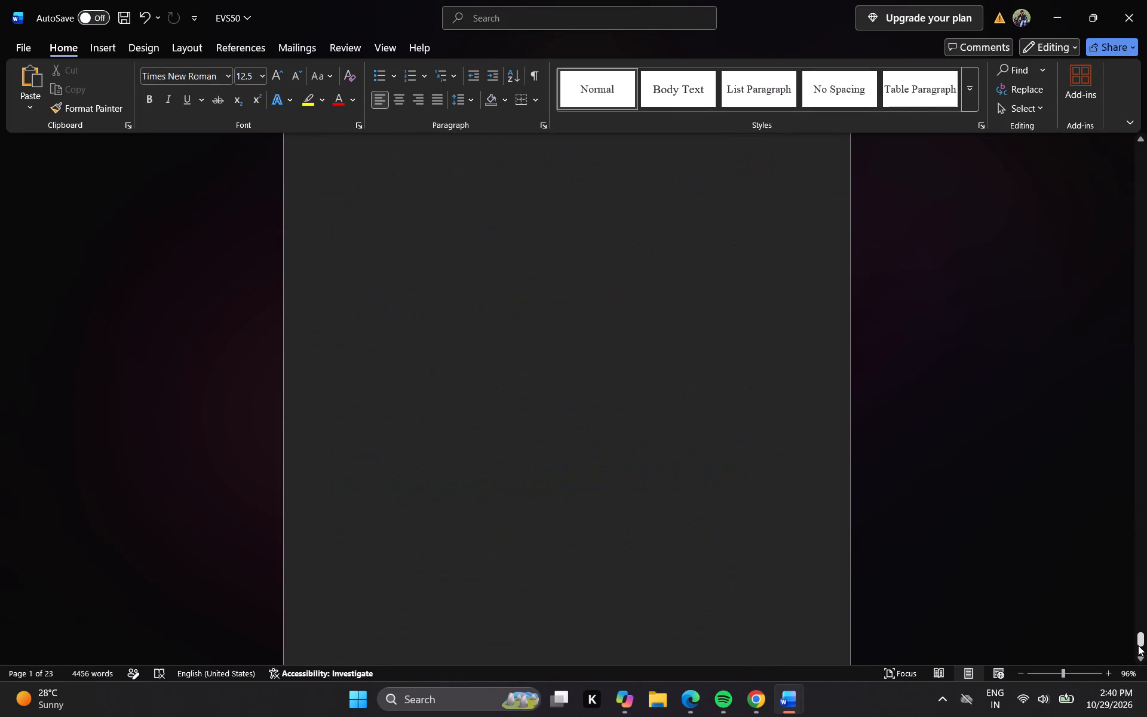
click(1136, 144)
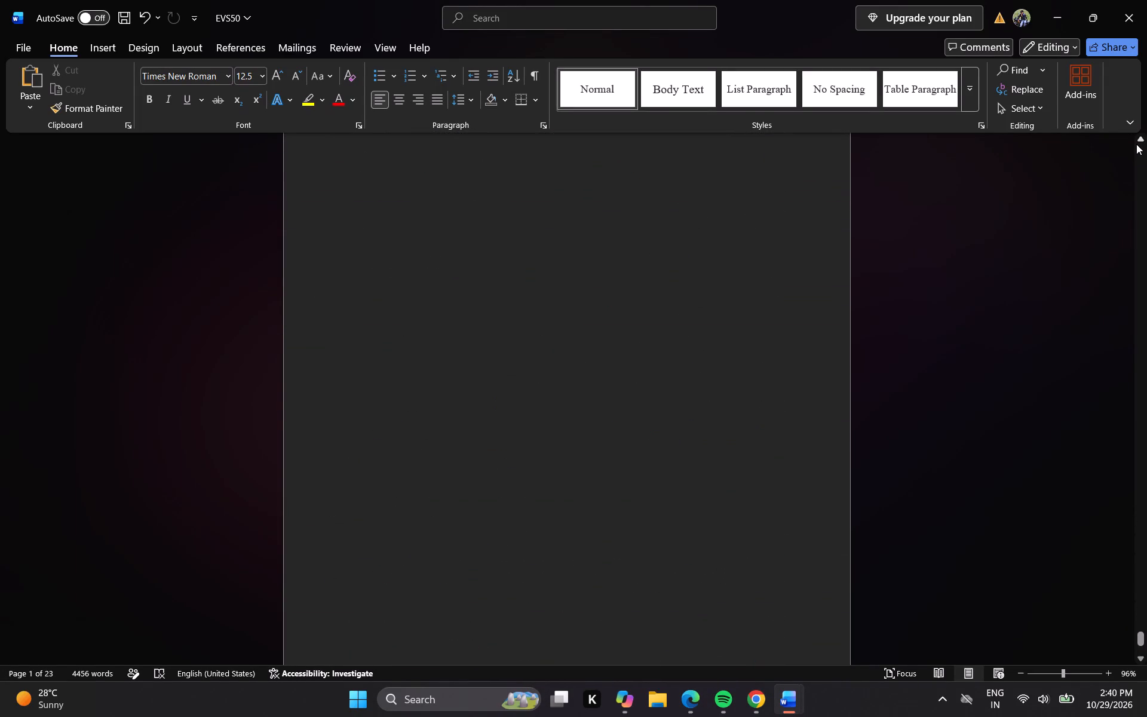
click(1136, 144)
click(1142, 145)
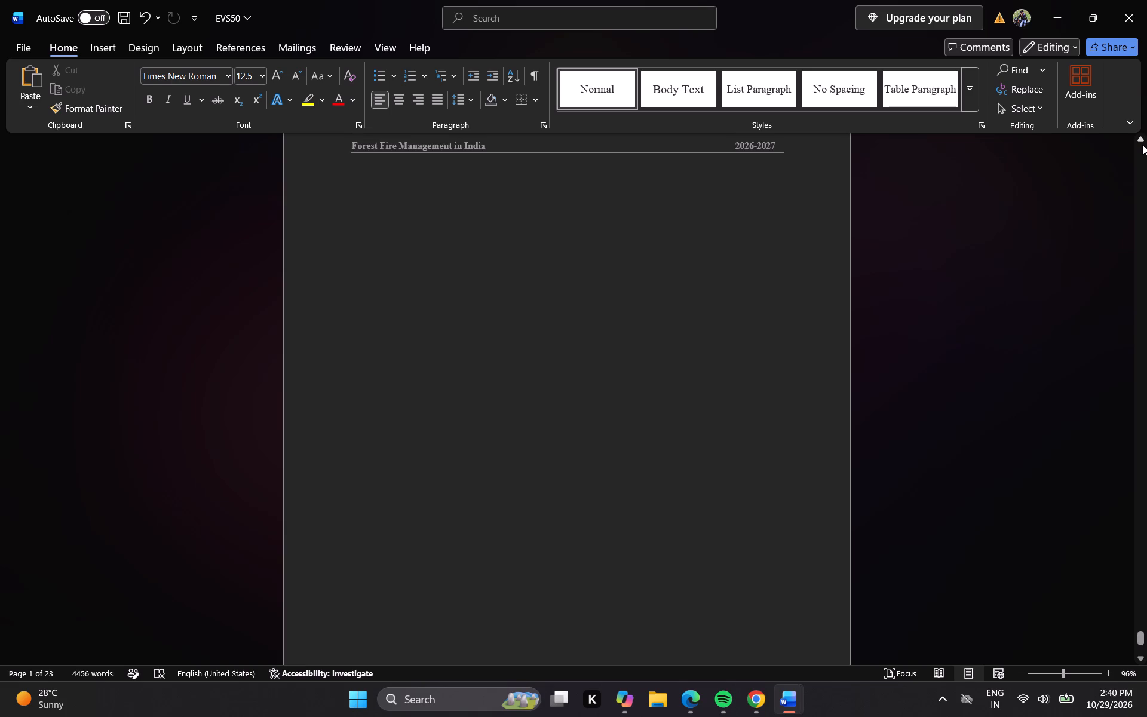
click(1142, 145)
click(1142, 145)
triple_click(1142, 145)
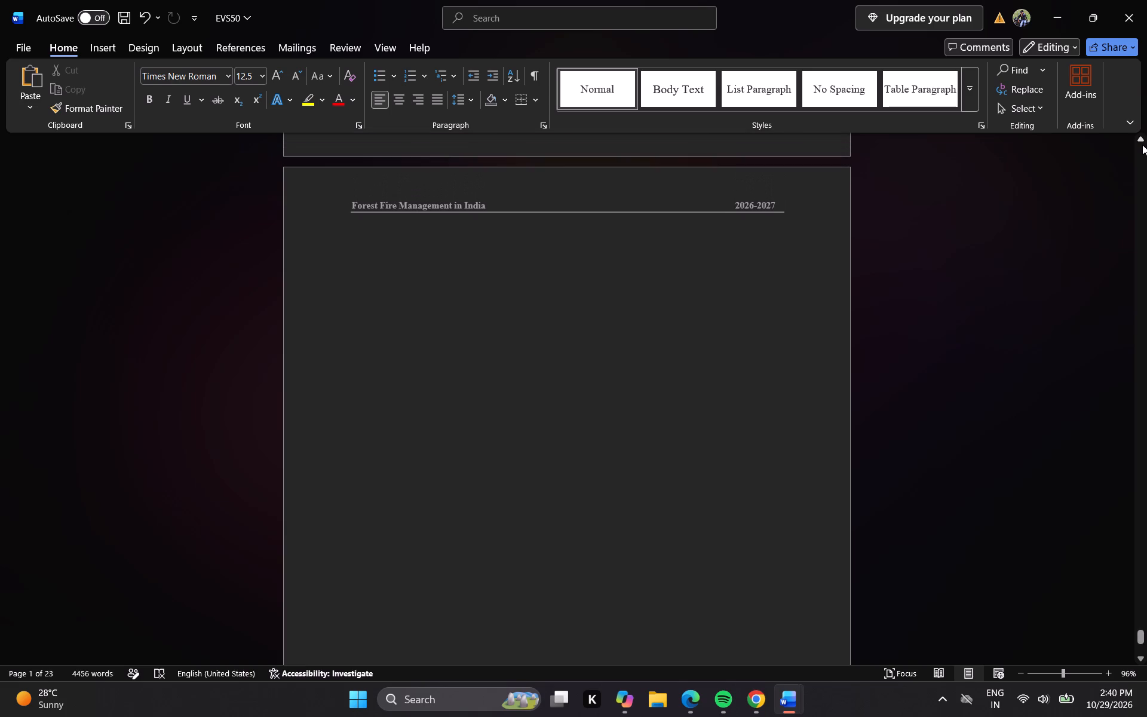
click(1142, 145)
click(1142, 145)
click(1142, 145)
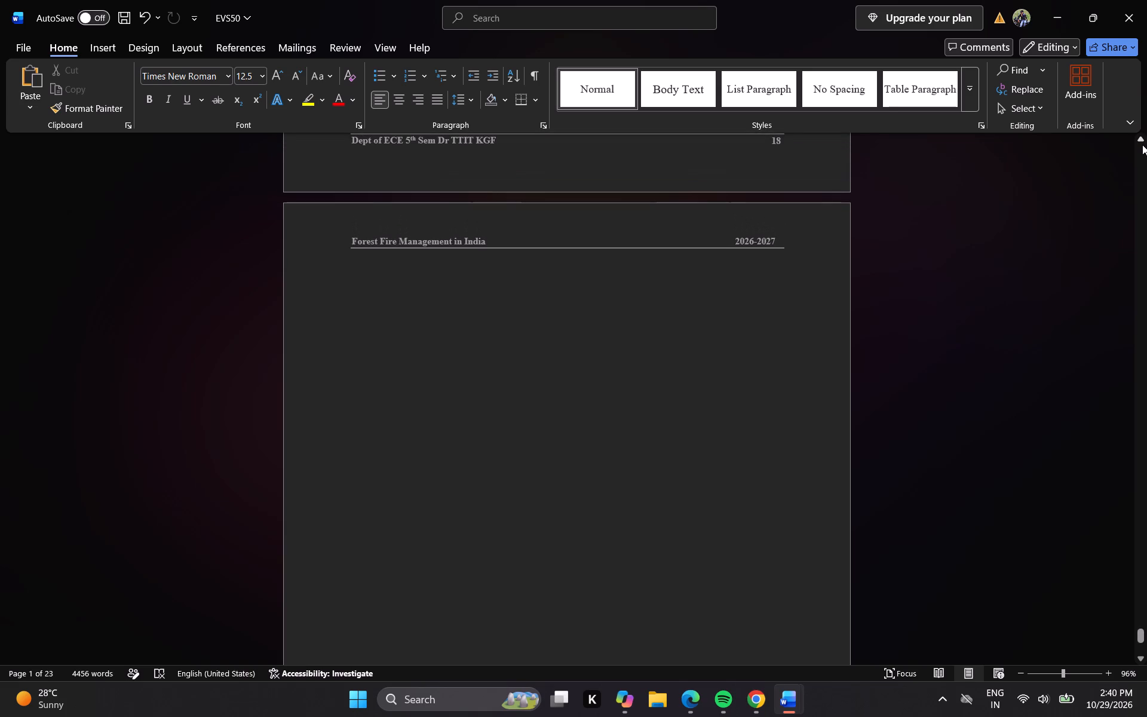
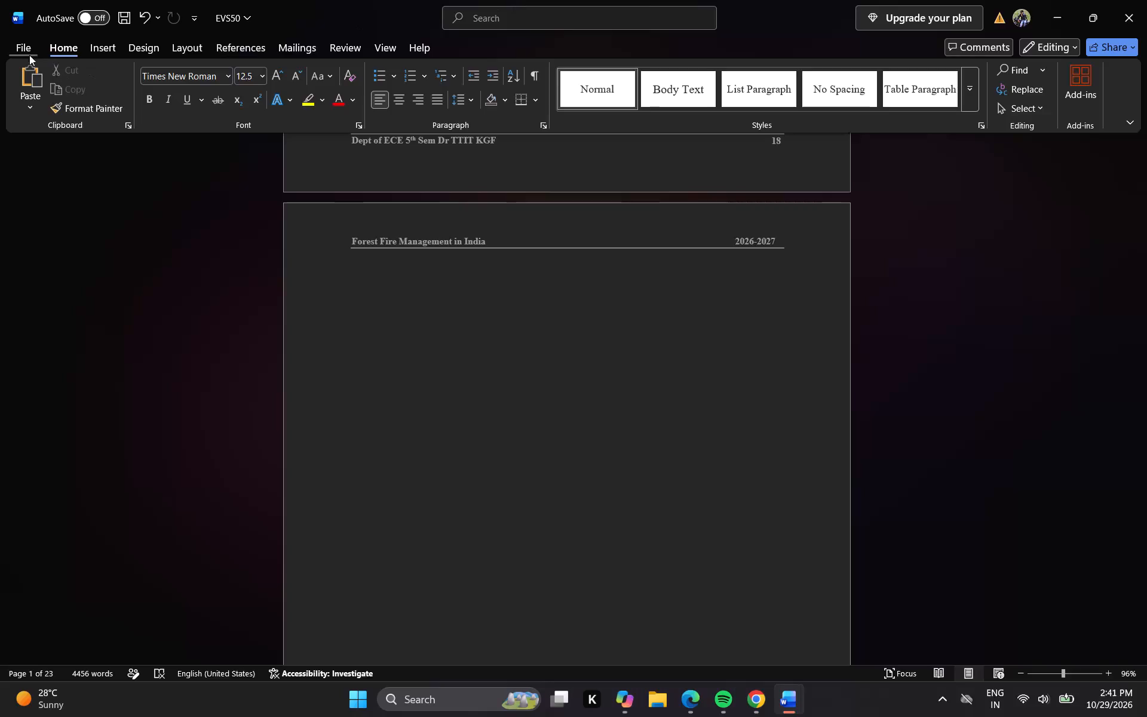
Start saving a copy of the EVS50 report, choosing the Downloads folder as its location.
click(22, 51)
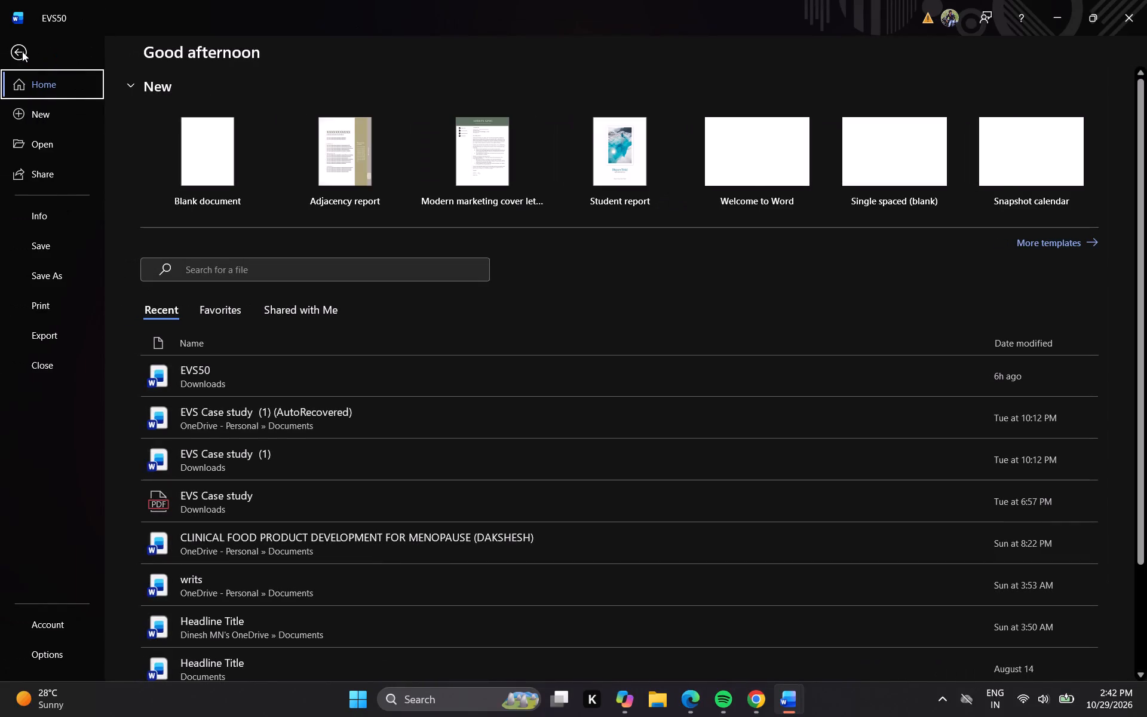
click(65, 282)
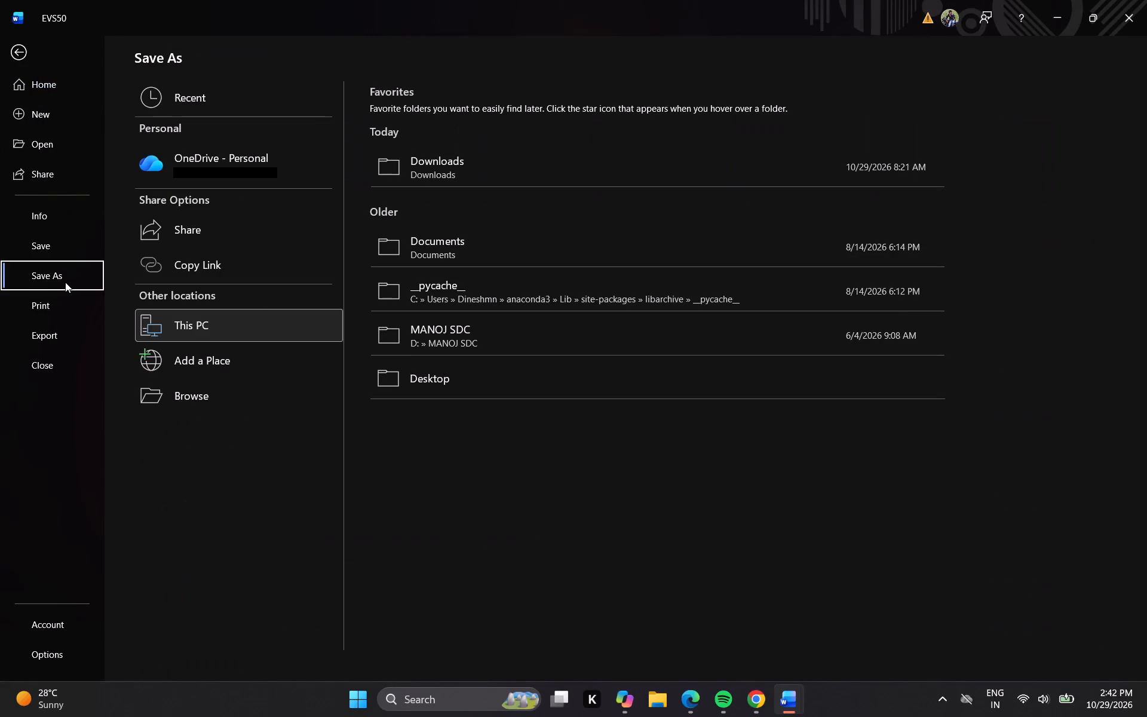
click(492, 151)
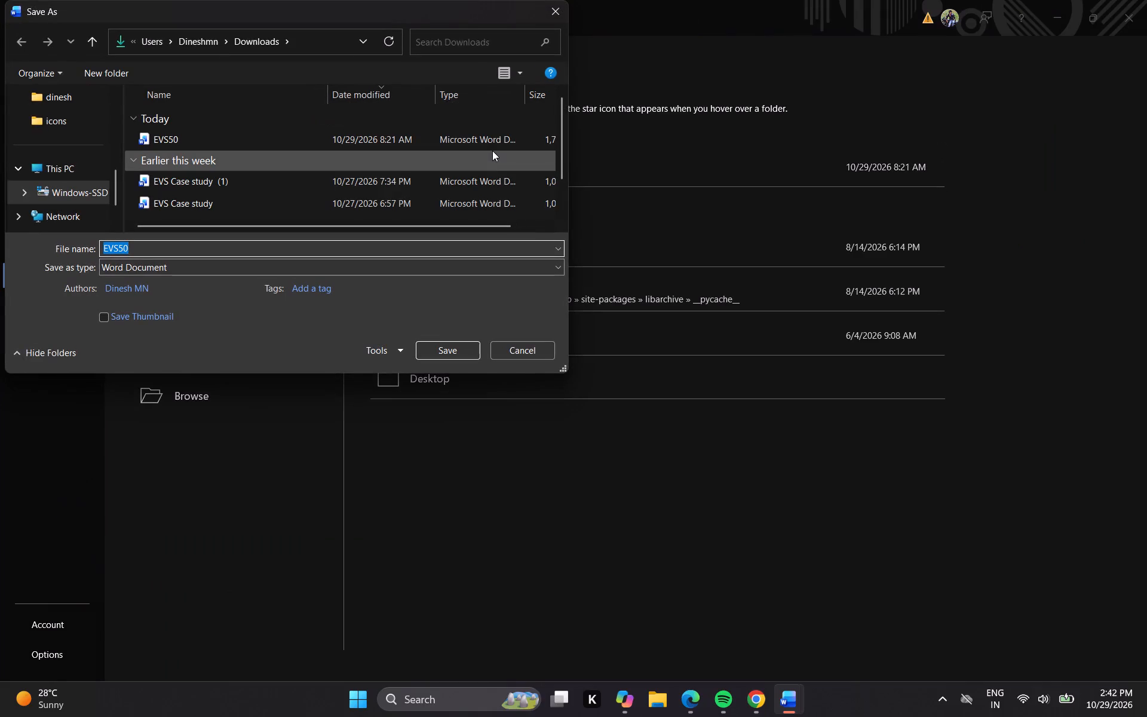
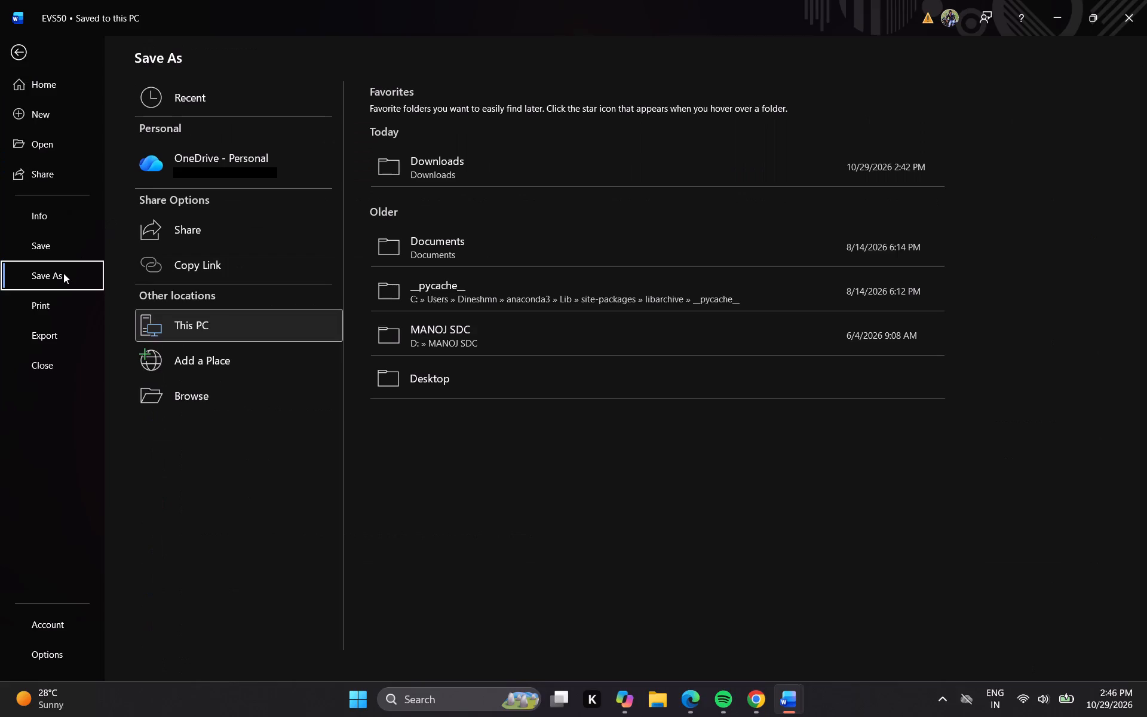
Save the edited EVS50 report under its existing name and location.
click(59, 246)
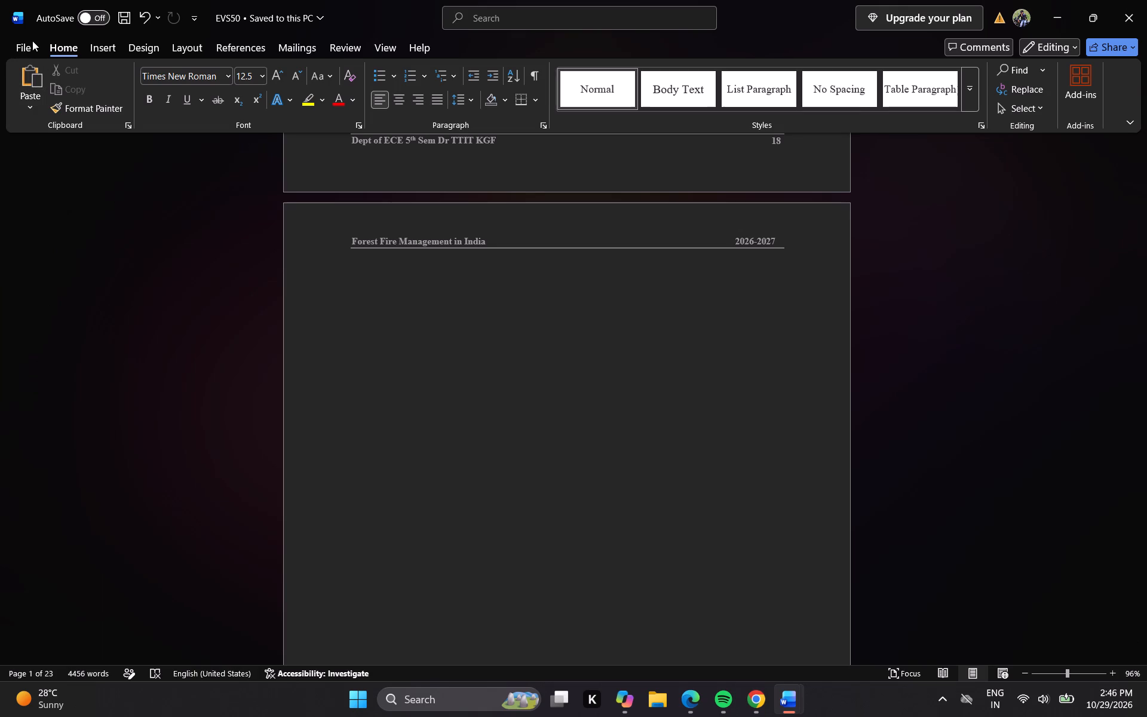
Open the file management view for the EVS50 report.
click(34, 40)
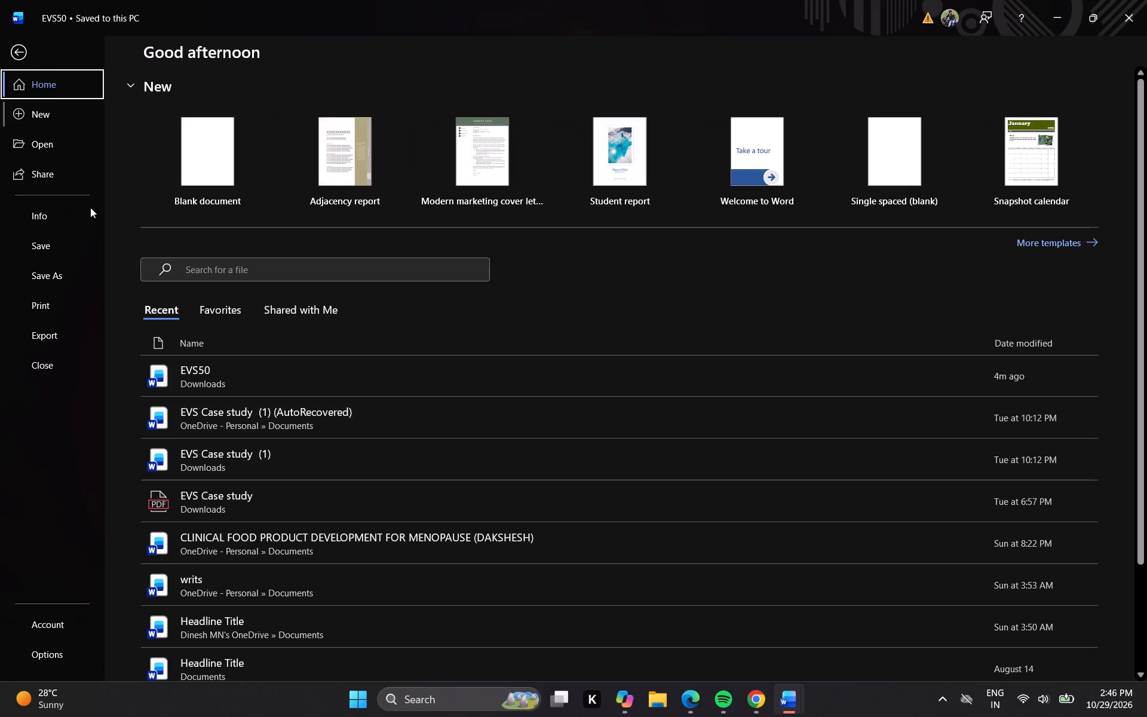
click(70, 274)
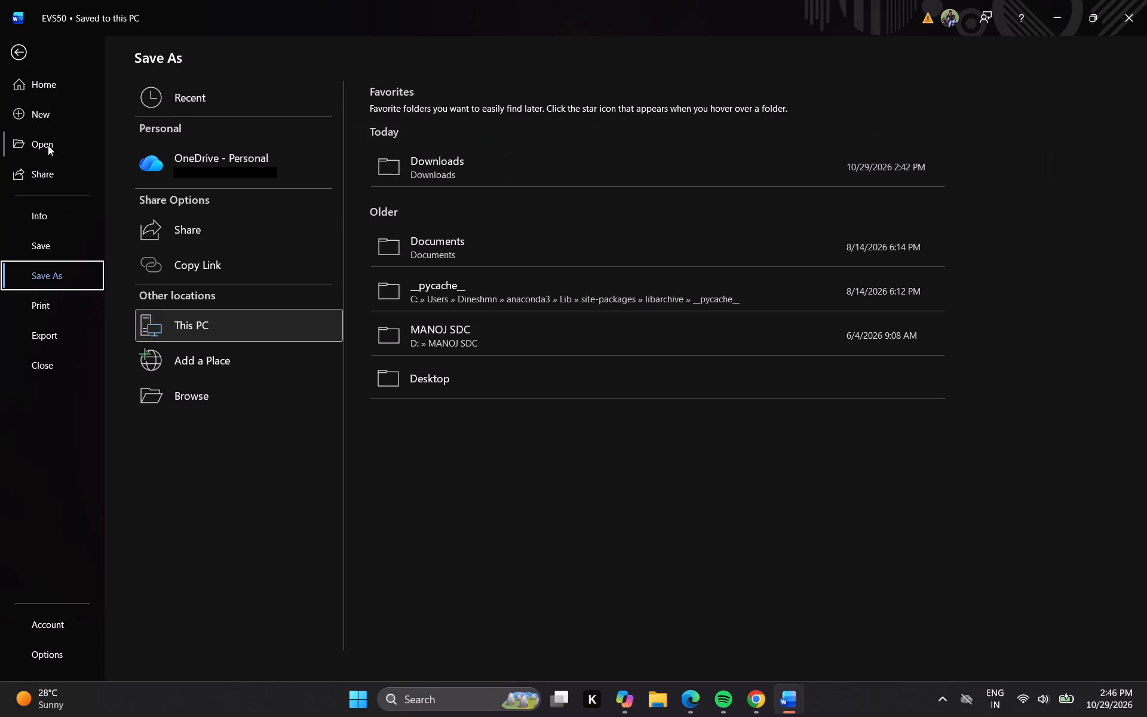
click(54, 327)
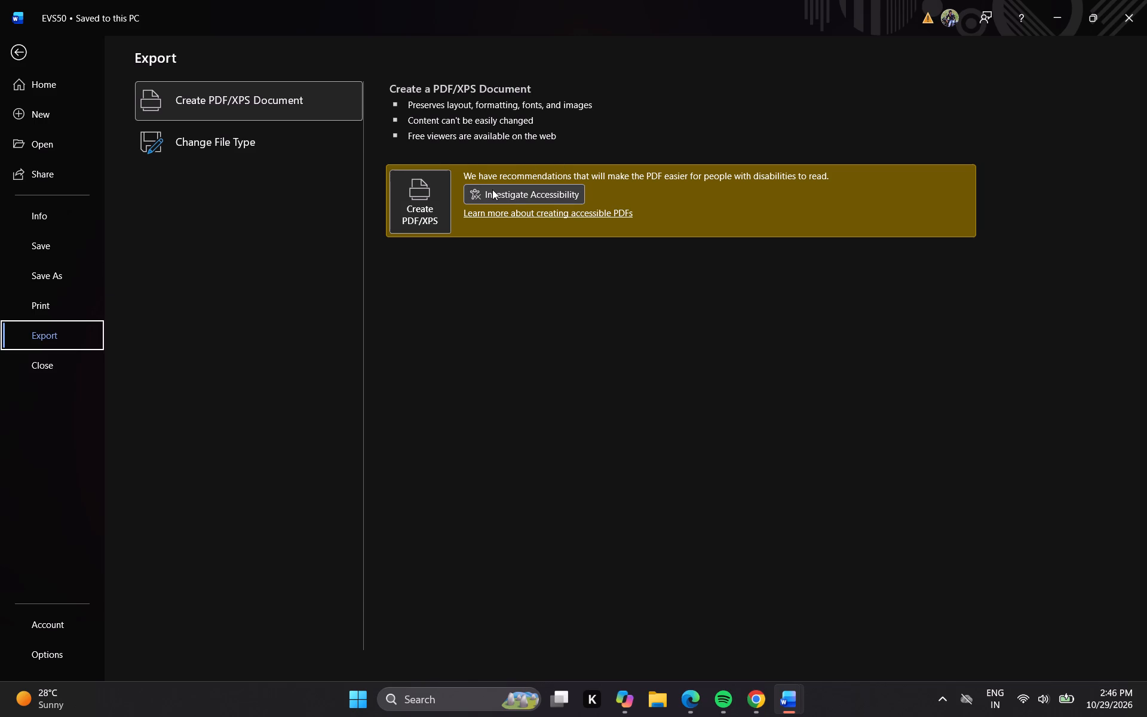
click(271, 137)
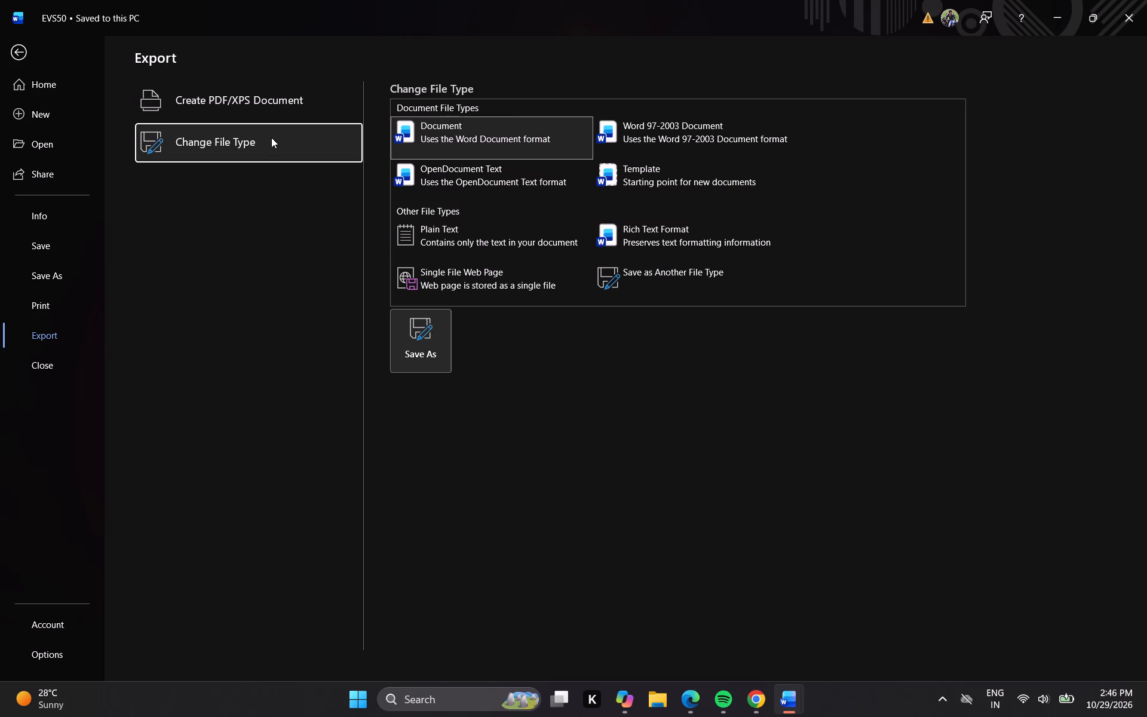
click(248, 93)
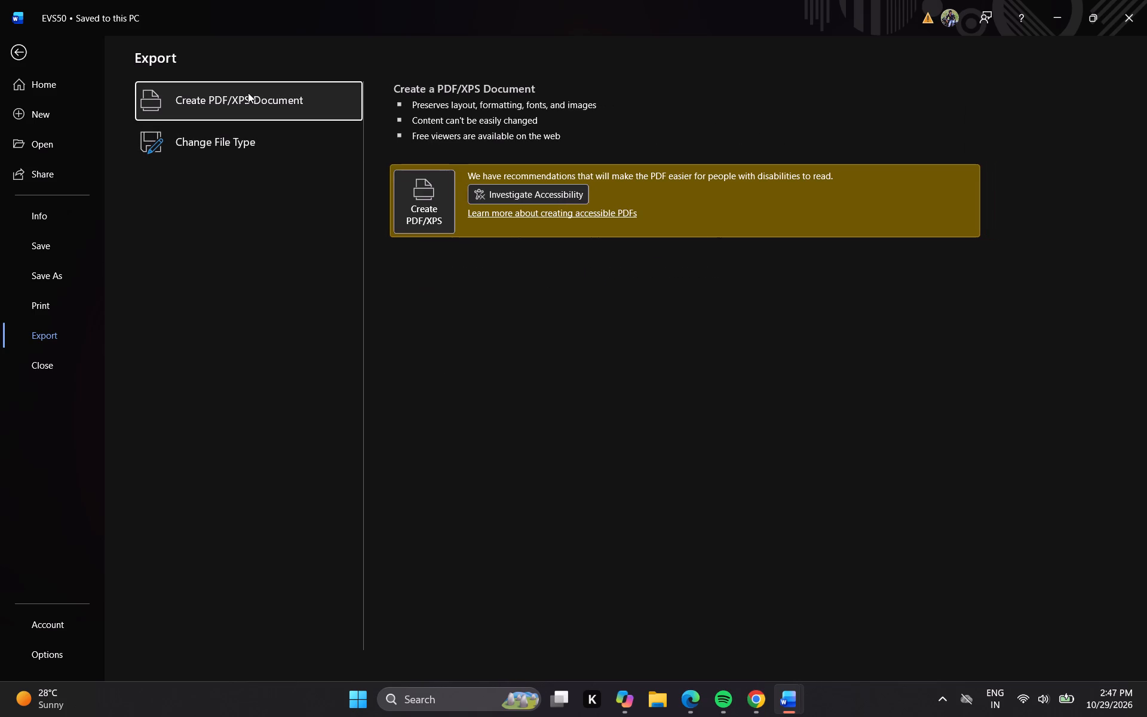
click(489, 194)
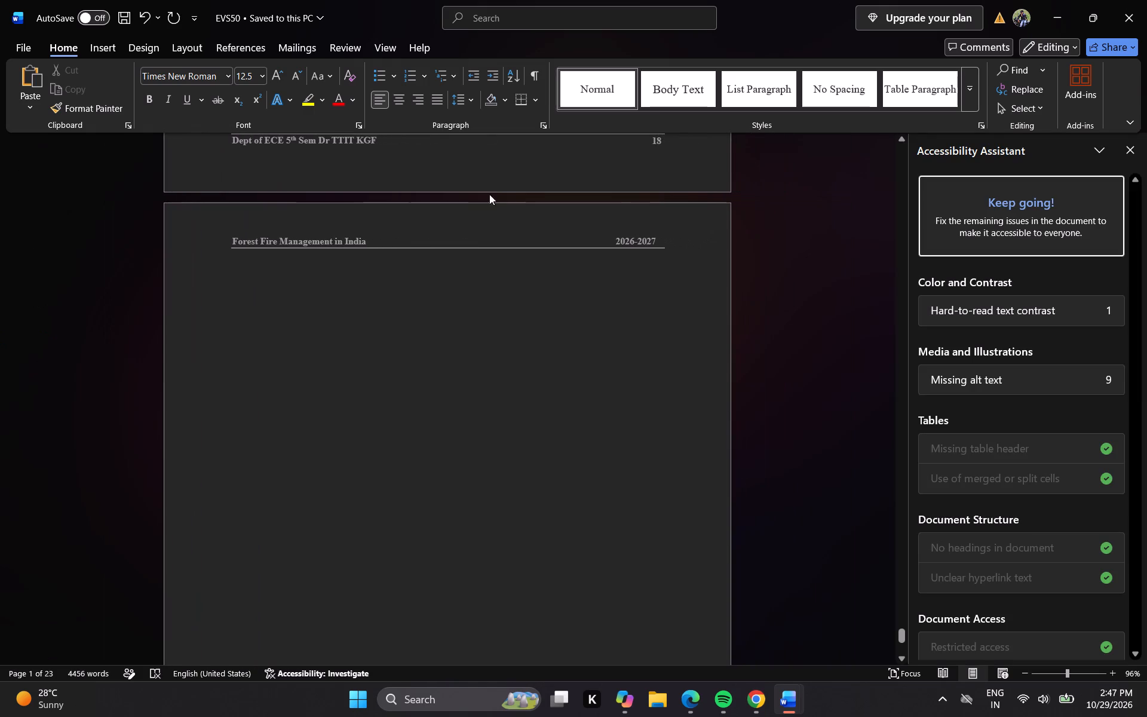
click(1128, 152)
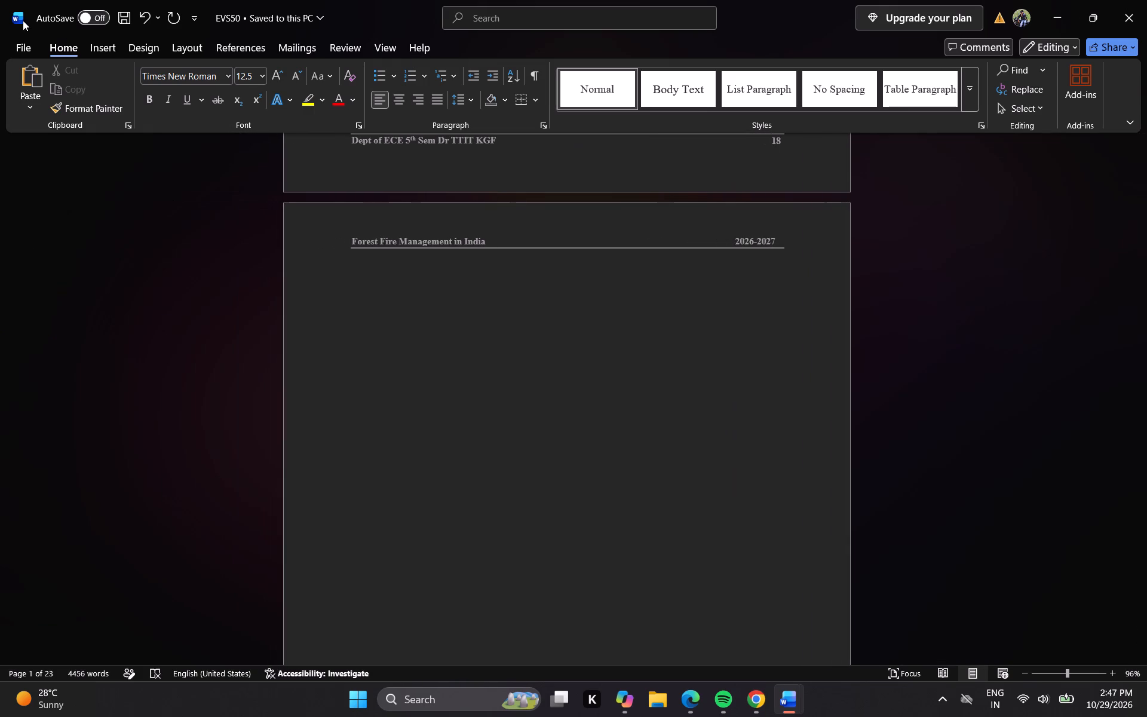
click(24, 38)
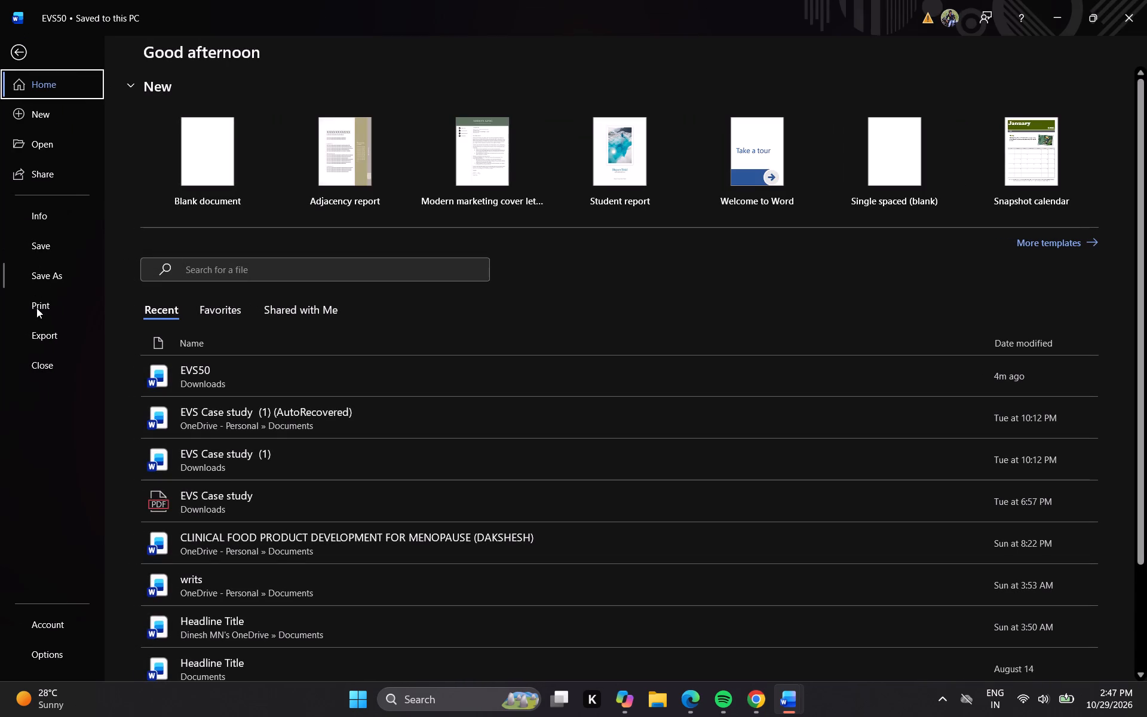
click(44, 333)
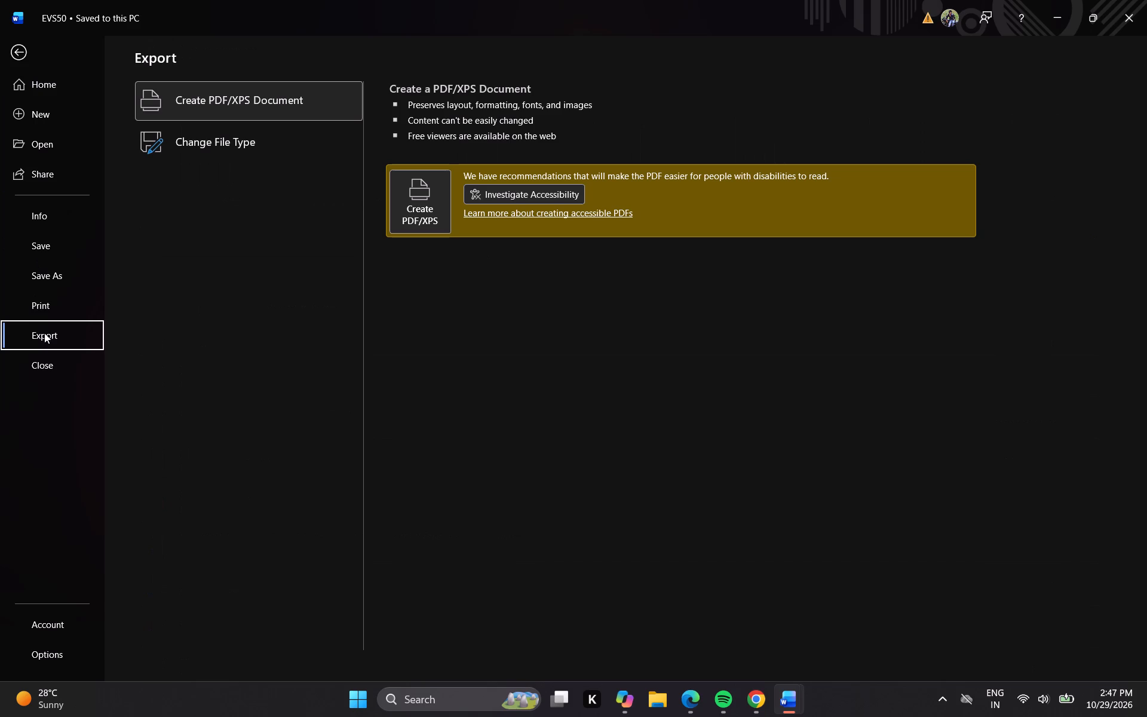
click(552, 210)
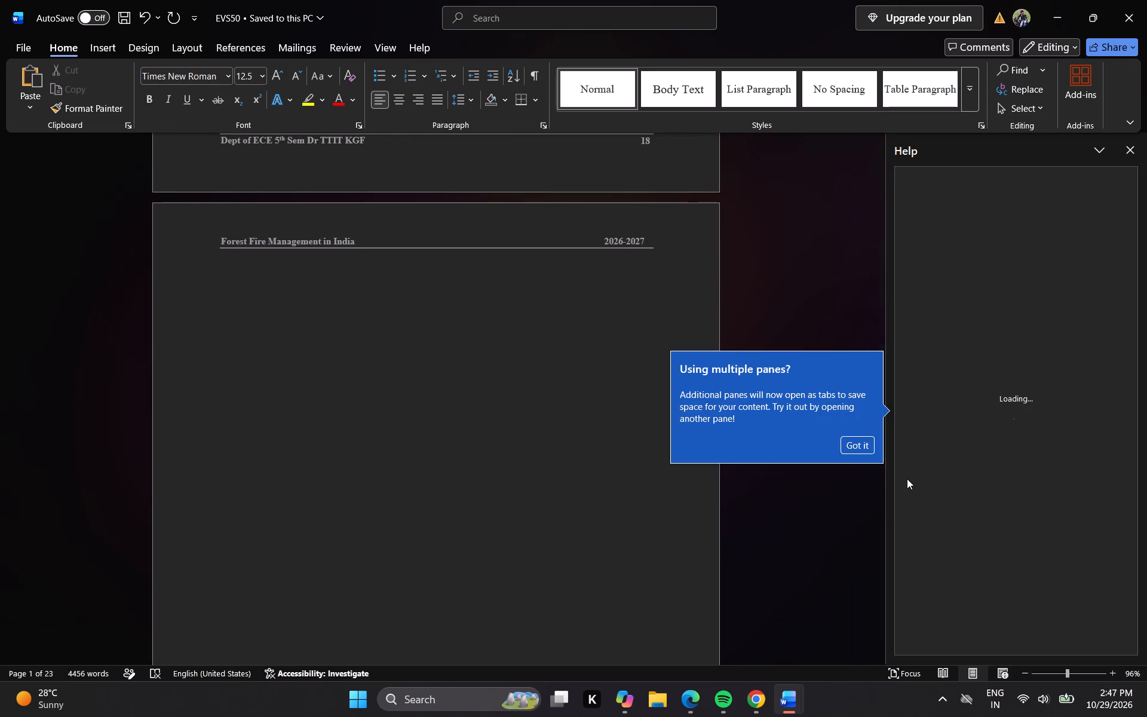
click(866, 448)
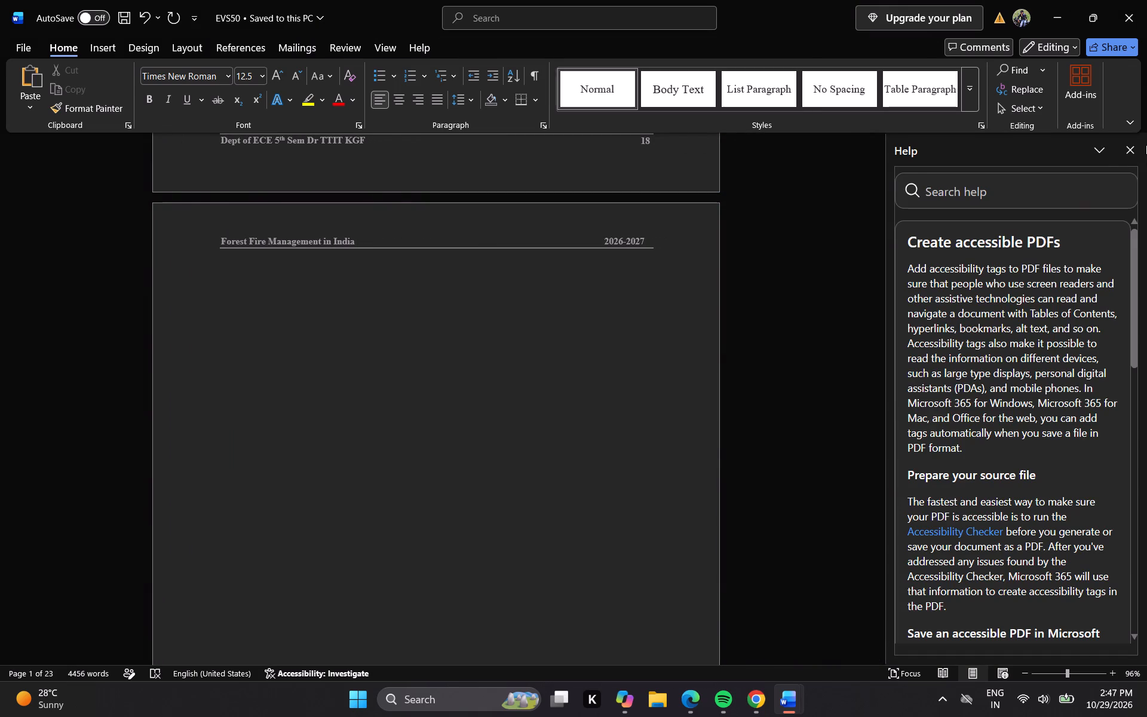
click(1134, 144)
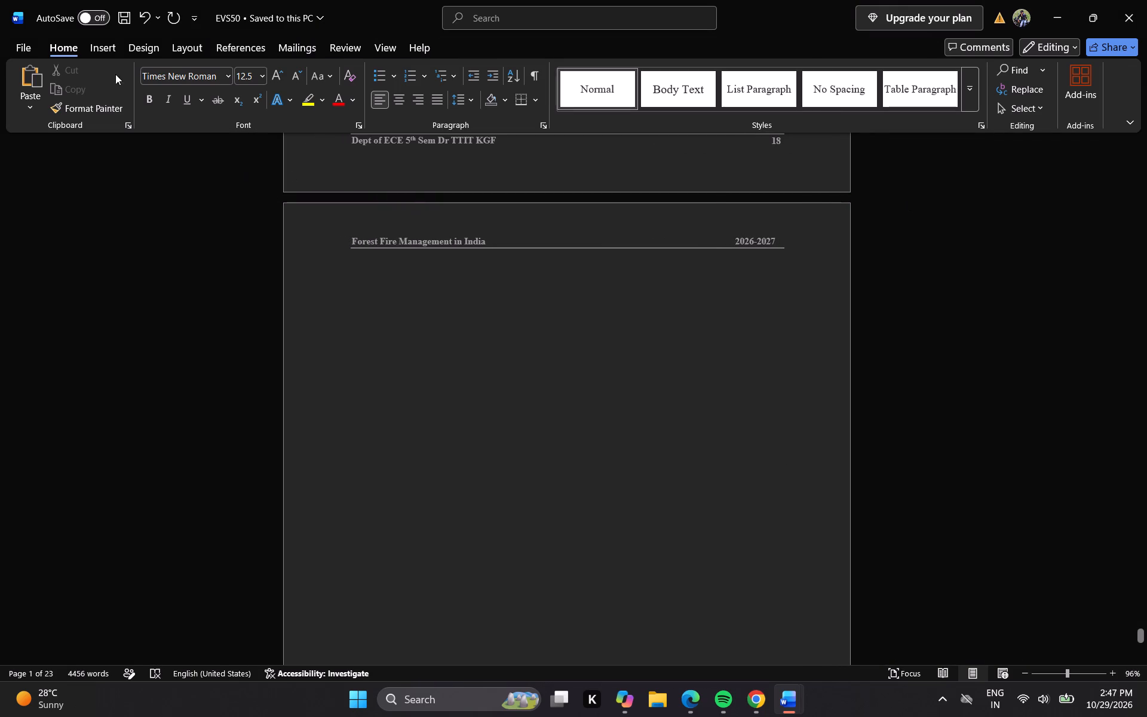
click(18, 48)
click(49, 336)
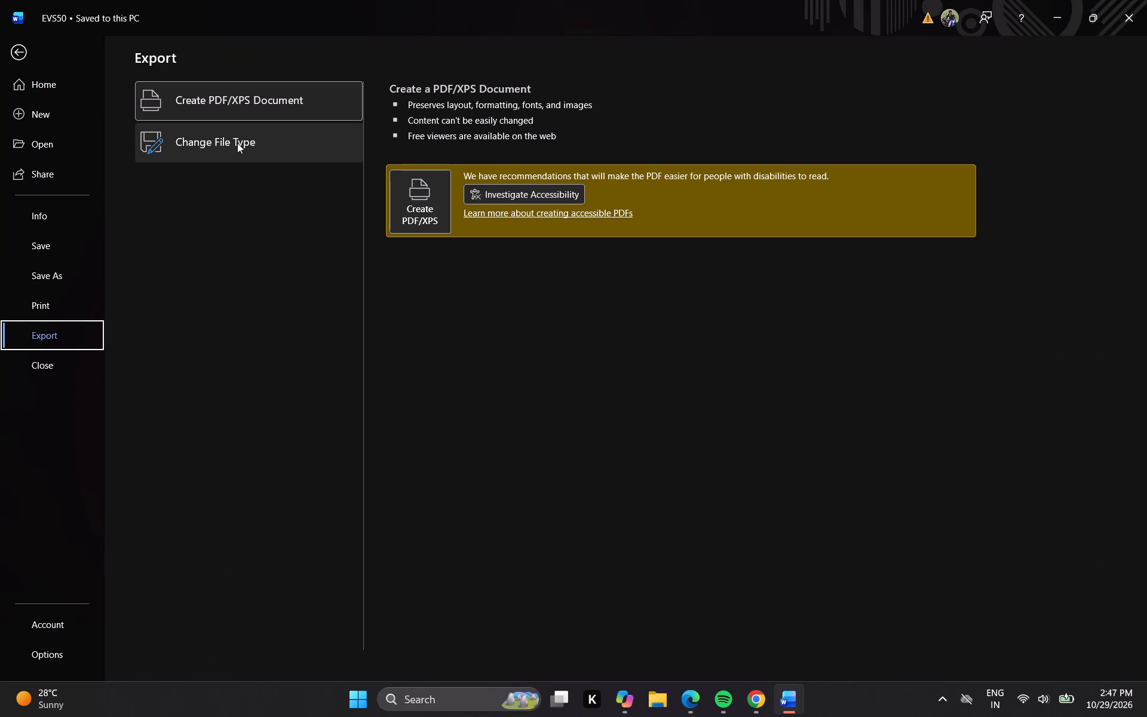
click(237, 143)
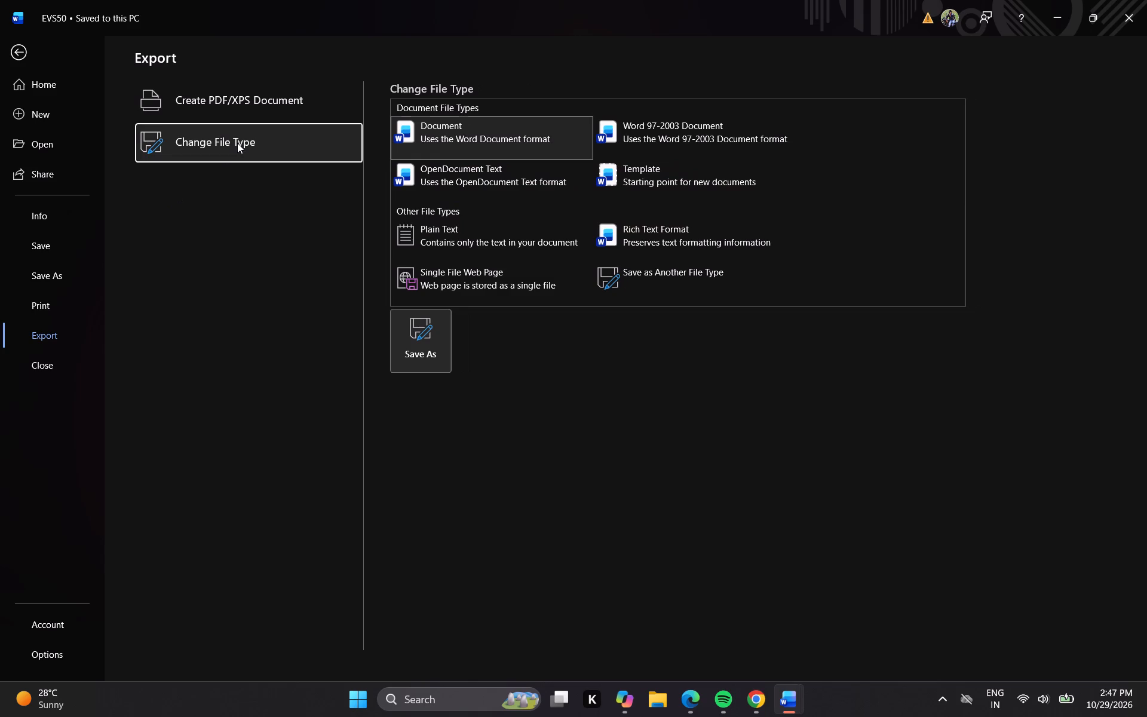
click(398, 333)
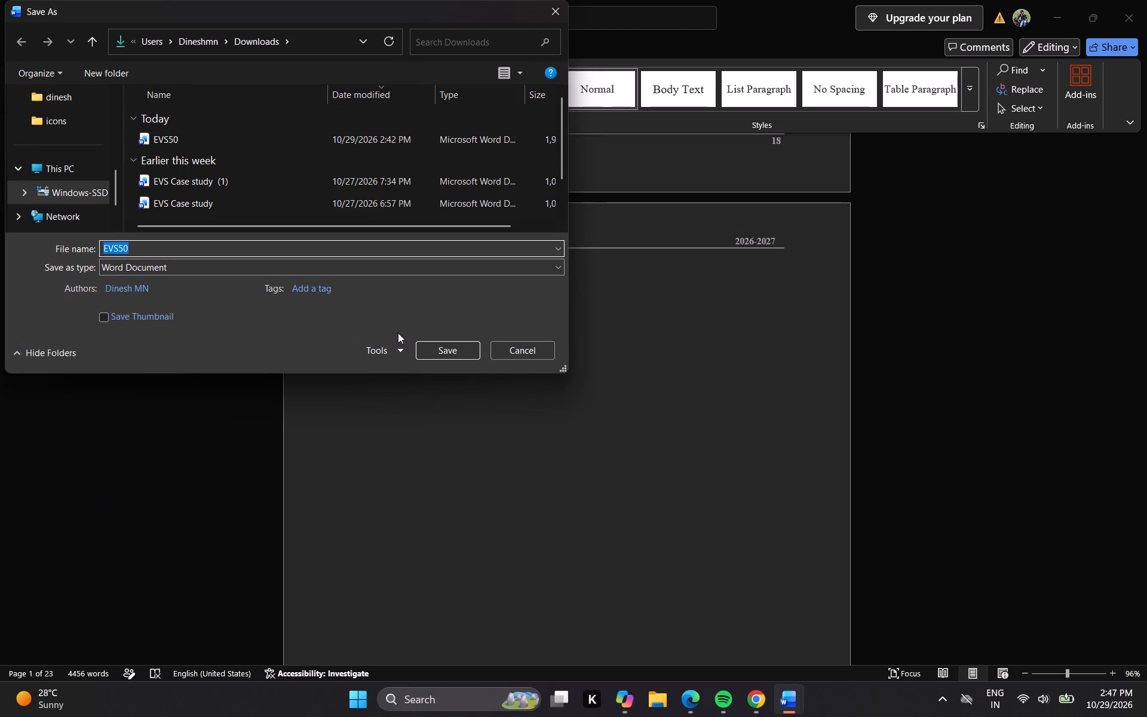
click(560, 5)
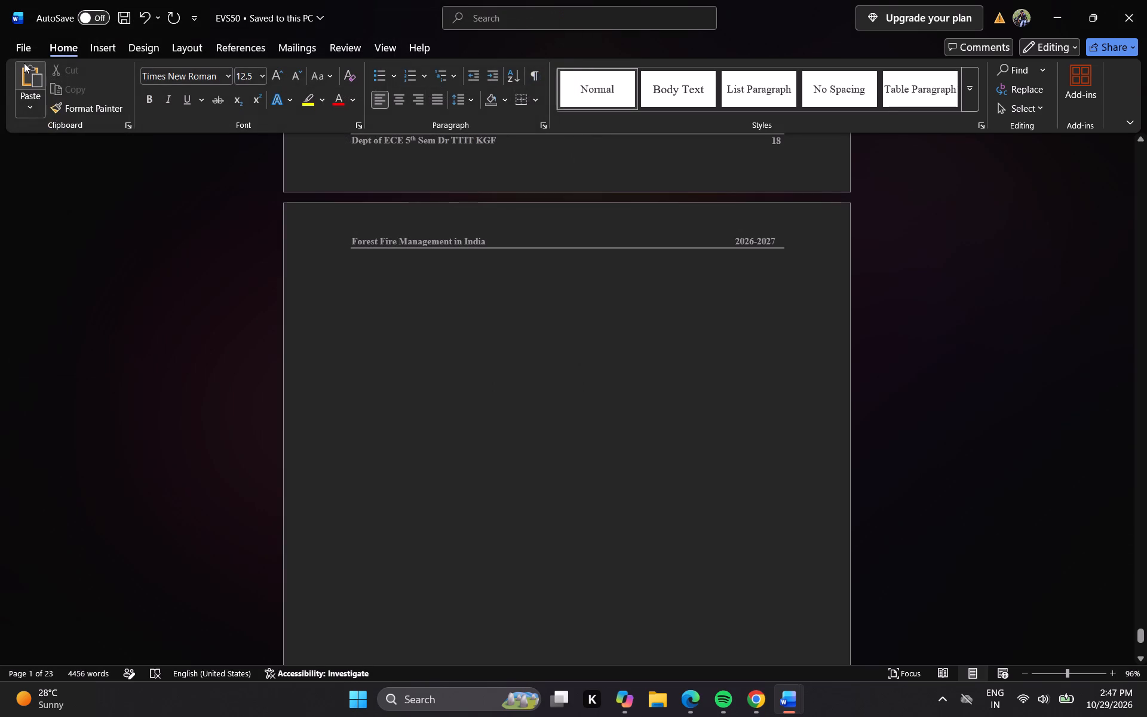
Export the report as a PDF named EVS in the Downloads folder, set to open after publishing.
click(27, 52)
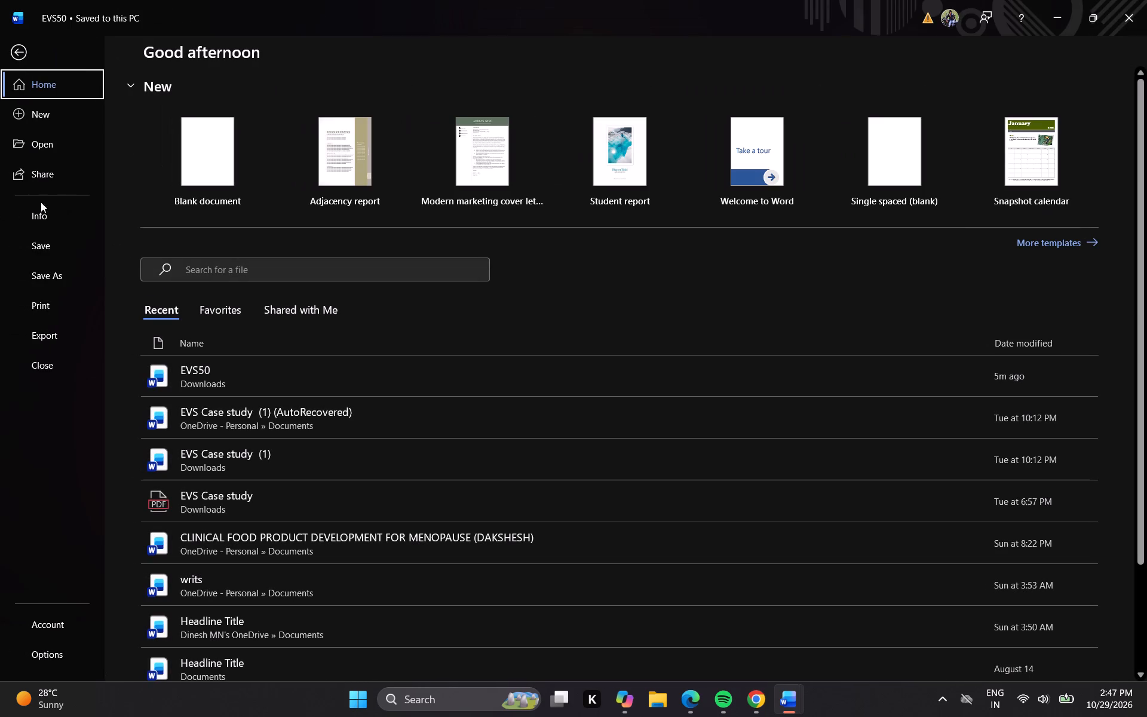
click(56, 339)
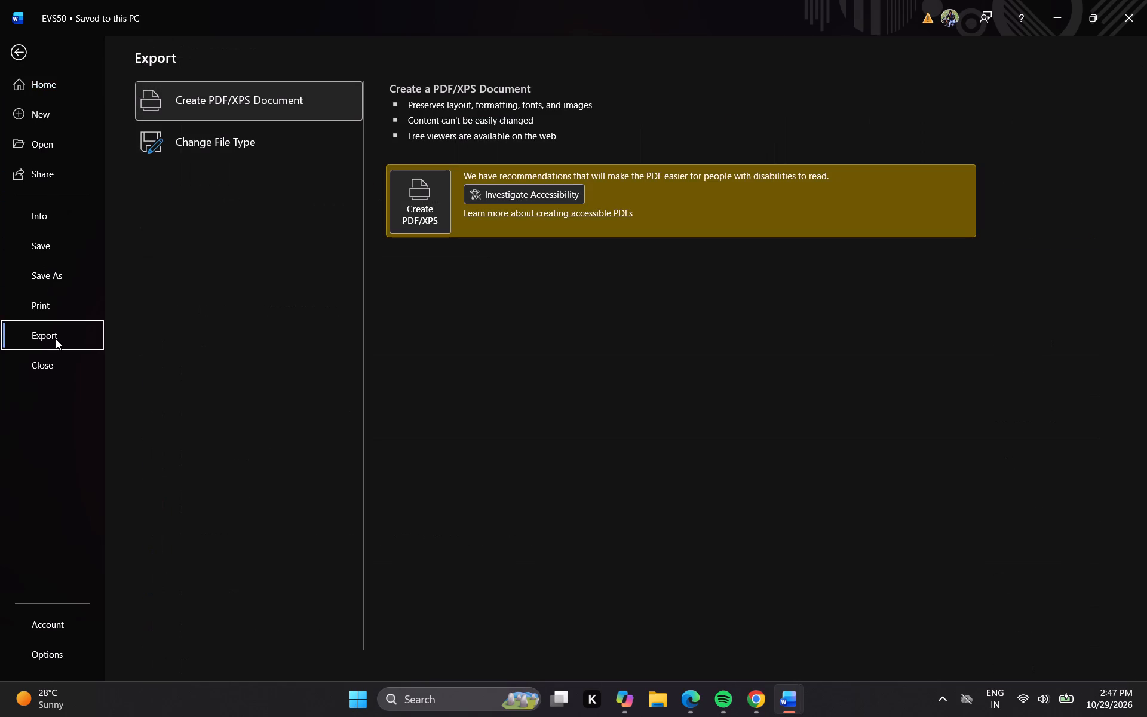
click(453, 119)
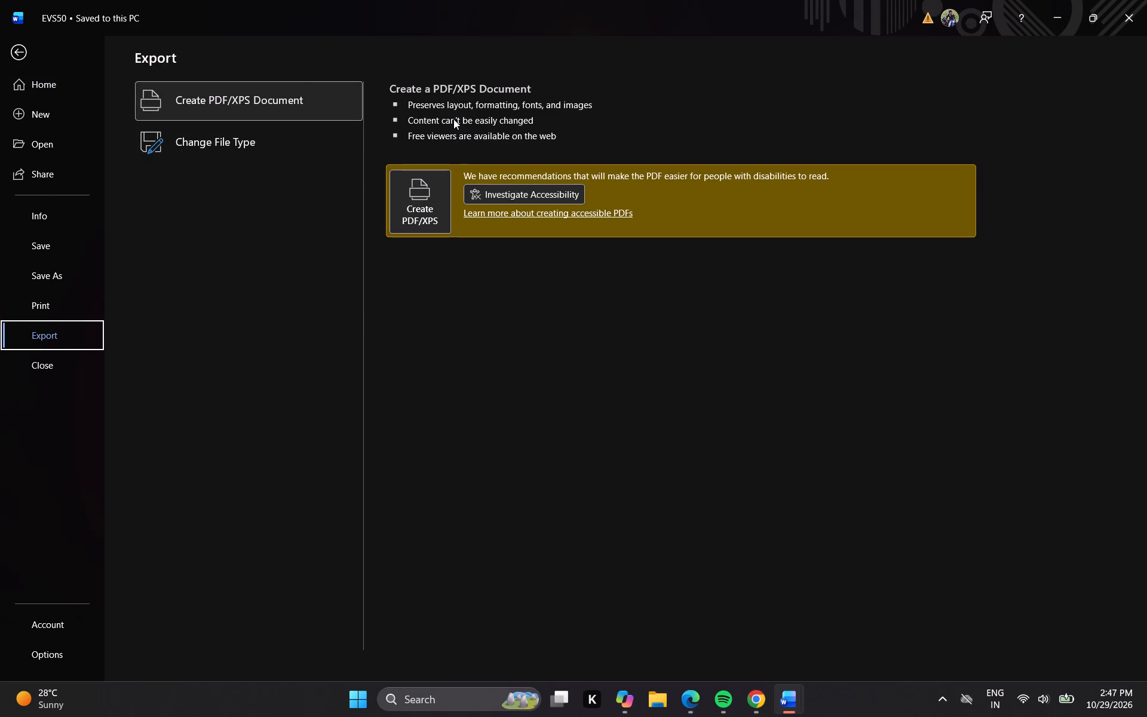
drag(453, 119, 419, 210)
click(419, 210)
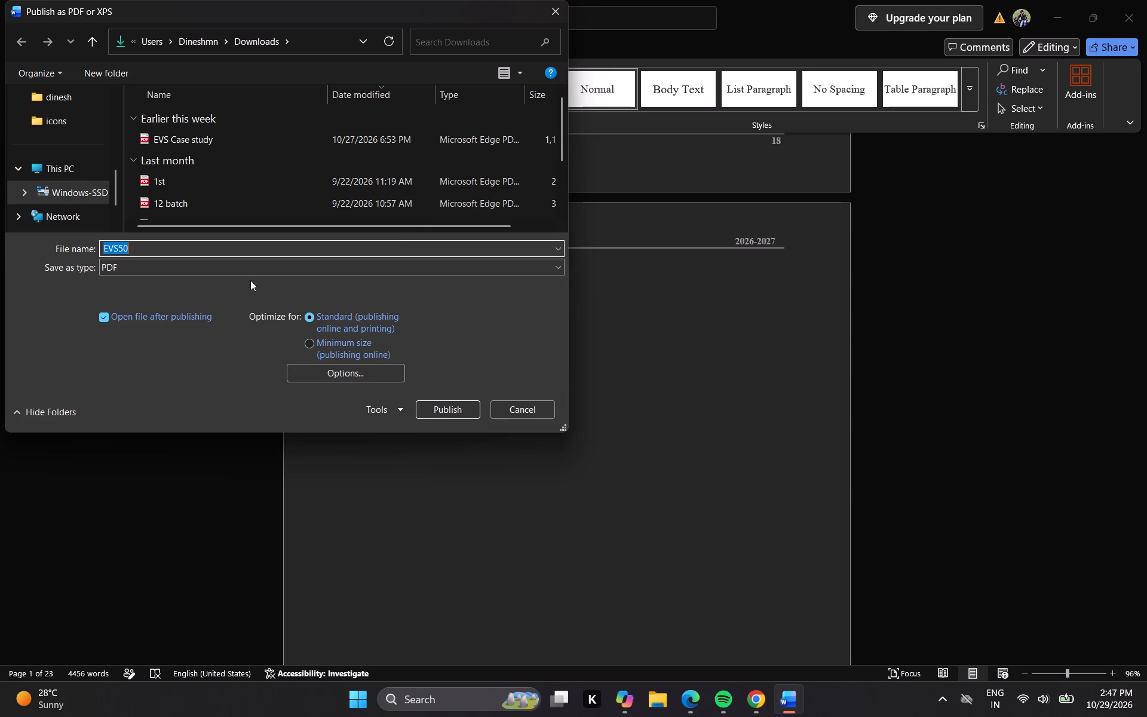
key(BackSpace)
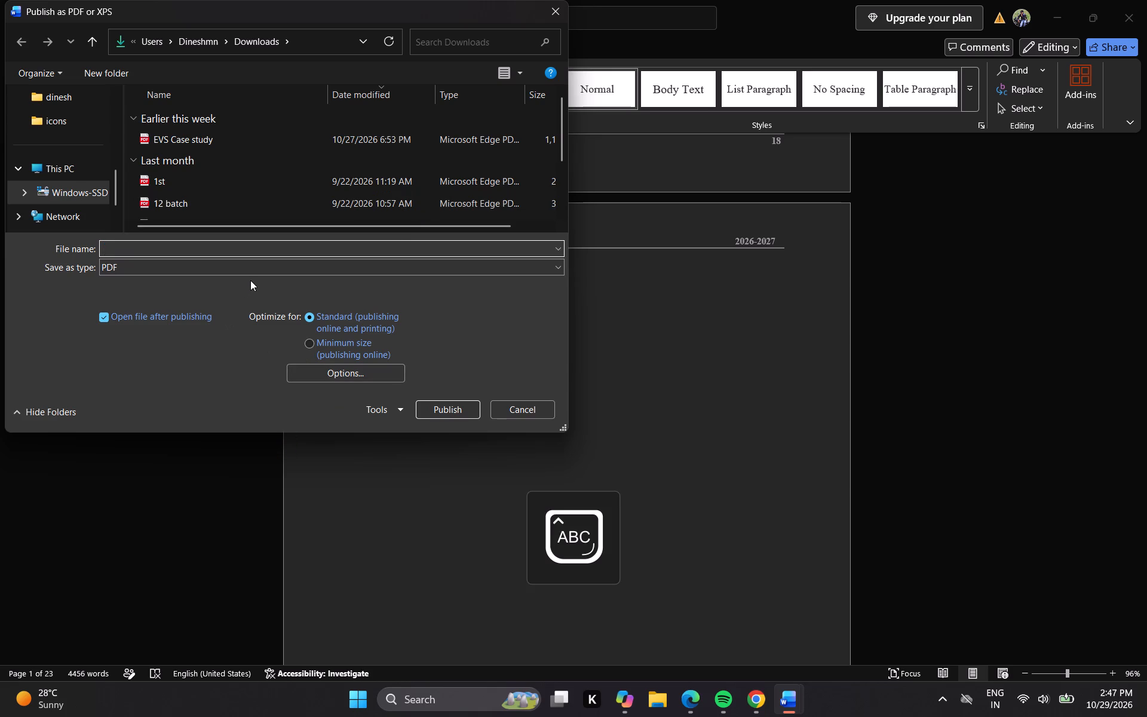
text(EVS)
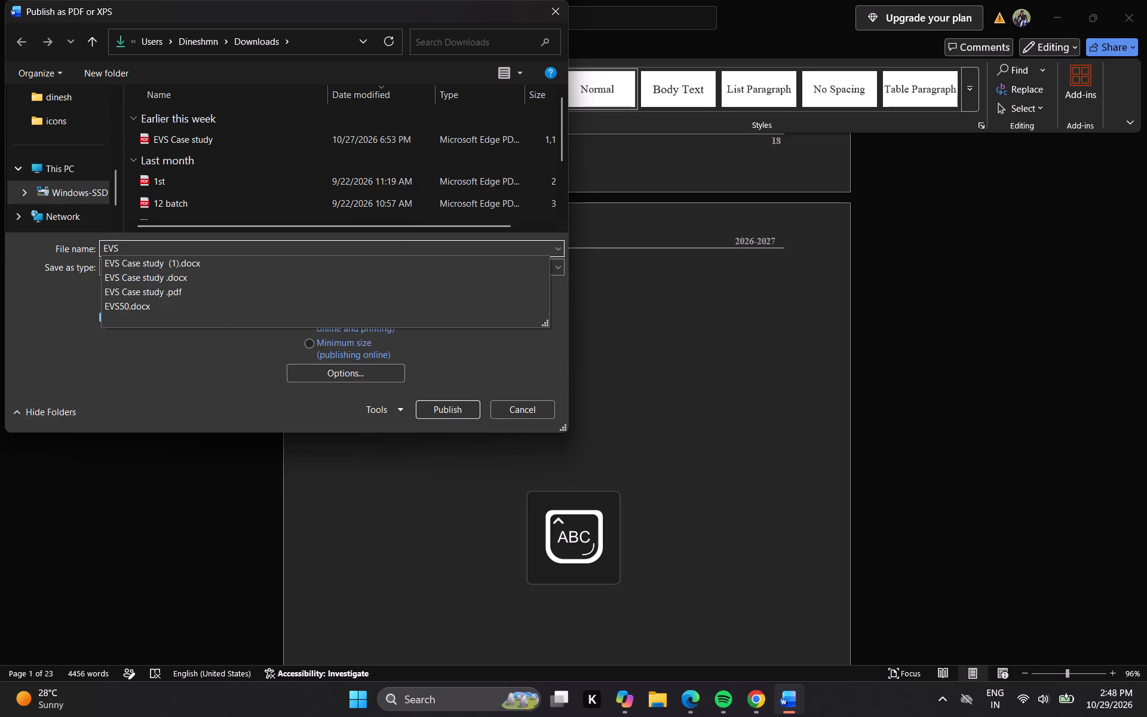
key(Return)
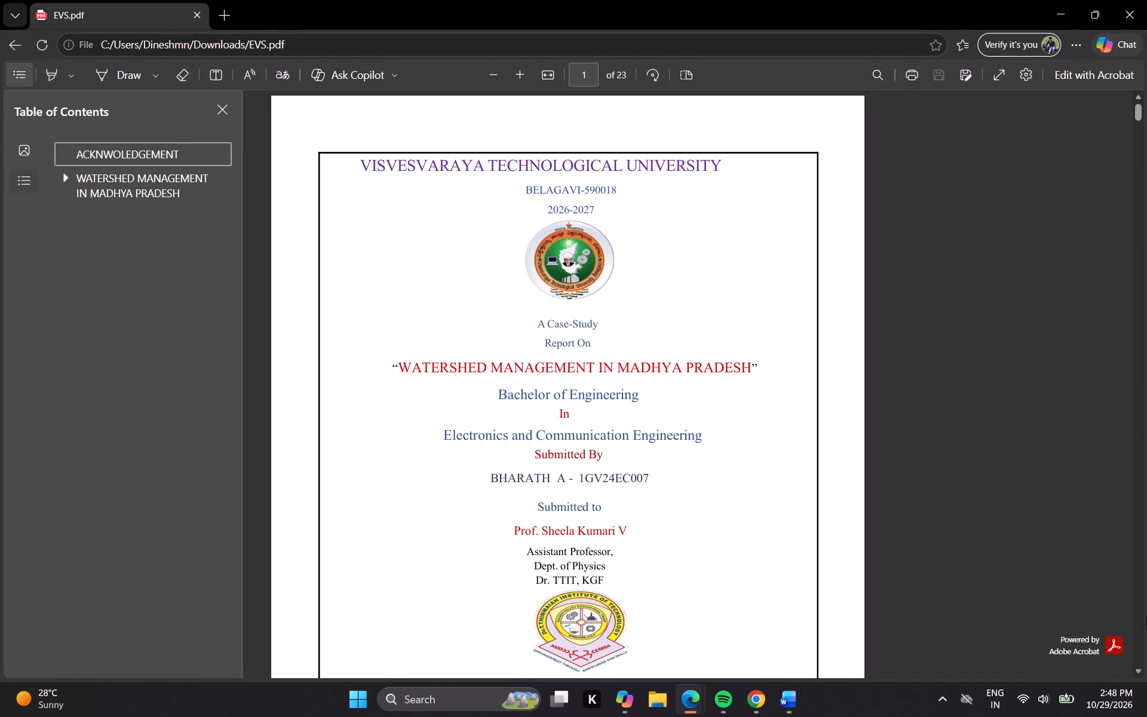
Review the exported EVS PDF page by page without the contents sidebar, from the cover through the certificate, abstract, contents, introduction and objectives.
key(Down)
key(Down)
key(Down)
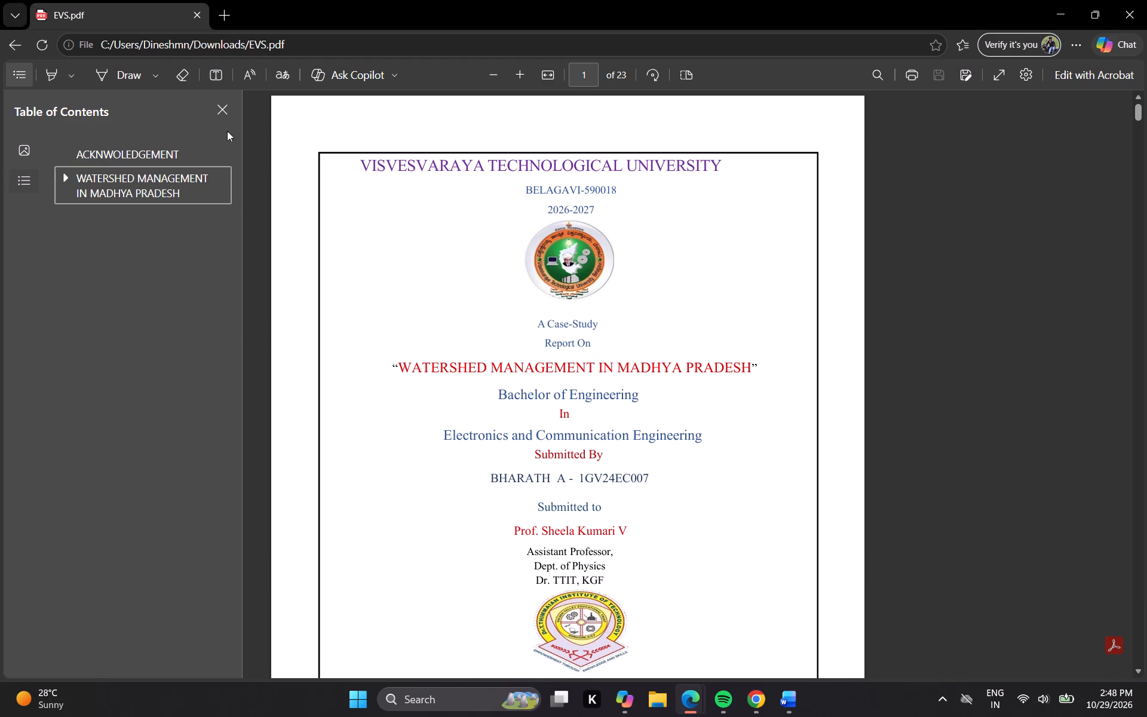
click(232, 105)
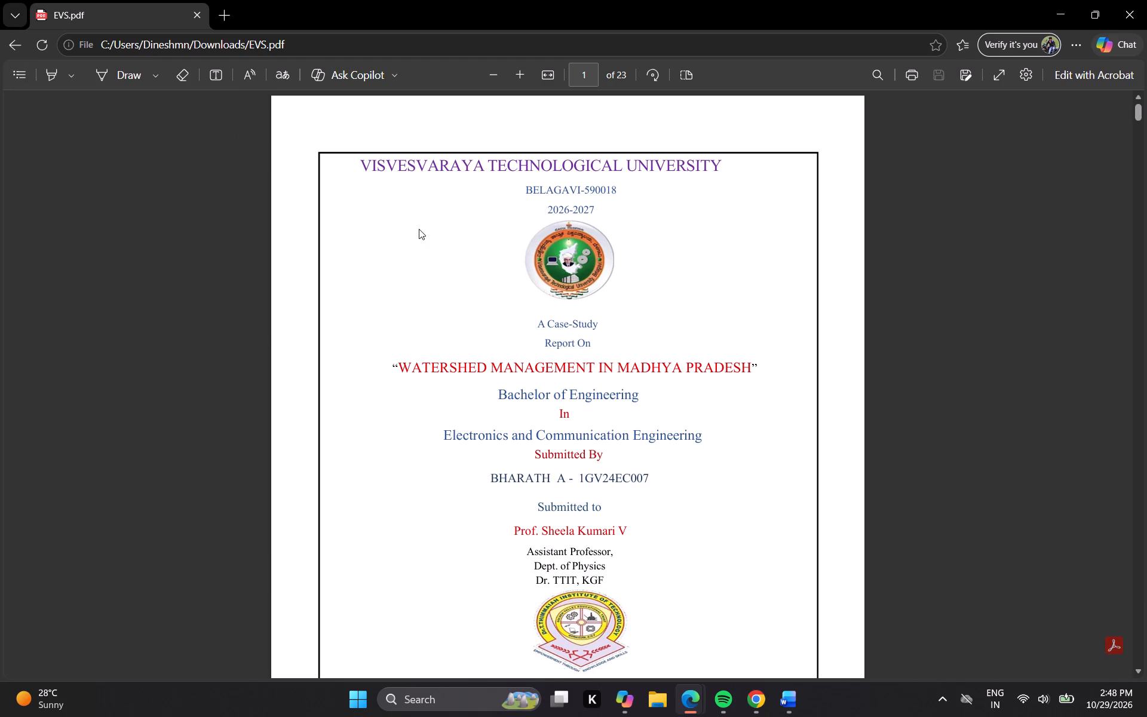
key(Down)
key(Down)
key(Down)
click(488, 229)
key(Right)
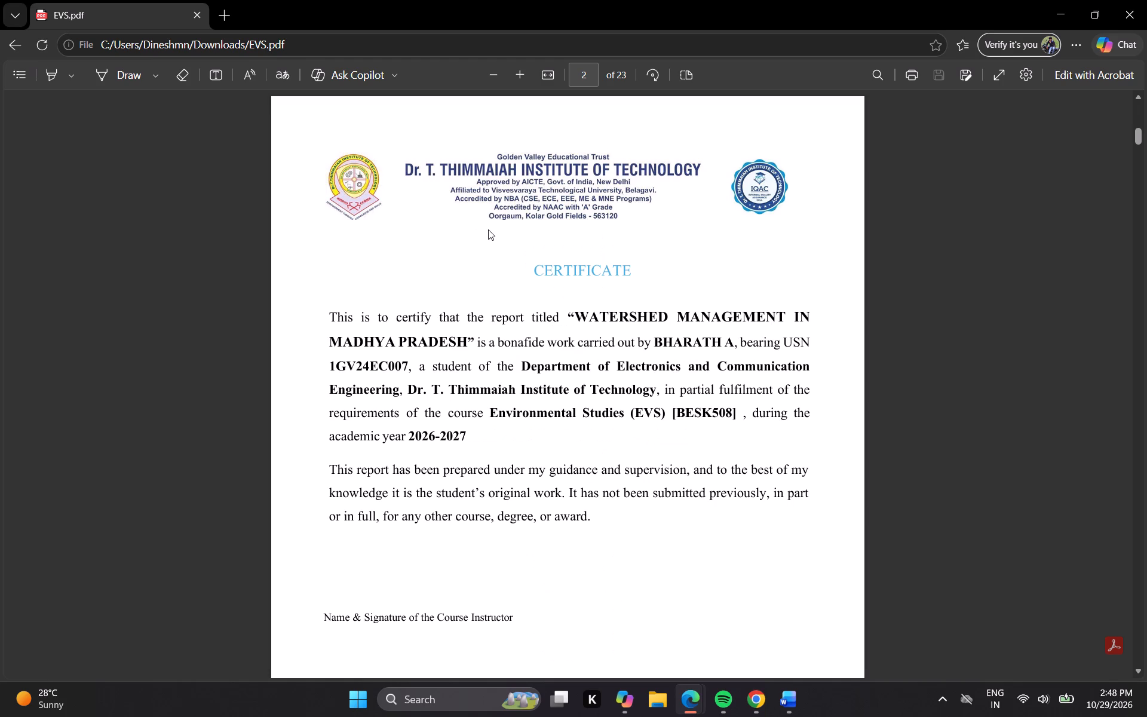
key(Left)
key(ctrl+minus)
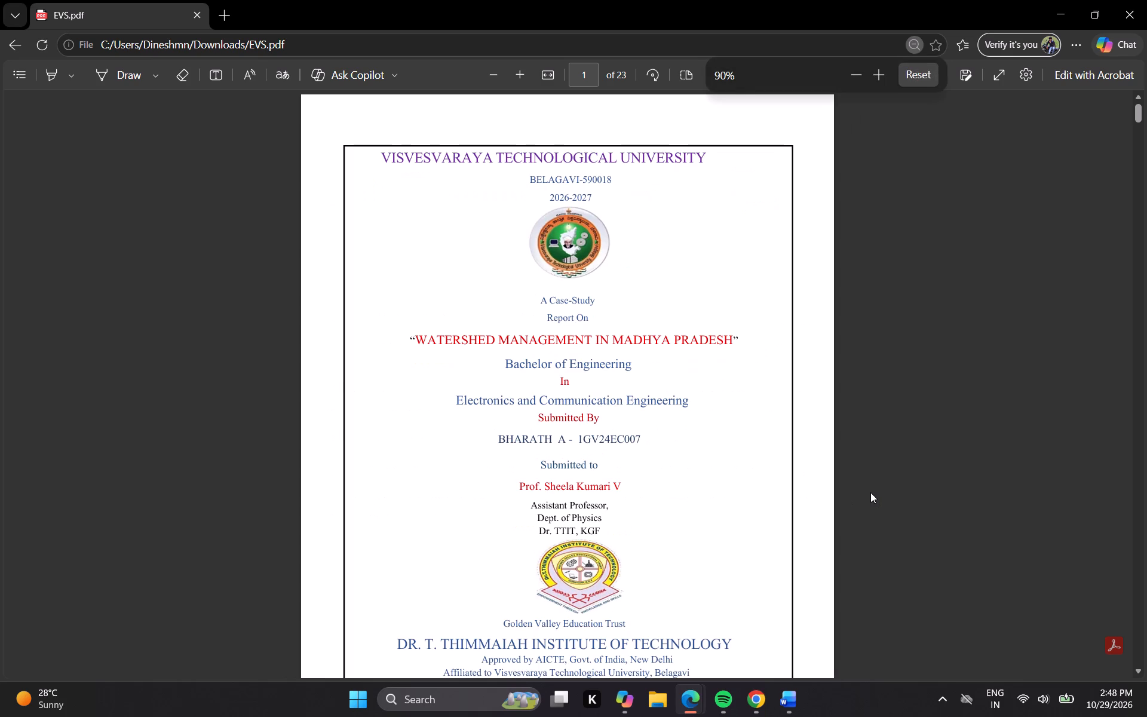
key(ctrl+minus)
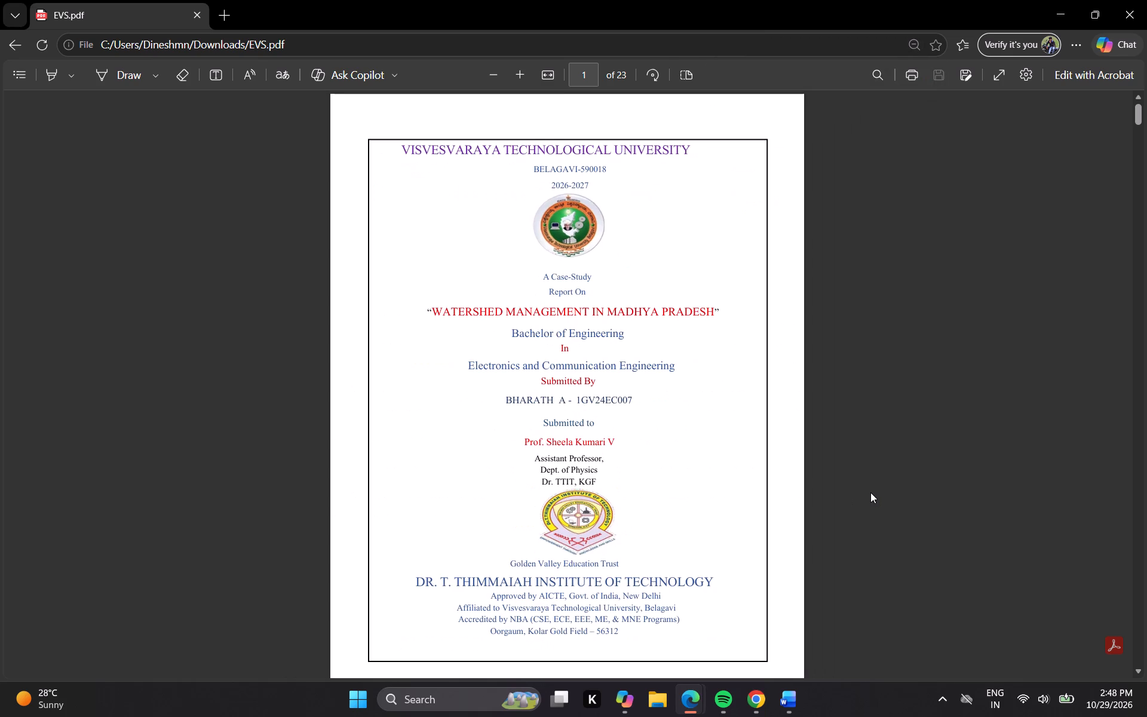
key(Right)
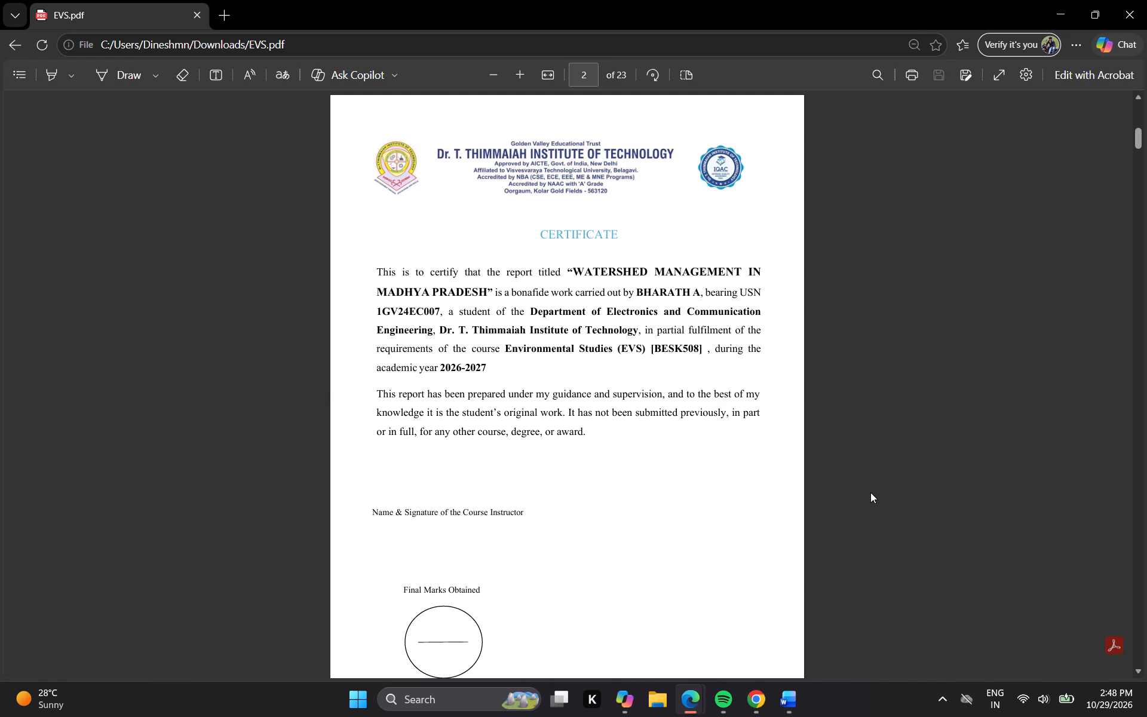
key(ctrl+minus)
key(ctrl+minus)
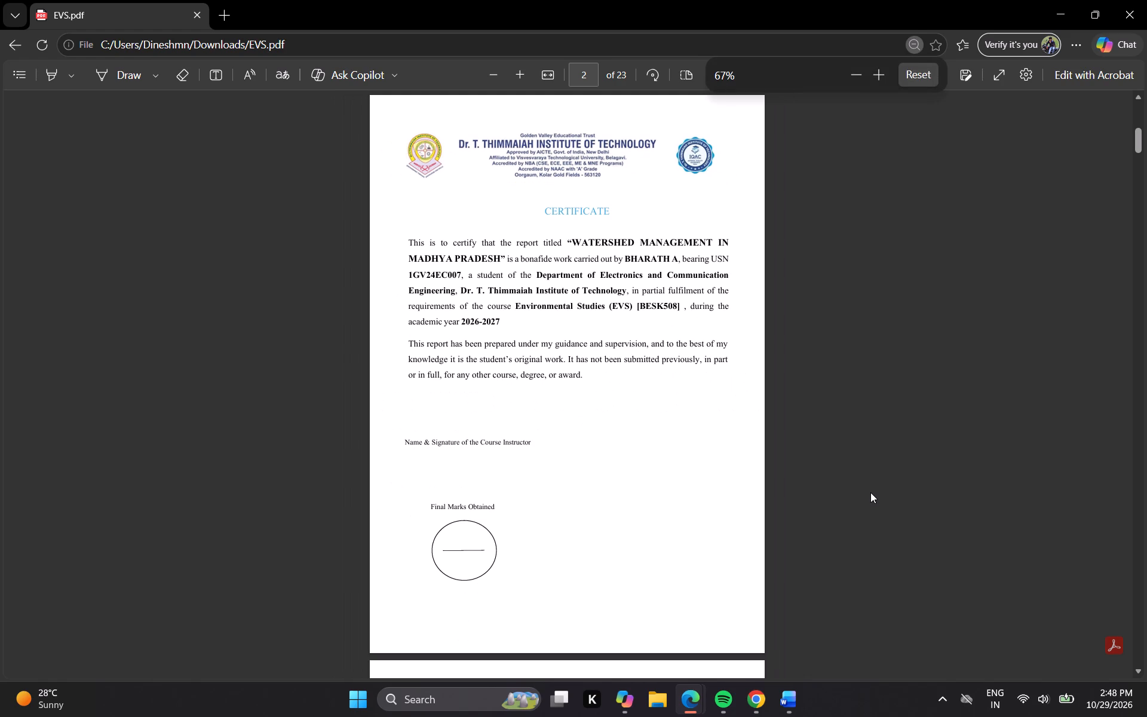
key(Right)
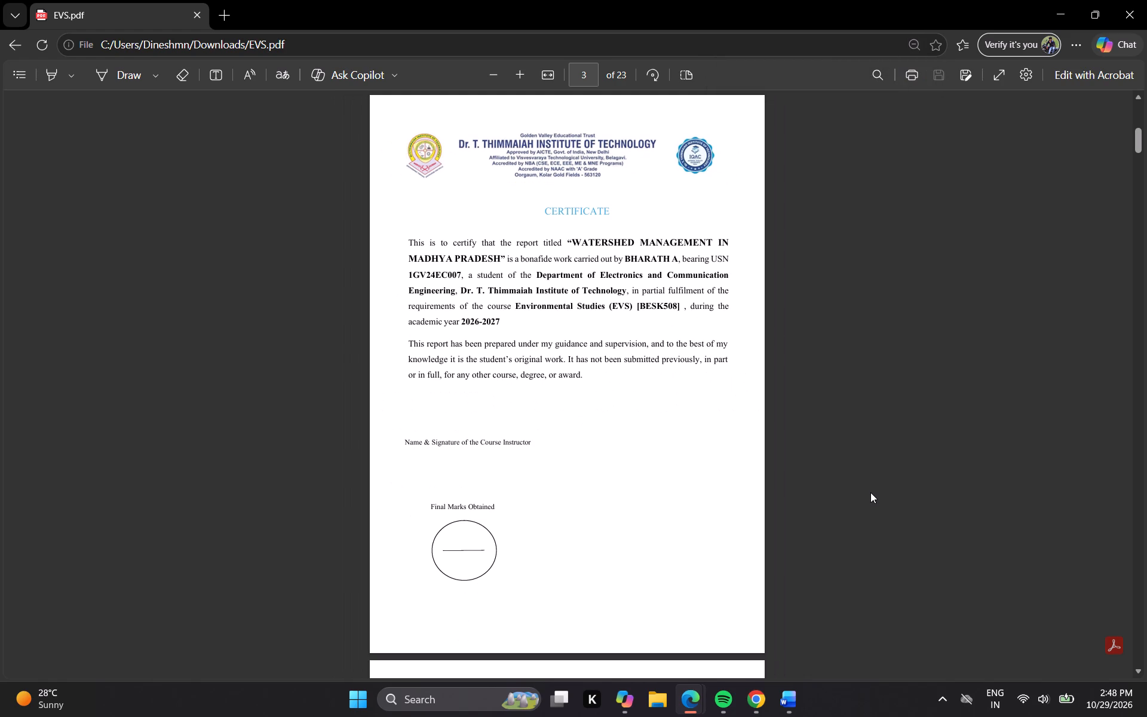
key(Right)
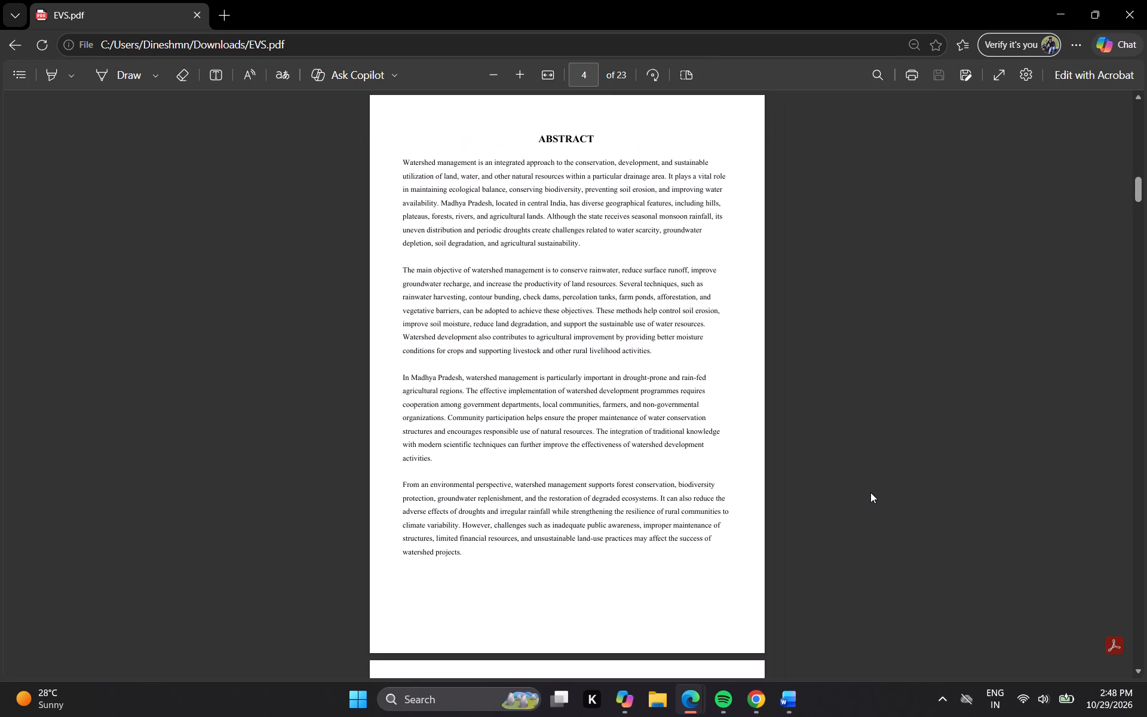
key(Right)
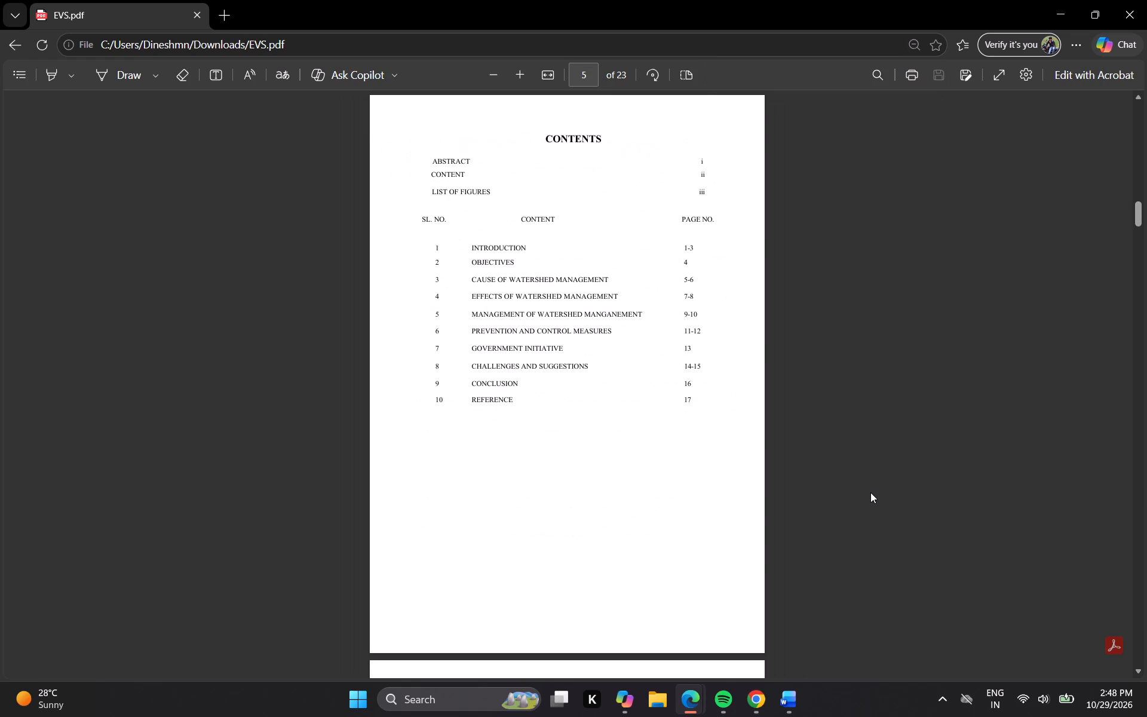
key(Right)
key(Right)
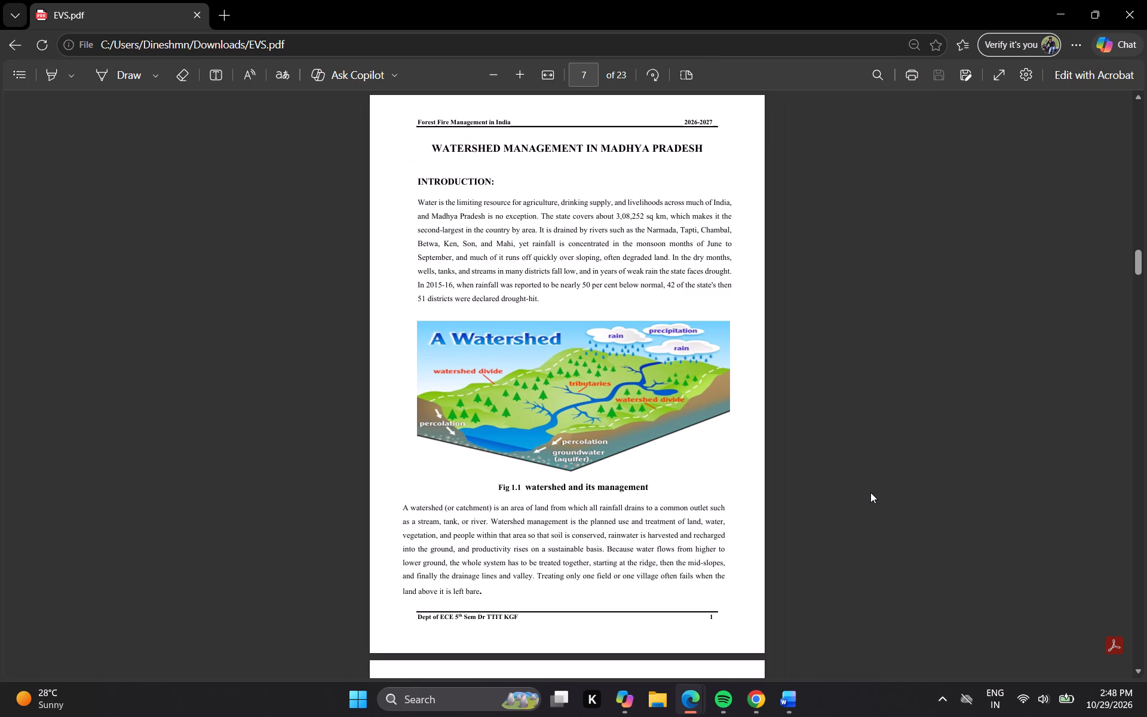
key(Right)
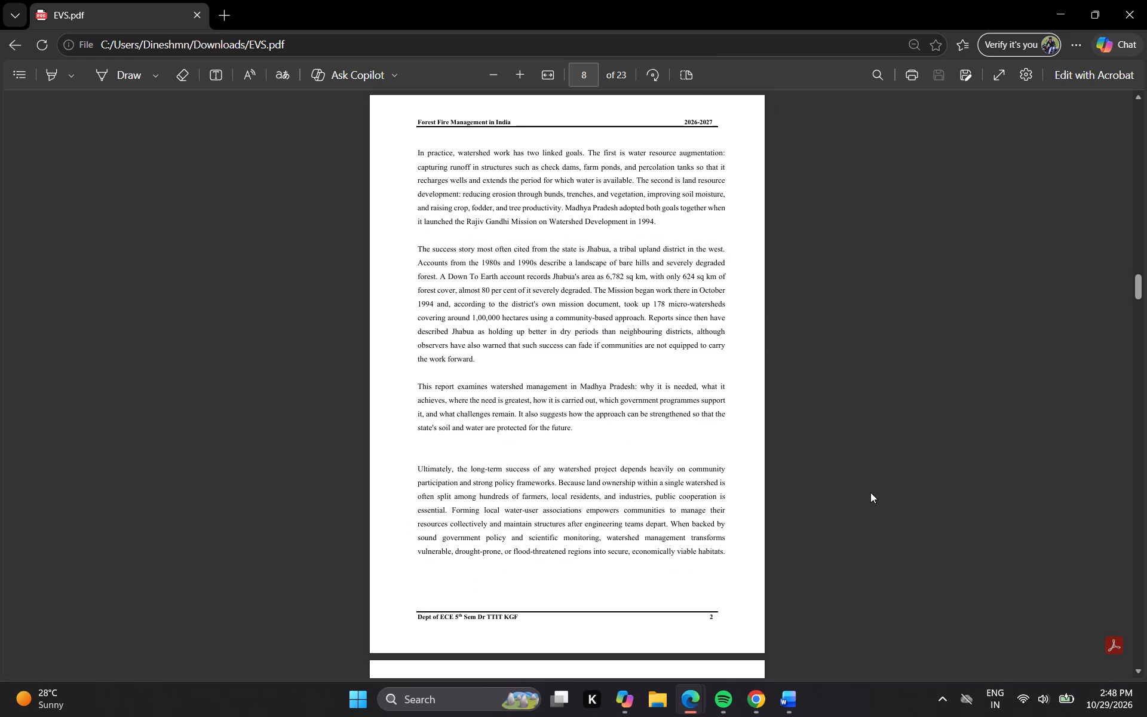
key(Right)
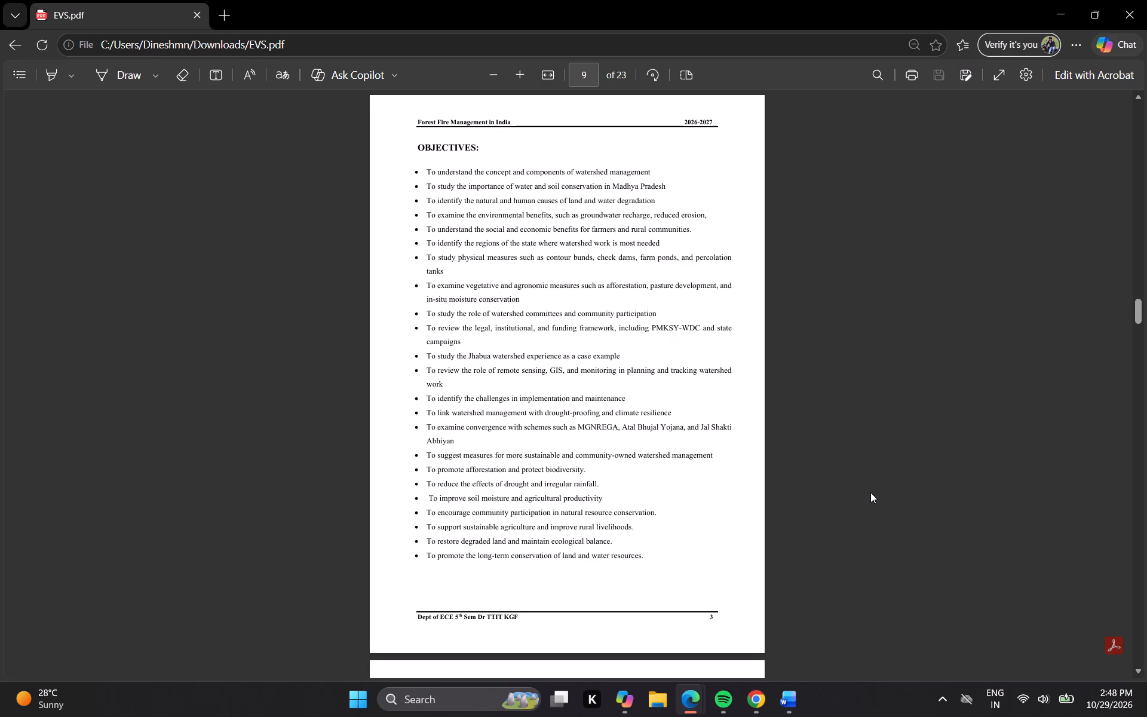
Review the rest of the exported PDF page by page, from the objectives through benefits, priority areas and government initiatives to the last page.
key(Right)
key(Right)
key(Right)
key(Right)
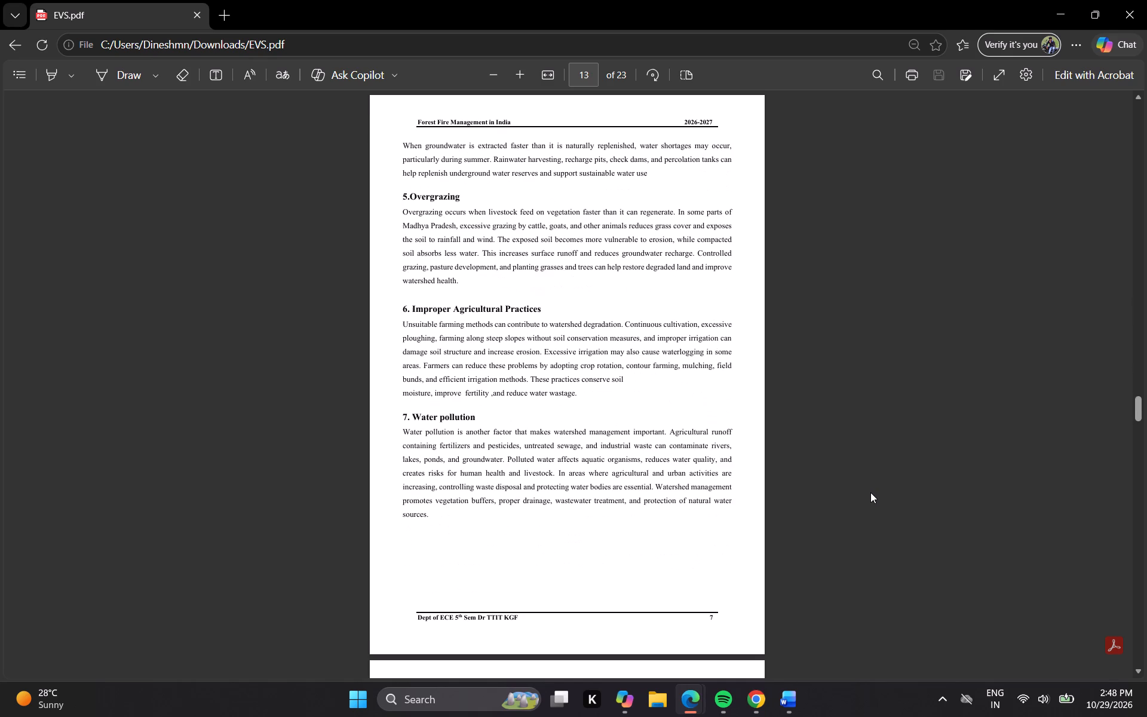
key(Right)
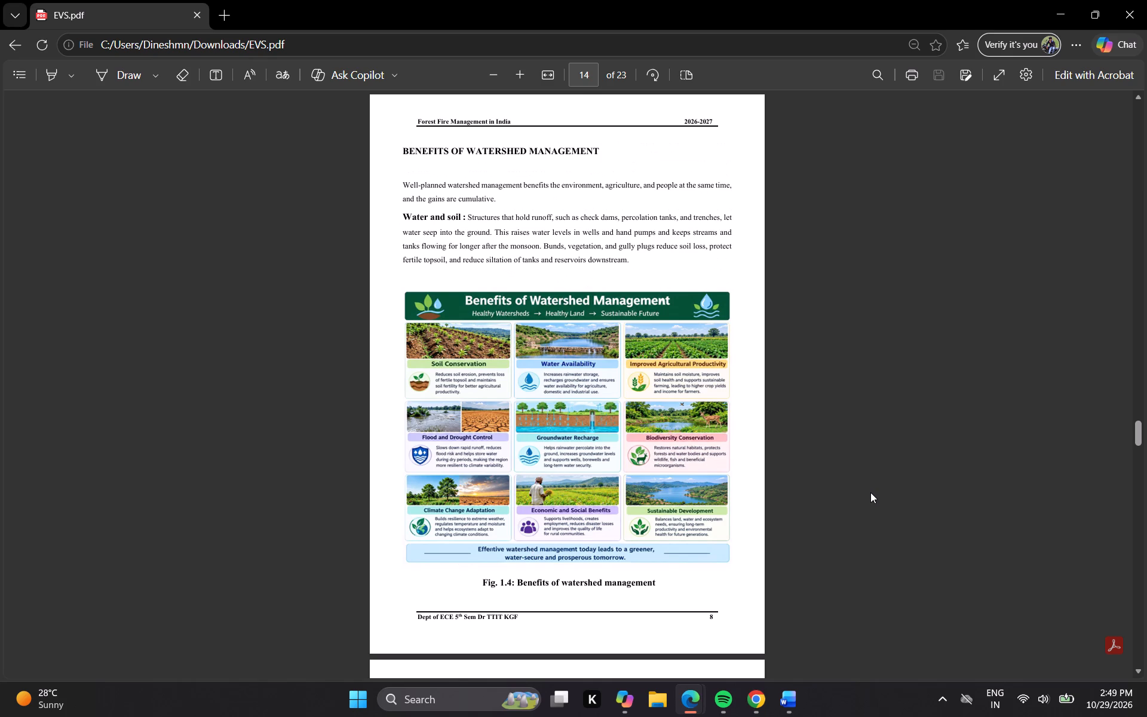
key(Right)
key(Right)
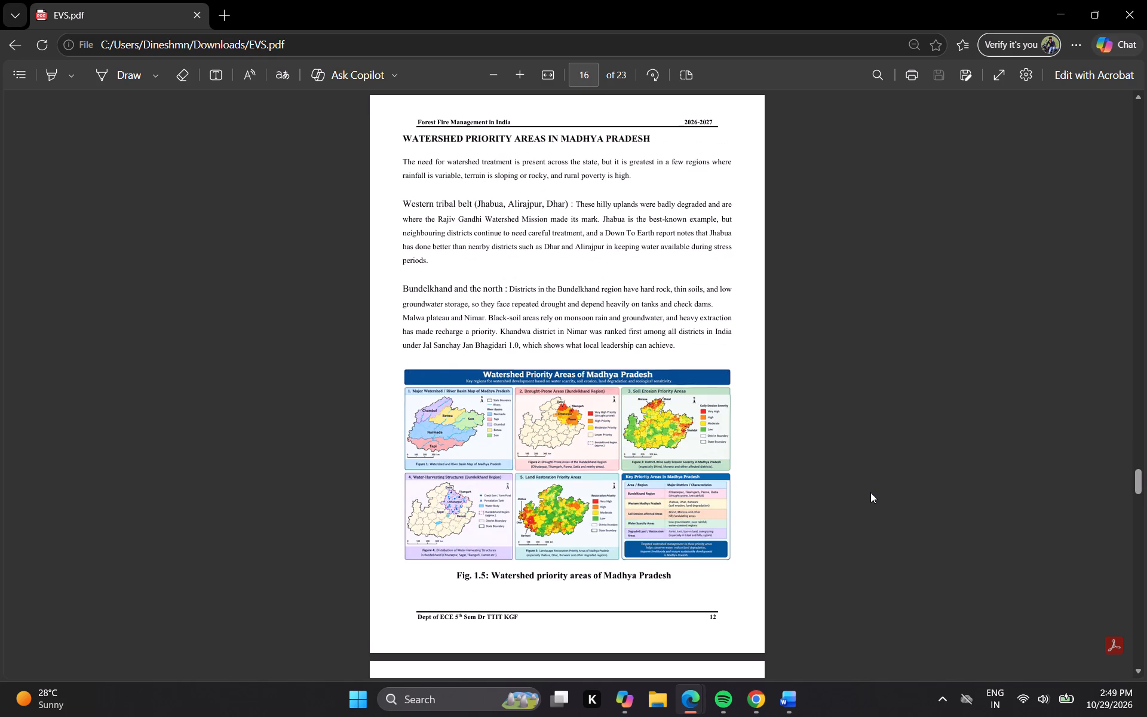
key(Right)
key(Right)
key(Right)
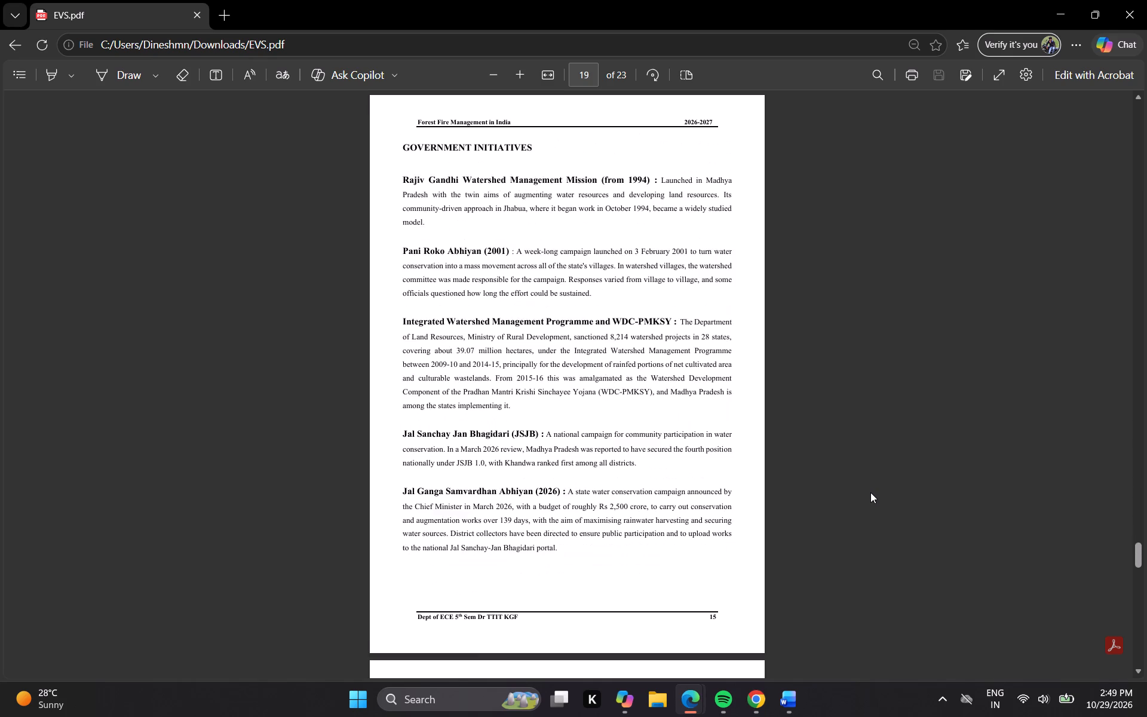
key(Right)
key(Right)
key(Right)
key(Right)
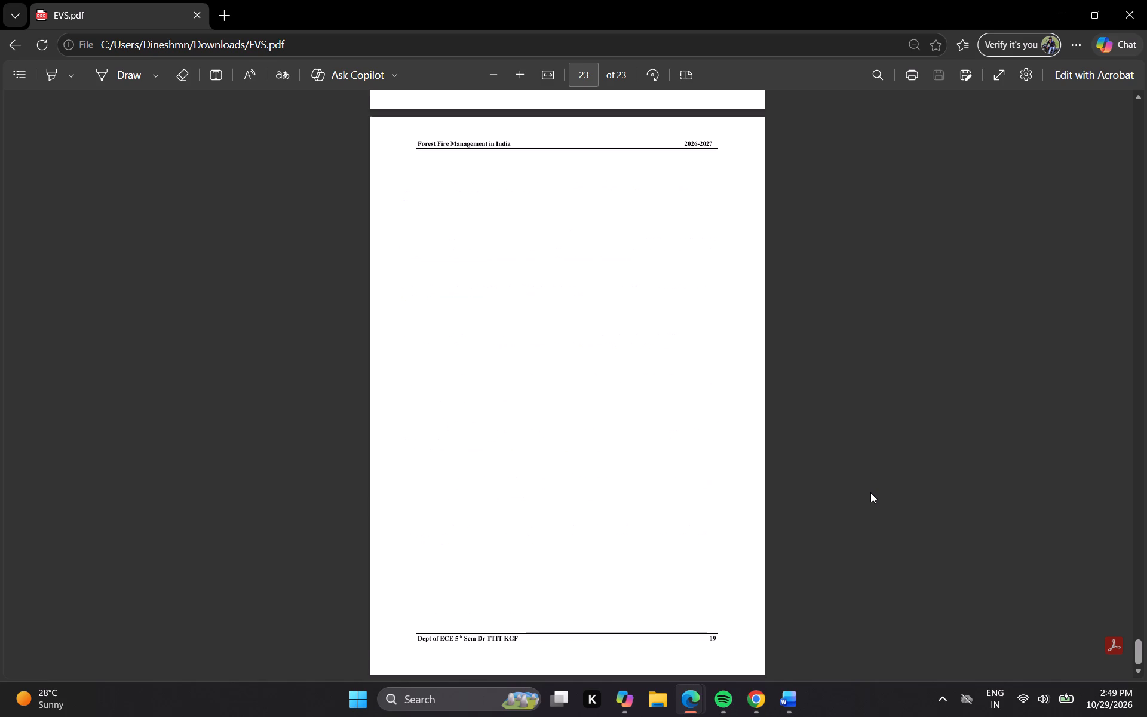
Look back through the exported PDF in reverse, from the last page to the cover page.
key(Left)
key(Left)
key(Left)
key(Left)
key(Left)
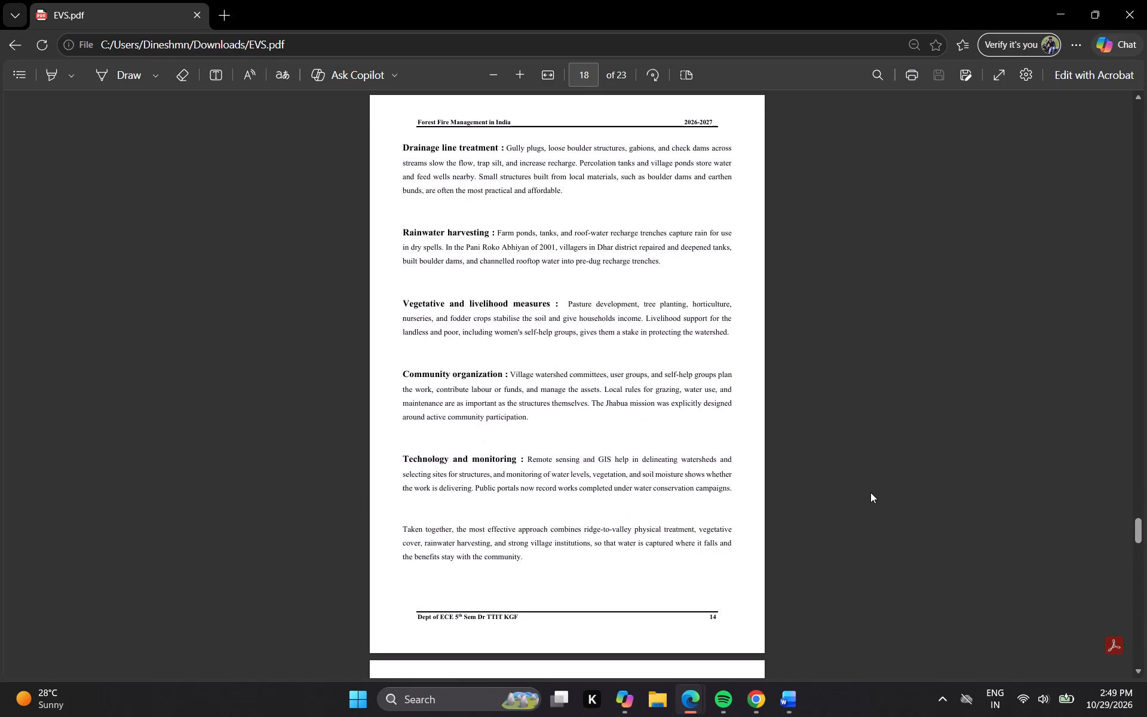
key(Left)
key(Left)
key(Left)
key(Left)
key(Left)
key(Left)
key(Left)
key(Left)
key(Left)
key(Left)
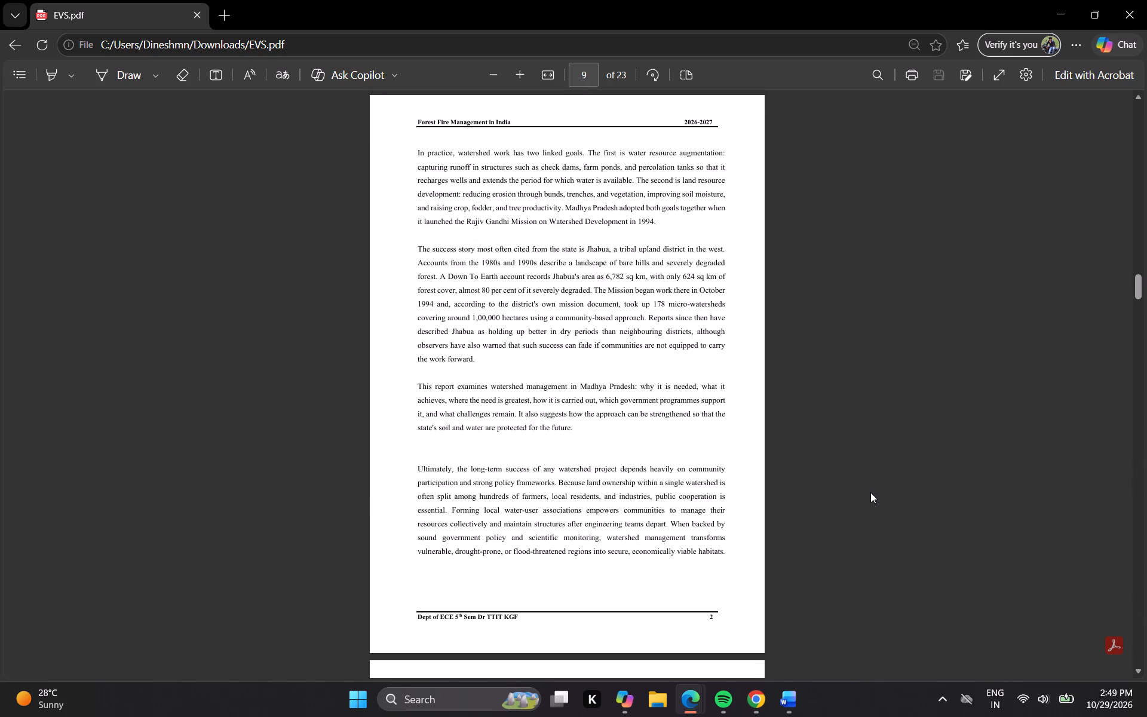
key(Left)
key(Left)
key(Left)
key(Left)
key(Left)
key(Left)
key(Left)
key(Left)
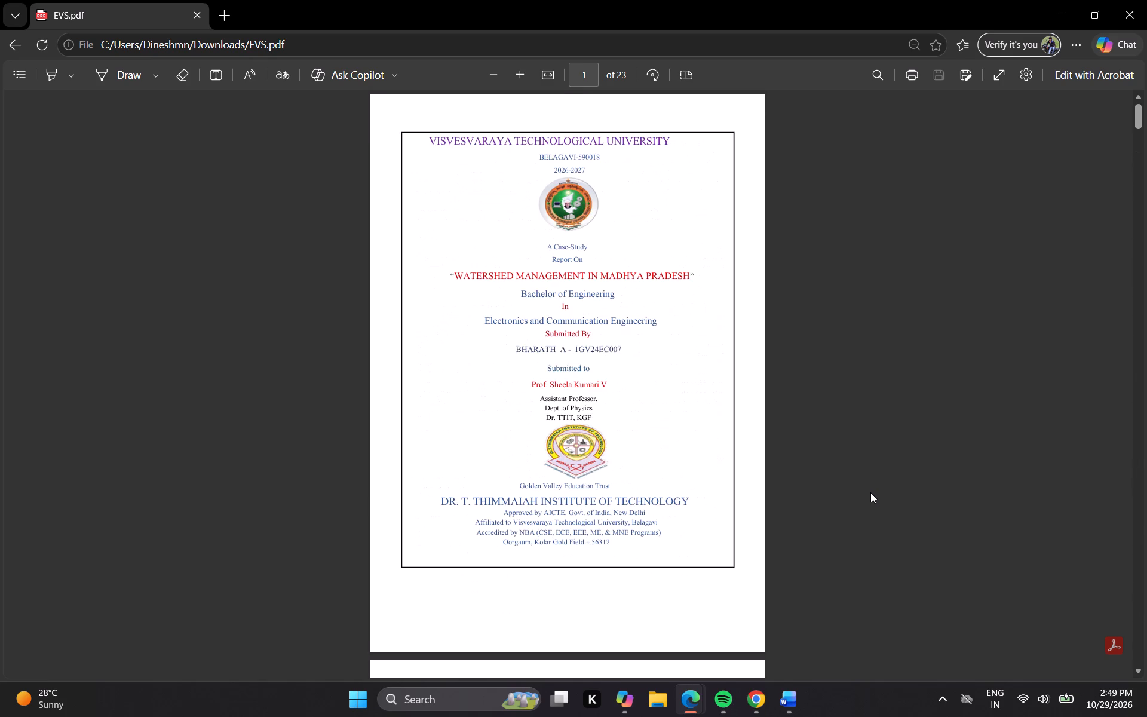
Check the PDF's front pages again, from the cover to the contents page listing sections and page numbers.
key(Right)
key(Right)
key(Right)
key(Right)
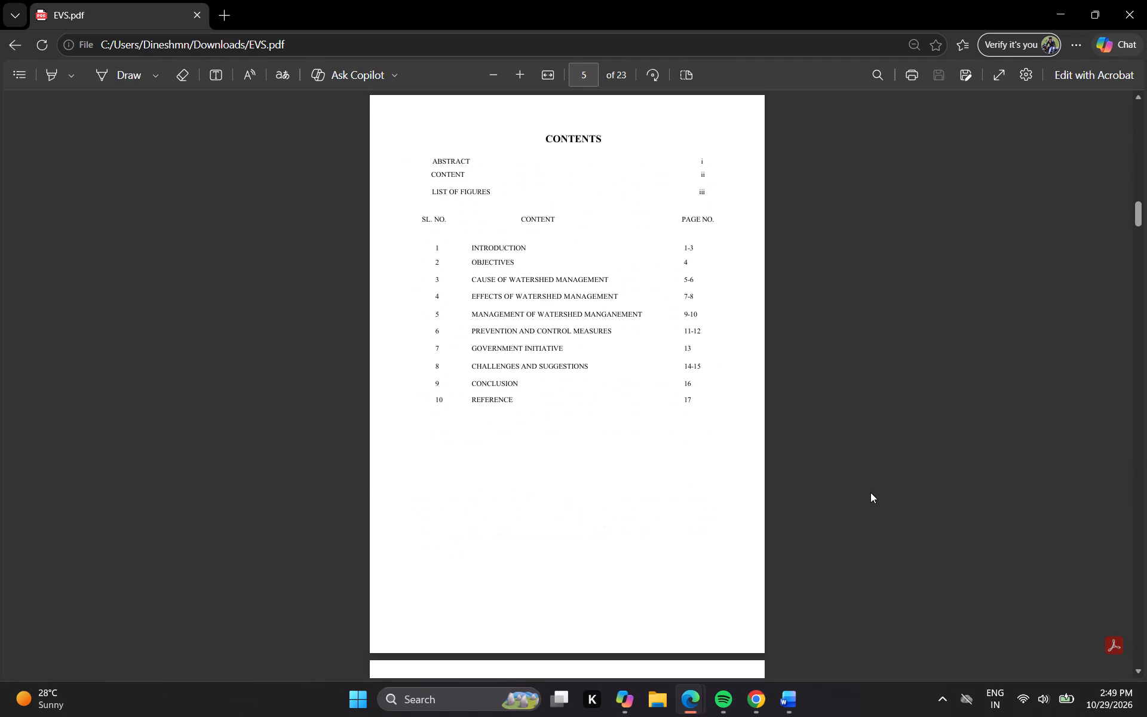
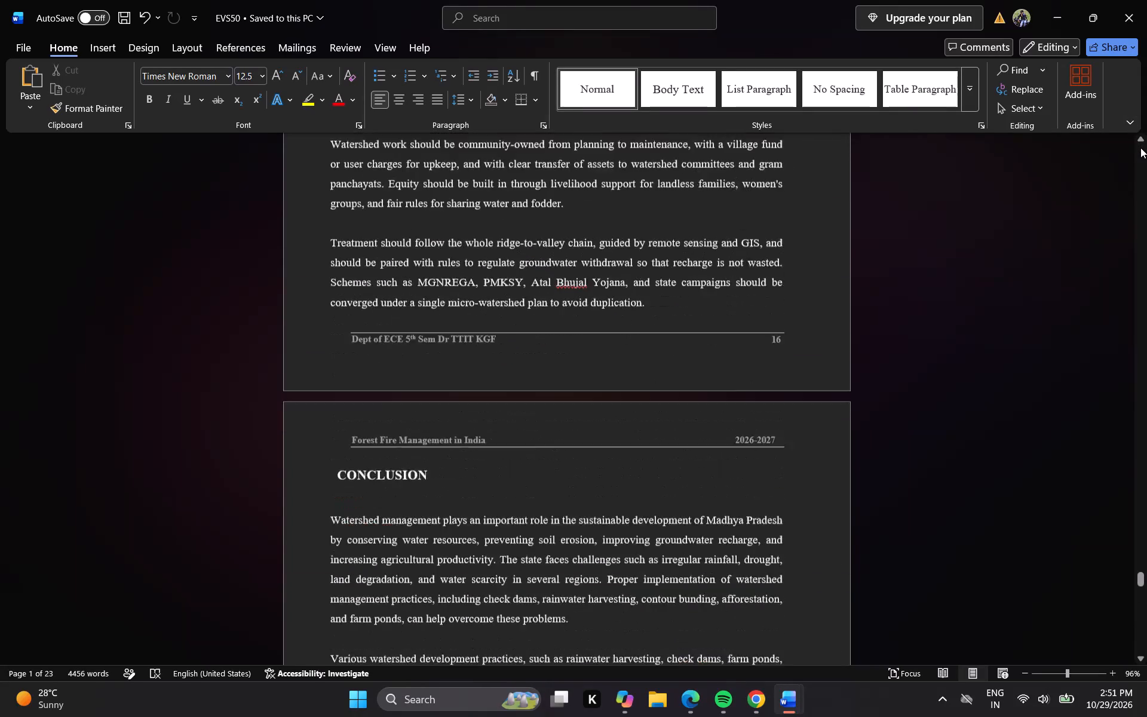
Look back through the EVS50 report in Word from the conclusion toward its earlier pages.
click(1140, 148)
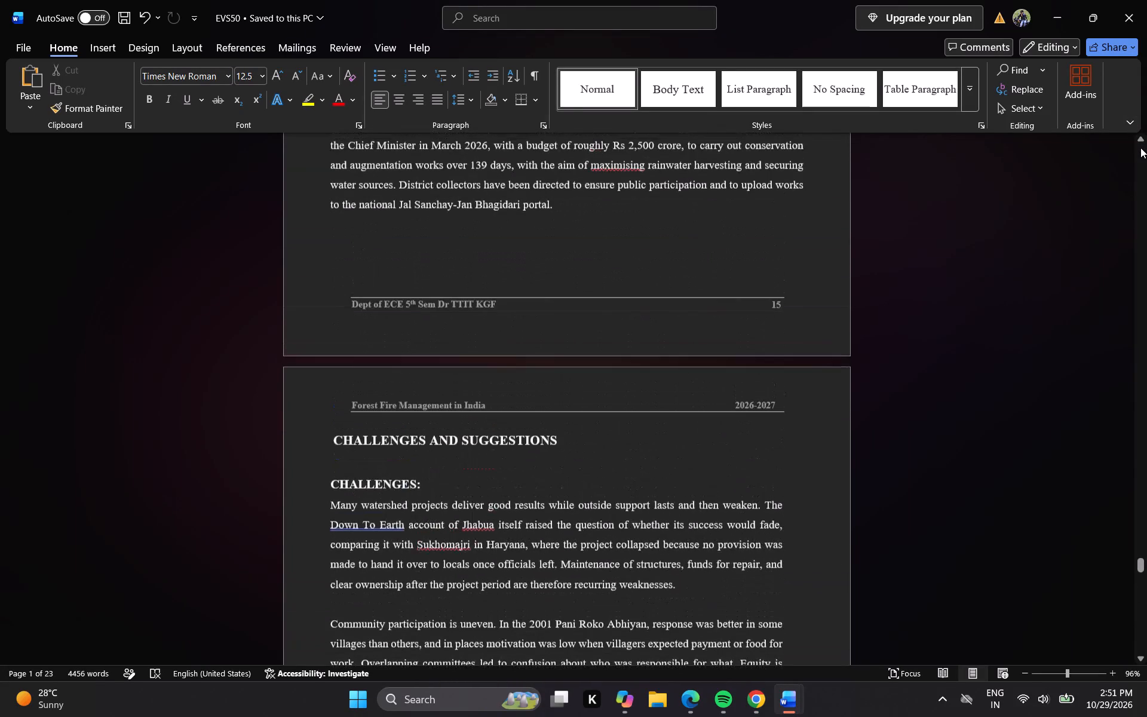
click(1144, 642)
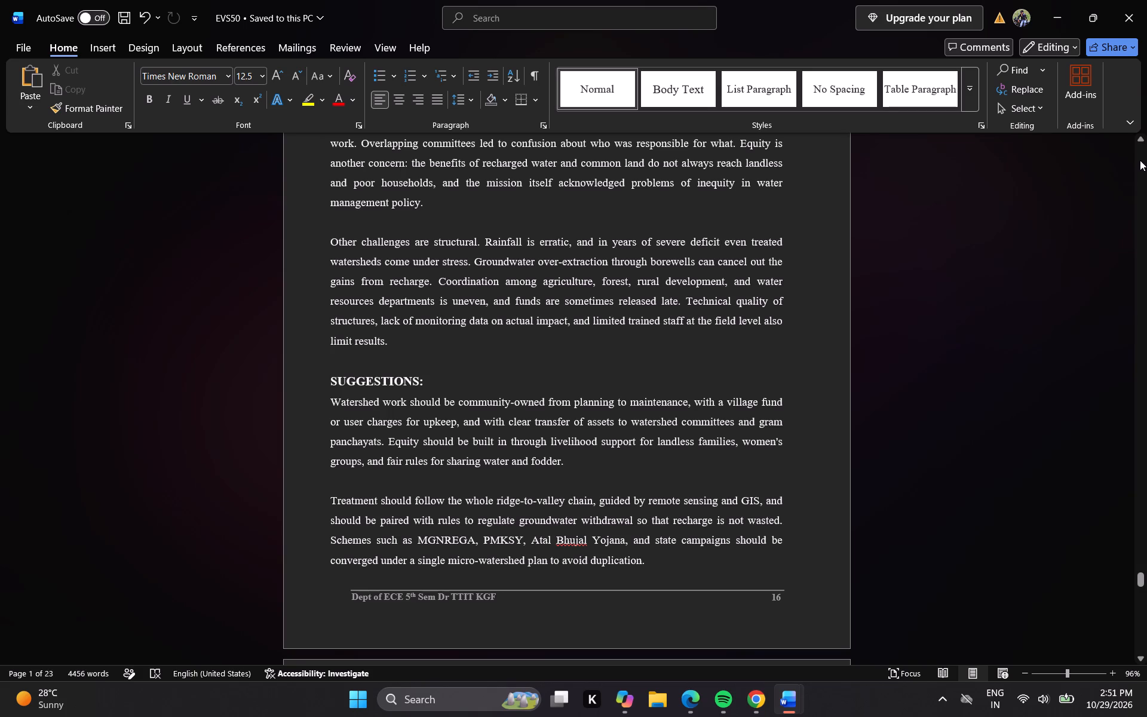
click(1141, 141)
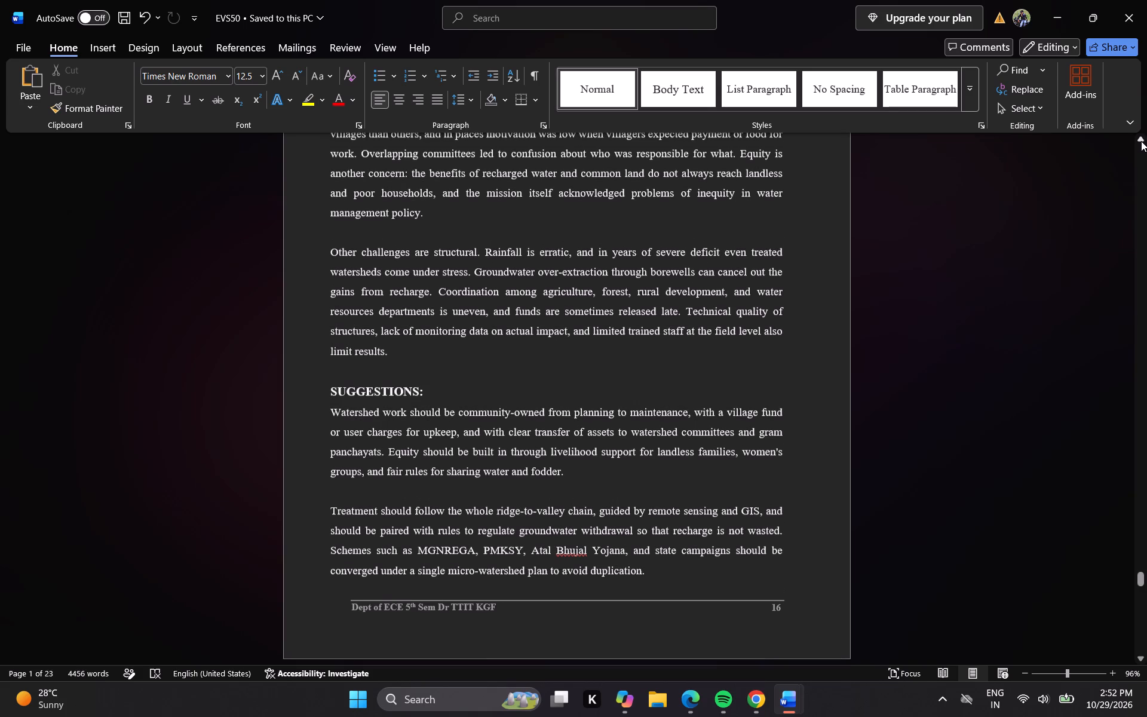
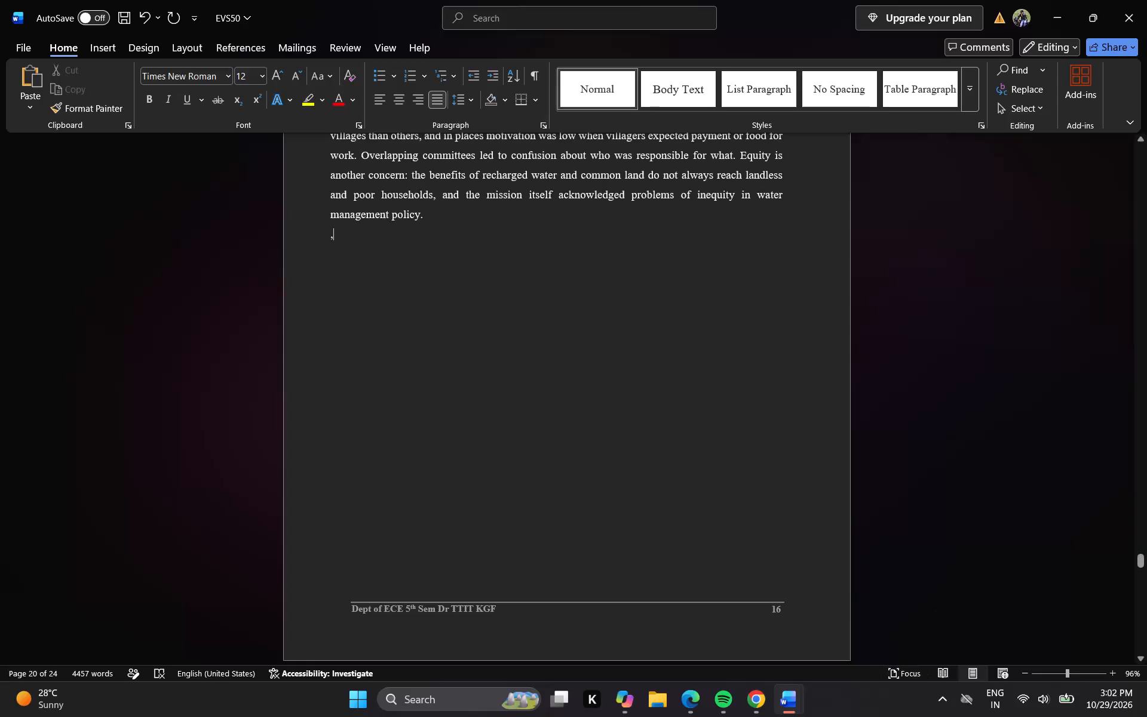
Place the text cursor after the stray comma below the paragraph ending "management policy" on page 16.
click(379, 223)
key(Down)
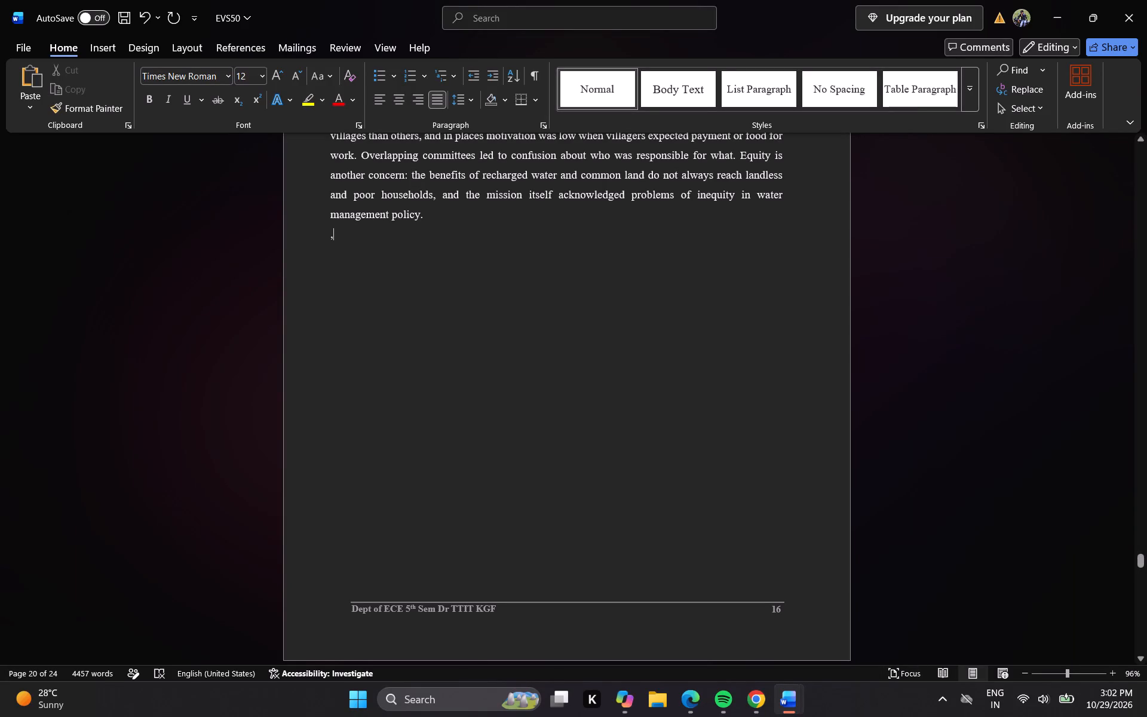
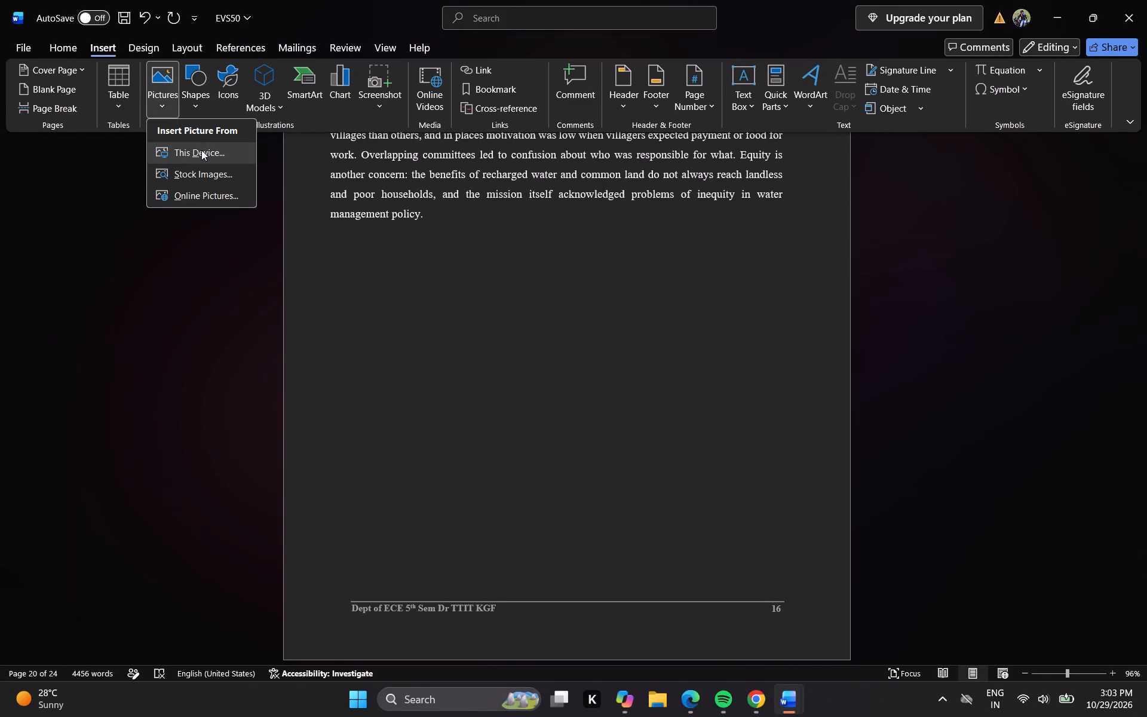
Insert the newest WhatsApp image from Downloads below the water management policy paragraph on page 16, and start an indented line beneath it.
click(277, 139)
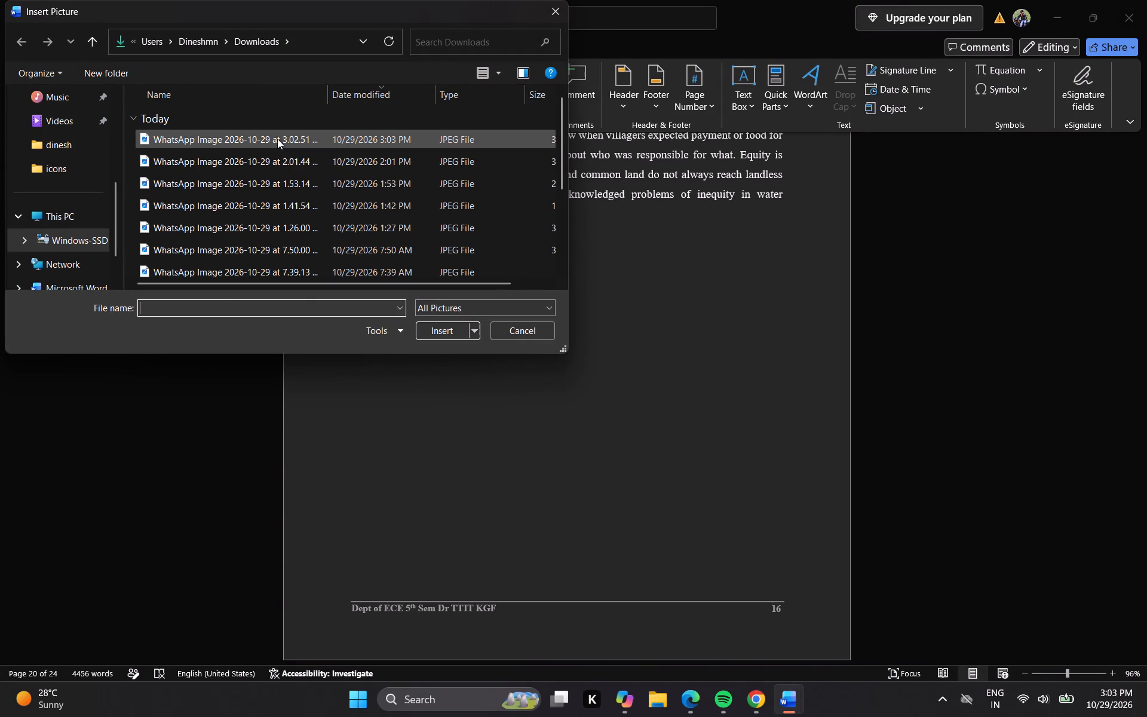
click(439, 327)
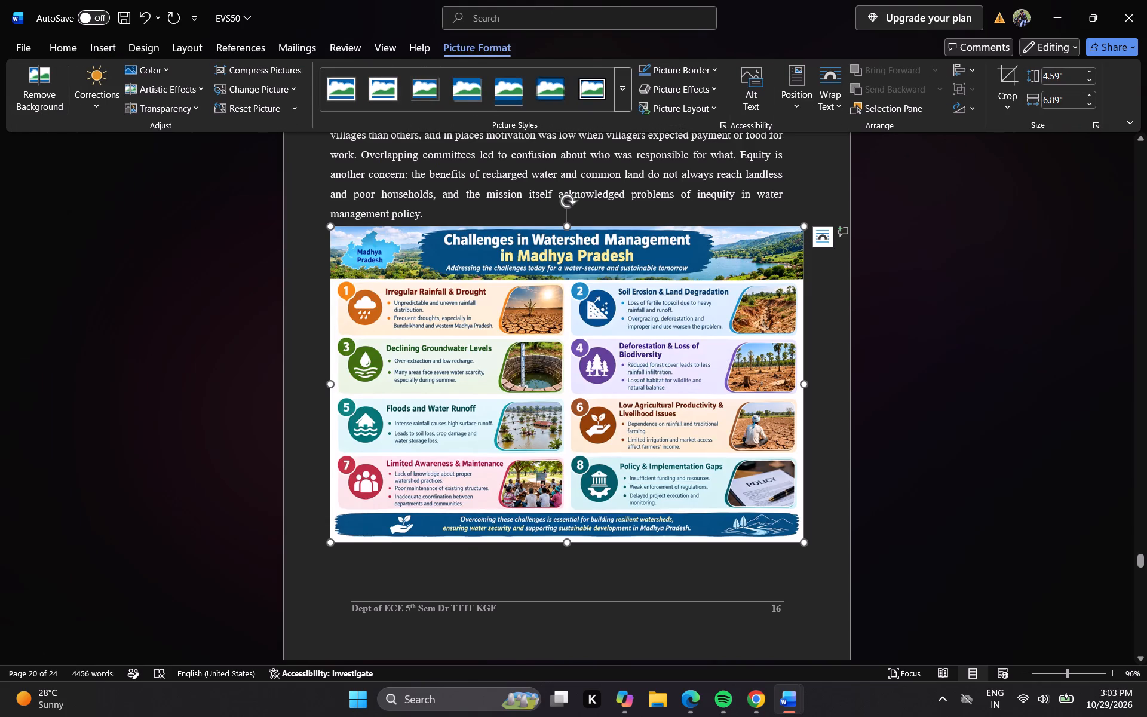
click(815, 539)
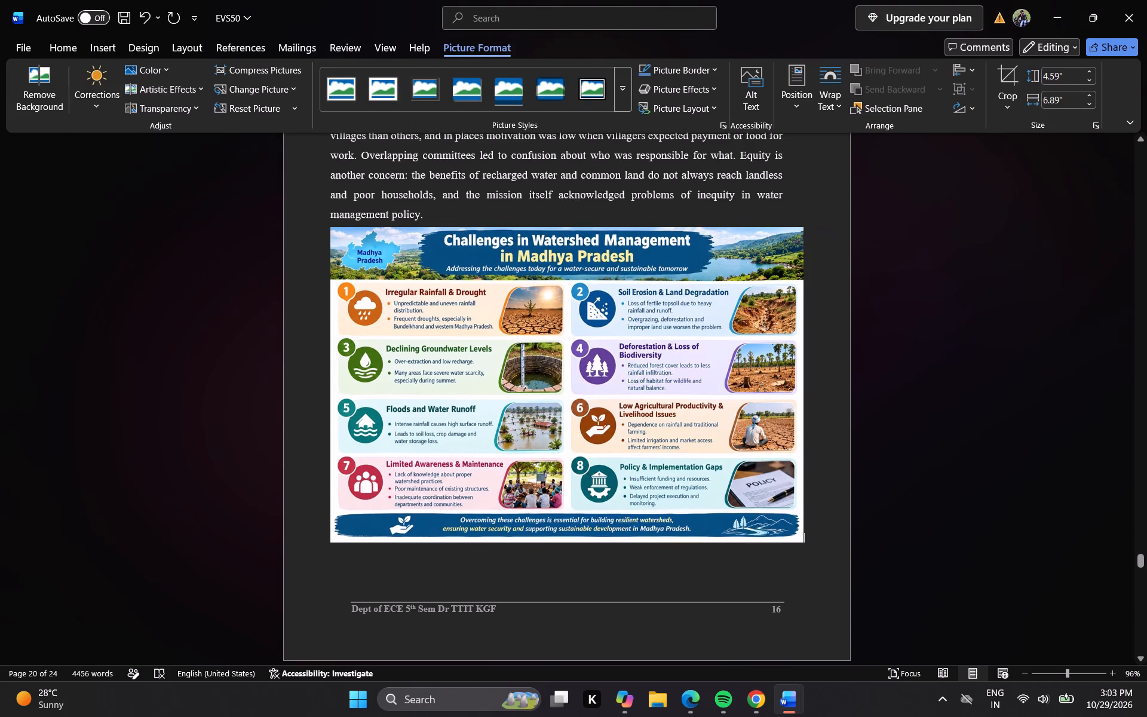
key(Return)
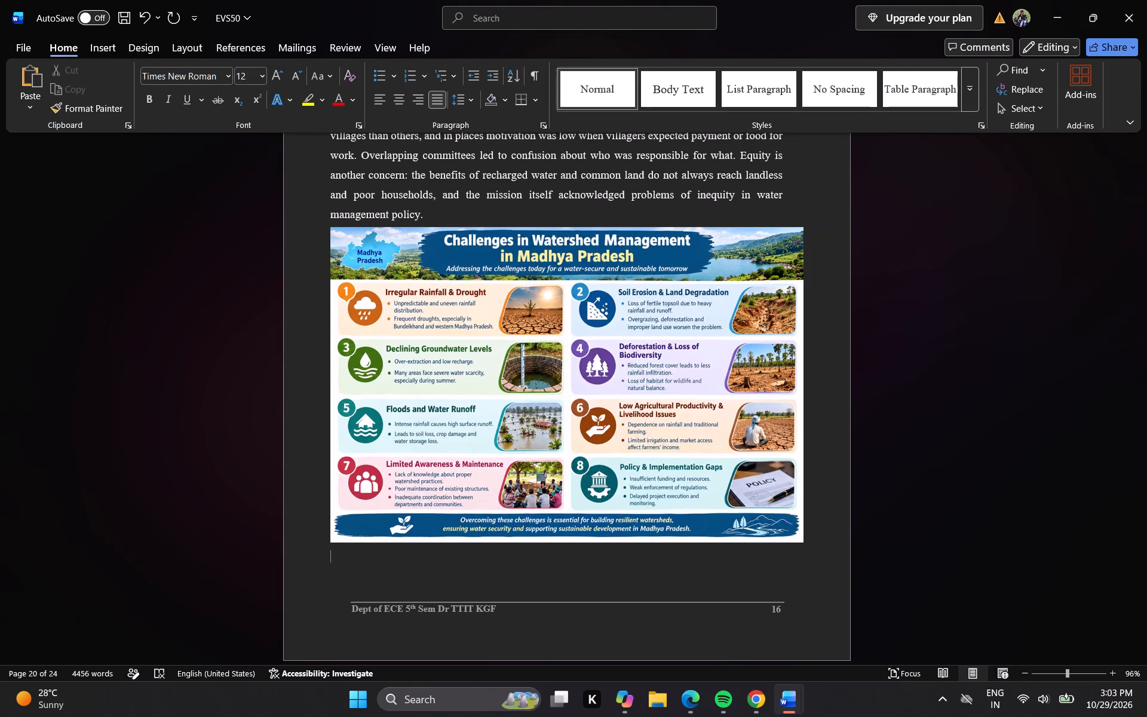
key(Tab)
key(Tab)
Check the page after the inserted picture, from its blank area through the structural challenges paragraph to the first Suggestions paragraph.
key(Down)
key(Down)
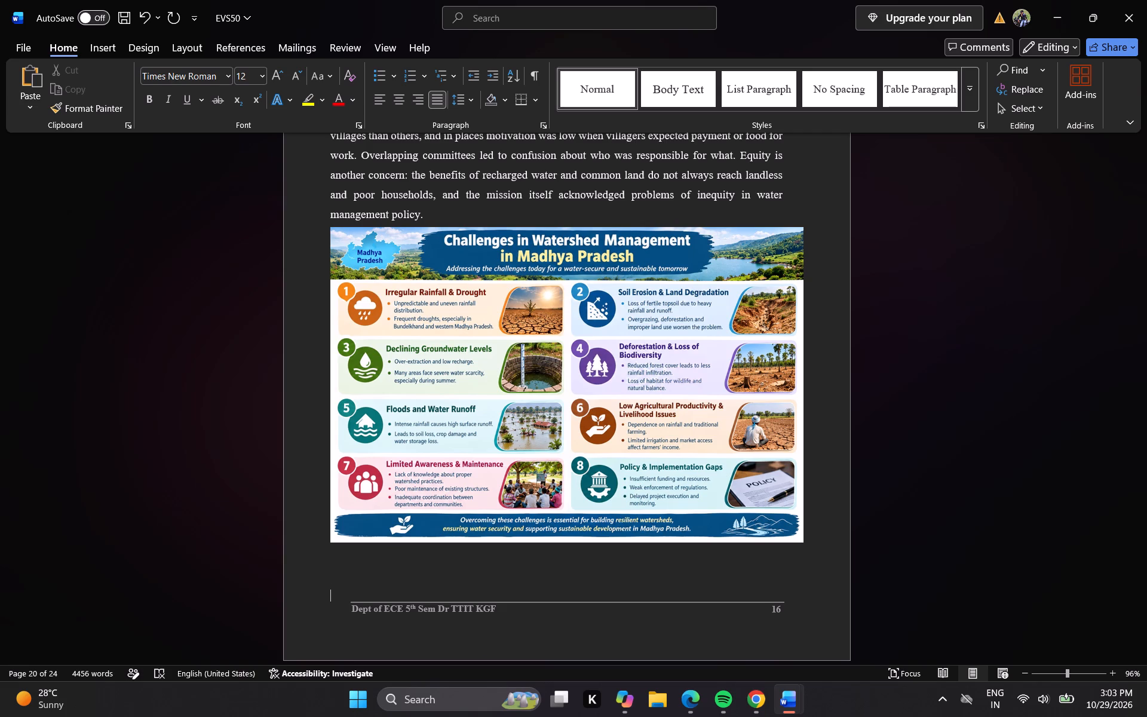
key(Down)
key(Down)
key(Down)
key(Down)
key(Down)
key(Down)
key(Down)
key(Down)
key(Down)
key(Down)
key(Down)
key(Down)
key(Down)
key(Down)
key(Down)
key(Down)
key(Down)
key(Down)
key(Down)
key(Down)
key(Down)
key(Down)
key(Down)
key(Down)
key(Down)
key(Down)
key(Down)
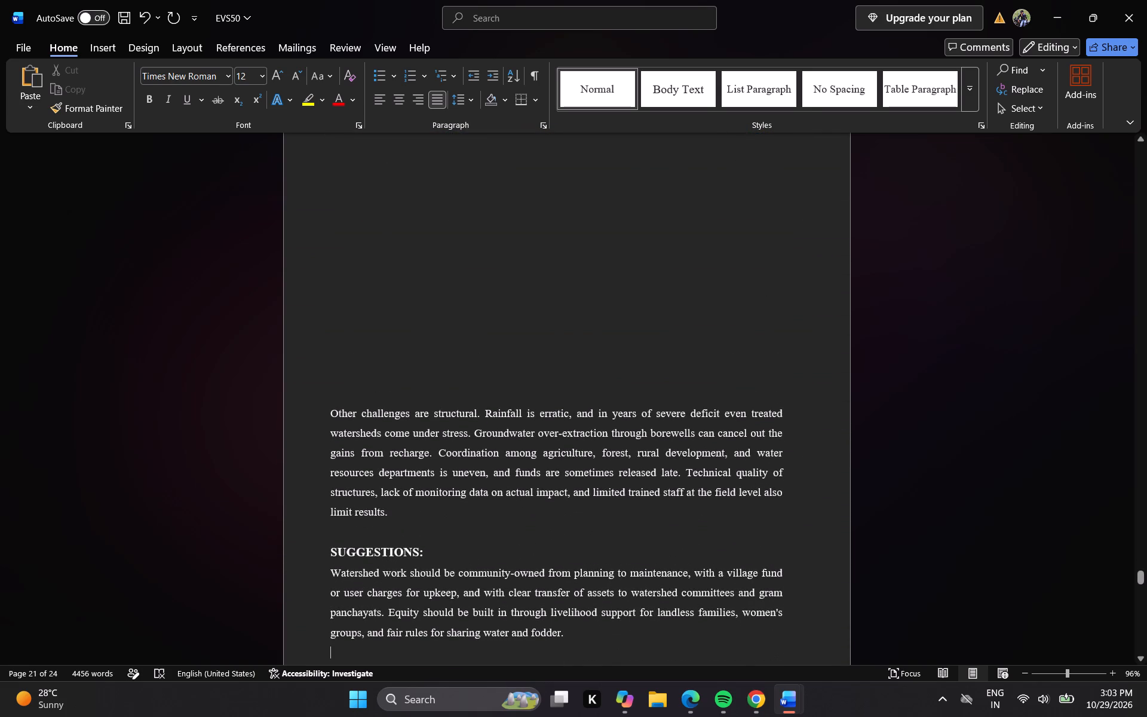
Read through the Suggestions section and the Conclusion page to check the watershed management text.
key(Down)
key(Down)
key(Down)
key(Down)
key(Down)
key(Down)
key(Down)
key(Down)
key(Down)
key(Down)
key(Down)
key(Down)
key(Down)
key(Down)
key(Down)
key(Down)
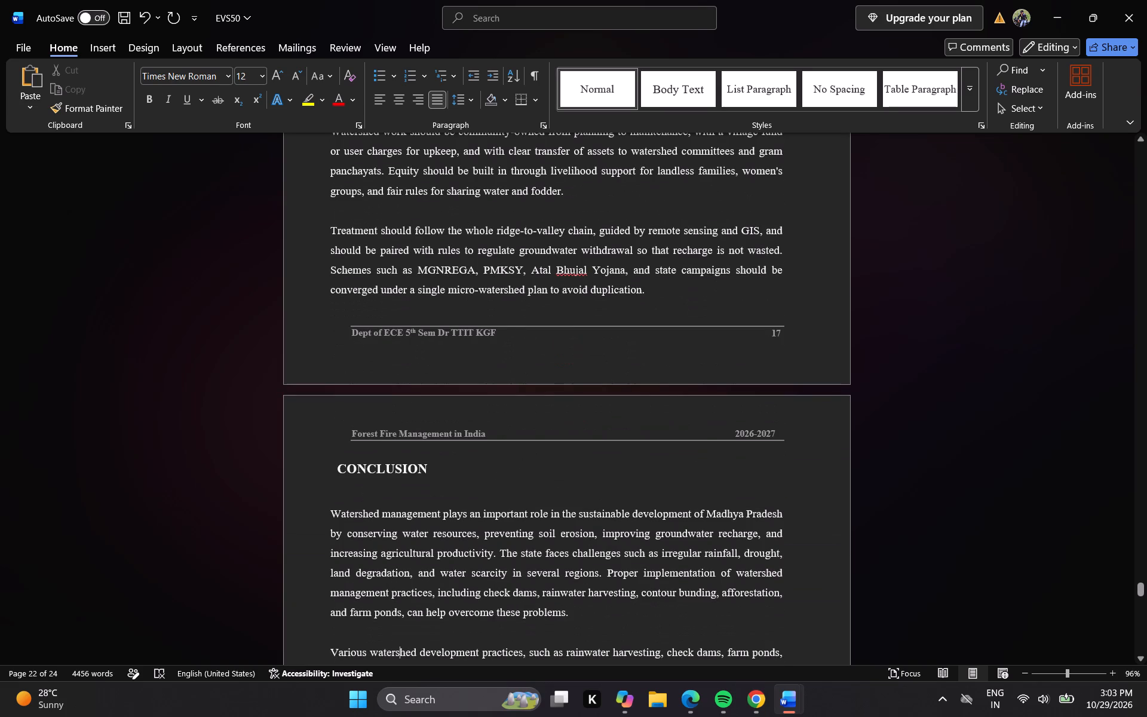
key(Down)
key(Down)
key(Down)
key(Down)
key(Down)
key(Down)
key(Down)
key(Down)
key(Down)
key(Down)
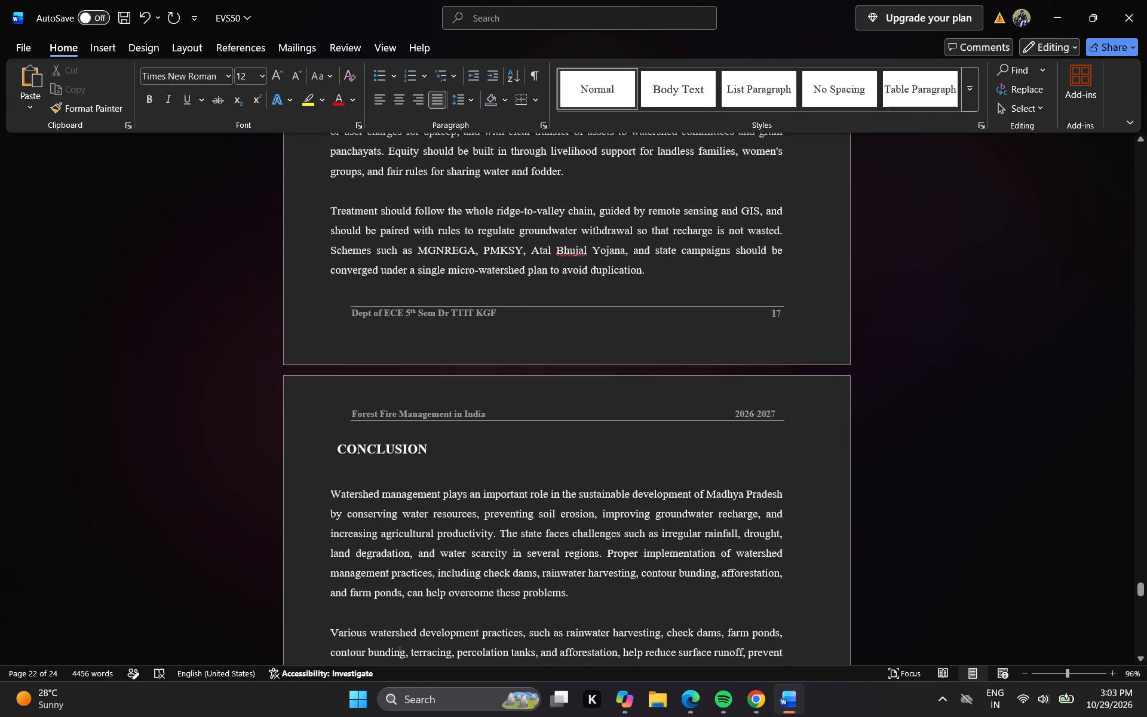
key(Down)
key(Down)
key(Down)
key(Down)
key(Down)
key(Down)
key(Down)
key(Down)
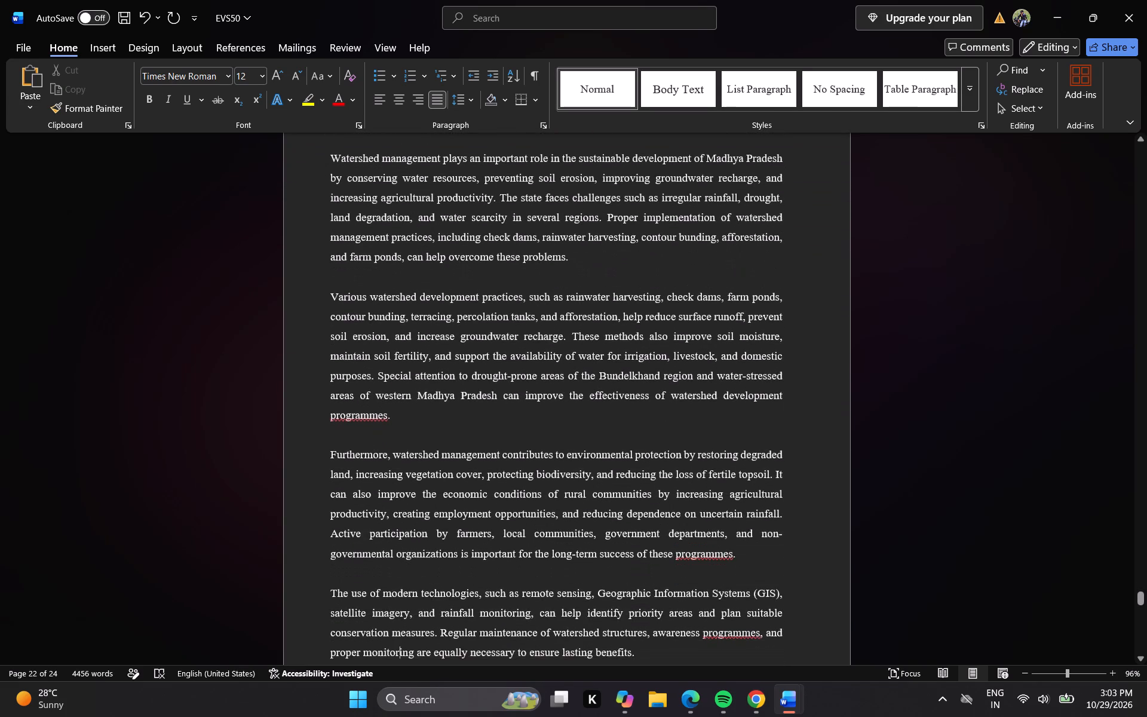
Check the end of the Conclusion and the References list, through to the report's last page.
key(Down)
key(Down)
key(Down)
key(Down)
key(Down)
key(Down)
key(Down)
key(Down)
key(Down)
key(Down)
key(Down)
key(Down)
key(Down)
key(Down)
key(Down)
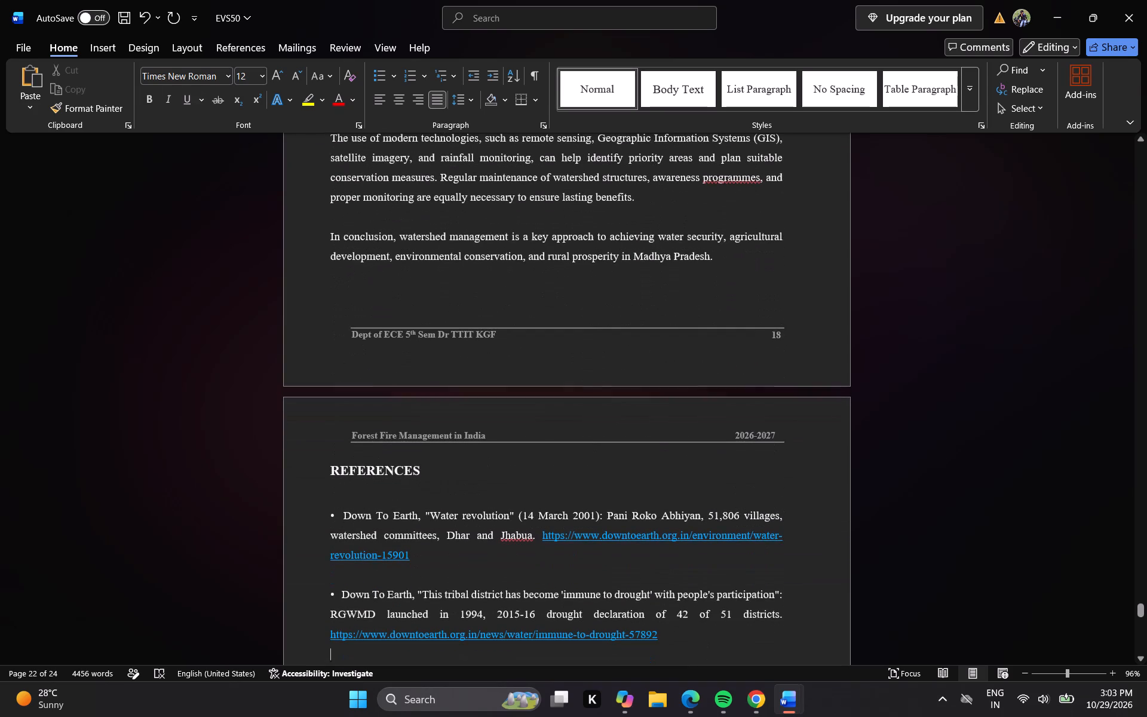
key(Down)
key(Down)
key(Down)
key(Down)
key(Down)
key(Down)
key(Down)
key(Down)
key(Down)
key(Down)
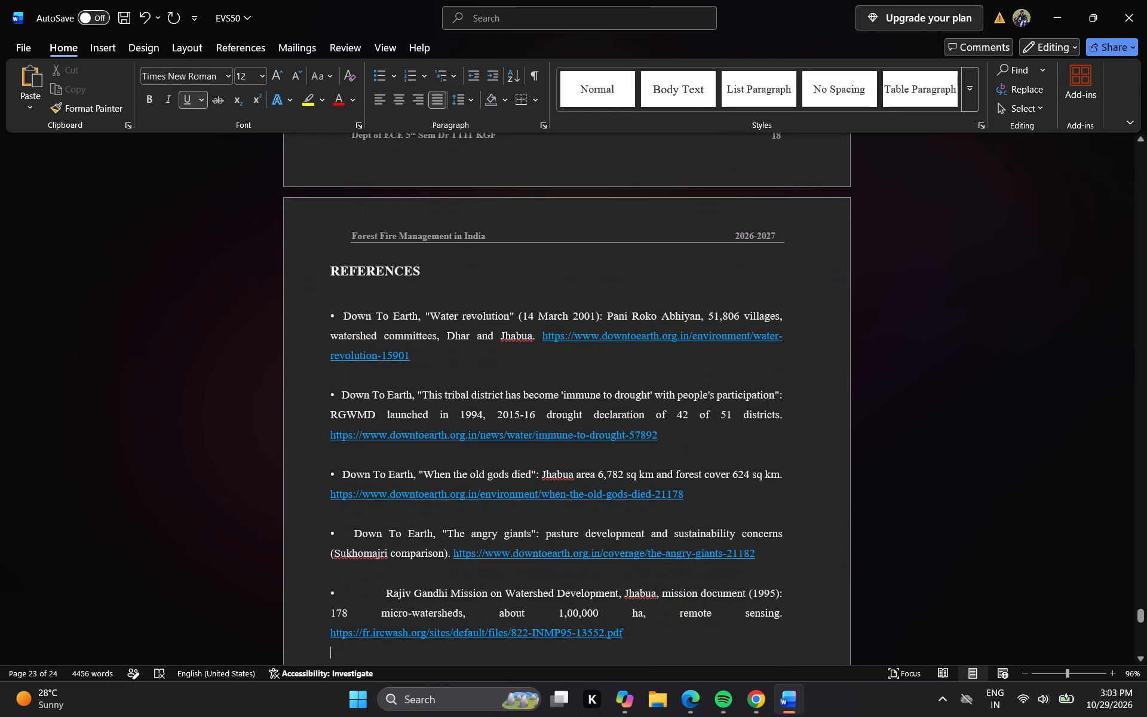
key(Down)
key(Down)
key(Down)
key(Down)
key(Down)
key(Down)
key(Down)
key(Down)
key(Down)
key(Down)
key(Down)
key(Down)
key(Down)
key(Down)
key(Down)
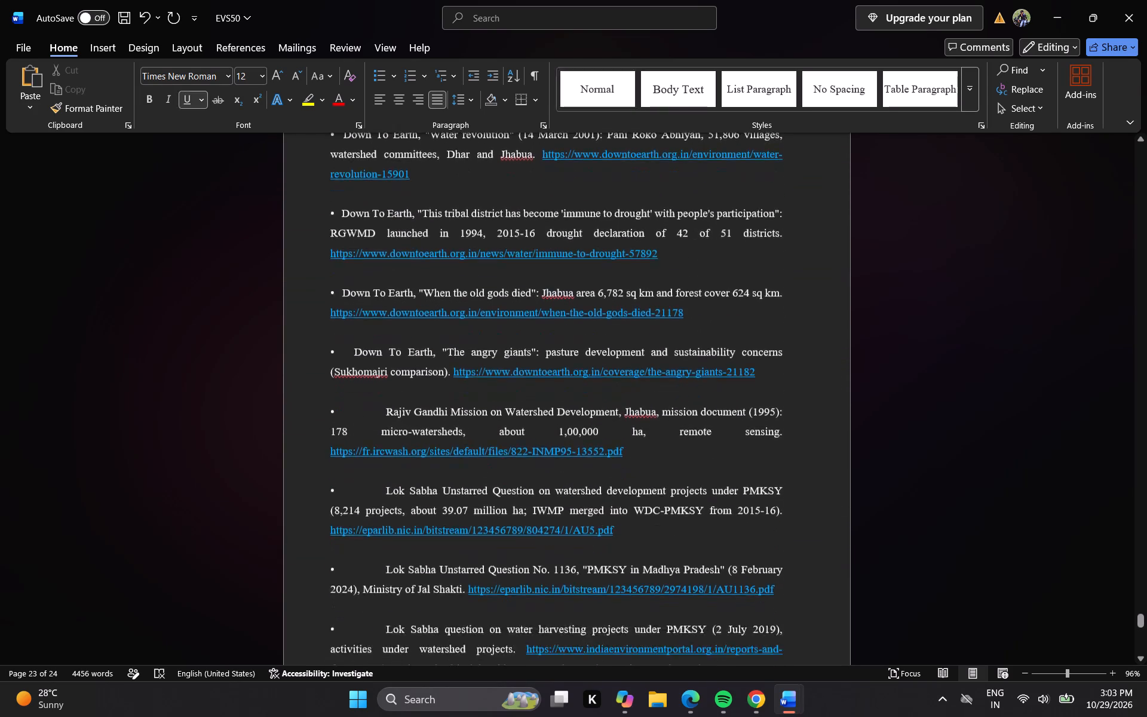
key(Down)
key(Down)
key(Down)
key(Down)
key(Down)
key(Down)
key(Down)
key(Down)
key(Down)
key(Down)
key(Down)
key(Down)
key(Down)
key(Down)
key(Down)
key(Down)
key(Down)
key(Down)
key(Down)
key(Down)
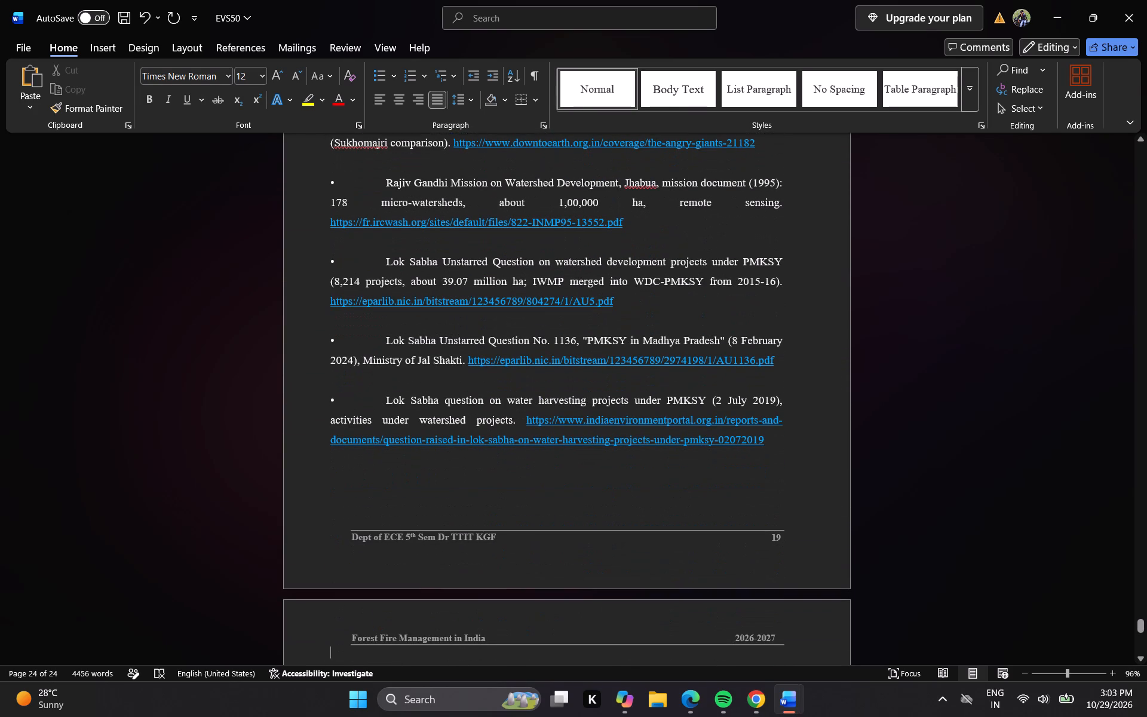
Go back through the References and Conclusion to recheck the layout around the "Other challenges are structural" paragraph on page 17.
key(Up)
key(Up)
key(Up)
key(Up)
key(Up)
key(Up)
key(Up)
key(Up)
key(Up)
key(Up)
key(Up)
key(Up)
key(Up)
key(Up)
key(Up)
key(Up)
key(Up)
key(Up)
key(Up)
key(Up)
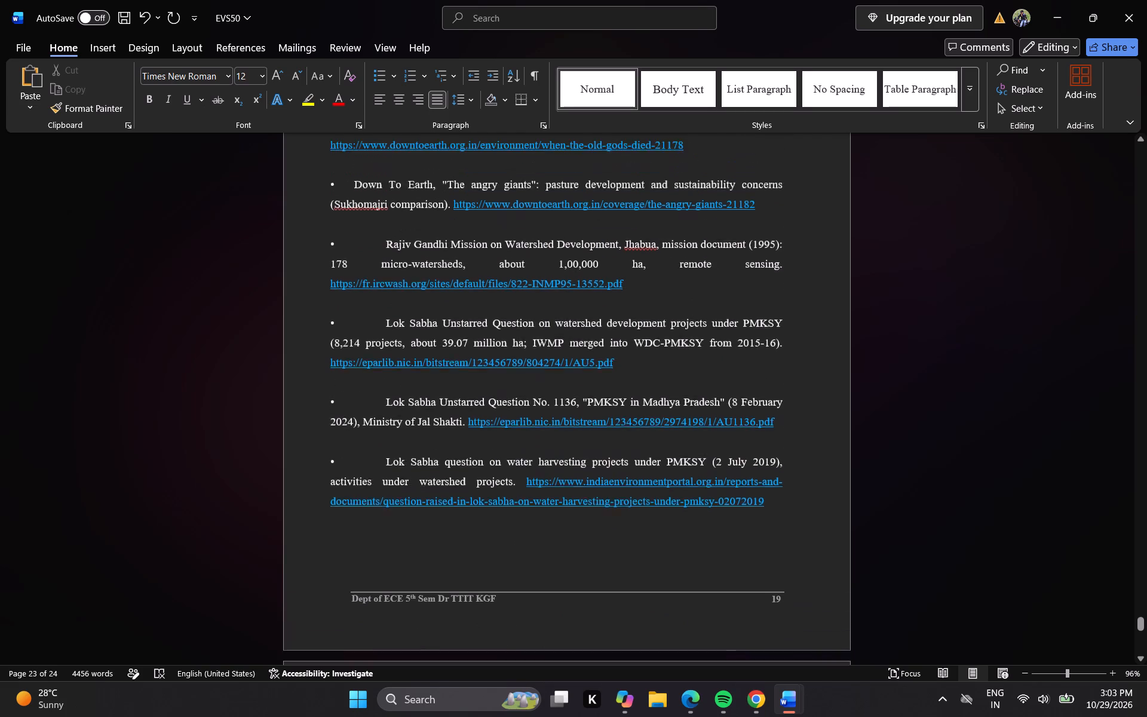
key(Up)
key(Up)
key(Up)
key(Up)
key(Up)
key(Up)
key(Up)
key(Up)
key(Up)
key(Up)
key(Up)
key(Up)
key(Up)
key(Up)
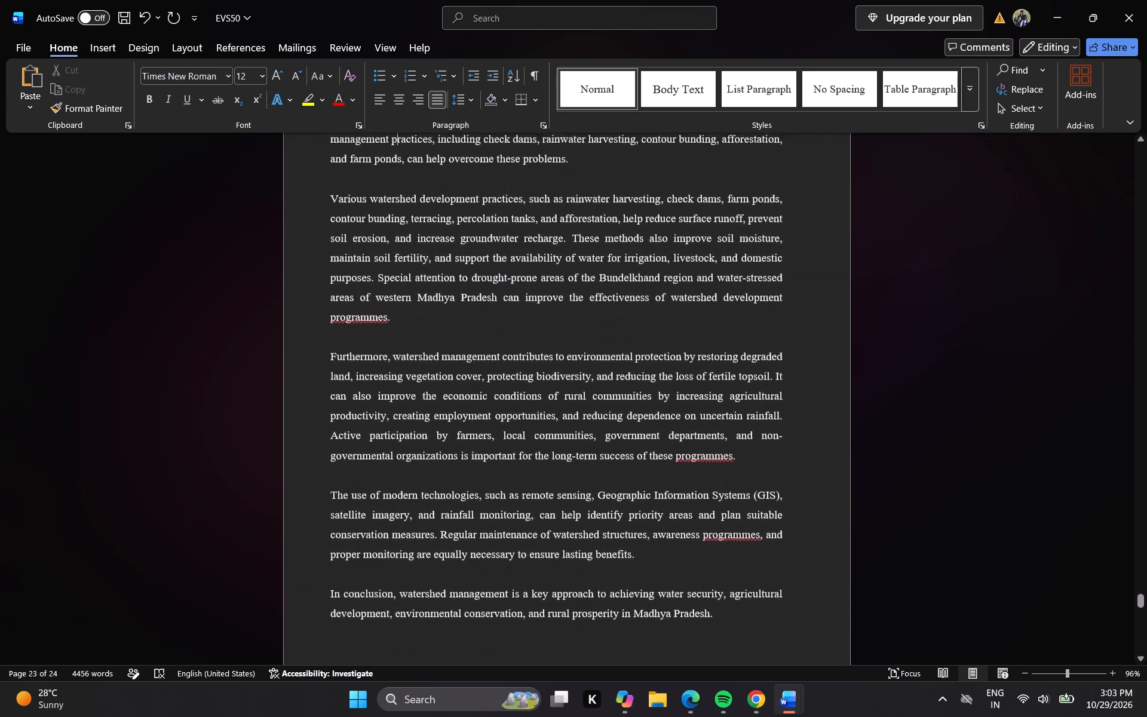
key(Up)
key(Up)
key(Up)
key(Up)
key(Up)
key(Up)
key(Up)
key(Up)
key(Up)
key(Up)
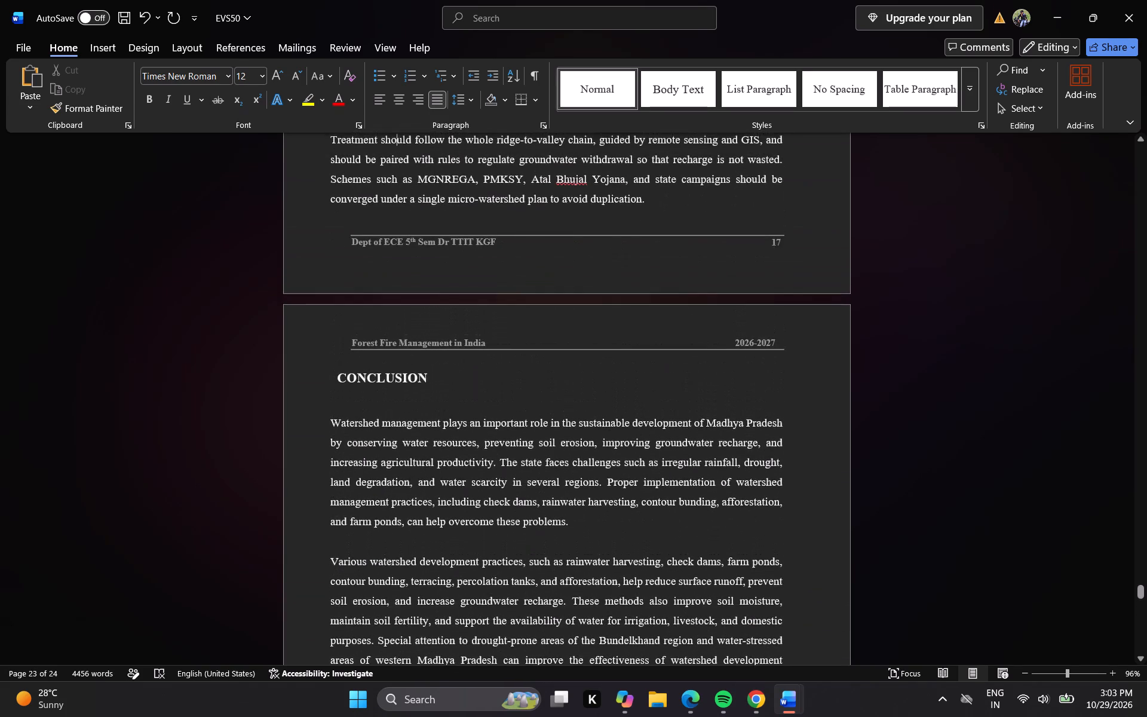
key(Up)
key(Up)
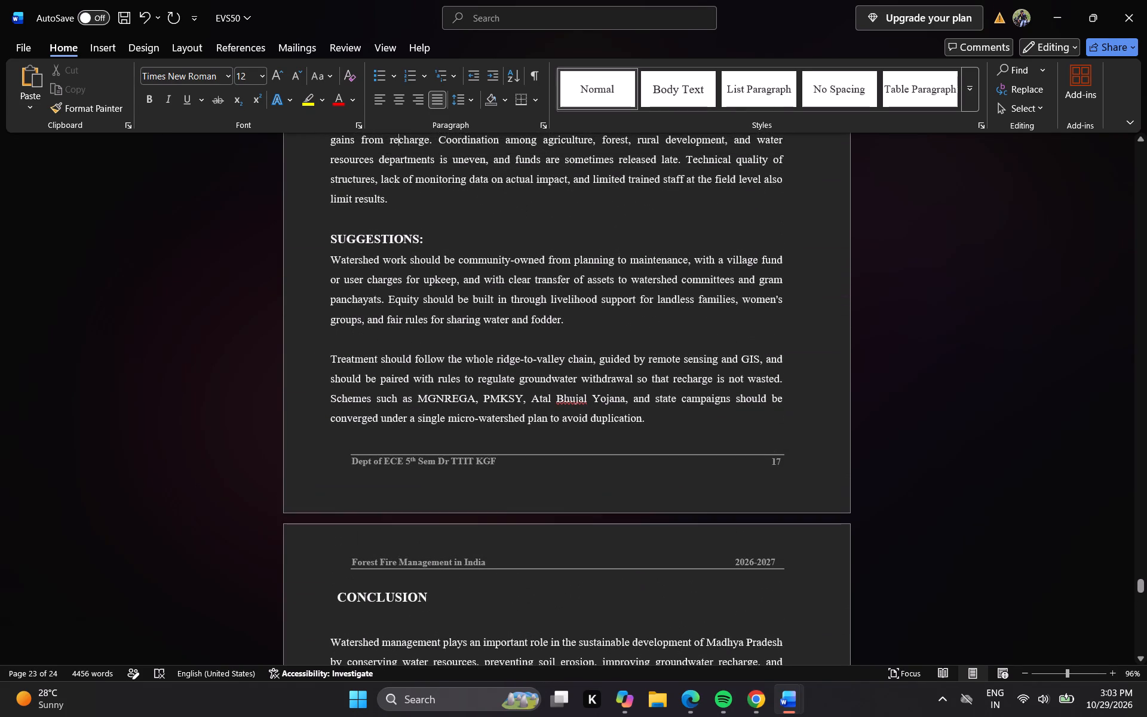
key(Up)
key(Up)
key(Up)
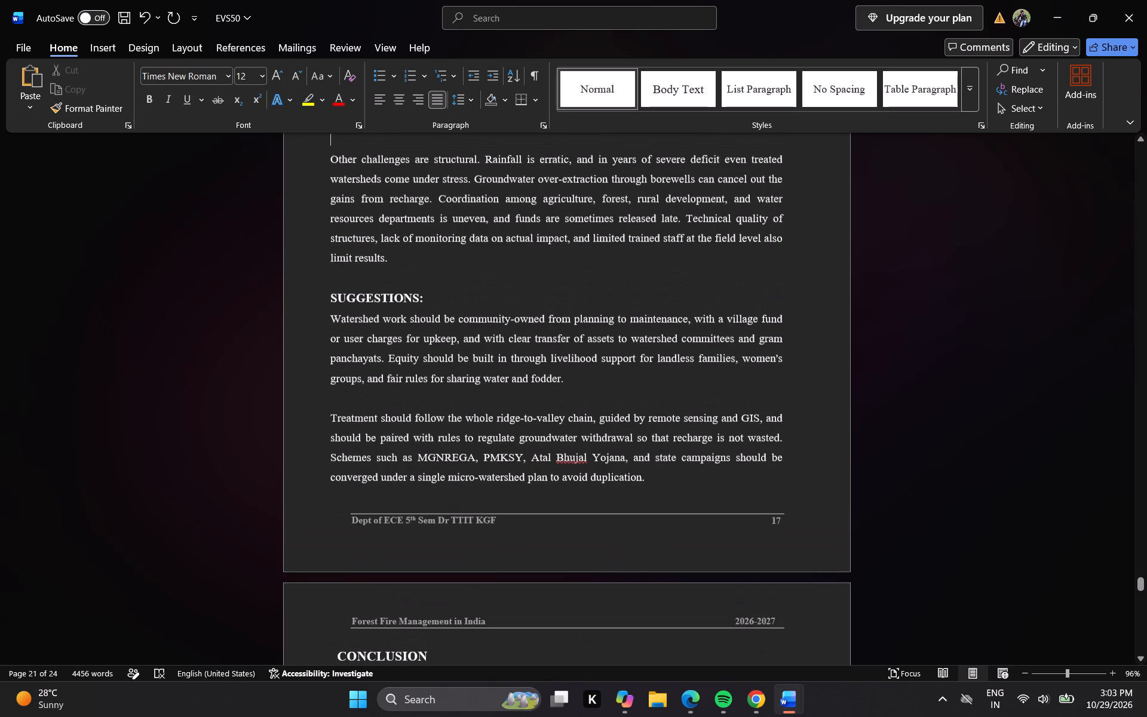
key(Up)
key(Up)
key(Up)
key(Up)
key(Up)
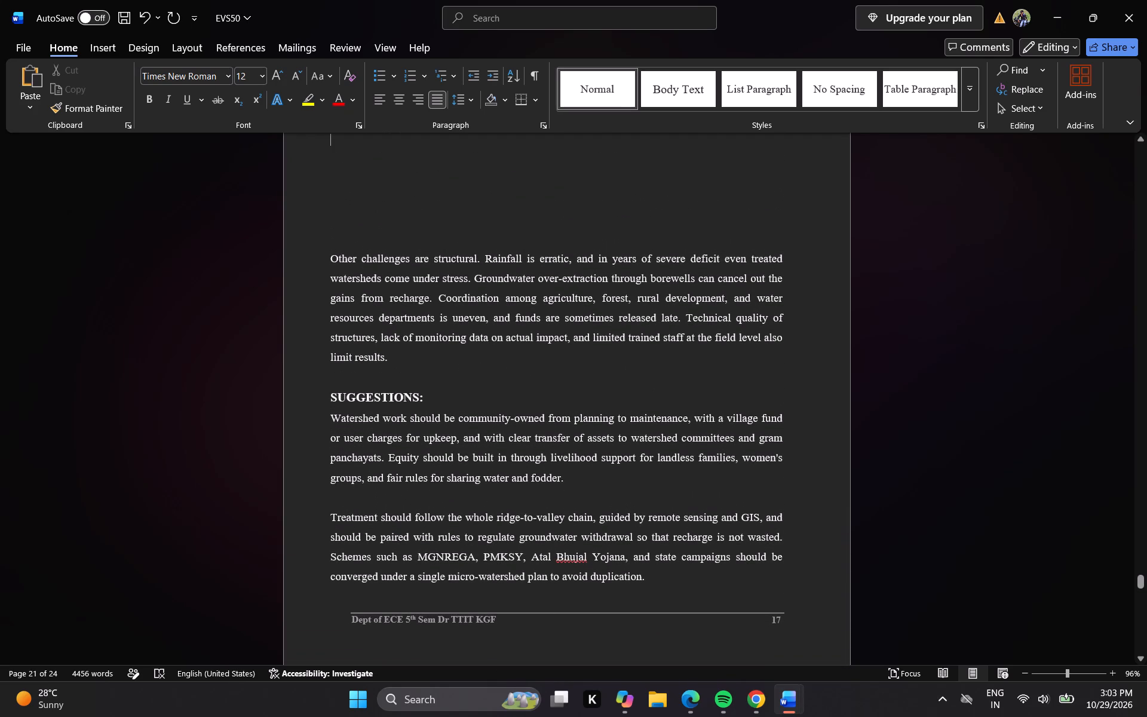
key(Down)
Check the Challenges section and its infographic on page 16, ahead of the blank space on page 17.
key(Up)
key(Up)
key(Up)
key(Up)
key(Up)
key(Up)
key(Up)
key(Up)
key(Up)
key(Up)
key(Up)
key(Up)
key(Up)
key(Up)
key(Up)
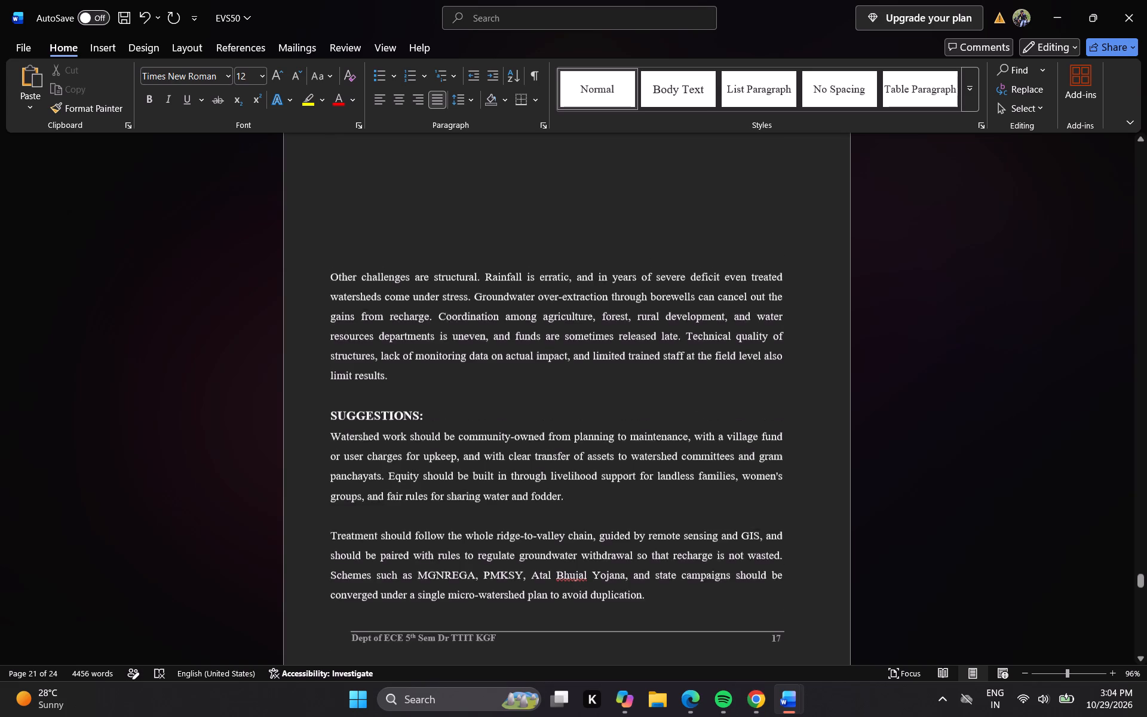
key(Up)
key(Up)
key(Up)
key(Up)
key(Up)
key(Up)
key(Up)
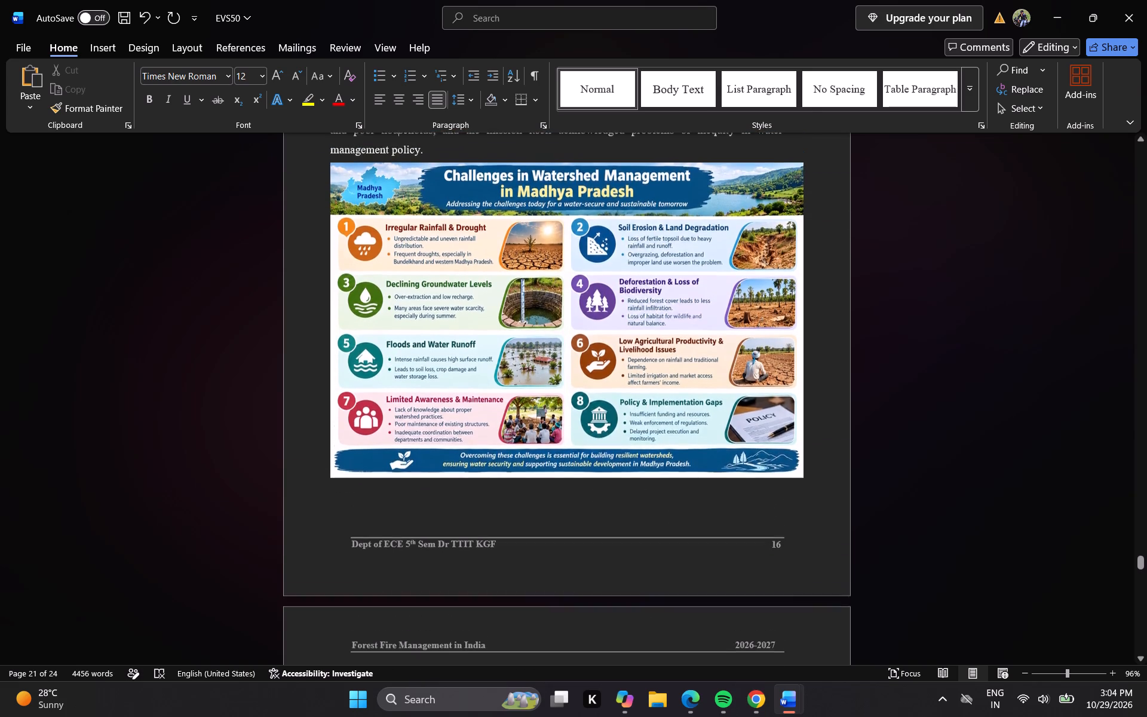
key(Up)
key(Up)
key(Up)
key(Up)
key(Up)
key(Up)
key(Up)
key(Up)
key(Up)
key(Up)
key(Up)
key(Up)
key(Up)
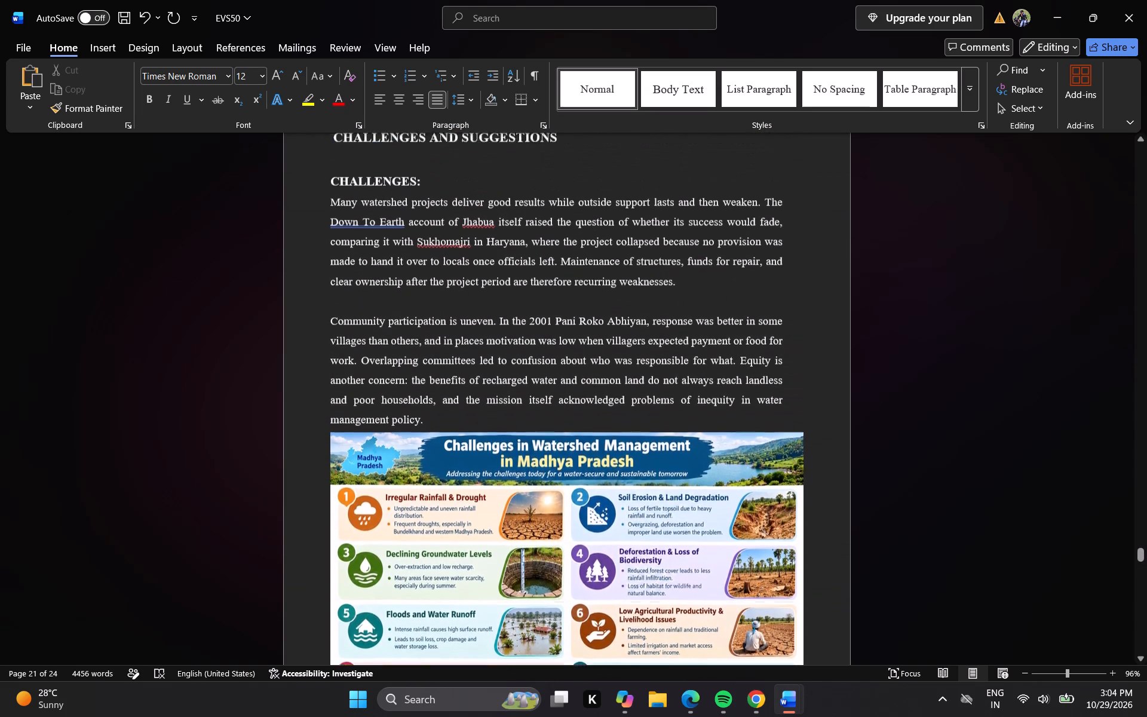
Delete the blank lines above the "Other challenges are structural" paragraph so it starts directly below the page 17 header.
key(Down)
key(Down)
key(Down)
key(Down)
key(Down)
key(Down)
key(Down)
key(Down)
key(Down)
key(Down)
key(Down)
key(Down)
key(Down)
key(Down)
key(Down)
key(Down)
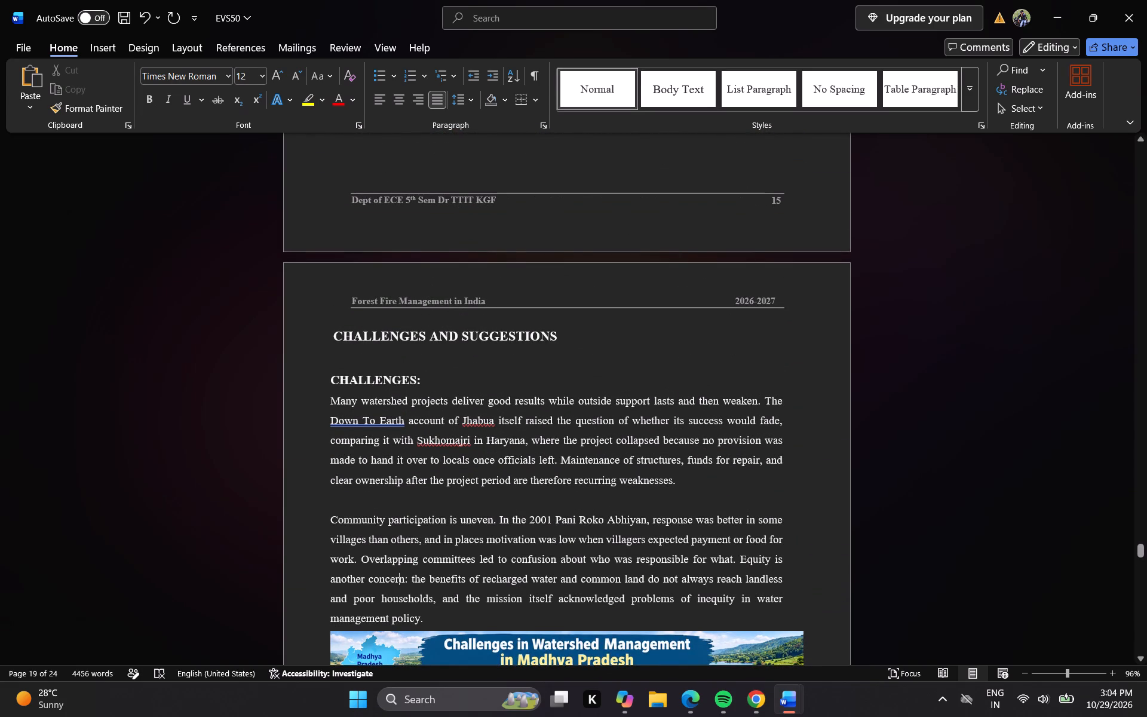
key(Down)
key(Down)
key(Down)
key(Down)
key(Down)
key(Down)
key(Down)
key(Down)
key(Down)
key(Down)
key(Down)
key(Down)
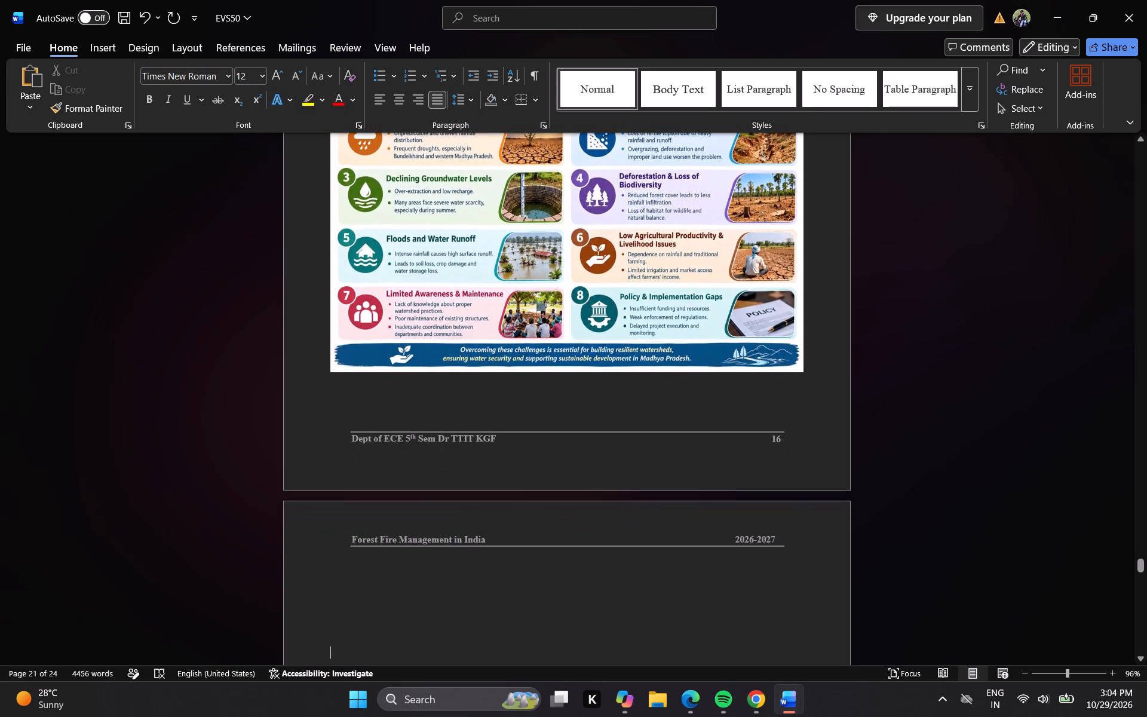
key(Down)
key(Down)
key(Down)
key(Down)
key(Down)
key(Down)
key(Down)
key(Down)
key(Down)
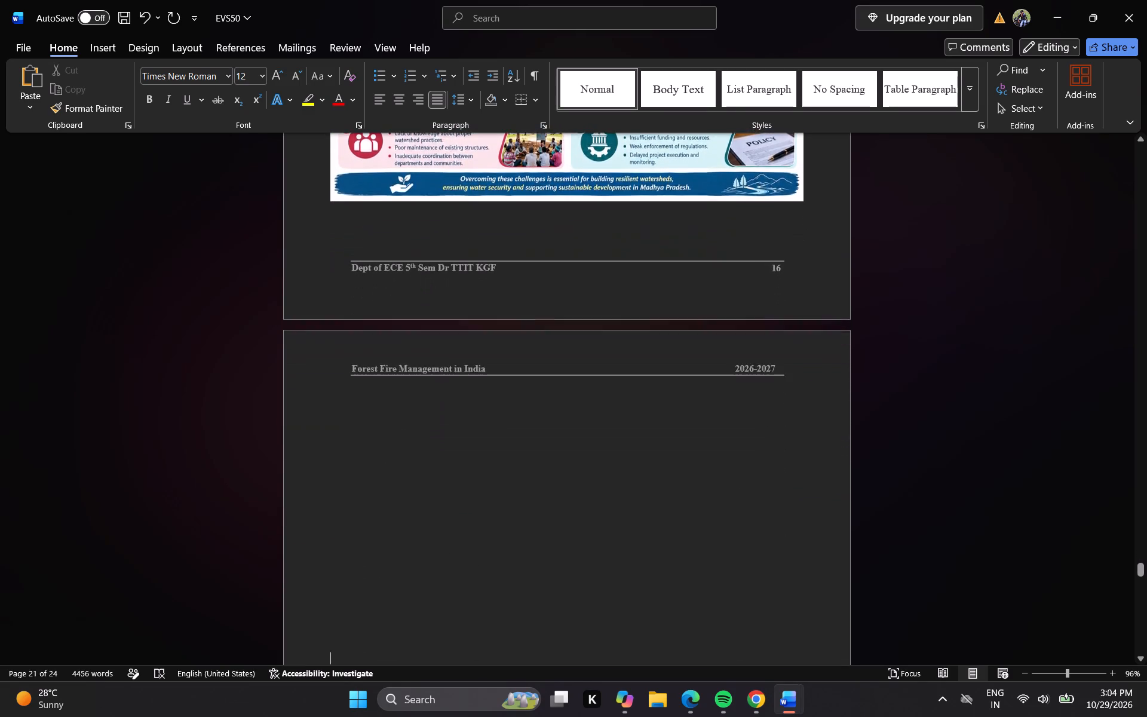
key(Down)
key(Down)
key(Down)
key(Down)
key(Left)
key(Left)
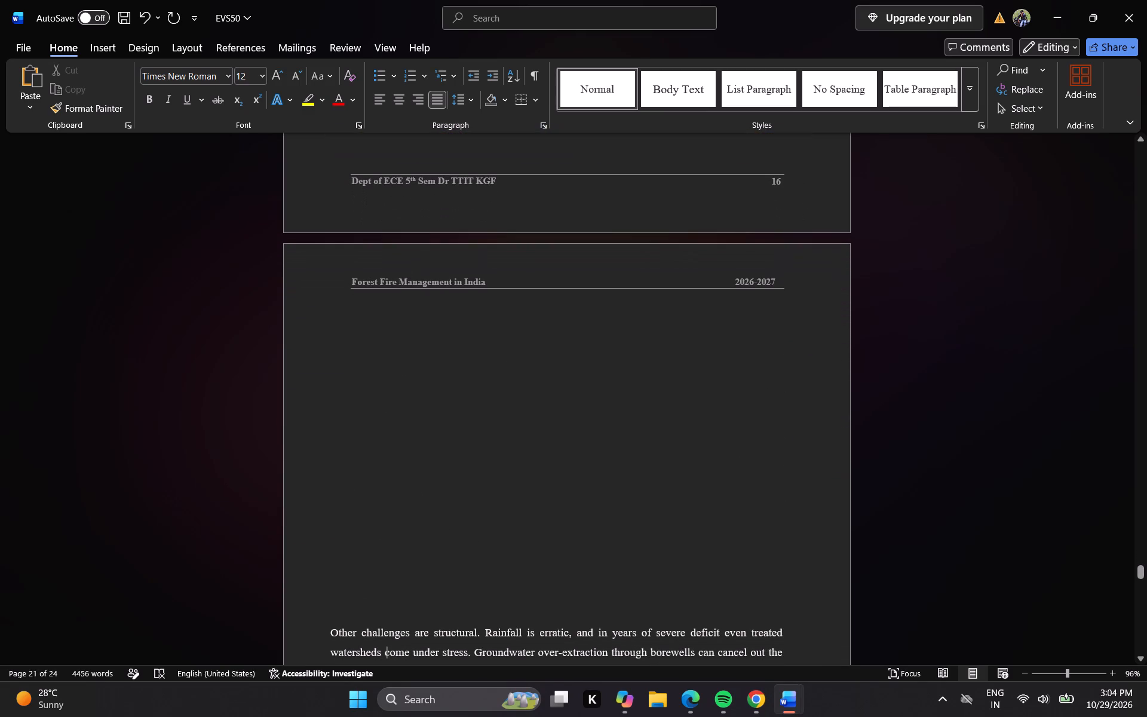
key(Up)
key(Left)
key(Left)
key(Left)
key(Left)
key(Left)
key(Left)
key(Left)
key(Left)
key(Left)
key(Left)
key(Left)
key(BackSpace)
key(BackSpace)
key(BackSpace)
key(BackSpace)
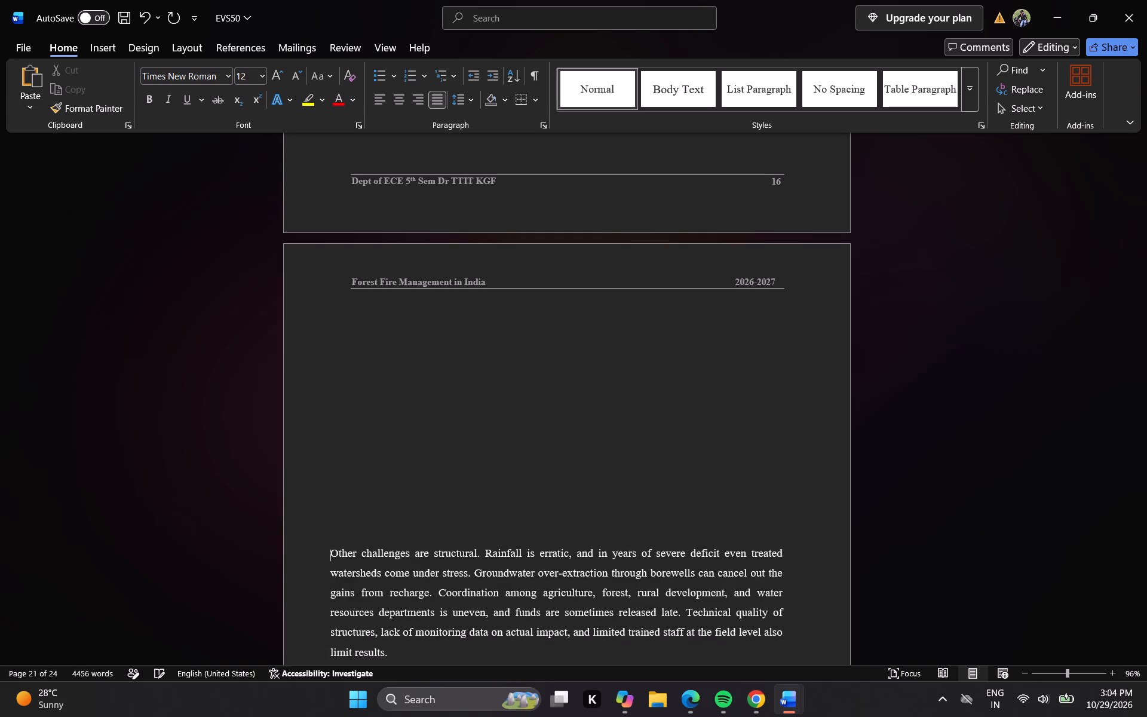
key(BackSpace)
key(BackSpace)
key(BackSpace)
key(BackSpace)
key(BackSpace)
key(BackSpace)
key(BackSpace)
key(BackSpace)
key(BackSpace)
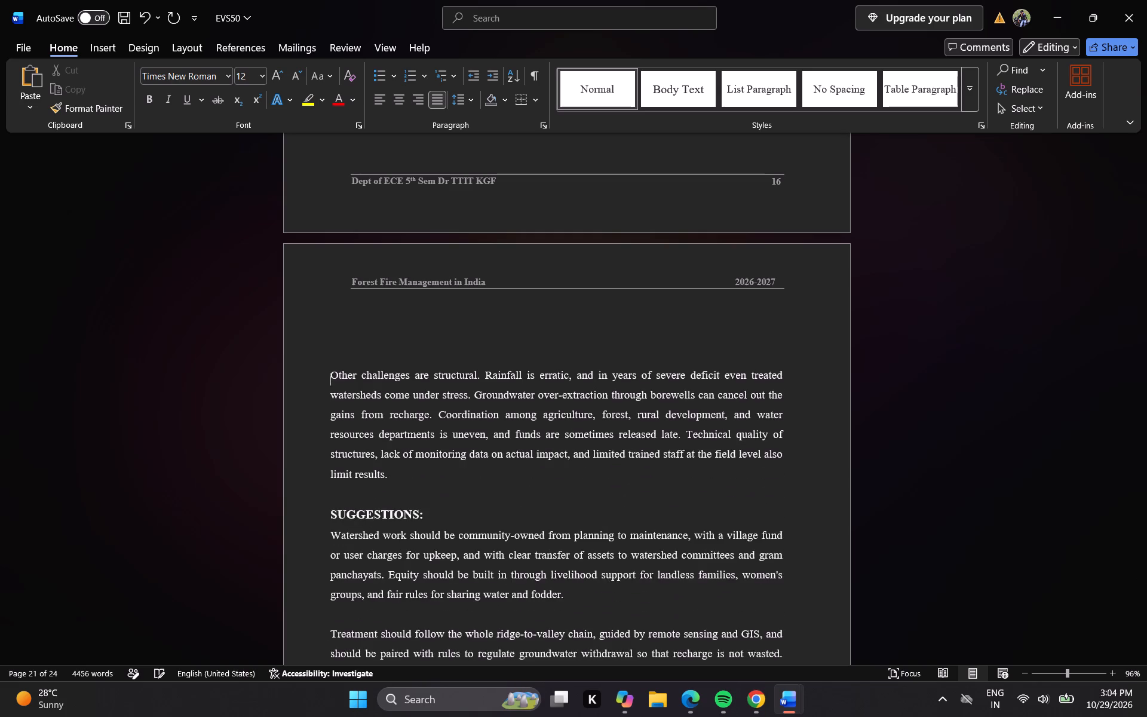
key(BackSpace)
key(BackSpace)
key(BackSpace)
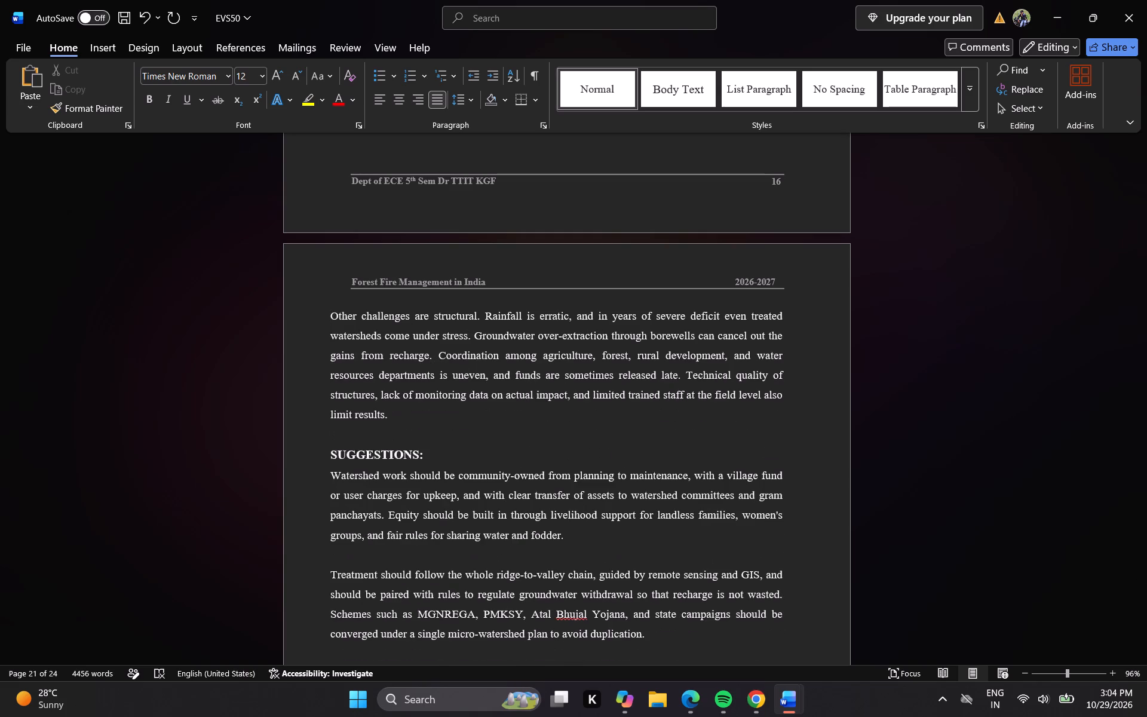
Insert blank lines before the CONCLUSION heading to push it from page 17 to the top of the following page.
key(Down)
key(Down)
key(Down)
key(Down)
key(Down)
key(Down)
key(Down)
key(Down)
key(Down)
key(Down)
key(Down)
key(Down)
key(Down)
key(Down)
key(Down)
key(Down)
key(Down)
key(Down)
key(Down)
key(Down)
key(Down)
key(Down)
key(Down)
key(Down)
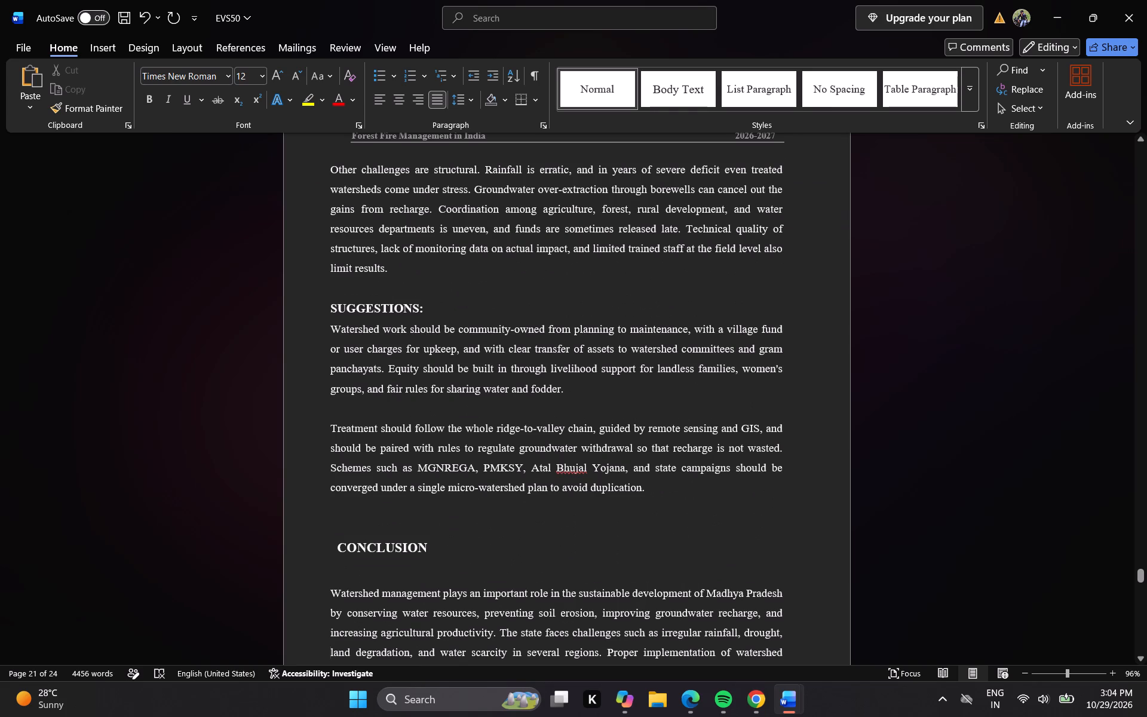
click(328, 544)
key(Return)
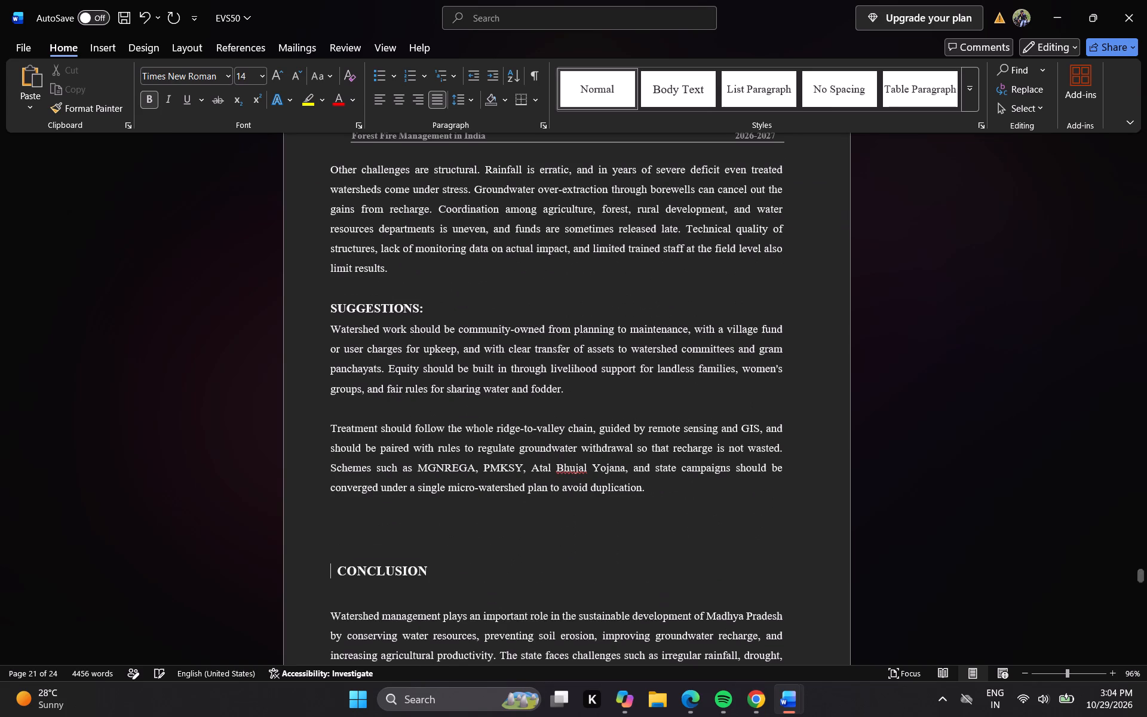
key(Return)
key(Return)
key(Return)
key(Return)
key(Return)
key(Return)
key(Return)
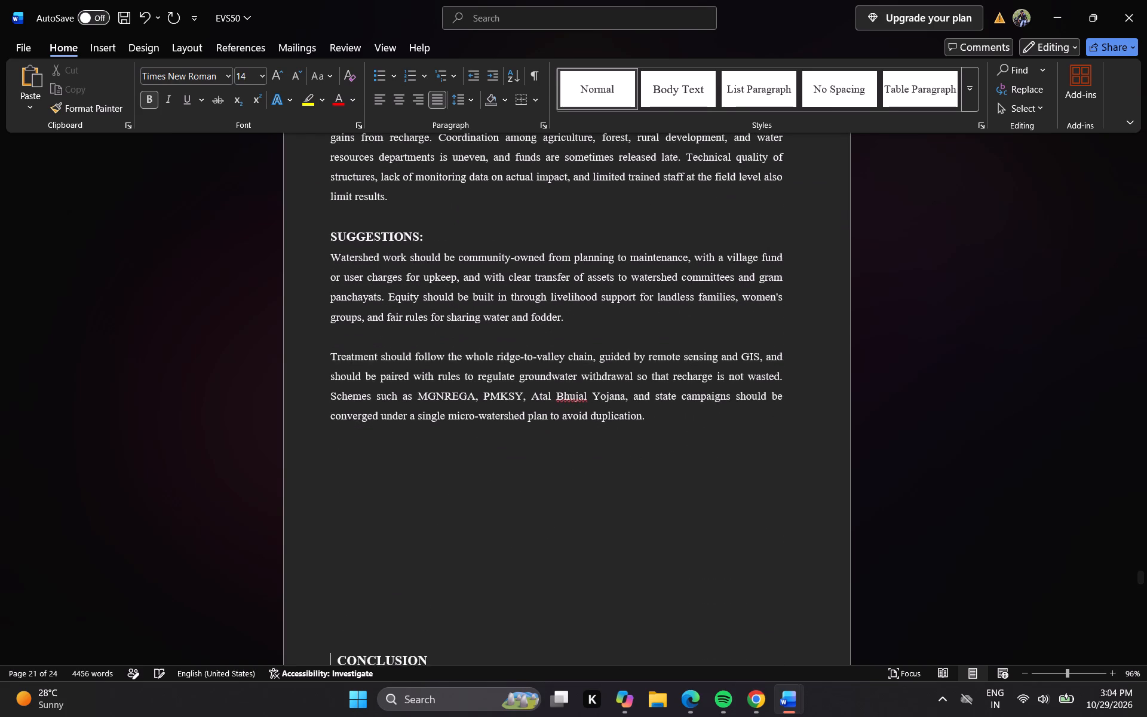
key(Return)
key(Return)
key(Return)
key(Return)
key(Return)
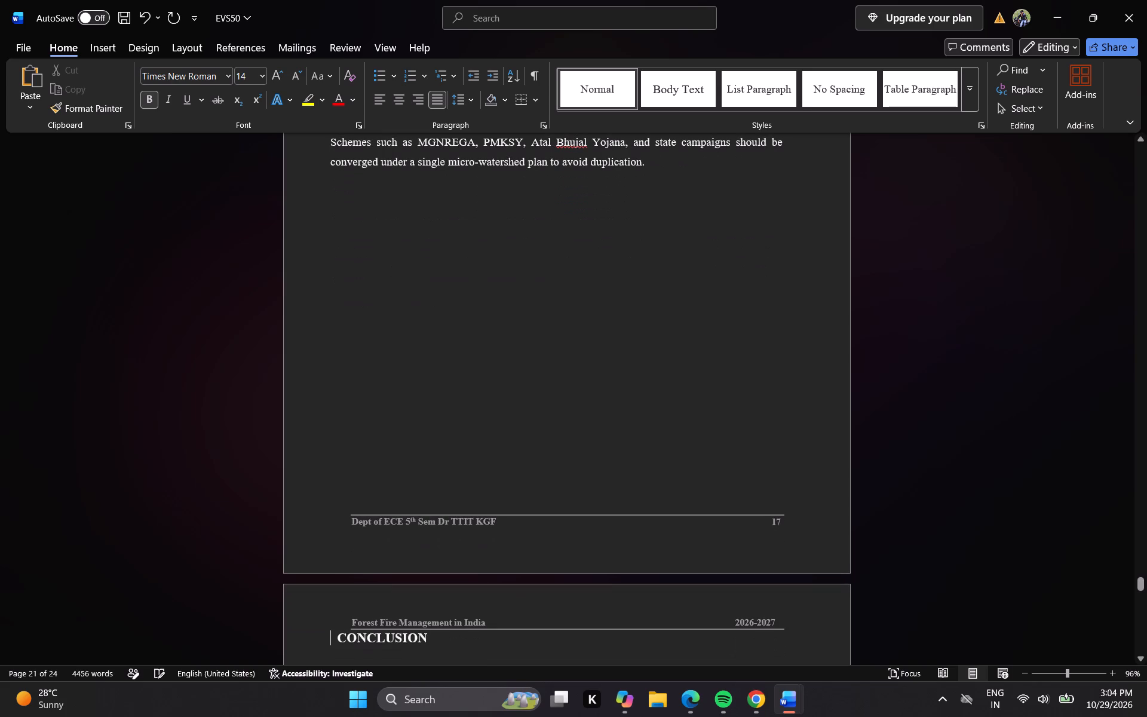
key(Return)
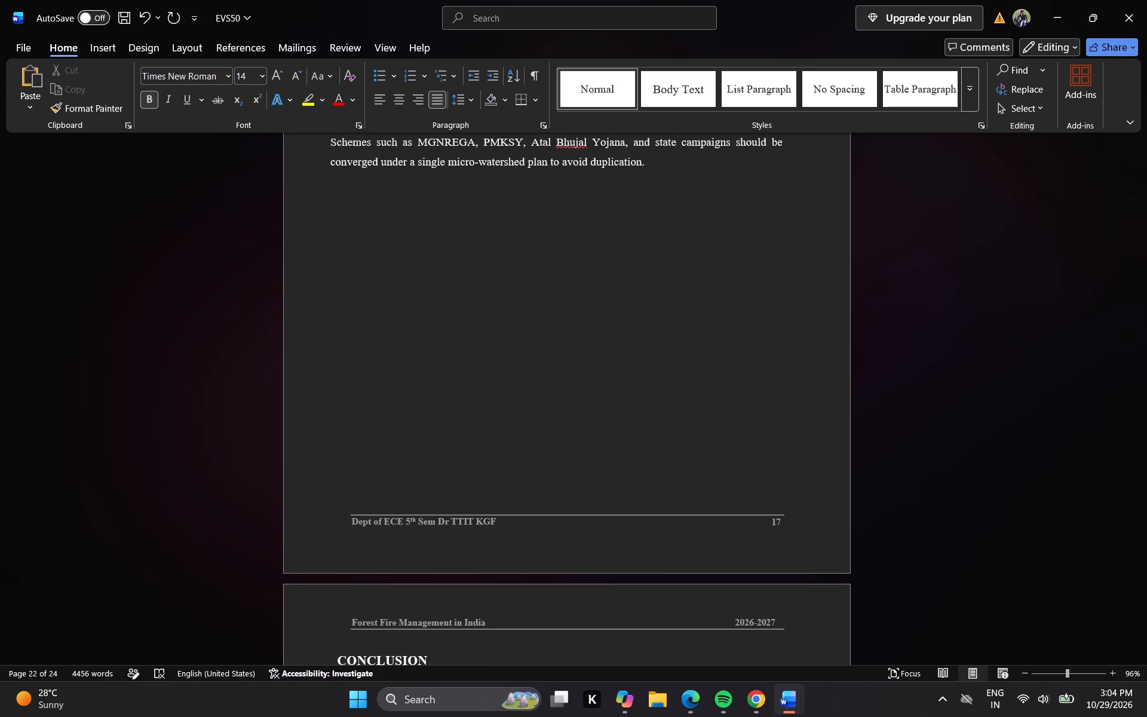
Go back up from the CONCLUSION heading through page 17 to recheck the spacing around the Suggestions section and the structural challenges paragraph.
key(Up)
key(Up)
key(Up)
key(Up)
key(Up)
key(Up)
key(Up)
key(Up)
key(Up)
key(Up)
key(Up)
key(Up)
key(Up)
key(Up)
key(Up)
key(Up)
key(Up)
key(Up)
key(Up)
key(Up)
key(Up)
key(Up)
key(Up)
key(Up)
key(Up)
key(Up)
key(Up)
key(Up)
key(Up)
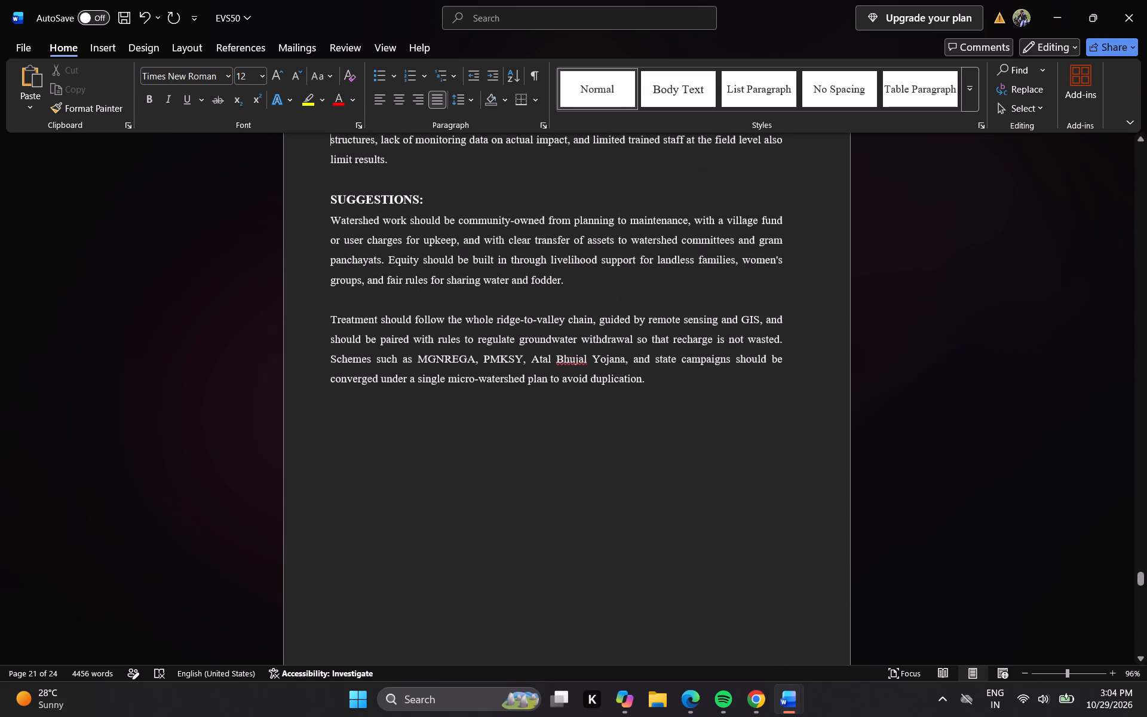
key(Up)
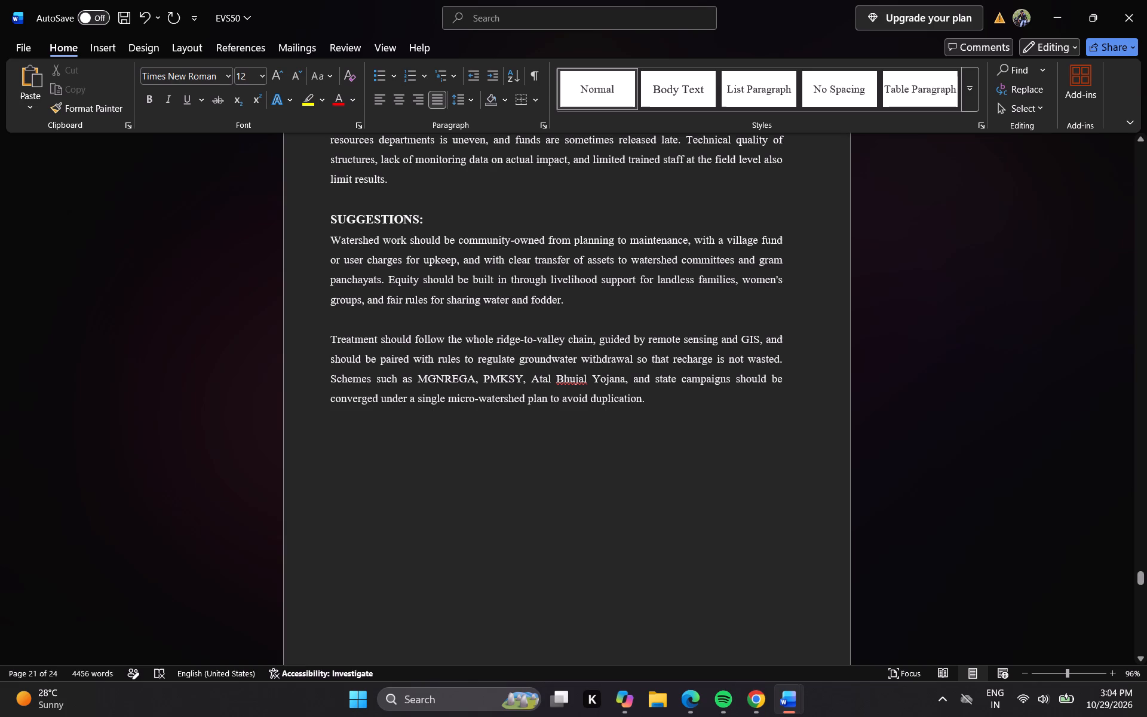
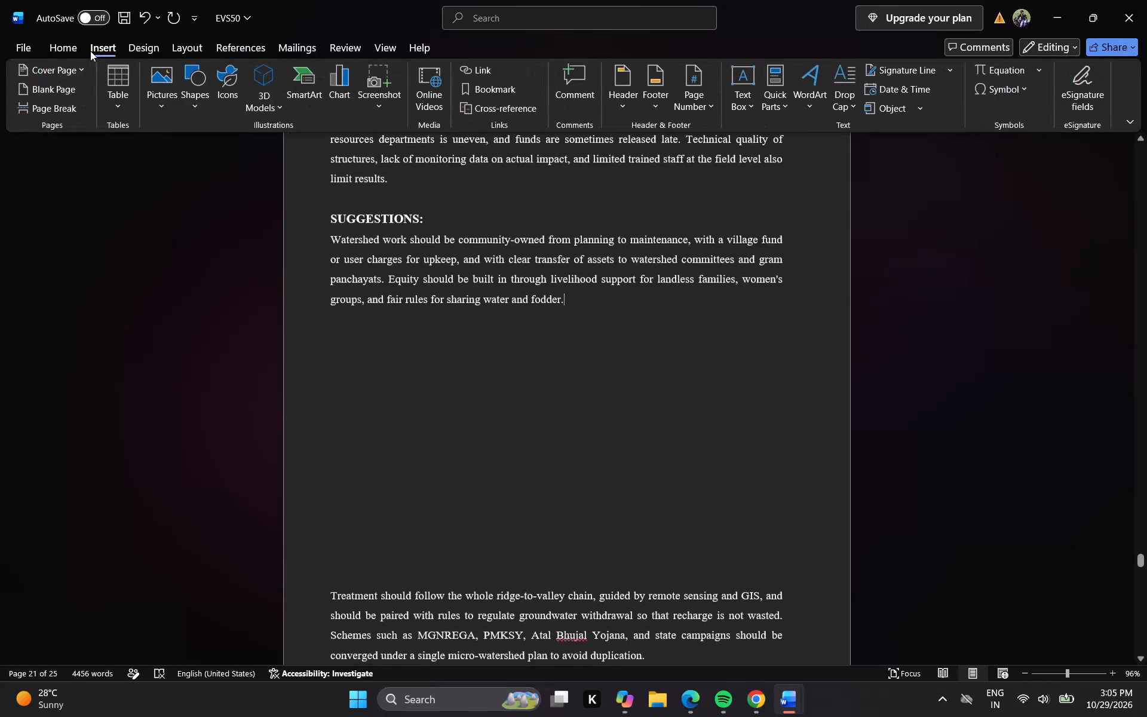
Insert the picture "WhatsApp Image 2026-10-29 at 3.00.46 PM" from Downloads after the first Suggestions paragraph on page 17.
click(158, 85)
click(197, 151)
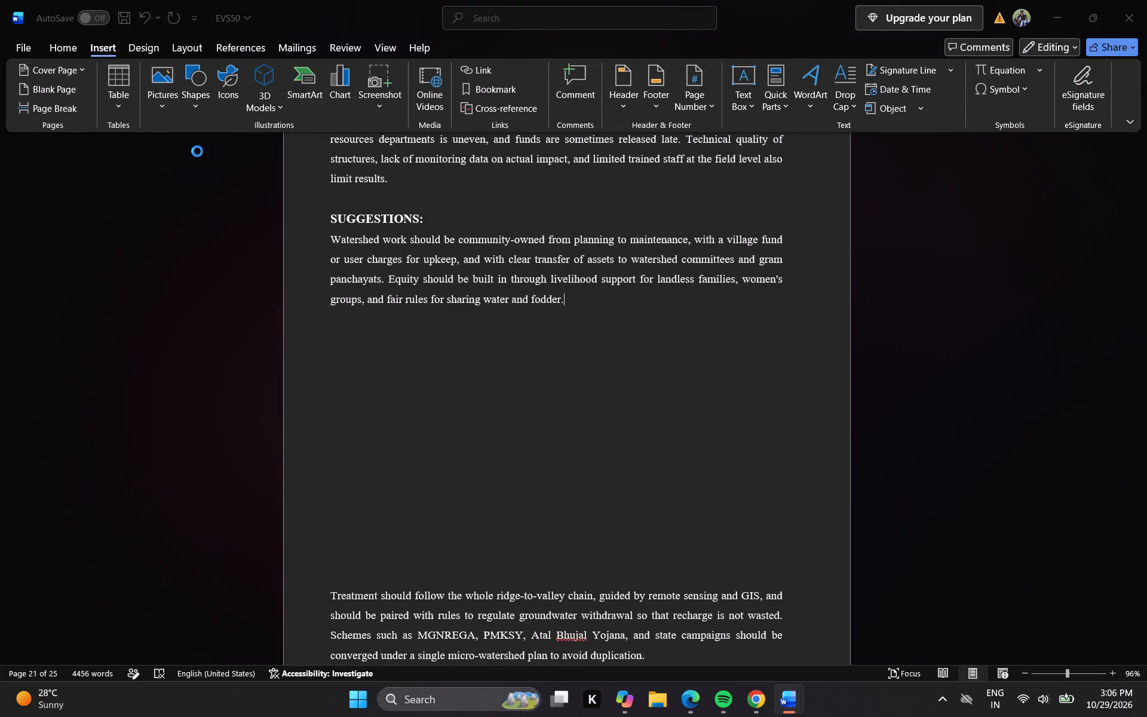
click(259, 146)
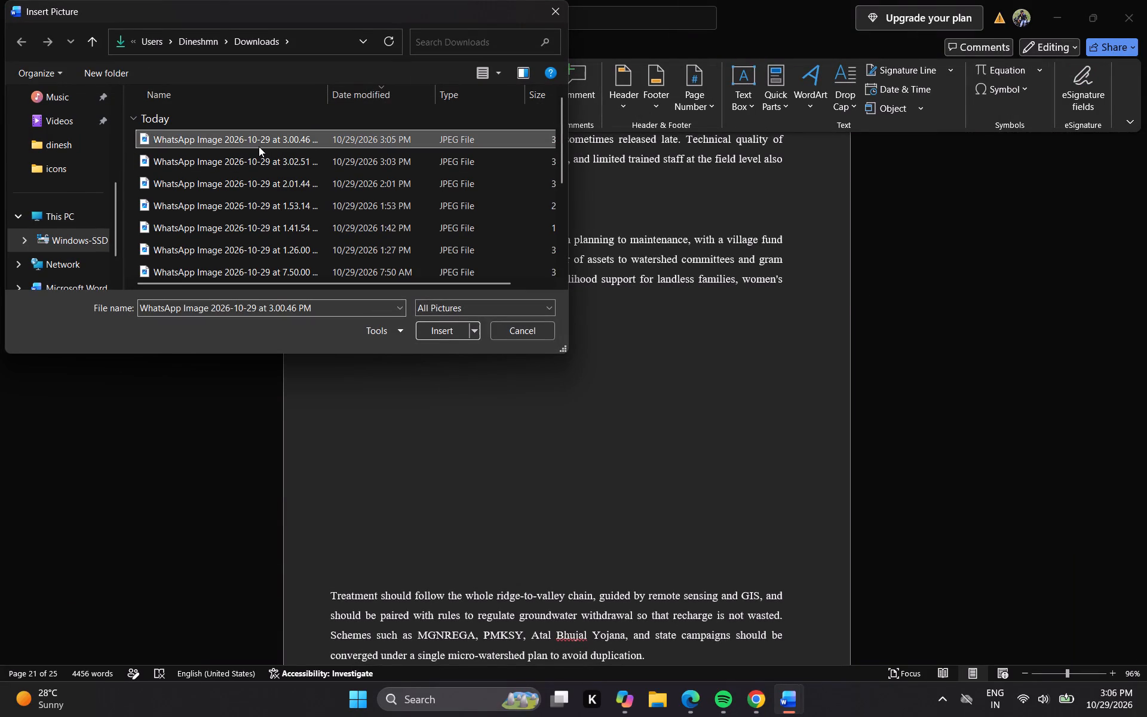
click(445, 332)
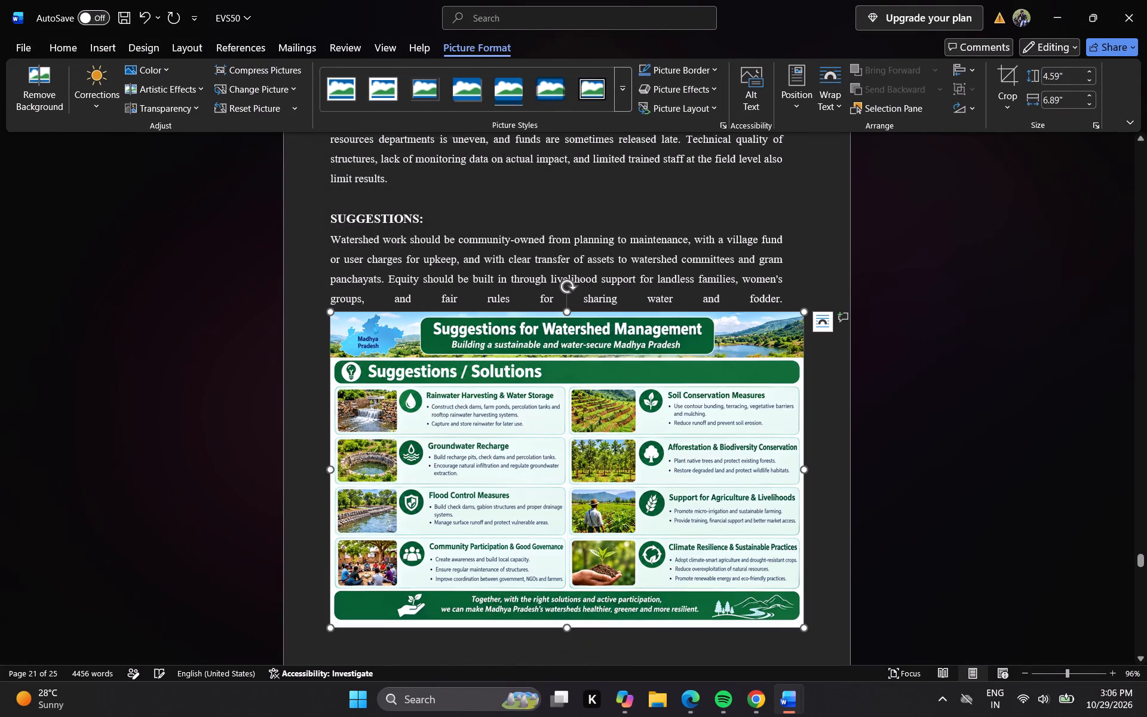
Add line breaks between the first Suggestions paragraph and its infographic so the picture sits on its own line below a blank line.
click(787, 293)
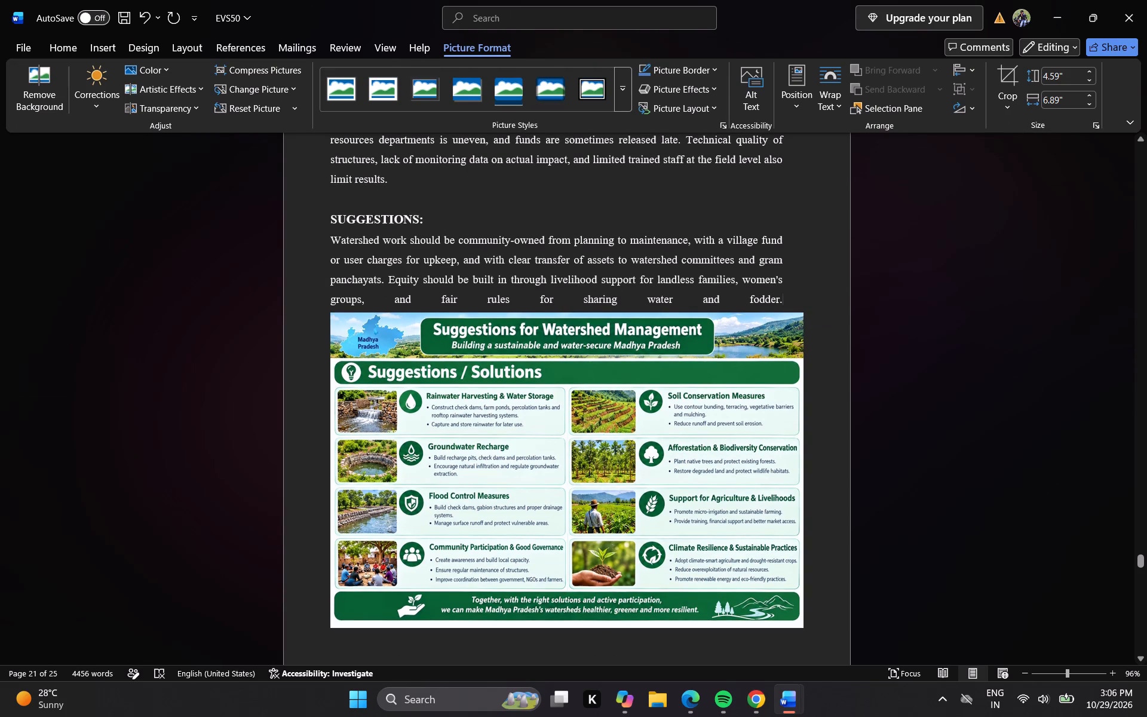
key(Return)
key(Return)
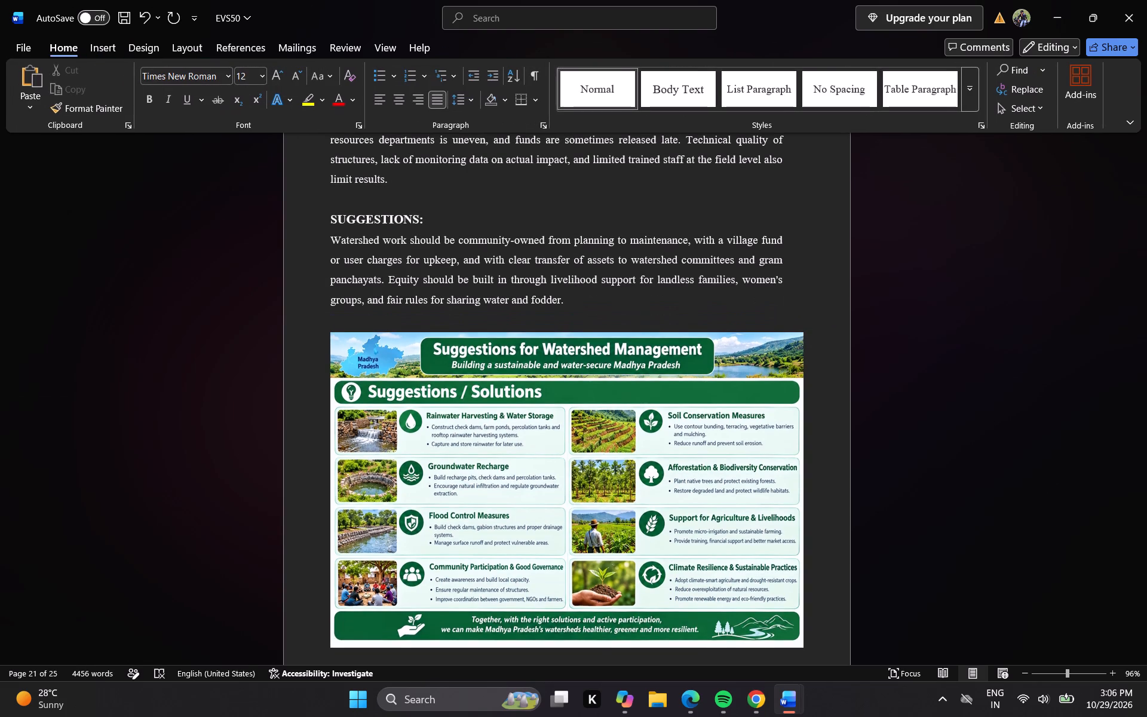
Insert four blank lines before the CONCLUSION heading to push it from the bottom of page 18 to the top of page 19.
key(Down)
key(Down)
key(Down)
key(Down)
key(Down)
key(Down)
key(Down)
key(Down)
key(Down)
key(Down)
key(Down)
key(Down)
key(Down)
key(Down)
key(Down)
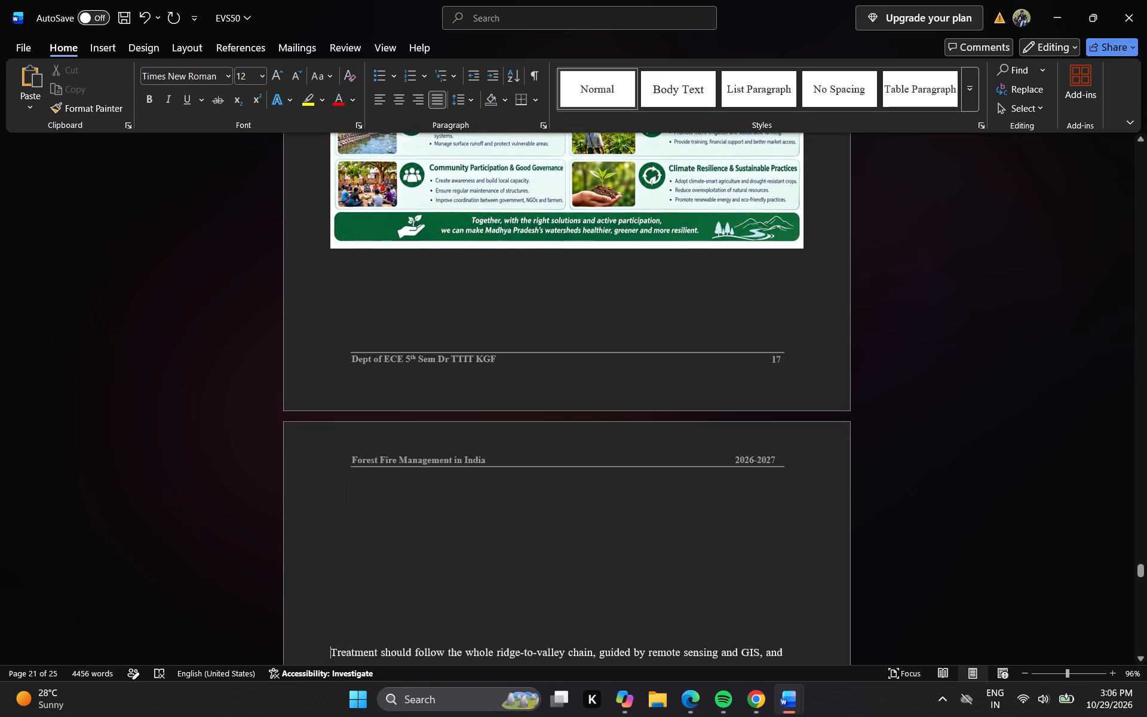
key(Down)
key(Down)
key(Down)
key(Down)
key(Down)
key(Down)
key(Down)
key(Down)
key(Down)
key(Down)
key(Down)
key(Down)
key(Down)
key(Down)
key(Down)
key(Down)
key(Down)
key(Down)
key(Down)
key(Down)
key(Down)
key(Down)
key(Down)
key(Down)
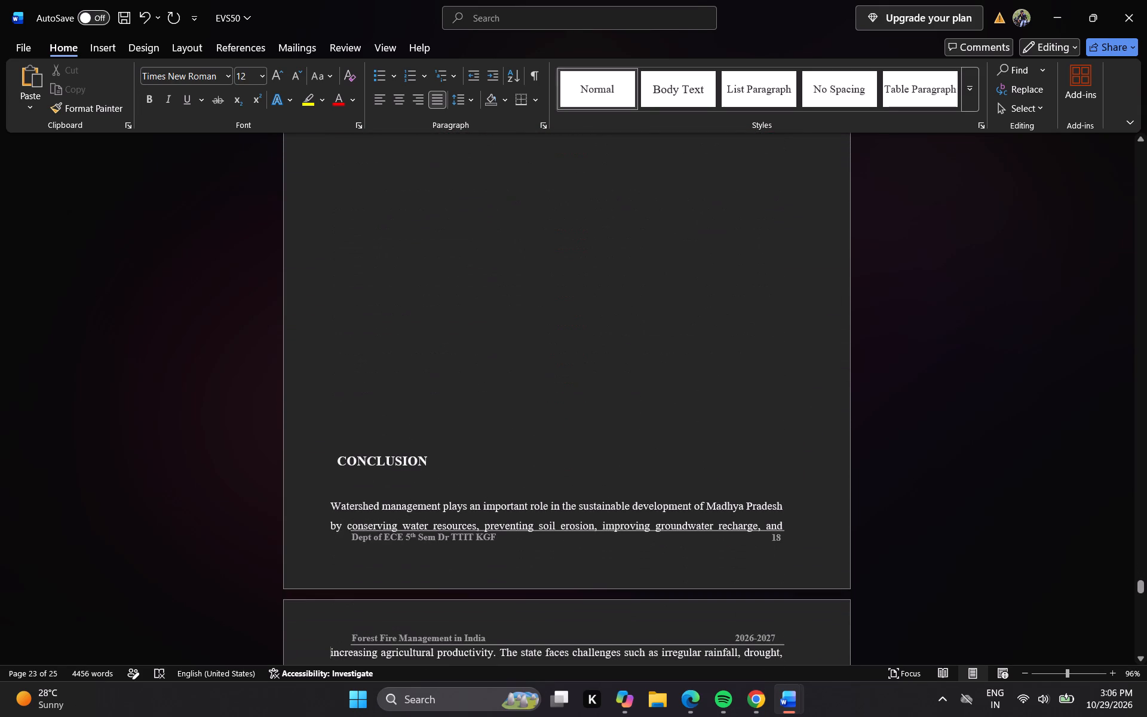
key(Up)
key(Up)
key(Up)
key(Up)
key(Return)
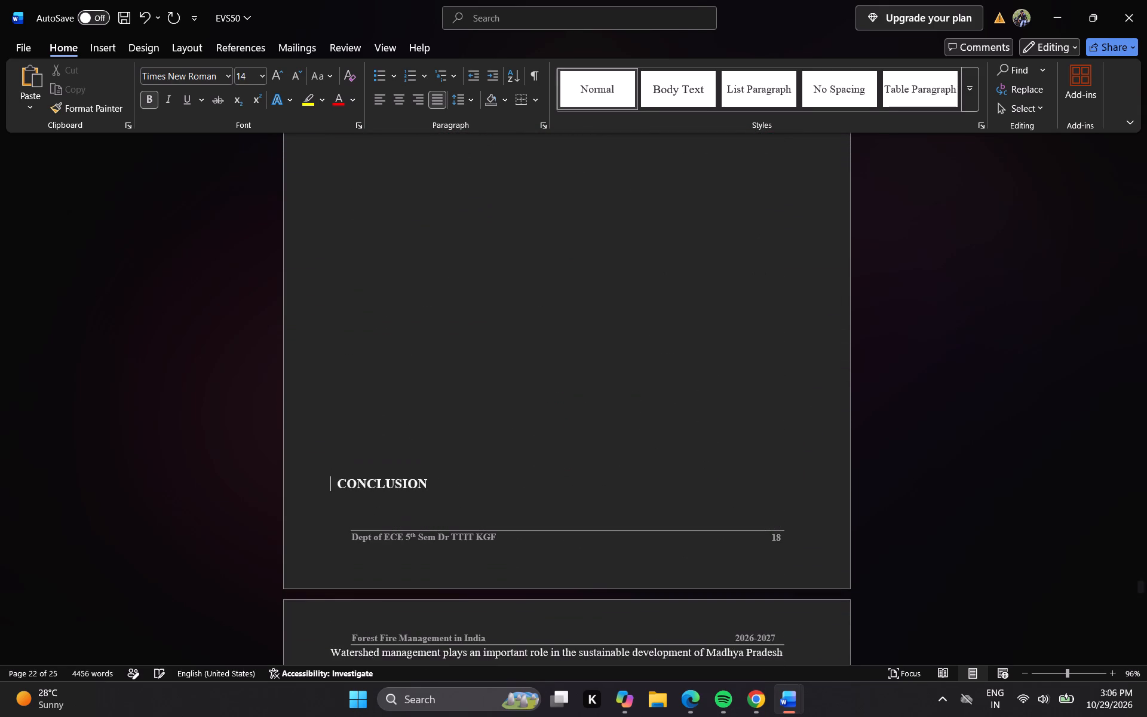
key(Return)
key(Return)
key(Return)
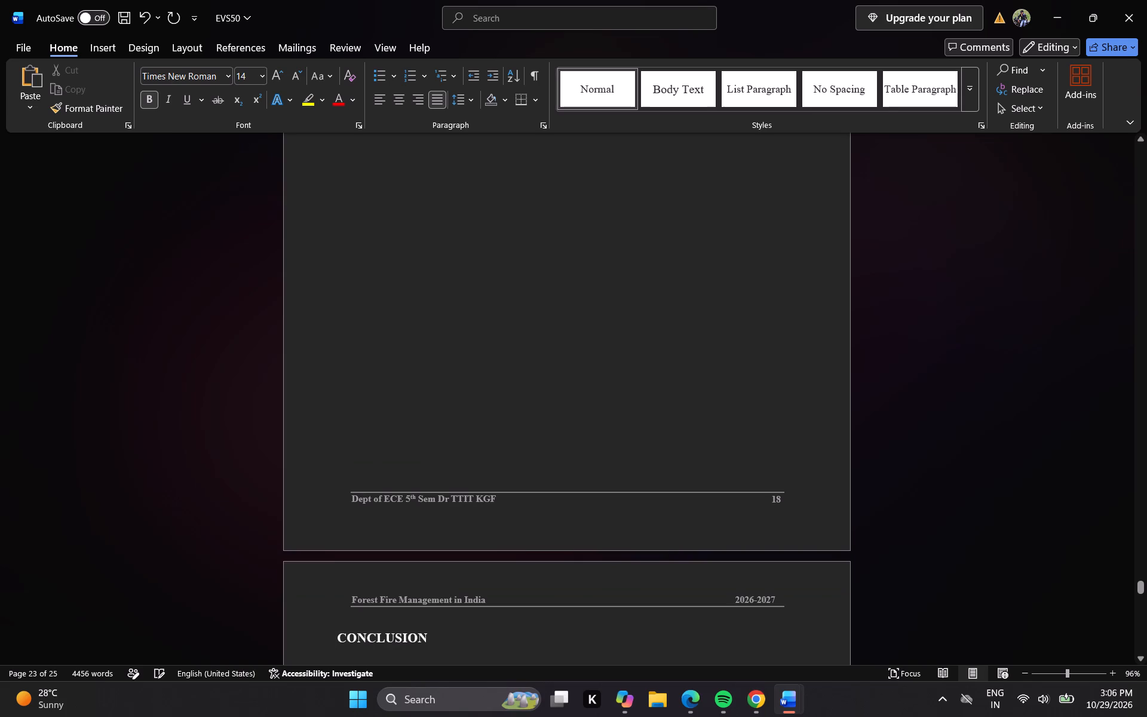
Check the layout of the Conclusion section on page 19 down to where the REFERENCES heading starts.
key(Down)
key(Down)
key(Down)
key(Down)
key(Down)
key(Down)
key(Down)
key(Down)
key(Down)
key(Down)
key(Down)
key(Down)
key(Down)
key(Down)
key(Down)
key(Down)
key(Down)
key(Down)
key(Down)
key(Down)
key(Down)
key(Down)
key(Down)
key(Down)
key(Down)
key(Down)
key(Down)
key(Down)
key(Down)
key(Down)
key(Down)
key(Down)
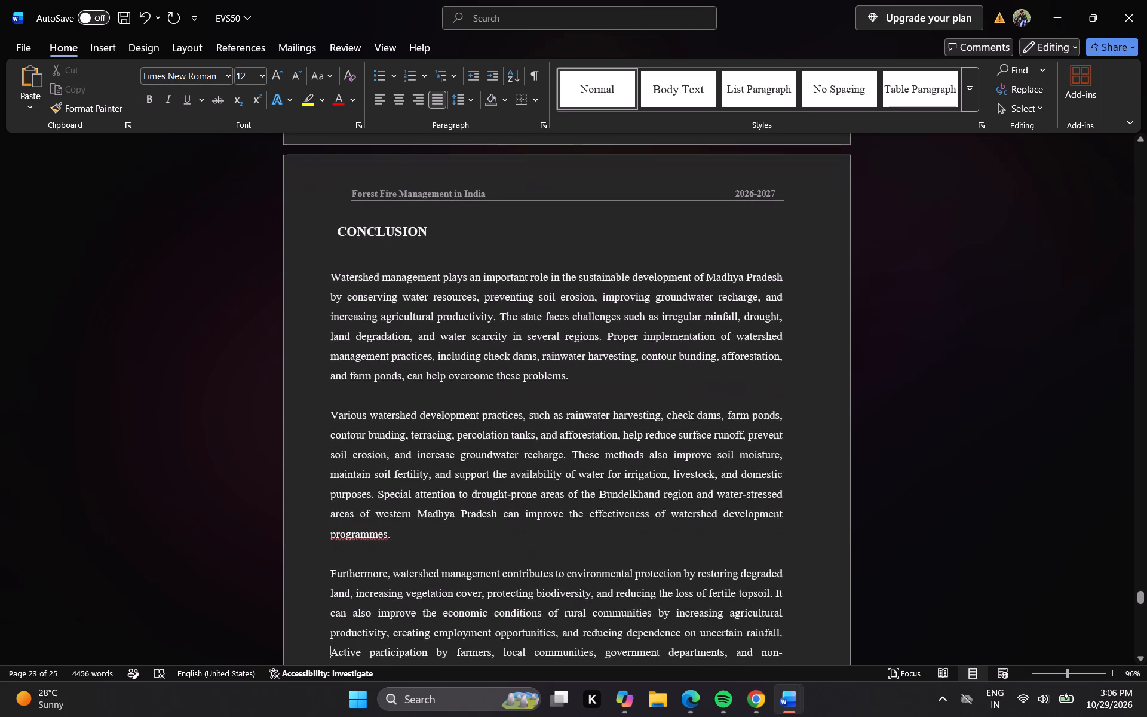
key(Down)
key(Down)
key(Down)
key(Down)
key(Down)
key(Down)
key(Down)
key(Down)
key(Down)
key(Down)
key(Down)
key(Down)
key(Down)
key(Down)
key(Down)
key(Down)
key(Down)
key(Down)
key(Down)
key(Down)
key(Down)
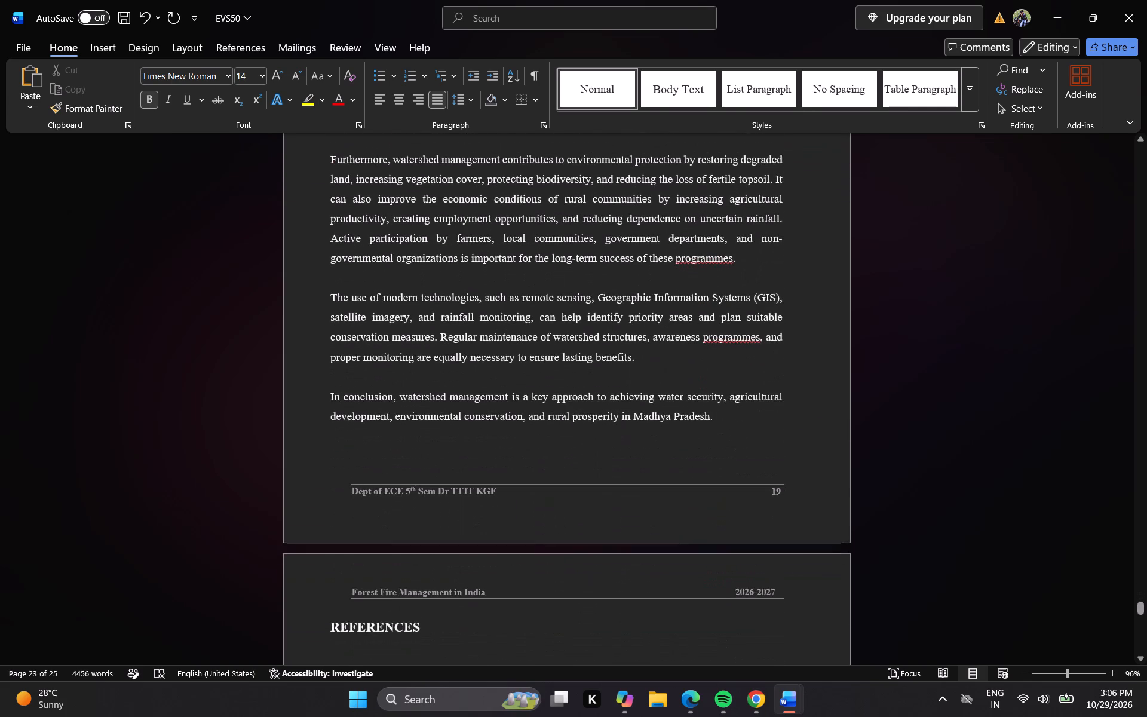
Look through the References list and go back up to the page break between the Conclusion and References sections.
key(Down)
key(Down)
key(Down)
key(Down)
key(Down)
key(Down)
key(Down)
key(Down)
key(Down)
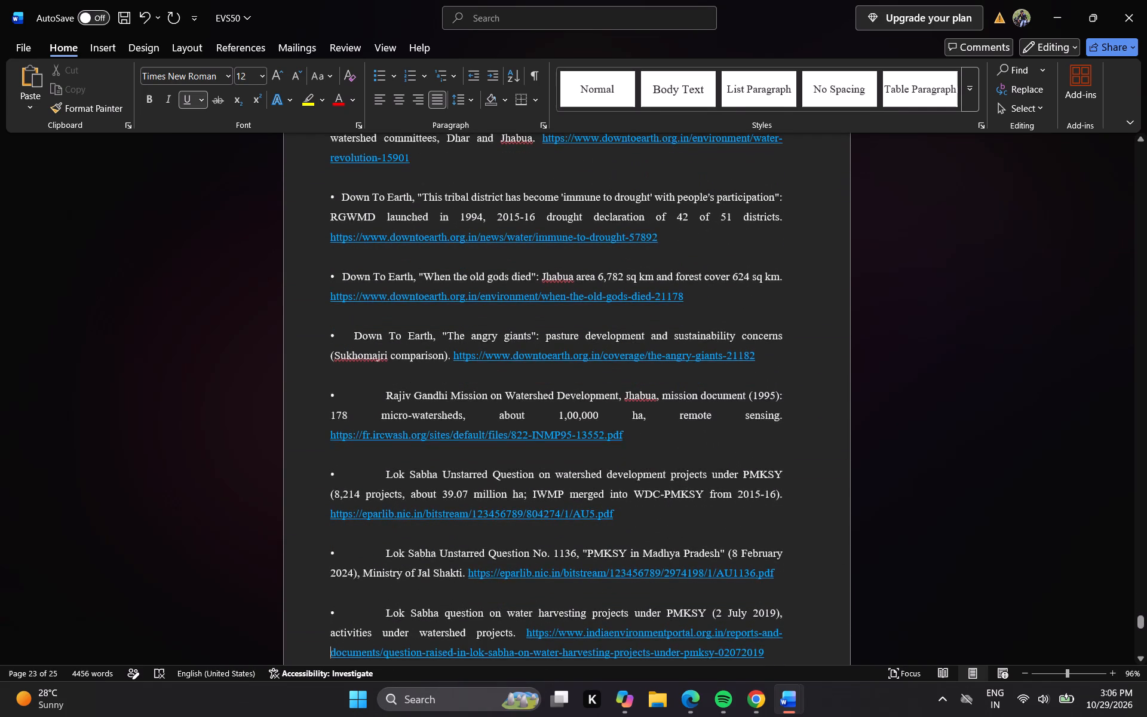
key(Down)
key(Down)
key(Down)
key(Down)
key(Down)
key(Up)
key(Up)
key(Up)
key(Up)
key(Up)
key(Up)
key(Up)
key(Up)
key(Up)
key(Up)
key(Up)
key(Up)
key(Up)
key(Up)
key(Up)
key(Up)
key(Up)
key(Up)
key(Up)
key(Up)
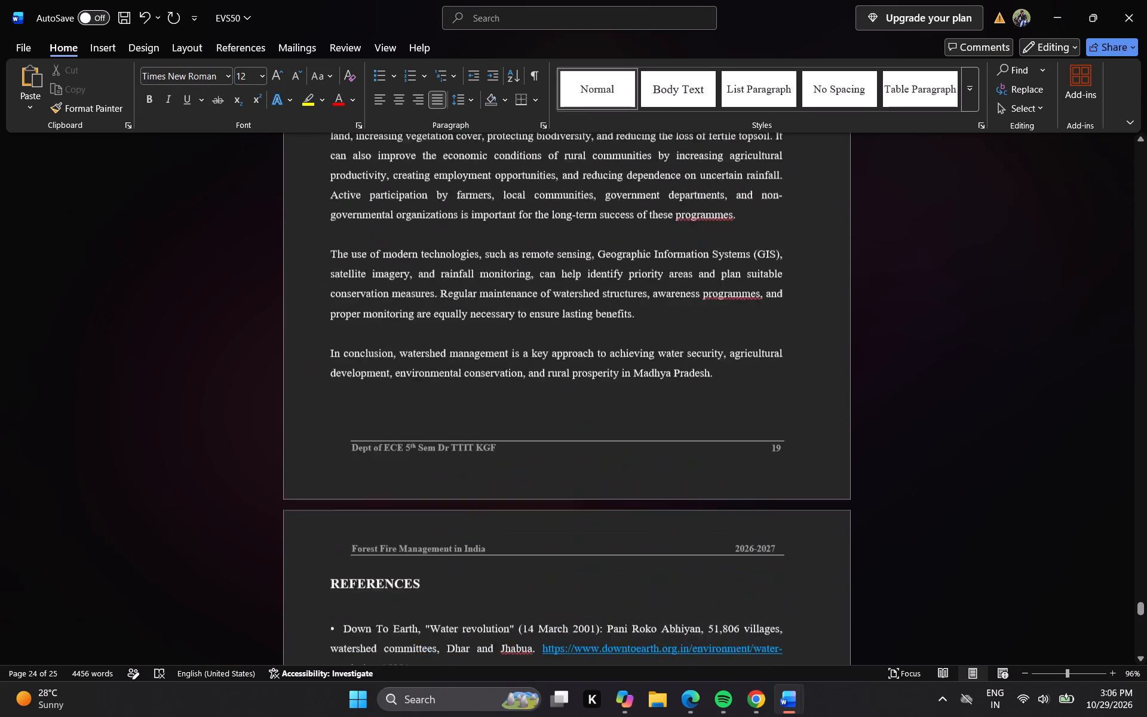
Review the page layout backwards from the end of the Conclusion section through page 18 to the Suggestions infographic on page 17.
key(Up)
key(Up)
key(Up)
key(Up)
key(Up)
key(Up)
key(Up)
key(Up)
key(Up)
key(Up)
key(Up)
key(Up)
key(Up)
key(Up)
key(Up)
key(Up)
key(Up)
key(Up)
key(Up)
key(Up)
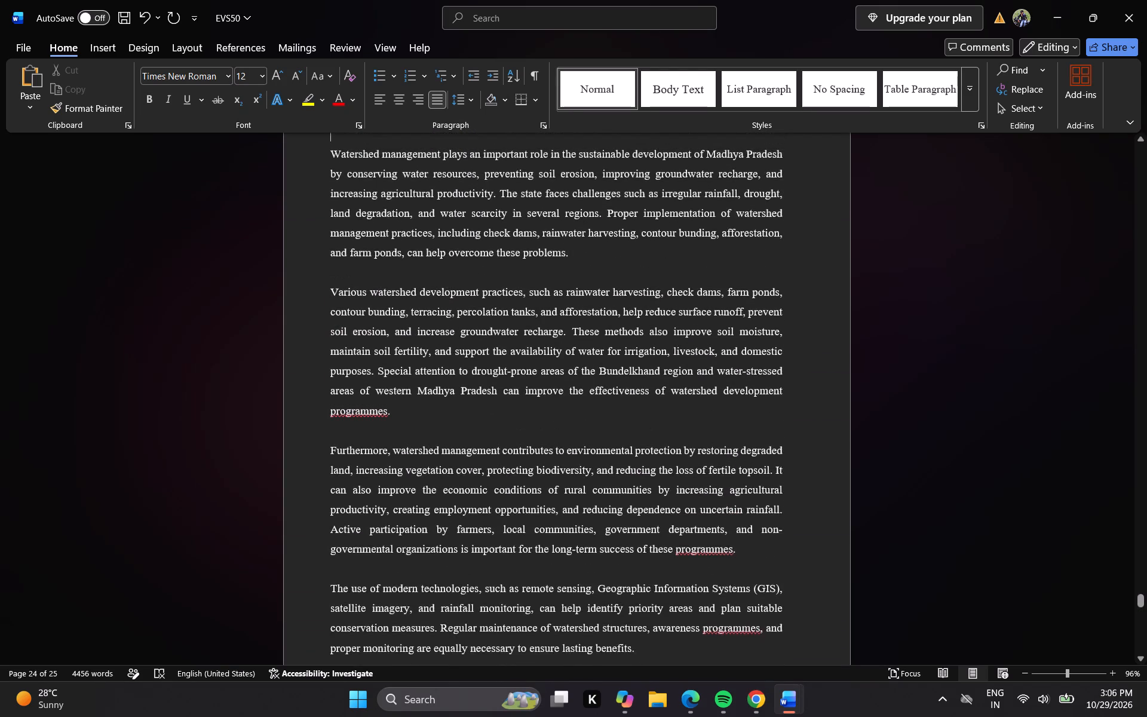
key(Up)
key(Up)
key(Up)
key(Up)
key(Up)
key(Up)
key(Up)
key(Up)
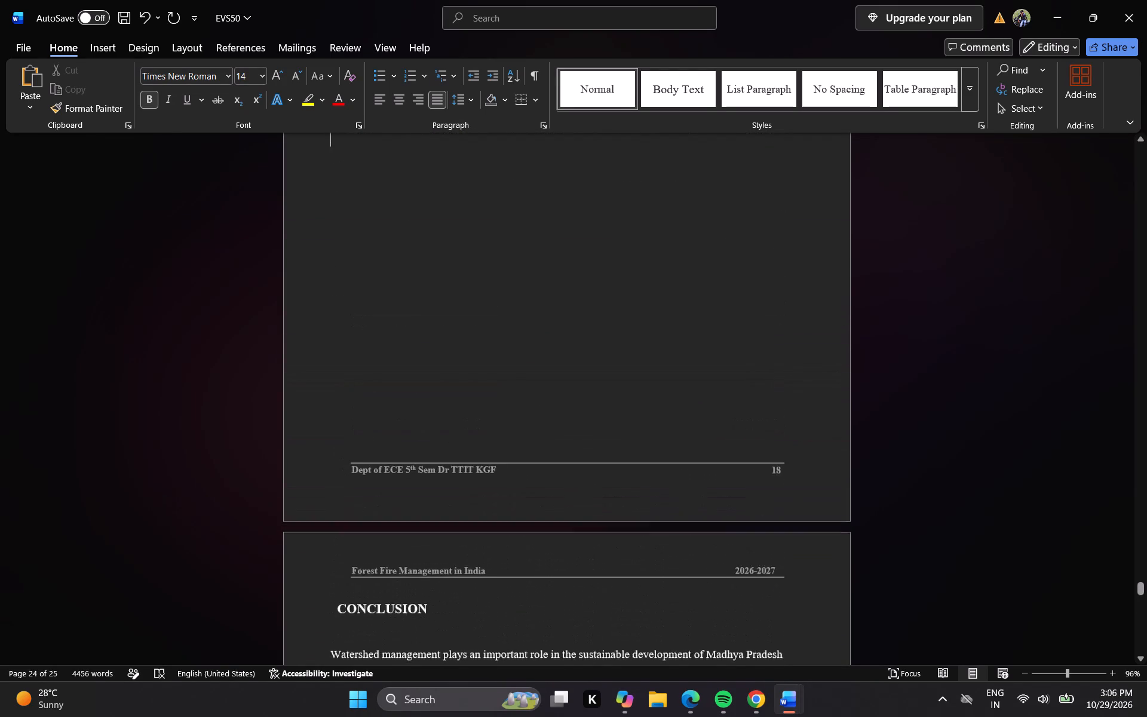
key(Up)
key(Up)
key(Up)
key(Up)
key(Up)
key(Up)
key(Up)
key(Up)
key(Up)
key(Up)
key(Up)
key(Up)
key(Up)
key(Up)
key(Up)
key(Up)
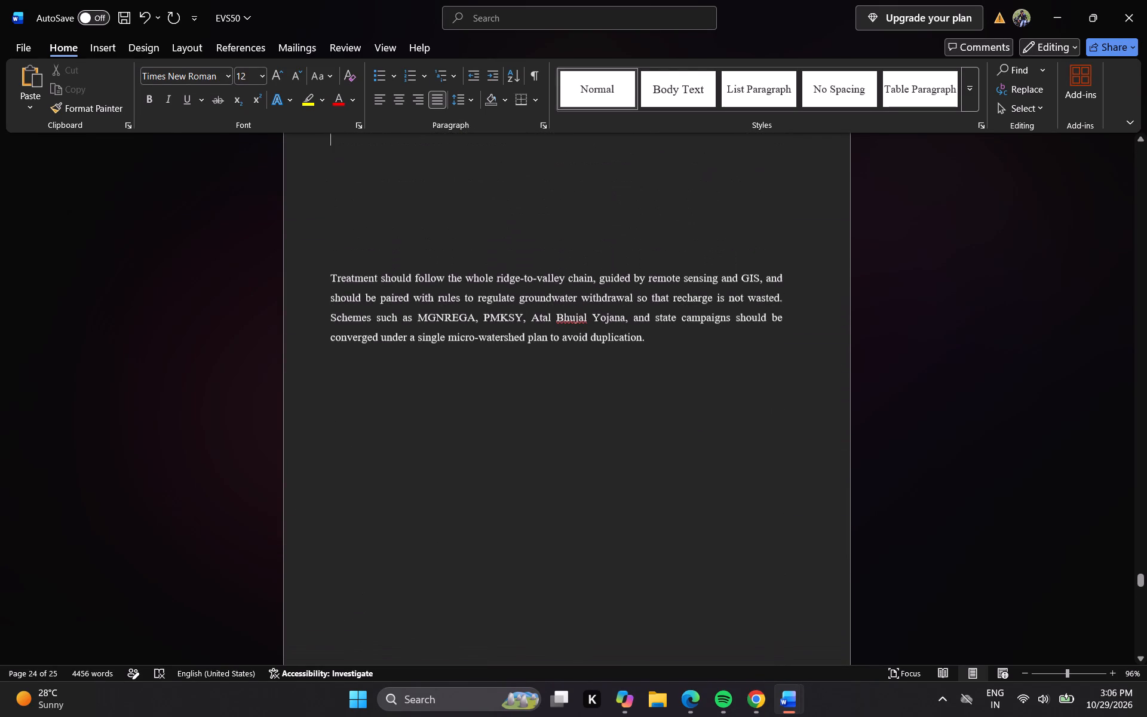
key(Up)
key(Up)
key(Up)
key(Up)
key(Up)
key(Up)
key(Up)
key(Up)
key(Up)
key(Up)
key(Up)
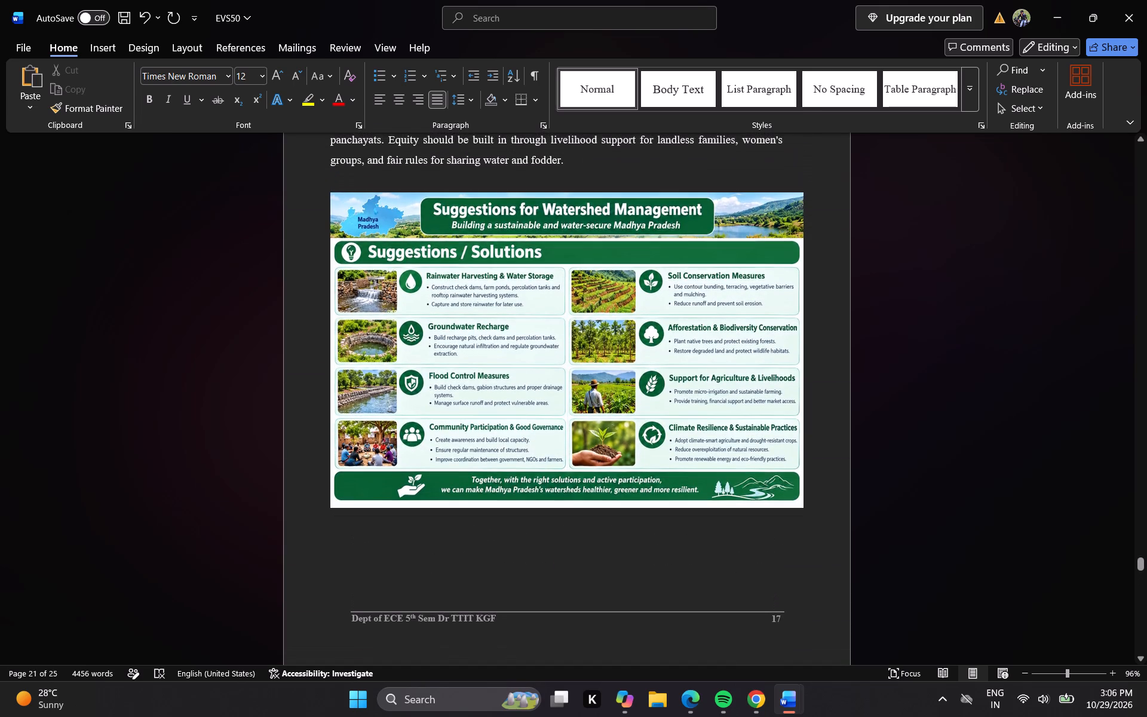
Check the spacing from the Suggestions infographic on page 17 to just below the "Treatment should follow" paragraph on page 18.
key(Down)
key(Down)
key(Down)
key(Down)
key(Down)
key(Down)
key(Down)
key(Down)
key(Down)
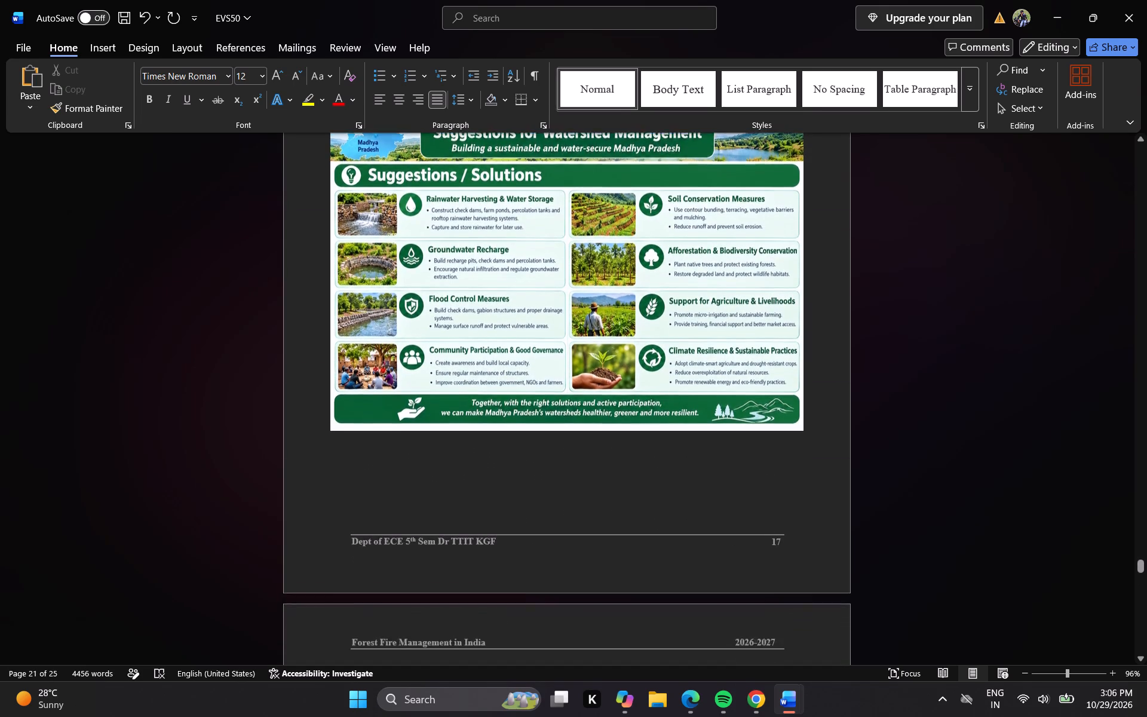
key(Down)
key(Down)
key(Down)
key(Down)
key(Down)
key(Down)
key(Down)
key(Down)
key(Down)
key(Down)
key(Down)
key(Down)
key(Down)
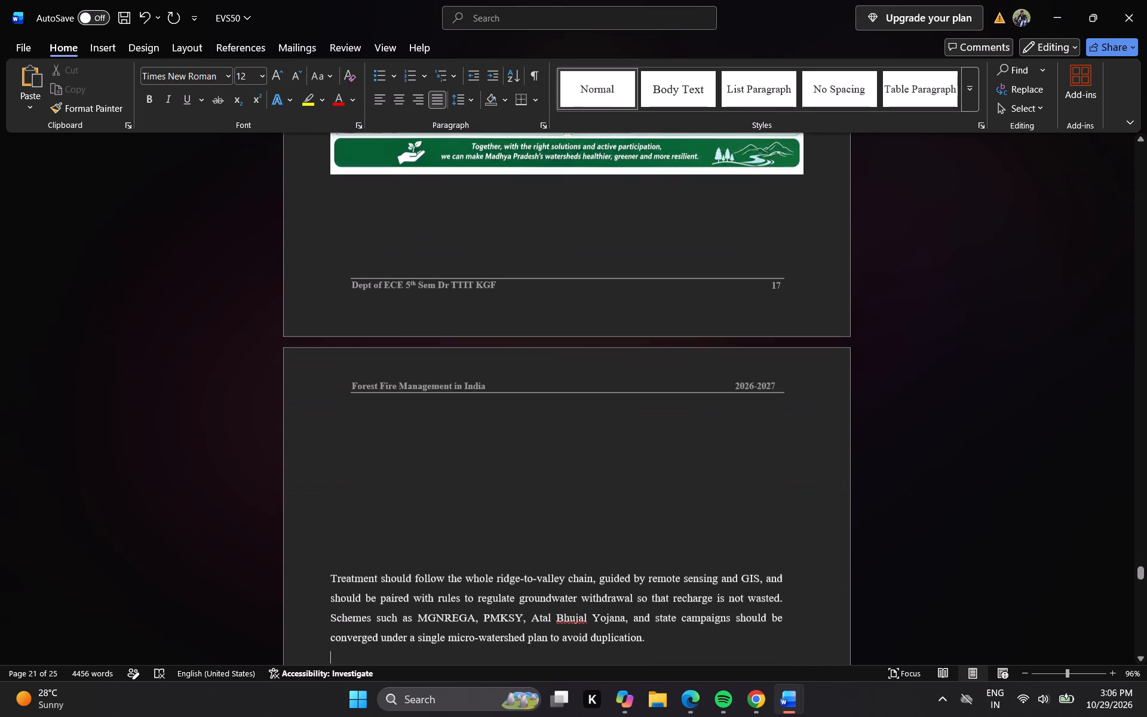
key(Down)
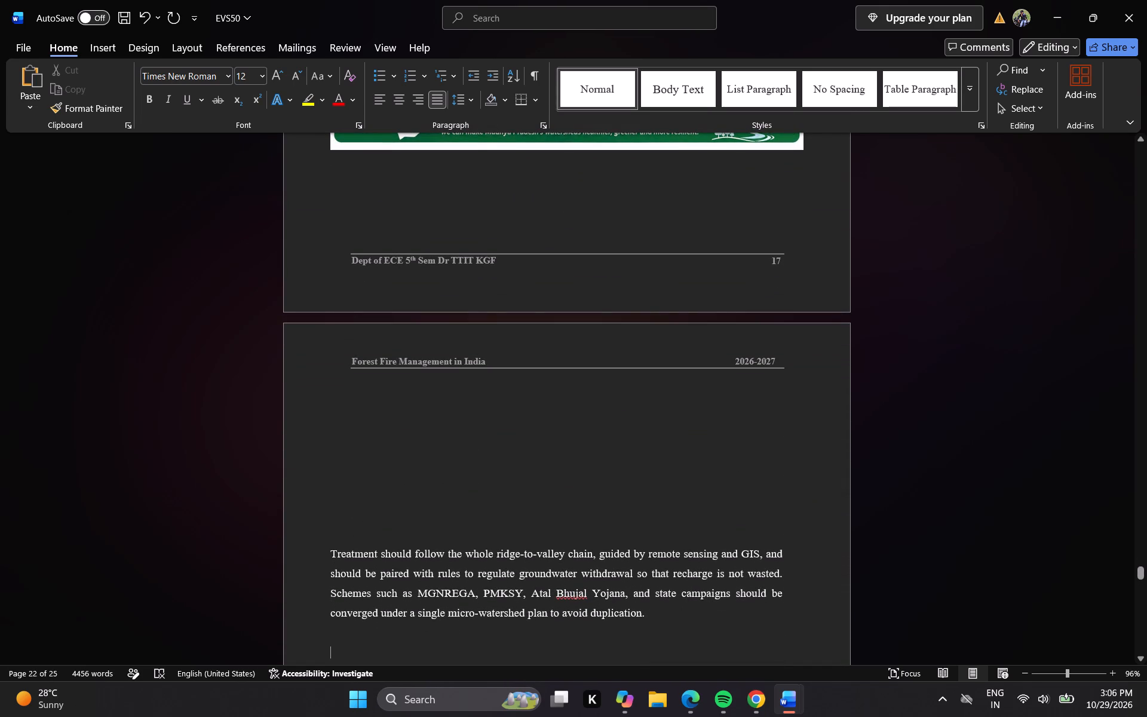
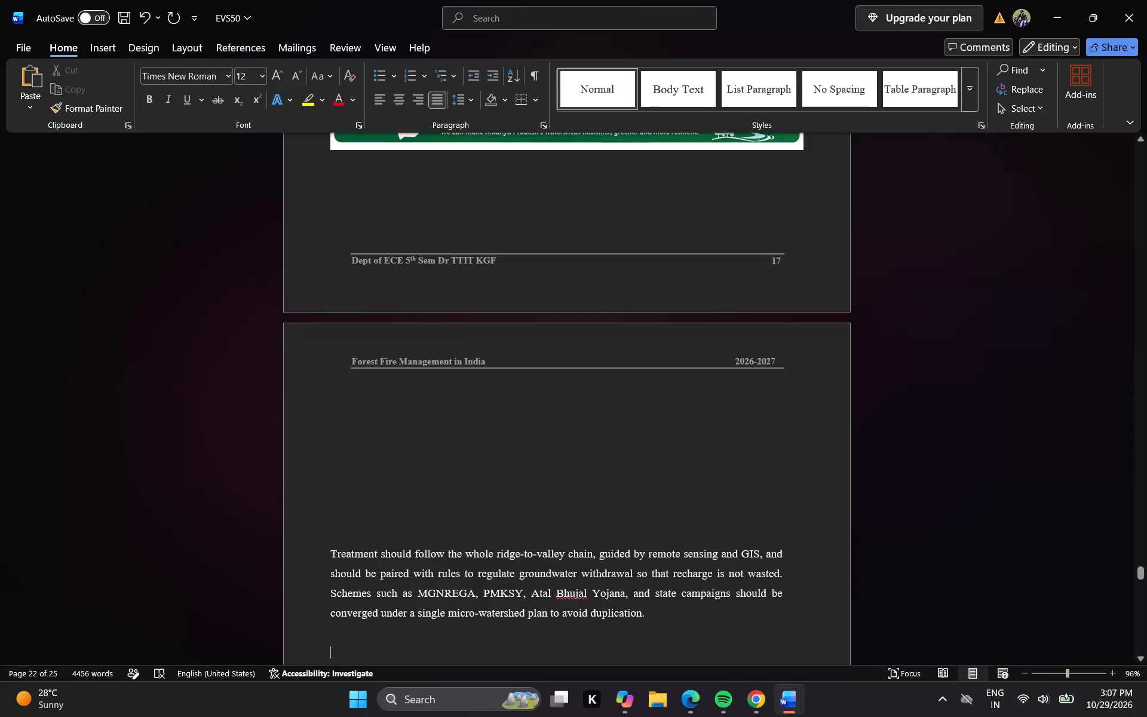
Place the insertion point at the start of the paragraph beginning "Treatment should follow the whole ridge-to-valley chain".
click(322, 553)
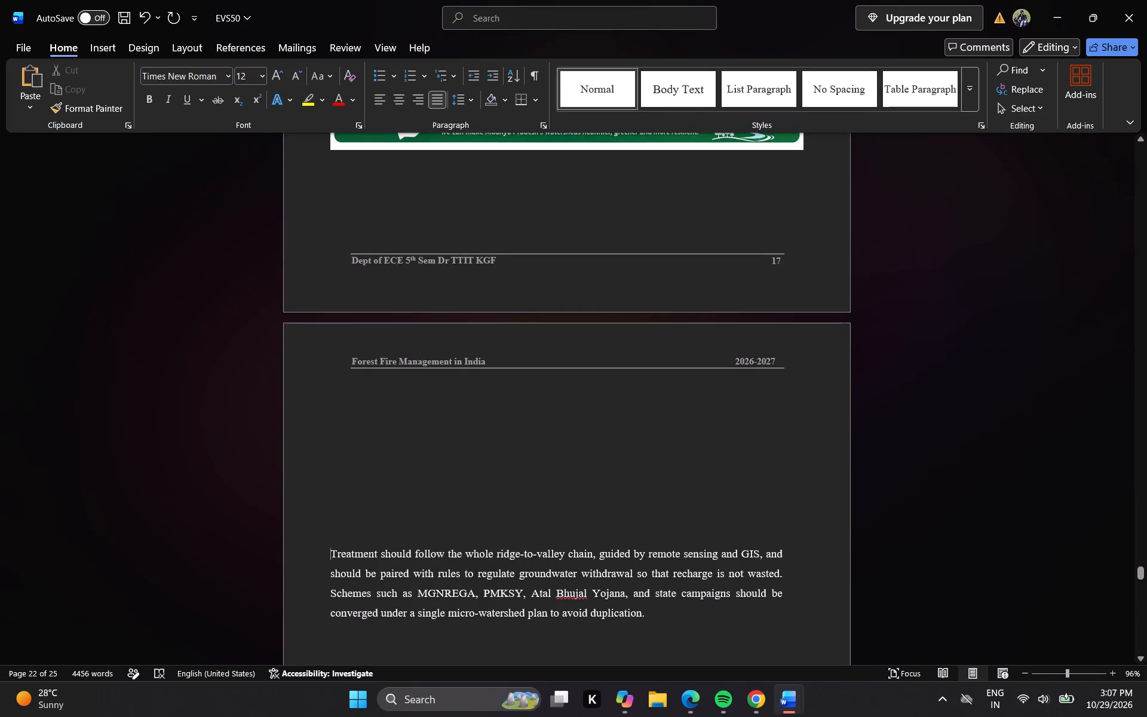
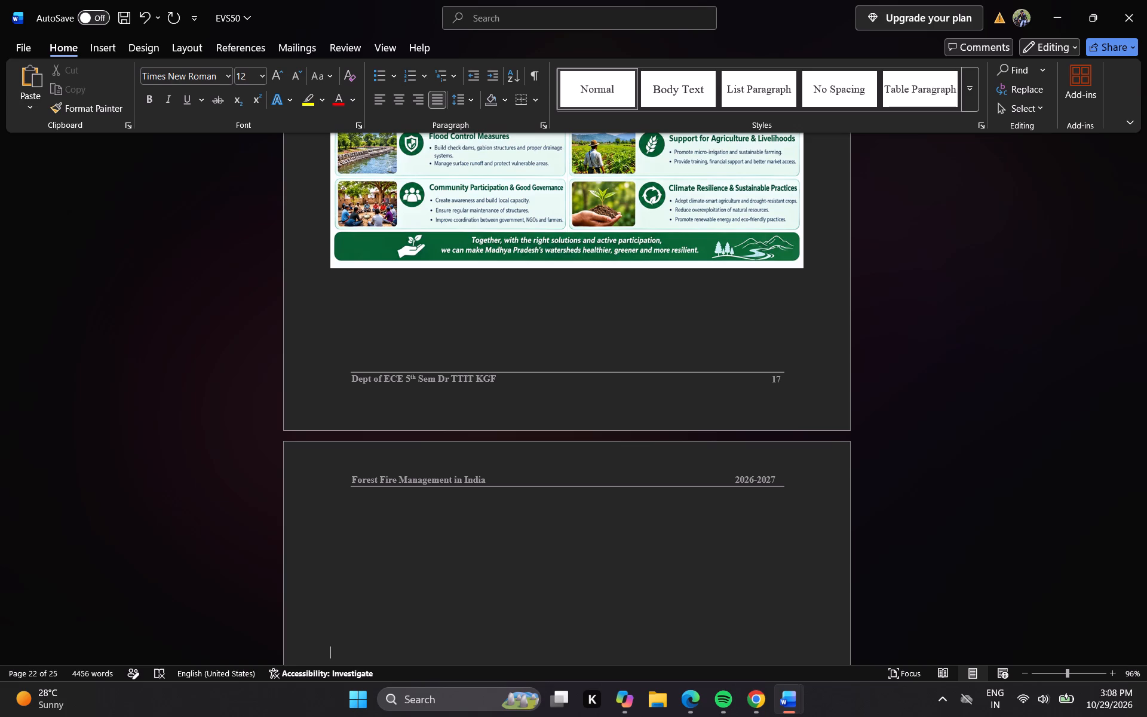
Select the whole paragraph beginning "Treatment should follow the whole ridge-to-valley chain", including the empty line below it.
key(Down)
key(Down)
key(Down)
key(Down)
key(Down)
key(Down)
key(Down)
key(Down)
key(Down)
key(Down)
key(Down)
key(Down)
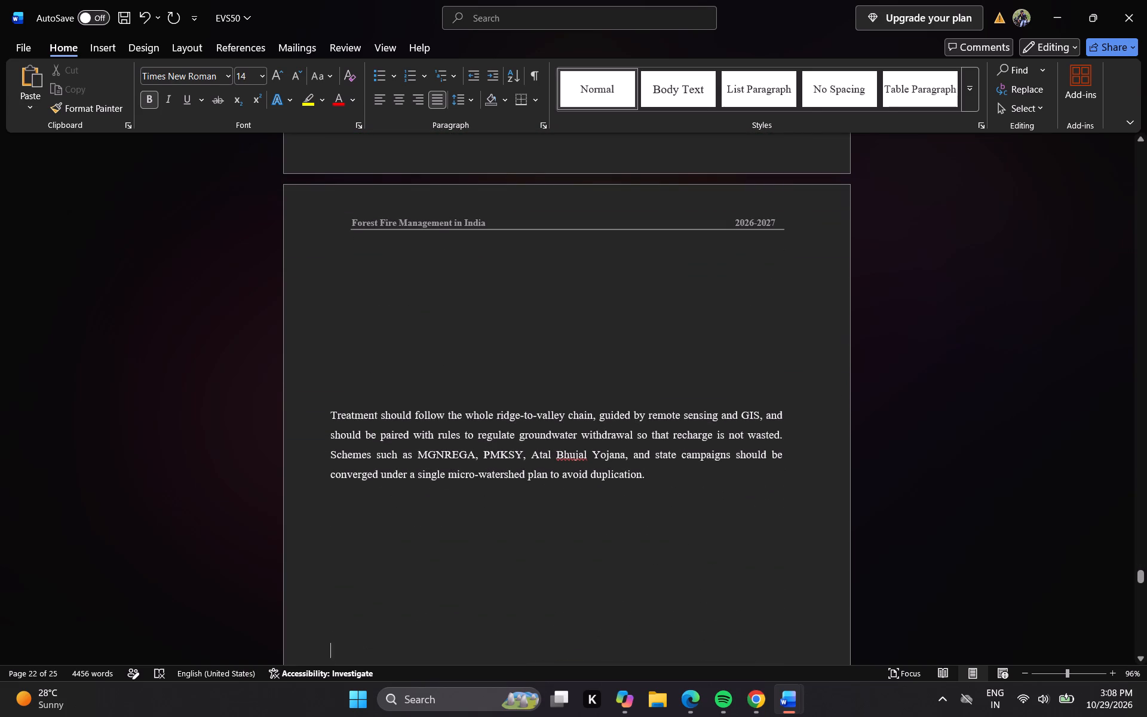
drag(325, 419, 627, 503)
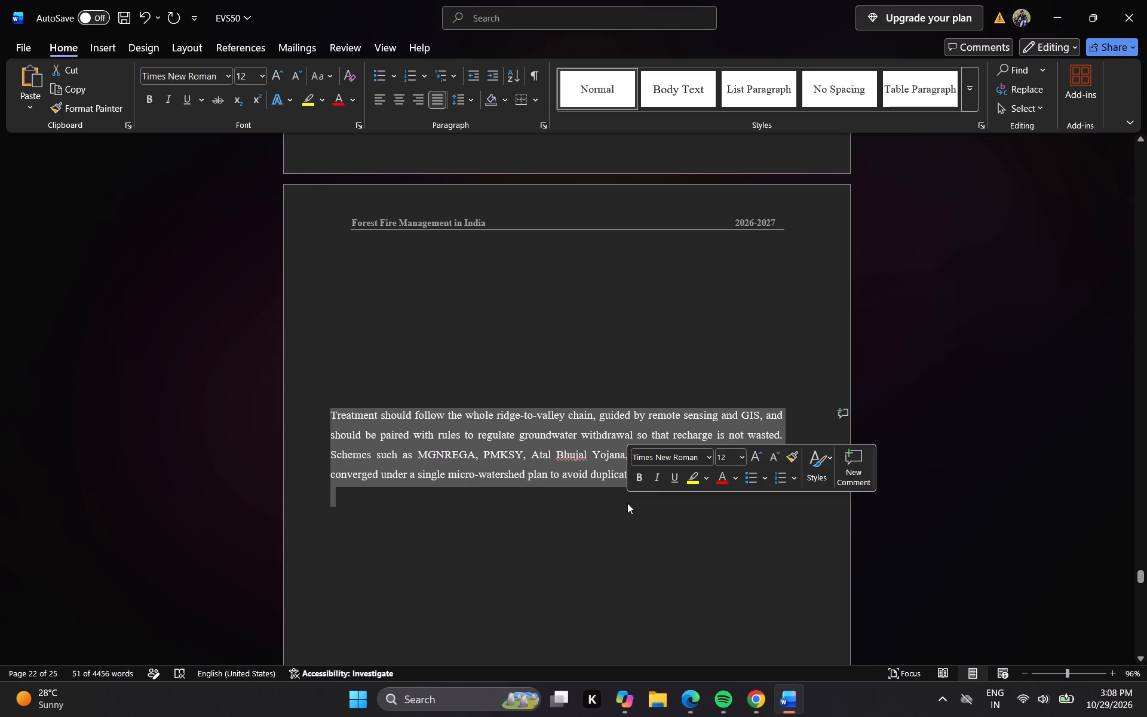
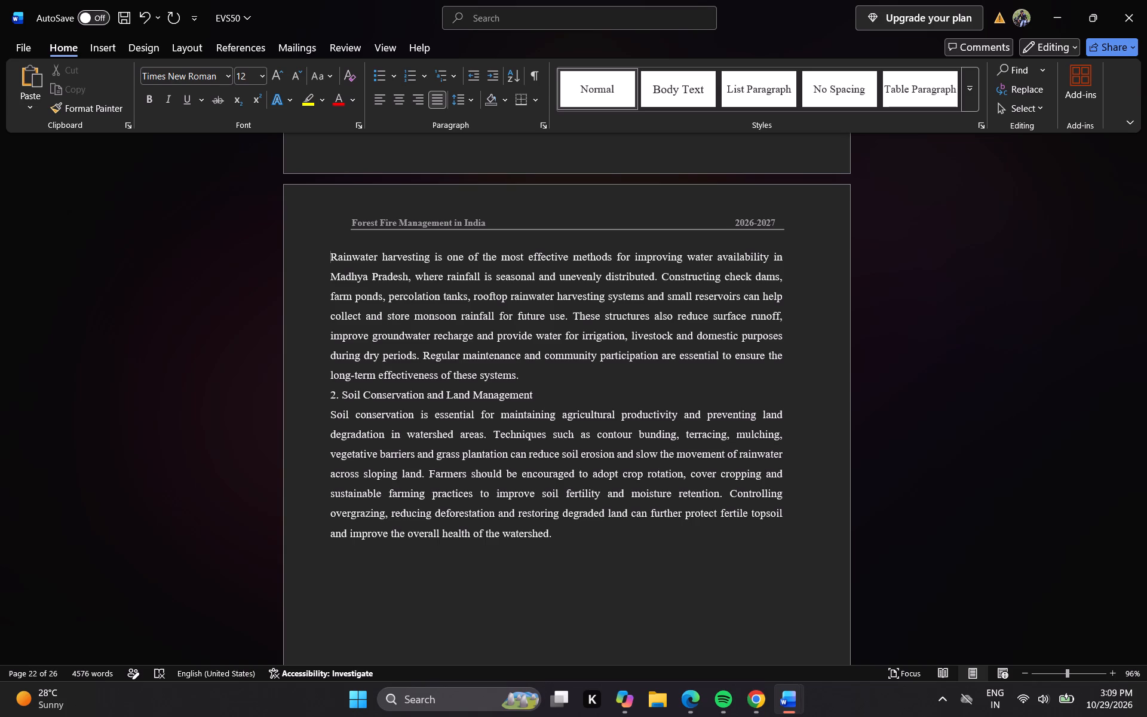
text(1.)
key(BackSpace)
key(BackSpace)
Add the bold 13 pt heading "Rainwater Harvesting and Water Storage" on its own line above the rainwater harvesting paragraph.
click(250, 80)
key(BackSpace)
text(13)
click(157, 99)
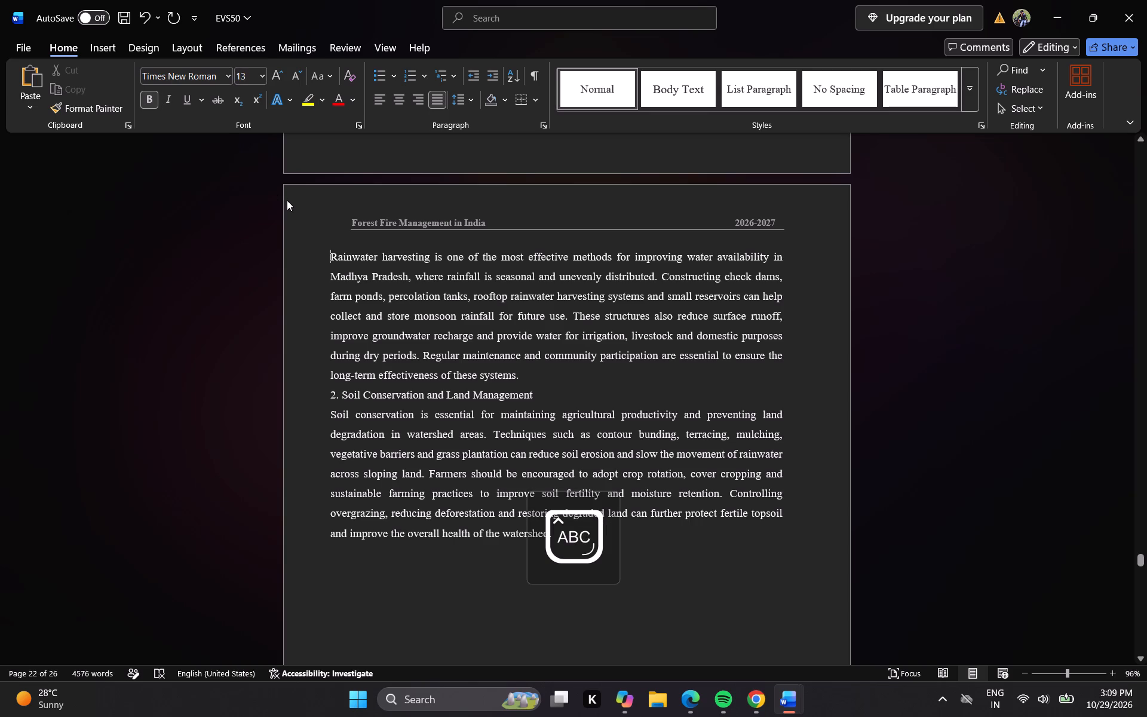
key(a)
text(inwater)
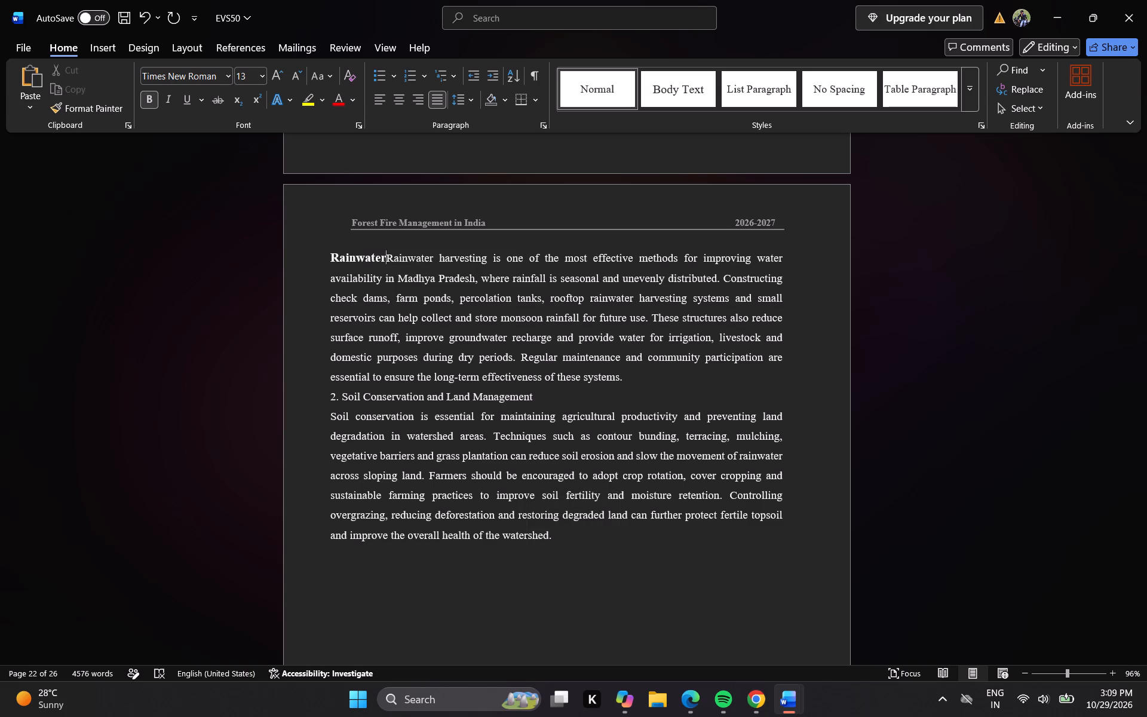
key(space)
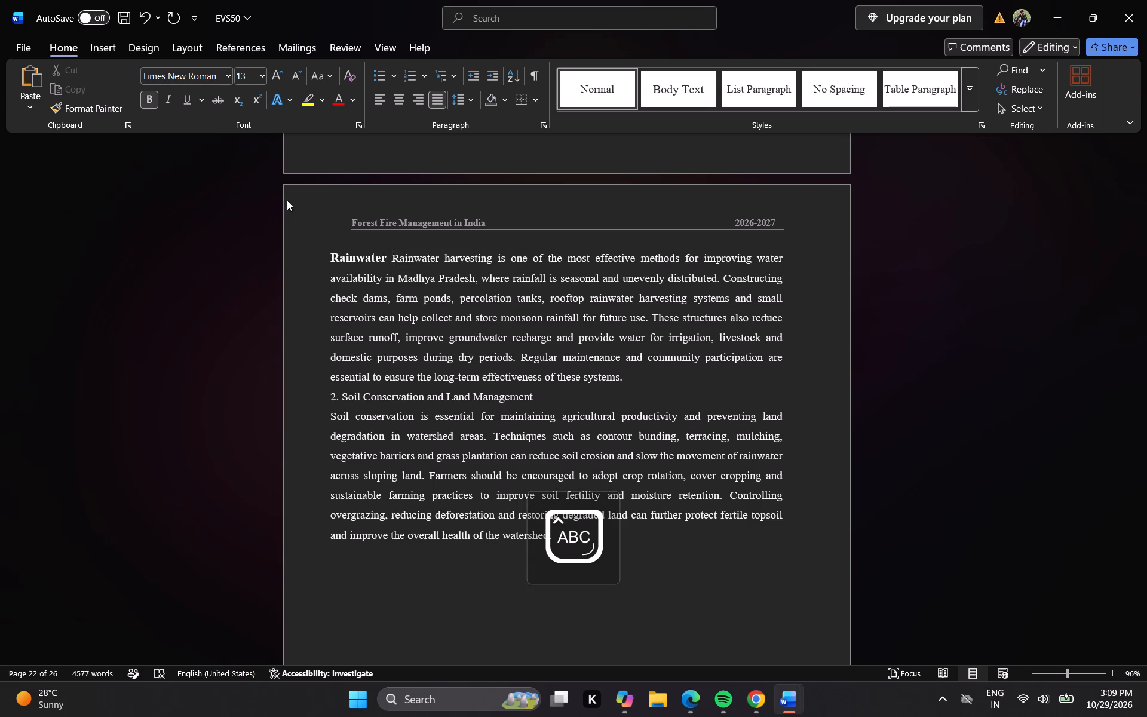
text(ar)
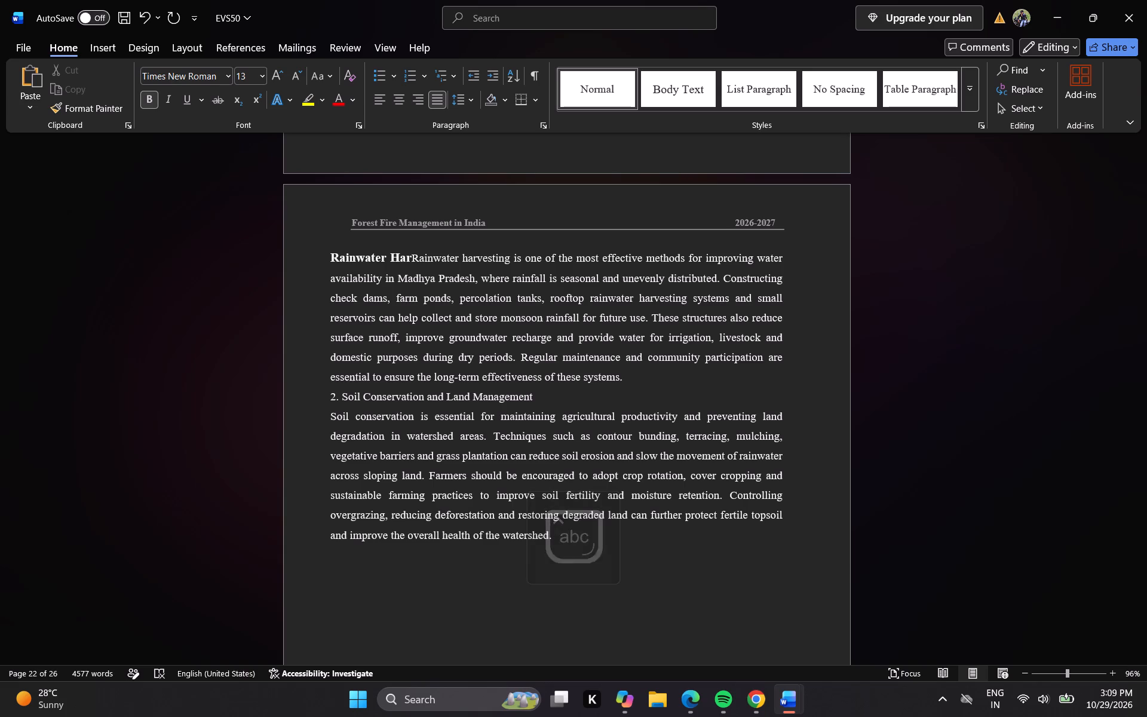
text(vesting)
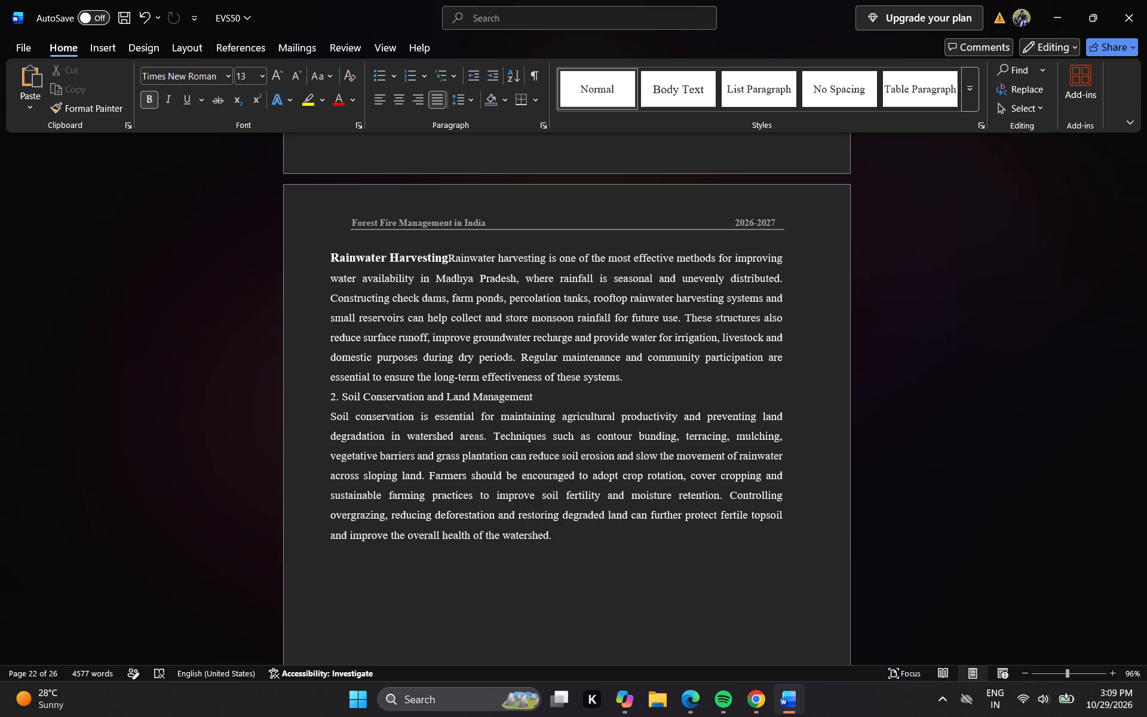
key(space)
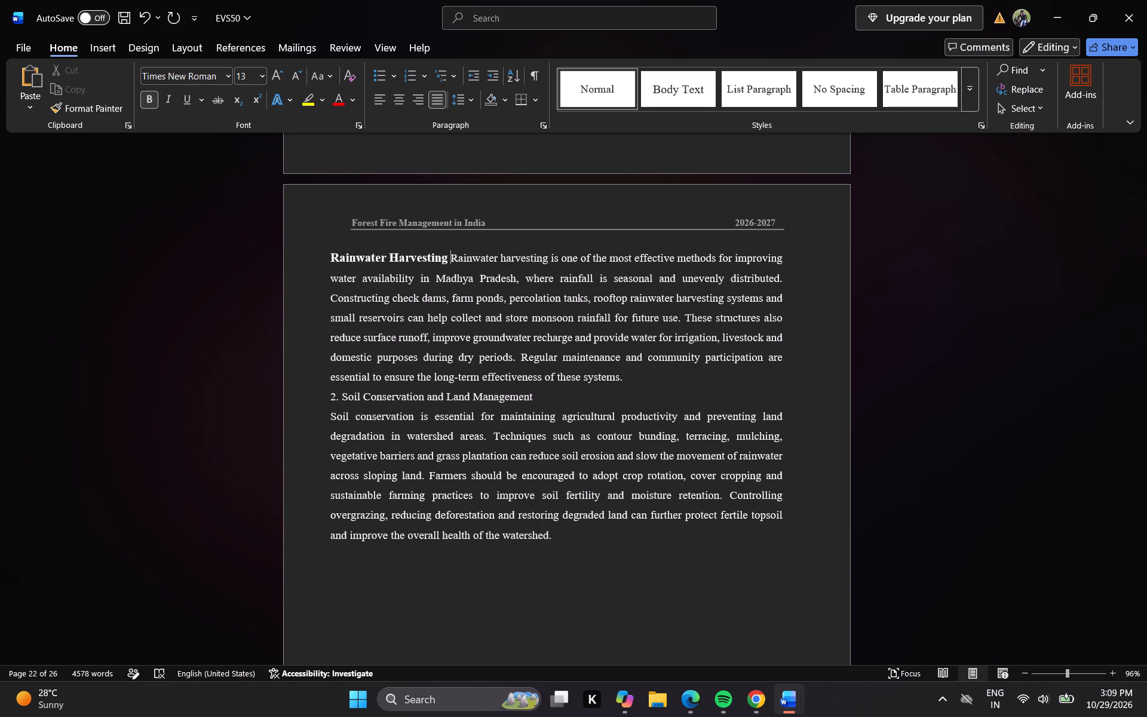
key(a)
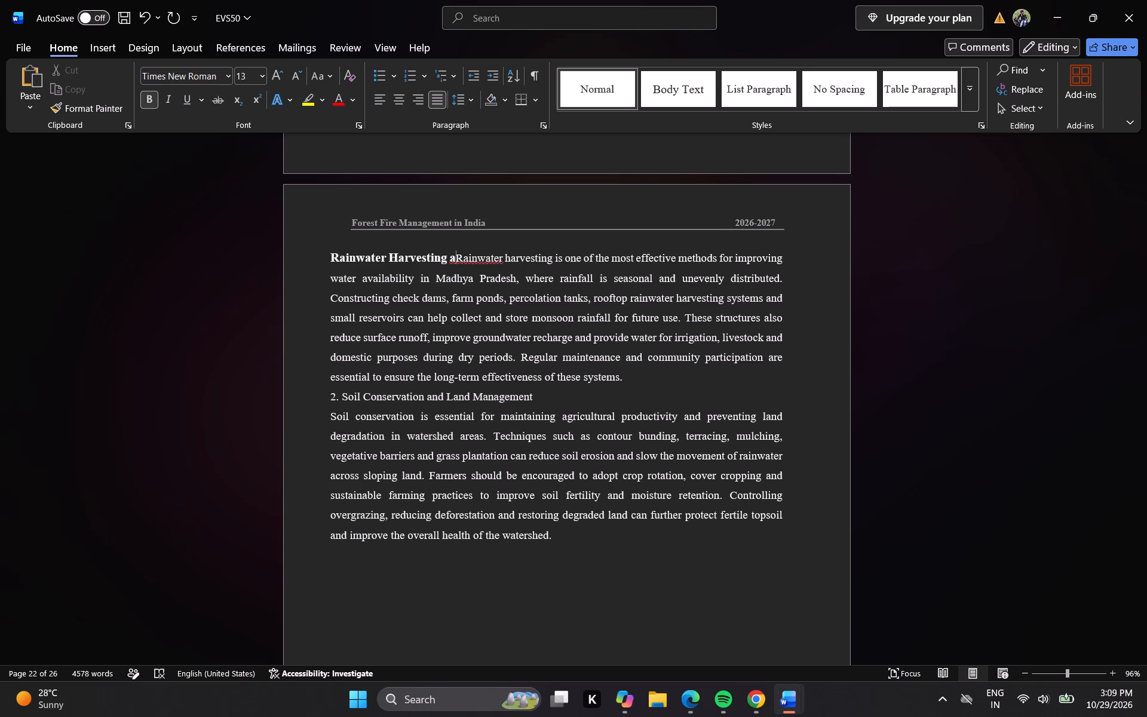
key(n)
text(d)
key(space)
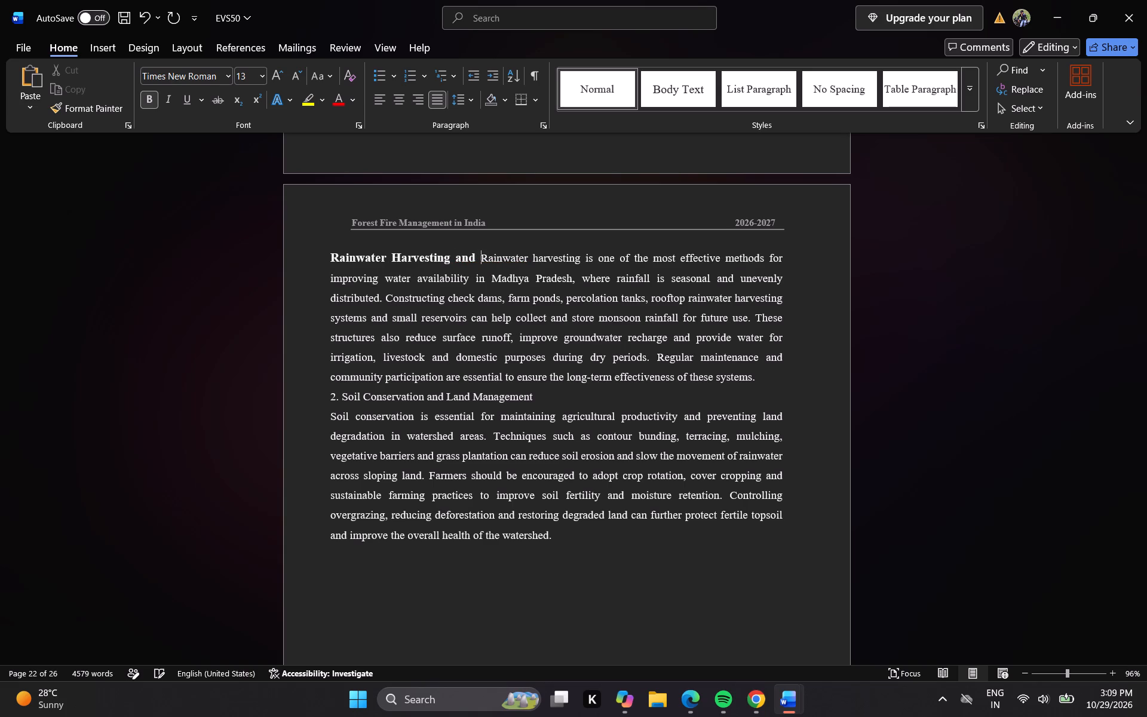
text(ae)
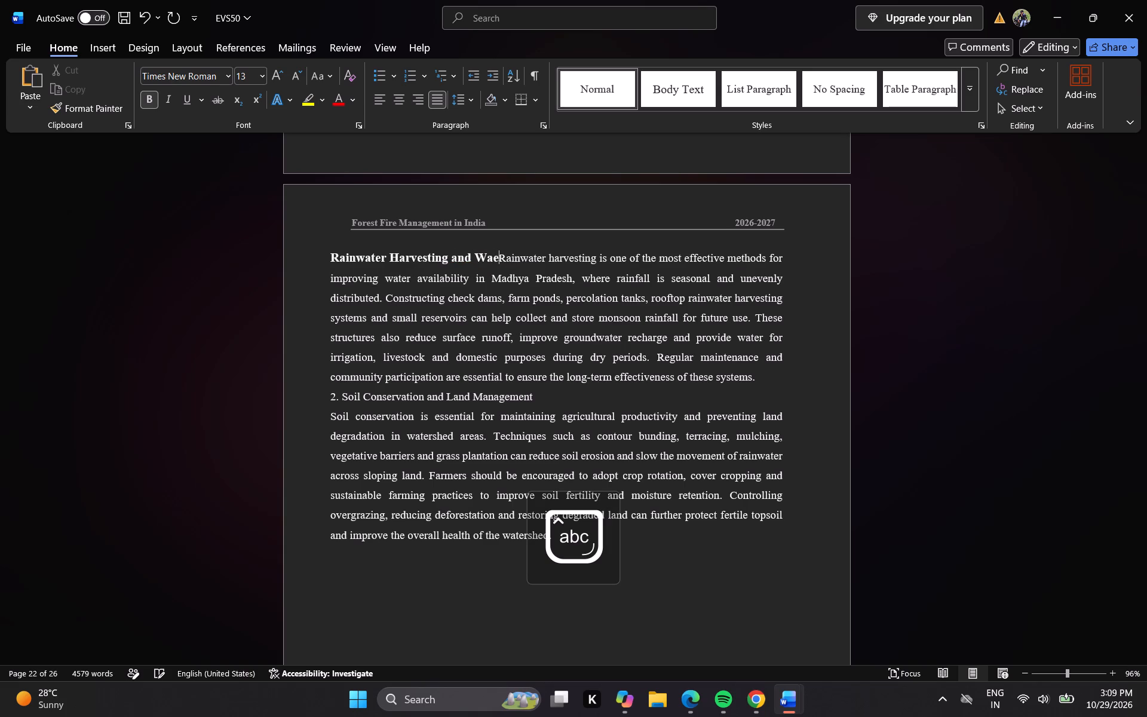
text(ter)
key(space)
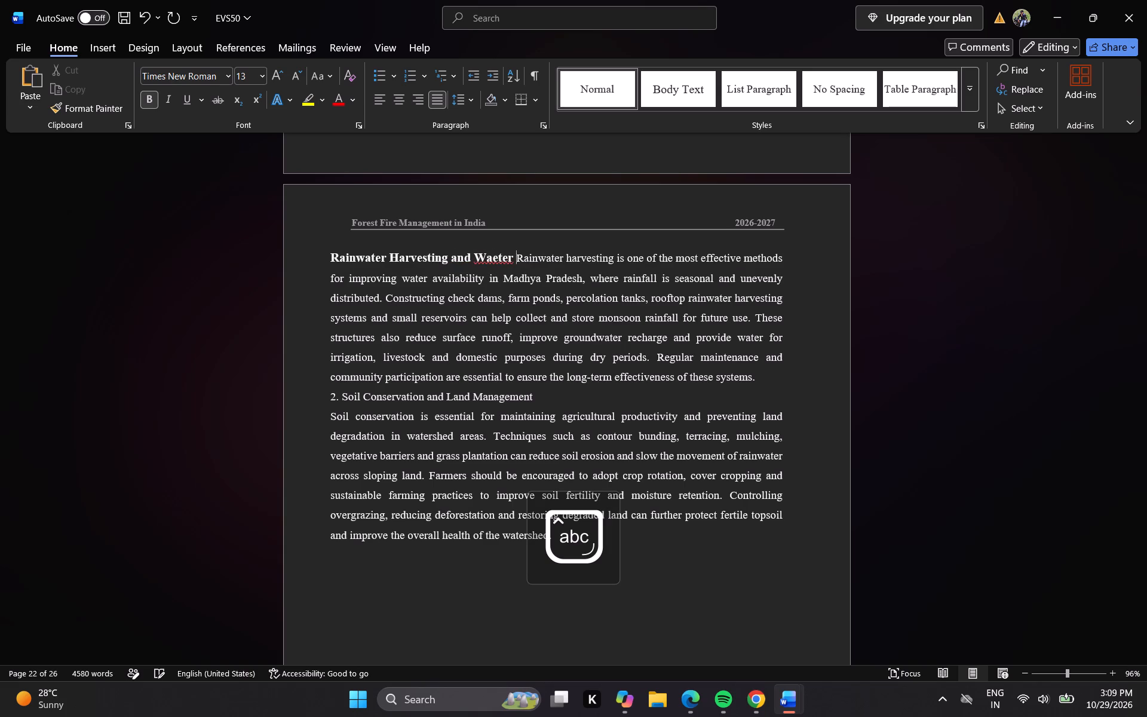
key(BackSpace)
key(BackSpace)
key(BackSpace)
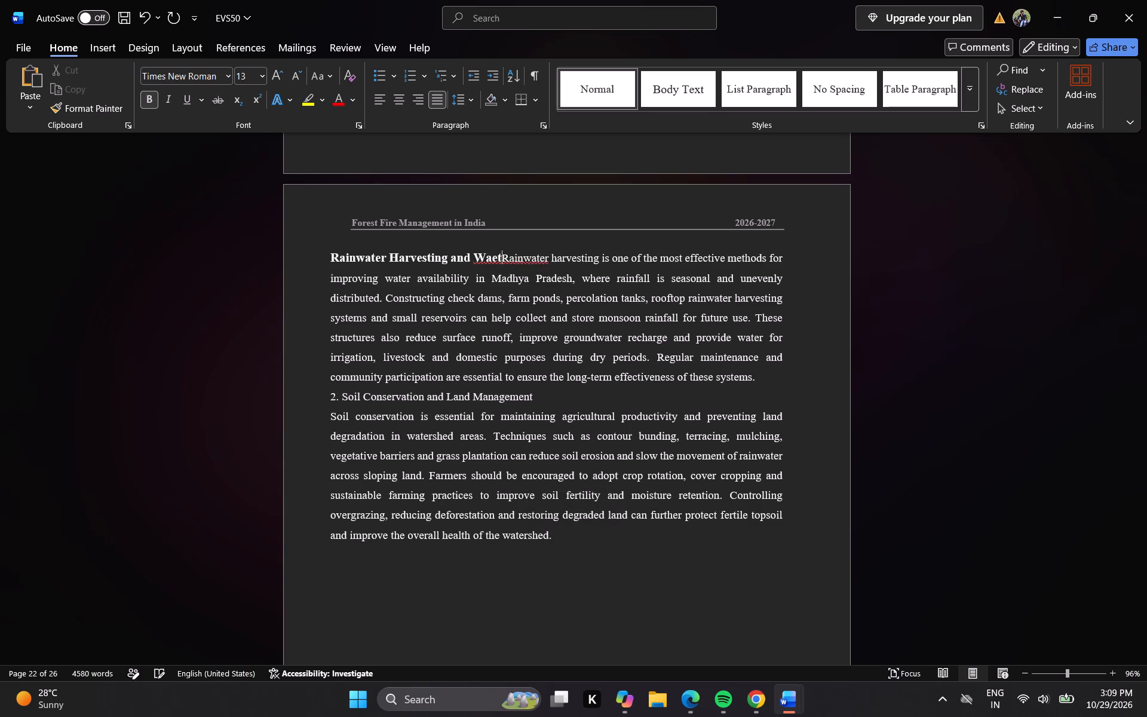
key(BackSpace)
key(BackSpace)
text(ter)
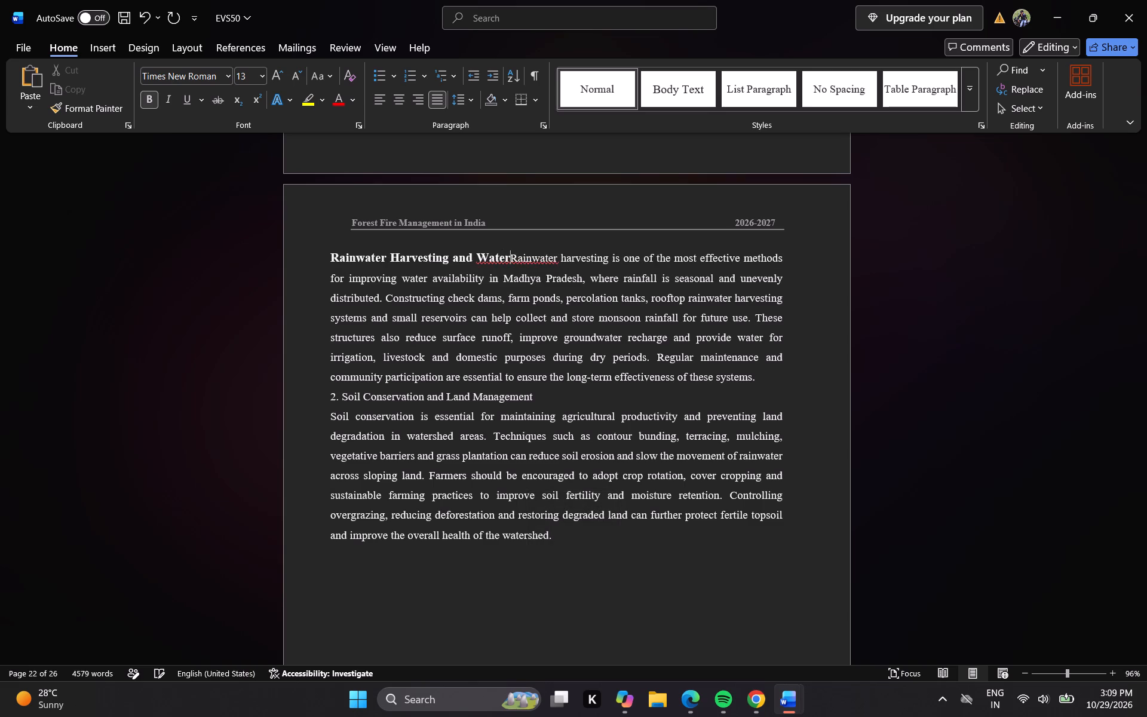
key(space)
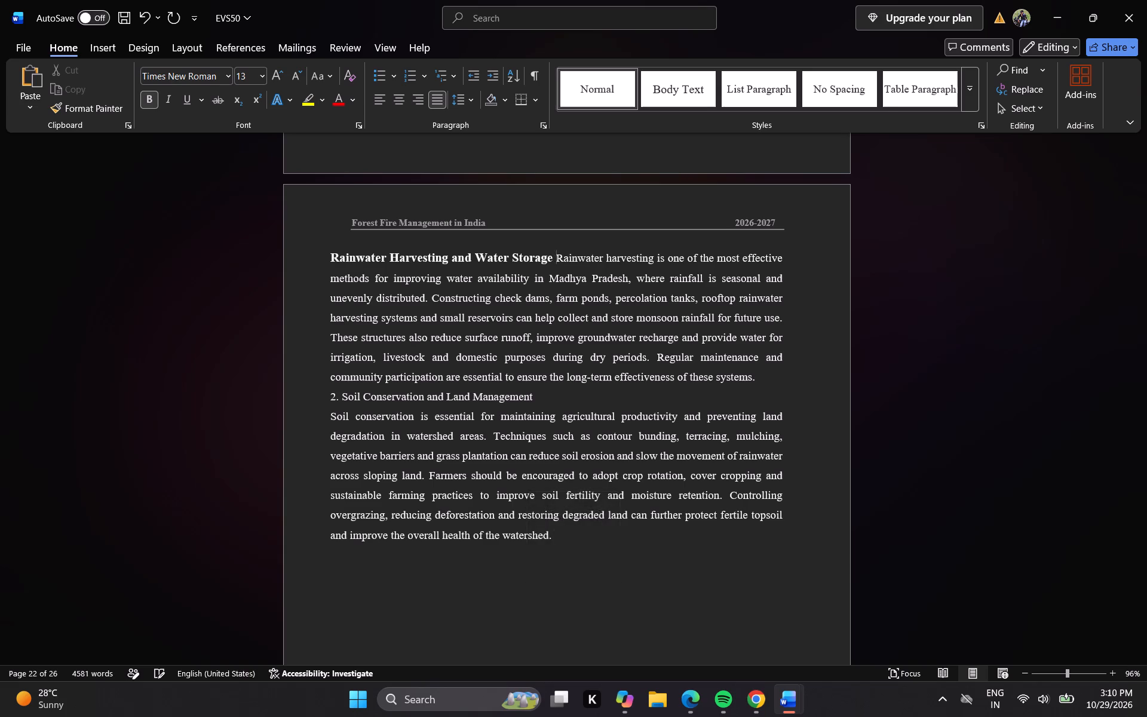
key(Return)
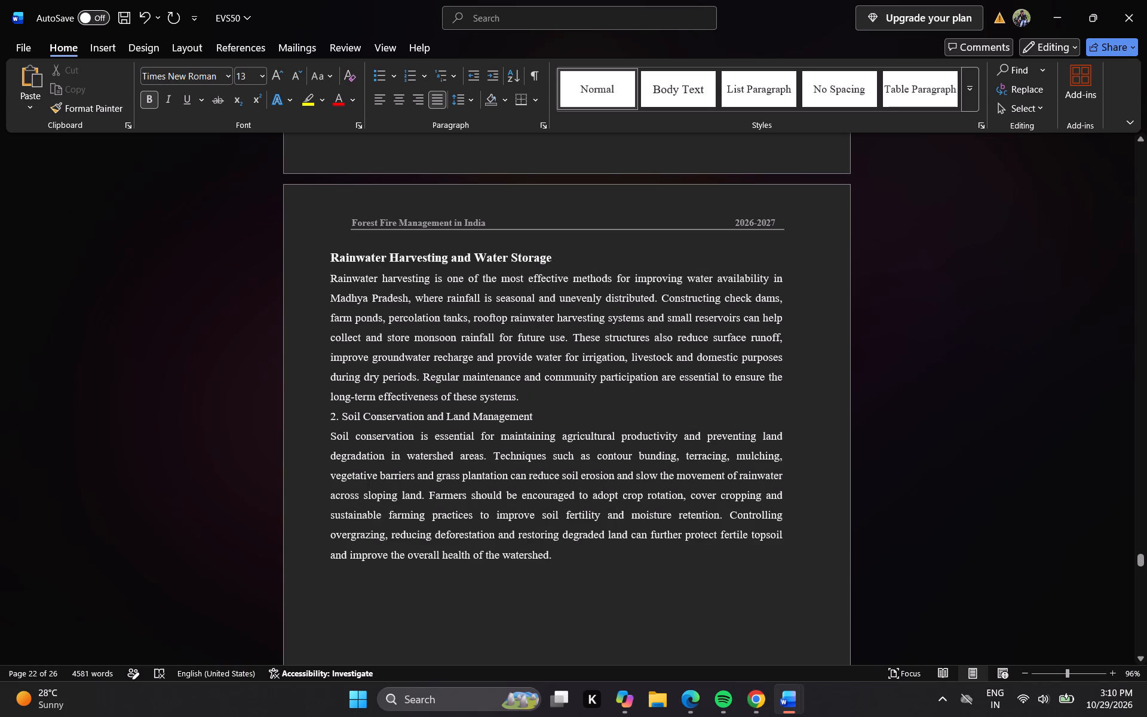
Number the "Rainwater Harvesting and Water Storage" heading by inserting "1." at its start.
click(327, 253)
key(1)
key(period)
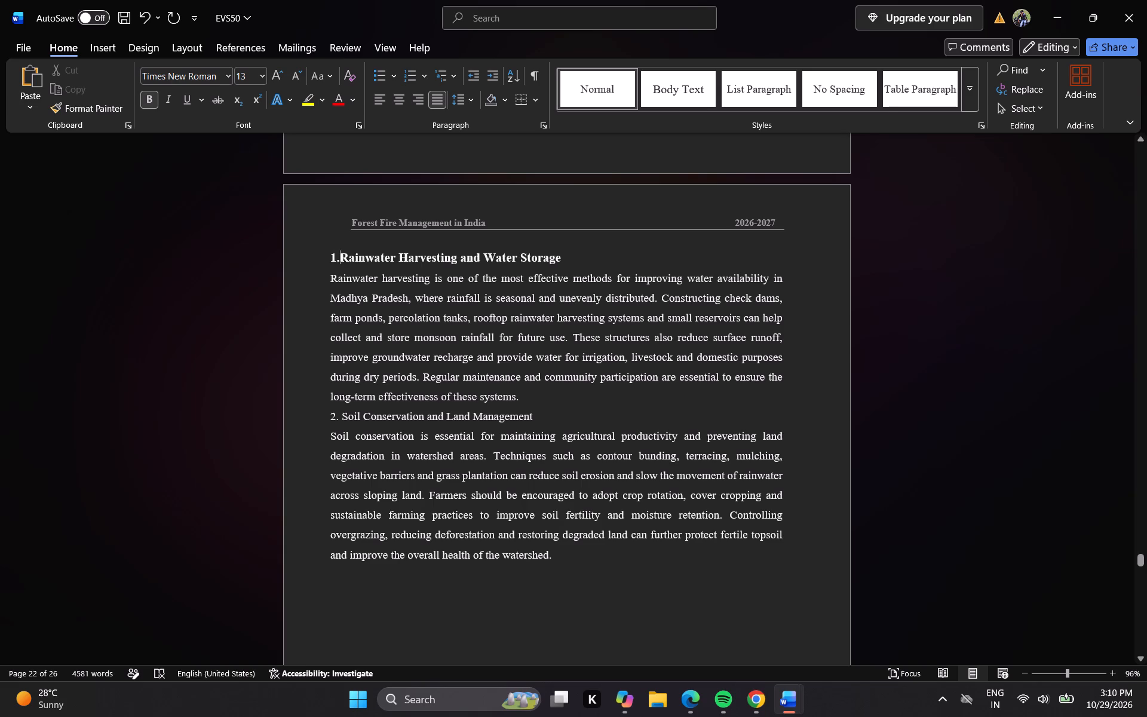
Format the heading "2. Soil Conservation and Land Management" as bold at 13 pt.
drag(541, 413, 320, 422)
click(332, 396)
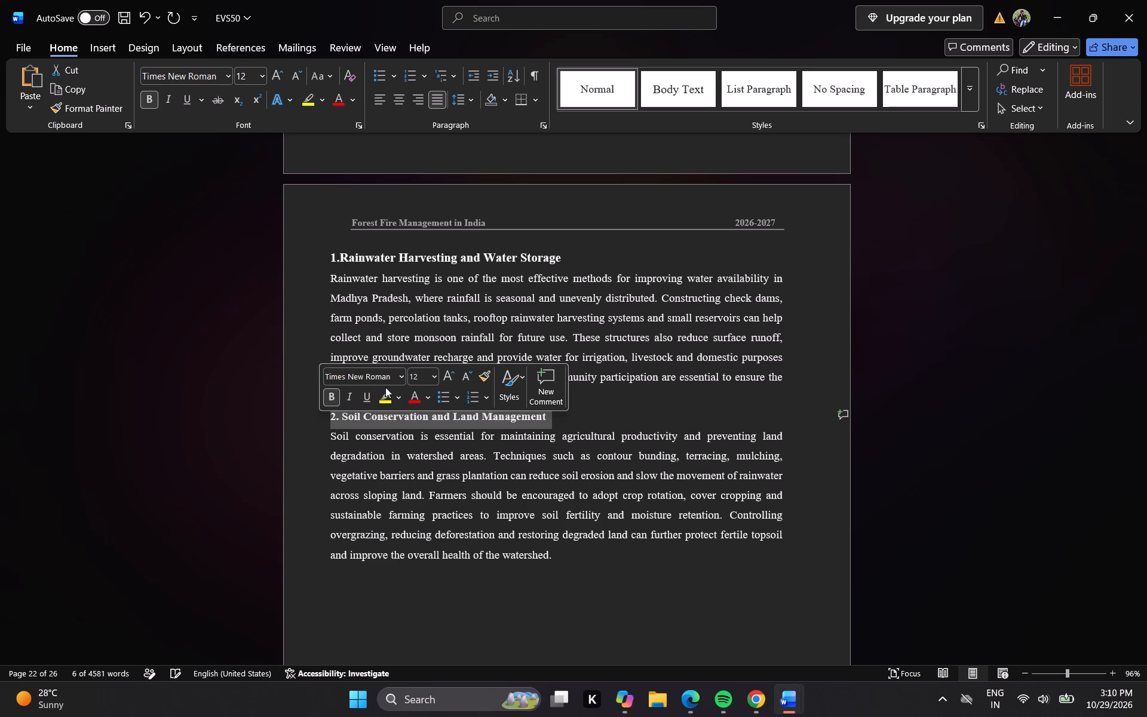
click(419, 378)
key(BackSpace)
text(13)
key(Return)
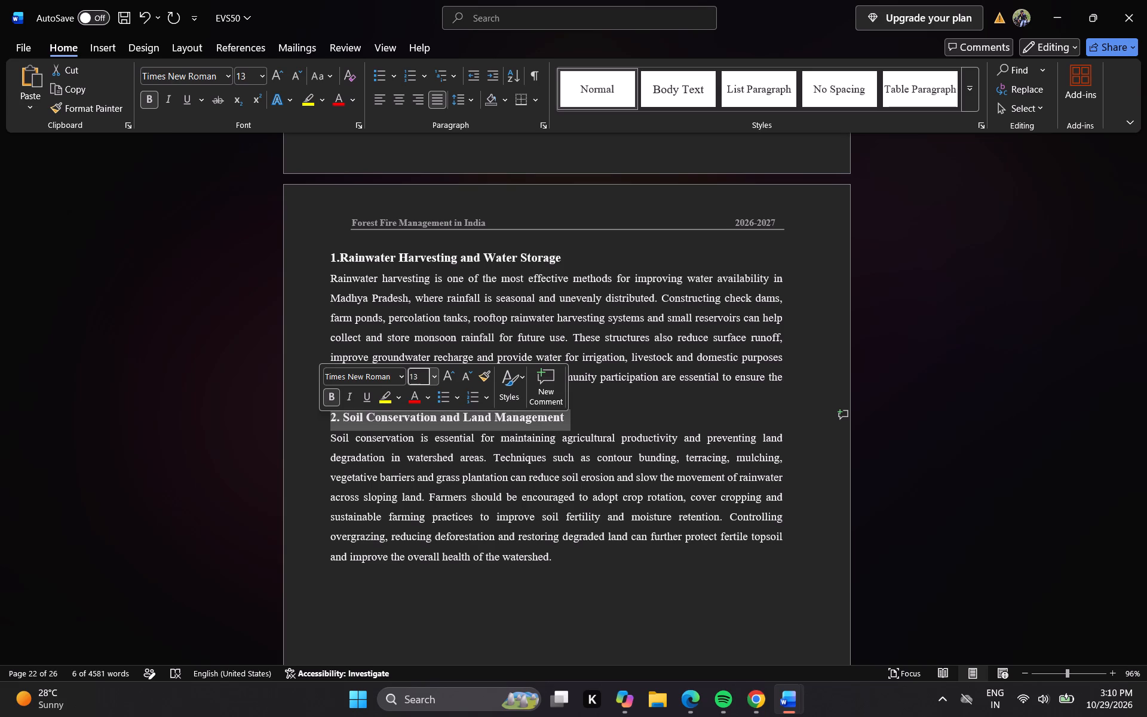
Place the text cursor on the empty line below the soil conservation paragraph.
click(603, 414)
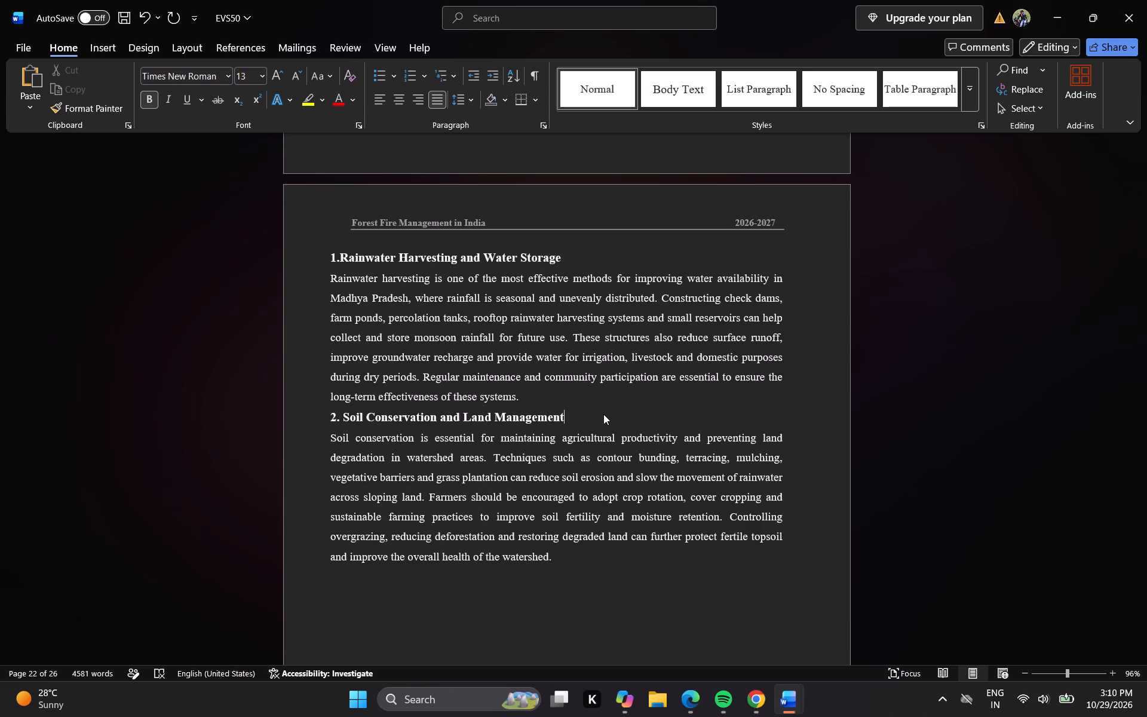
key(Down)
key(Down)
key(Down)
key(Down)
key(Down)
key(Down)
key(Down)
key(Down)
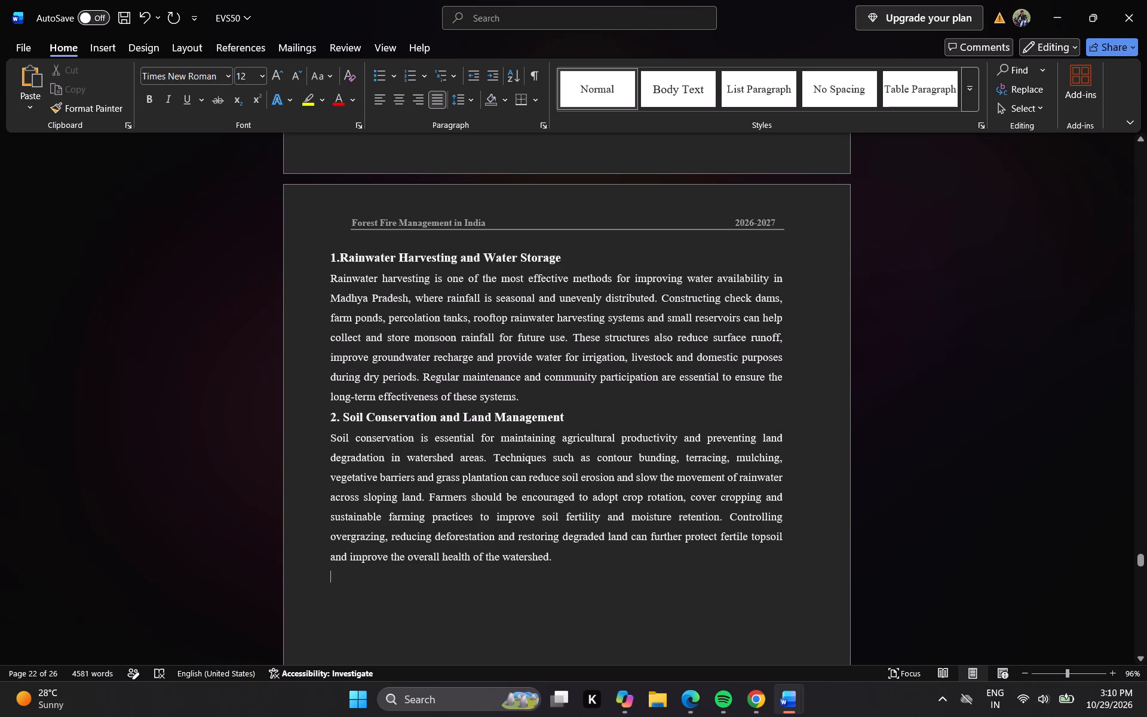
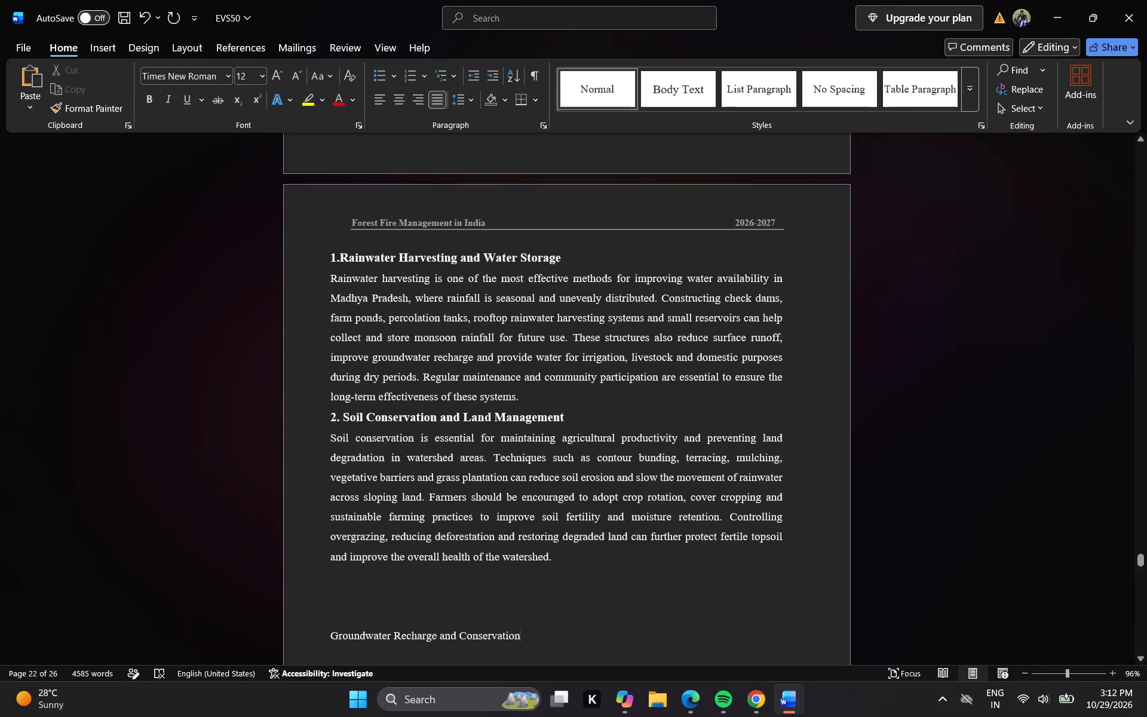
Remove the three blank lines between the soil conservation paragraph and the "Groundwater Recharge and Conservation" line.
key(Left)
key(Left)
key(Left)
key(Left)
key(Left)
key(Left)
key(Left)
key(Left)
key(Left)
key(Left)
key(Left)
key(Left)
key(Left)
key(Left)
key(Left)
key(Left)
key(Left)
key(Left)
key(Left)
key(Left)
key(Left)
key(Left)
key(Left)
key(Left)
key(BackSpace)
key(BackSpace)
key(BackSpace)
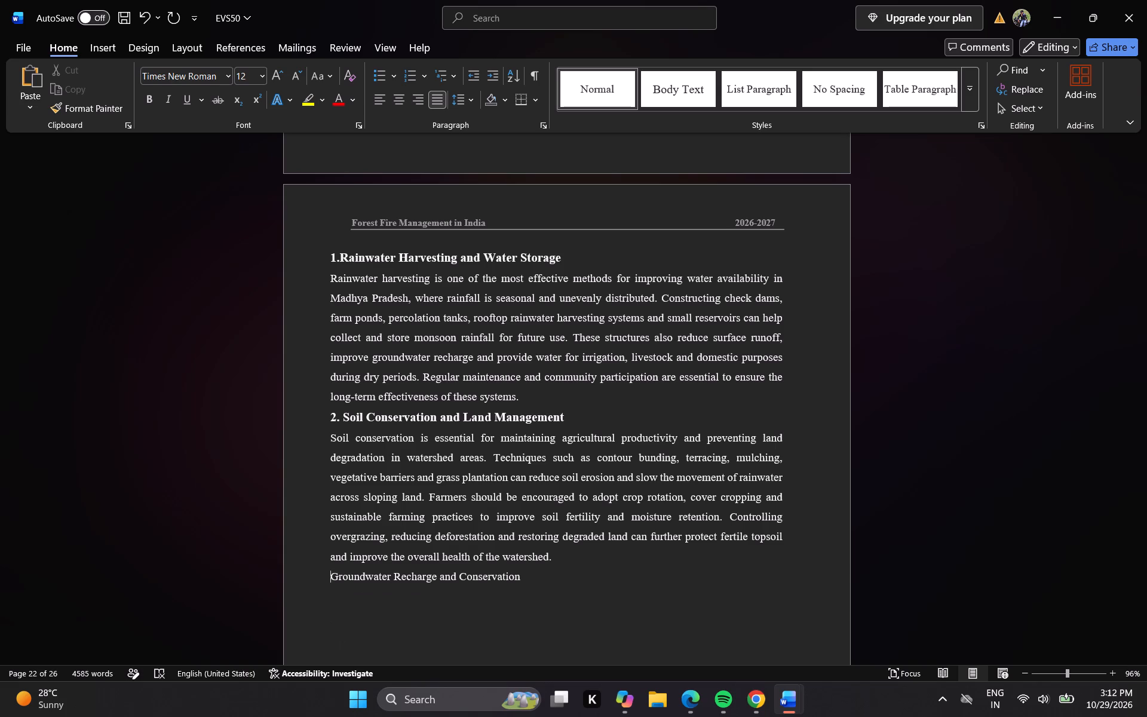
Number the "Groundwater Recharge and Conservation" heading by inserting "3." at its start.
text(3.)
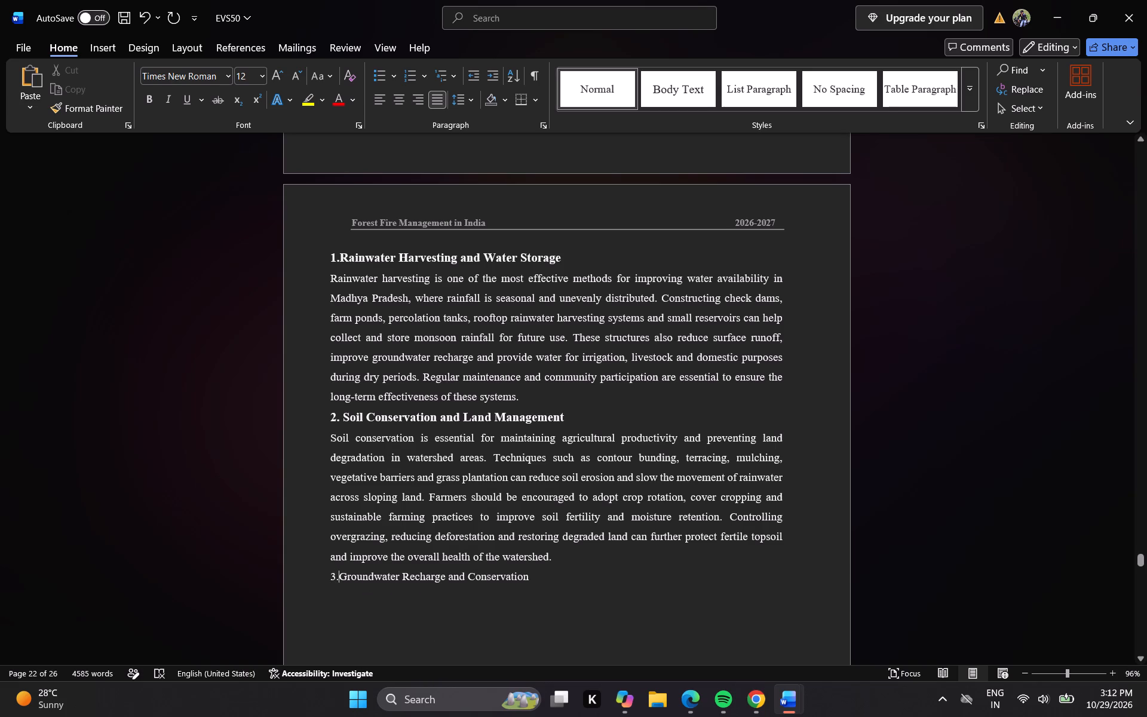
Select the whole "3.Groundwater Recharge and Conservation" heading line.
drag(323, 577, 530, 575)
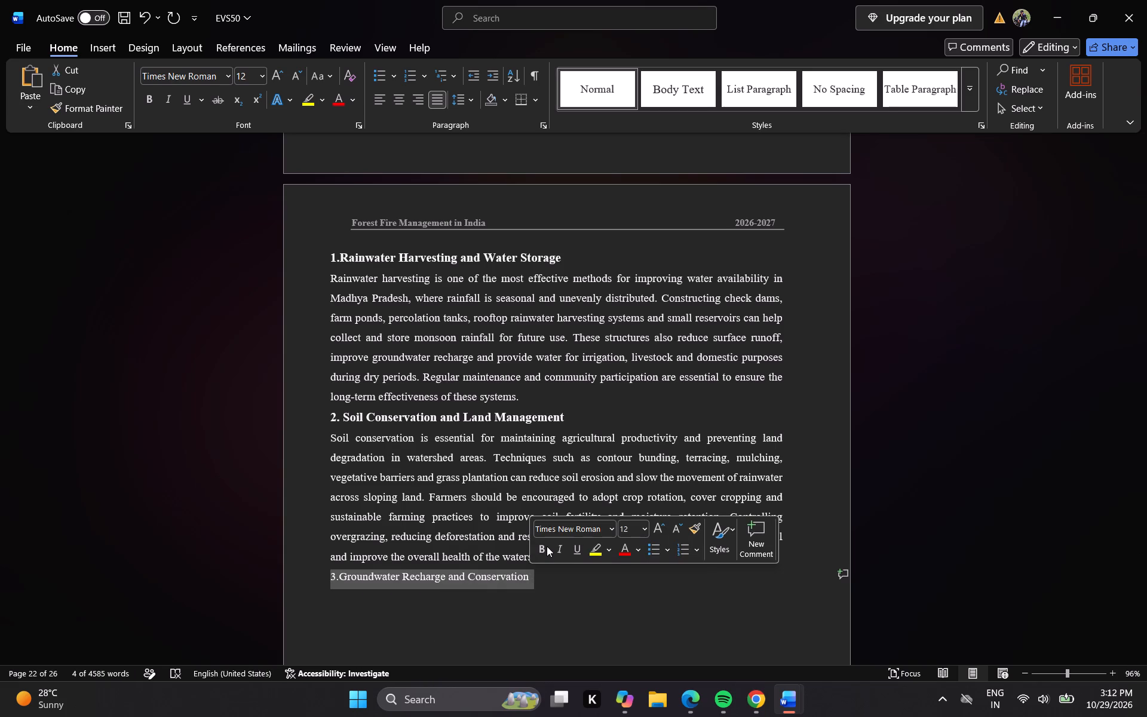
Format the "3.Groundwater Recharge and Conservation" heading as bold with font size 13.
click(544, 546)
click(634, 524)
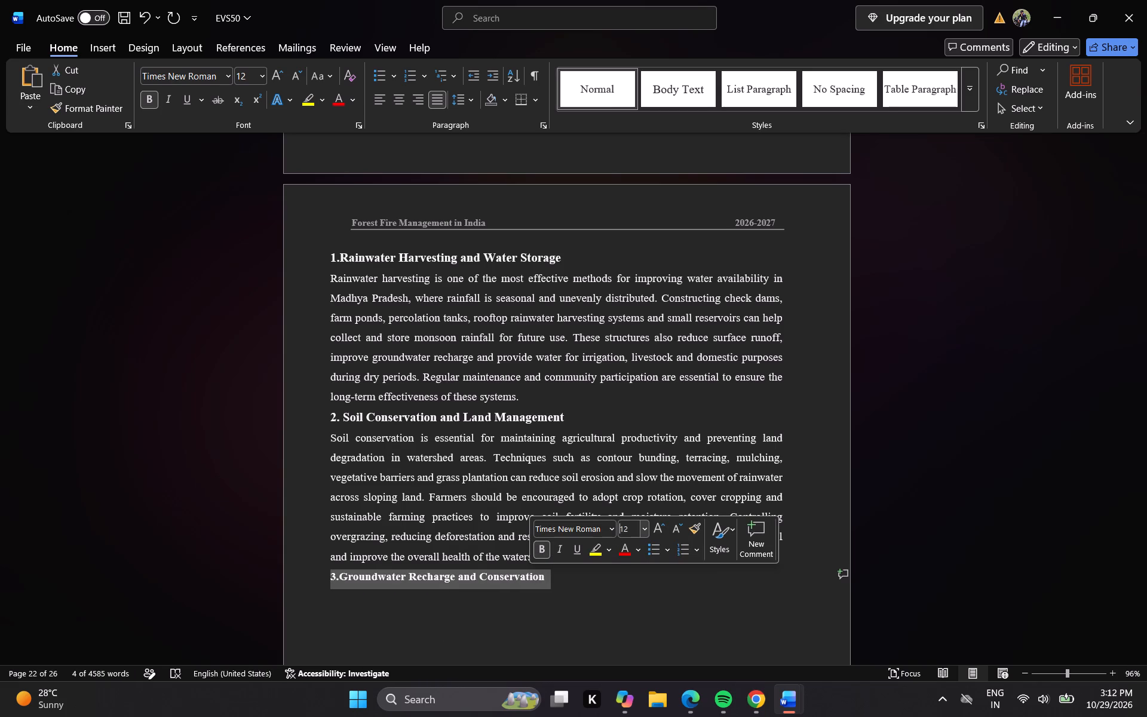
key(BackSpace)
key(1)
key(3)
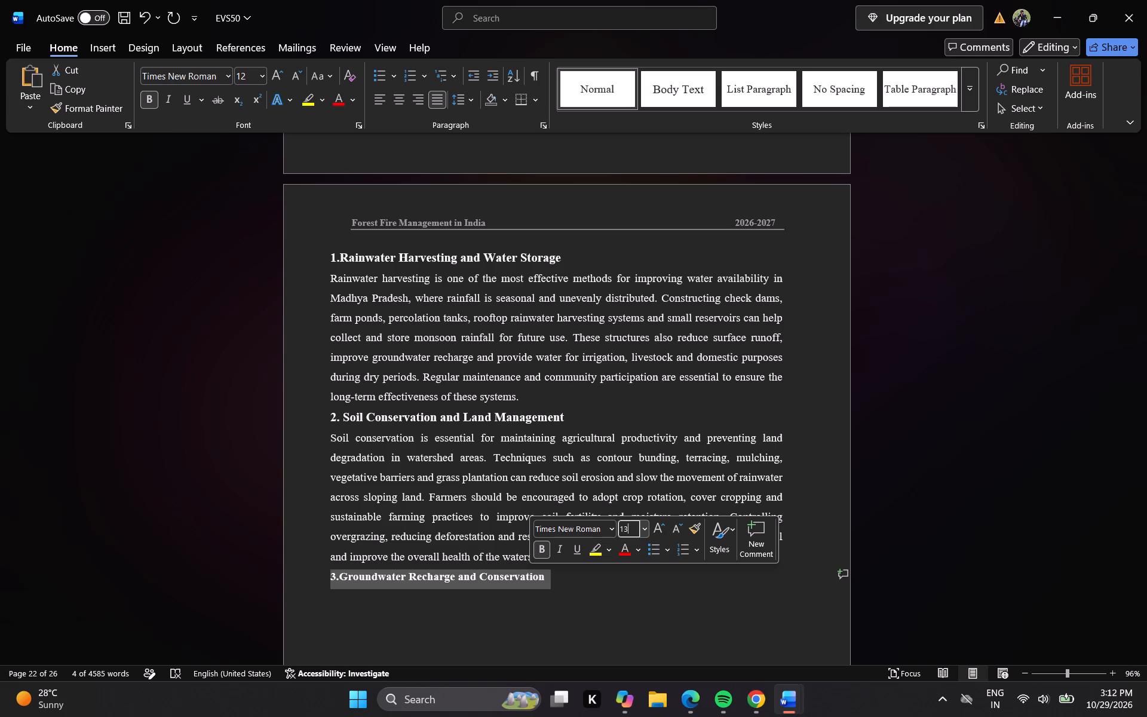
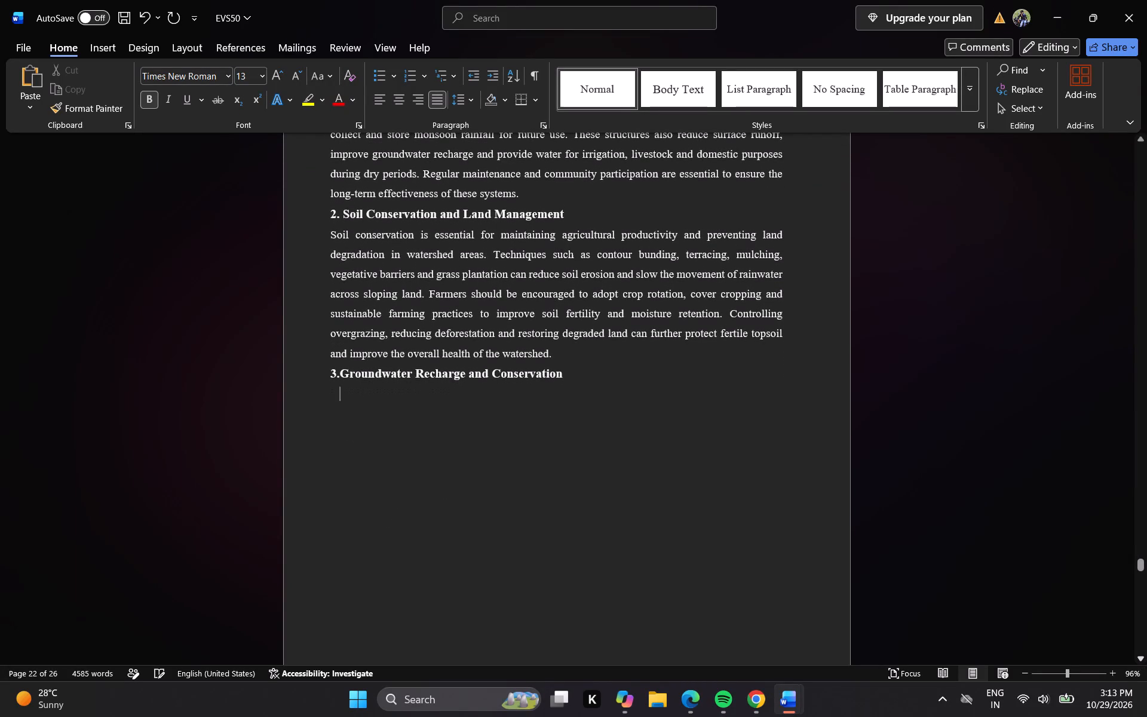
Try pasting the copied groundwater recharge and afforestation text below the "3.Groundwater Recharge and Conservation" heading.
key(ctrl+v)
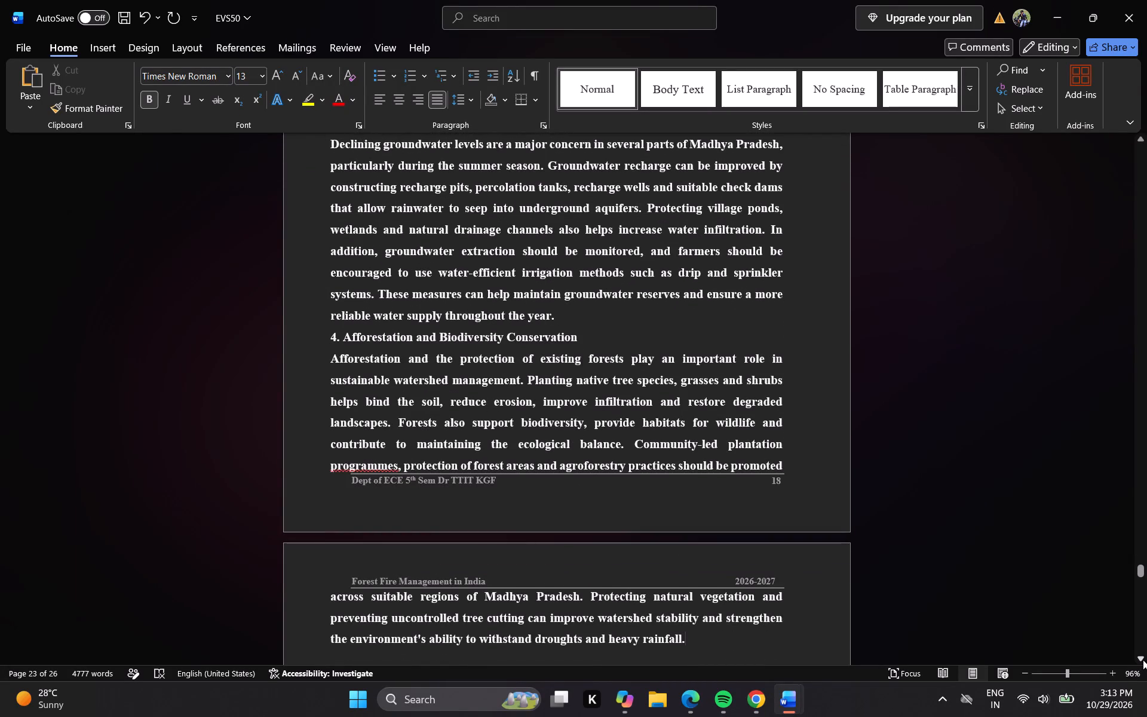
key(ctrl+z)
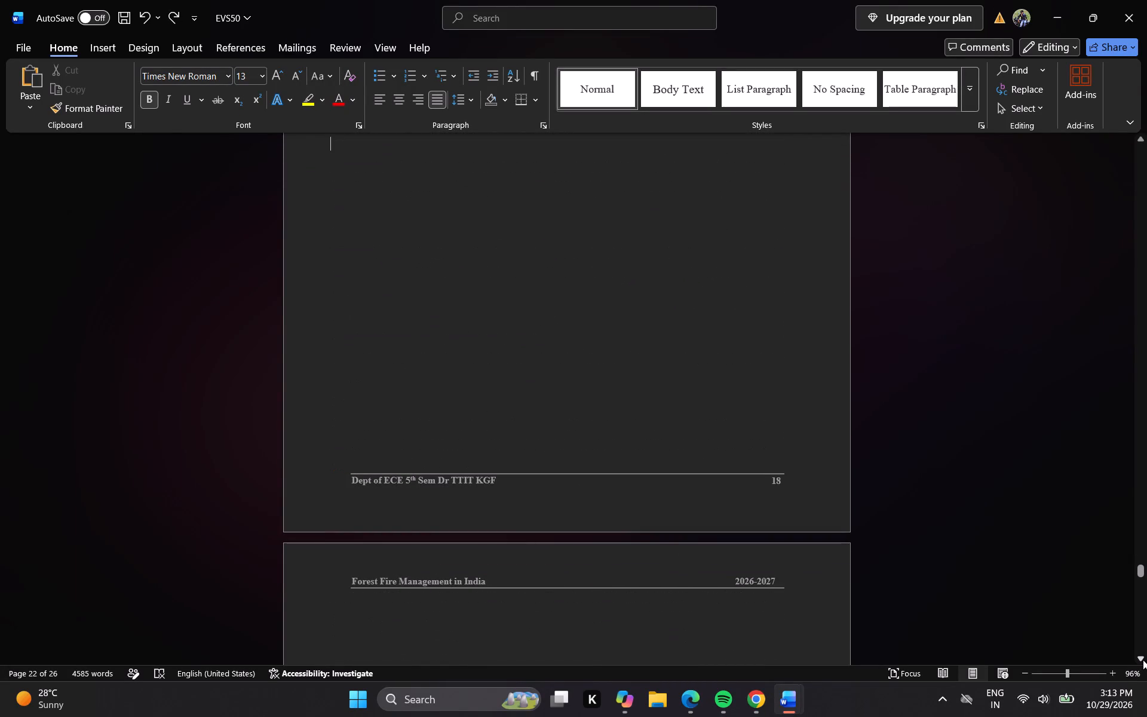
Start a new line directly below the "3.Groundwater Recharge and Conservation" heading, with bold off and font size 12.
key(Up)
key(Up)
key(Up)
key(Up)
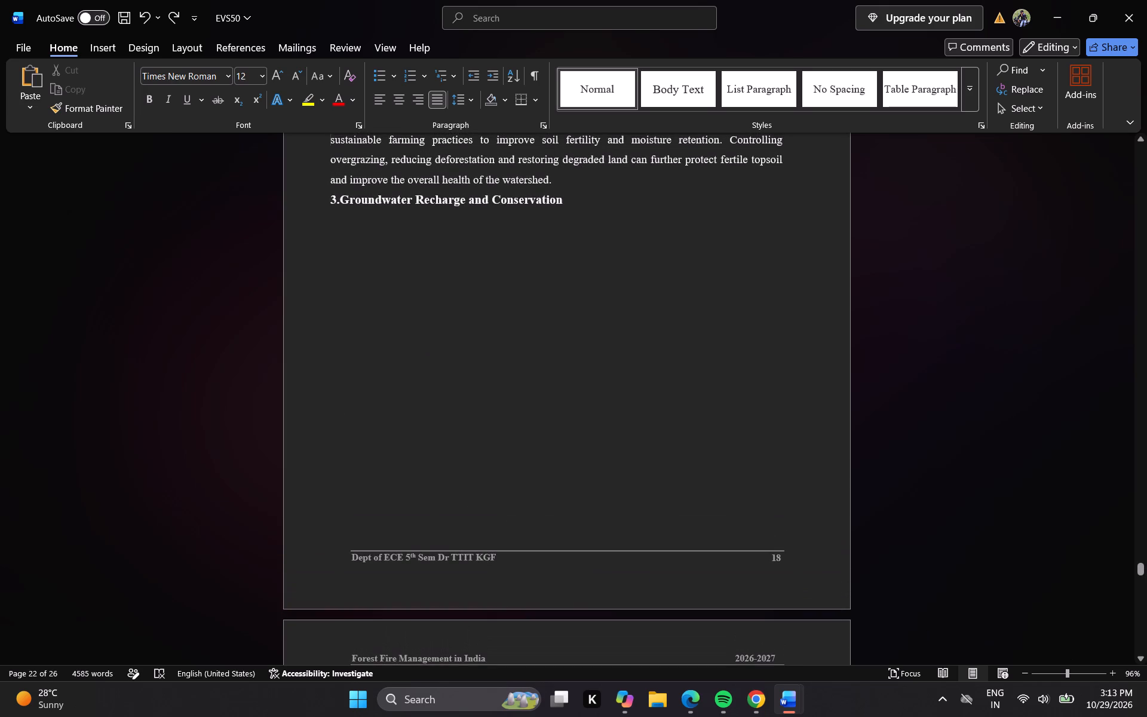
click(580, 199)
key(Return)
click(148, 91)
click(248, 74)
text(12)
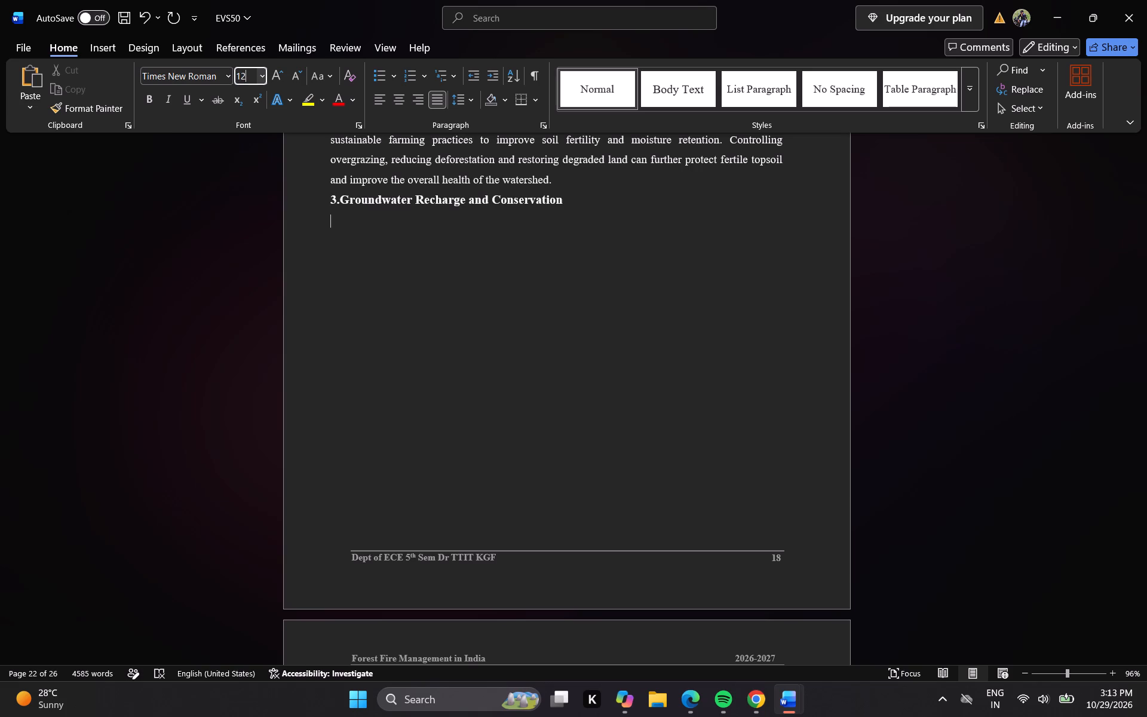
Paste the copied groundwater recharge and afforestation text at size 12 below the "3.Groundwater Recharge and Conservation" heading.
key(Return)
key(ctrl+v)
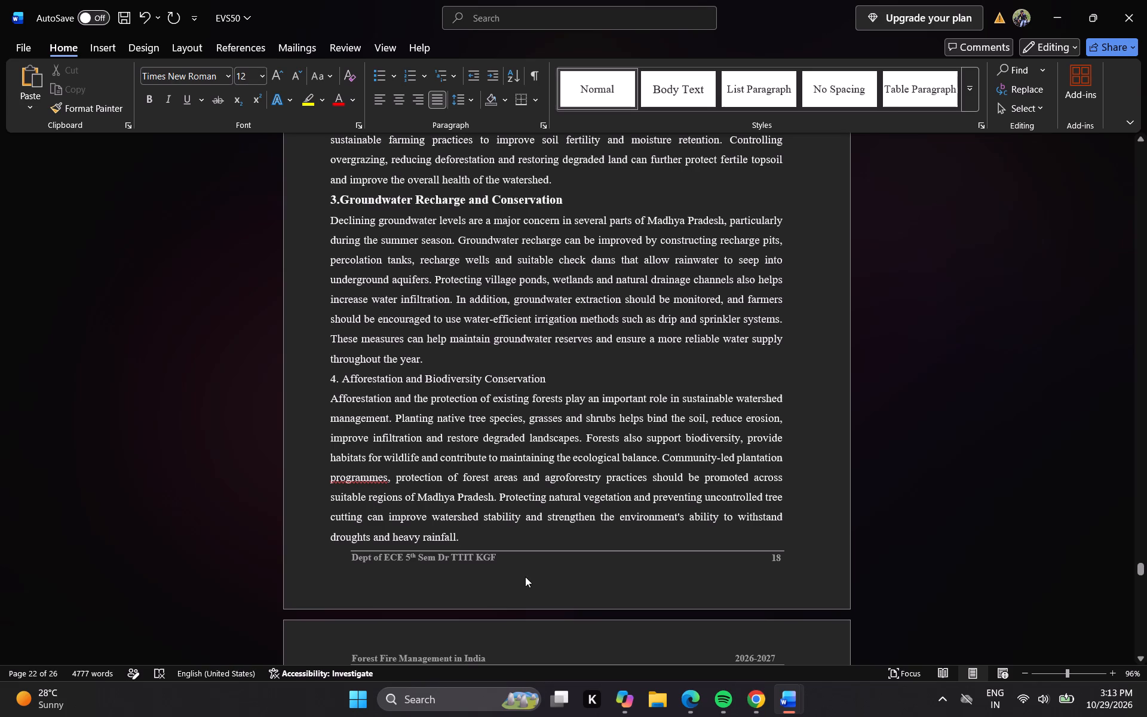
Delete the final sentence of the afforestation paragraph, starting at "Protecting natural vegetation and preventing uncontrolled tree cutting".
drag(501, 492, 526, 525)
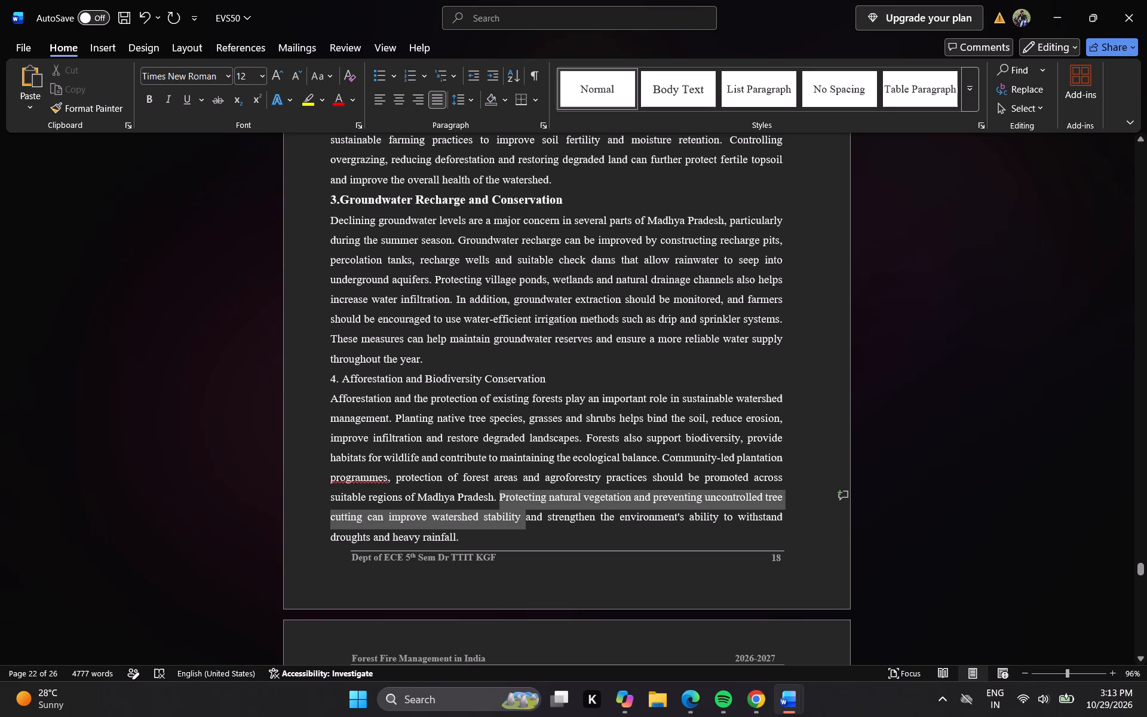
drag(526, 525, 530, 535)
key(BackSpace)
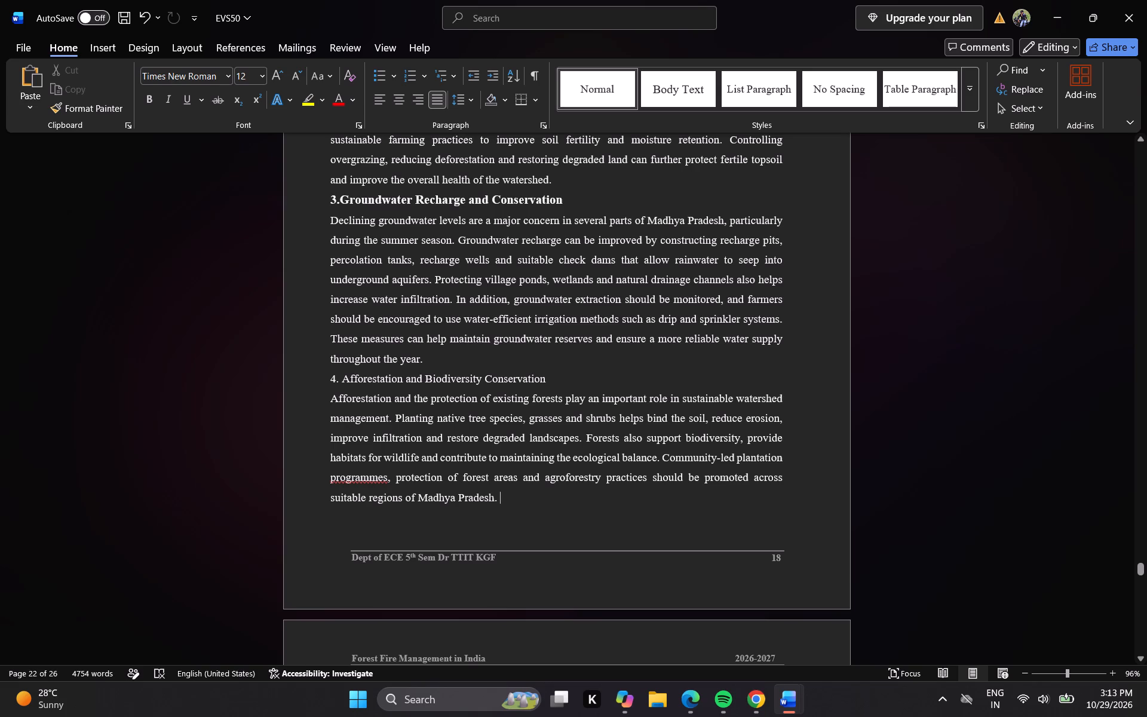
Format the "4. Afforestation and Biodiversity Conservation" heading as bold at font size 13.
drag(328, 378, 552, 379)
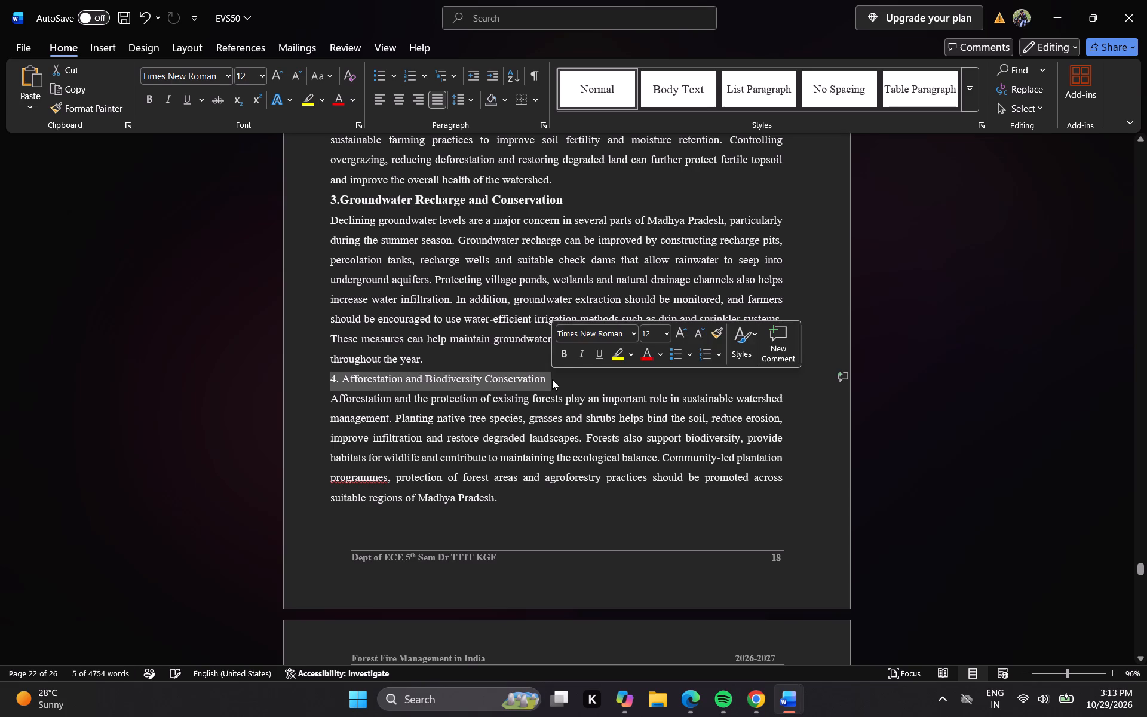
click(563, 359)
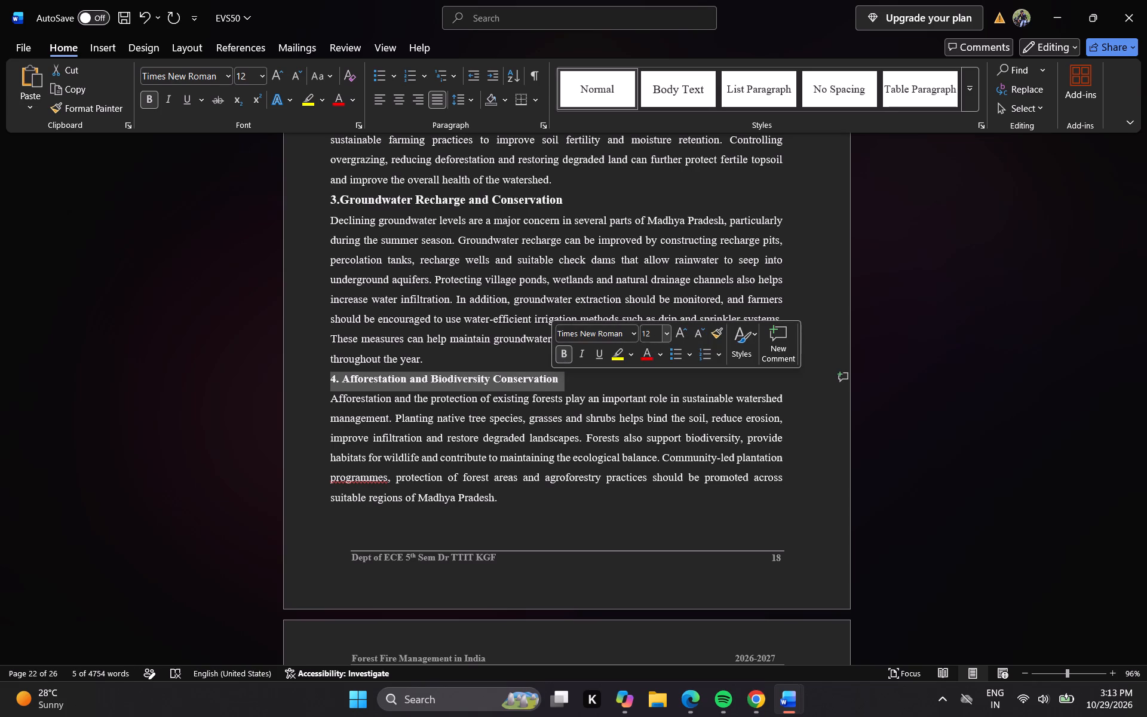
click(655, 336)
text(13)
key(Return)
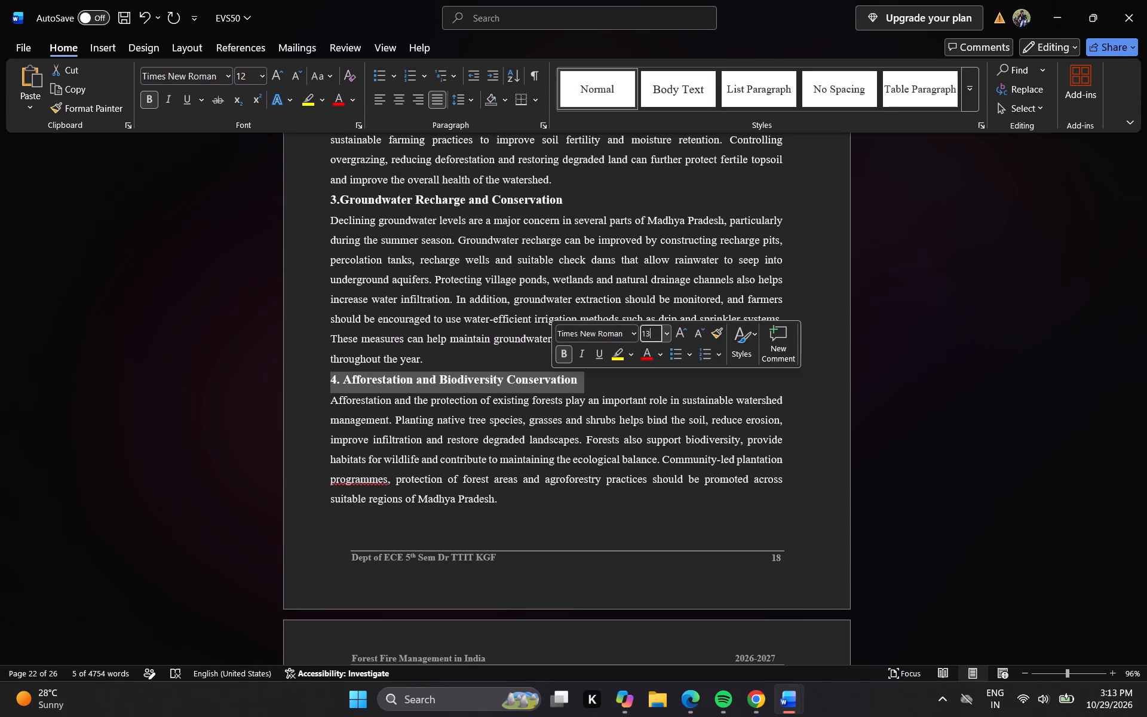
click(534, 511)
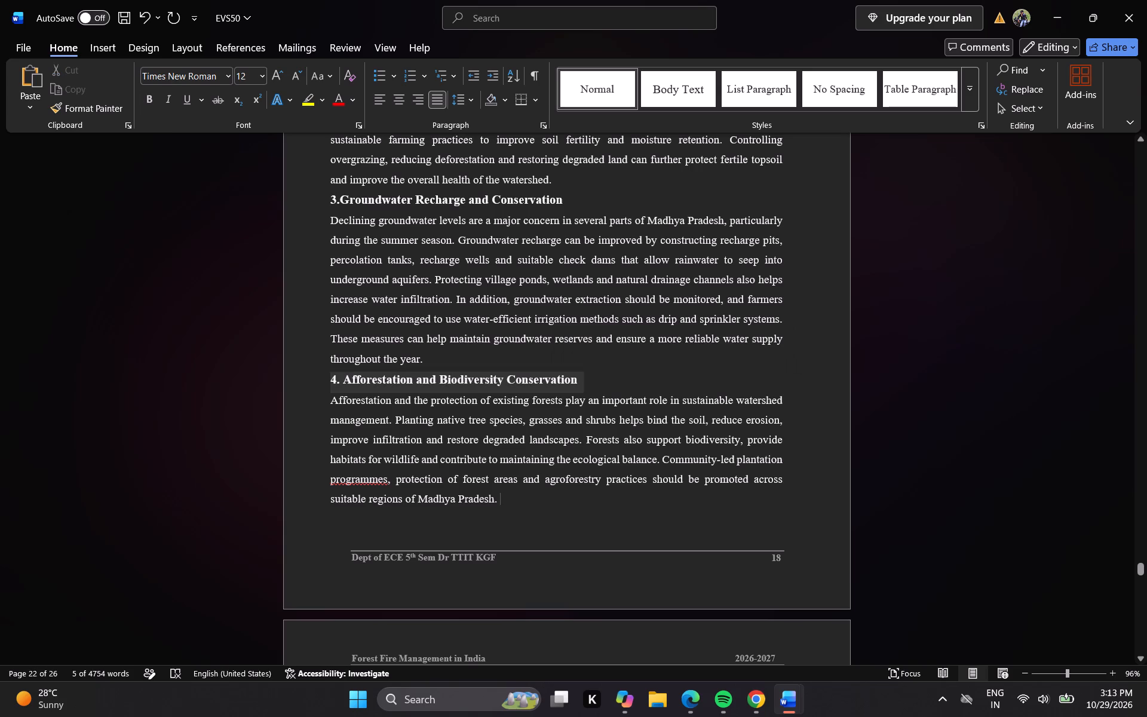
Remove the indent of the CONCLUSION heading and several of the blank lines directly above it.
key(Down)
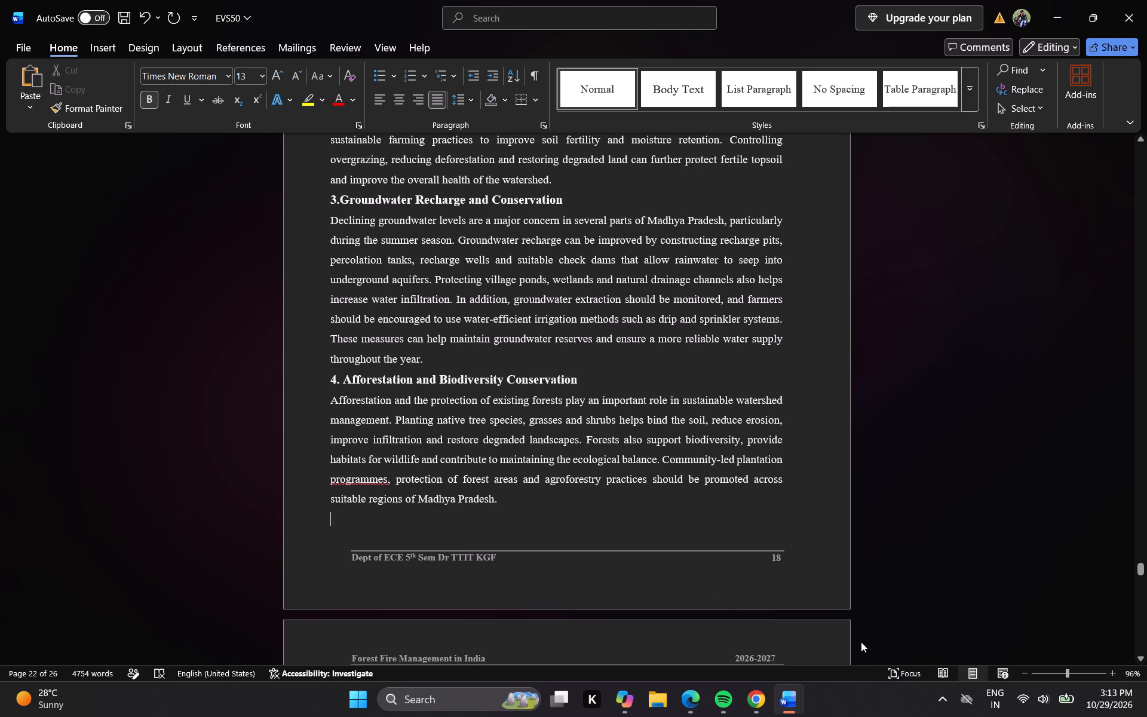
key(Down)
key(Down)
key(Down)
key(Down)
key(Down)
key(Down)
key(Down)
key(Down)
key(Down)
key(Down)
key(Down)
key(Down)
key(Down)
key(Down)
key(Down)
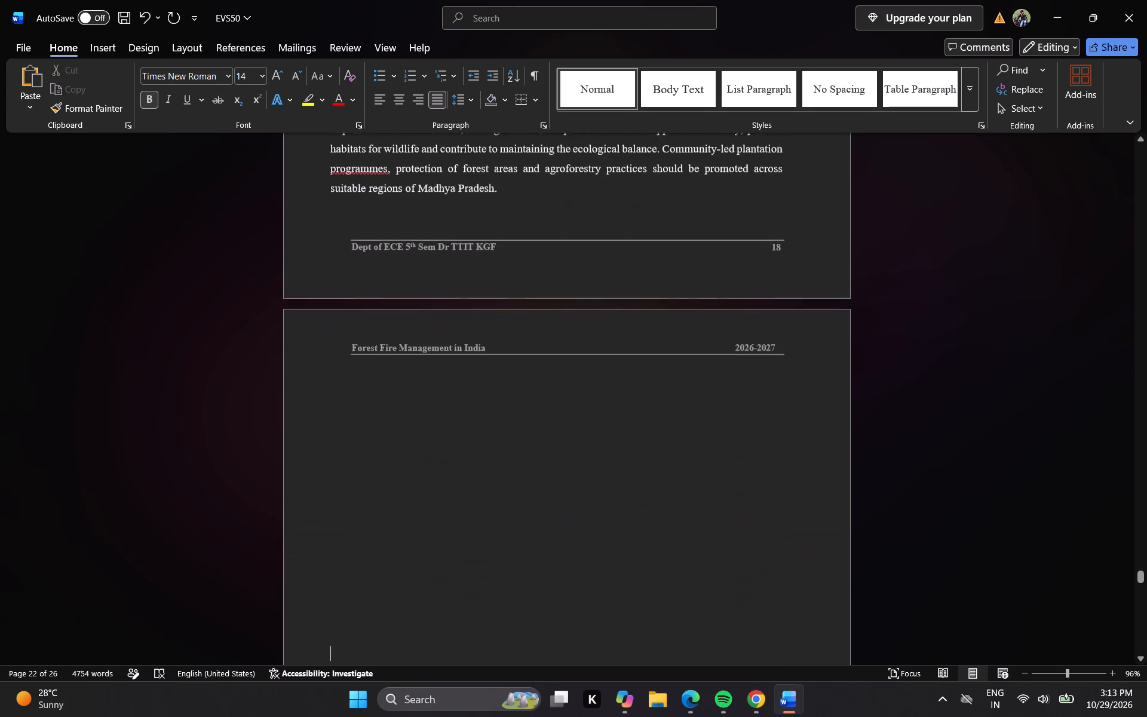
key(Down)
key(Down)
key(Down)
key(Down)
key(Down)
key(Down)
key(Down)
key(Down)
key(Down)
key(Down)
key(Down)
key(Down)
key(Down)
key(Down)
key(Down)
key(Down)
key(Down)
key(Down)
key(Down)
key(Down)
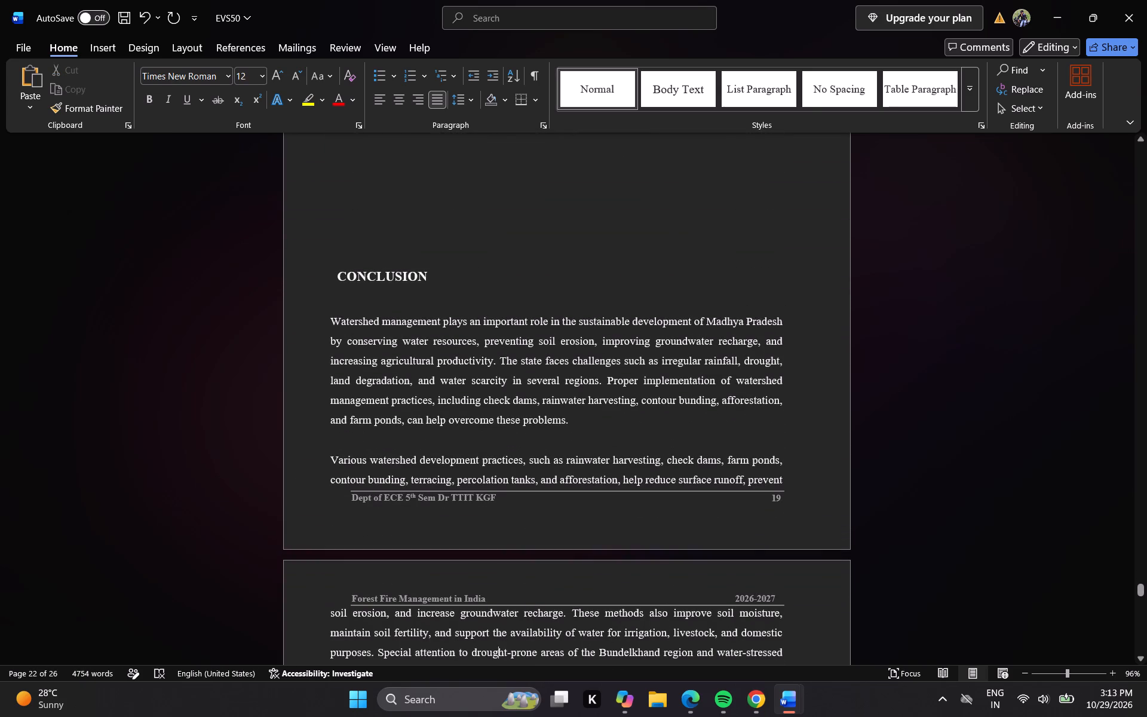
key(Up)
key(Up)
key(Up)
key(Up)
key(Up)
key(Up)
key(Up)
key(Up)
key(Up)
key(Up)
key(Up)
key(Up)
key(Up)
key(Left)
key(Left)
key(Left)
key(Left)
key(Left)
key(Left)
key(Left)
key(Left)
key(Left)
key(Left)
key(BackSpace)
key(BackSpace)
key(BackSpace)
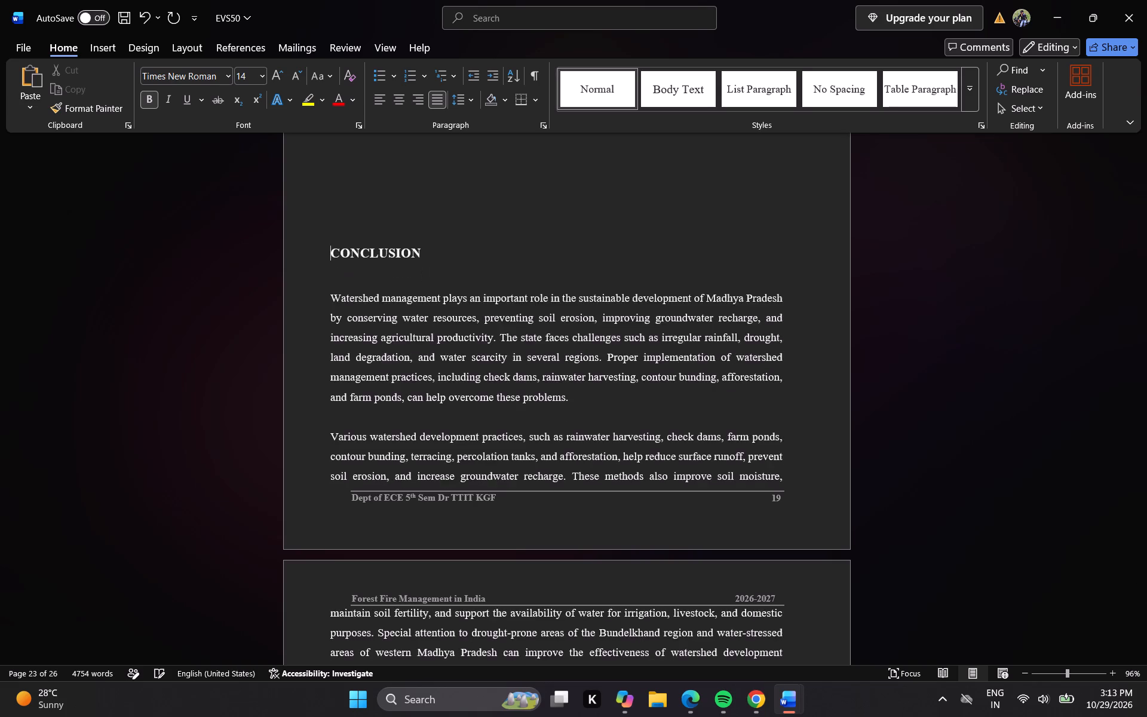
key(BackSpace)
key(BackSpace)
key(BackSpace)
key(BackSpace)
key(BackSpace)
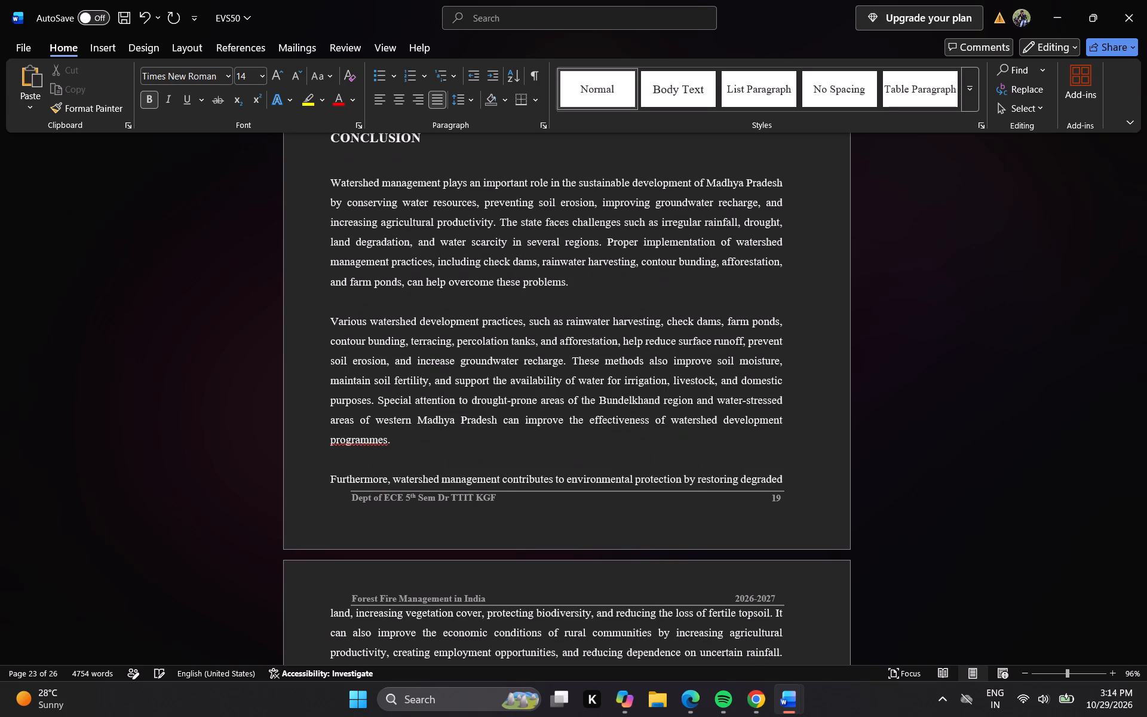
Delete the remaining blank lines above the CONCLUSION heading so that it starts at the top of its page.
key(Up)
key(Up)
key(Up)
key(Up)
key(Up)
key(Up)
key(Up)
key(Up)
key(Up)
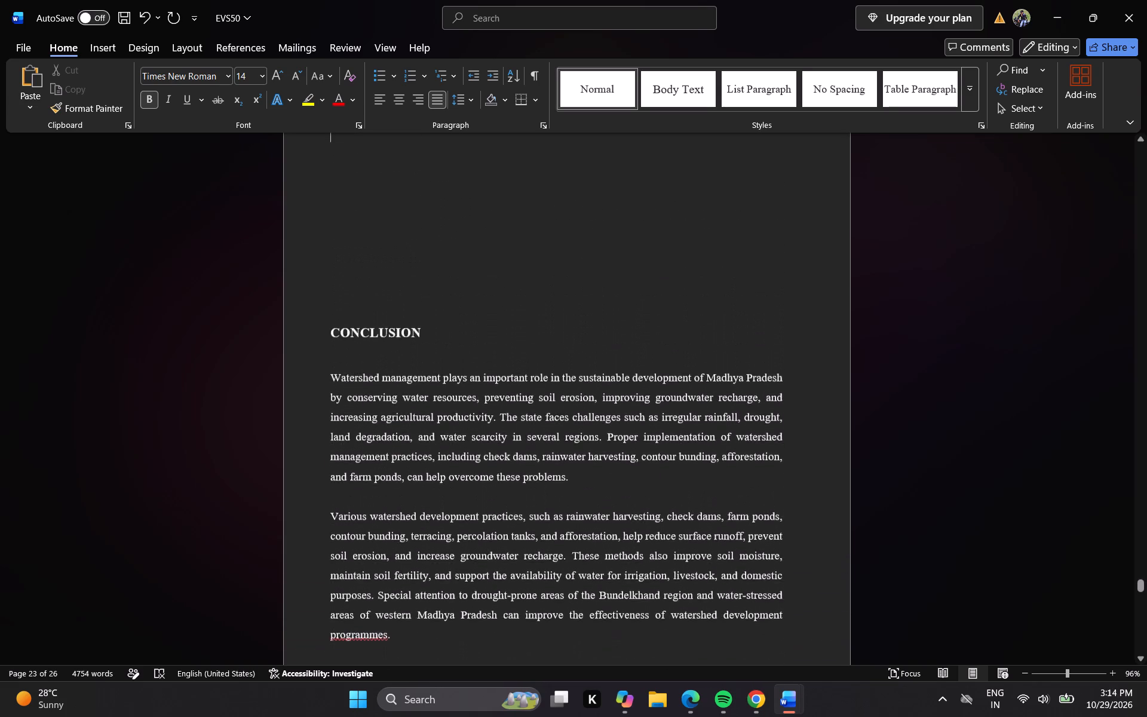
key(Up)
key(Up)
key(Up)
key(Up)
key(Up)
key(Up)
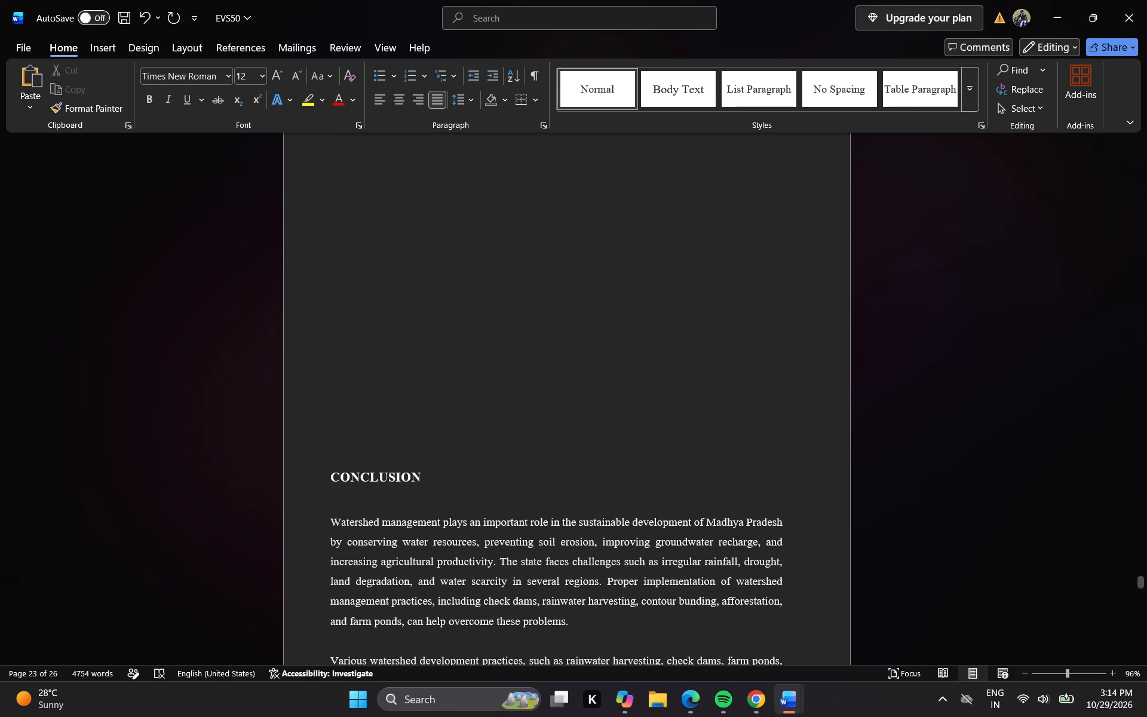
click(328, 485)
key(BackSpace)
key(BackSpace)
key(BackSpace)
key(BackSpace)
key(BackSpace)
key(BackSpace)
key(BackSpace)
key(BackSpace)
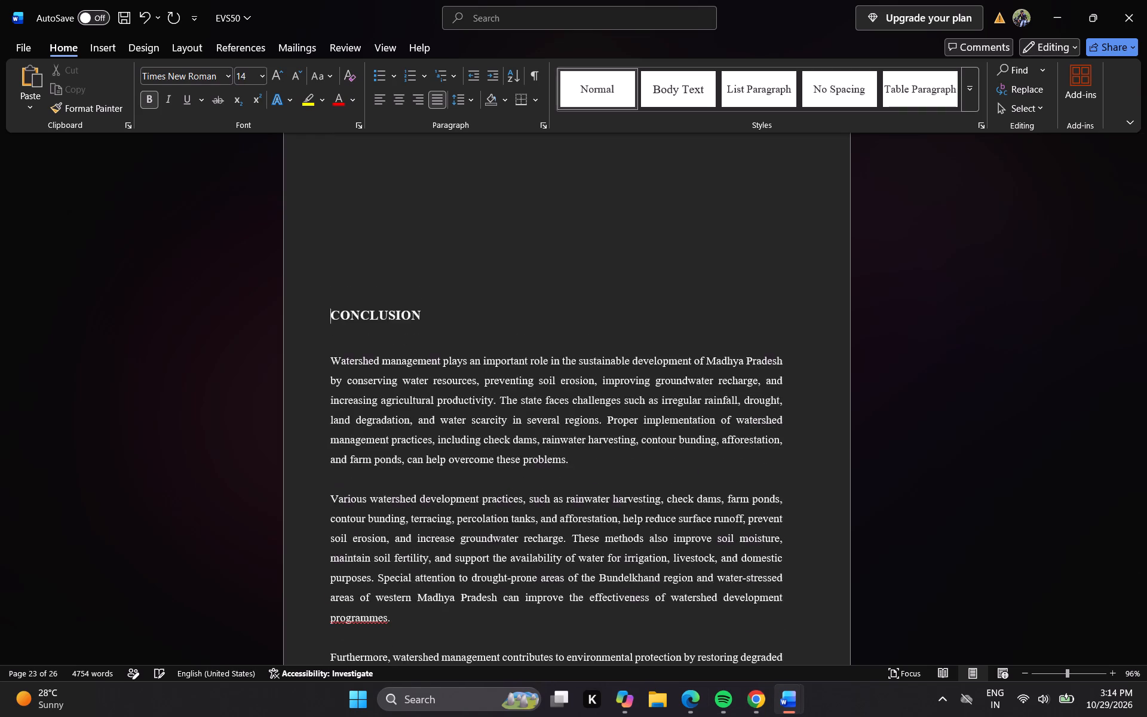
key(BackSpace)
key(BackSpace)
key(BackSpace)
key(BackSpace)
key(Up)
key(Up)
key(Up)
key(Up)
key(Up)
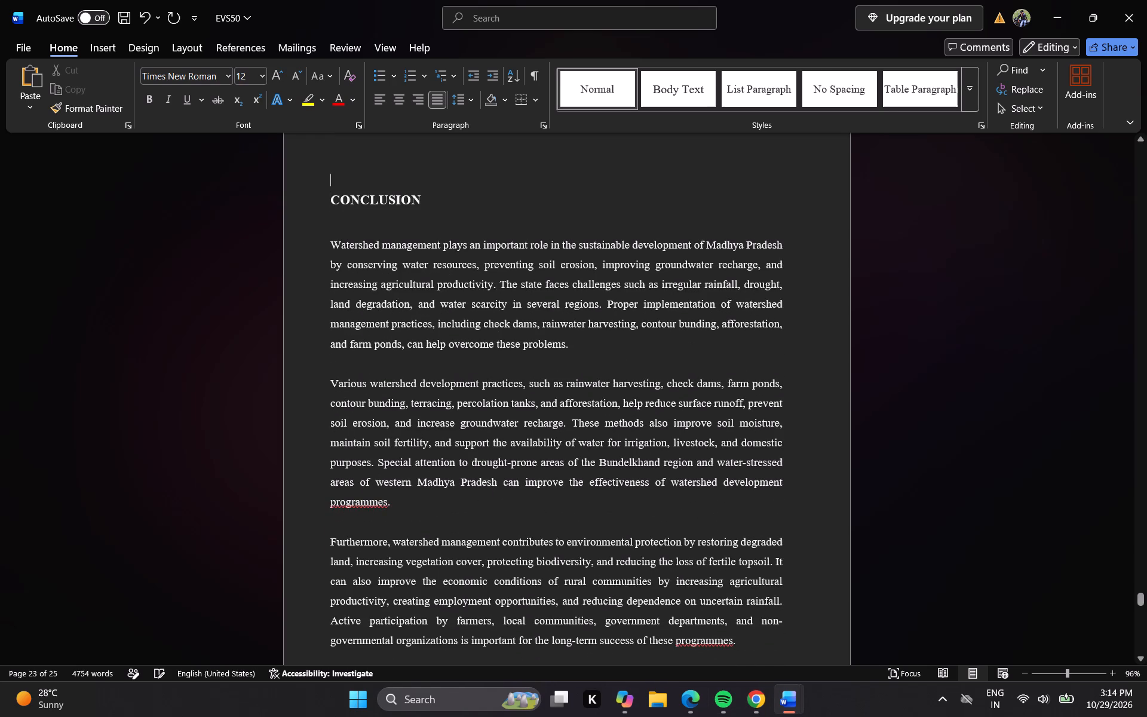
key(Down)
key(Down)
key(Down)
key(Down)
key(Down)
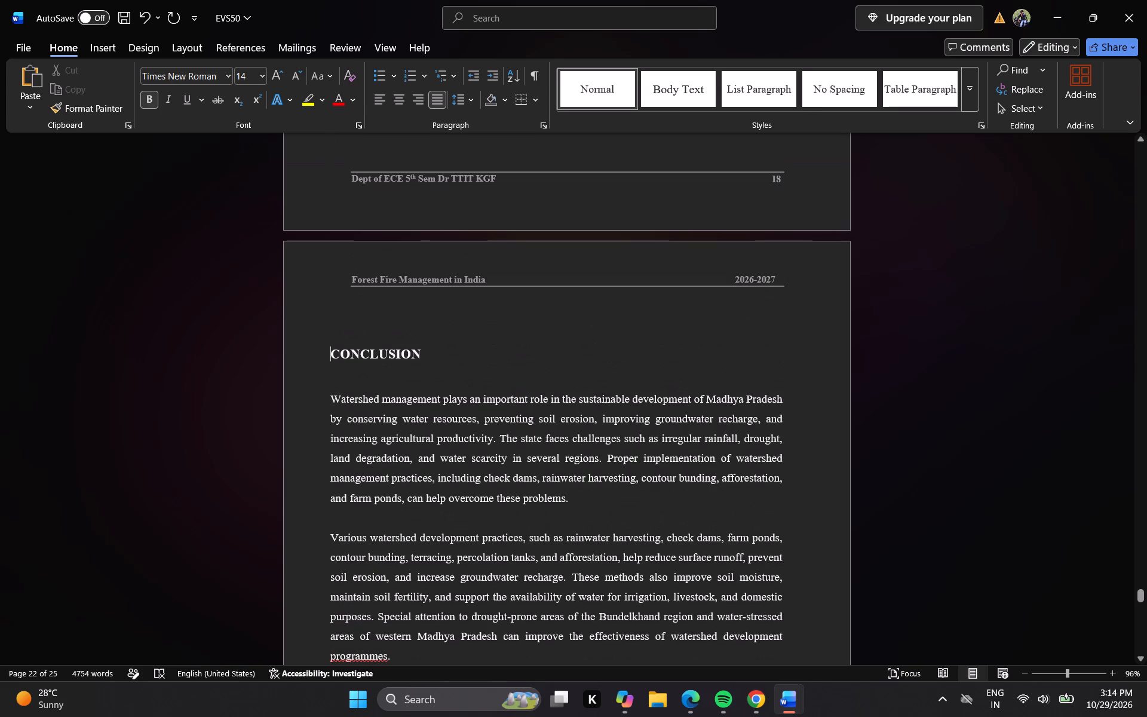
key(BackSpace)
key(BackSpace)
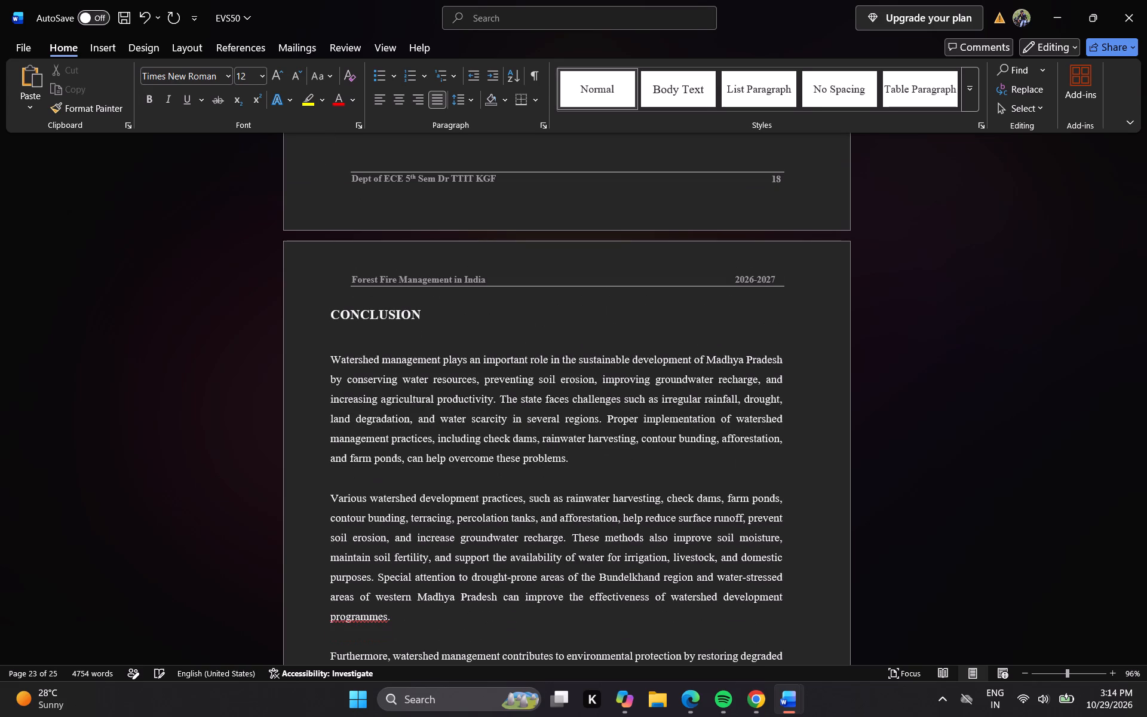
Look through the rest of the conclusion and the REFERENCES list to check how they are laid out across the pages.
key(Down)
key(Down)
key(Down)
key(Down)
key(Down)
key(Down)
key(Down)
key(Down)
key(Down)
key(Down)
key(Down)
key(Down)
key(Down)
key(Down)
key(Down)
key(Down)
key(Down)
key(Down)
key(Down)
key(Down)
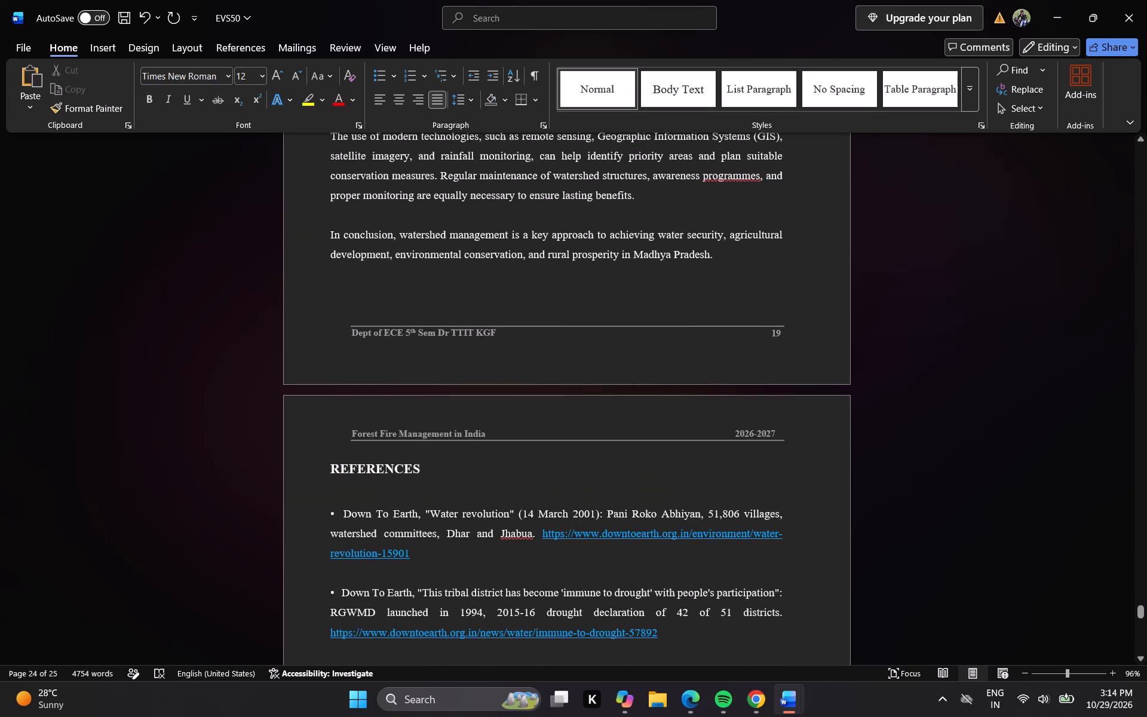
key(Down)
key(Down)
key(Down)
key(Down)
key(Down)
key(Down)
key(Down)
key(Down)
key(Down)
key(Down)
key(Down)
key(Down)
key(Down)
key(Down)
key(Down)
key(Down)
key(Down)
key(Down)
key(Down)
key(Down)
key(Down)
key(Down)
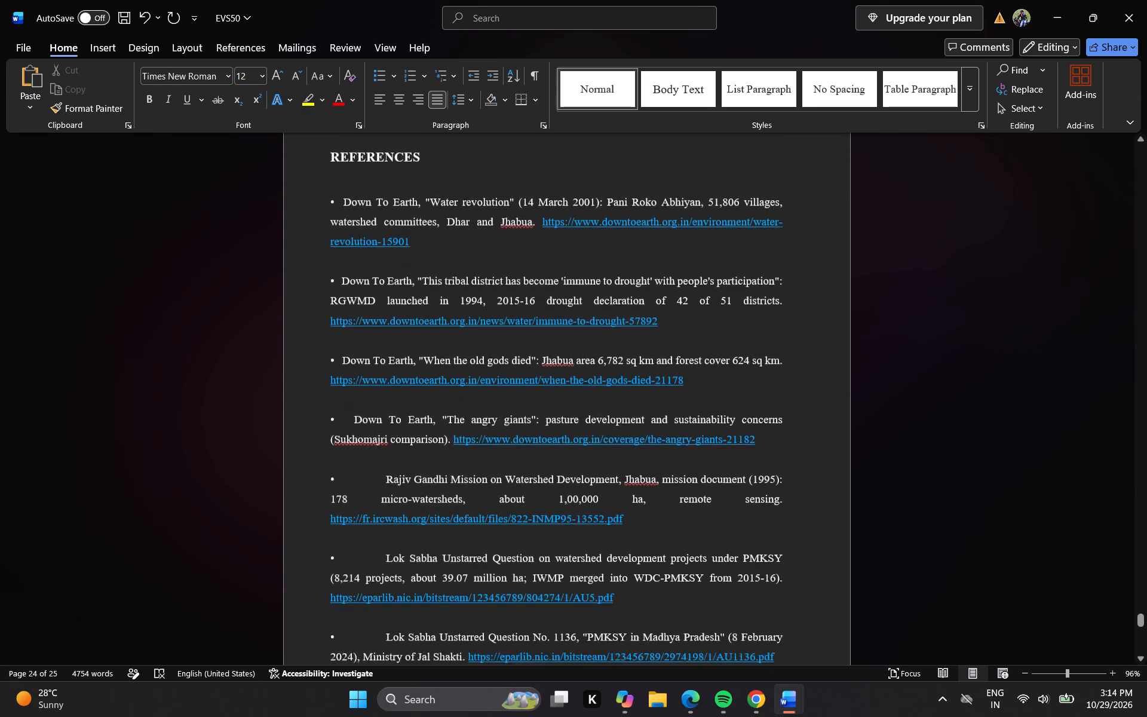
Check the end of the REFERENCES list and the page that follows it.
key(Down)
key(Down)
key(Down)
key(Down)
key(Down)
key(Down)
key(Down)
key(Down)
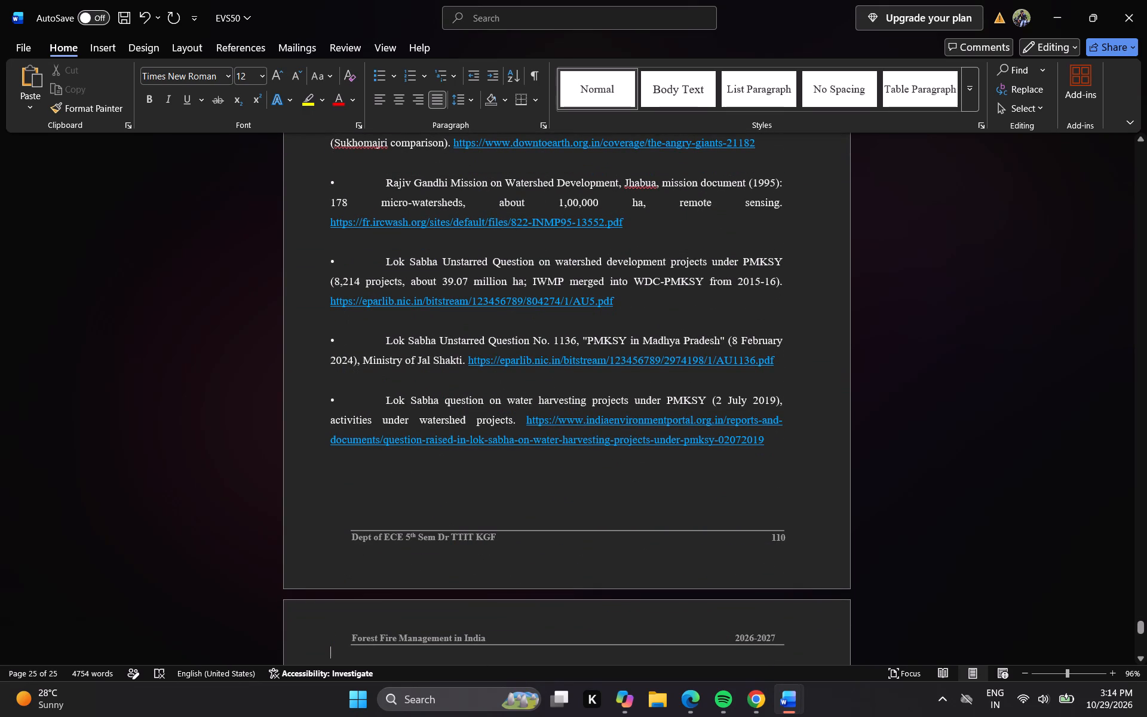
Review the layout backwards from the references through the conclusion and recommendations to the challenges in watershed management figure.
key(Up)
key(Up)
key(Up)
key(Up)
key(Up)
key(Up)
key(Up)
key(Up)
key(Up)
key(Up)
key(Up)
key(Up)
key(Up)
key(Up)
key(Up)
key(Up)
key(Up)
key(Up)
key(Up)
key(Up)
key(Up)
key(Up)
key(Up)
key(Up)
key(Up)
key(Up)
key(Up)
key(Up)
key(Up)
key(Up)
key(Up)
key(Up)
key(Up)
key(Up)
key(Up)
key(Up)
key(Up)
key(Up)
key(Up)
key(Up)
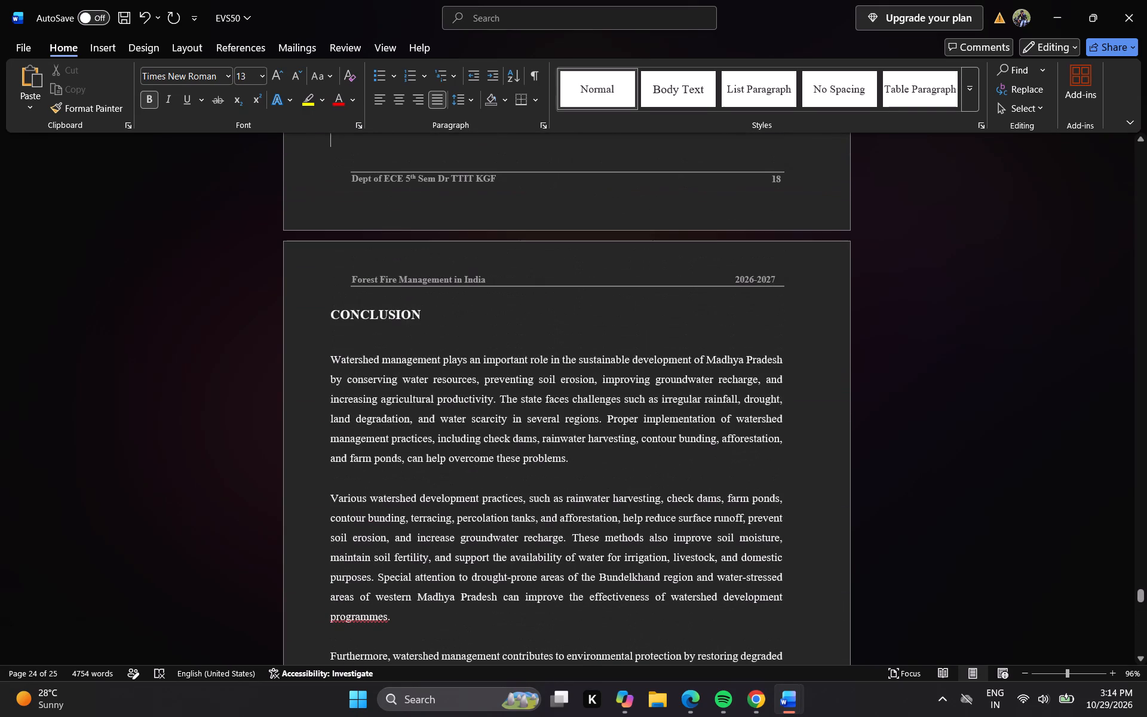
key(Up)
key(Up)
key(Up)
key(Up)
key(Up)
key(Up)
key(Up)
key(Up)
key(Up)
key(Up)
key(Up)
key(Up)
key(Up)
key(Up)
key(Up)
key(Up)
key(Up)
key(Up)
key(Up)
key(Up)
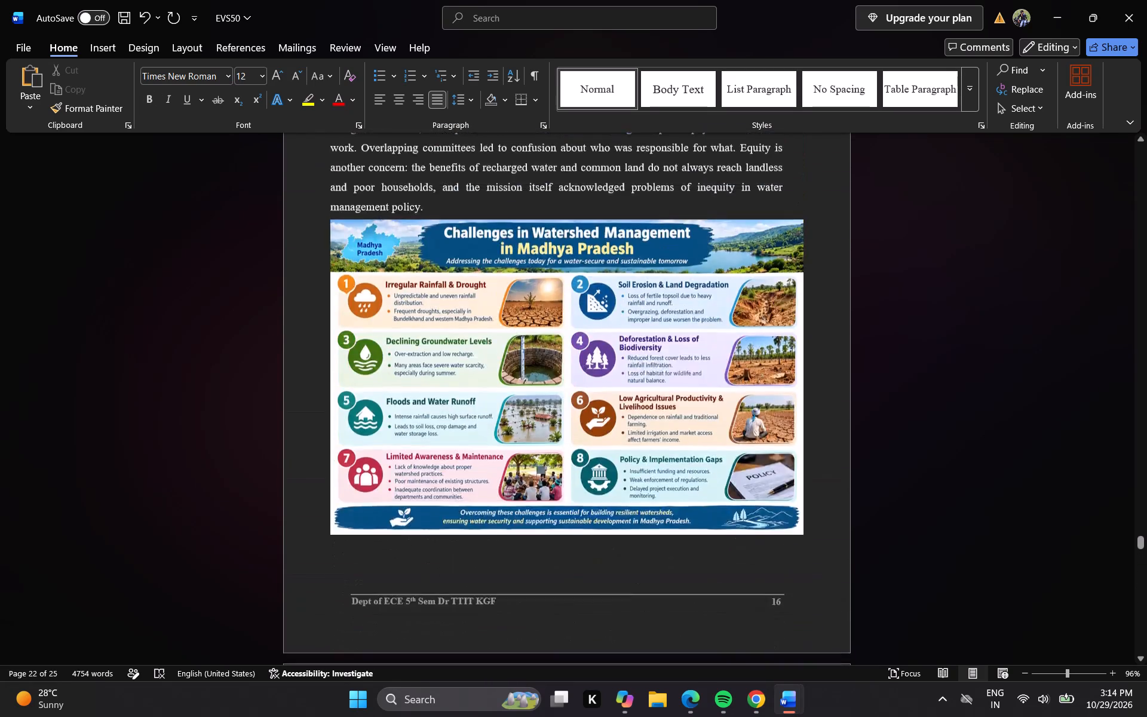
Review the pages on government programmes and watershed measures, from Jal Ganga Samvardhan Abhiyan back to Rainwater harvesting.
key(Up)
key(Up)
key(Up)
key(Up)
key(Up)
key(Up)
key(Up)
key(Up)
key(Up)
key(Up)
key(Up)
key(Up)
key(Up)
key(Up)
key(Up)
key(Up)
key(Up)
key(Up)
key(Up)
key(Up)
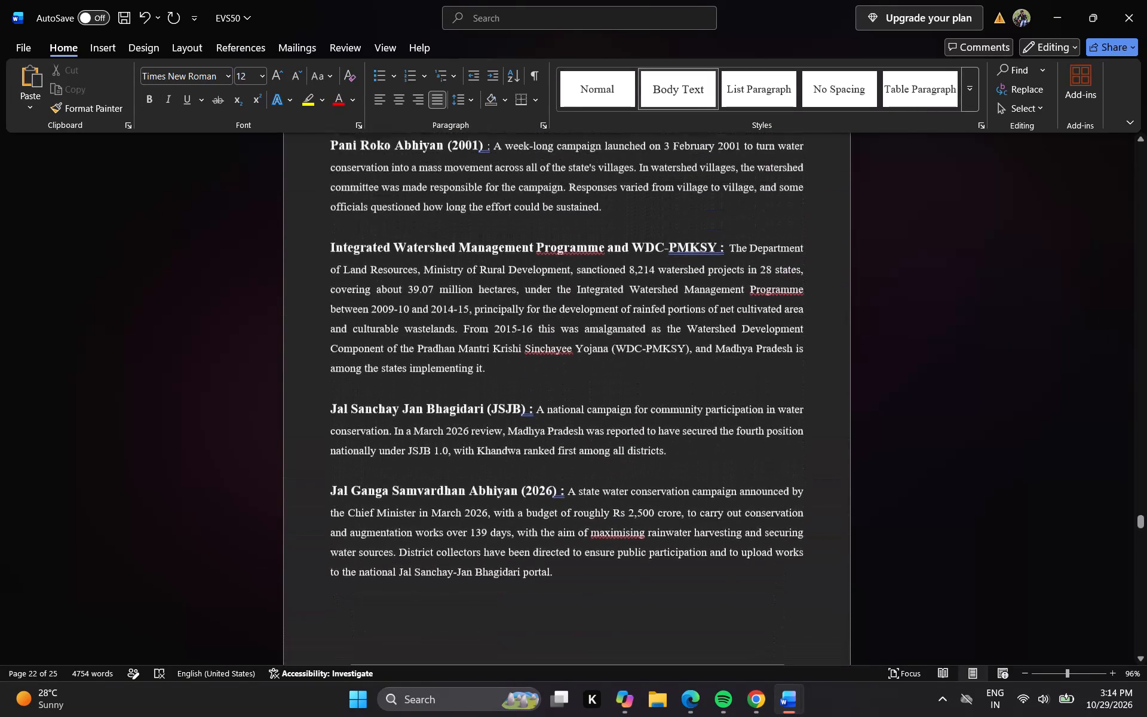
key(Up)
key(Up)
key(Up)
key(Up)
key(Up)
key(Up)
key(Up)
key(Up)
key(Up)
key(Up)
key(Up)
key(Up)
key(Up)
key(Up)
key(Up)
key(Up)
key(Up)
key(Up)
key(Up)
key(Up)
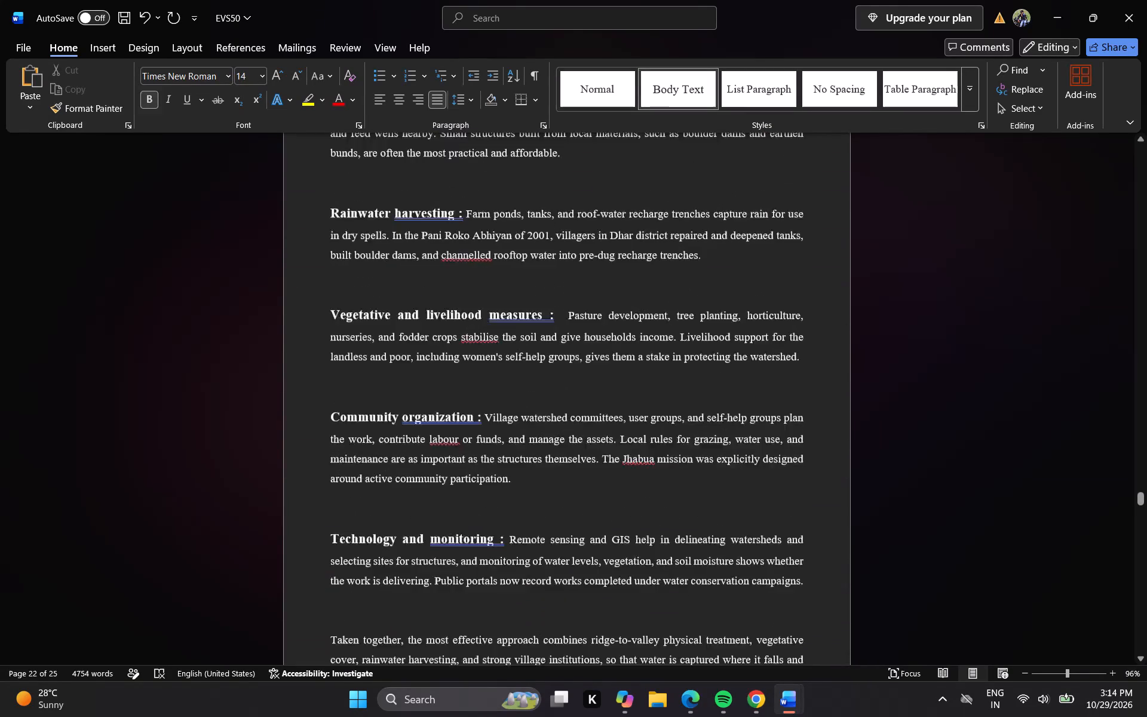
Review the pages backwards from the watershed measures through the common watershed structures figure to the regions needing watershed treatment.
key(Up)
key(Up)
key(Up)
key(Up)
key(Up)
key(Up)
key(Up)
key(Up)
key(Up)
key(Up)
key(Up)
key(Up)
key(Up)
key(Up)
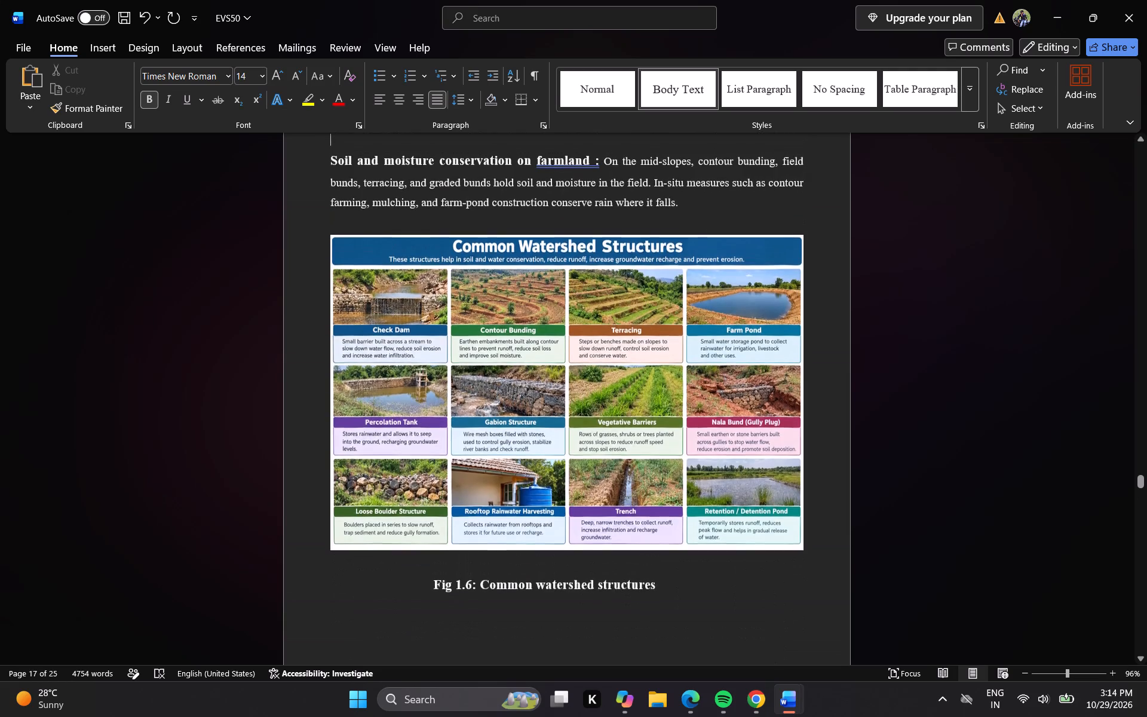
key(Up)
key(Up)
key(Up)
key(Up)
key(Up)
key(Up)
key(Up)
key(Up)
key(Up)
key(Up)
key(Up)
key(Up)
key(Up)
key(Up)
key(Up)
key(Up)
key(Up)
key(Up)
key(Up)
key(Up)
key(Up)
key(Up)
key(Up)
key(Up)
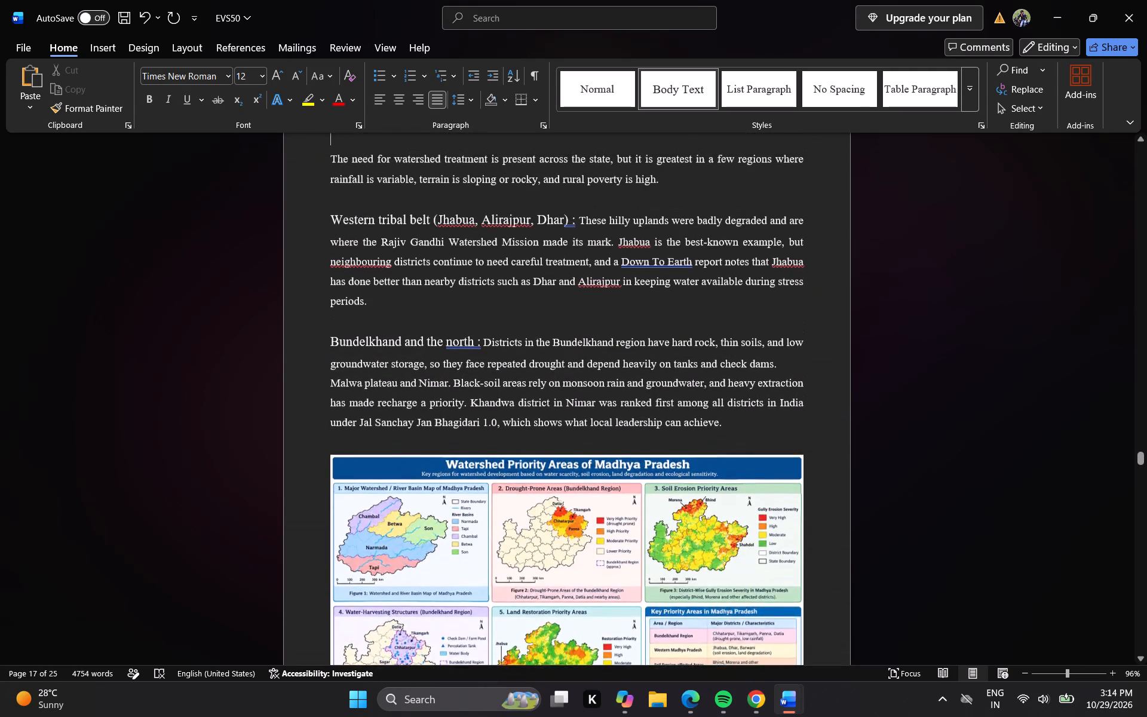
Review the Benefits of Watershed Management section backwards, from vegetation and agriculture to the section heading, including Fig. 1.4.
key(Up)
key(Up)
key(Up)
key(Up)
key(Up)
key(Up)
key(Up)
key(Up)
key(Up)
key(Up)
key(Up)
key(Up)
key(Up)
key(Up)
key(Up)
key(Up)
key(Up)
key(Up)
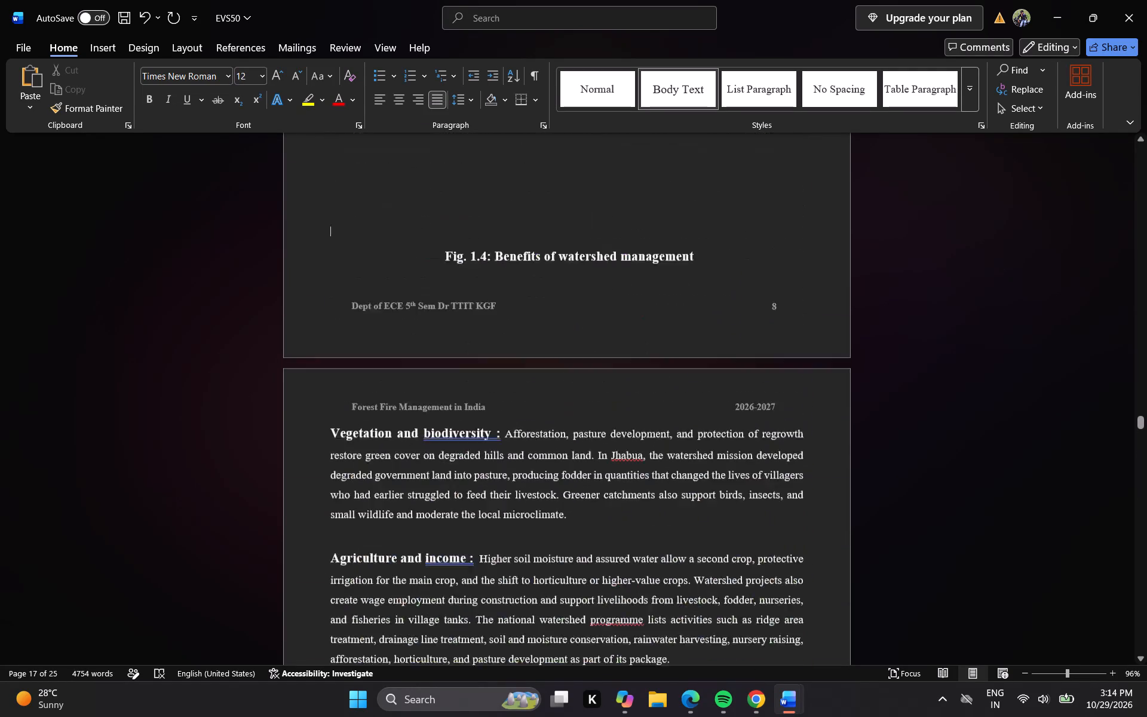
key(Up)
key(Up)
key(Up)
key(Up)
key(Up)
key(Up)
key(Up)
key(Up)
key(Up)
key(Up)
key(Up)
key(Up)
key(Up)
key(Up)
key(Up)
key(Up)
key(Up)
key(Up)
key(Up)
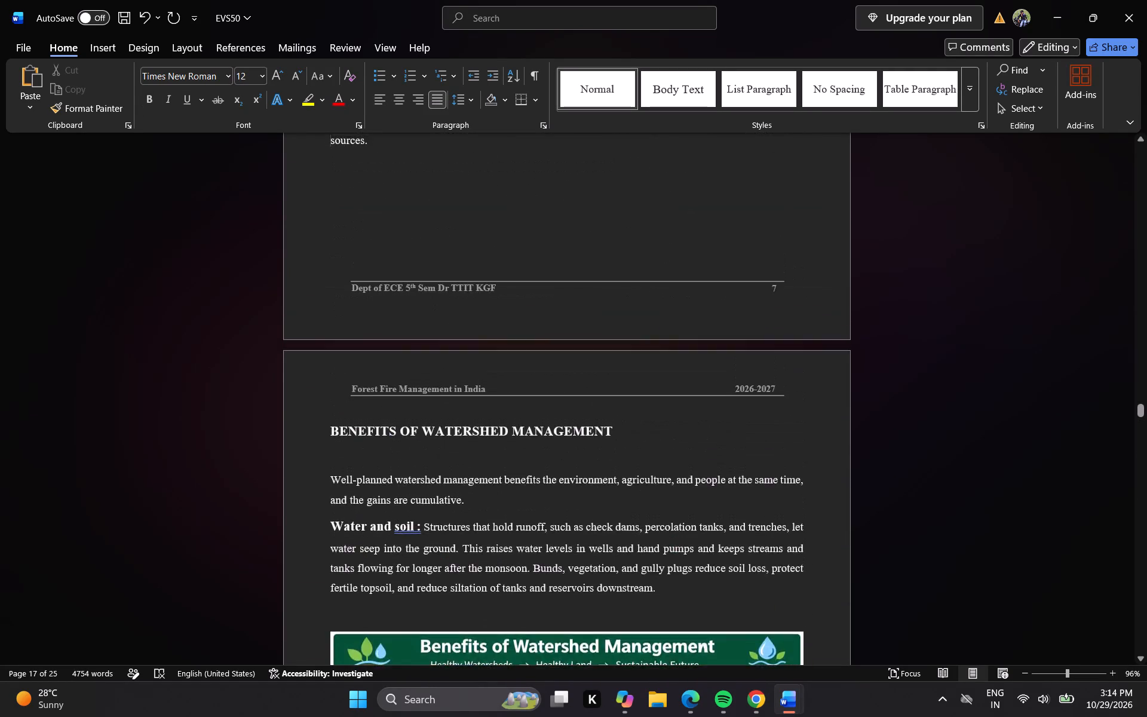
Review the numbered causes of watershed degradation backwards, from Overgrazing and Excessive Use of Groundwater to Deforestation.
key(Up)
key(Up)
key(Up)
key(Up)
key(Up)
key(Up)
key(Up)
key(Up)
key(Up)
key(Up)
key(Up)
key(Up)
key(Up)
key(Up)
key(Up)
key(Up)
key(Up)
key(Up)
key(Up)
key(Up)
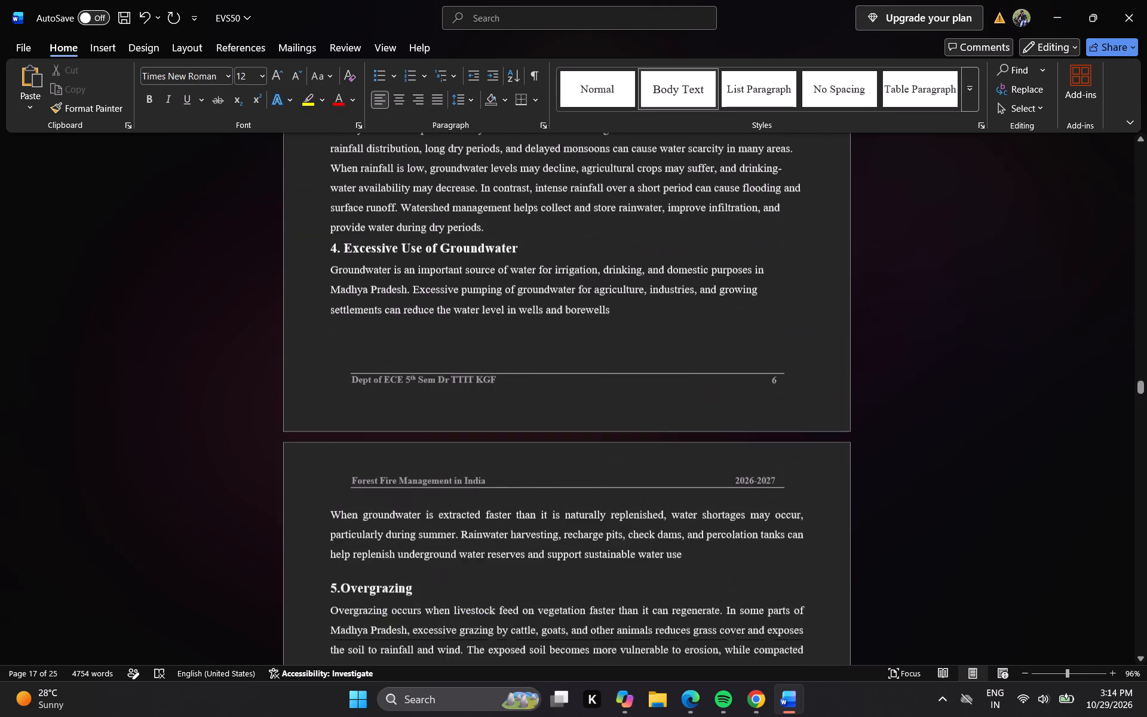
key(Up)
key(Up)
key(Up)
key(Up)
key(Up)
key(Up)
key(Up)
key(Up)
key(Up)
key(Up)
key(Up)
key(Up)
key(Up)
key(Up)
key(Up)
key(Up)
key(Up)
key(Up)
key(Up)
key(Up)
key(Up)
key(Up)
key(Up)
key(Up)
key(Up)
key(Up)
key(Up)
key(Up)
key(Up)
key(Up)
key(Up)
key(Up)
key(Up)
key(Up)
key(Up)
key(Up)
key(Up)
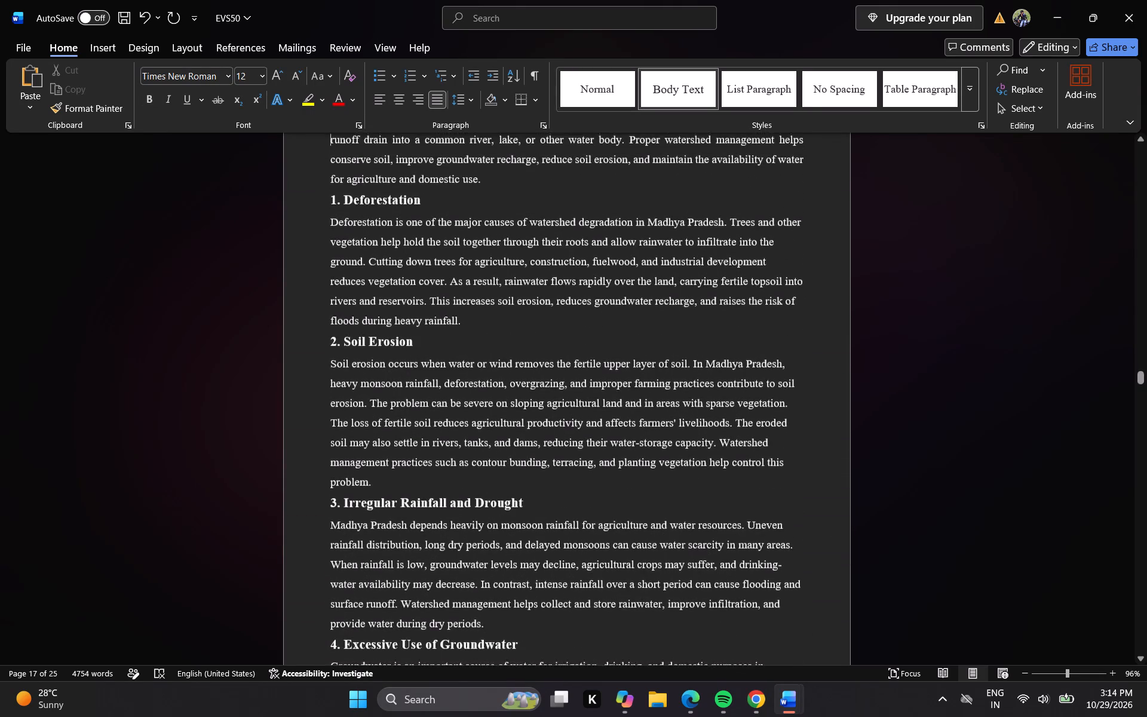
Review the introduction pages backwards to the list of figures table with its figure names and page numbers.
key(Up)
key(Up)
key(Up)
key(Up)
key(Up)
key(Up)
key(Up)
key(Up)
key(Up)
key(Up)
key(Up)
key(Up)
key(Up)
key(Up)
key(Up)
key(Up)
key(Up)
key(Up)
key(Up)
key(Up)
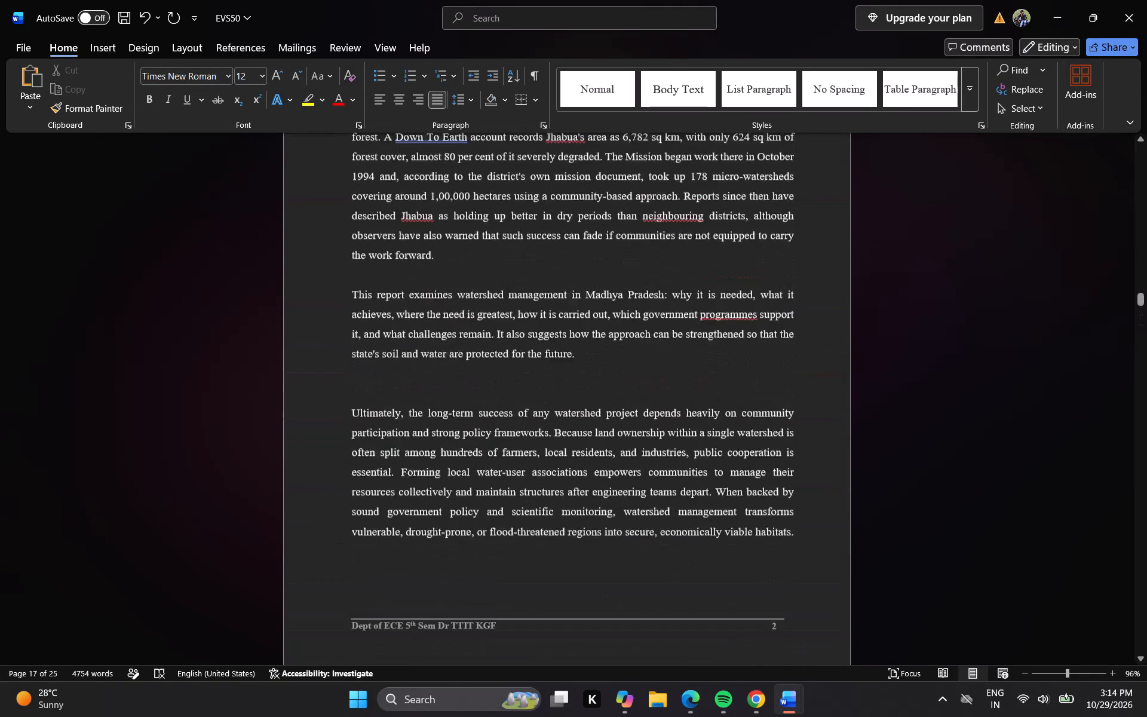
key(Down)
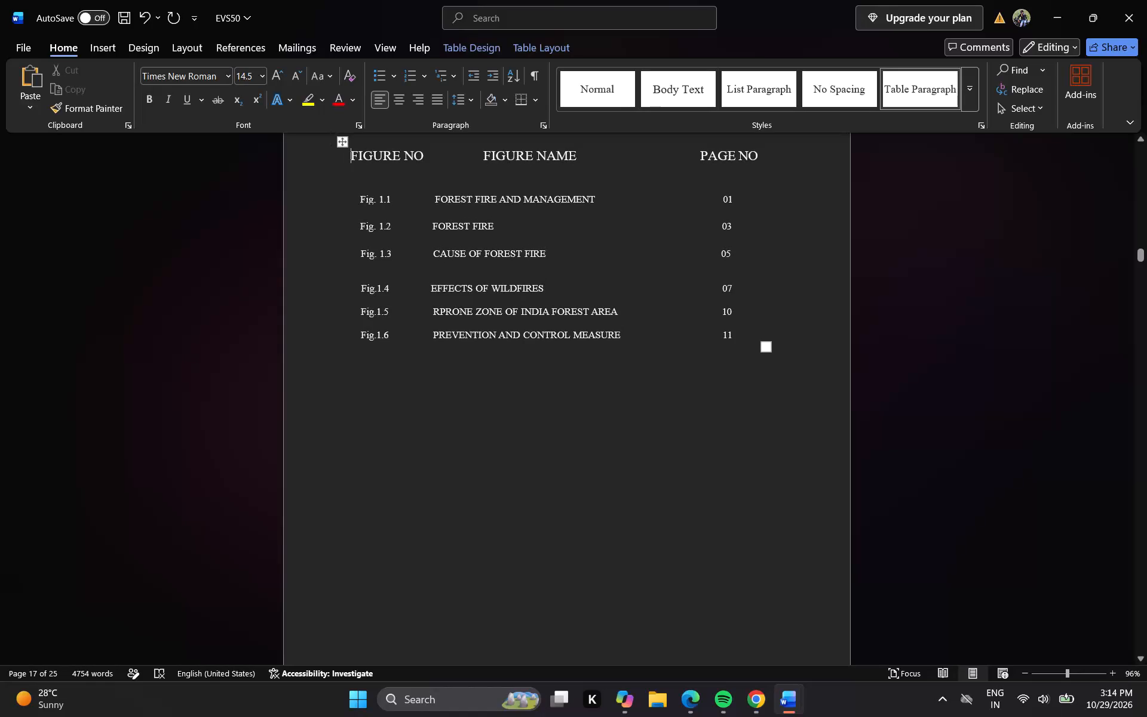
Open the header above the Watershed Management in Madhya Pradesh title for editing and place the cursor in its title text.
key(Down)
key(Down)
key(Down)
key(Down)
key(Down)
key(Down)
key(Down)
key(Down)
key(Down)
key(Down)
key(Down)
key(Down)
key(Down)
key(Down)
key(Down)
key(Down)
key(Down)
key(Down)
key(Down)
key(Down)
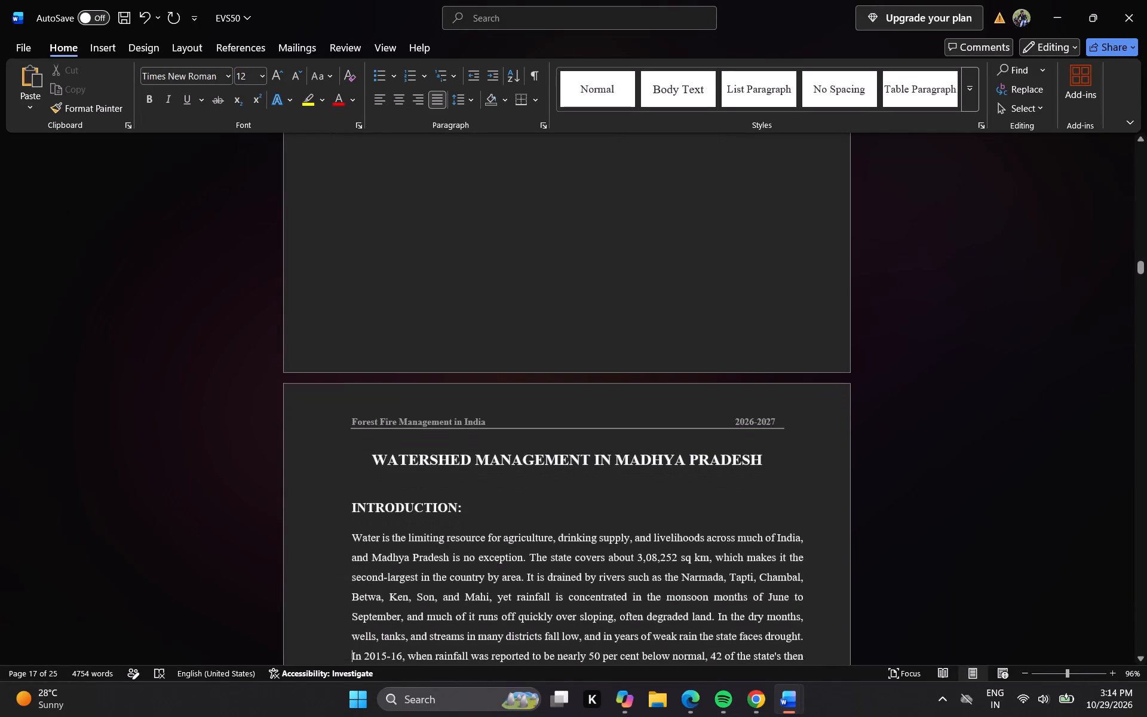
key(Down)
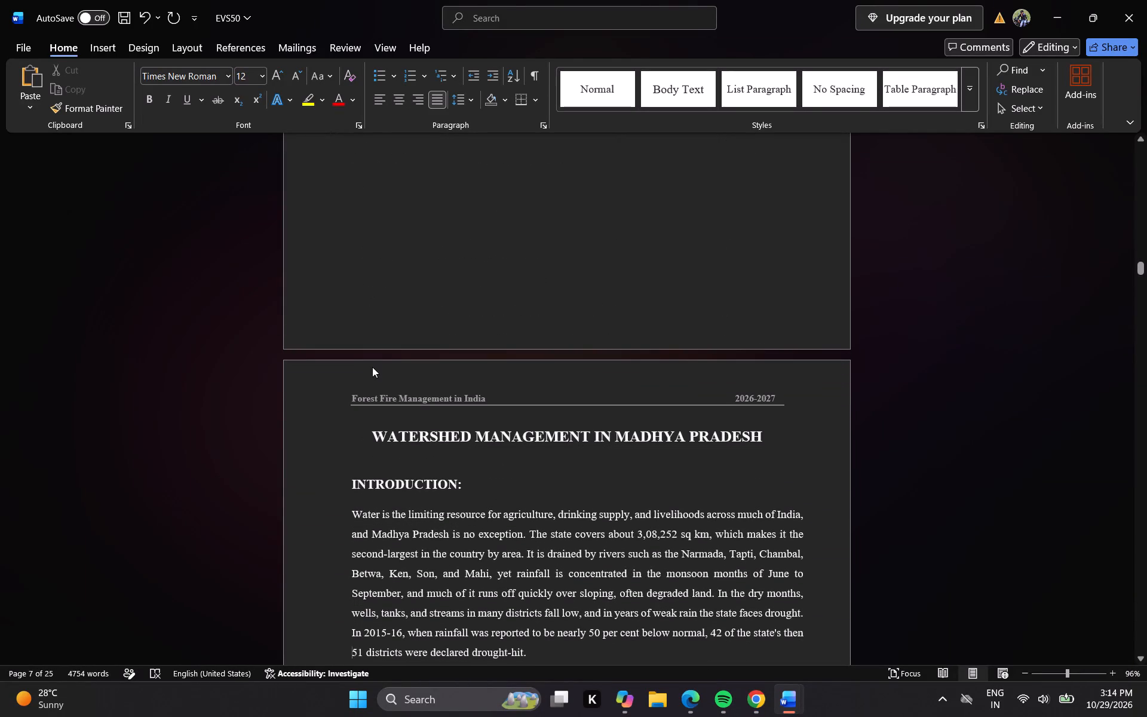
double_click(354, 398)
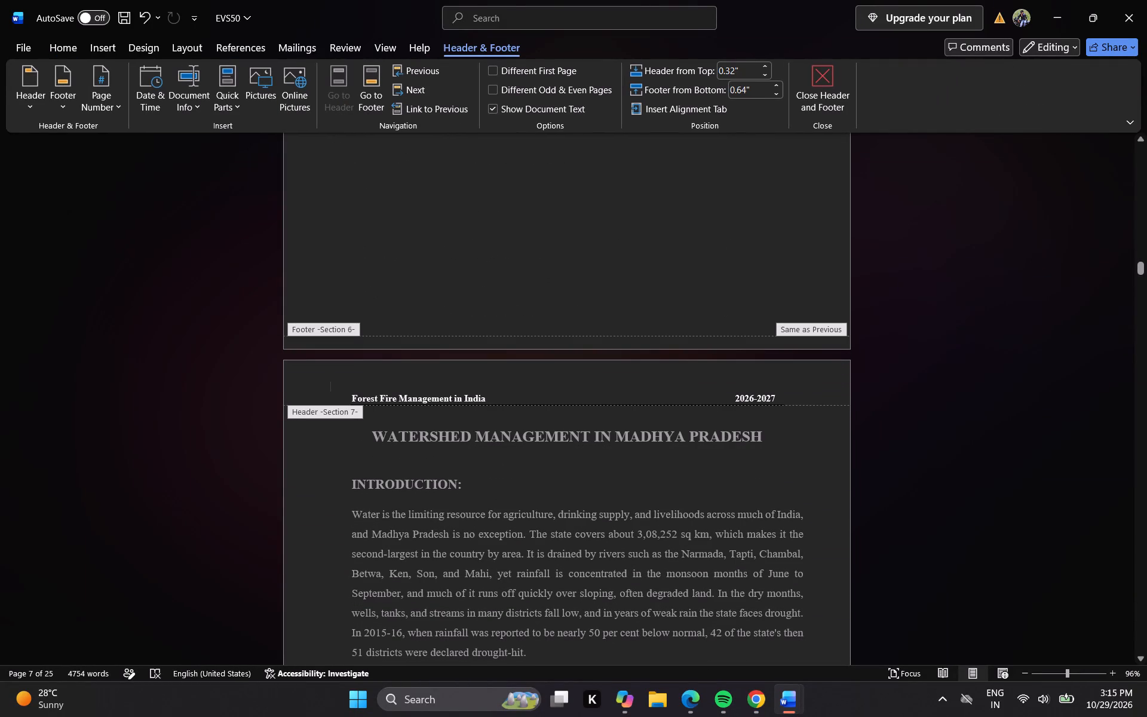
click(418, 399)
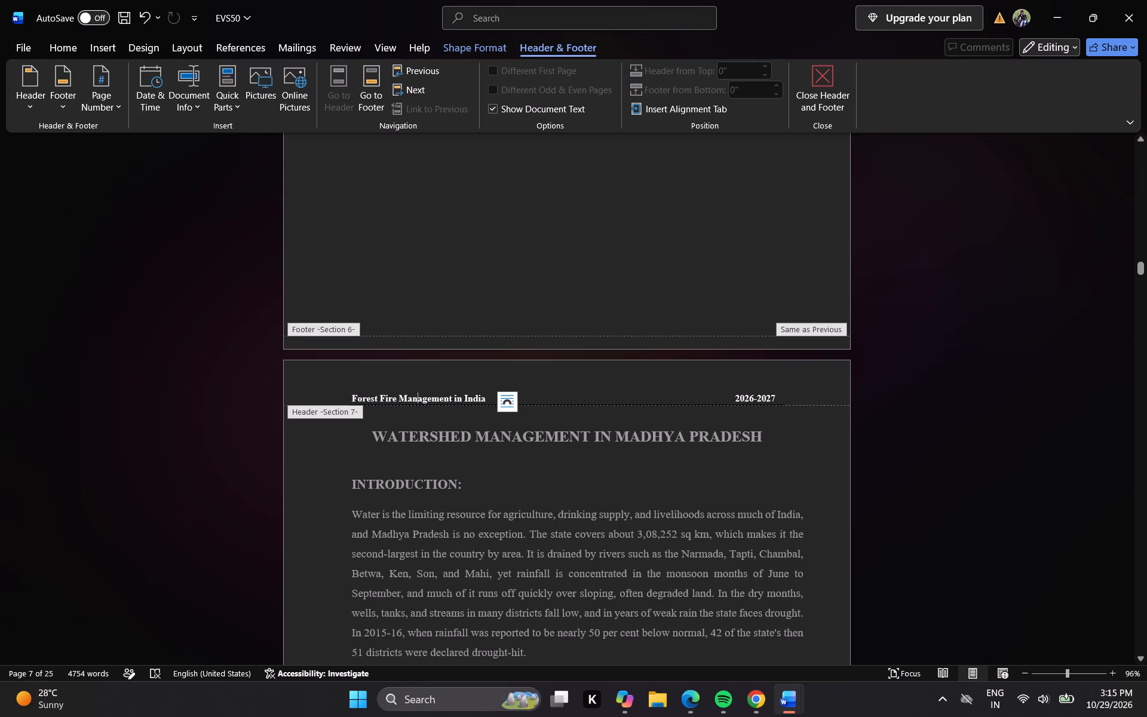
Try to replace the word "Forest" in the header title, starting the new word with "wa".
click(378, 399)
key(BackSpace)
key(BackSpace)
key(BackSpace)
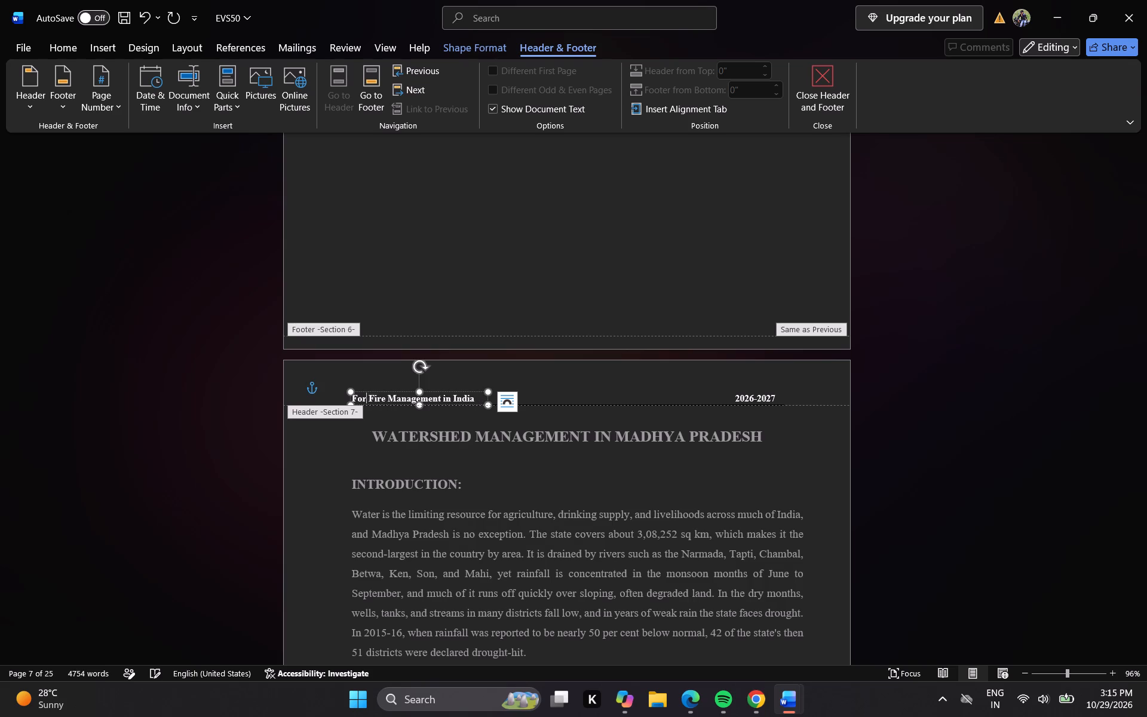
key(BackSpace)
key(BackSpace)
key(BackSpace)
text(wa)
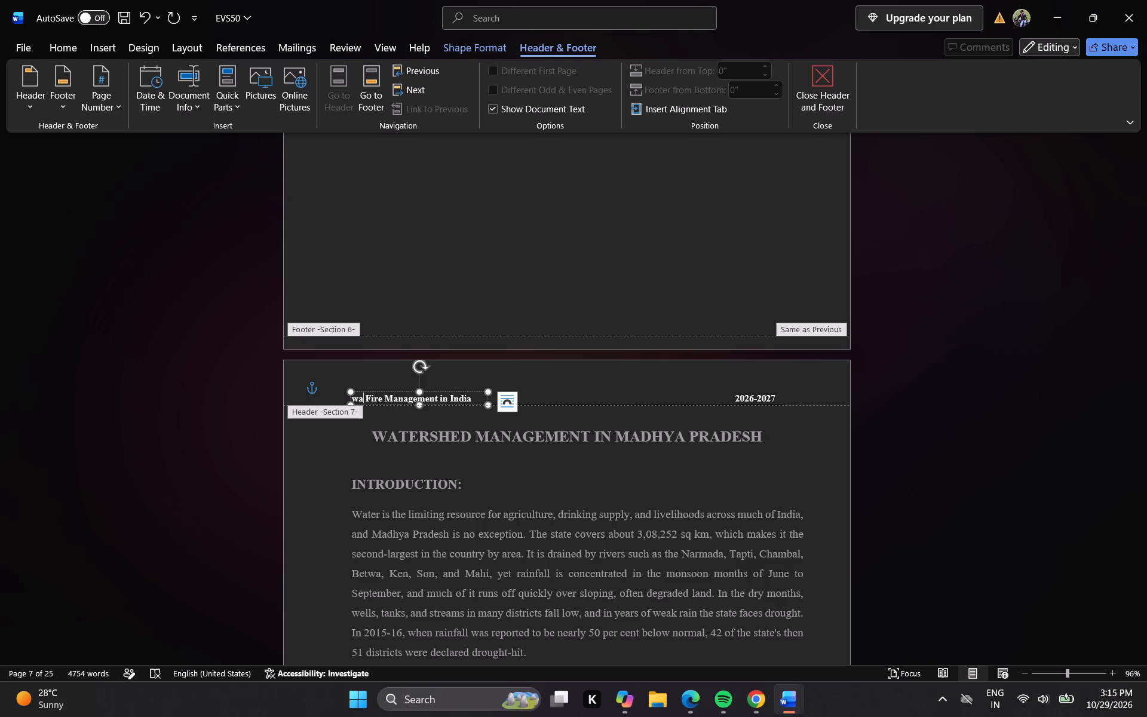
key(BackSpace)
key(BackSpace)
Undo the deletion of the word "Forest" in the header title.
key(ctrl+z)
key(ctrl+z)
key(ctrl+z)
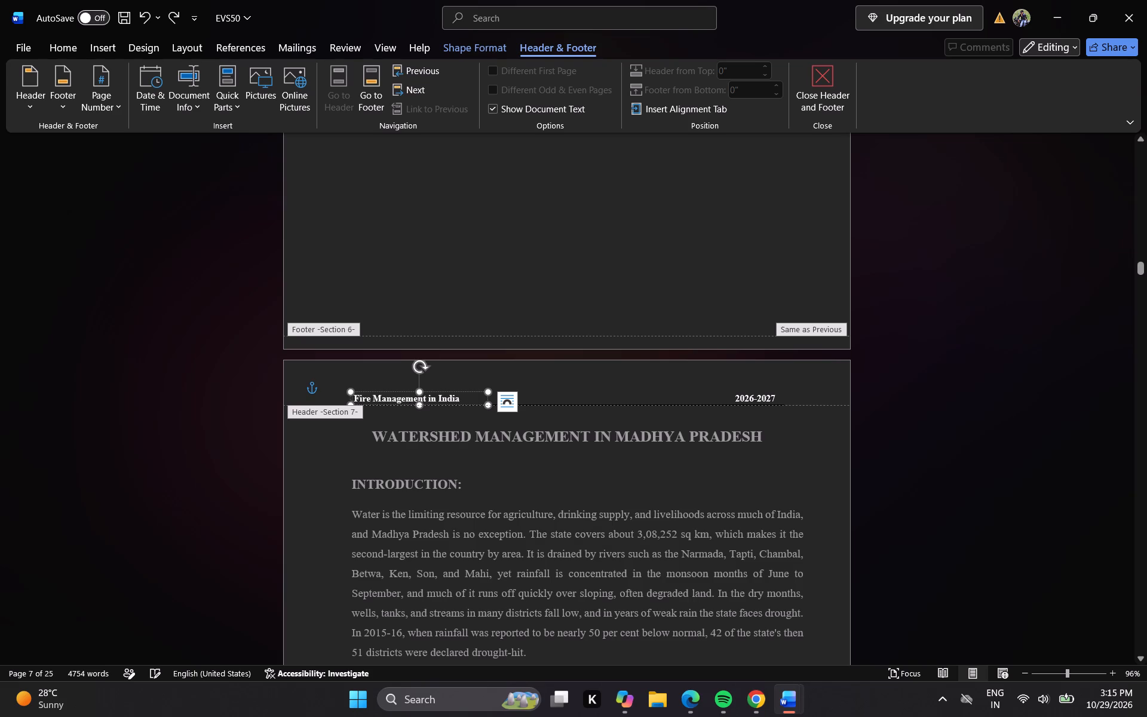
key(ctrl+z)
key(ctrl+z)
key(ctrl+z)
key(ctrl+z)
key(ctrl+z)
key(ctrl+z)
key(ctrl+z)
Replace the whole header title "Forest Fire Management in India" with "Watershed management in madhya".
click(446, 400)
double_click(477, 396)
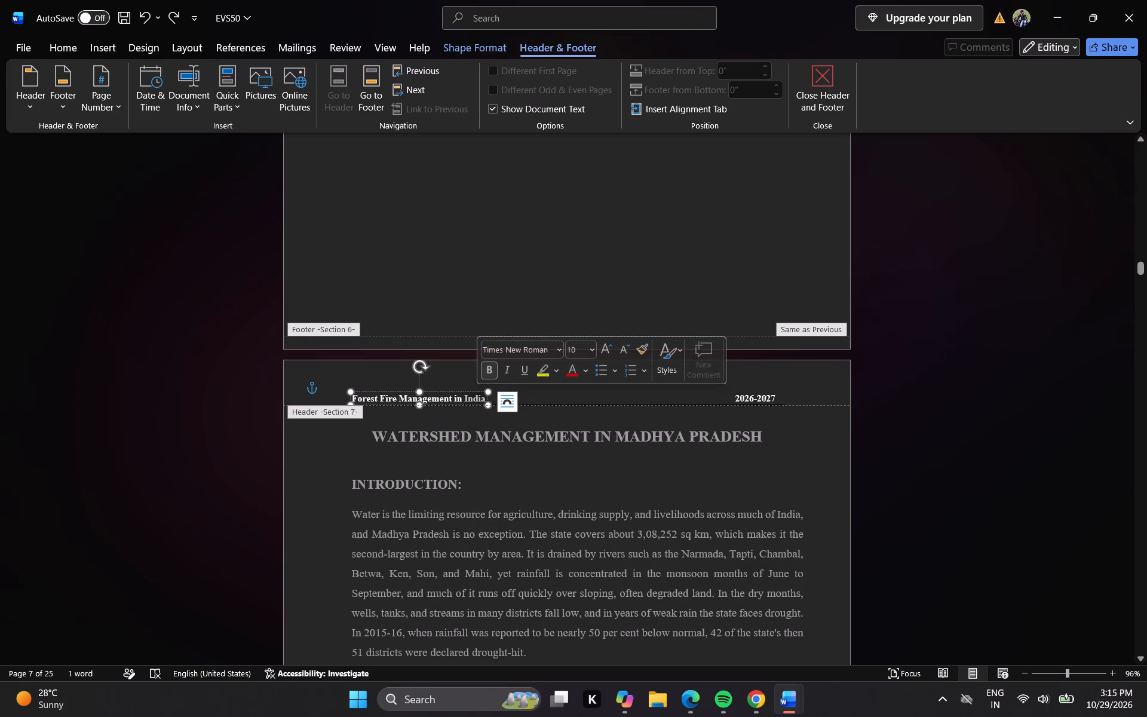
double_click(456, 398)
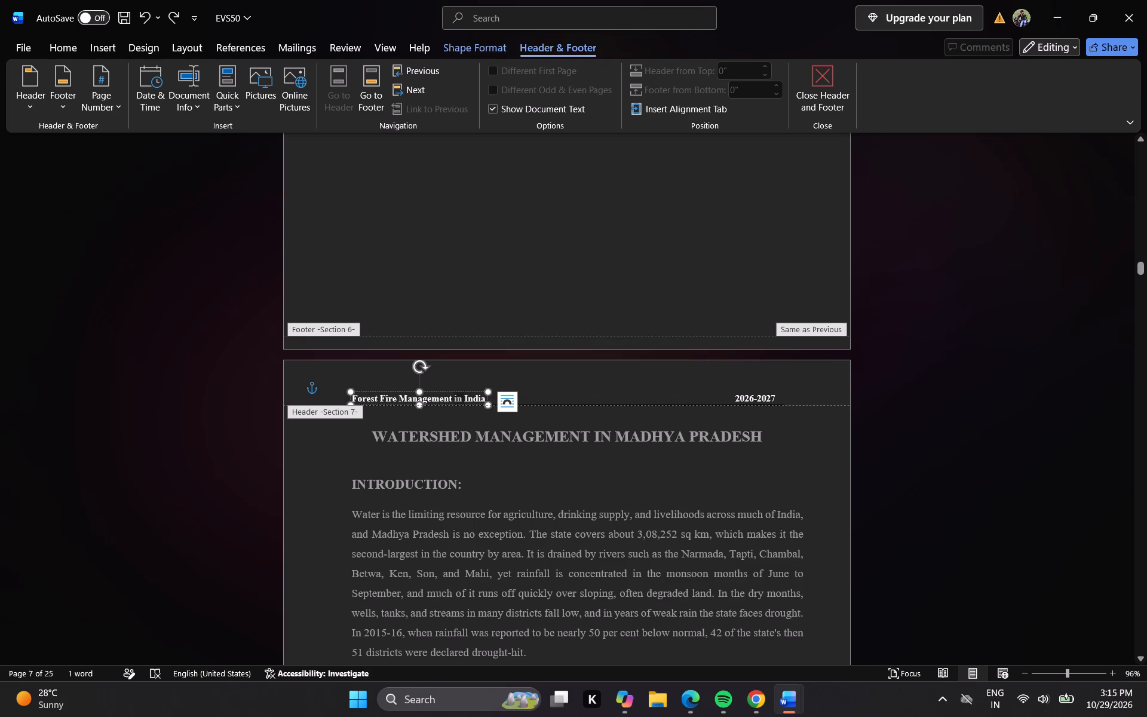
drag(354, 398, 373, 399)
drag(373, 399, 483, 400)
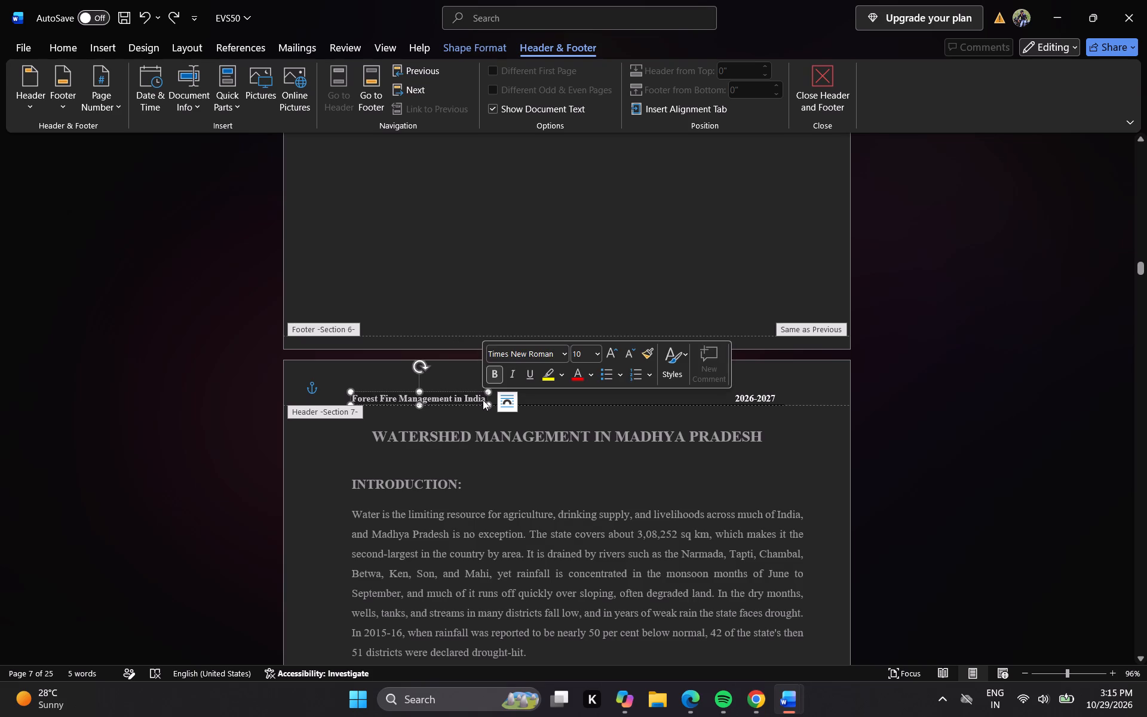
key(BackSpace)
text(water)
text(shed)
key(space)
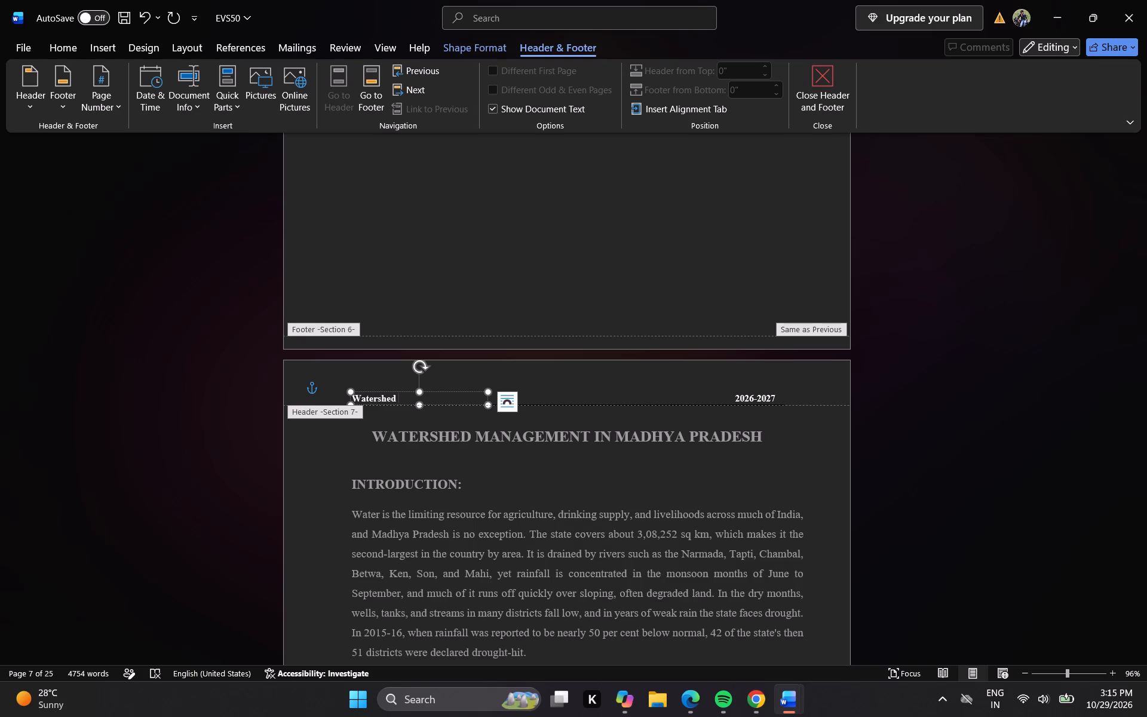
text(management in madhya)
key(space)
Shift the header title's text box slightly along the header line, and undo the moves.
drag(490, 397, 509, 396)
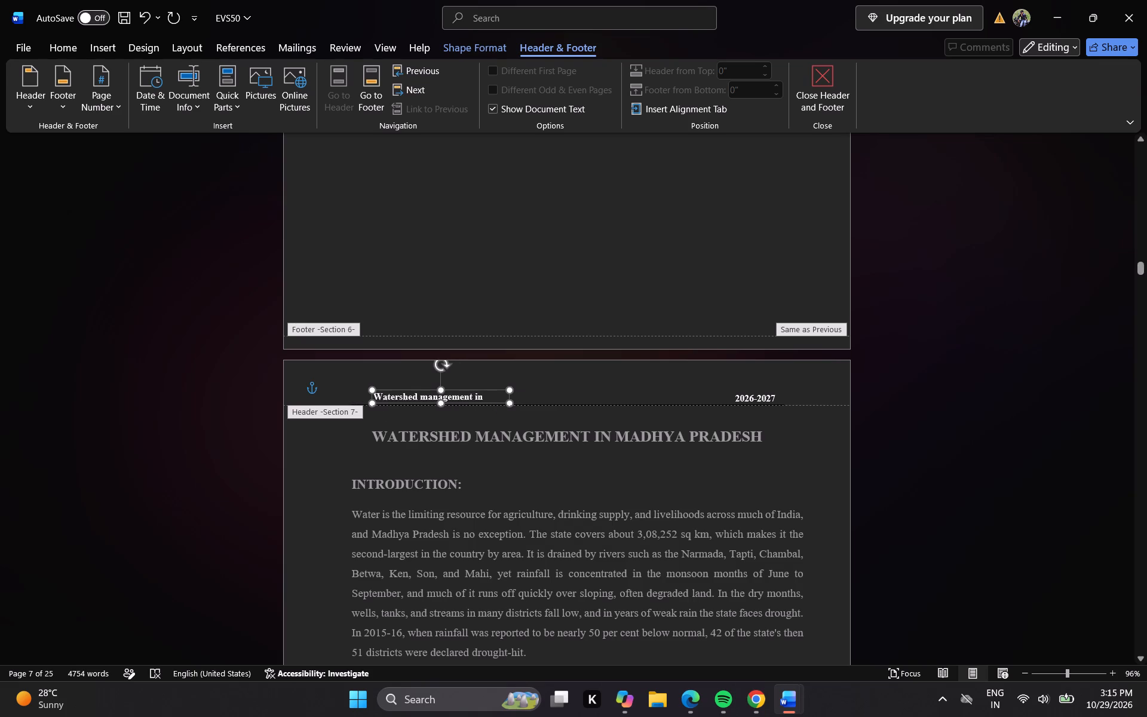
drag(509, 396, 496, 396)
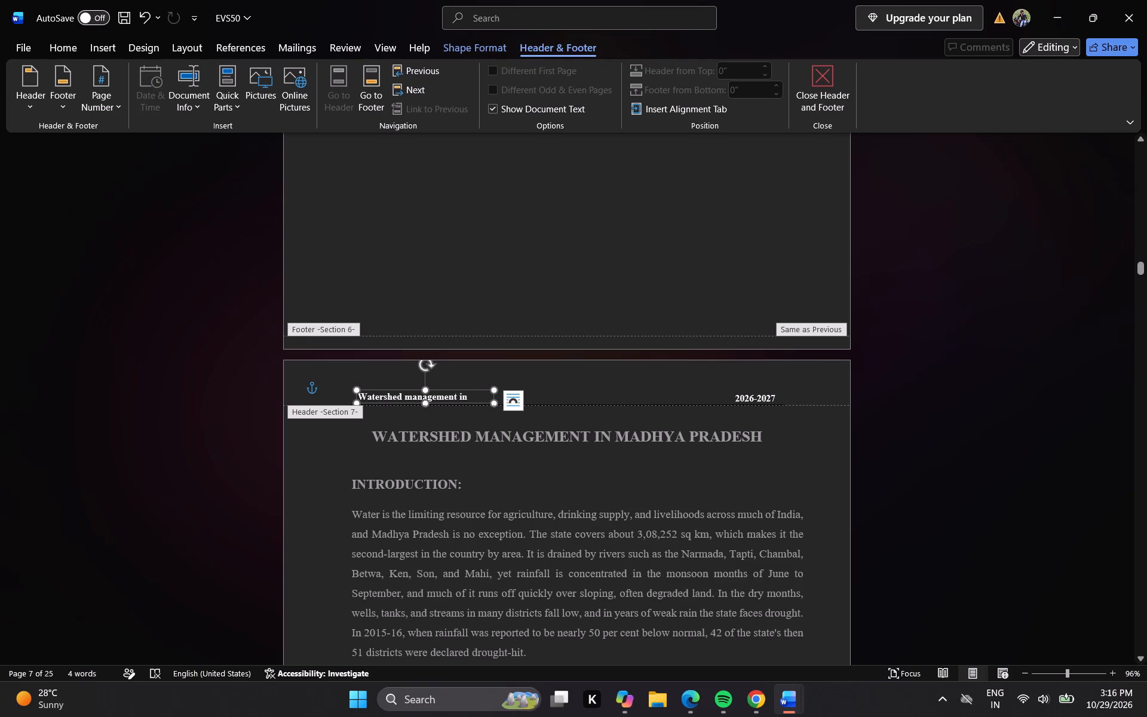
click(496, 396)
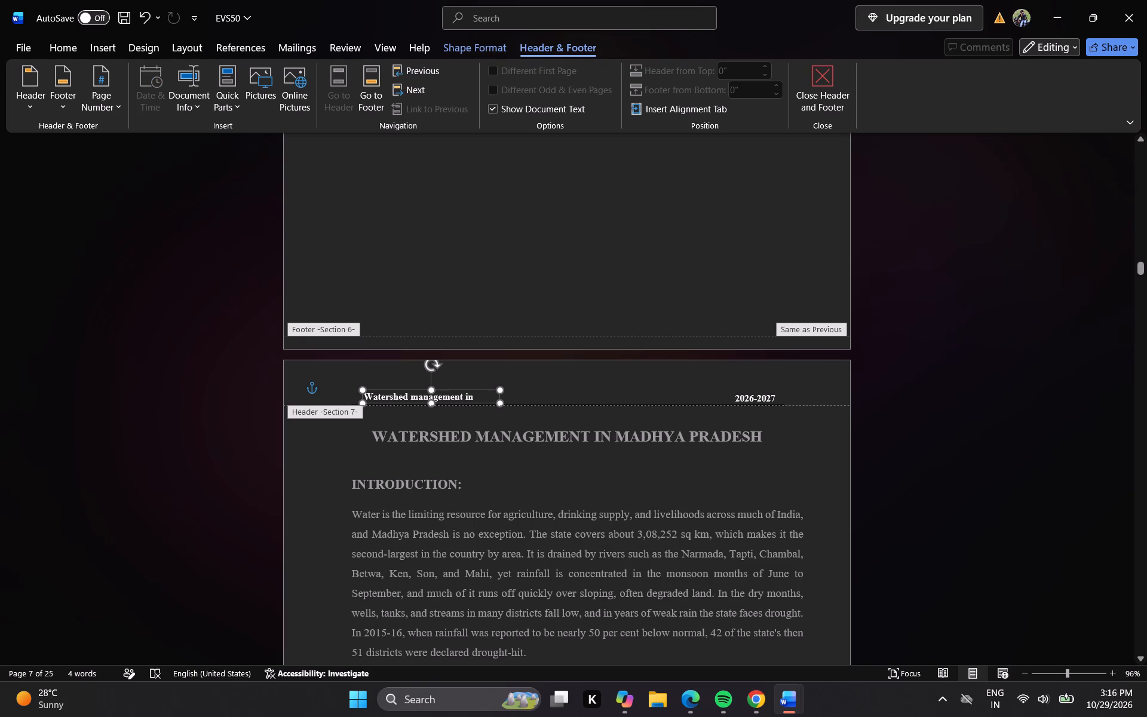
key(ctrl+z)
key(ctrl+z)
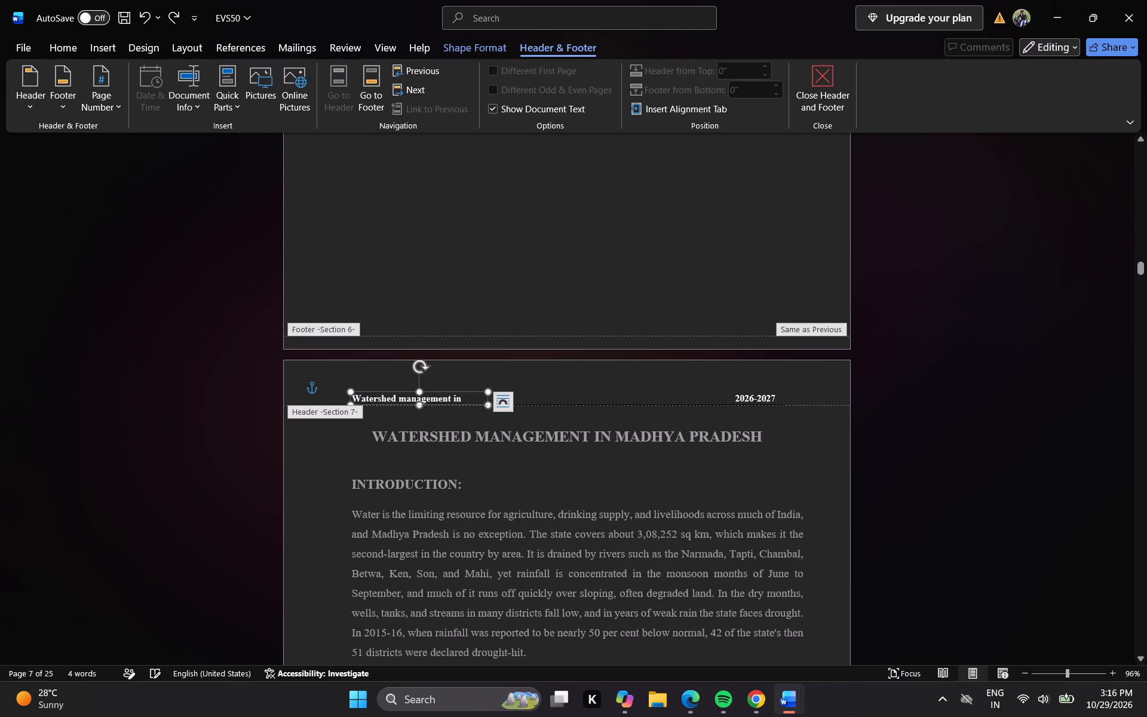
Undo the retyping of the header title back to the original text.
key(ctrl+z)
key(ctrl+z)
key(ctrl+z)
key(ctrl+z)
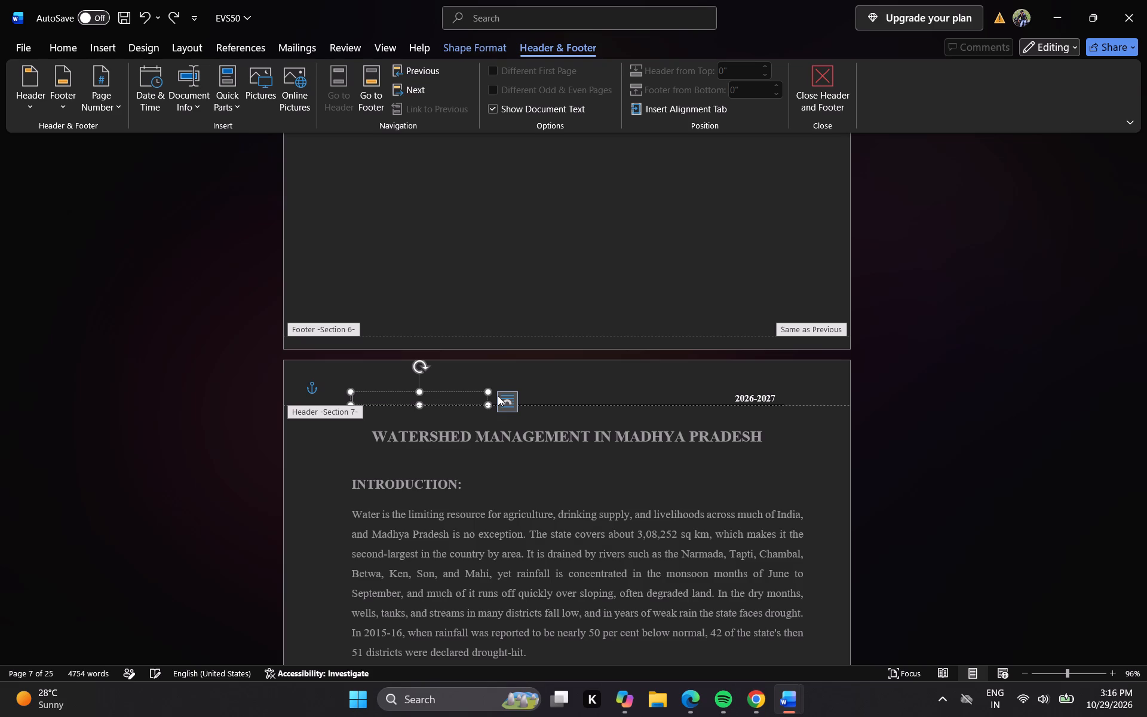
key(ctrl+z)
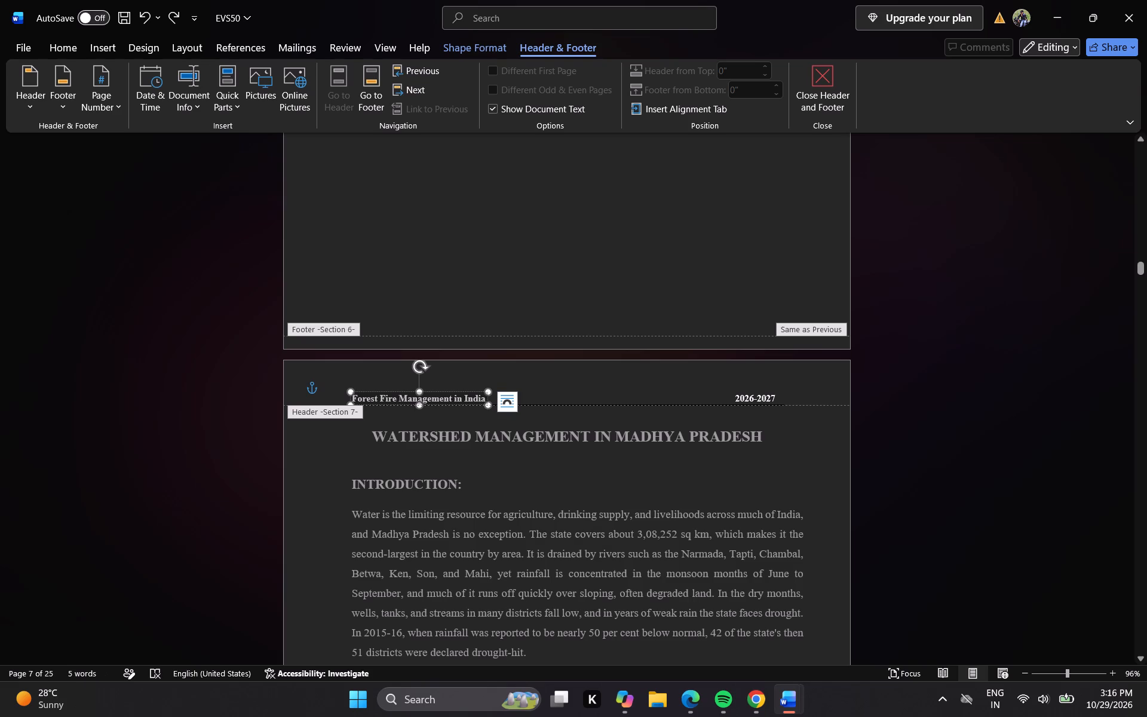
Undo the series of earlier document edits that preceded the header title change.
click(486, 398)
key(ctrl+z)
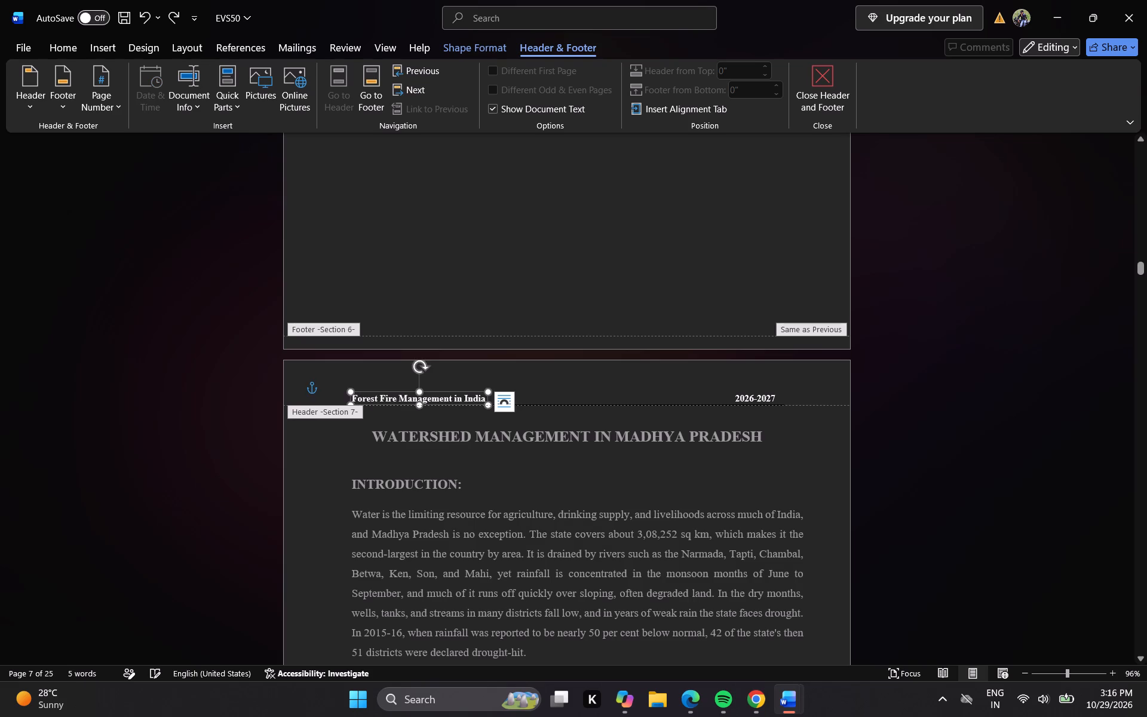
key(ctrl+z)
key(ctrl+z)
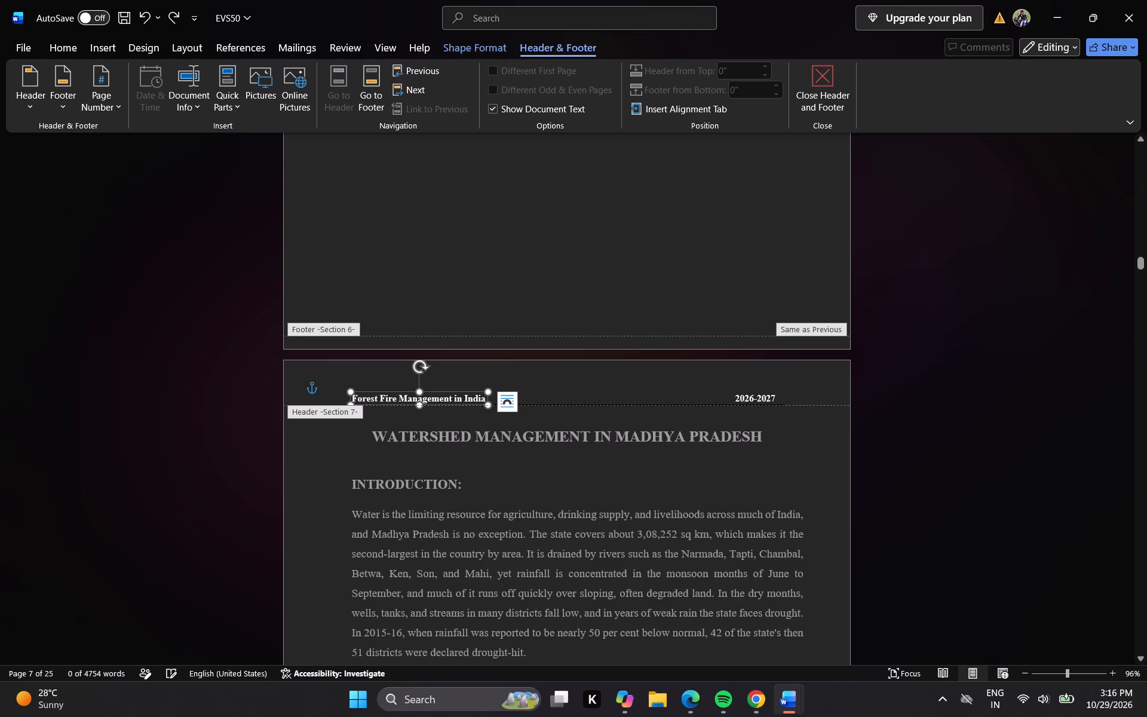
key(ctrl+z)
key(ctrl+z)
key(ctrl+z)
key(ctrl+z)
key(ctrl+z)
key(ctrl+z)
key(ctrl+z)
key(ctrl+z)
key(ctrl+z)
key(ctrl+z)
key(ctrl+z)
key(ctrl+z)
key(ctrl+z)
key(ctrl+z)
key(ctrl+z)
key(ctrl+z)
key(ctrl+z)
key(ctrl+z)
key(ctrl+z)
Widen the header title's text box to just past the middle of the page, keeping it about one line high.
drag(490, 389, 541, 391)
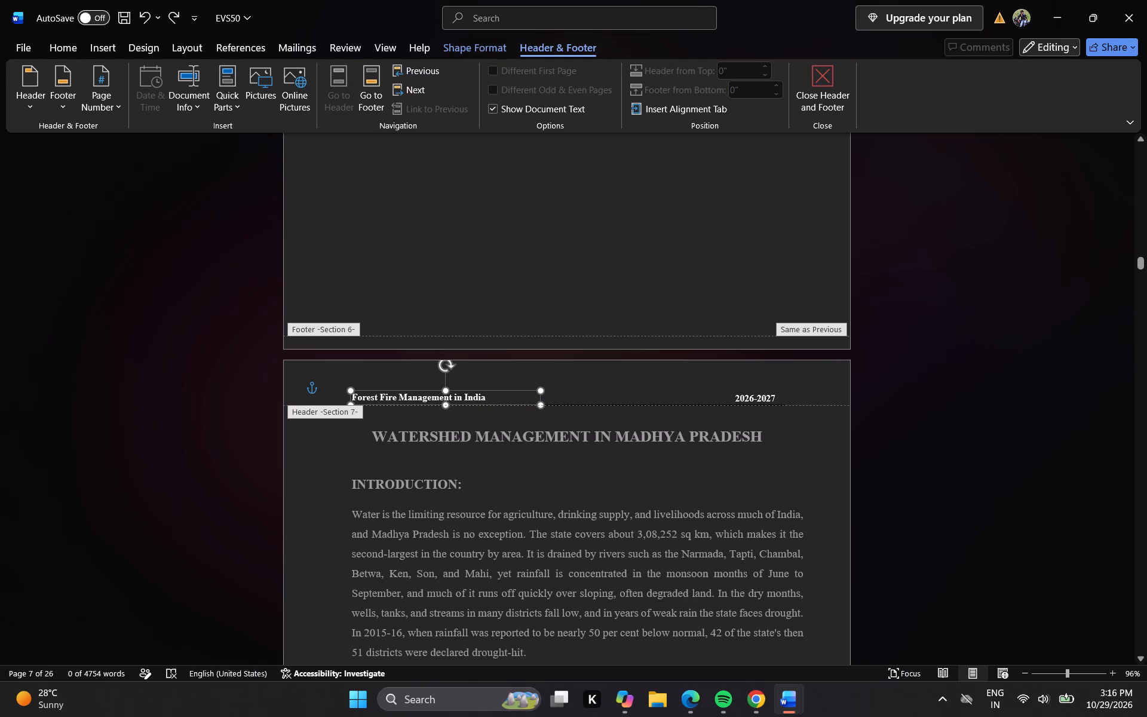
drag(541, 391, 579, 394)
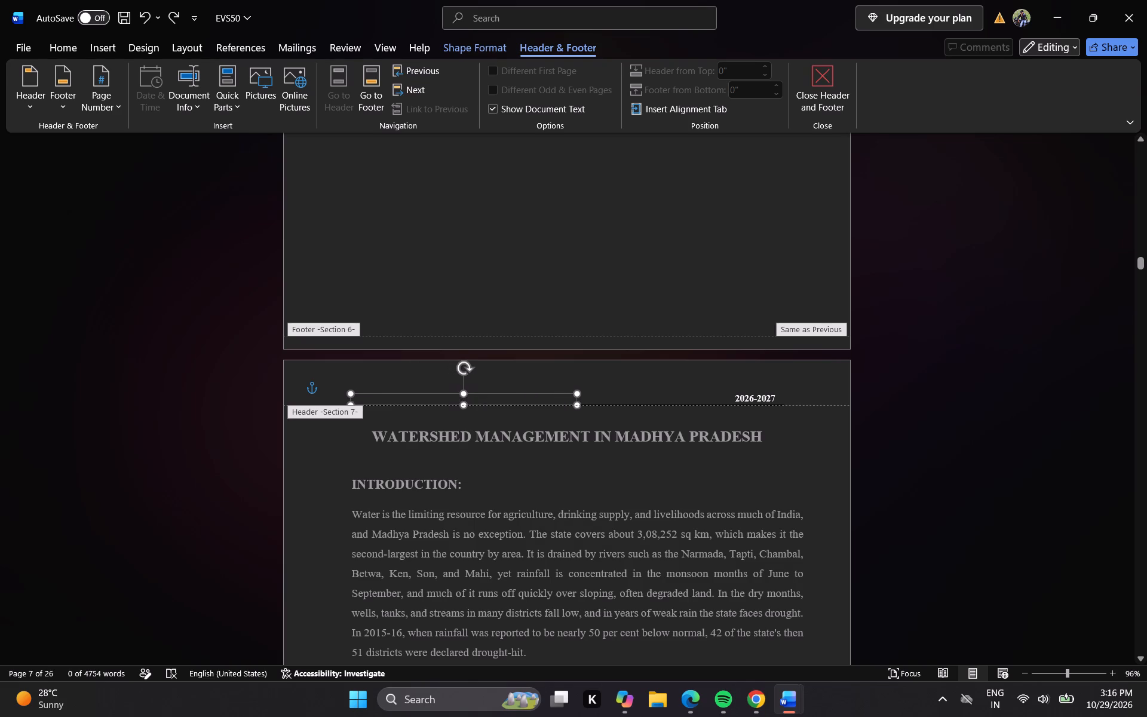
drag(579, 394, 587, 376)
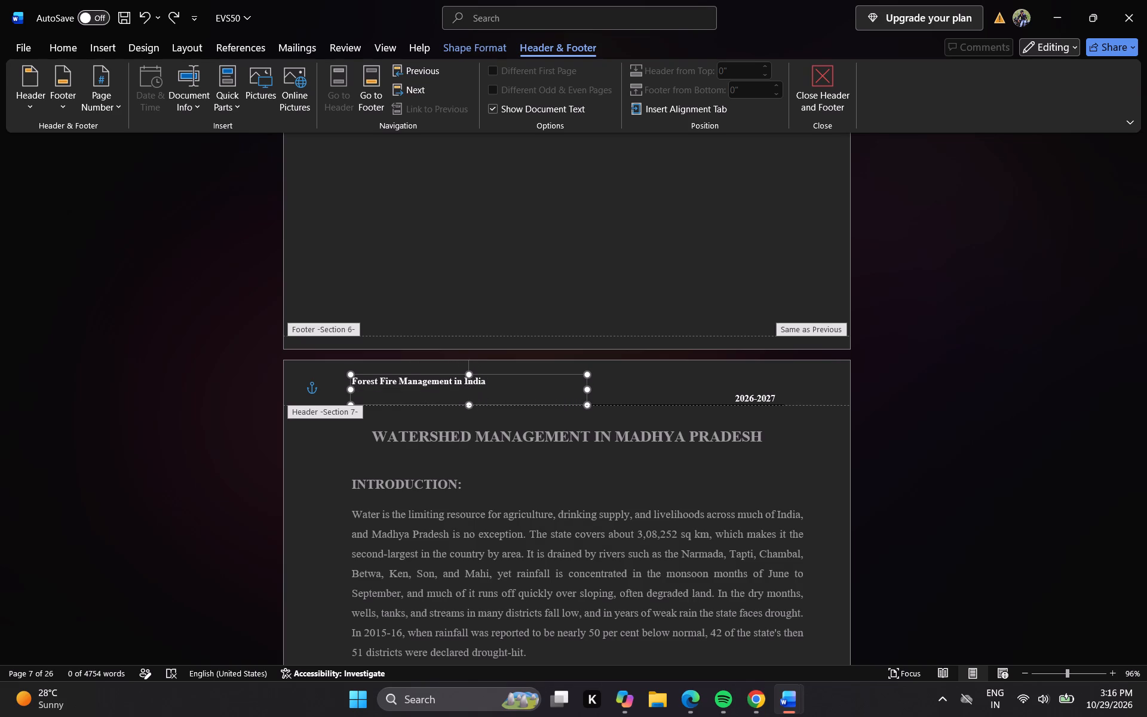
drag(587, 376, 594, 390)
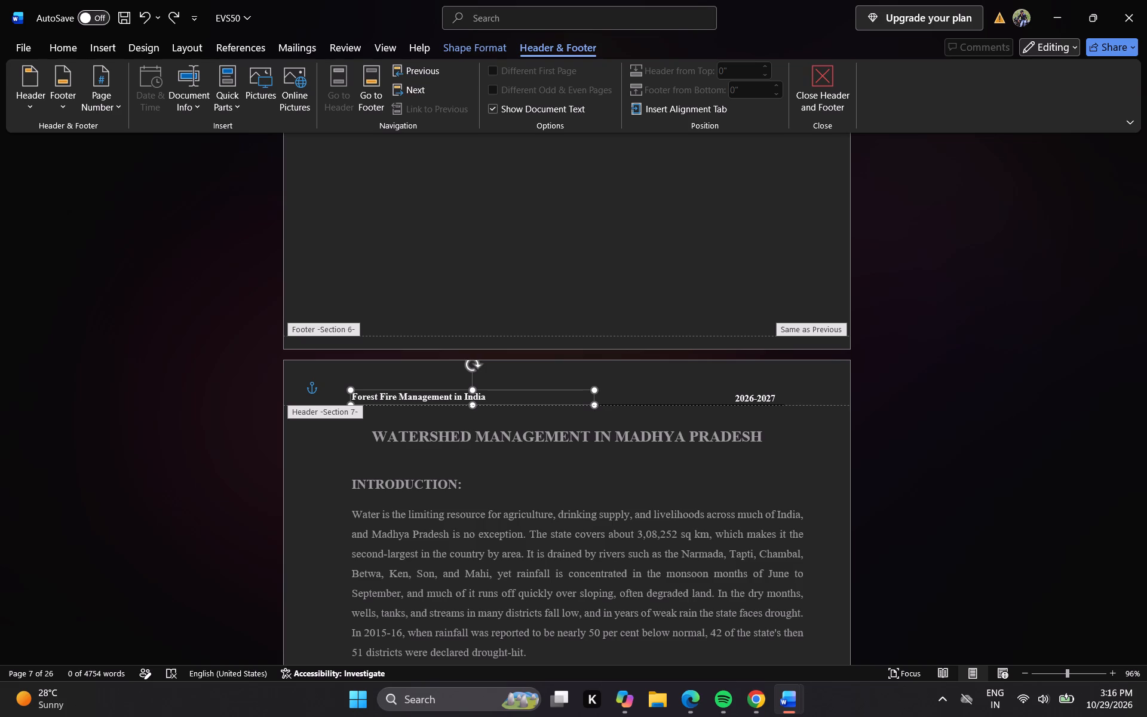
Replace the title text in the Section 7 header with "Watershed management in Madhya pradesh".
drag(594, 390, 594, 391)
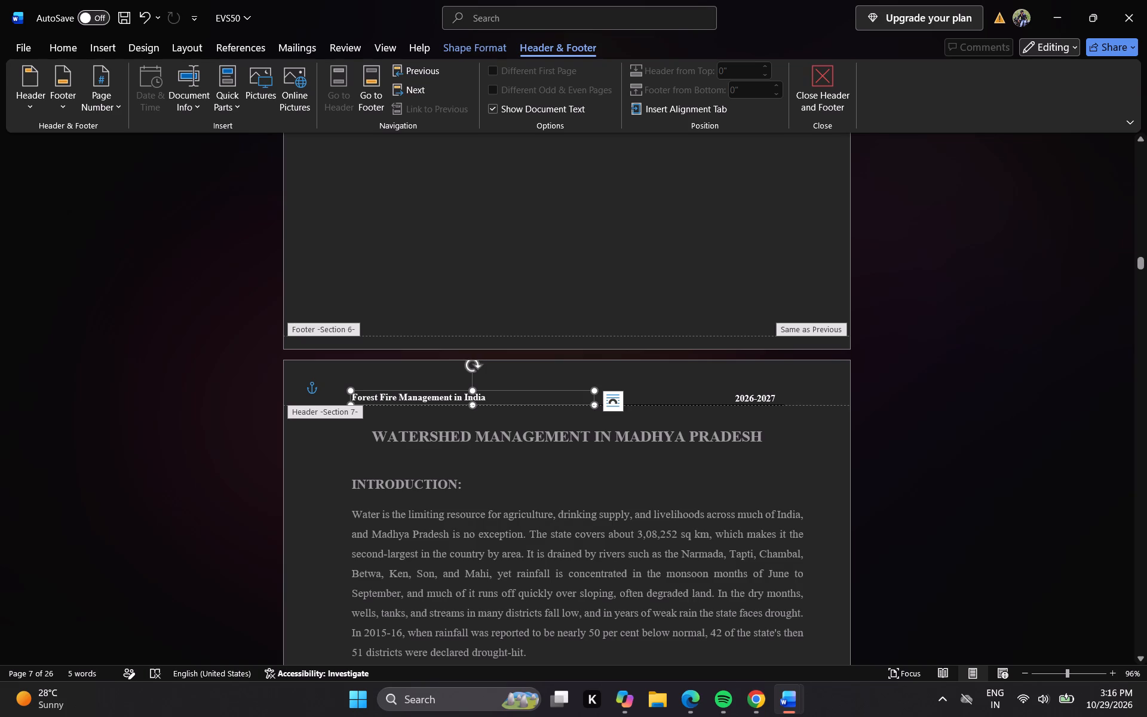
click(504, 397)
key(BackSpace)
key(BackSpace)
key(BackSpace)
key(BackSpace)
key(BackSpace)
key(BackSpace)
key(BackSpace)
key(BackSpace)
key(BackSpace)
key(BackSpace)
key(BackSpace)
key(BackSpace)
key(BackSpace)
key(BackSpace)
key(BackSpace)
key(BackSpace)
key(BackSpace)
key(BackSpace)
key(BackSpace)
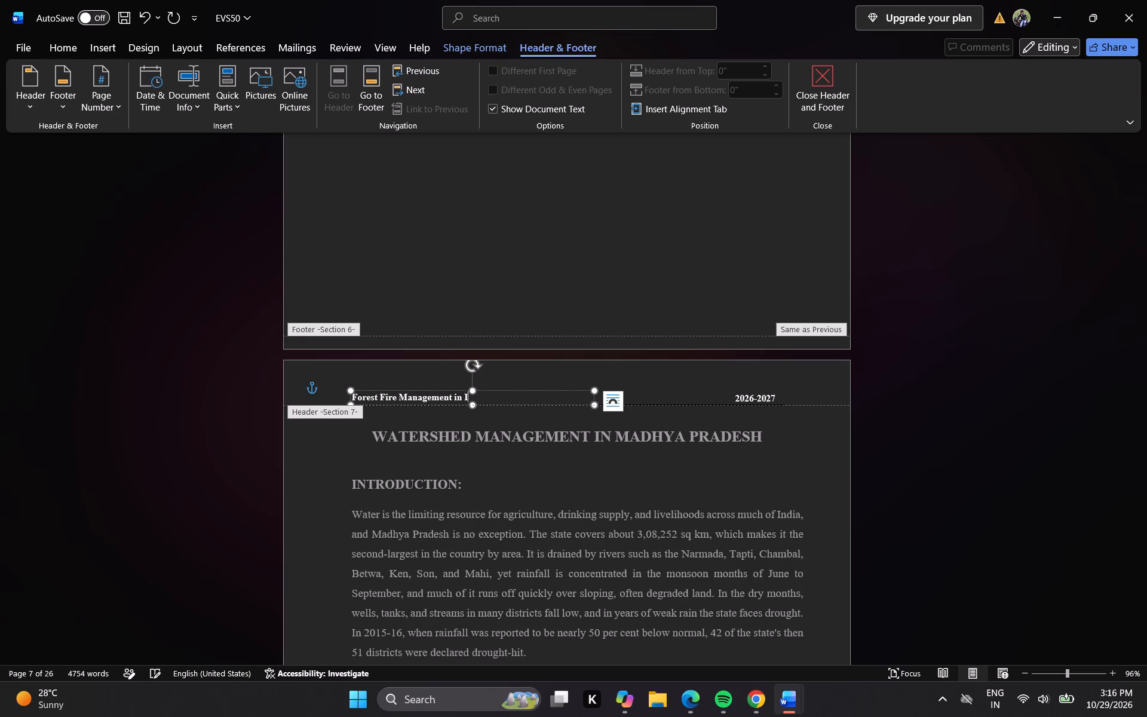
key(BackSpace)
key(BackSpace)
key(BackSpace)
key(BackSpace)
key(BackSpace)
key(BackSpace)
key(BackSpace)
key(BackSpace)
key(BackSpace)
key(BackSpace)
key(BackSpace)
key(BackSpace)
key(BackSpace)
key(BackSpace)
text(wa)
text(tershed)
key(space)
text(management)
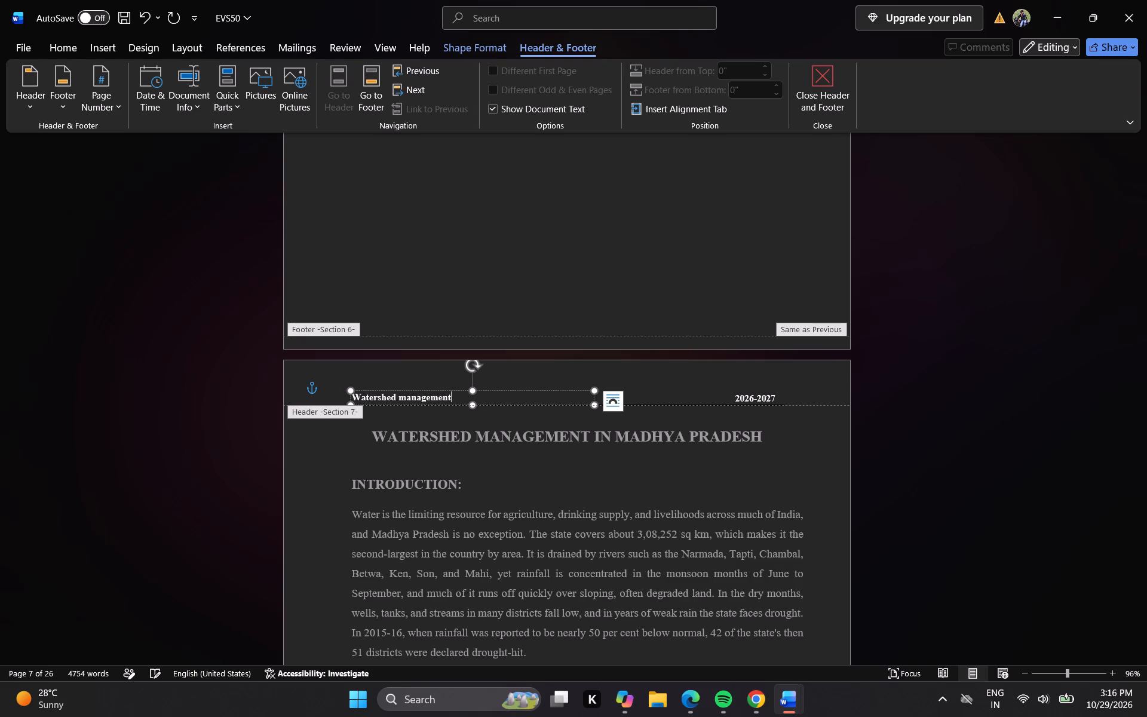
key(space)
text(in madhya)
key(space)
text(pradesh)
Copy the full "Watershed management in Madhya pradesh" title text from the Section 7 header.
drag(355, 396, 538, 397)
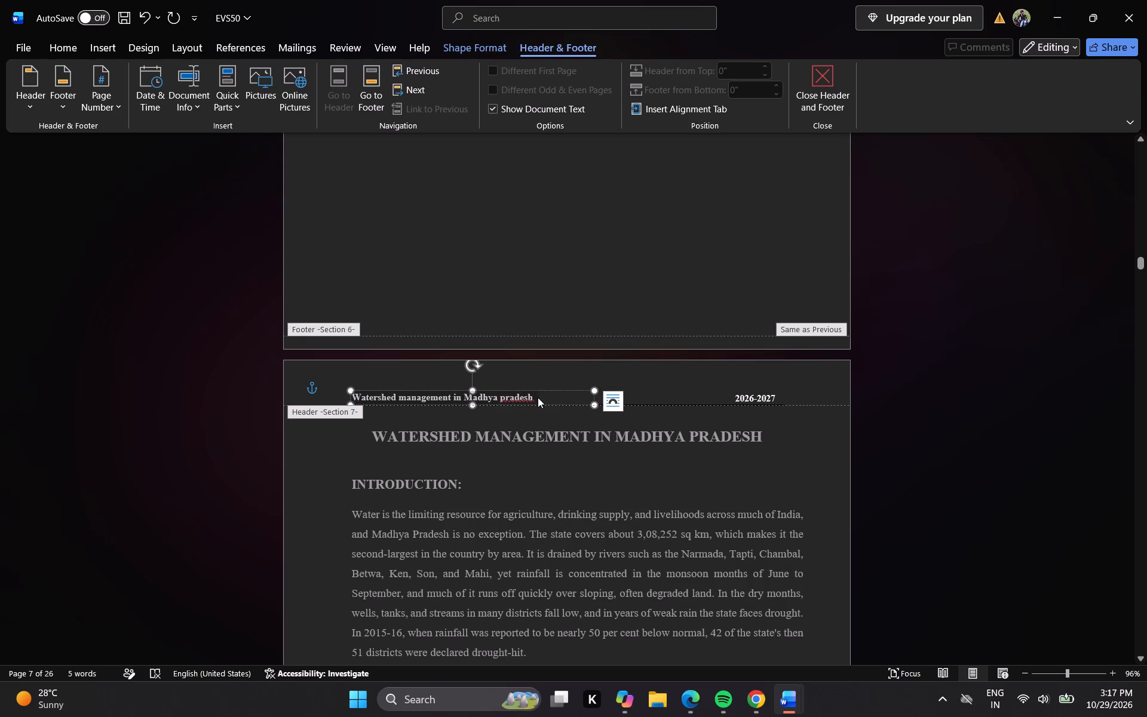
key(ctrl+c)
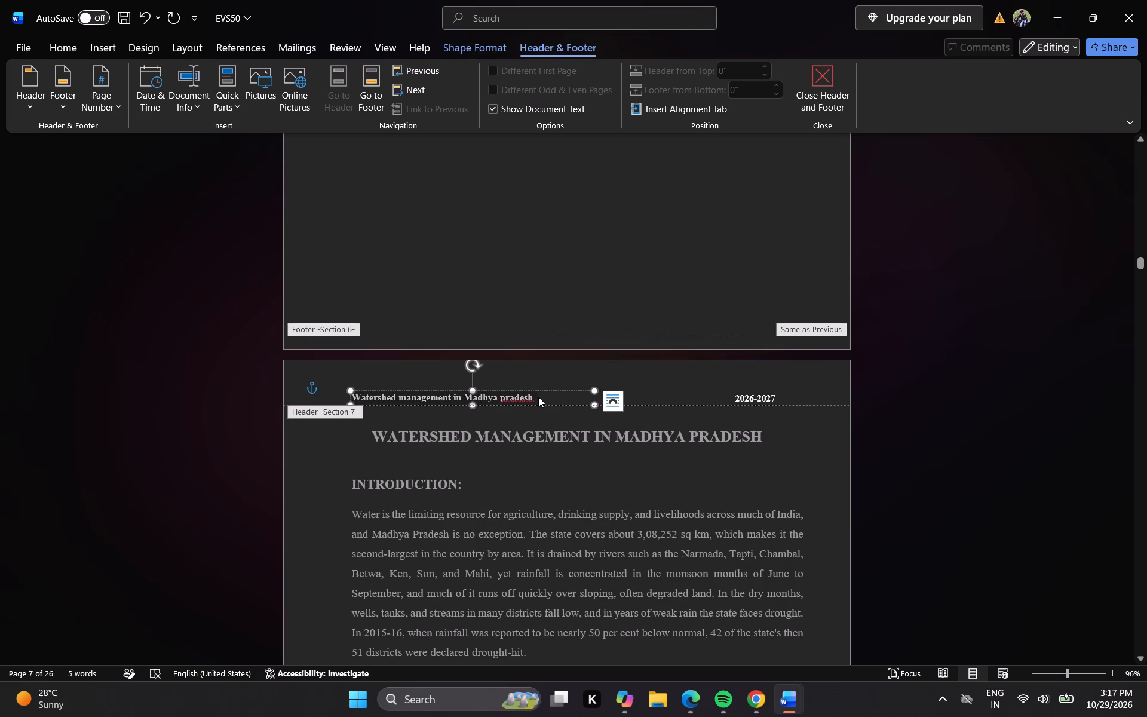
click(539, 397)
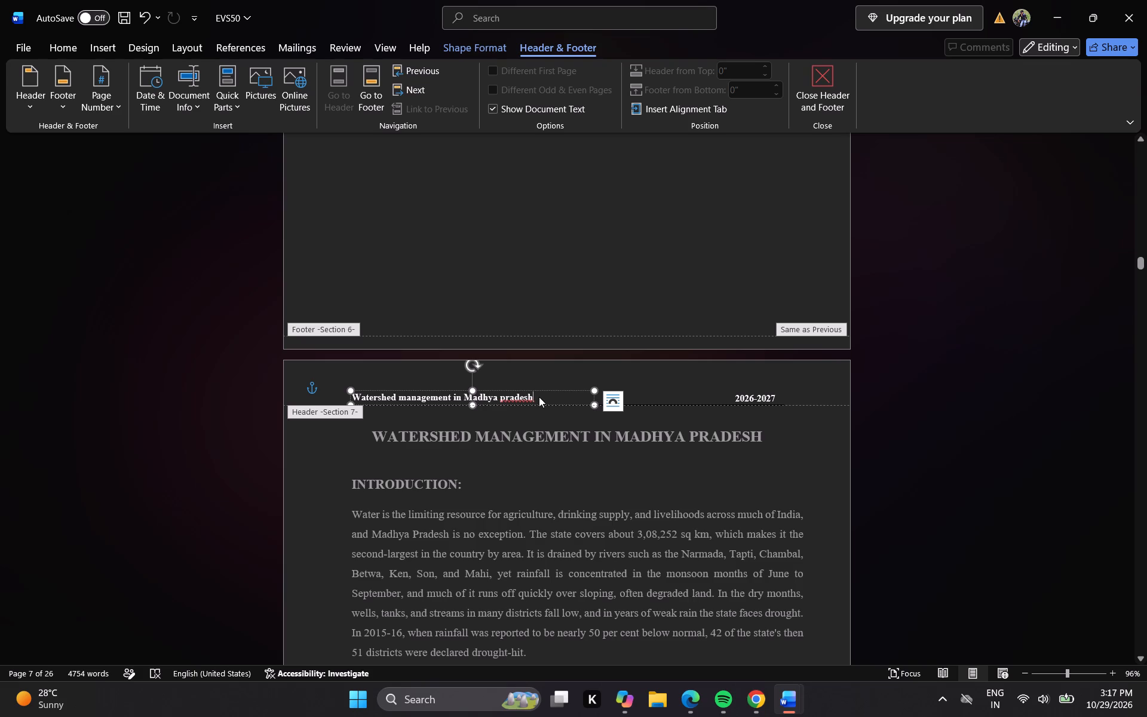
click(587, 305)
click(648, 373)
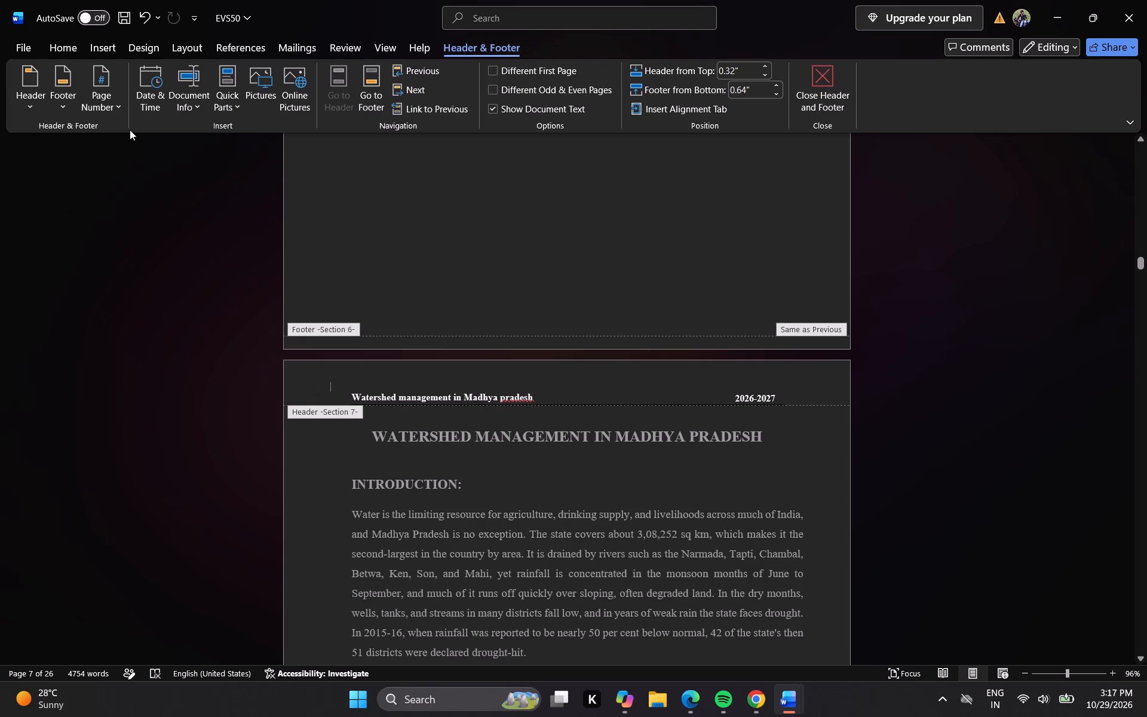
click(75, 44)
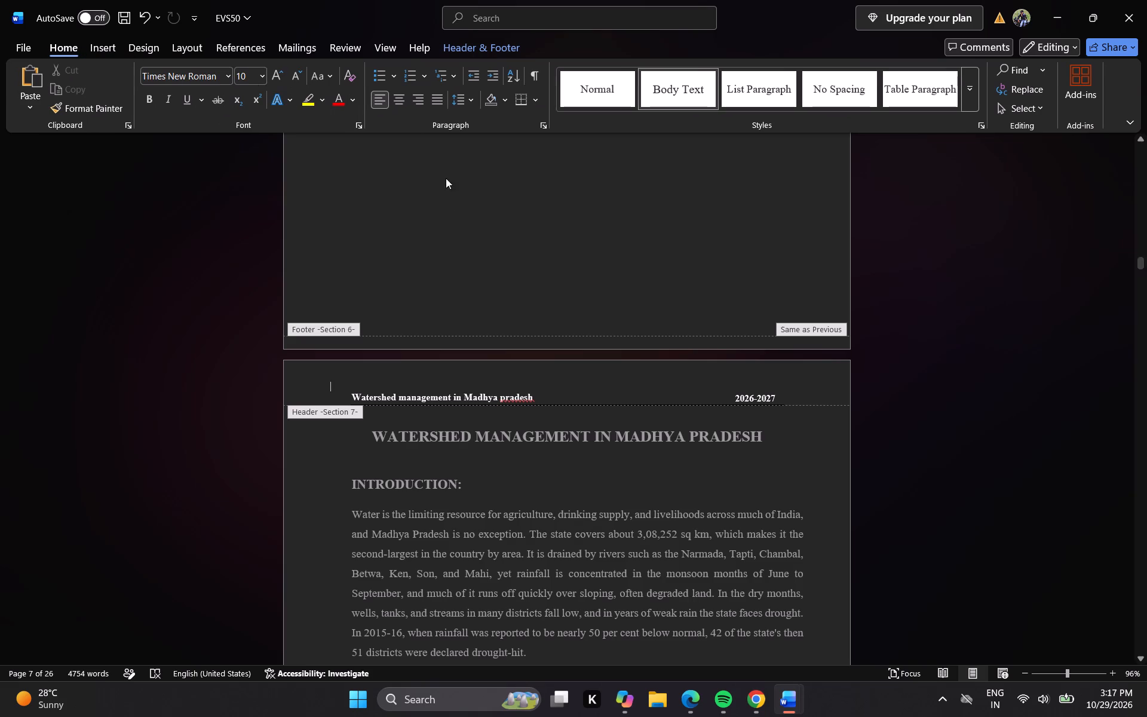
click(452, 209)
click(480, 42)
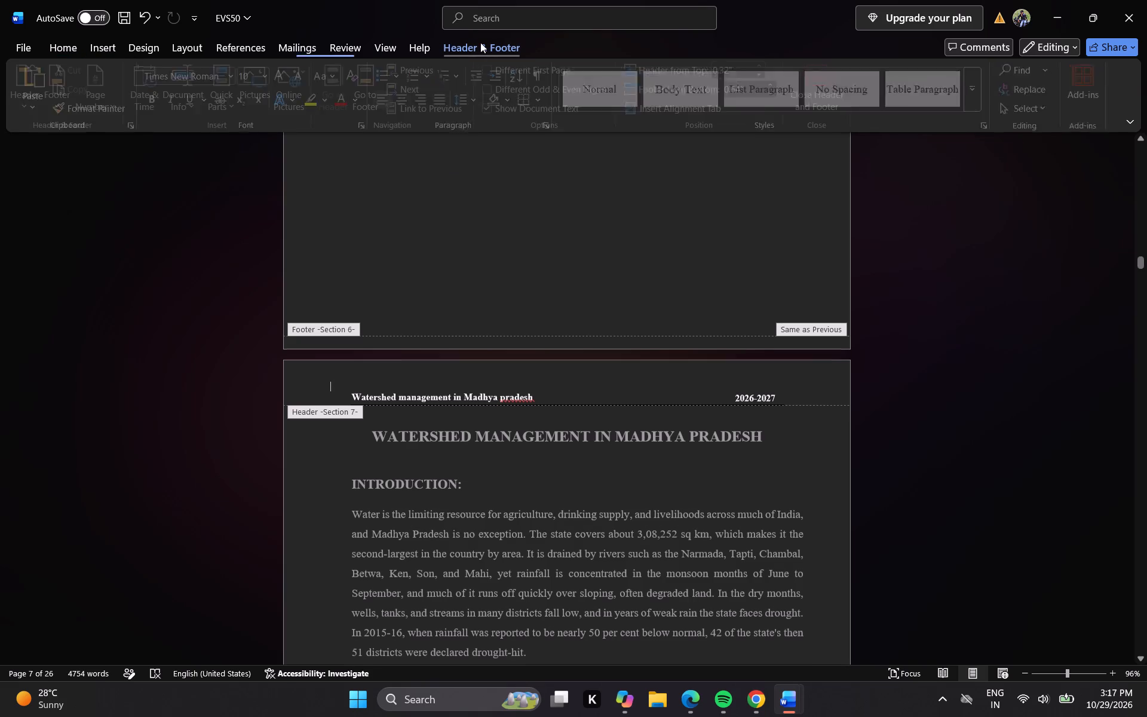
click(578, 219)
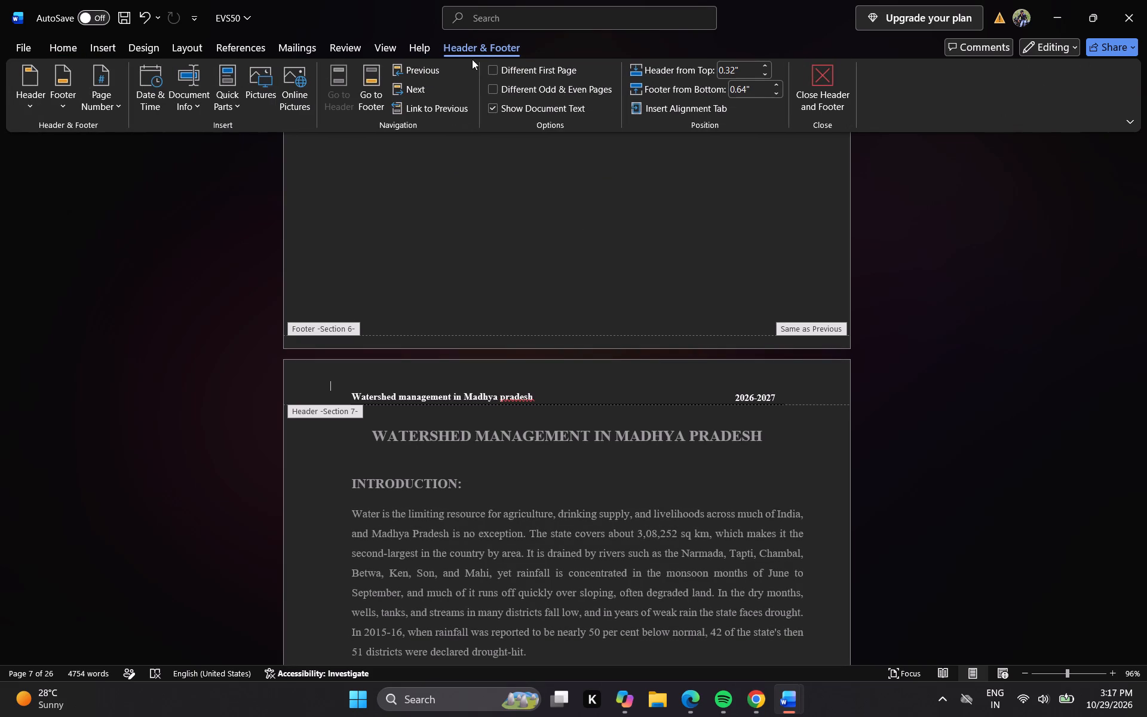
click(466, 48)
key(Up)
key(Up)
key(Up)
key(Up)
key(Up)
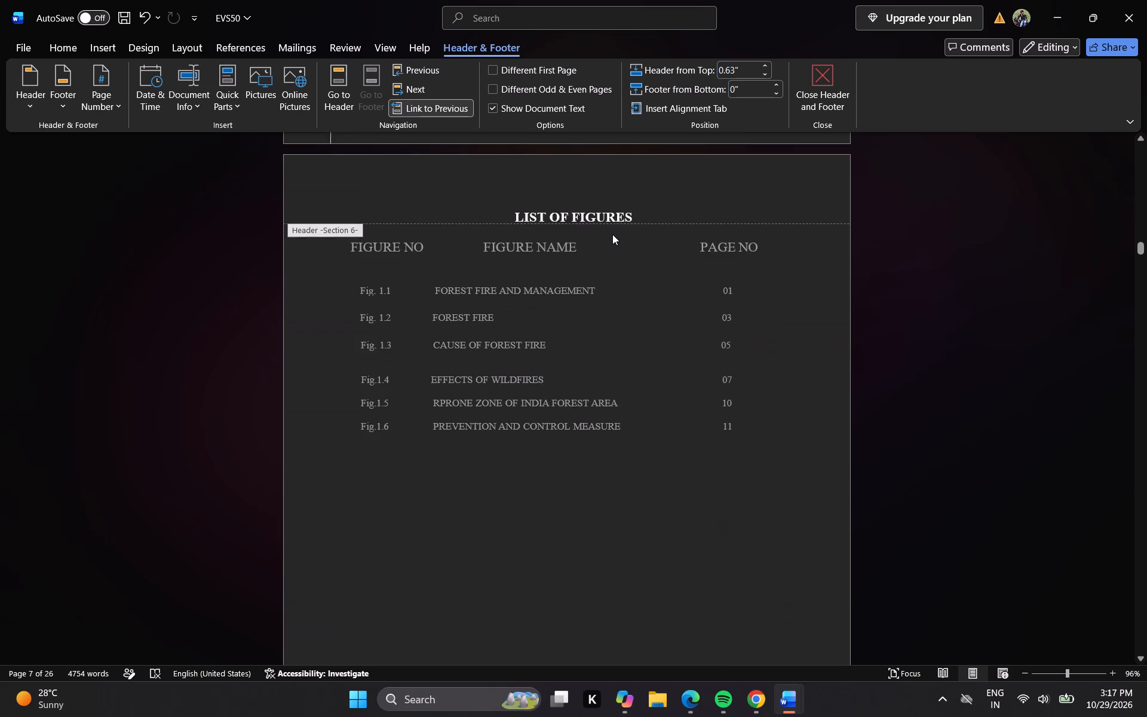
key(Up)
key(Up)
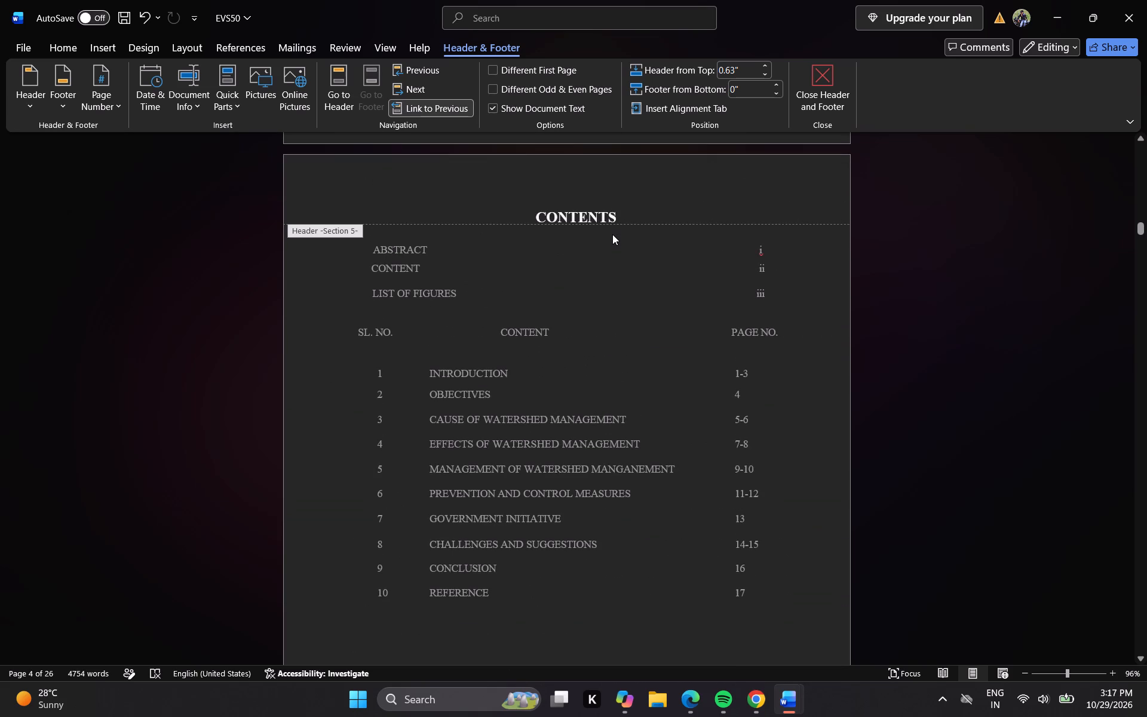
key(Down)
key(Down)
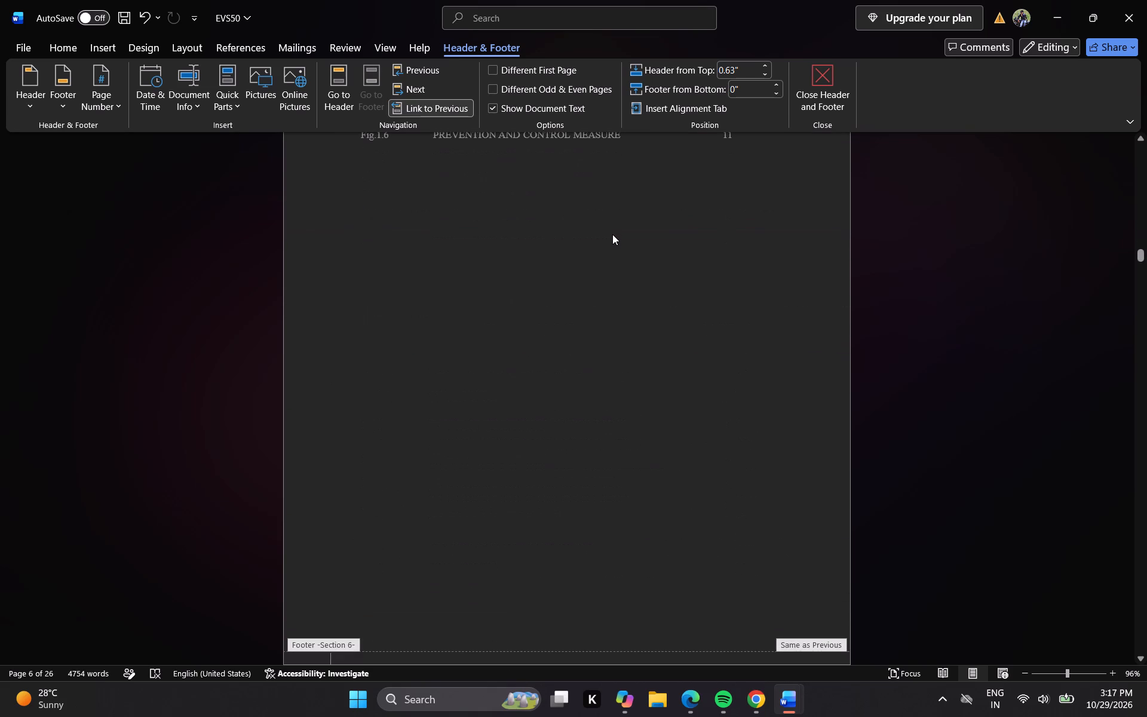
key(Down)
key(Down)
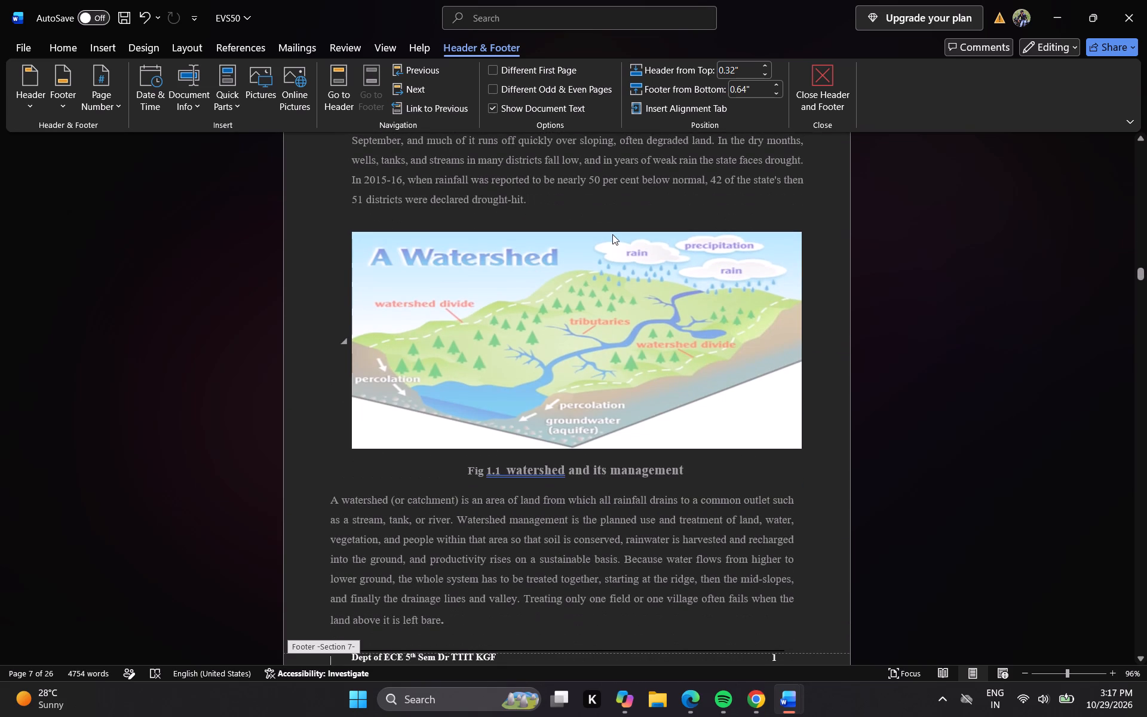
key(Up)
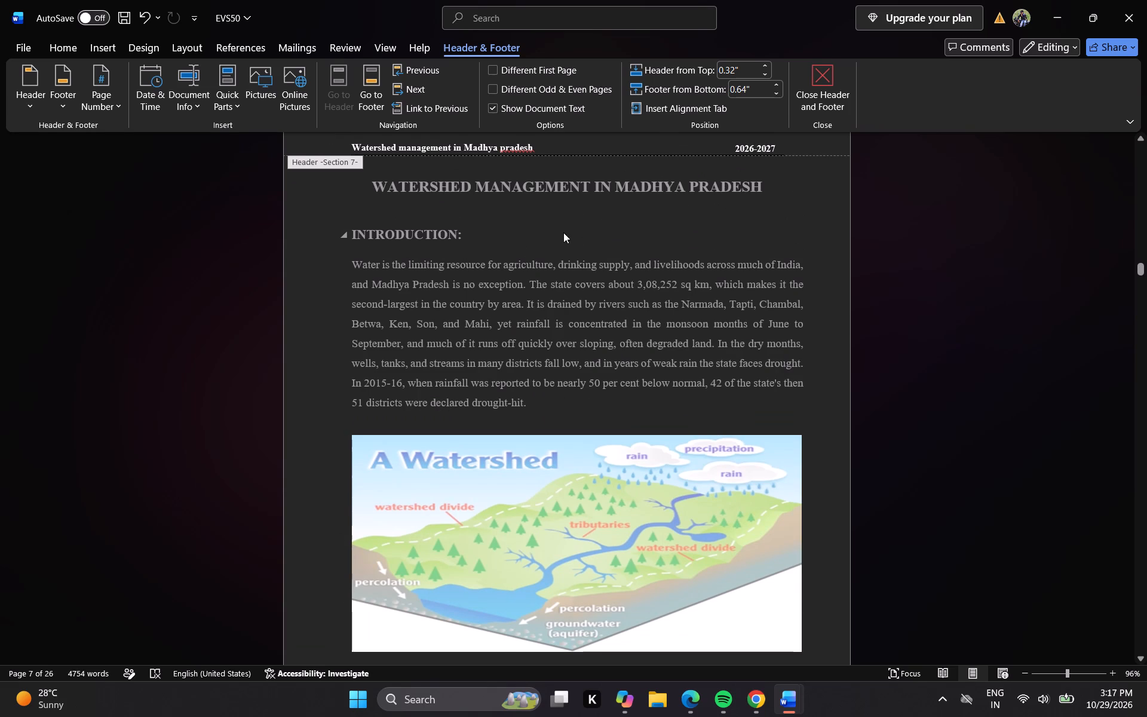
Leave header editing and place the cursor on the blank body line above the INTRODUCTION heading.
click(308, 197)
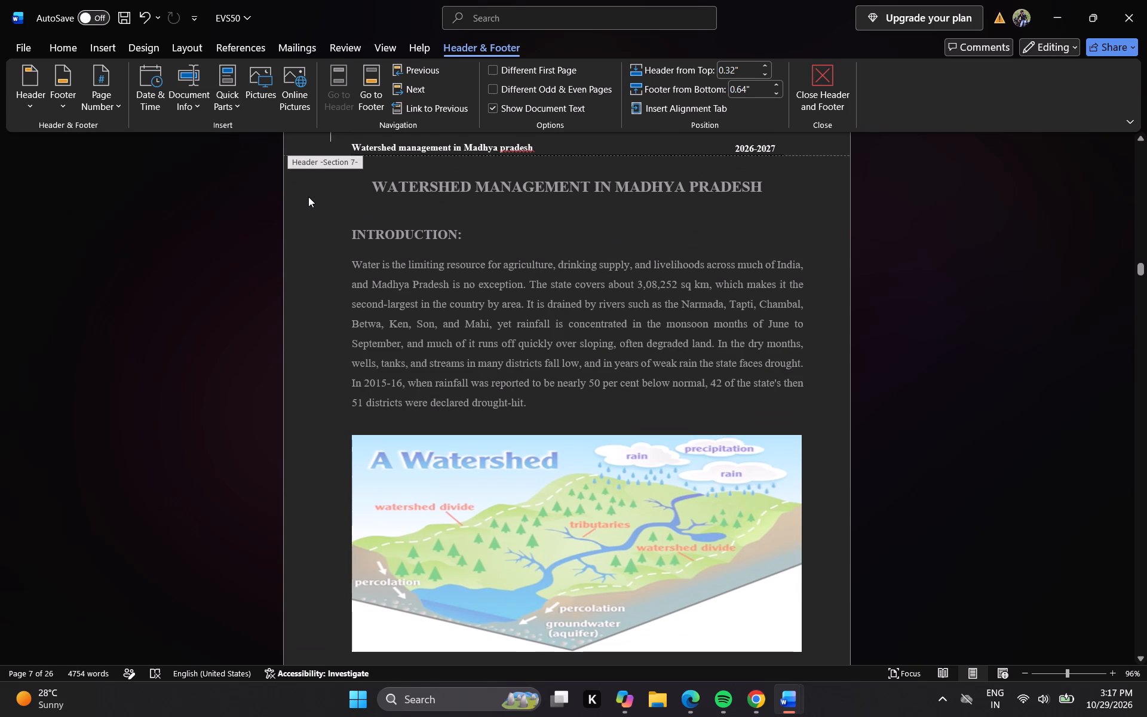
triple_click(308, 197)
click(308, 197)
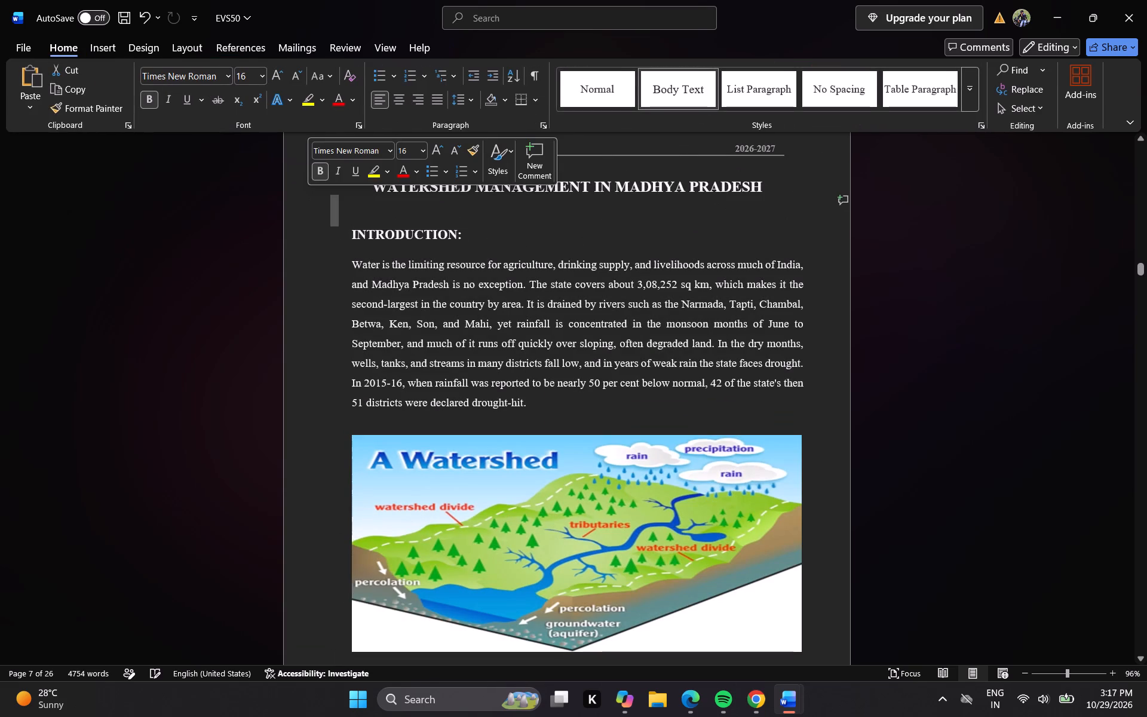
click(331, 207)
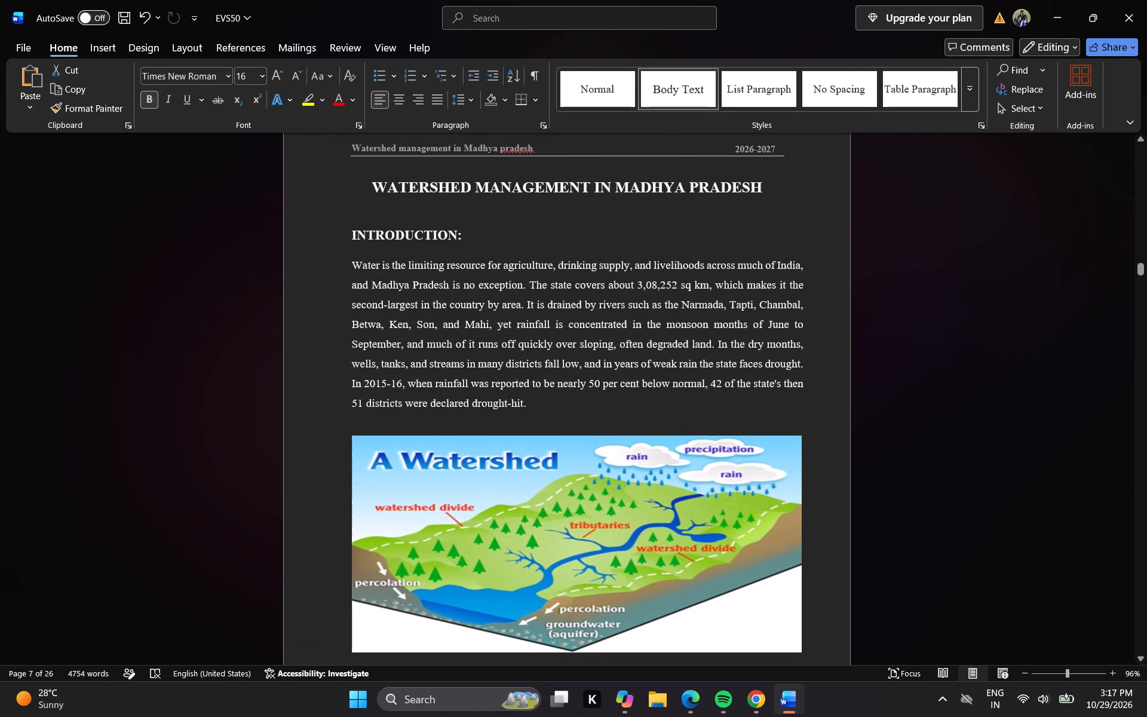
click(541, 217)
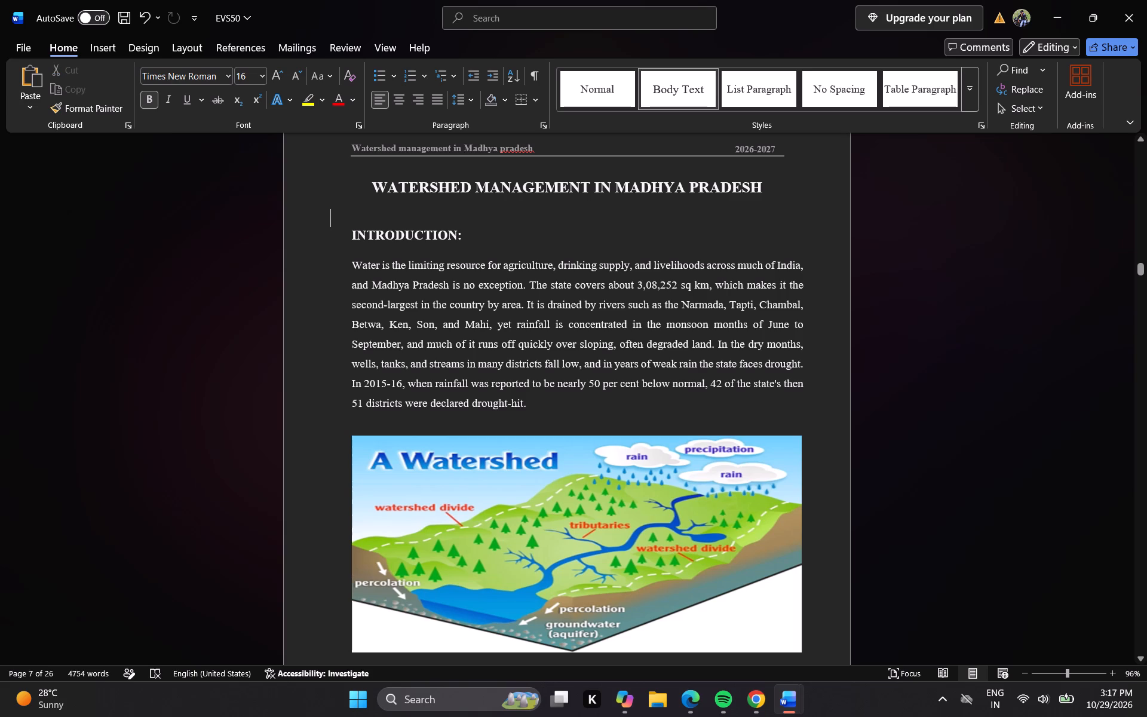
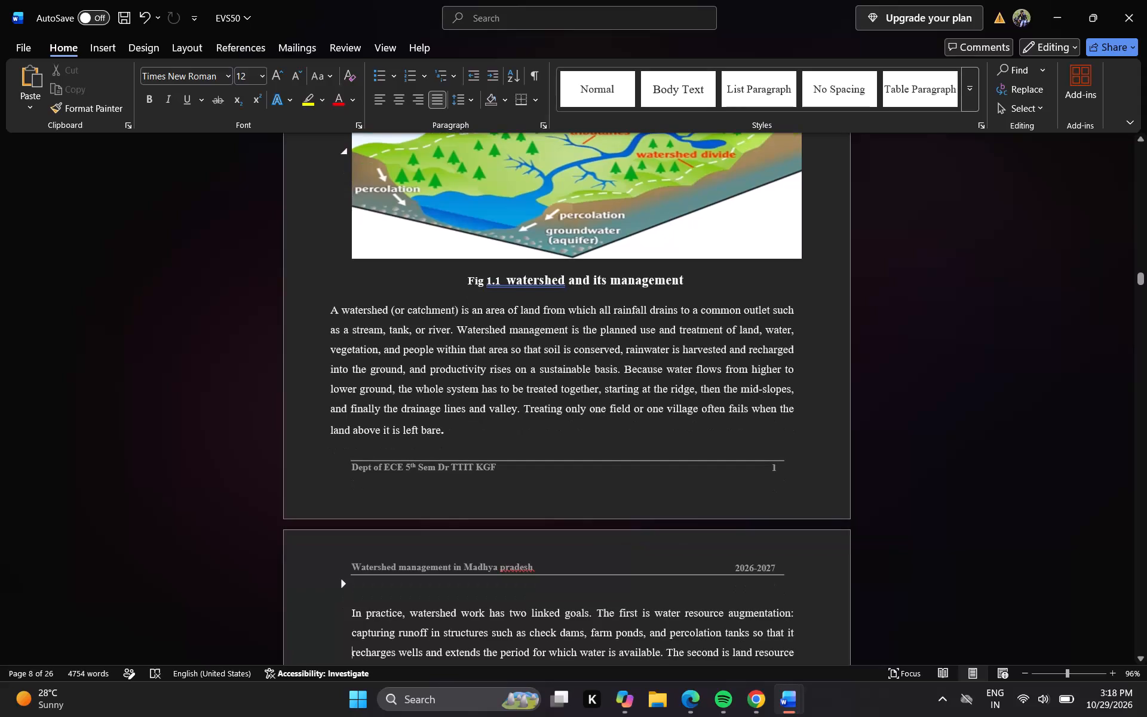
Review the body pages and their header titles from the introduction through OBJECTIVES to the CAUSES FOR WATERSHED MANAGEMENT section.
key(Down)
key(Down)
key(Down)
key(Down)
key(Down)
key(Down)
key(Down)
key(Down)
key(Down)
key(Down)
key(Down)
key(Down)
key(Down)
key(Down)
key(Down)
key(Down)
key(Down)
key(Down)
key(Down)
key(Down)
key(Down)
key(Down)
key(Down)
key(Down)
key(Down)
key(Down)
key(Down)
key(Down)
key(Down)
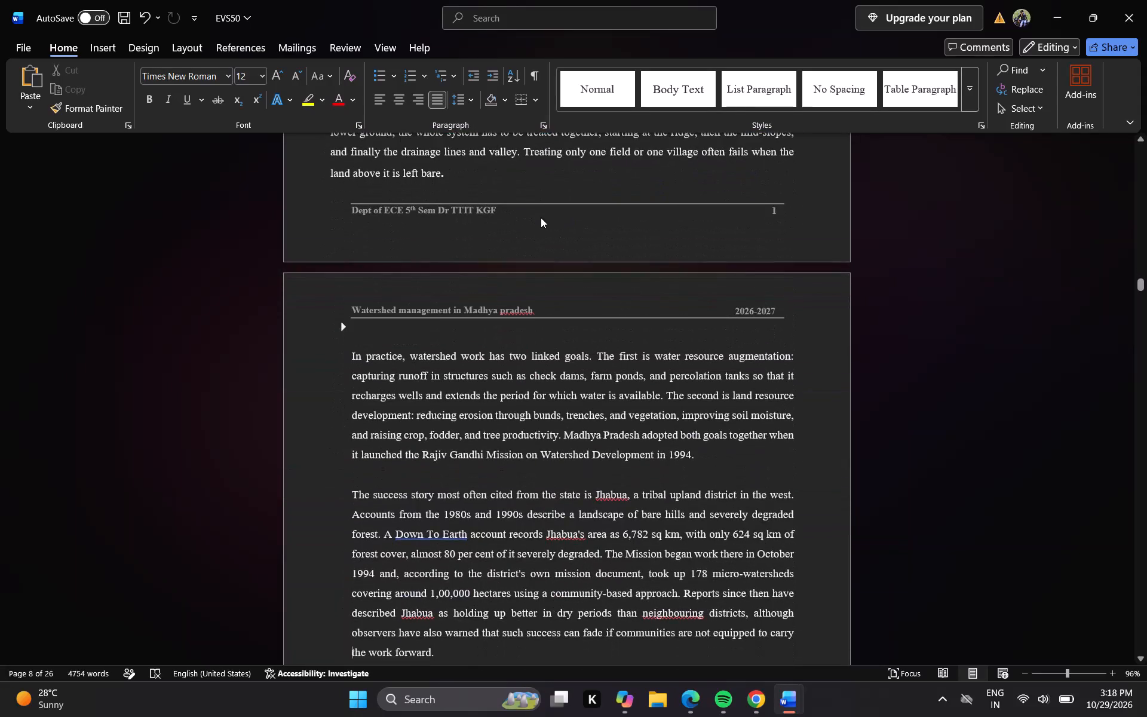
key(Down)
key(Down)
key(Down)
key(Down)
key(Down)
key(Down)
key(Down)
key(Down)
key(Down)
key(Down)
key(Down)
key(Down)
key(Down)
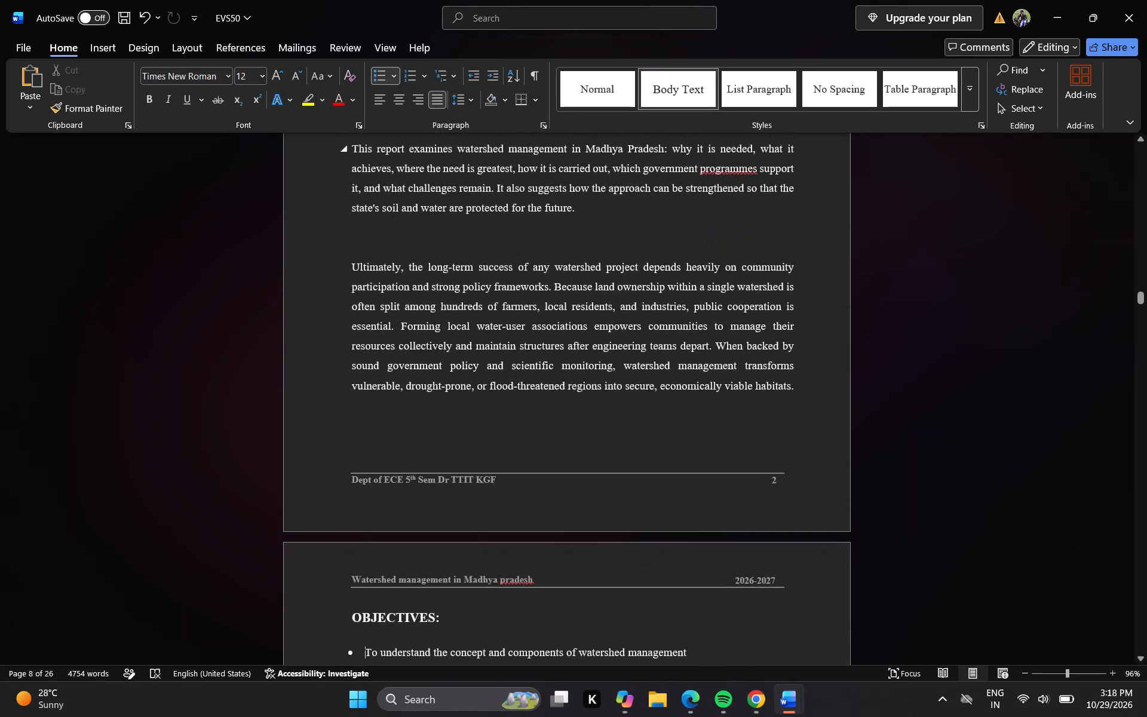
key(Down)
key(Down)
key(Down)
key(Down)
key(Down)
key(Down)
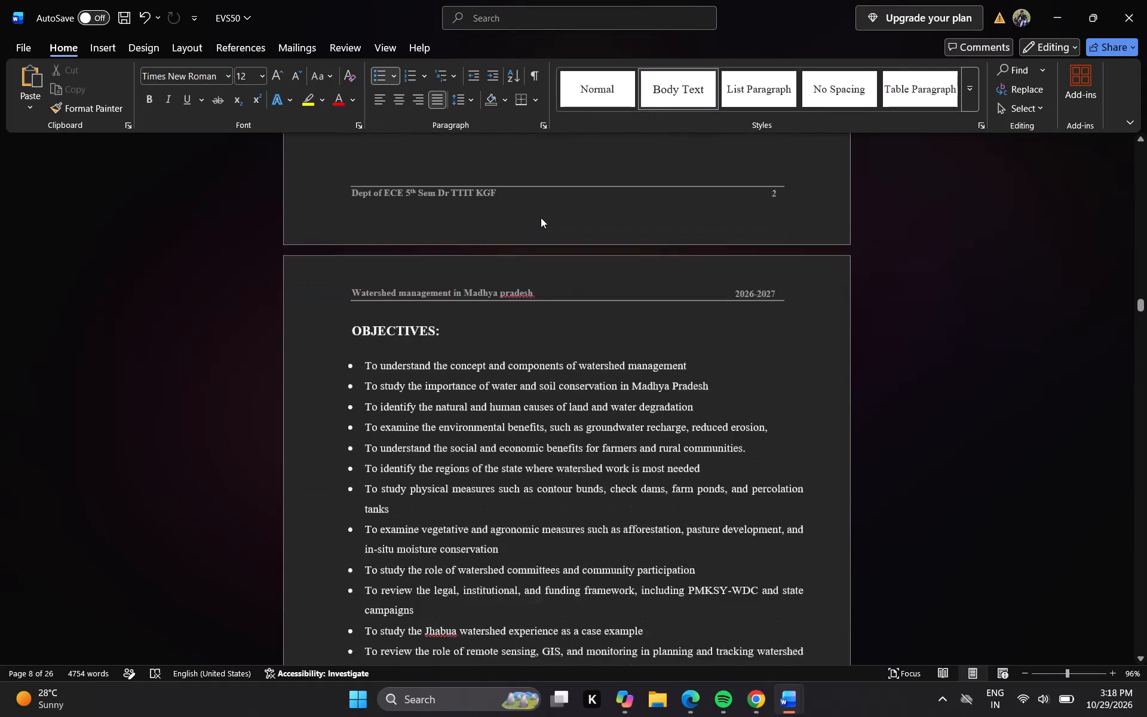
key(Down)
key(Down)
key(Down)
key(Down)
key(Down)
key(Down)
key(Down)
key(Down)
key(Down)
key(Down)
key(Down)
key(Down)
key(Down)
key(Down)
key(Down)
key(Down)
key(Down)
key(Down)
key(Down)
key(Down)
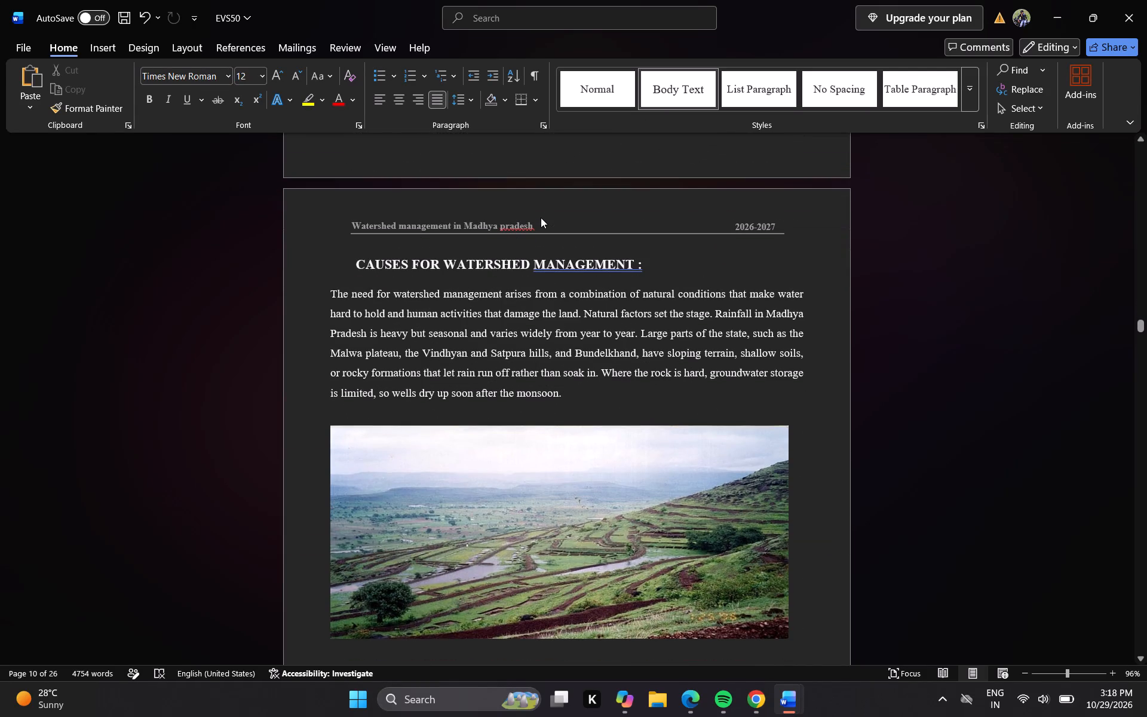
key(Down)
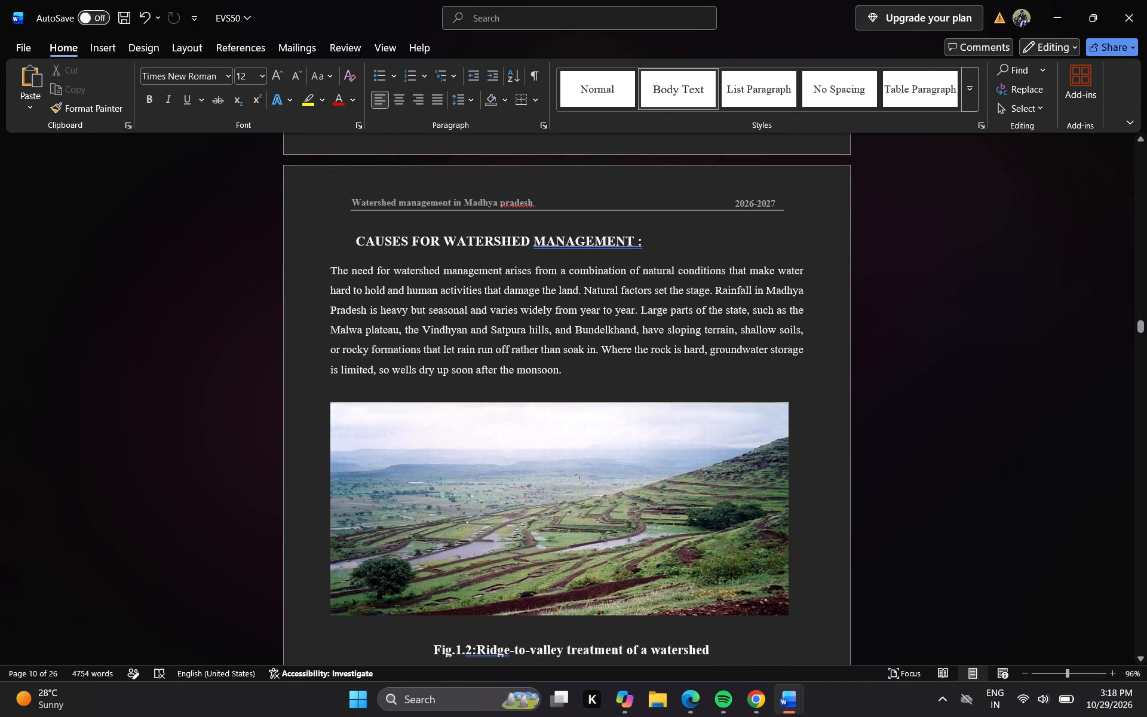
Place the cursor at the start of the CAUSES FOR WATERSHED MANAGEMENT heading.
click(352, 243)
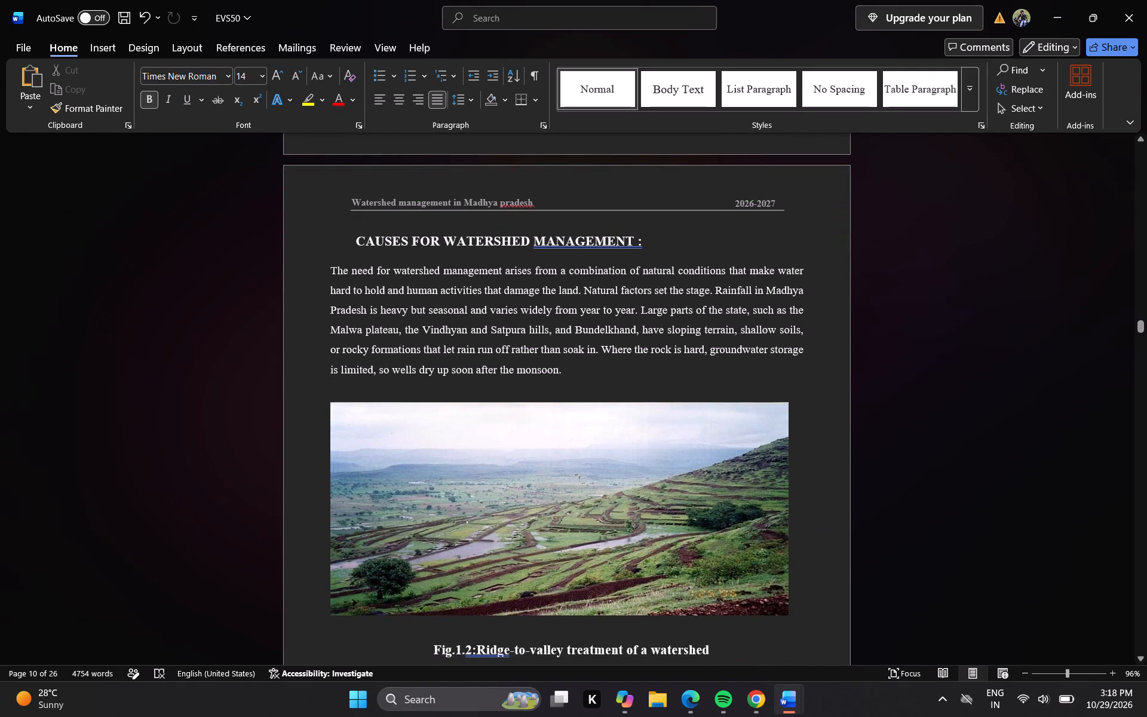
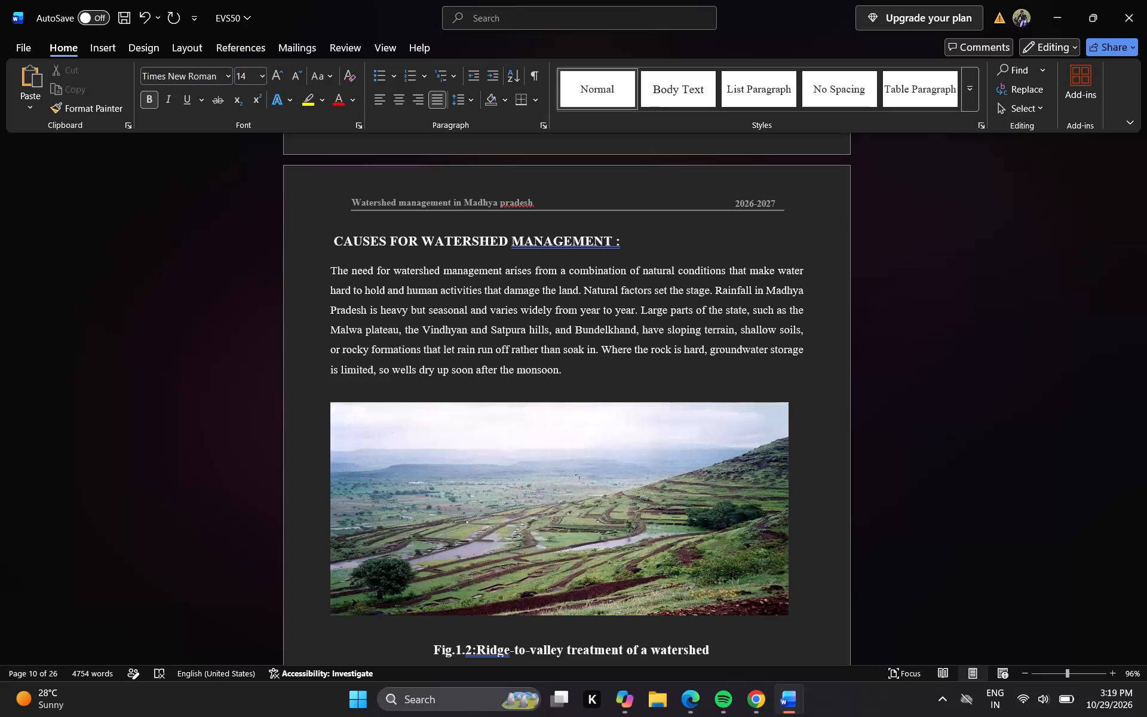
Review the CAUSES FOR WATERSHED MANAGEMENT pages, from the opening paragraph and Fig.1.2 through the Fig. 1.3 page.
key(Down)
key(Down)
key(Down)
key(Down)
key(Down)
key(Down)
key(Down)
key(Down)
key(Down)
key(Down)
key(Down)
key(Down)
key(Down)
key(Down)
key(Down)
key(Down)
key(Down)
key(Down)
key(Down)
key(Down)
key(Down)
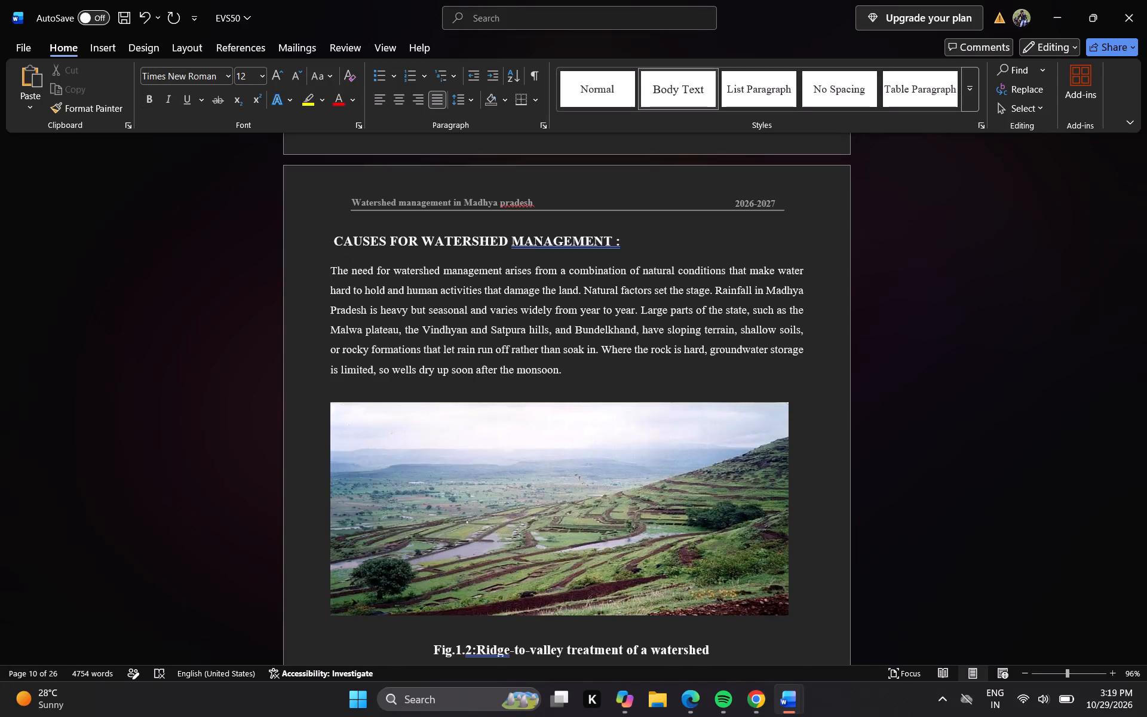
key(Down)
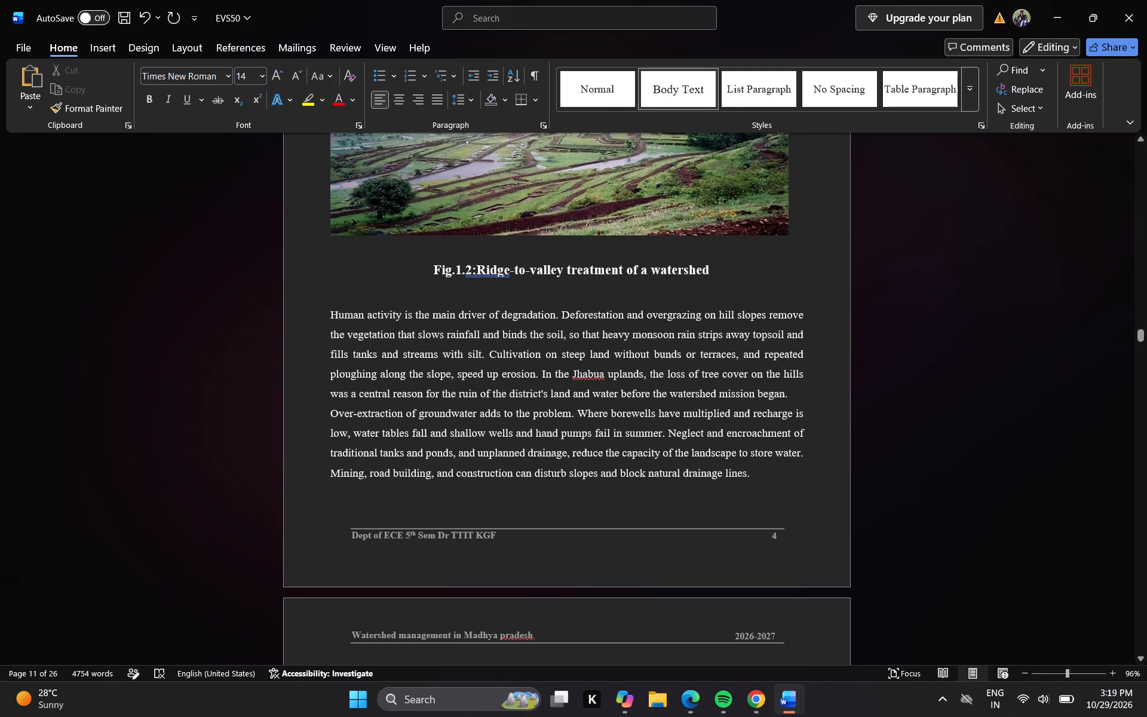
key(Down)
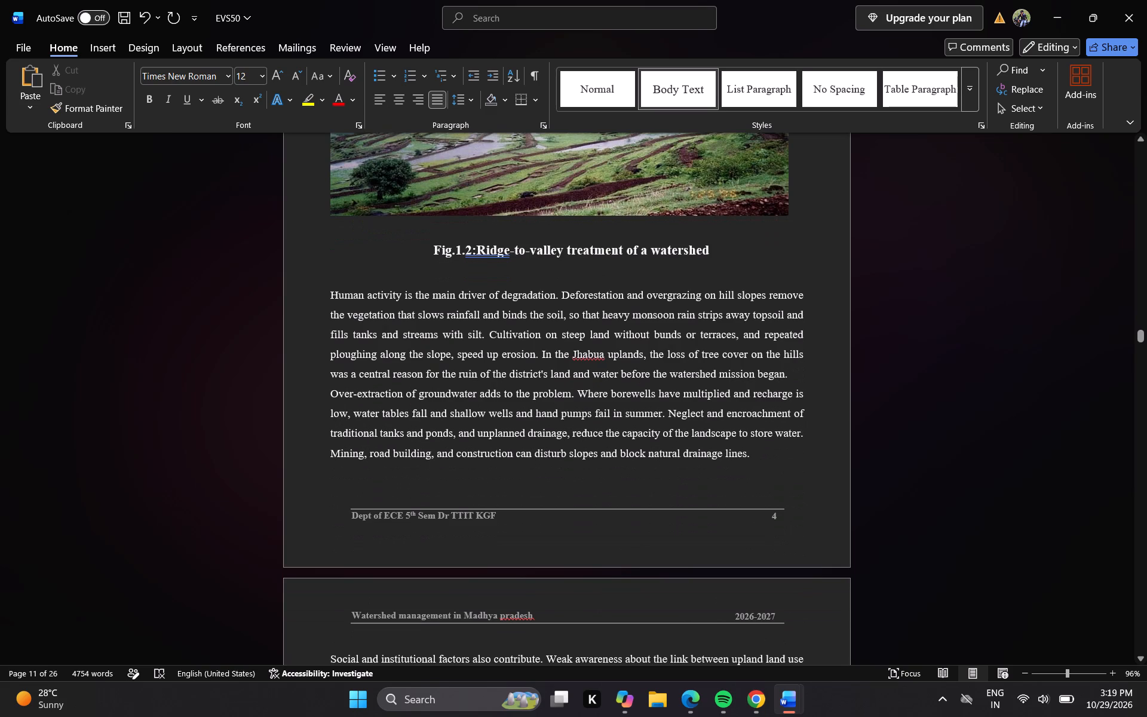
key(Down)
key(Down)
key(Down)
key(Down)
key(Down)
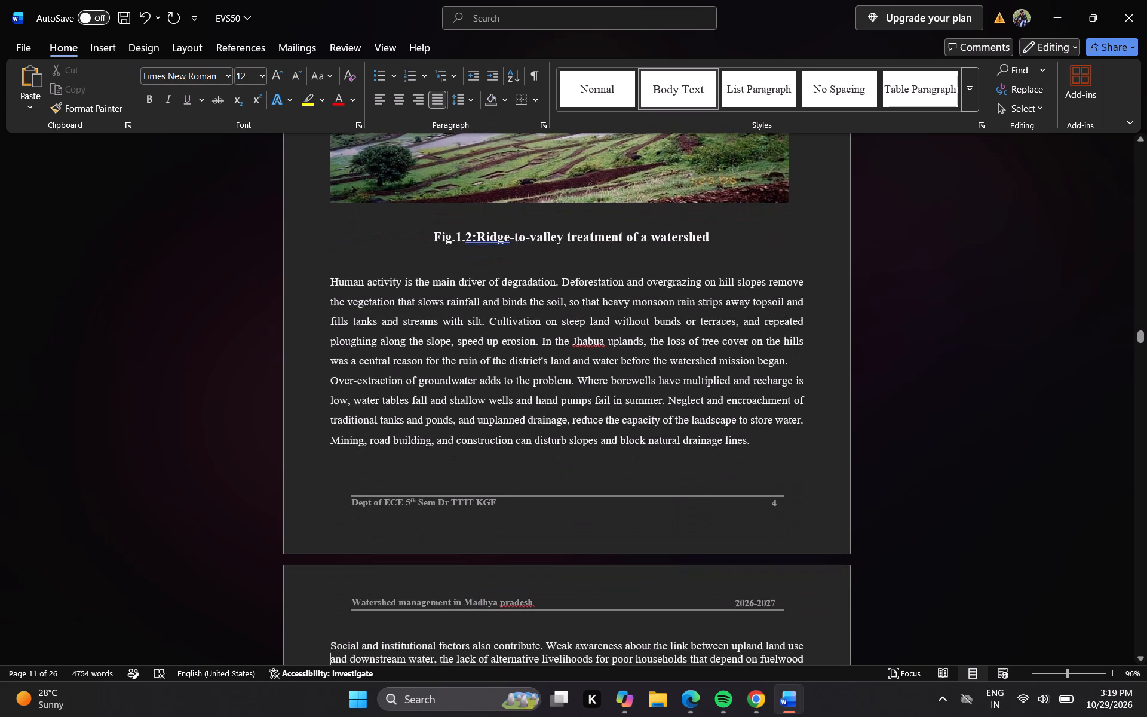
key(Down)
key(Down)
key(Down)
key(Down)
key(Down)
key(Down)
key(Down)
key(Down)
key(Down)
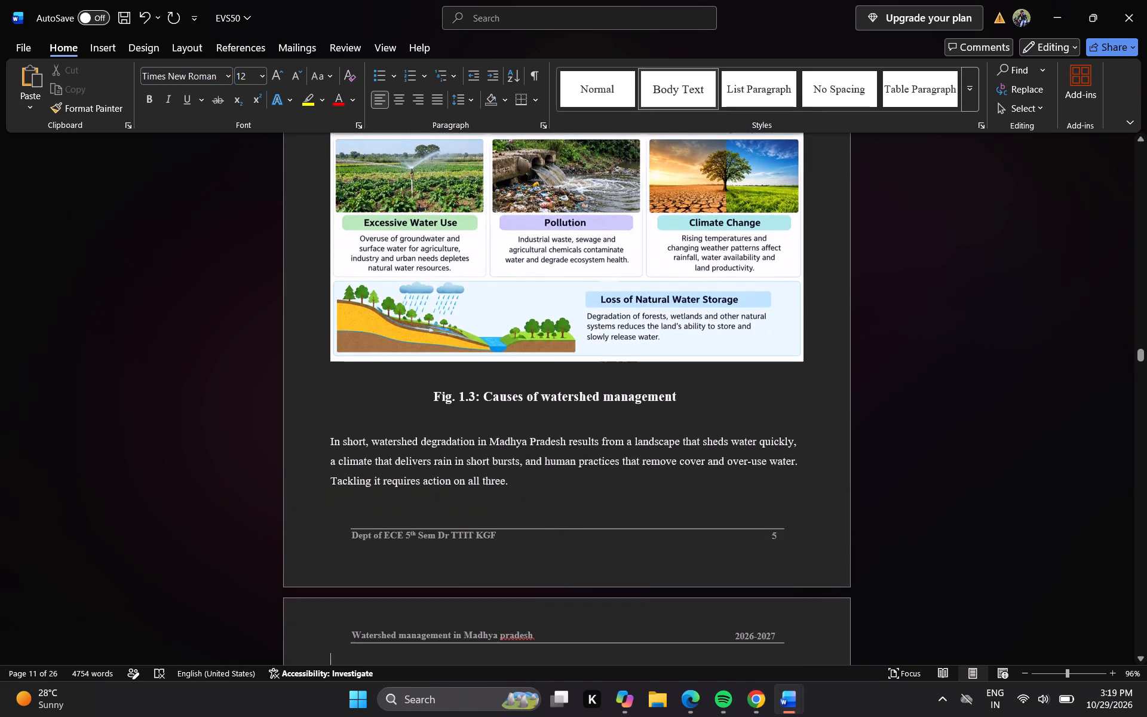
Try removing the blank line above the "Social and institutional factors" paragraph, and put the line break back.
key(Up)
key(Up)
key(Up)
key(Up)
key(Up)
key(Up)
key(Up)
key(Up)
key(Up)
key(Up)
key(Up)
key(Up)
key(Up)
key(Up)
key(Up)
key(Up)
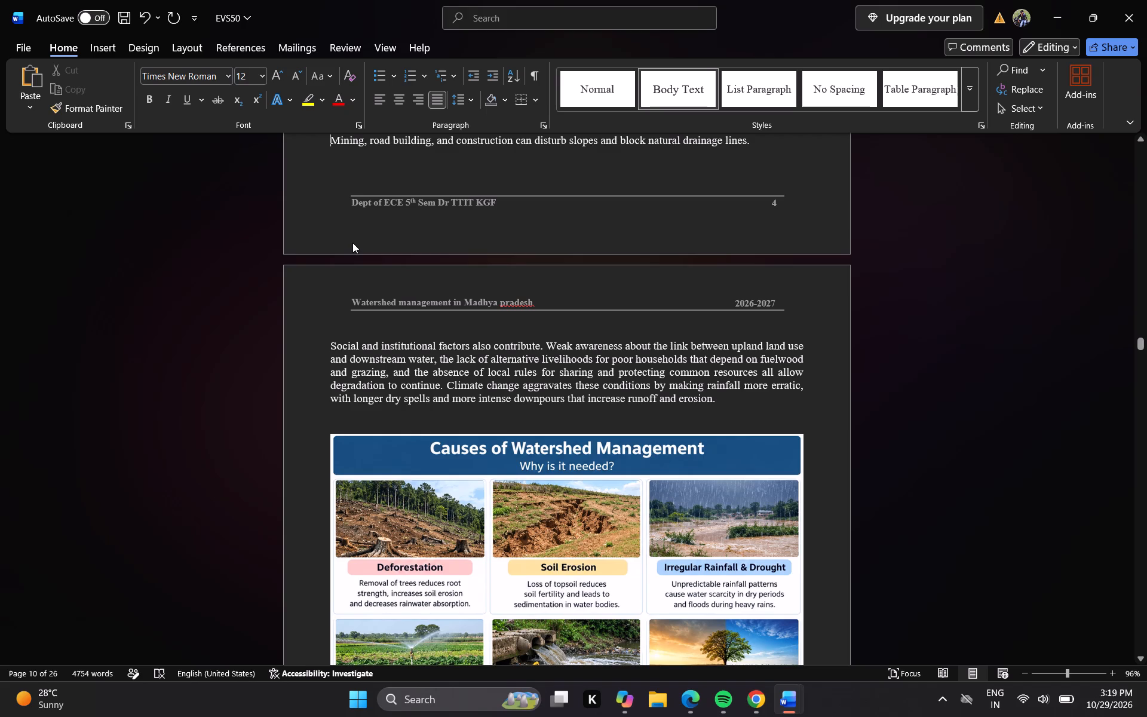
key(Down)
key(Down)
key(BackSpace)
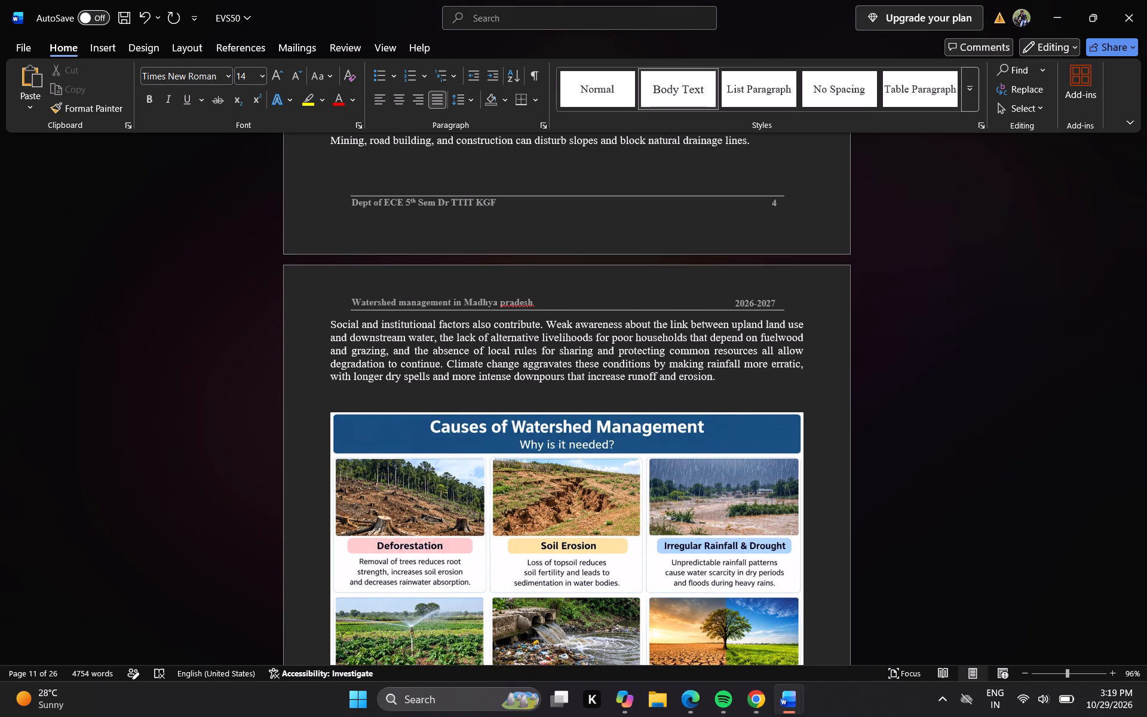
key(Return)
Check the rest of the Fig. 1.3 page, from the social and institutional factors paragraph to the closing summary.
key(Down)
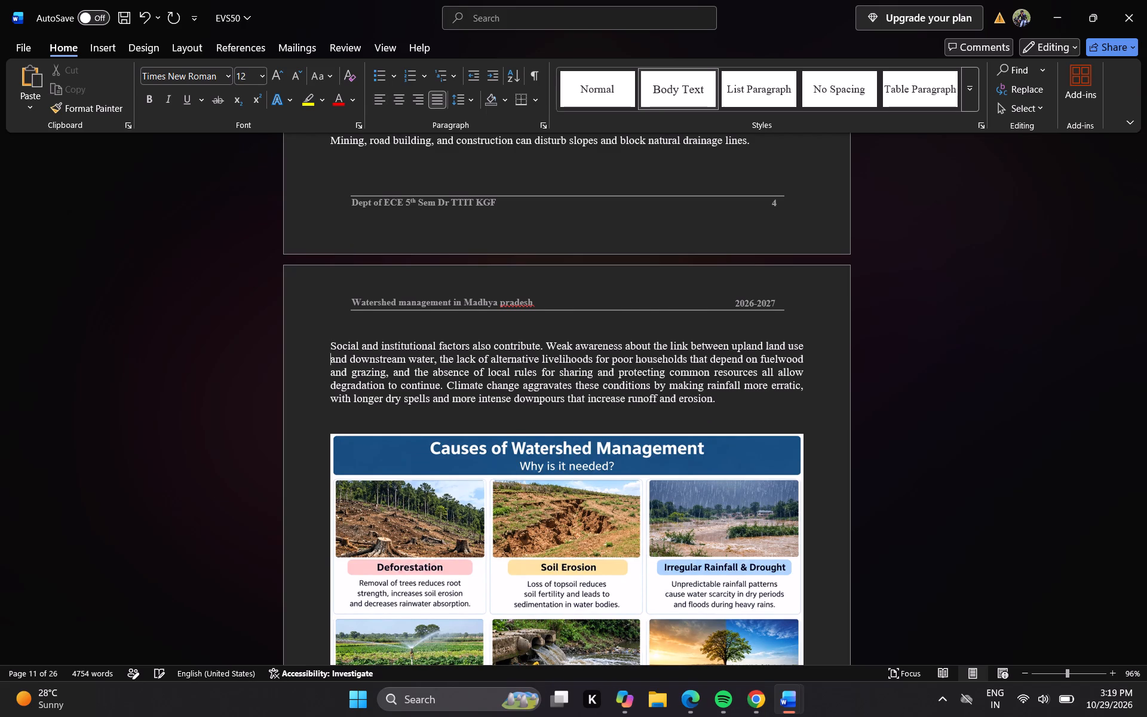
key(Down)
key(Down)
key(Down)
key(Down)
key(Down)
key(Down)
key(Down)
key(Down)
key(Down)
key(Down)
key(Down)
key(Down)
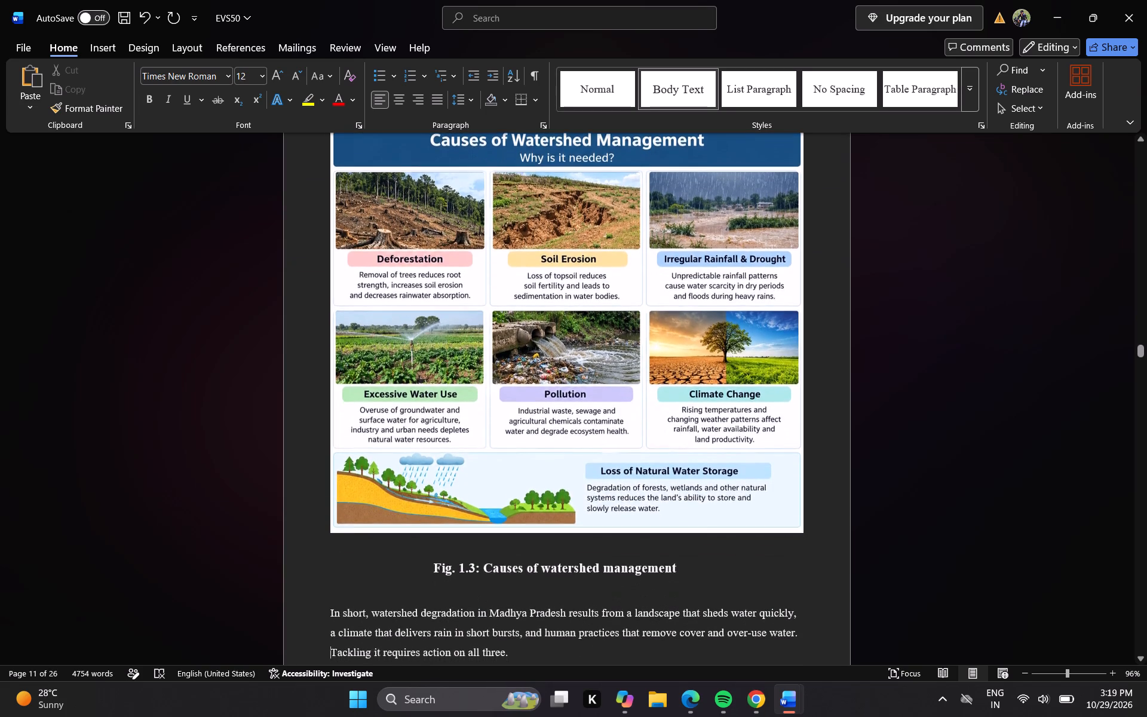
key(Down)
key(Down)
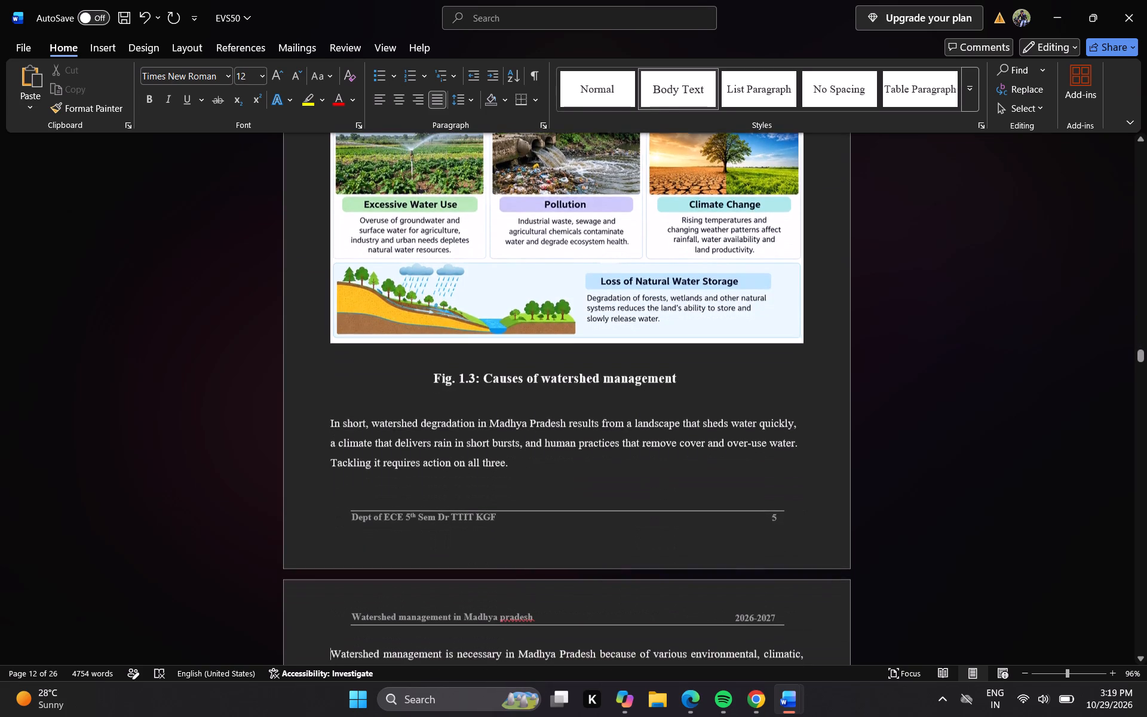
Review the numbered causes from Deforestation to Excessive Use of Groundwater, checking the layout and page header.
key(Down)
key(Down)
key(Down)
key(Down)
key(Down)
key(Down)
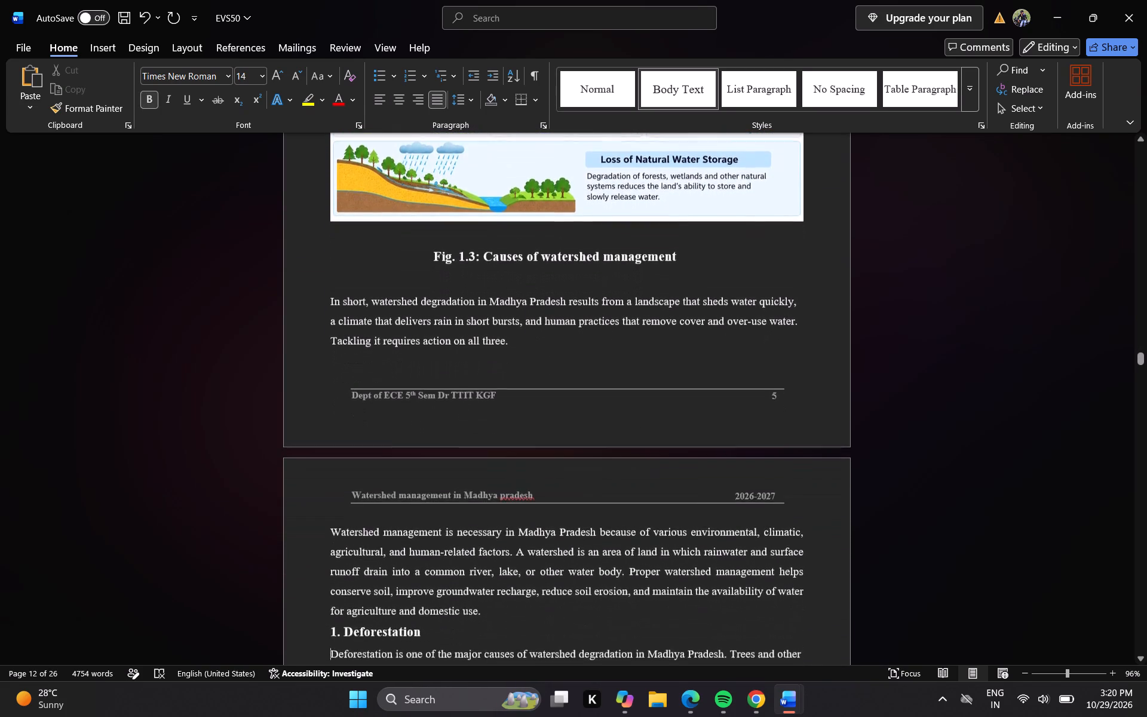
key(Down)
key(Down)
key(Down)
key(Down)
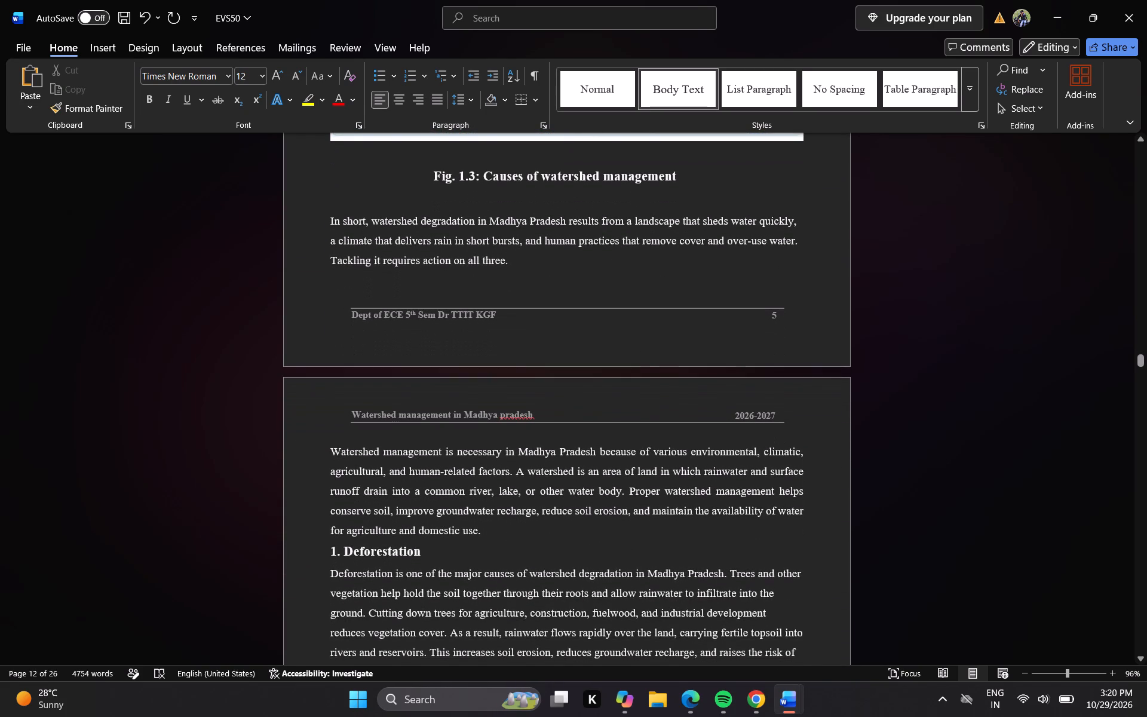
key(Down)
key(Down)
key(Down)
key(Down)
key(Down)
key(Down)
key(Down)
key(Down)
key(Down)
key(Down)
key(Down)
key(Down)
key(Down)
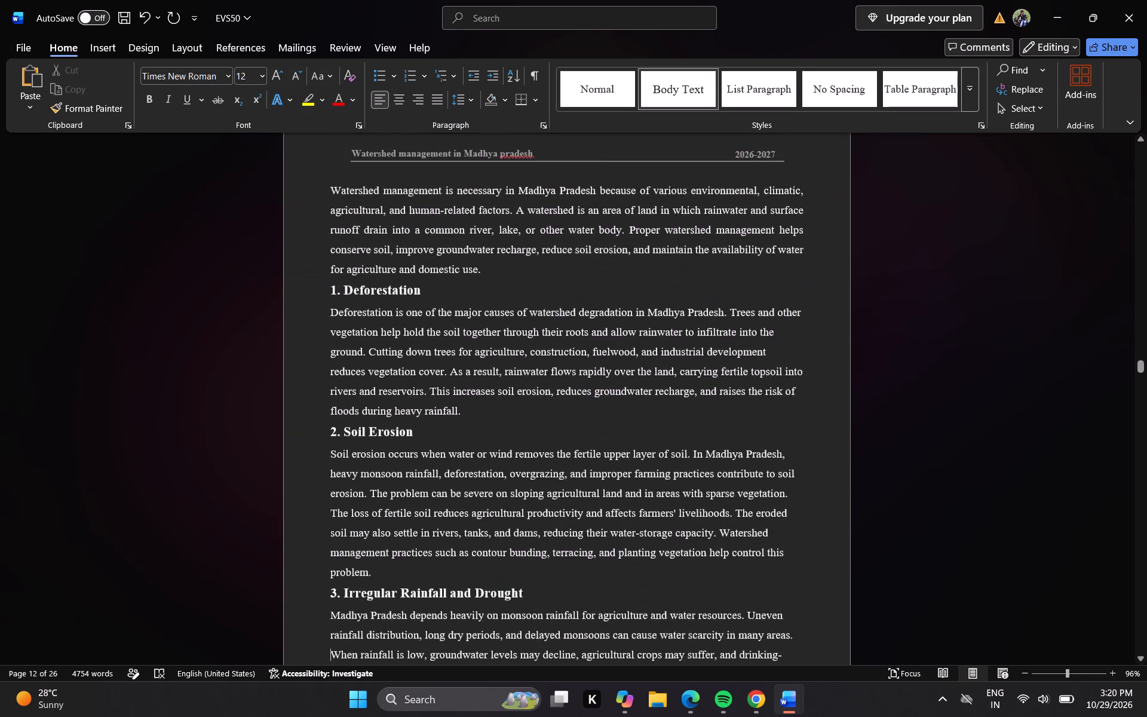
key(Down)
key(Down)
key(Down)
key(Down)
key(Down)
key(Down)
key(Down)
key(Down)
key(Down)
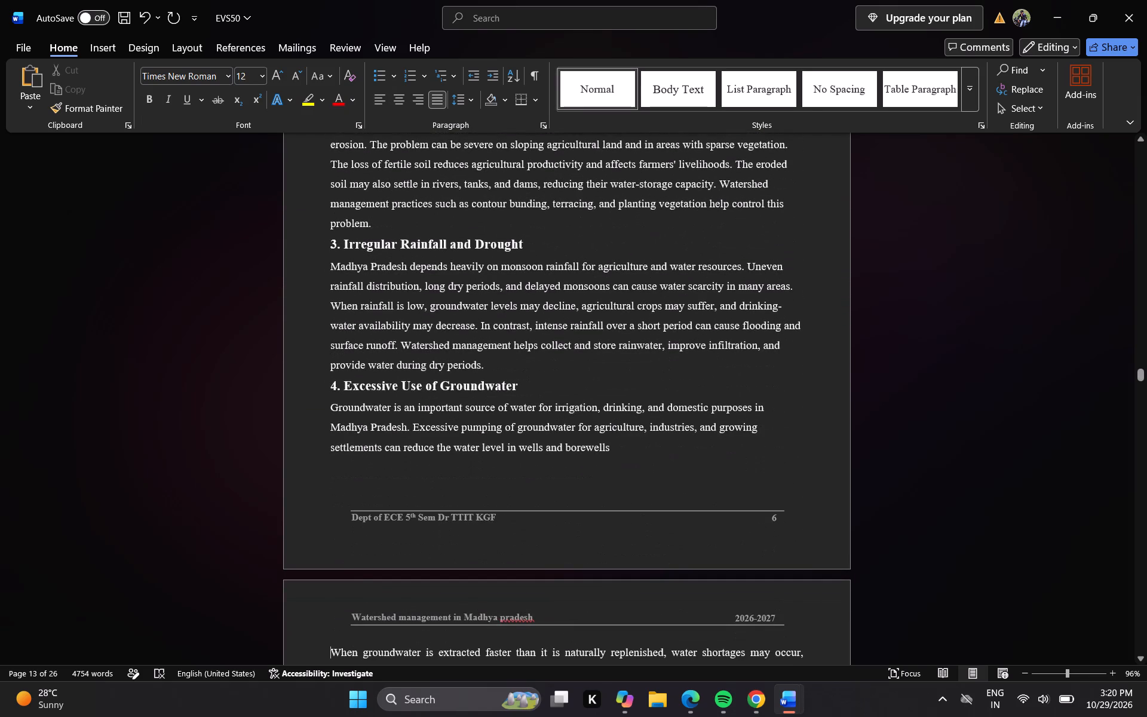
Review the numbered causes from Overgrazing to Water pollution, checking the layout and page header.
key(Down)
key(Down)
key(Down)
key(Down)
key(Down)
key(Down)
key(Down)
key(Down)
key(Down)
key(Down)
key(Down)
key(Down)
key(Down)
key(Down)
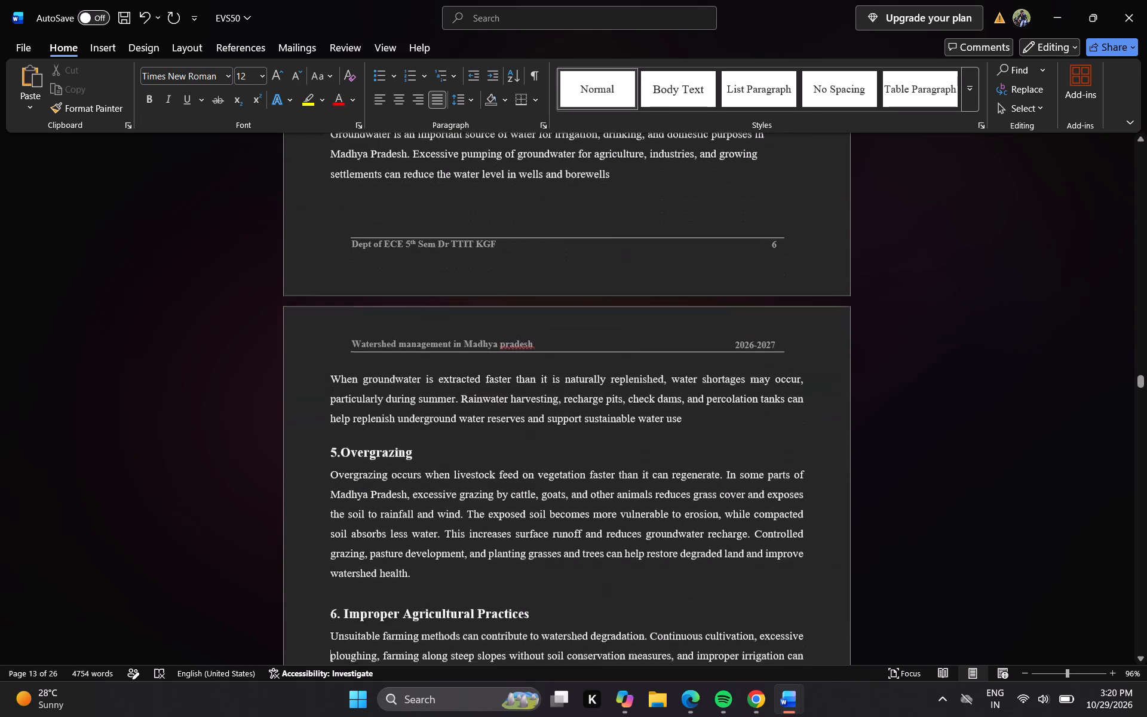
key(Down)
key(Down)
key(Down)
key(Down)
key(Down)
key(Down)
key(Down)
key(Down)
key(Down)
key(Down)
key(Down)
key(Down)
key(Down)
key(Down)
key(Down)
key(Down)
key(Down)
key(Down)
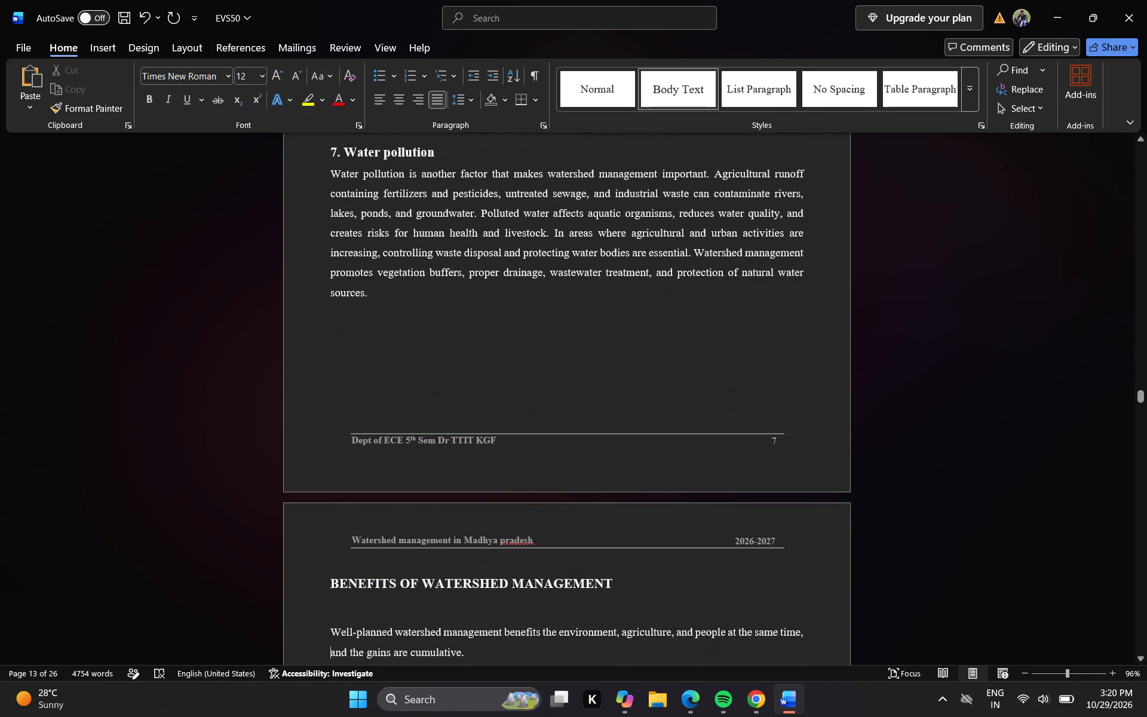
Review the BENEFITS OF WATERSHED MANAGEMENT section and its page headers through the Drought resilience and drinking water paragraph.
key(Down)
key(Down)
key(Down)
key(Down)
key(Down)
key(Down)
key(Down)
key(Down)
key(Down)
key(Down)
key(Down)
key(Down)
key(Down)
key(Down)
key(Down)
key(Down)
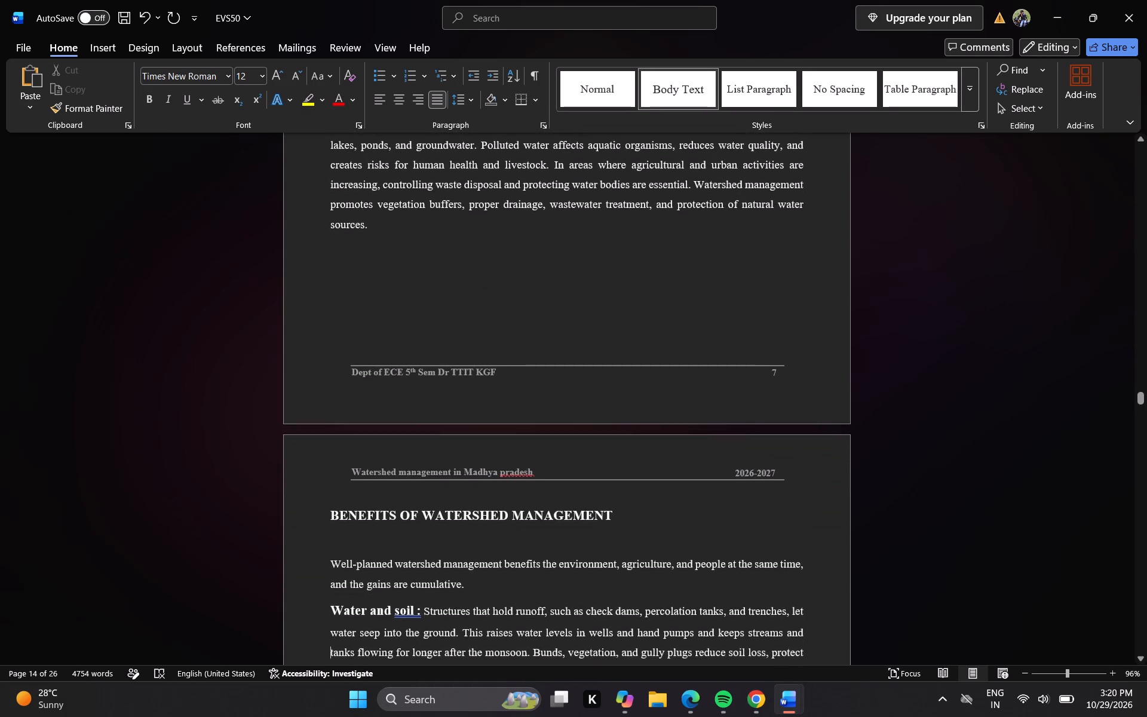
key(Down)
key(Down)
key(Down)
key(Down)
key(Down)
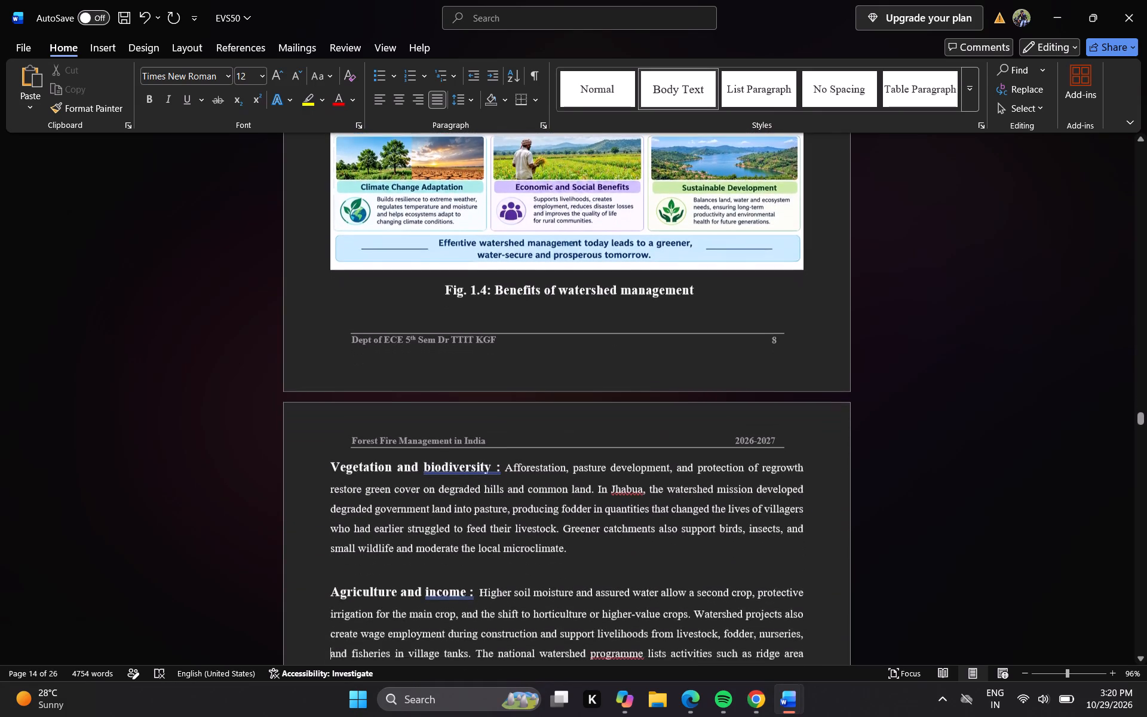
key(Down)
key(Down)
key(Down)
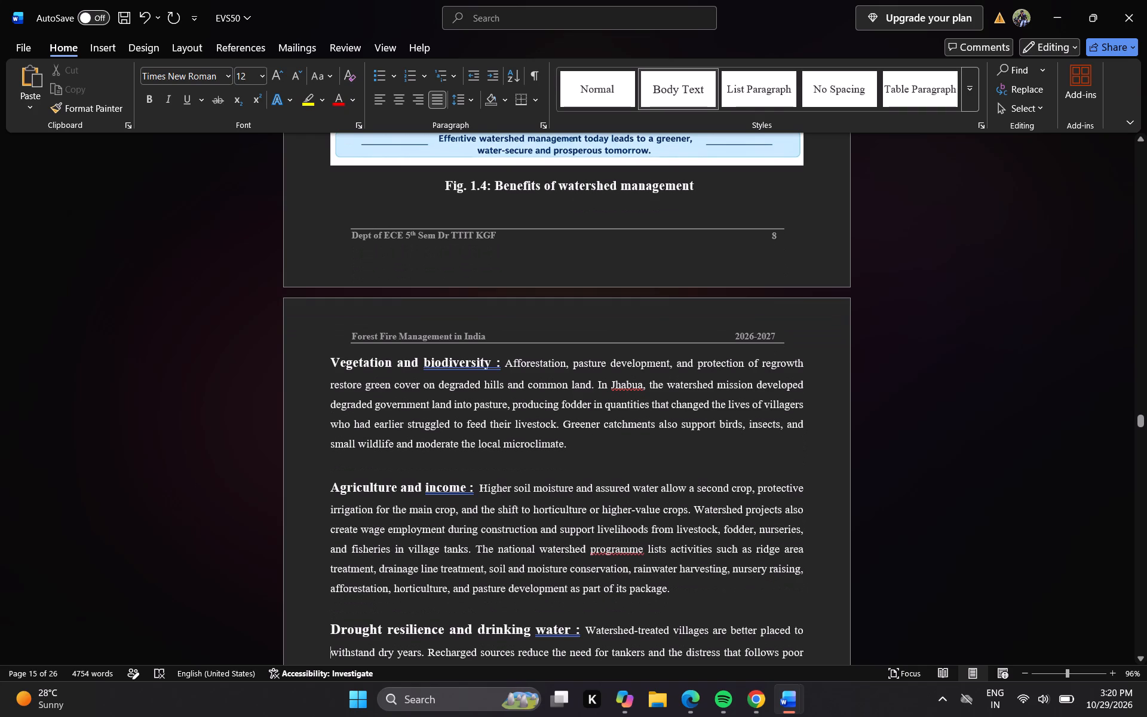
Remove the period after "Fig" in the caption "Fig. 1.4: Benefits of watershed management".
key(Up)
key(Up)
key(Up)
key(Up)
key(Up)
key(Up)
key(Up)
key(Up)
key(Up)
key(Up)
key(Up)
key(Up)
key(Up)
key(Up)
key(Up)
key(Up)
key(Up)
key(Up)
key(Up)
key(Up)
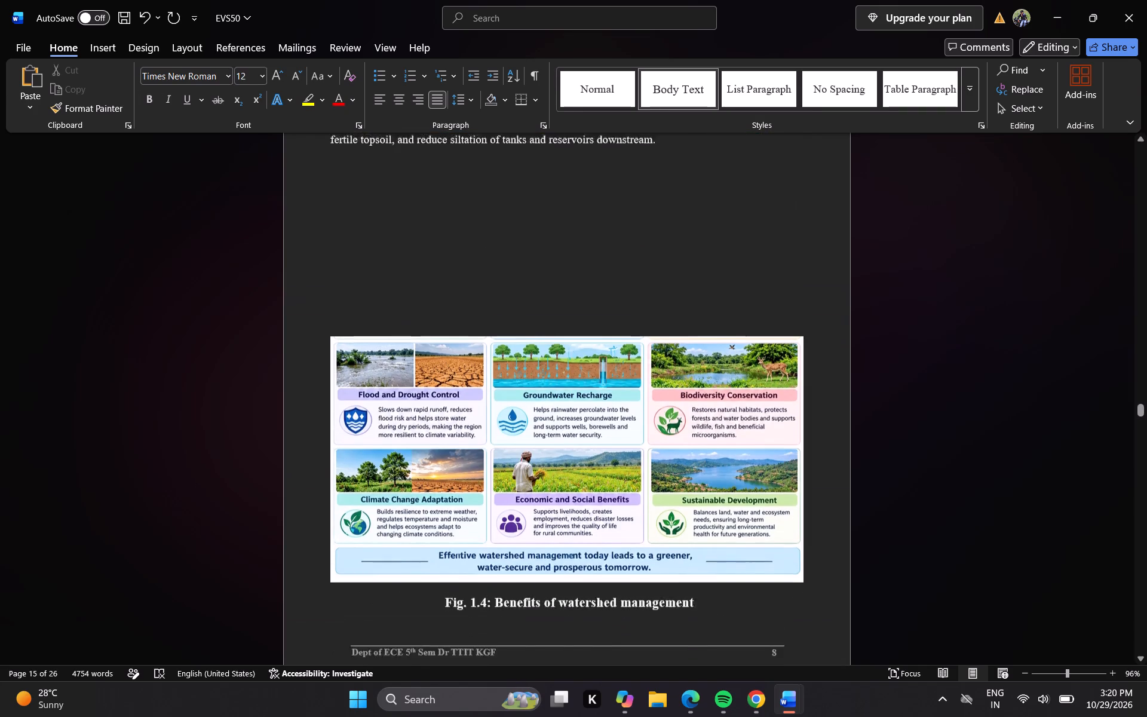
key(Down)
key(Down)
key(Down)
key(Down)
key(Down)
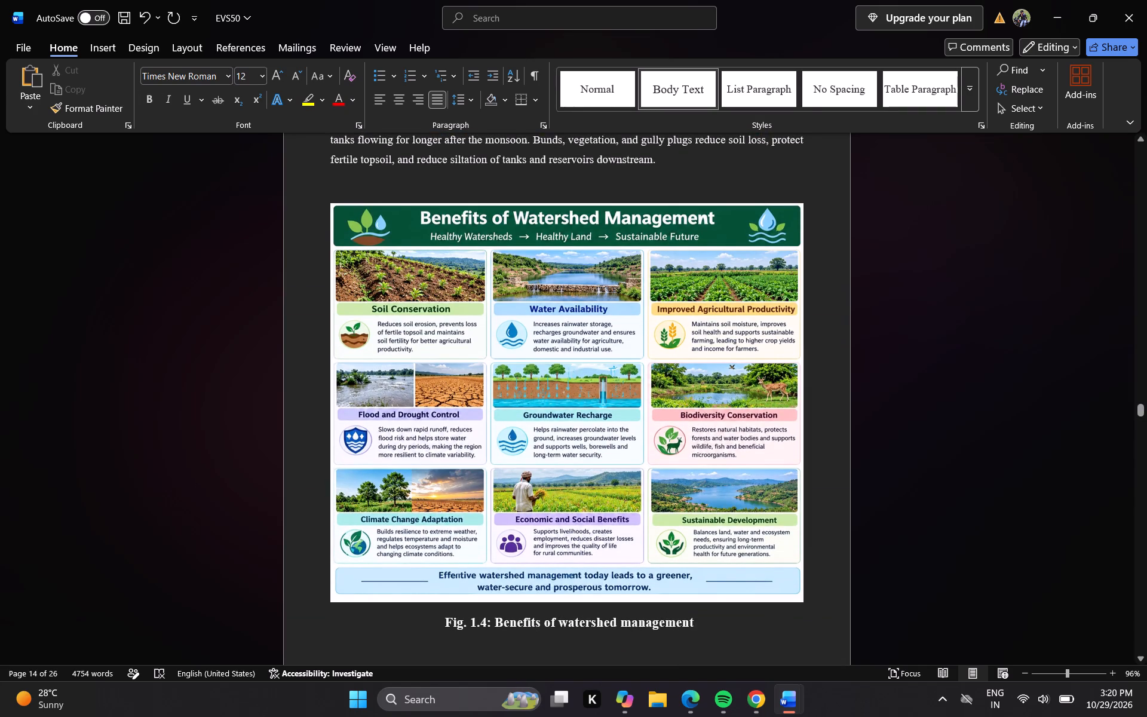
key(Up)
key(Right)
key(Right)
key(Right)
key(Right)
key(Right)
key(Right)
key(Right)
key(Right)
key(Right)
key(Right)
key(Right)
key(Right)
key(Right)
key(Right)
key(Right)
key(Right)
key(Right)
key(Right)
key(Right)
key(Right)
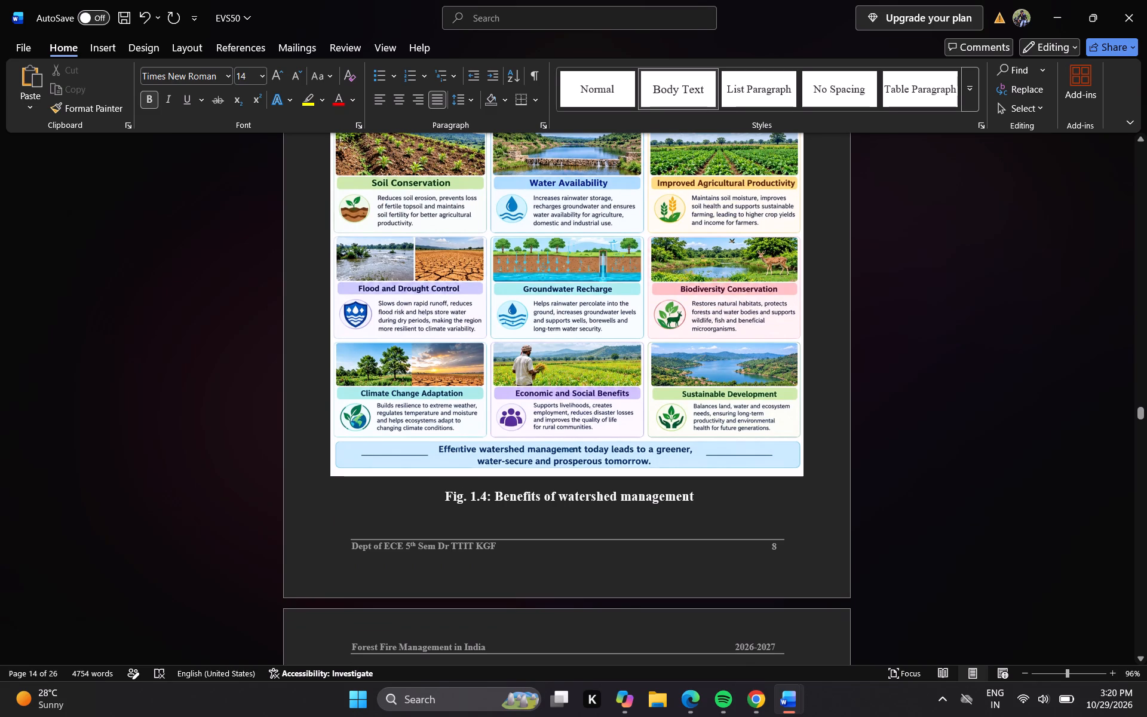
key(BackSpace)
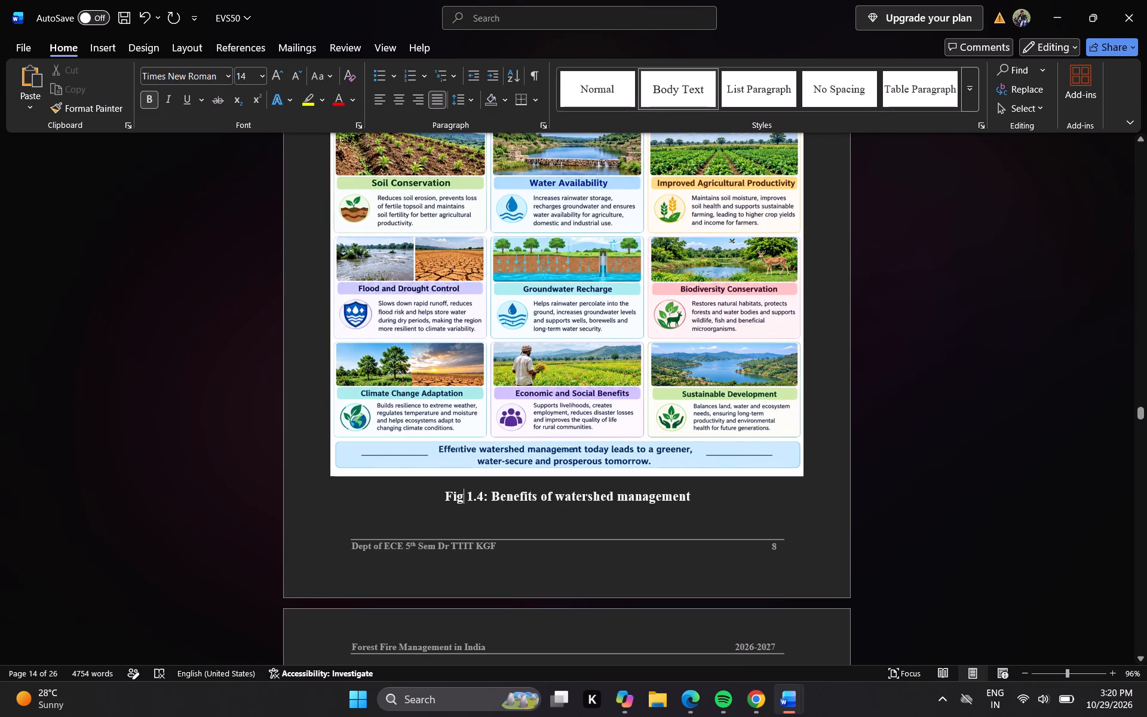
double_click(449, 500)
click(407, 507)
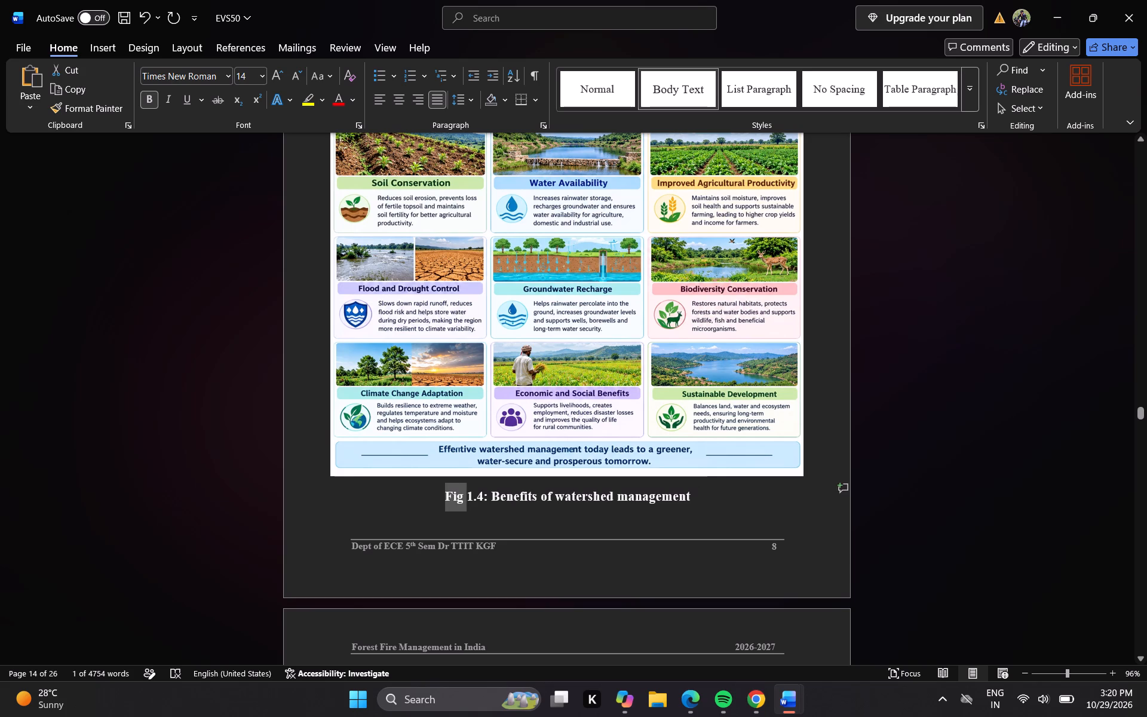
Review the pages from the Fig 1.4 caption through the reservoir photo to the WATERSHED PRIORITY AREAS IN MADHYA PRADESH heading.
key(Down)
key(Down)
key(Down)
key(Down)
key(Down)
key(Down)
key(Down)
key(Down)
key(Down)
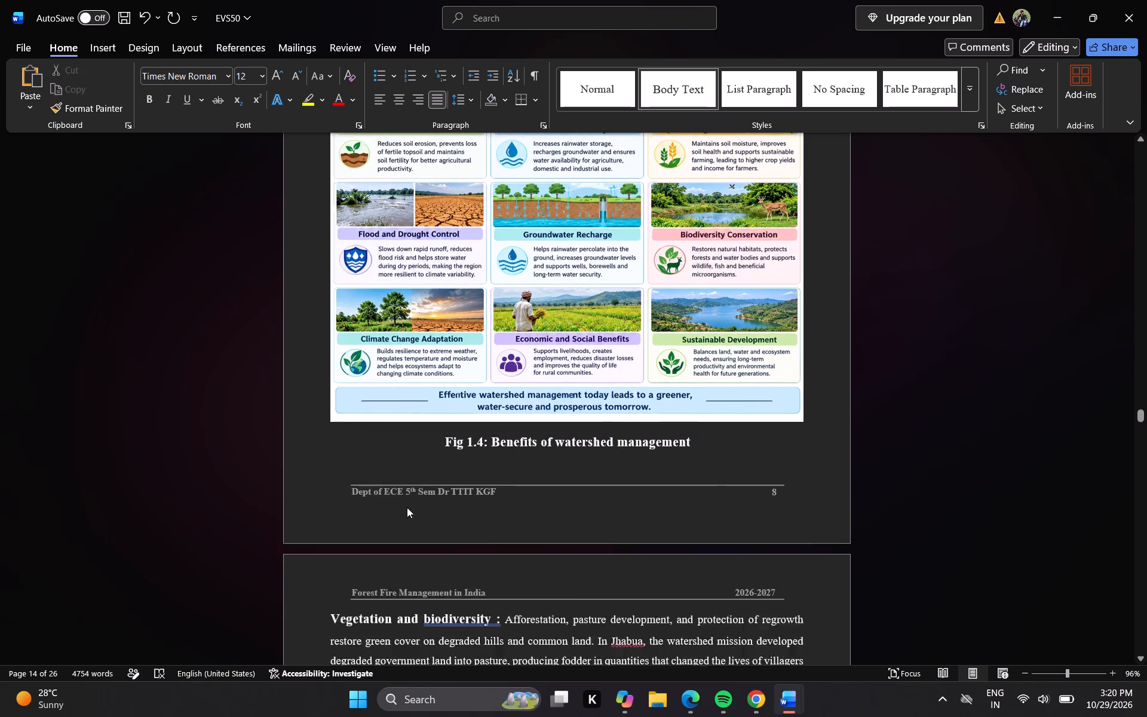
key(Down)
key(Down)
key(Down)
key(Down)
key(Down)
key(Down)
key(Down)
key(Down)
key(Down)
key(Down)
key(Down)
key(Down)
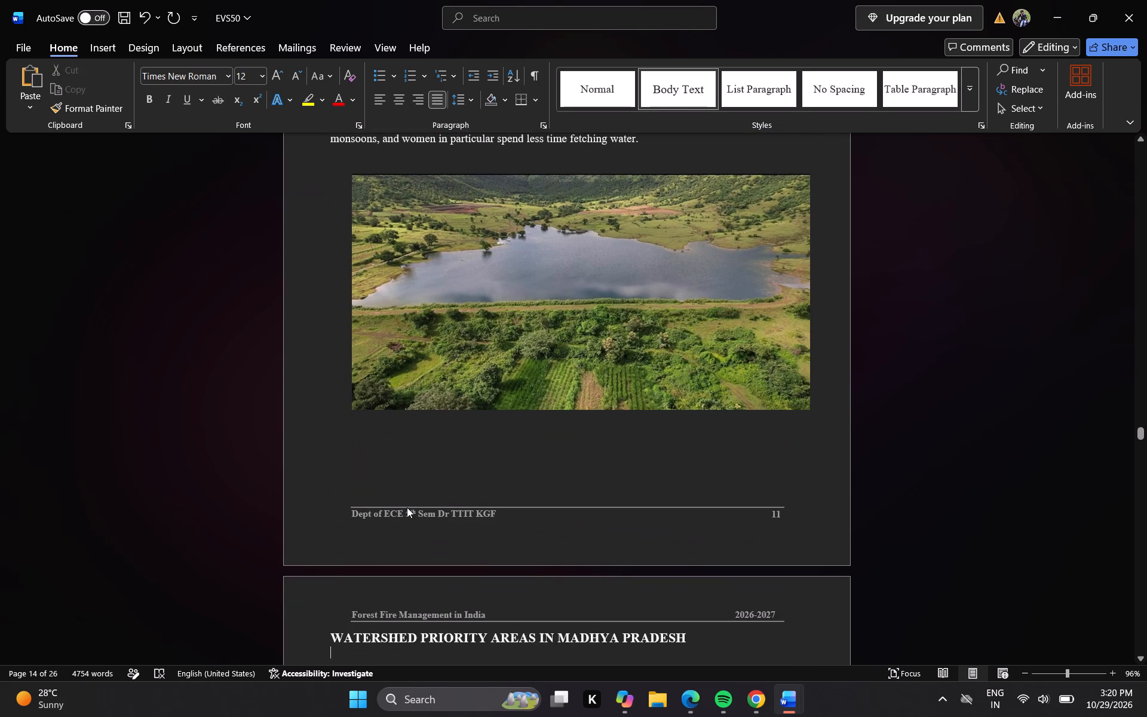
Recheck the layout from the reservoir photo back through Agriculture and income to the Benefits of Watershed Management figure and its caption.
key(Up)
key(Up)
key(Up)
key(Up)
key(Up)
key(Up)
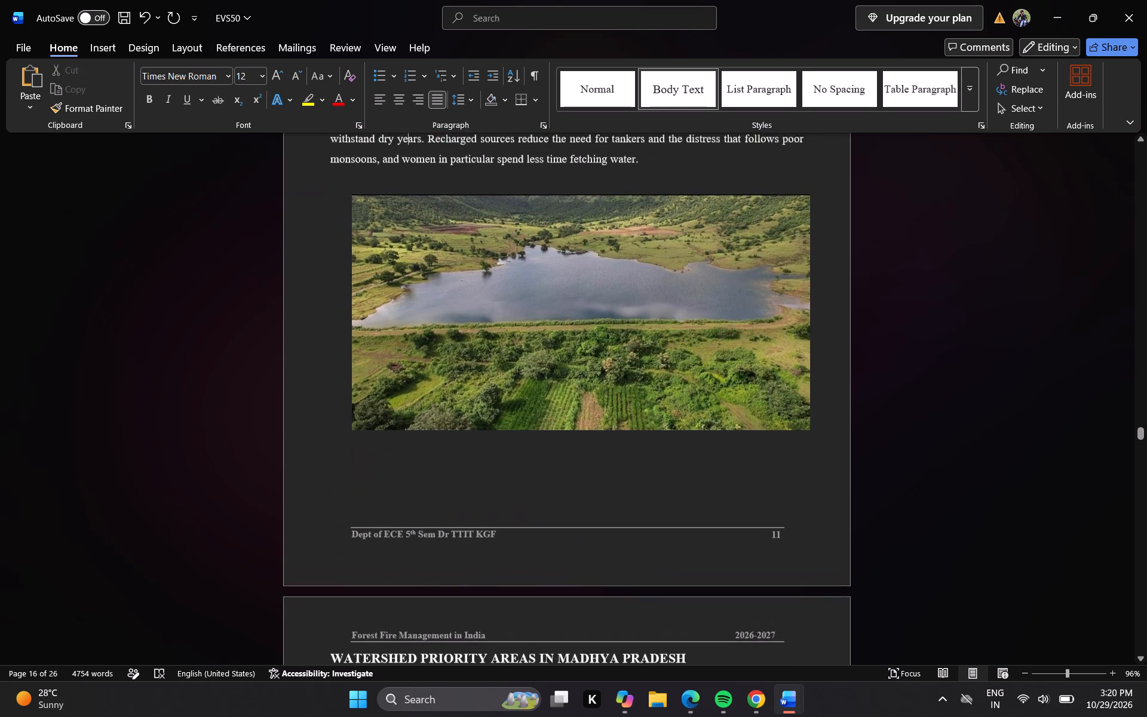
key(Up)
key(Up)
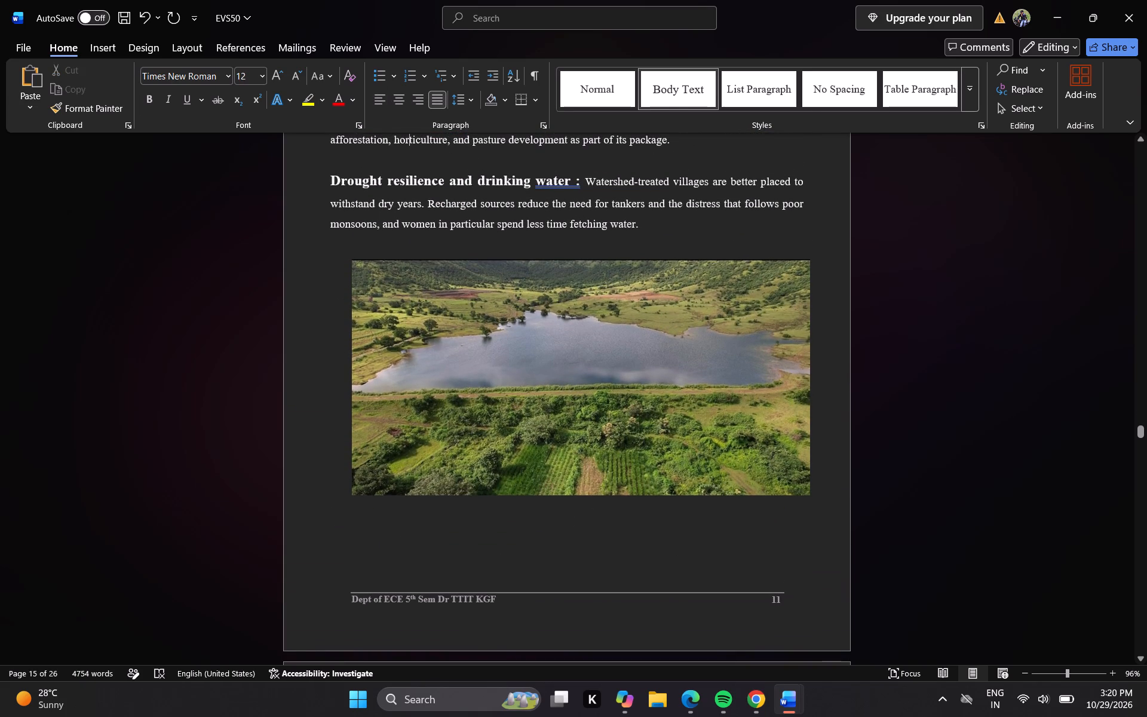
key(Up)
key(Up)
key(Up)
key(Up)
key(Up)
key(Up)
key(Up)
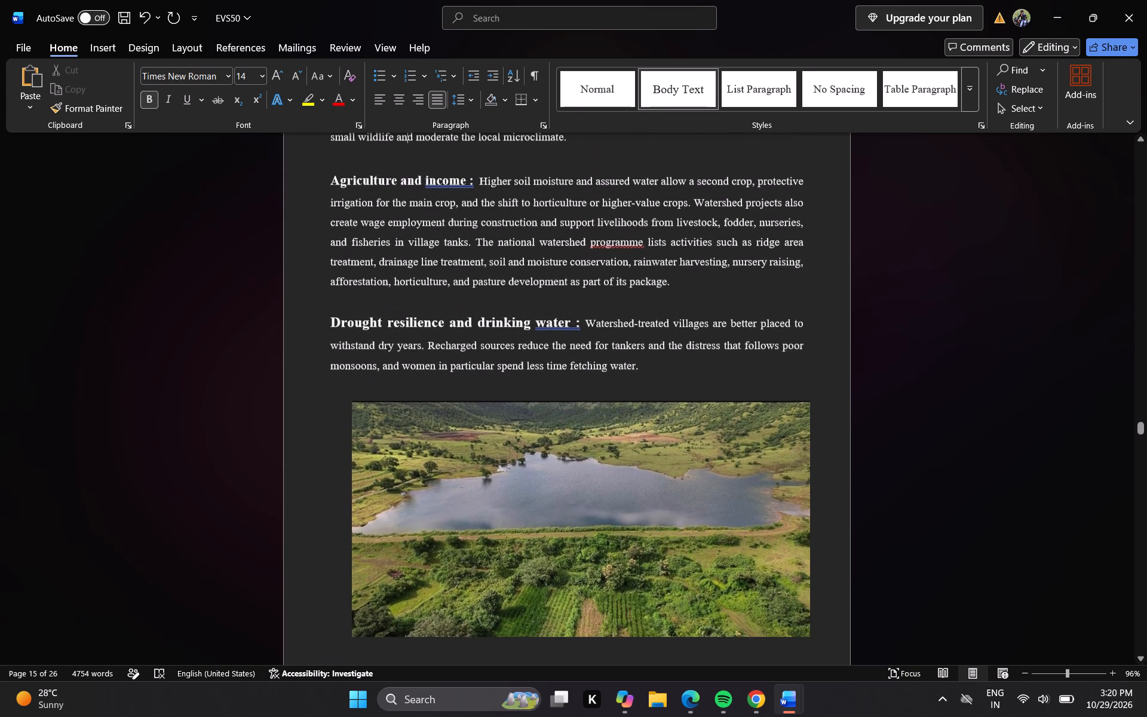
key(Up)
key(Up)
key(Up)
key(Up)
key(Up)
key(Up)
key(Up)
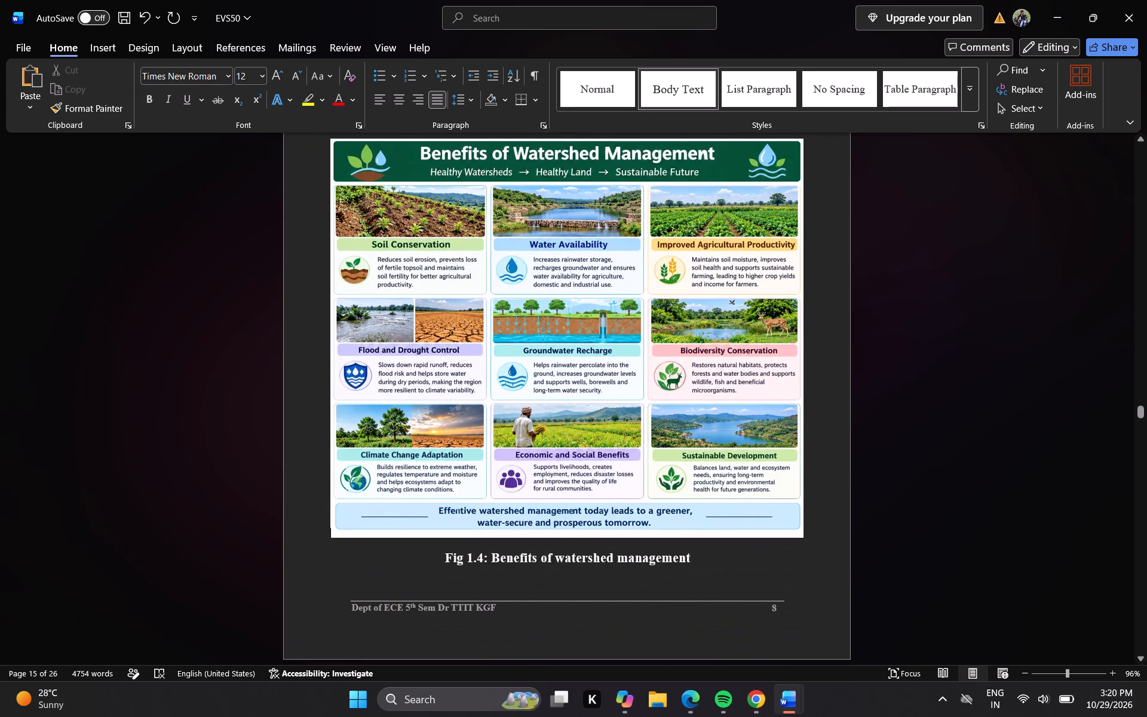
key(Down)
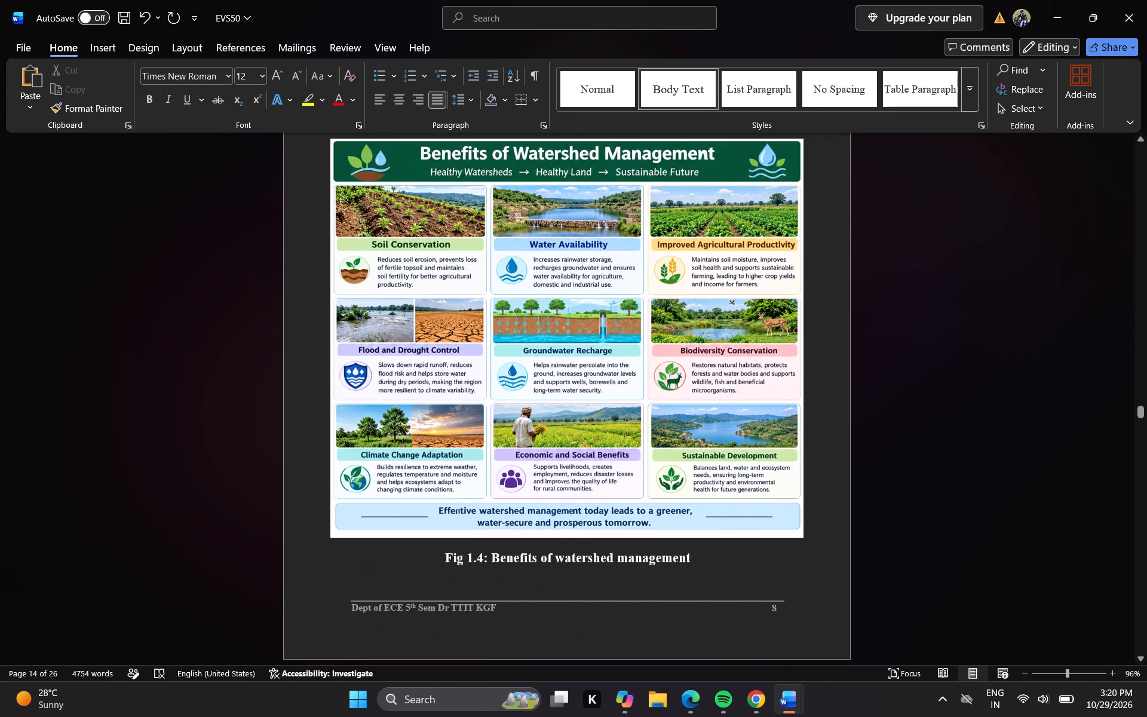
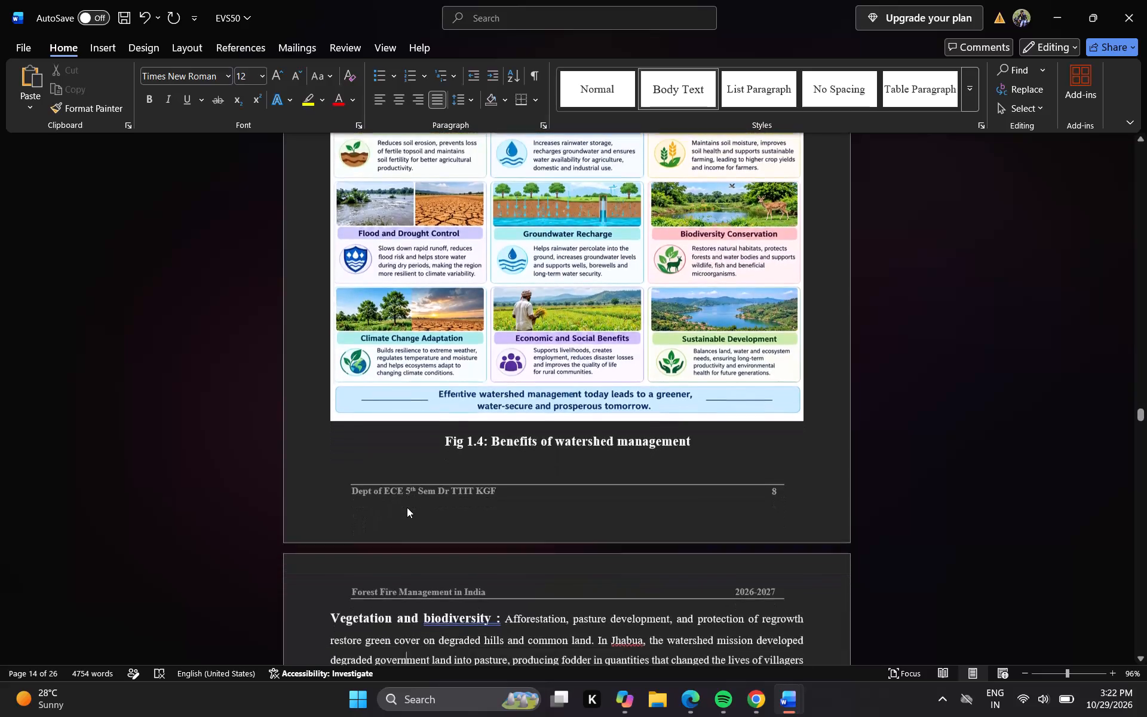
Start an indented caption line beneath the reservoir photo that precedes the WATERSHED PRIORITY AREAS IN MADHYA PRADESH heading.
key(Down)
key(Down)
key(Down)
key(Down)
key(Down)
key(Down)
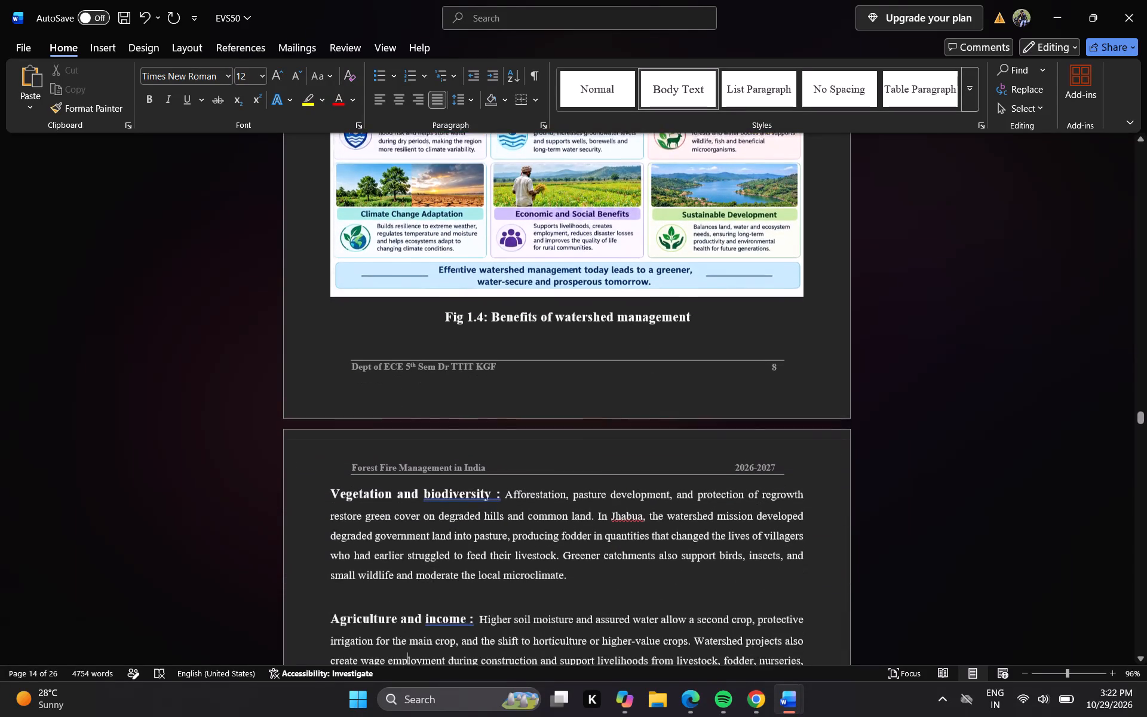
key(Down)
key(Down)
key(Down)
key(Down)
key(Down)
key(Down)
key(Down)
key(Down)
key(Down)
key(Down)
key(Down)
key(Down)
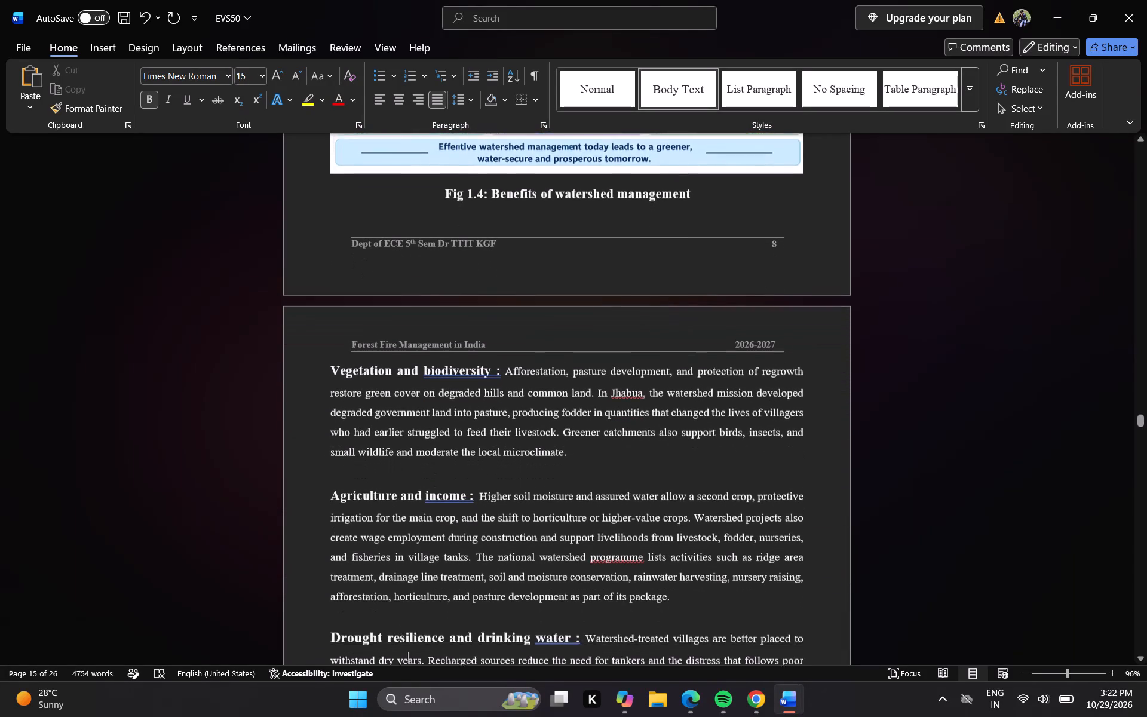
key(Up)
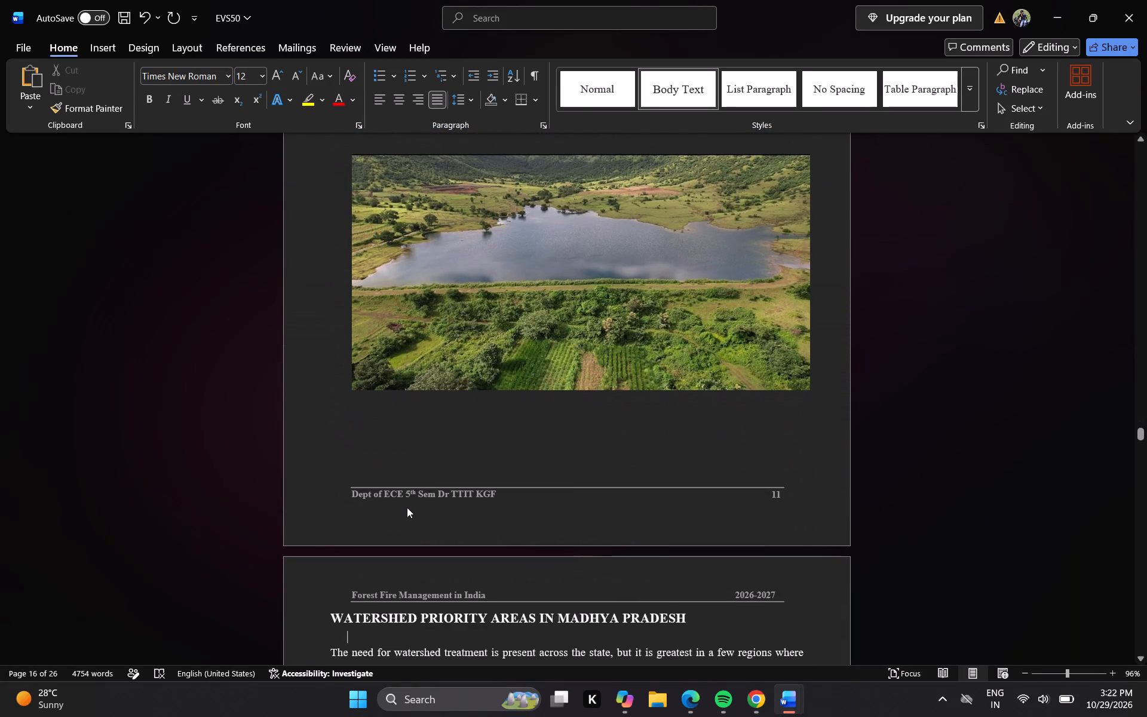
key(Up)
key(Up)
key(Left)
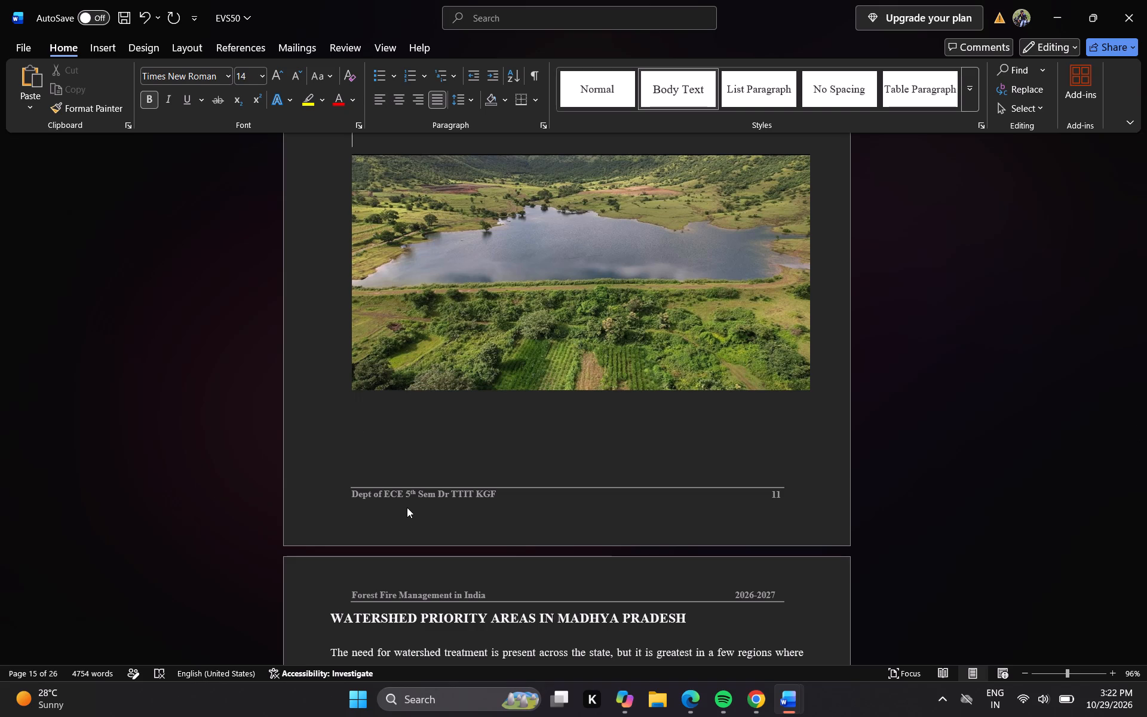
key(Right)
key(Right)
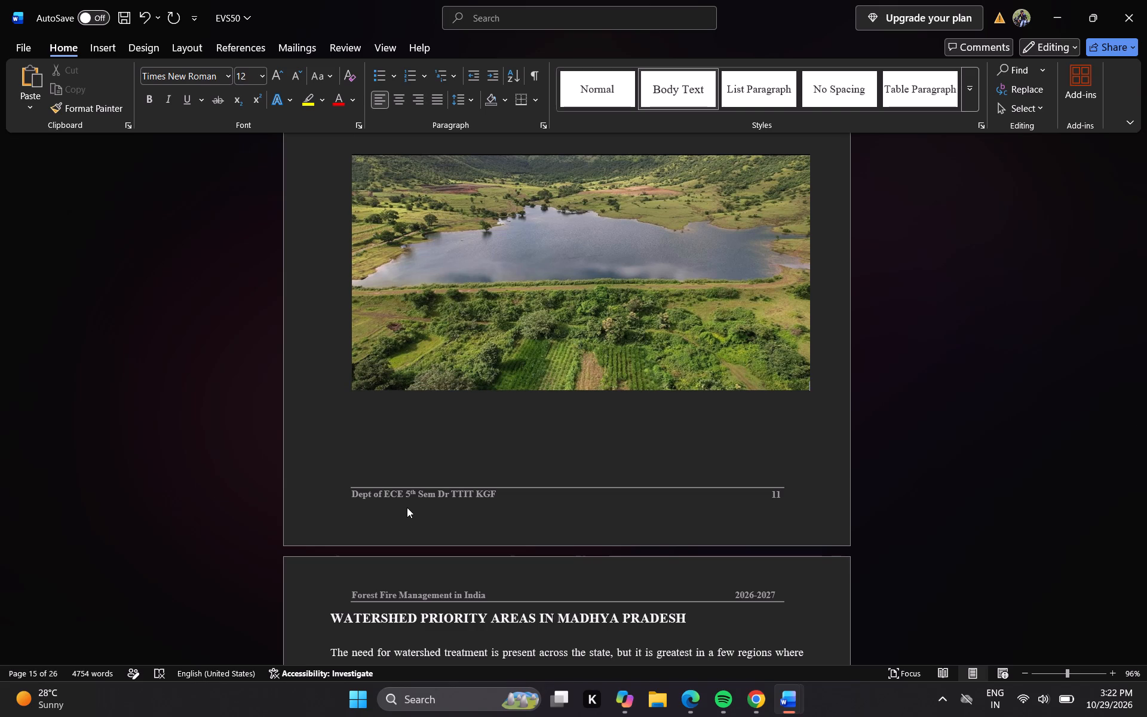
key(Return)
key(Return)
key(Tab)
key(Tab)
key(Tab)
Enter the caption "Fig 1.5 : Reduction in Drought Effects" under the reservoir photo in bold 14 pt text.
key(f)
key(BackSpace)
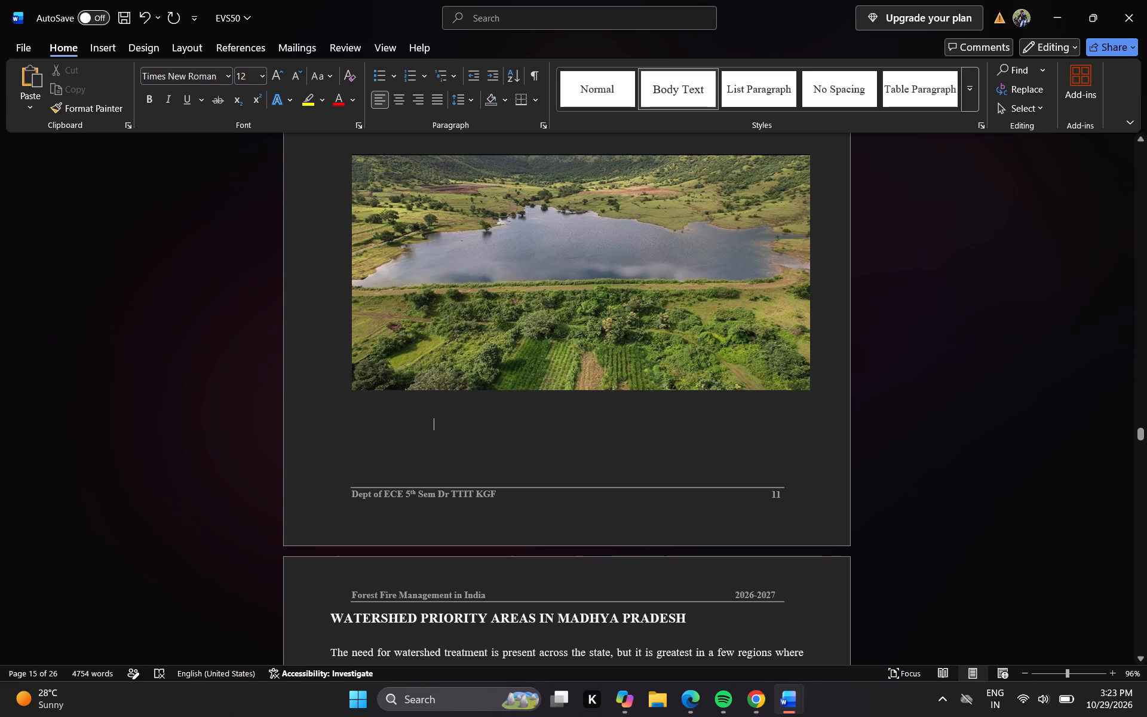
click(148, 97)
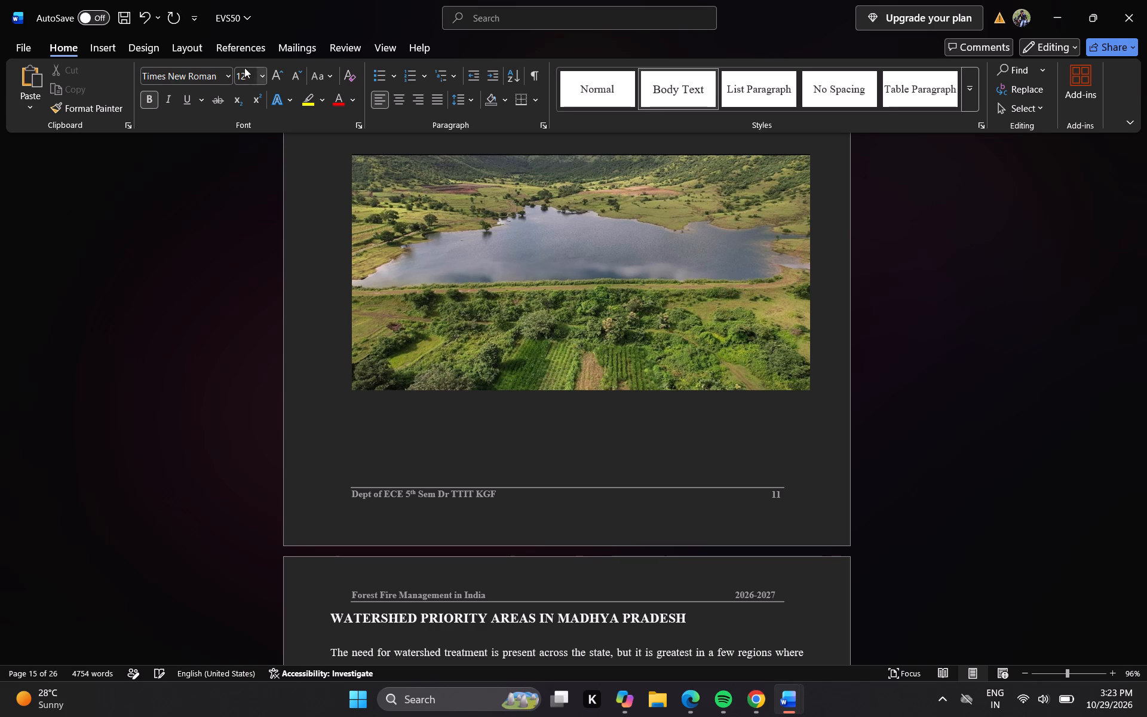
click(246, 70)
text(14)
key(Return)
text(fi)
key(g)
key(space)
text(1.)
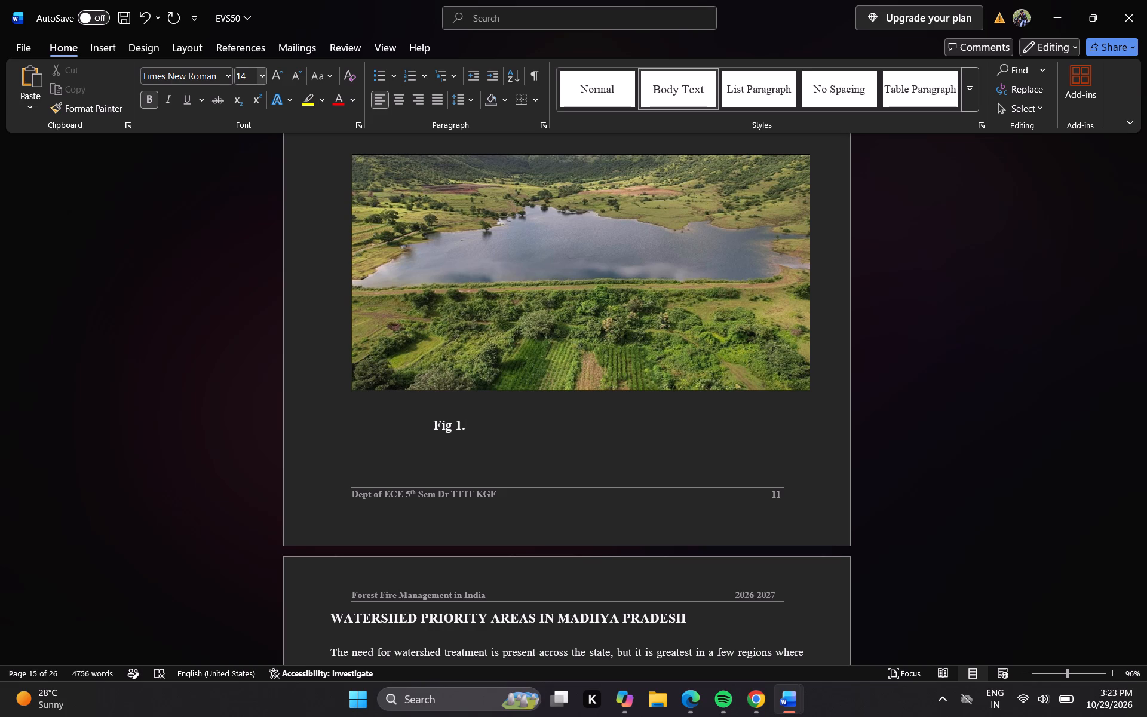
text(5)
key(space)
text(:)
key(space)
text(red)
key(BackSpace)
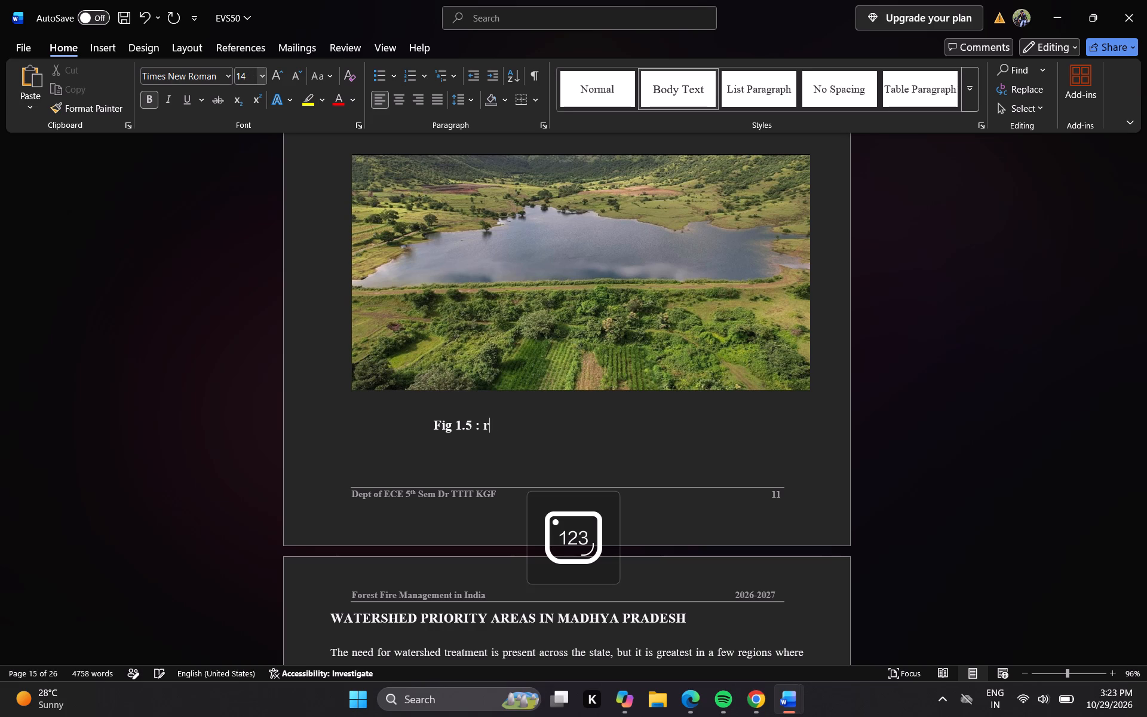
key(BackSpace)
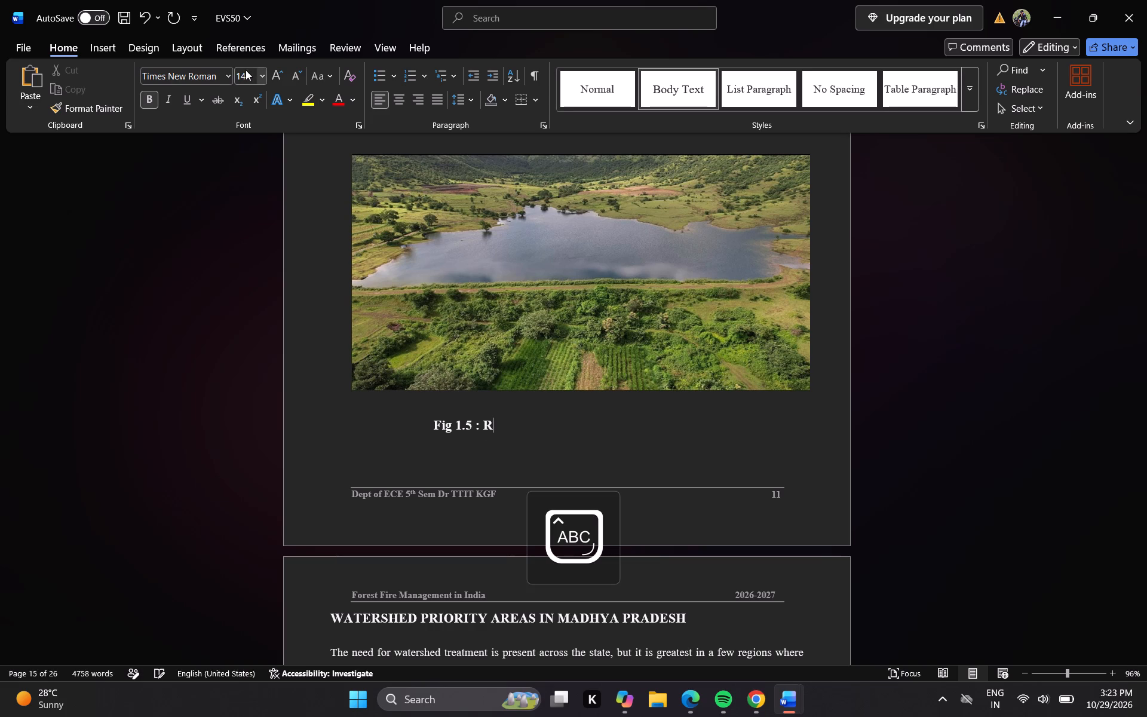
text(duc)
text(tion)
key(space)
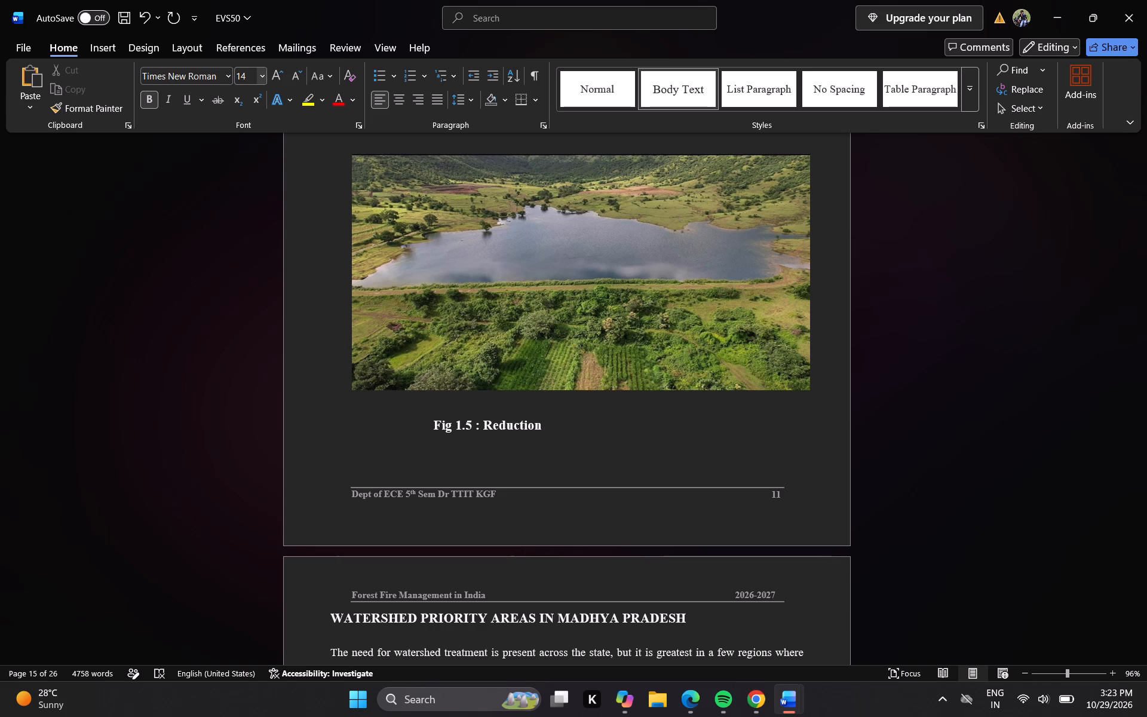
text(in)
key(space)
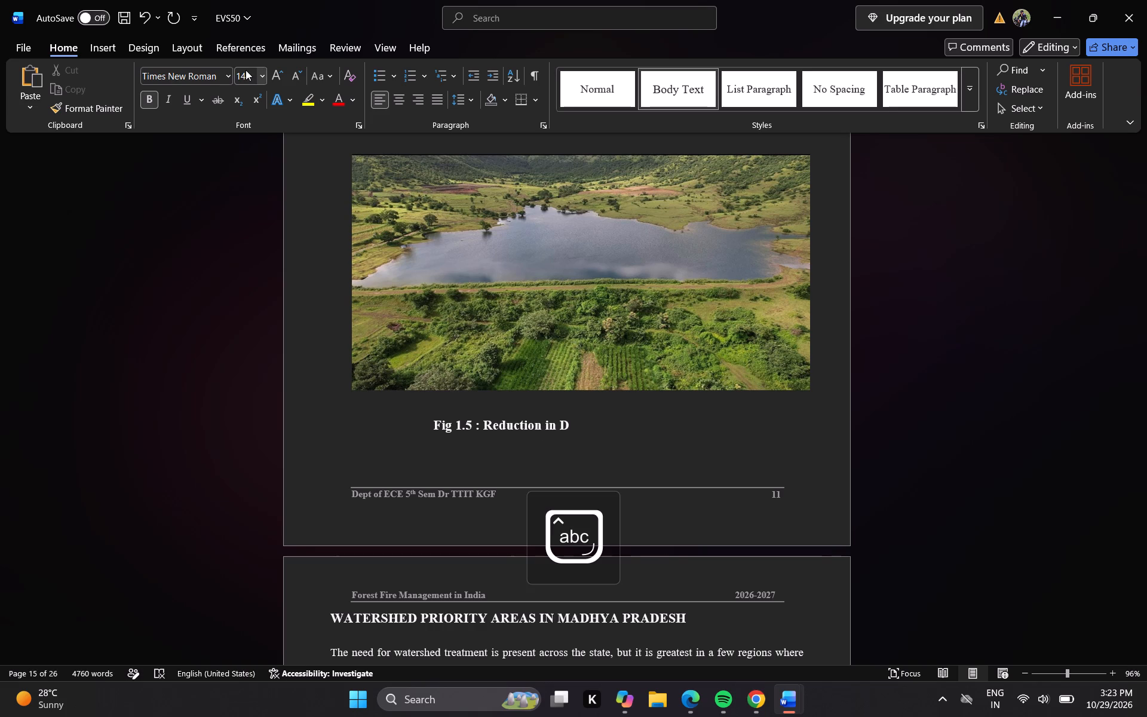
text(rpo)
key(BackSpace)
key(BackSpace)
text(ought)
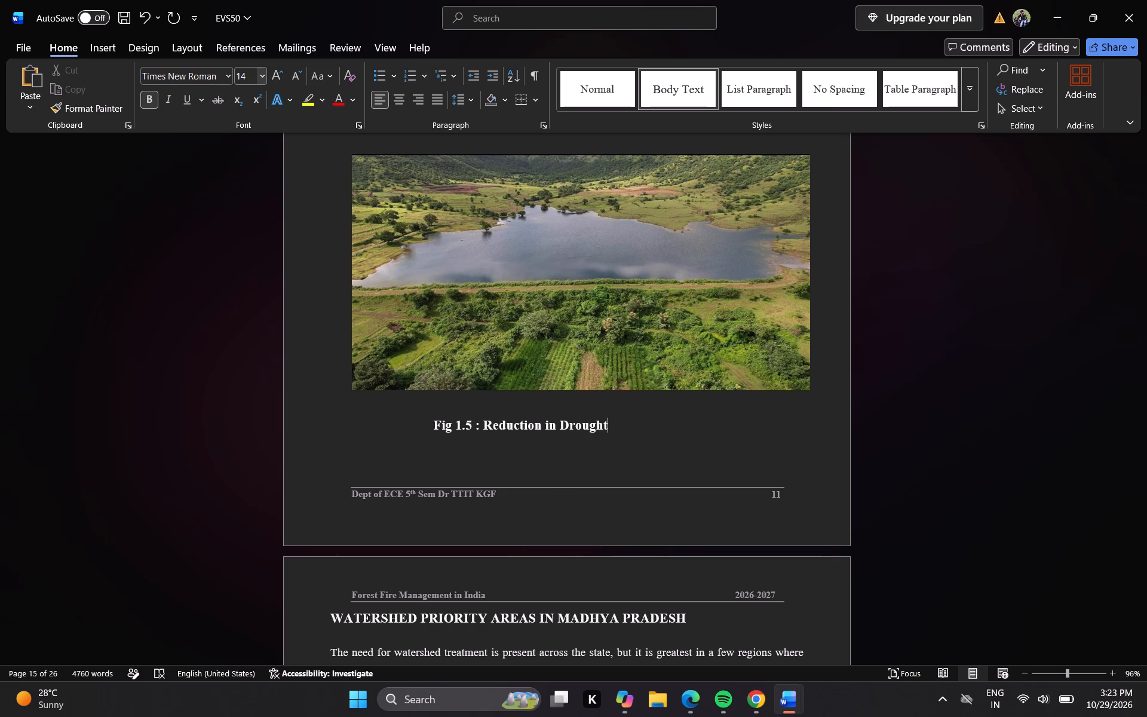
key(space)
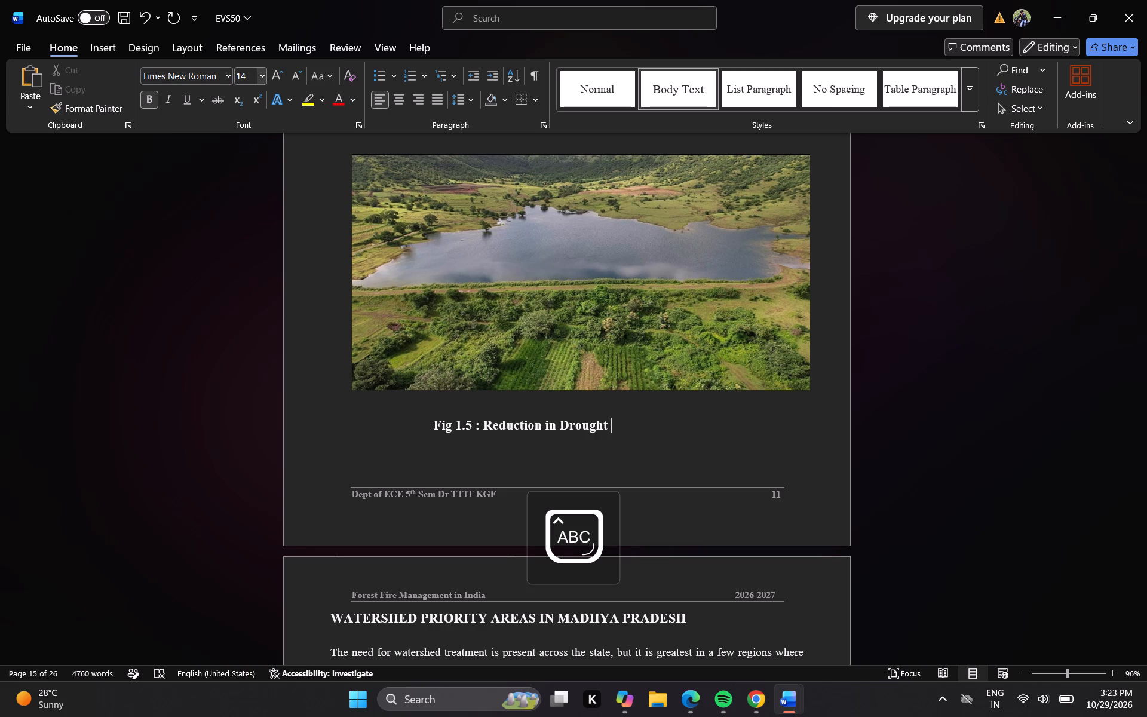
key(f)
key(BackSpace)
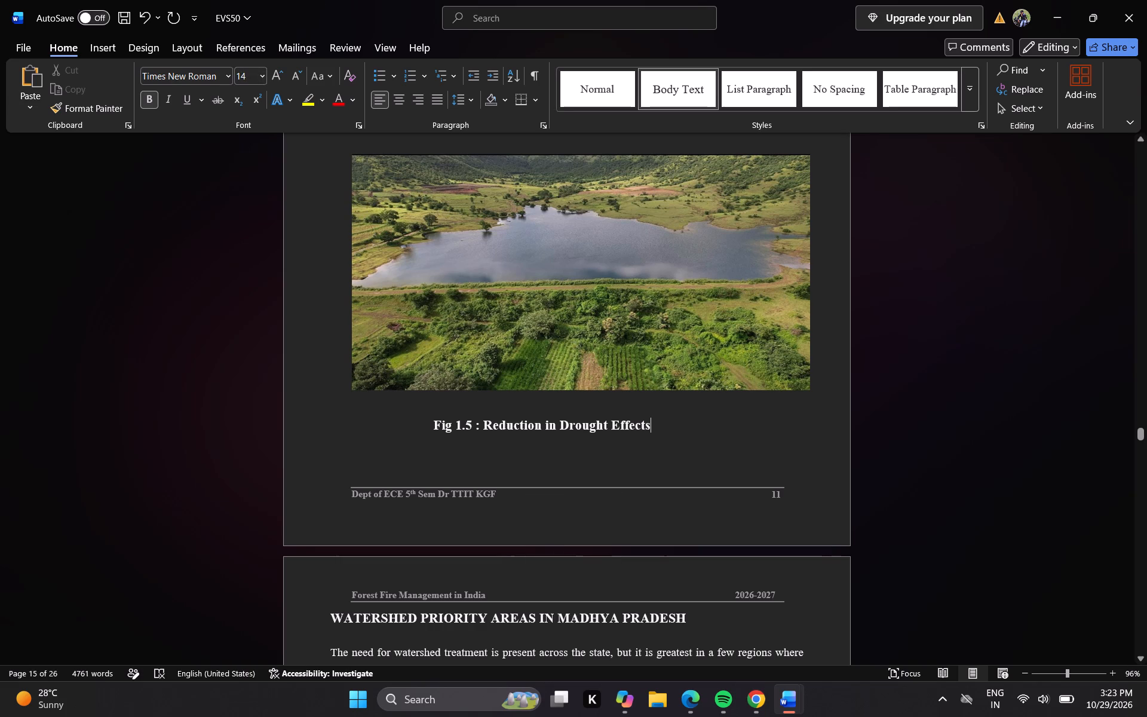
Check the layout from the Fig 1.5 caption back to the Water and soil paragraph and Benefits of Watershed Management figure.
key(Up)
key(Up)
key(Up)
key(Up)
key(Up)
key(Up)
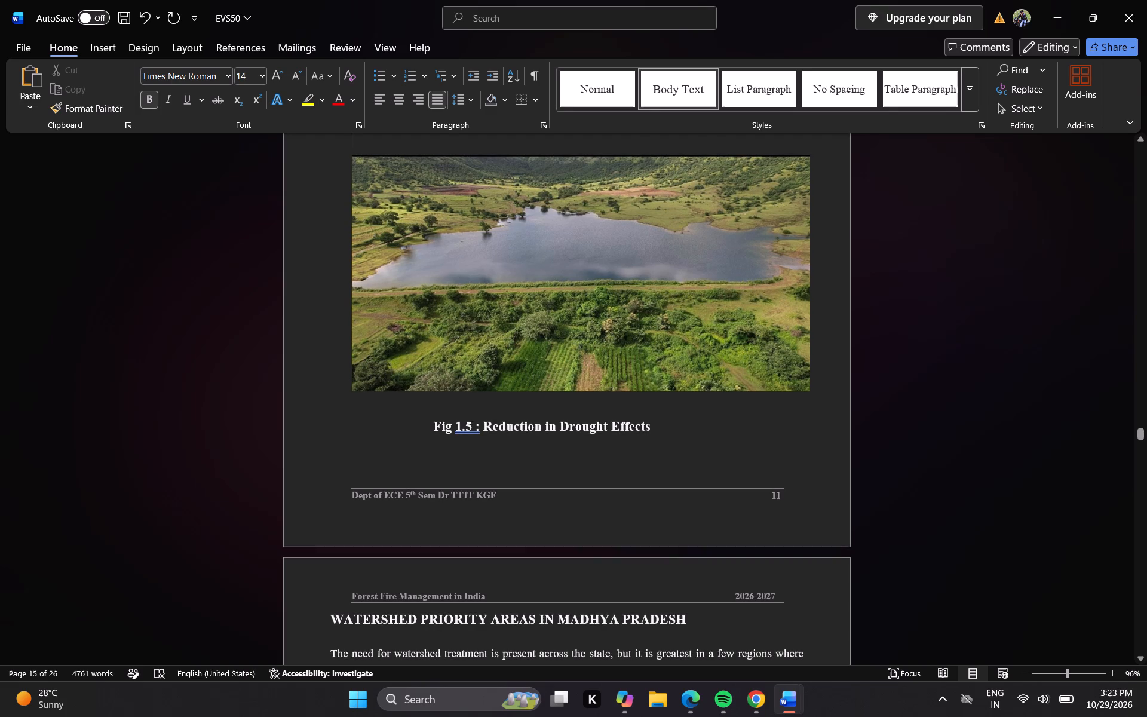
key(Up)
key(Up)
key(Up)
key(Up)
key(Up)
key(Up)
key(Up)
key(Up)
key(Up)
key(Up)
key(Up)
key(Up)
key(Up)
key(Up)
key(Up)
key(Up)
key(Up)
key(Up)
key(Up)
key(Up)
key(Up)
key(Up)
key(Up)
key(Up)
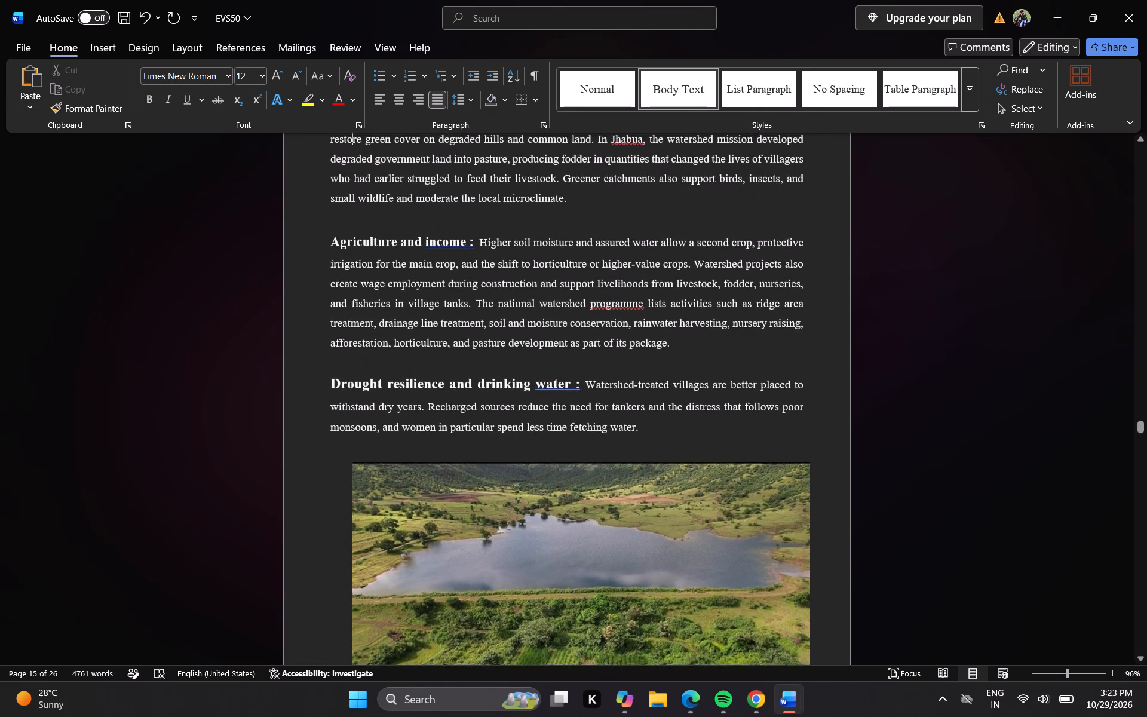
Recheck the pages from the Benefits of Watershed Management figure down through the Fig 1.5 caption to the WATERSHED PRIORITY AREAS heading.
key(Down)
key(Down)
key(Down)
key(Down)
key(Down)
key(Down)
key(Down)
key(Down)
key(Down)
key(Down)
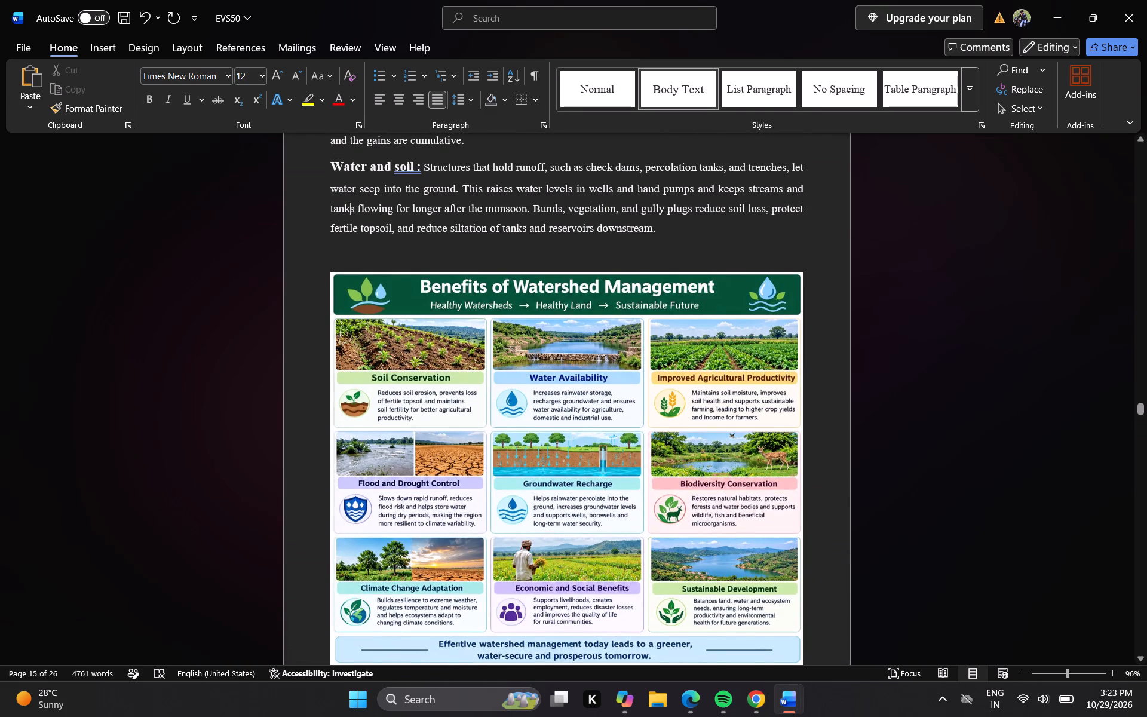
key(Down)
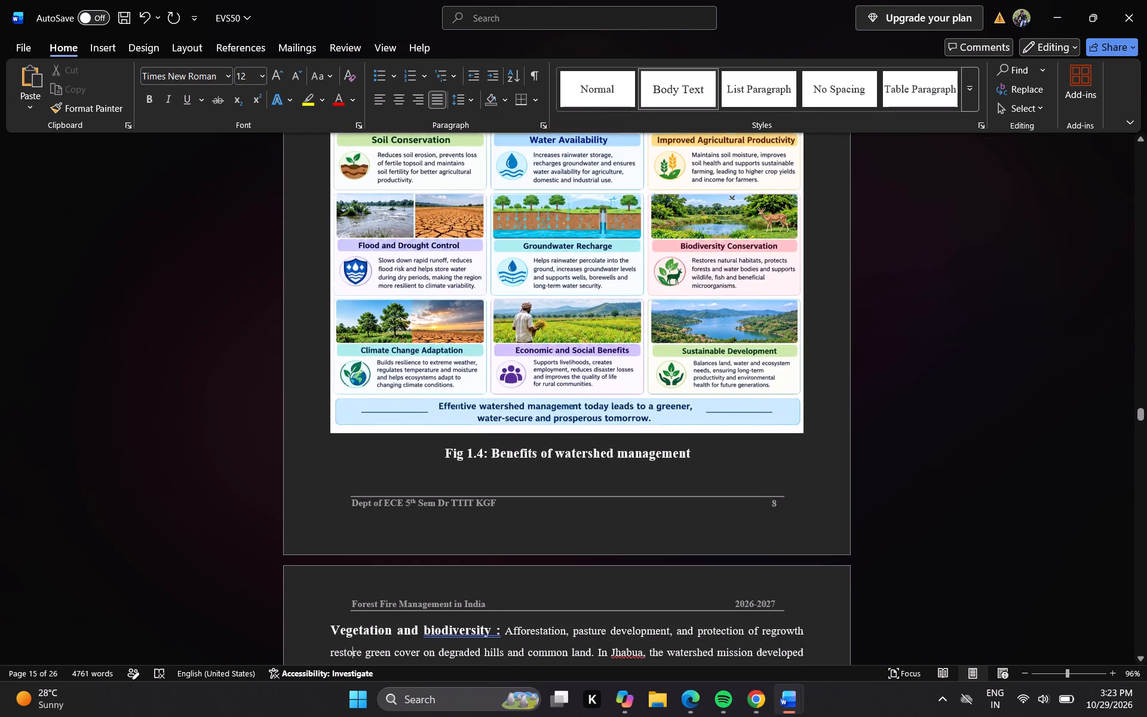
key(Down)
key(Down)
key(Down)
key(Down)
key(Down)
key(Down)
key(Down)
key(Down)
key(Down)
key(Down)
key(Down)
key(Down)
key(Down)
key(Down)
key(Down)
key(Down)
key(Down)
key(Down)
key(Down)
key(Down)
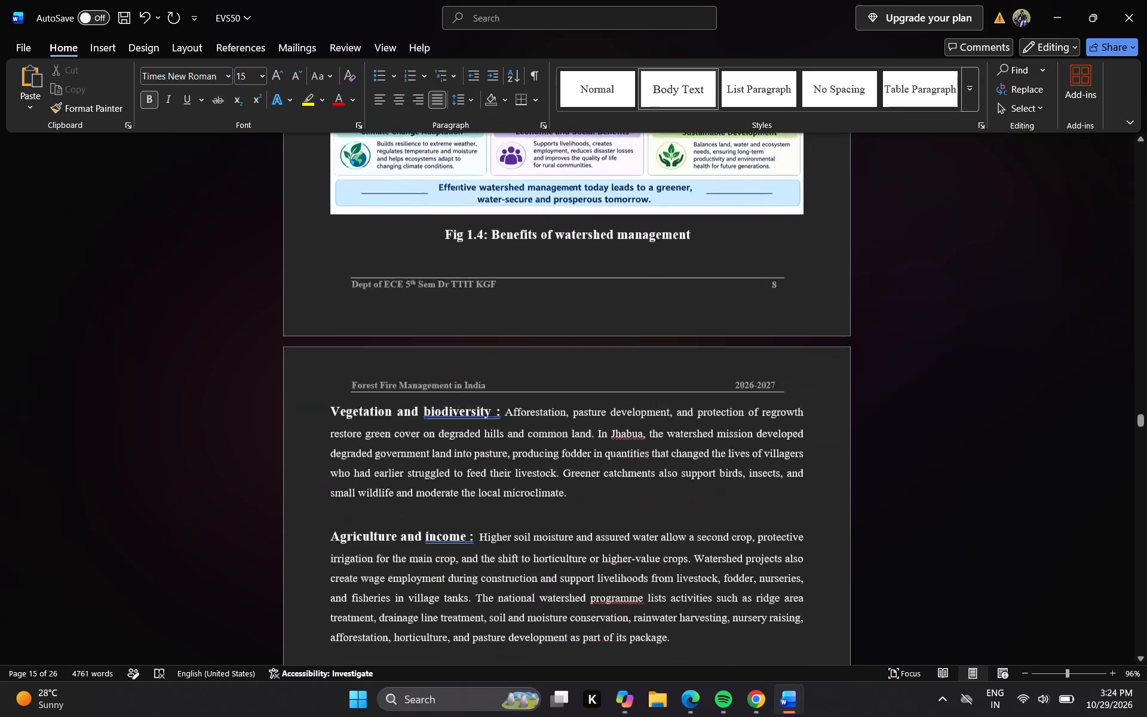
key(Down)
key(Down)
key(Down)
key(Down)
key(Down)
key(Down)
key(Down)
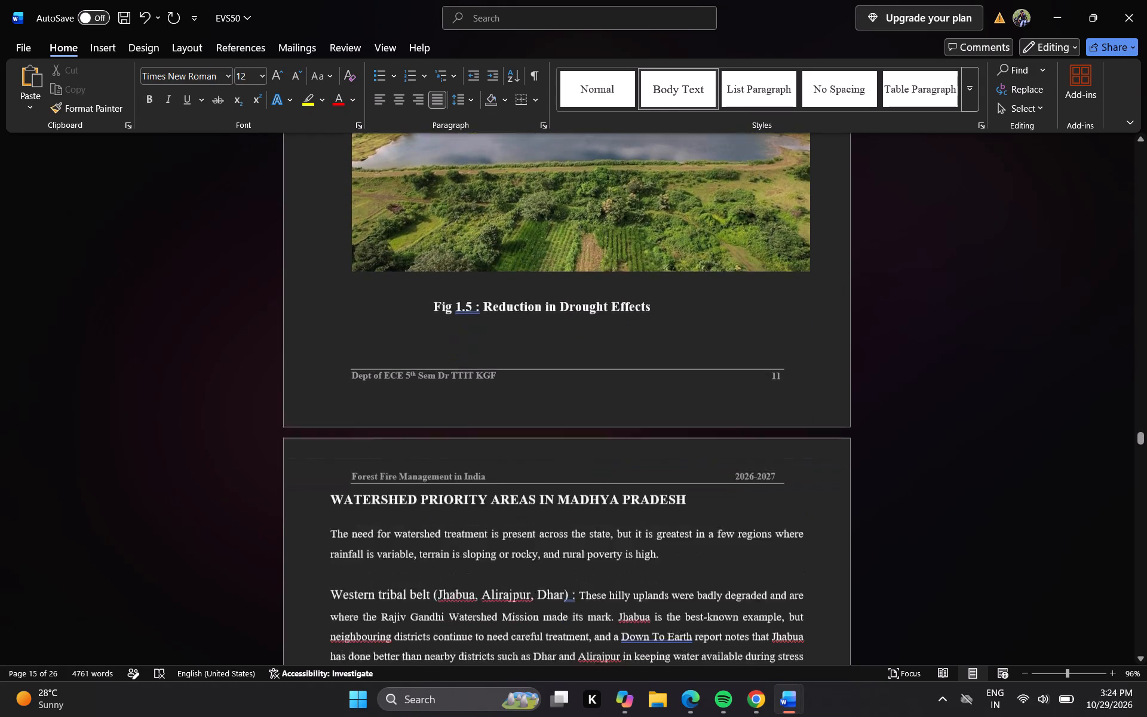
Review the WATERSHED PRIORITY AREAS IN MADHYA PRADESH section down to its map figure and back to its heading.
key(Down)
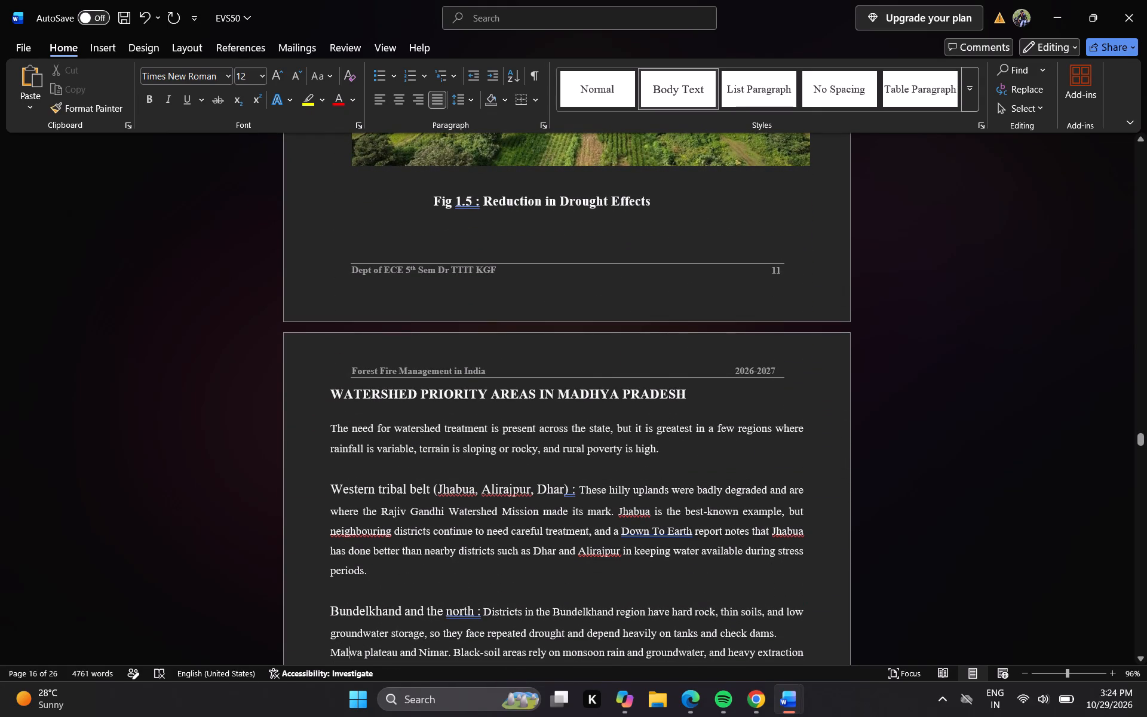
key(Down)
key(Down)
key(Down)
key(Down)
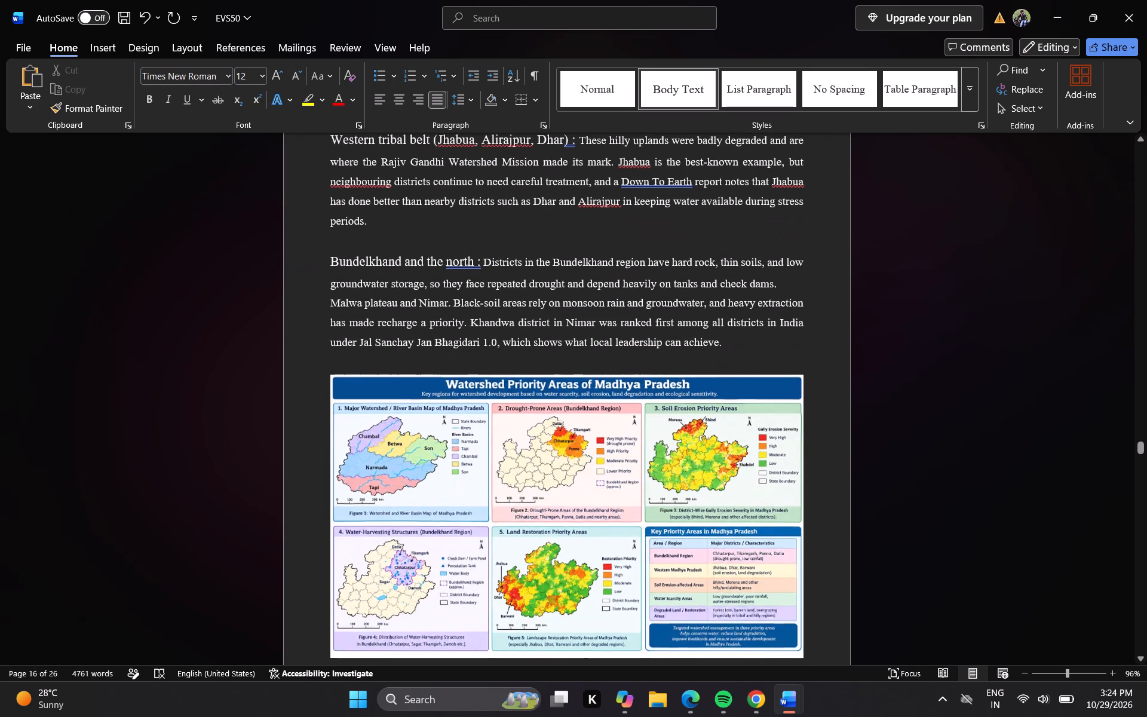
key(Up)
key(Up)
key(Up)
key(Up)
key(Up)
key(Up)
key(Up)
key(Up)
key(Up)
key(Up)
key(Up)
key(Up)
key(Up)
key(Up)
key(Up)
key(Up)
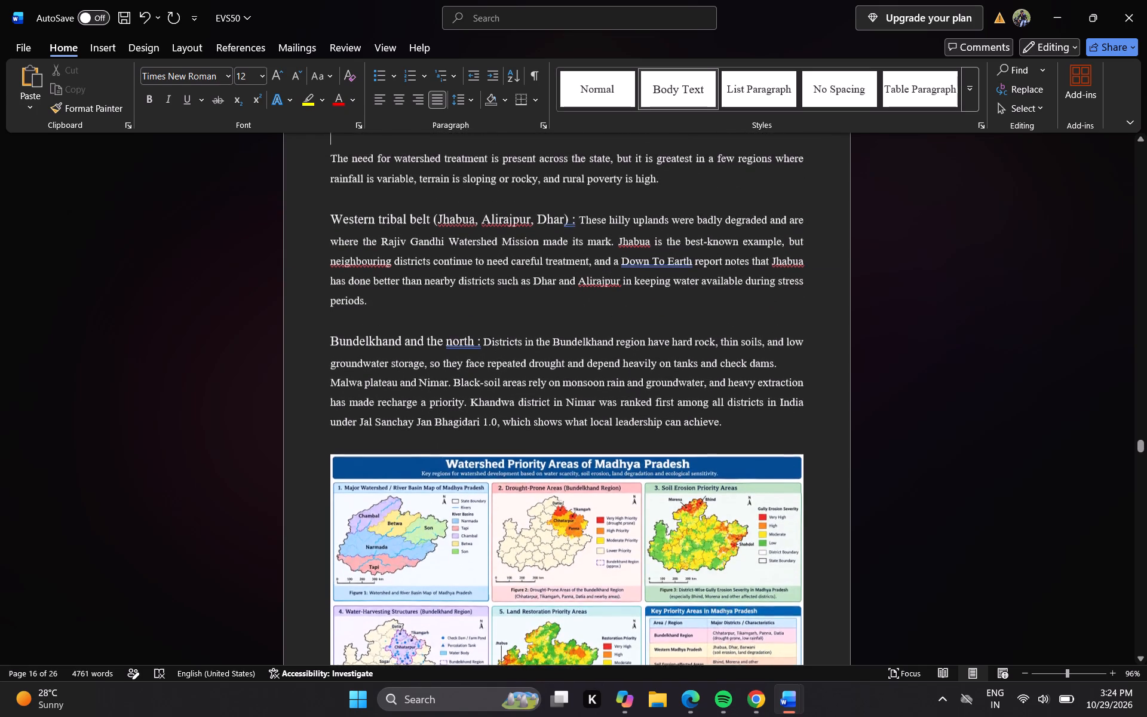
key(Up)
key(Up)
key(Down)
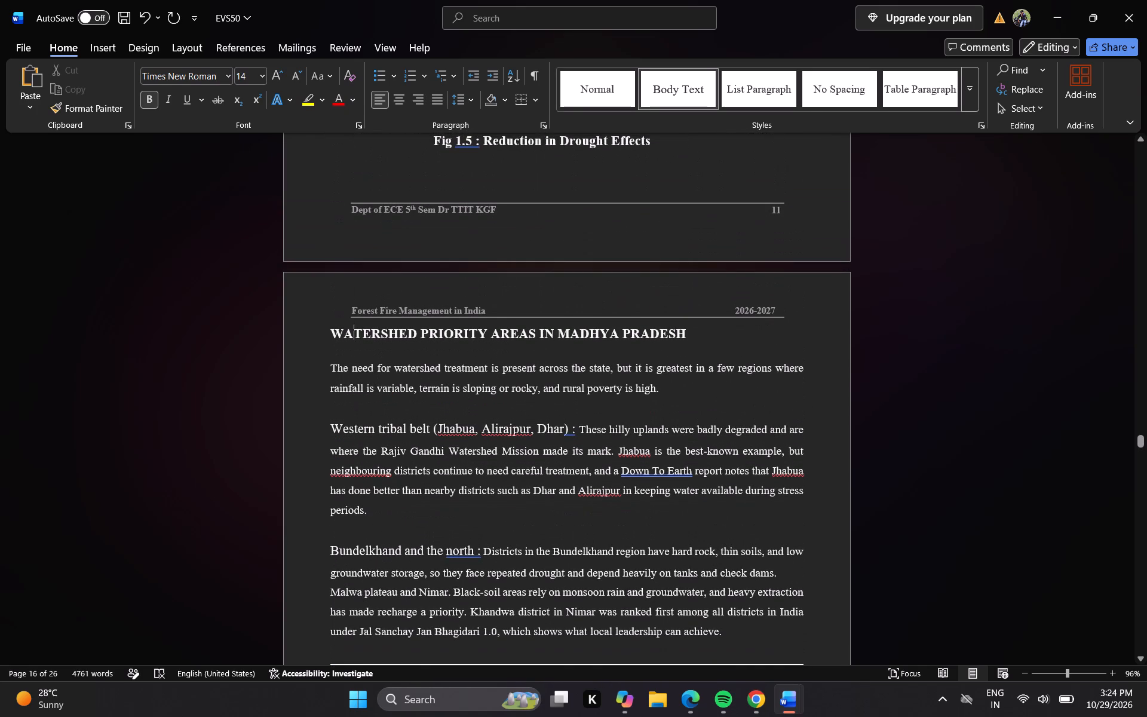
Insert a blank line above the WATERSHED PRIORITY AREAS IN MADHYA PRADESH heading.
key(Left)
key(Left)
key(Return)
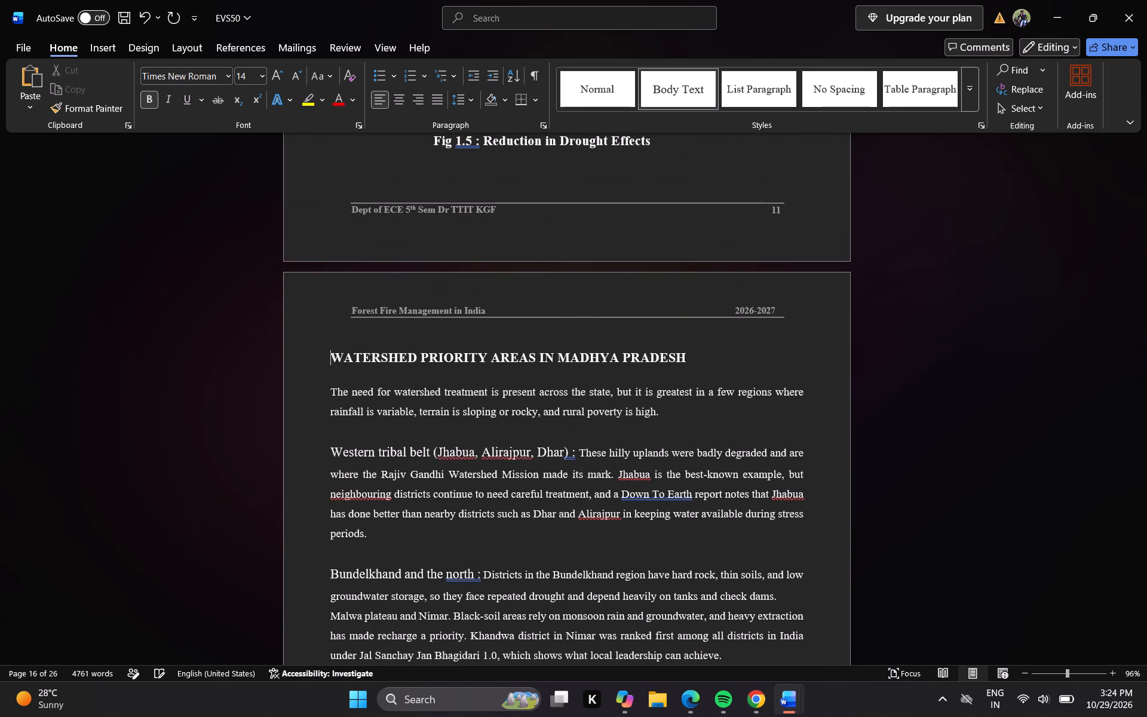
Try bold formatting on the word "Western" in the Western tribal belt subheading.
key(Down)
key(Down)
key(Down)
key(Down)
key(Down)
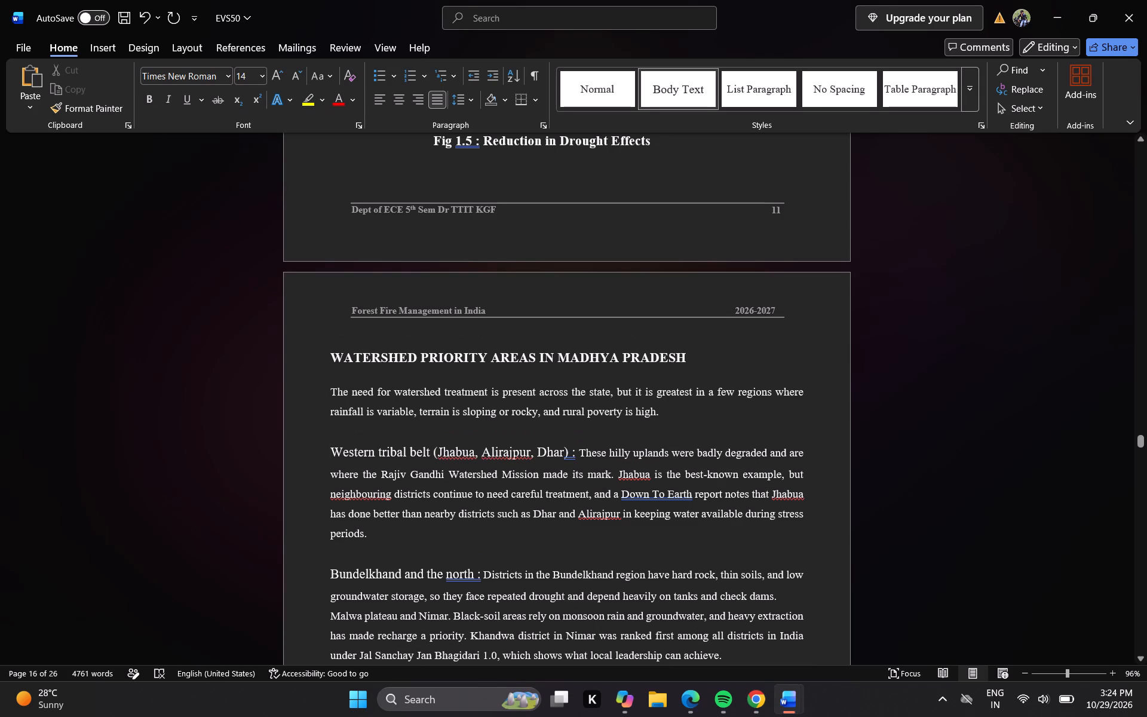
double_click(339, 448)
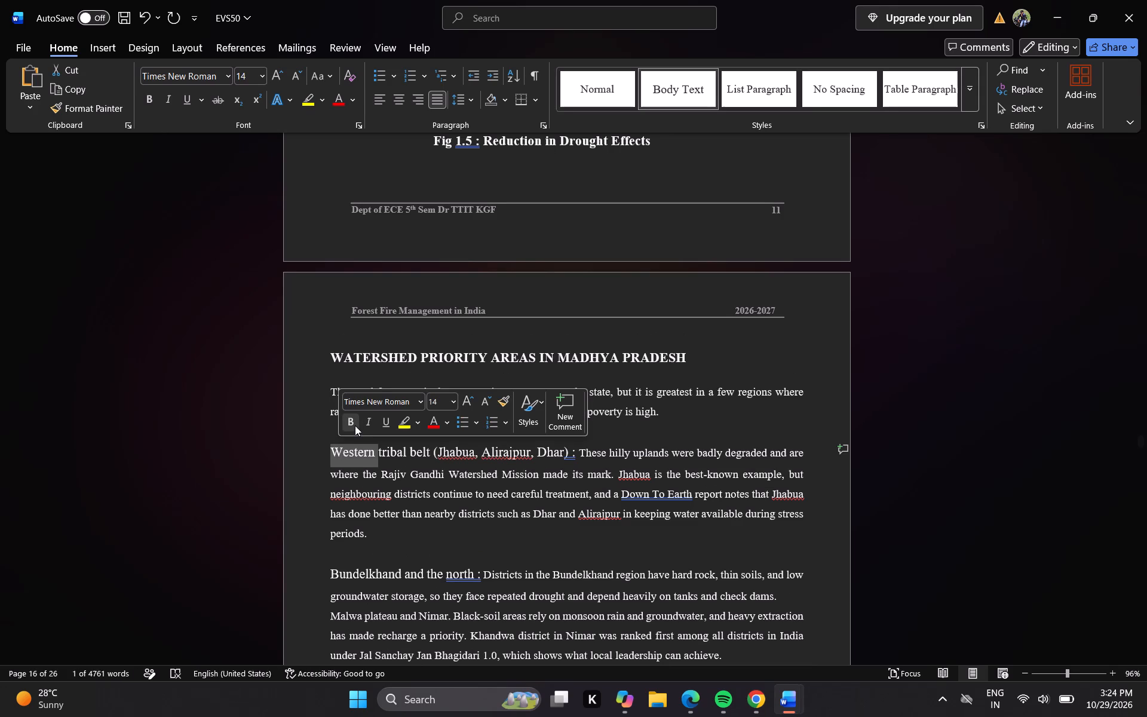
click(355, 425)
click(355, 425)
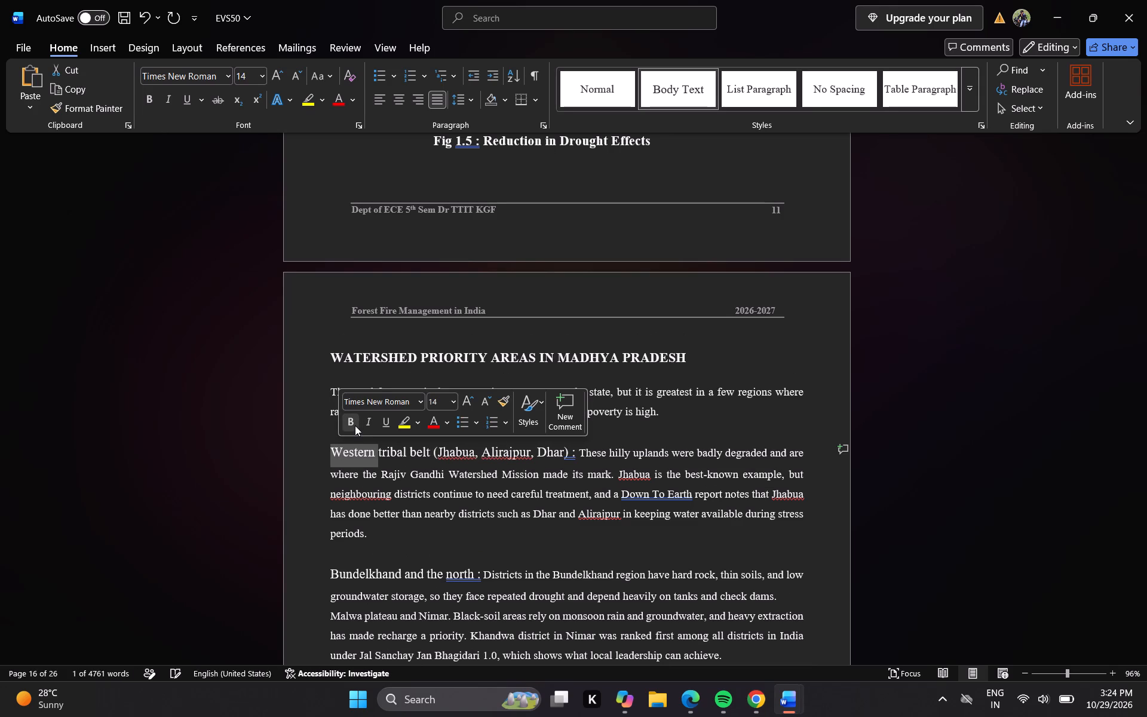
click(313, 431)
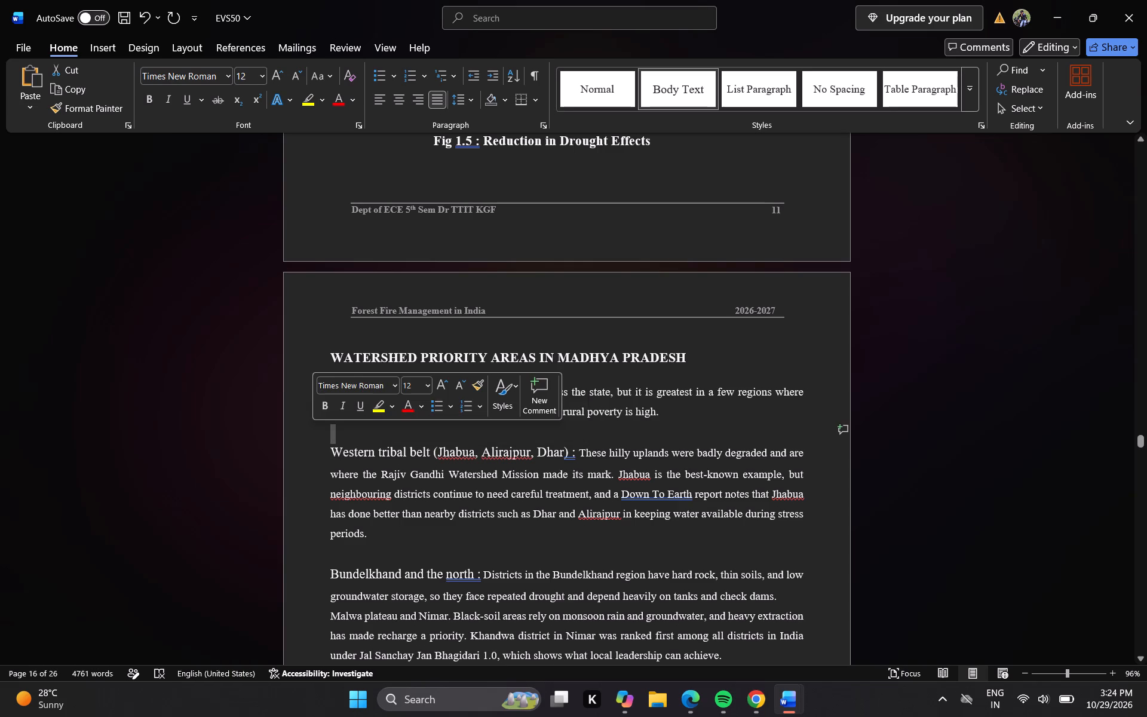
Review the watershed priority areas section down to its map figure and the WATERSHED MANAGEMENT MEASURES heading.
key(Down)
key(Down)
key(Down)
key(Down)
key(Down)
key(Down)
key(Down)
key(Down)
key(Down)
key(Down)
key(Down)
key(Down)
key(Down)
key(Down)
key(Down)
key(Down)
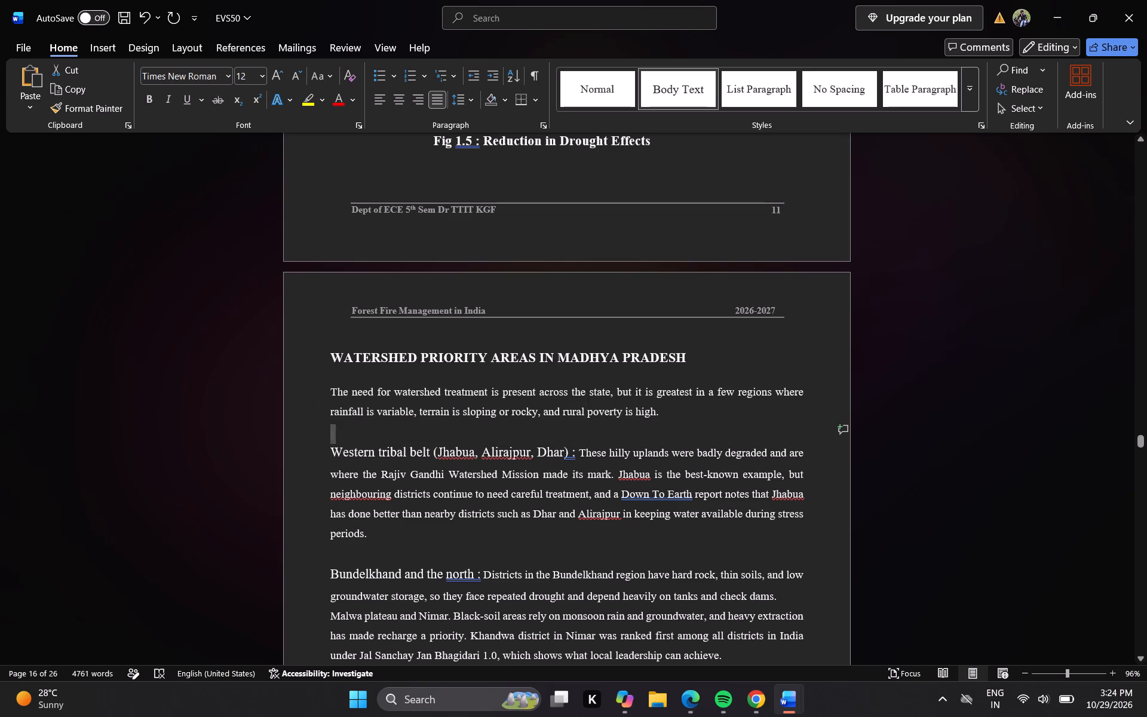
key(Up)
key(Up)
key(Up)
key(Up)
key(Up)
key(Up)
key(Up)
key(Up)
key(Up)
key(Up)
key(Up)
key(Up)
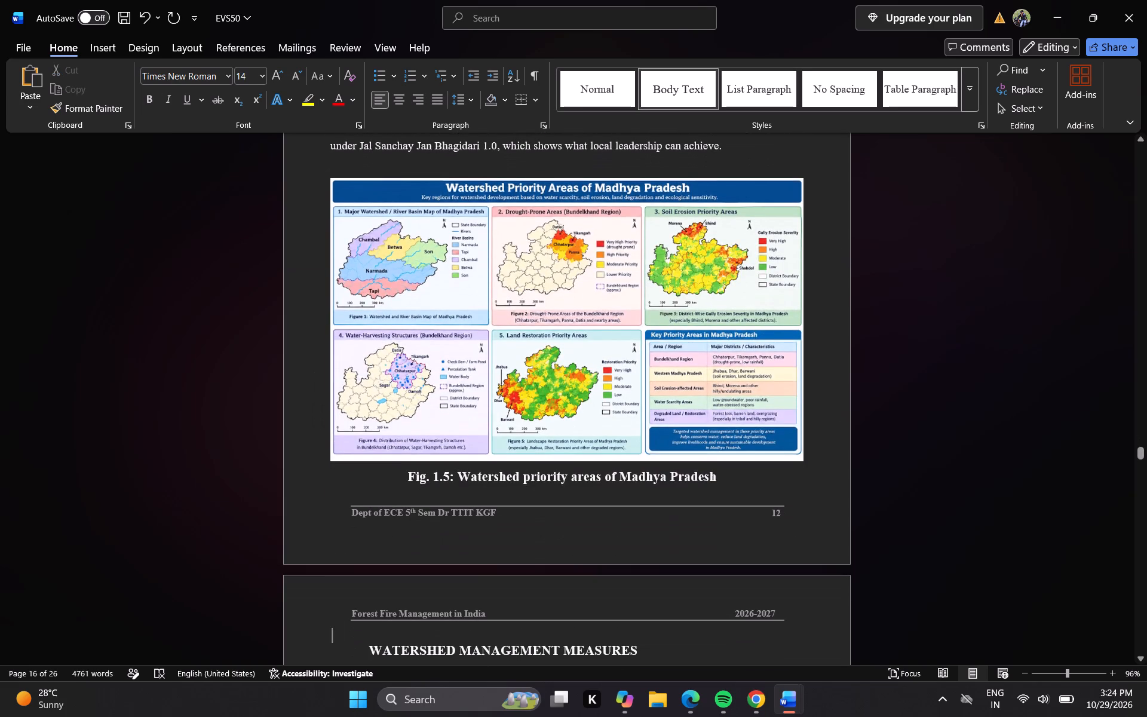
Check the spacing around the WATERSHED PRIORITY AREAS IN MADHYA PRADESH heading and the Fig 1.5 caption page before it.
key(Up)
key(Up)
key(Up)
key(Up)
key(Up)
key(Up)
key(Up)
key(Up)
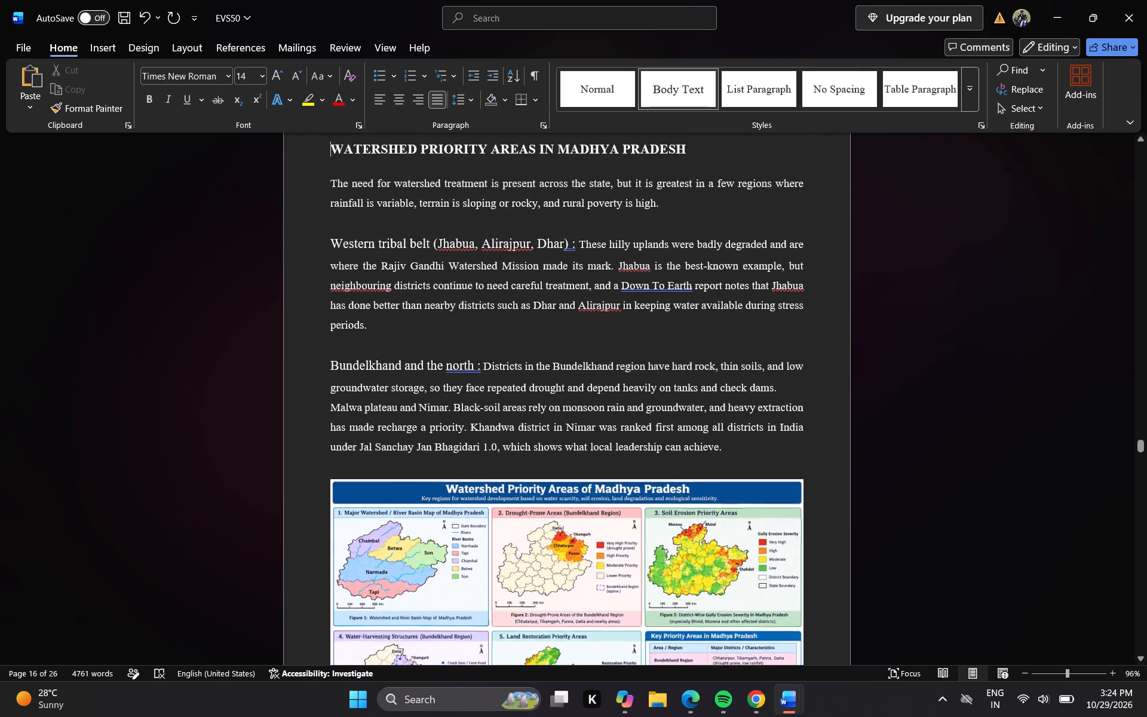
key(Up)
key(Up)
key(Up)
key(Up)
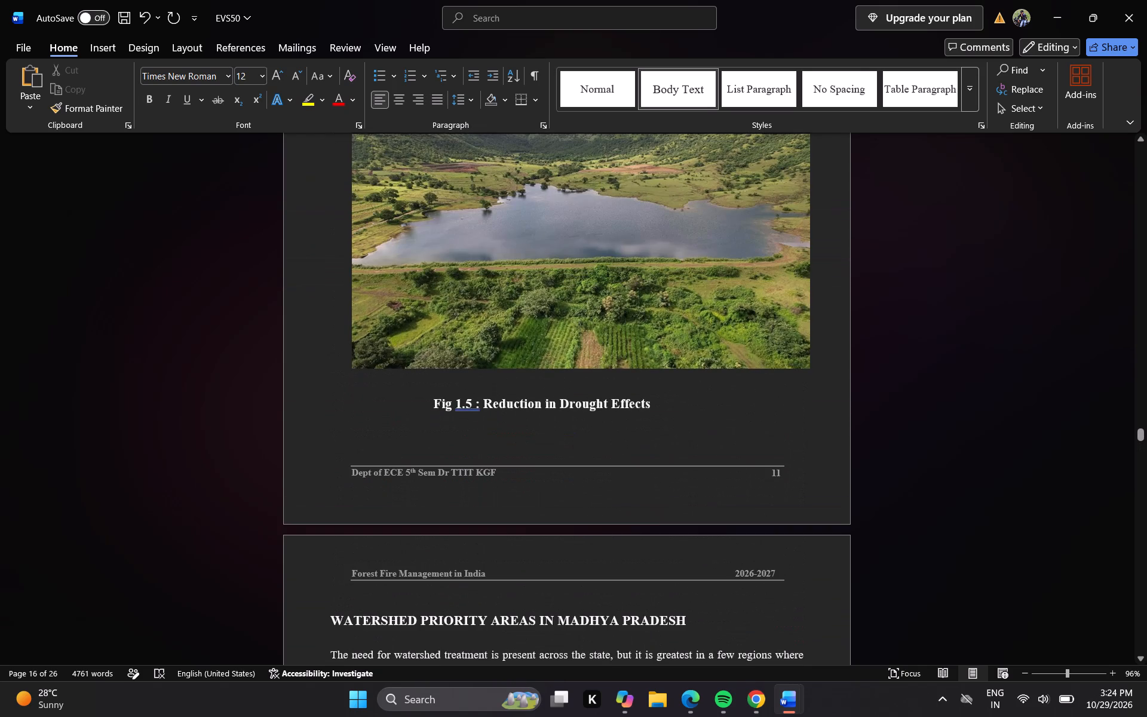
key(Down)
key(Down)
key(Down)
key(Down)
key(Down)
key(Down)
key(Down)
key(Down)
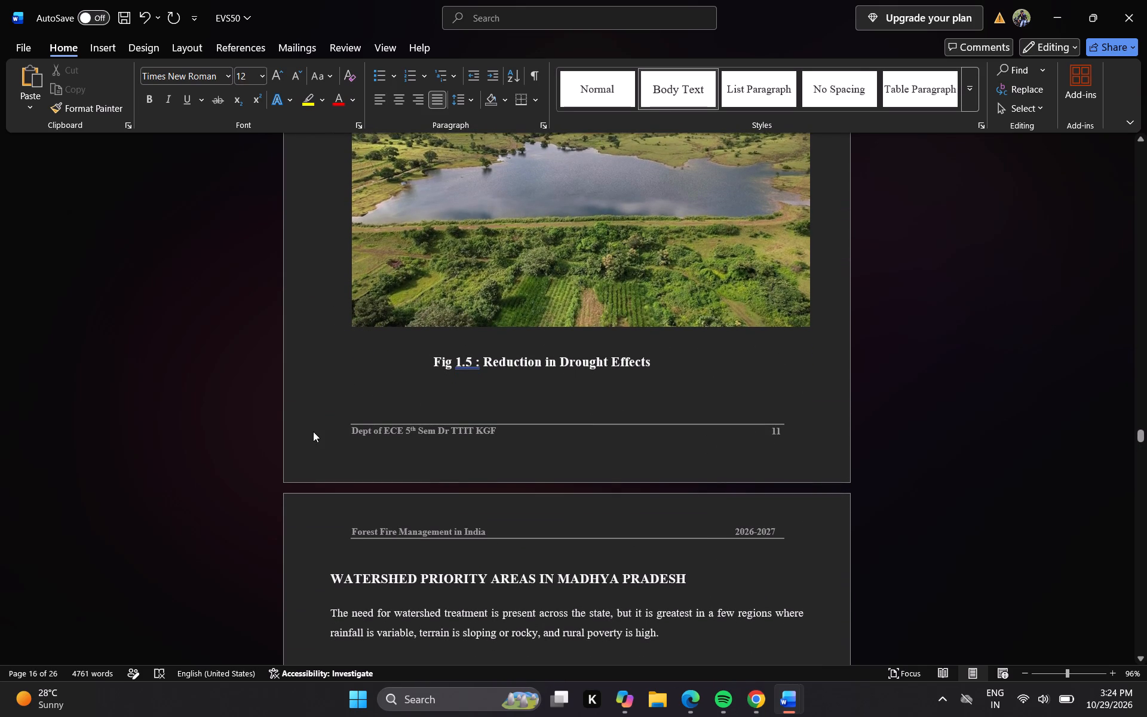
Compare the page headers from the reservoir photo page back to the BENEFITS OF WATERSHED MANAGEMENT page.
key(Up)
key(Up)
key(Up)
key(Up)
key(Up)
key(Up)
key(Up)
key(Up)
key(Up)
key(Up)
key(Up)
key(Up)
key(Up)
key(Up)
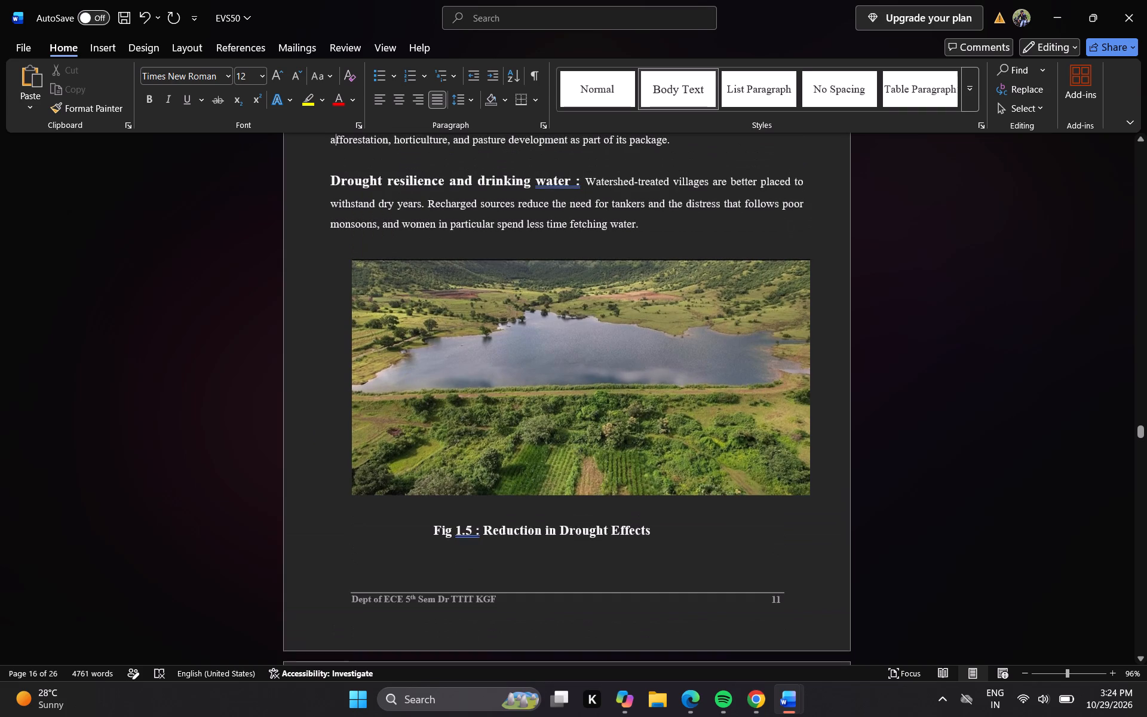
key(Up)
key(Up)
key(Up)
key(Up)
key(Up)
key(Up)
key(Up)
key(Up)
key(Up)
key(Up)
key(Up)
key(Up)
key(Up)
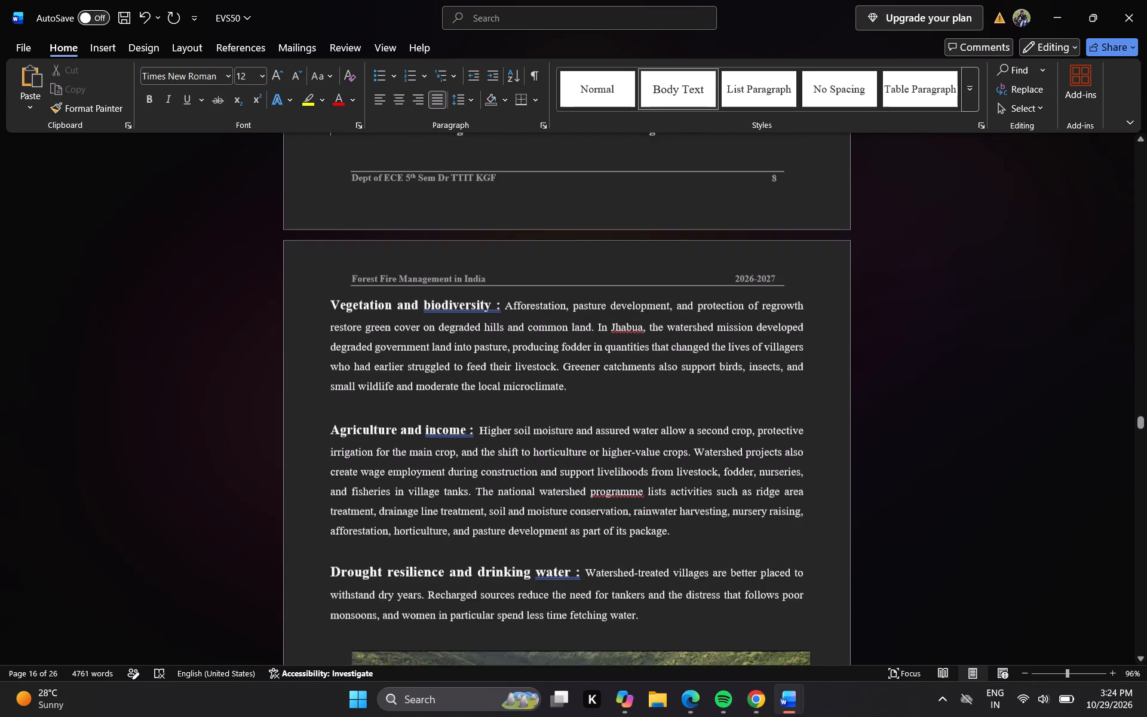
key(Up)
key(Up)
key(Up)
key(Up)
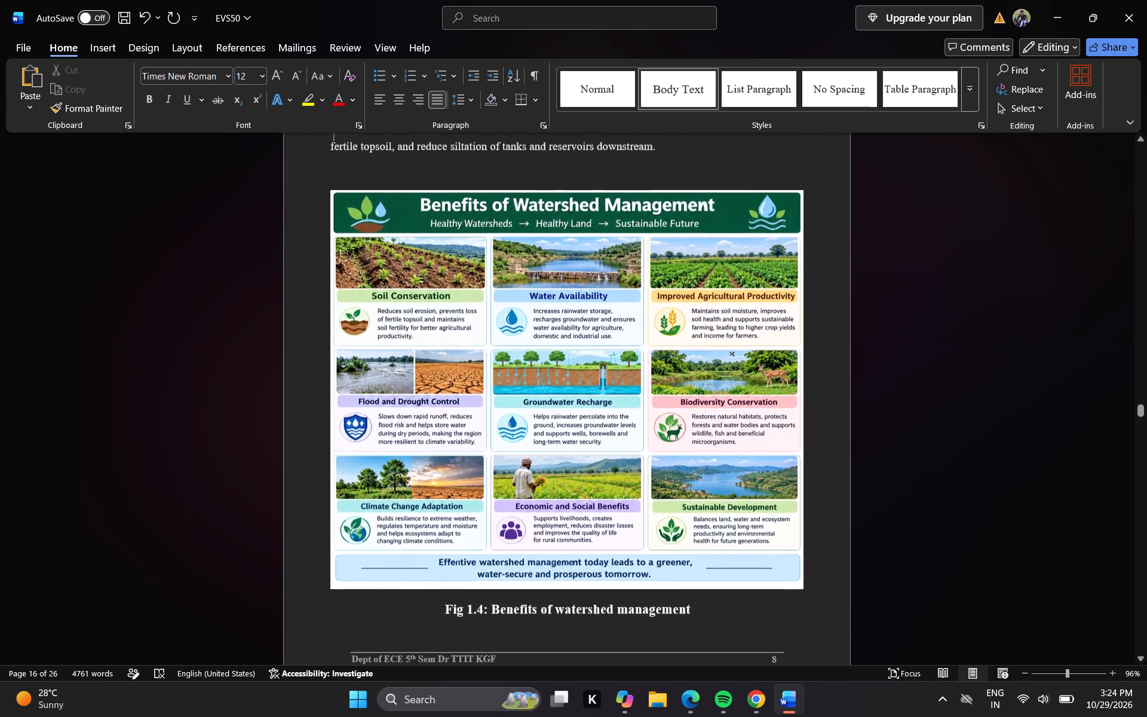
key(Up)
key(Up)
key(Up)
key(Up)
key(Up)
key(Up)
key(Up)
key(Up)
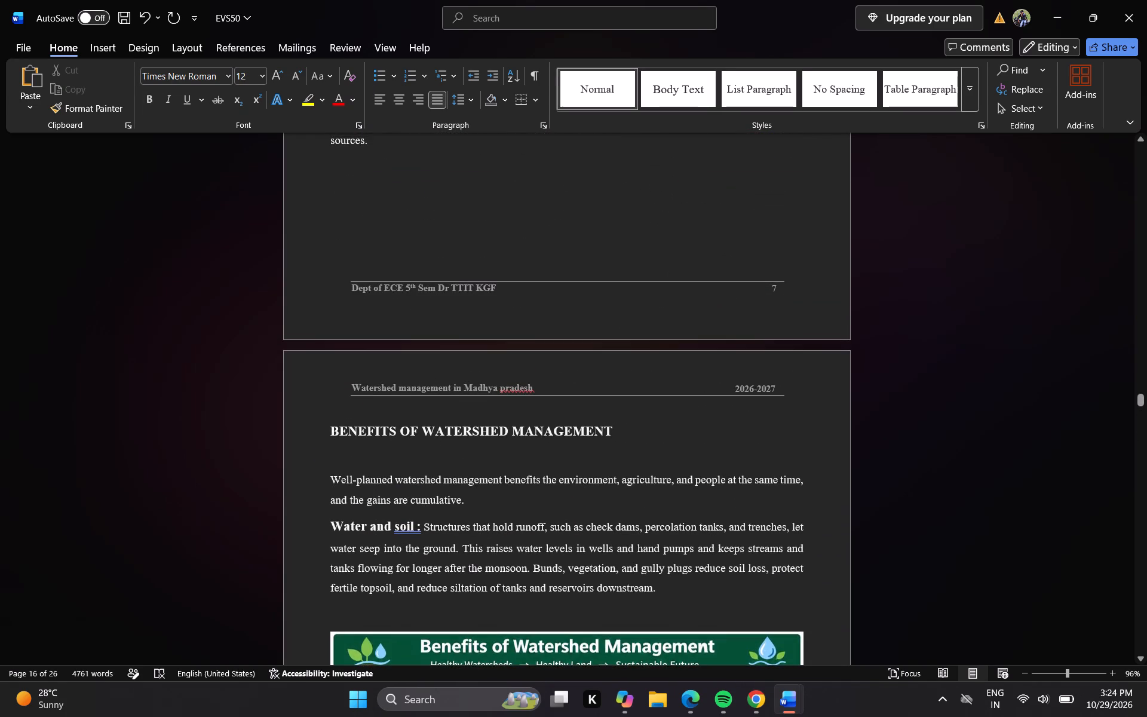
Copy the header text "Watershed management in Madhya pradesh" from the BENEFITS OF WATERSHED MANAGEMENT page and return to the body text.
click(352, 386)
double_click(352, 386)
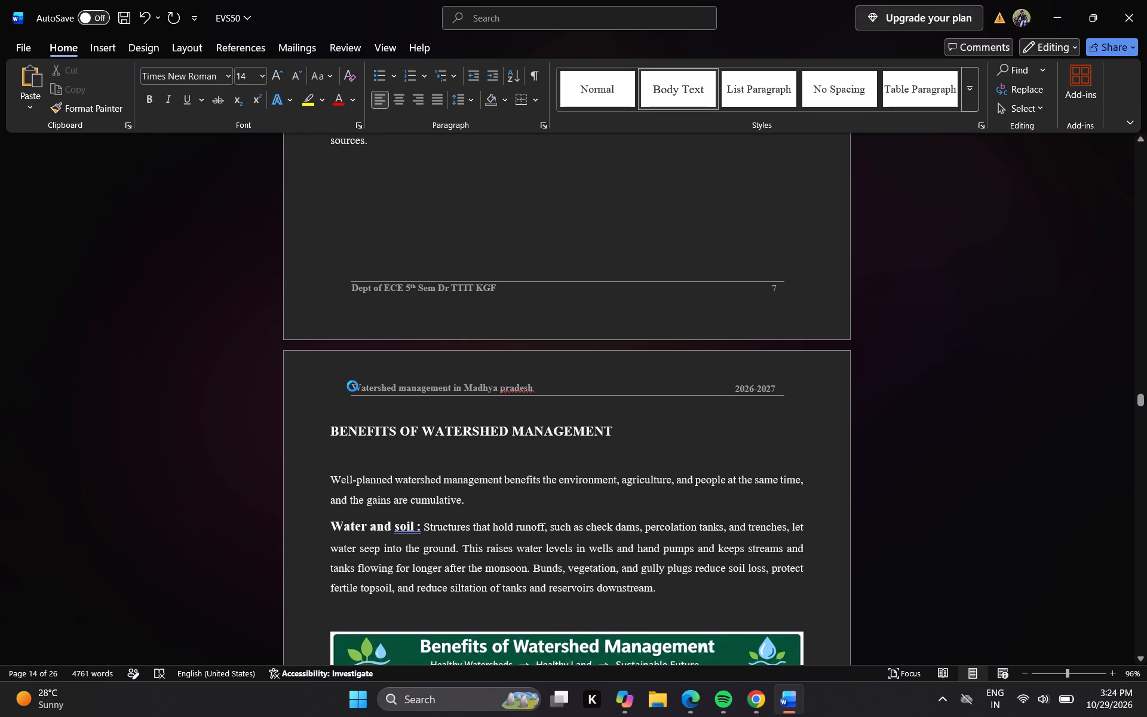
double_click(367, 386)
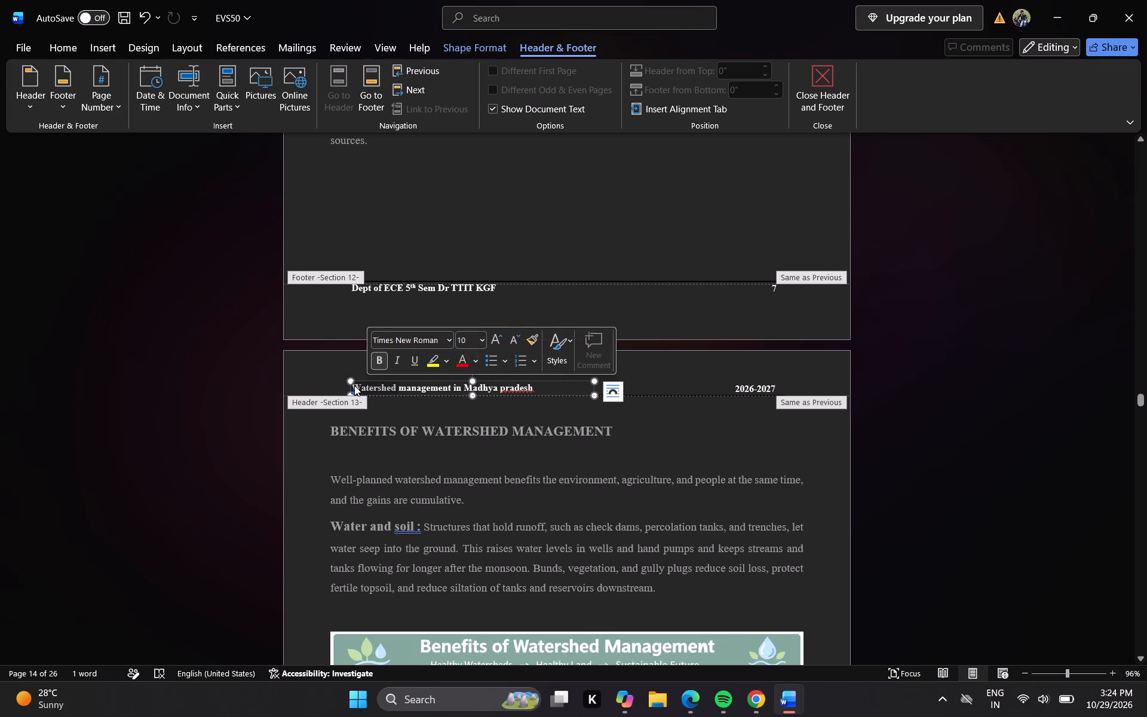
drag(355, 385, 418, 384)
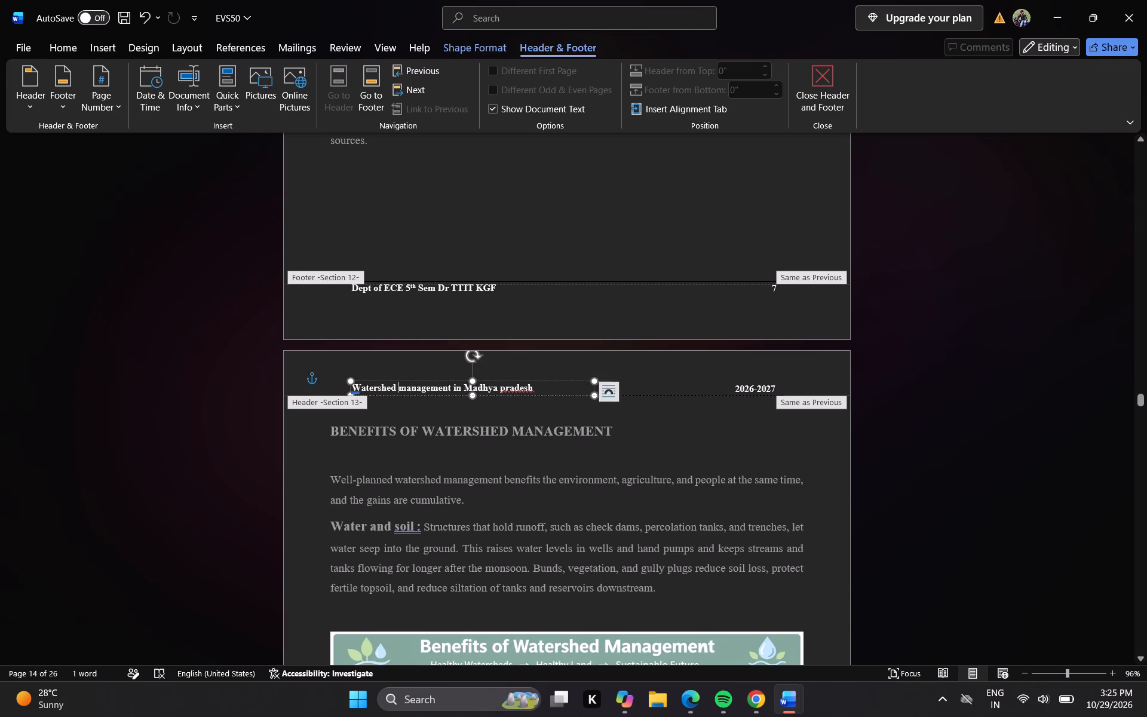
drag(536, 388, 466, 384)
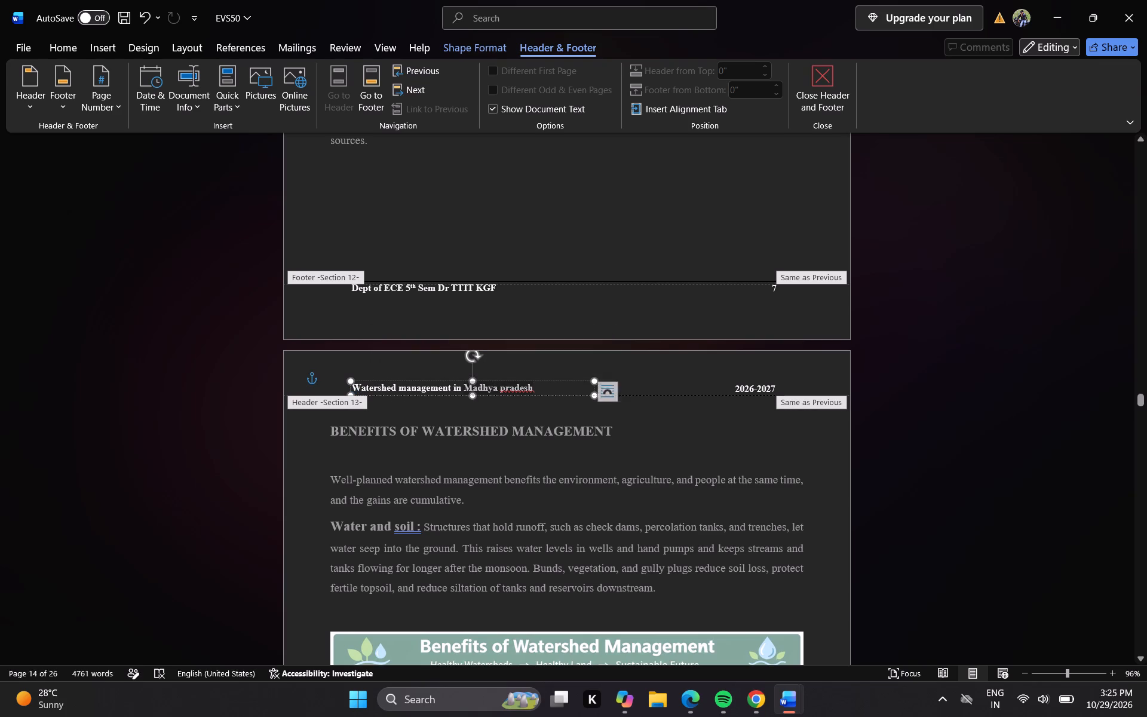
drag(466, 384, 358, 390)
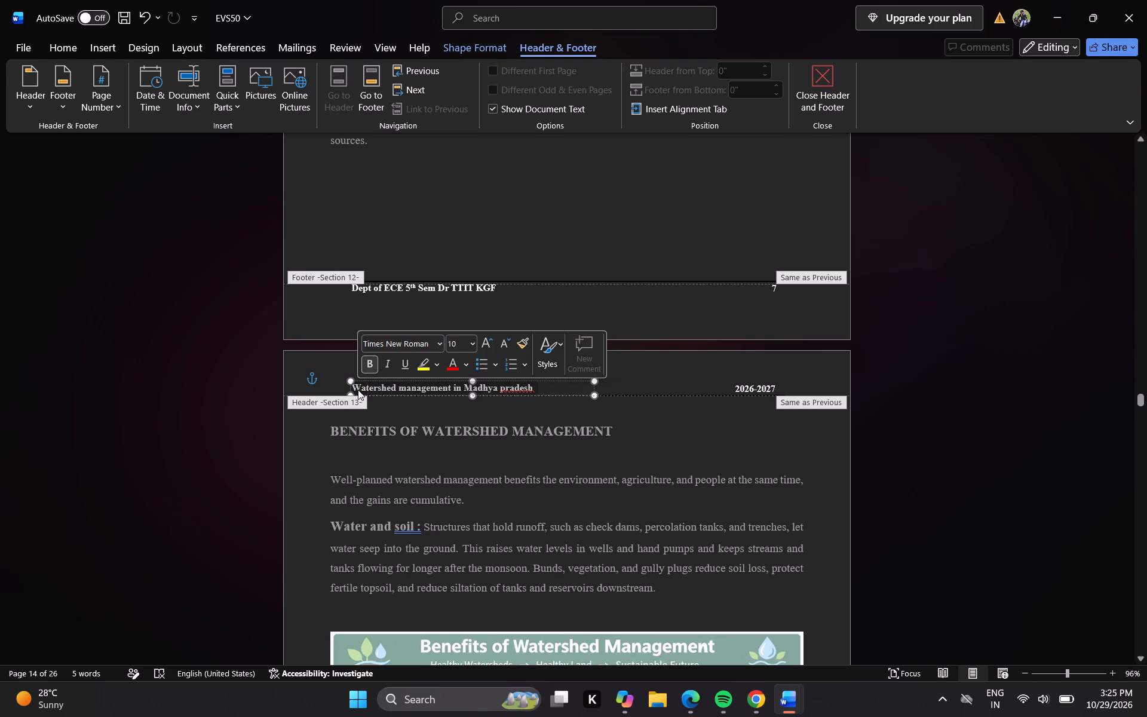
key(ctrl+c)
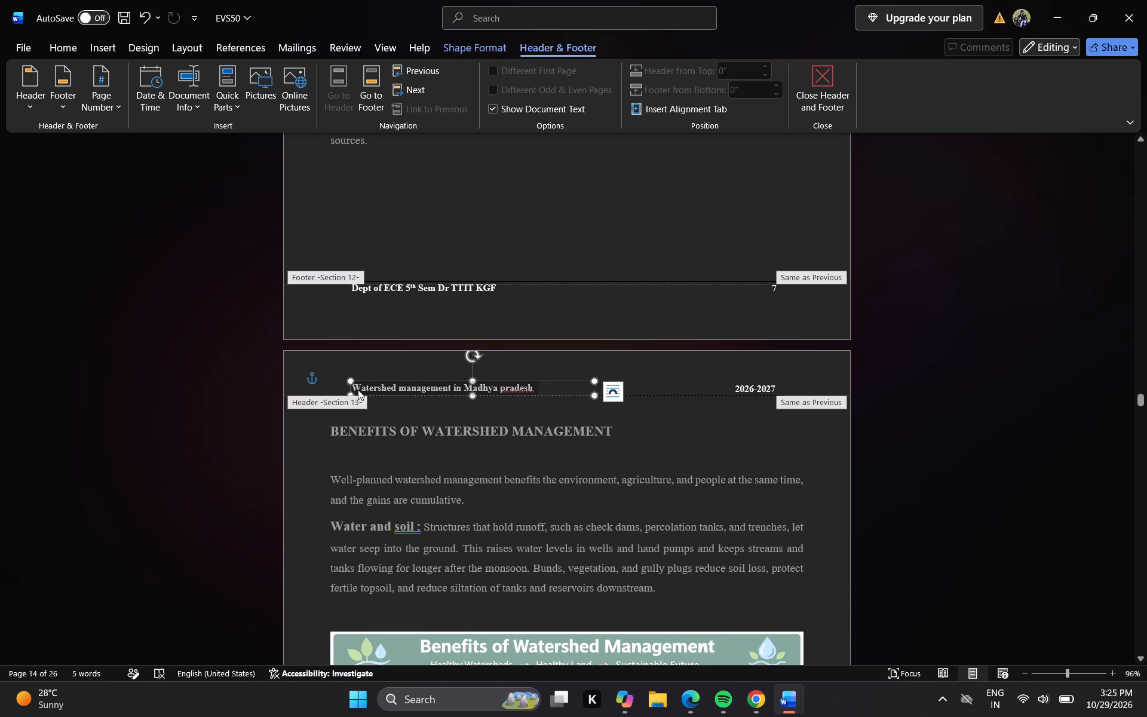
click(639, 431)
double_click(639, 431)
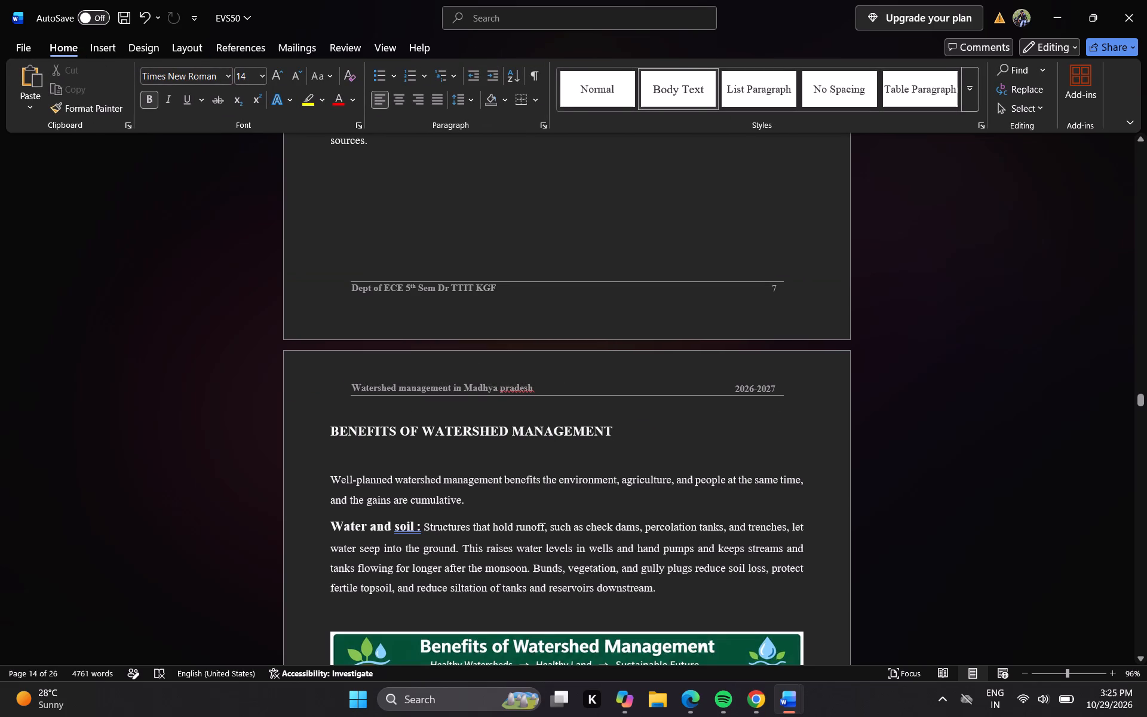
Check the page headers from the BENEFITS OF WATERSHED MANAGEMENT page down to the WATERSHED PRIORITY AREAS heading.
key(Down)
key(Down)
key(Down)
key(Down)
key(Down)
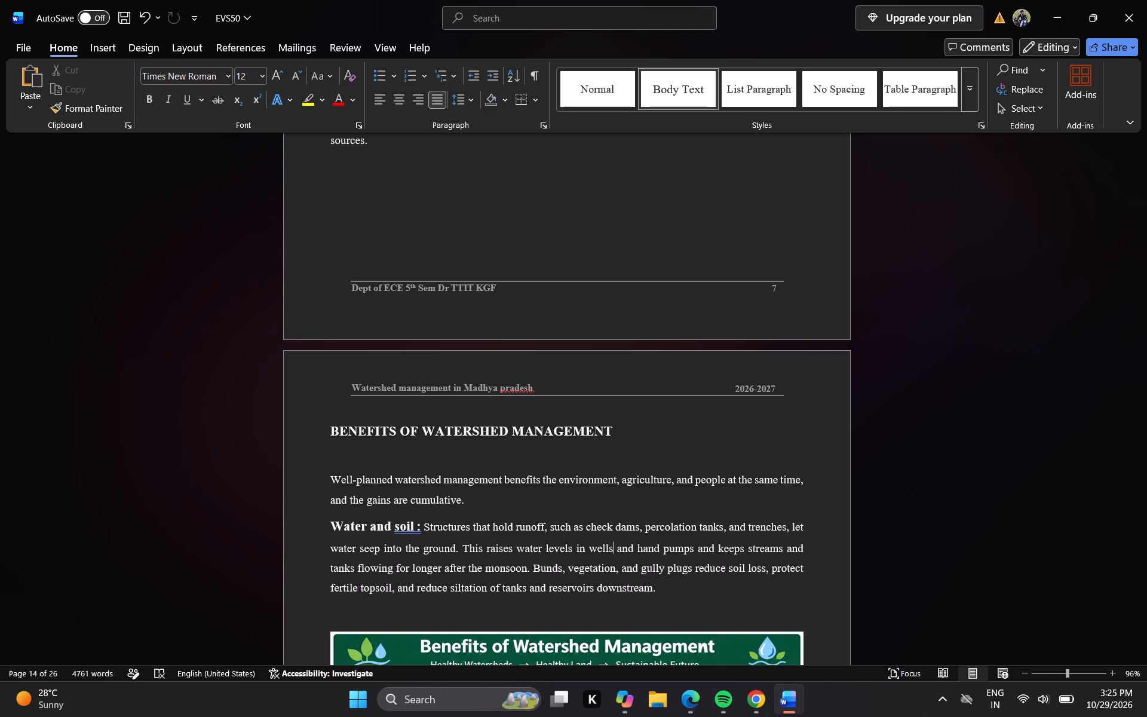
key(Down)
key(Down)
key(Down)
key(Down)
key(Down)
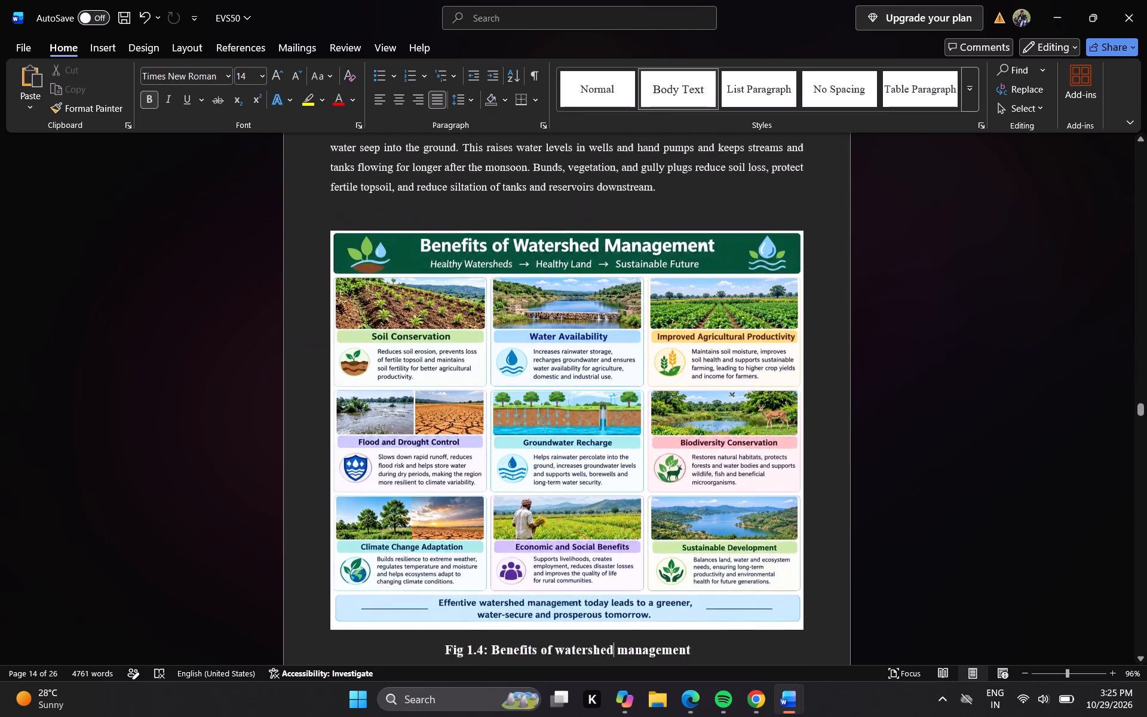
key(Down)
key(Down)
key(Down)
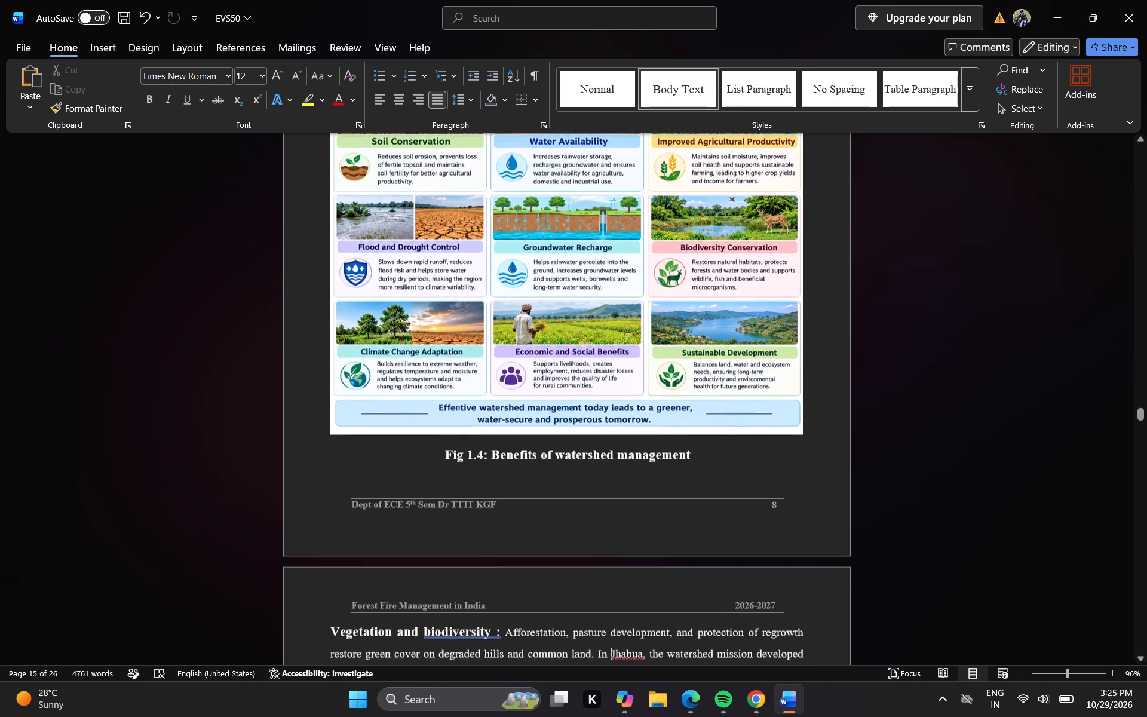
key(Down)
key(Down)
key(Down)
key(Down)
key(Down)
key(Down)
key(Down)
key(Down)
key(Down)
key(Down)
key(Down)
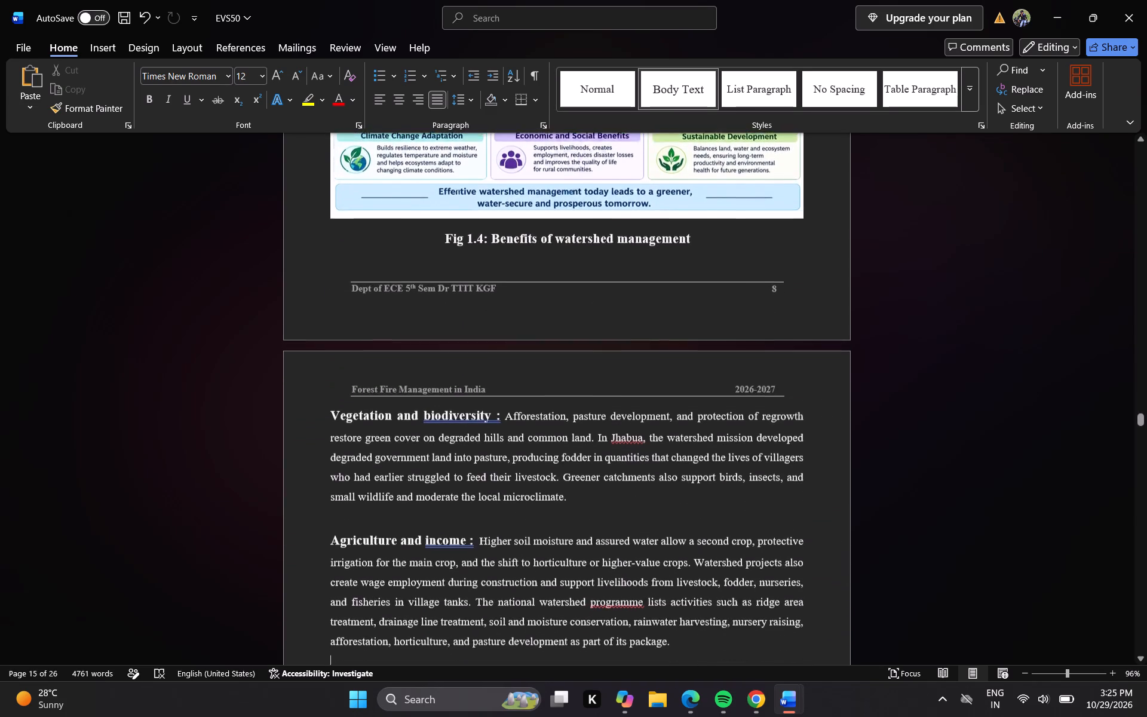
key(Down)
key(Down)
key(Down)
key(Down)
key(Down)
key(Down)
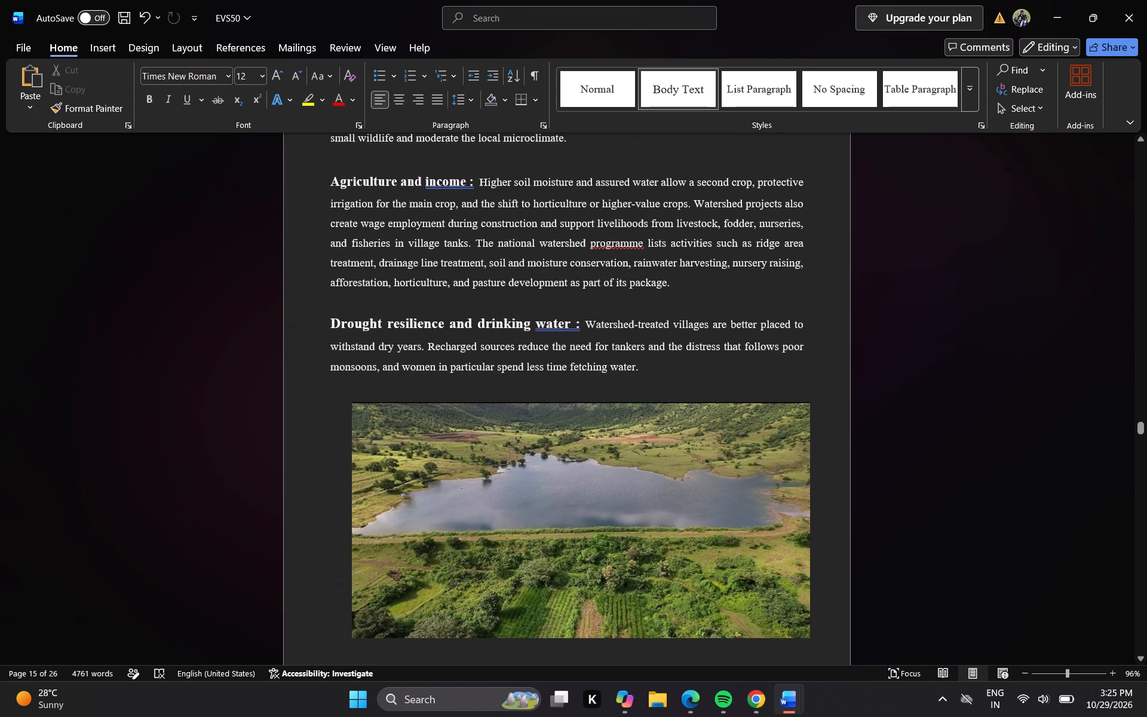
key(Down)
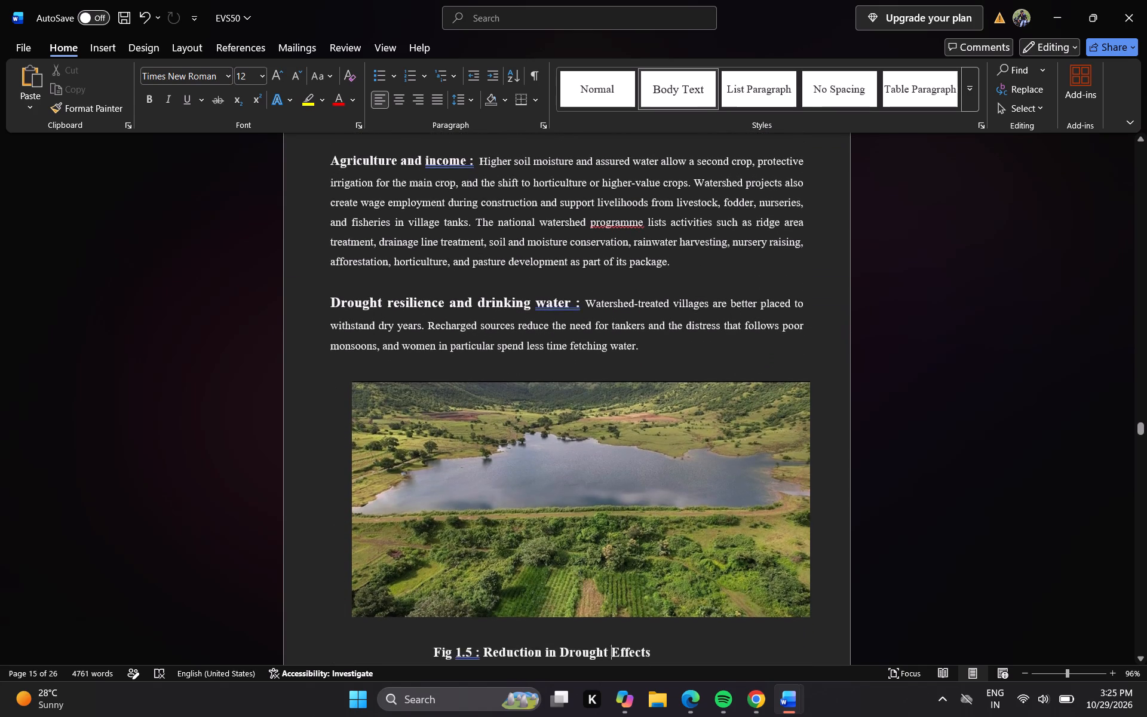
key(Down)
key(Down)
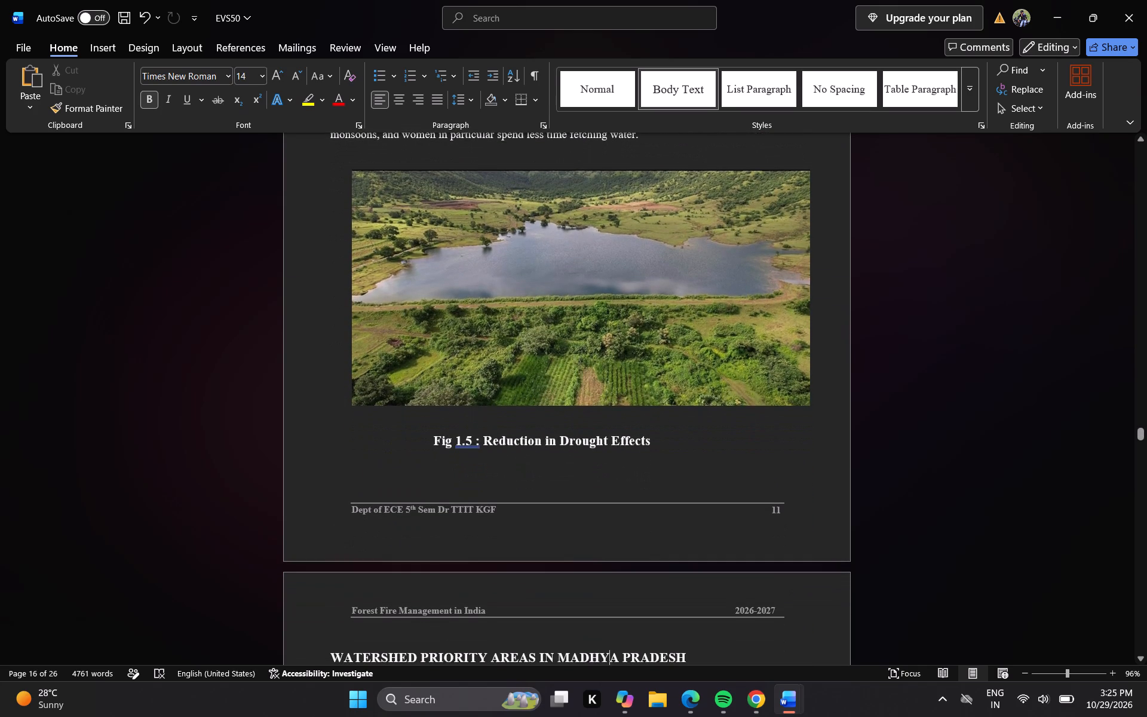
key(Down)
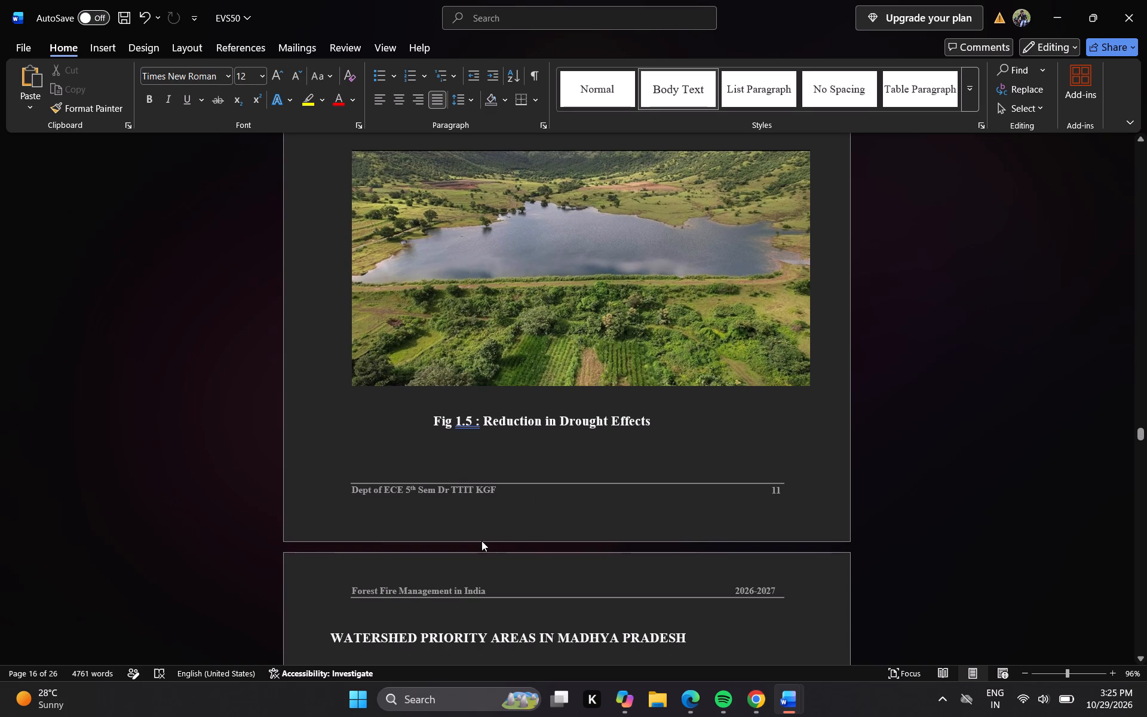
Replace the header text on the page starting with Vegetation and biodiversity with the copied "Watershed management in Madhya pradesh".
key(Up)
key(Up)
key(Up)
key(Up)
key(Up)
key(Up)
key(Up)
key(Up)
key(Up)
key(Up)
key(Up)
key(Up)
key(Up)
key(Up)
key(Up)
key(Up)
key(Up)
key(Up)
key(Up)
key(Up)
key(Up)
key(Up)
key(Up)
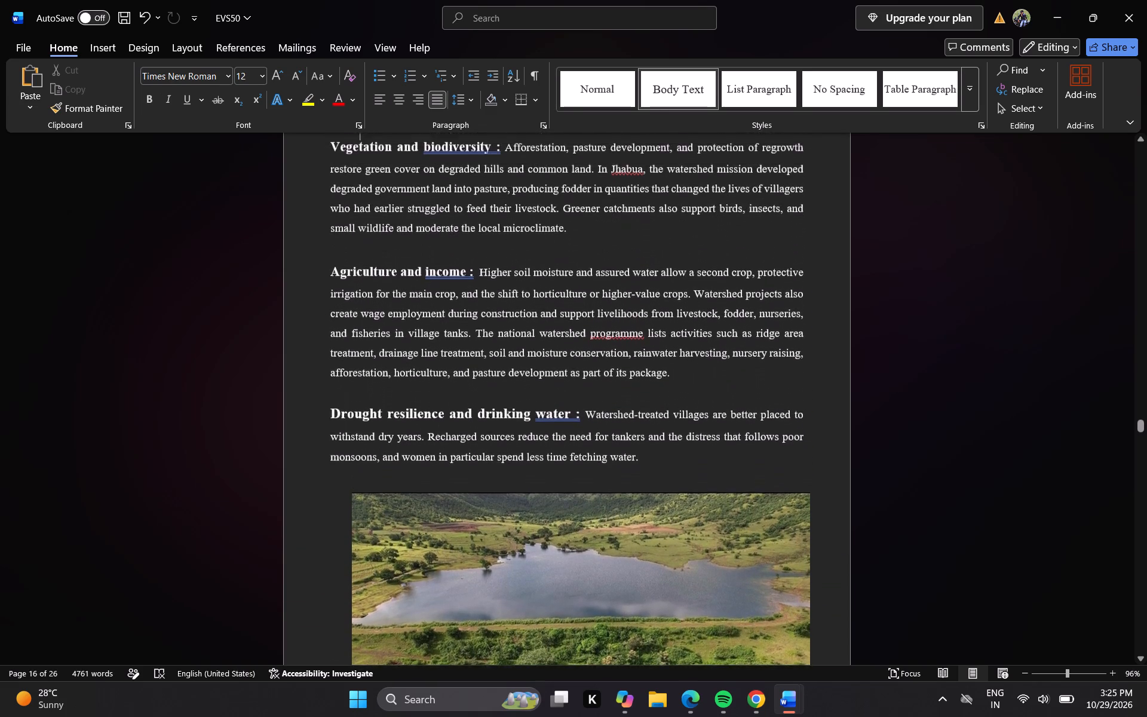
key(Up)
key(Up)
key(Down)
key(Down)
key(Down)
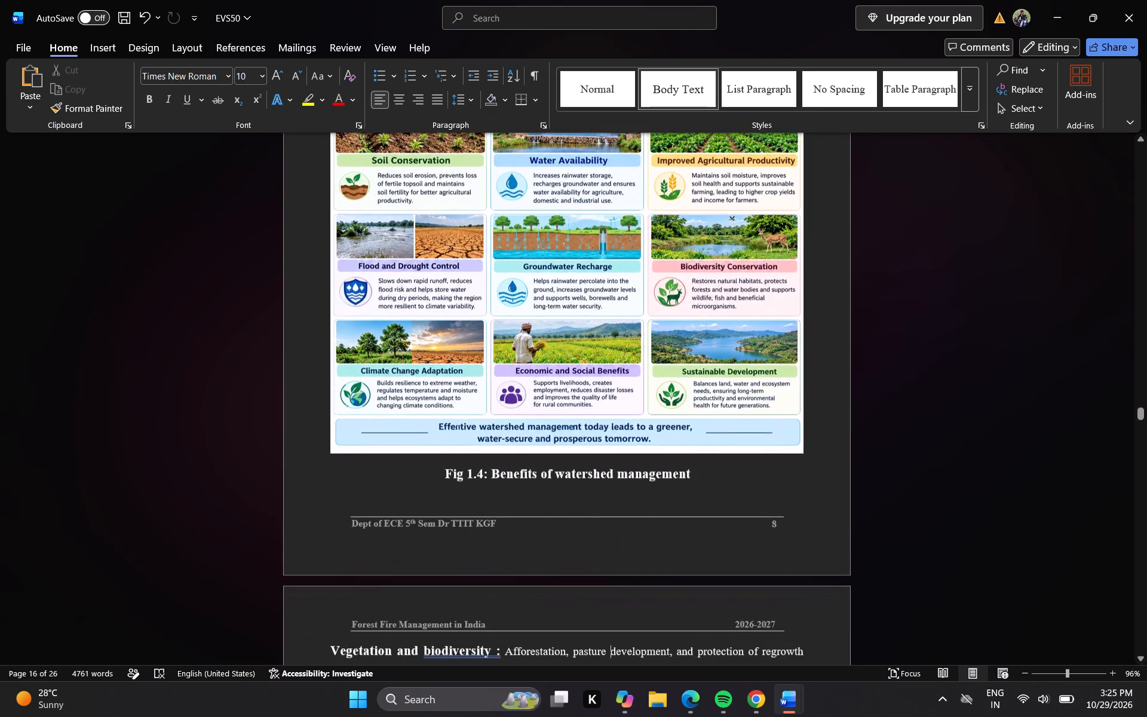
double_click(356, 615)
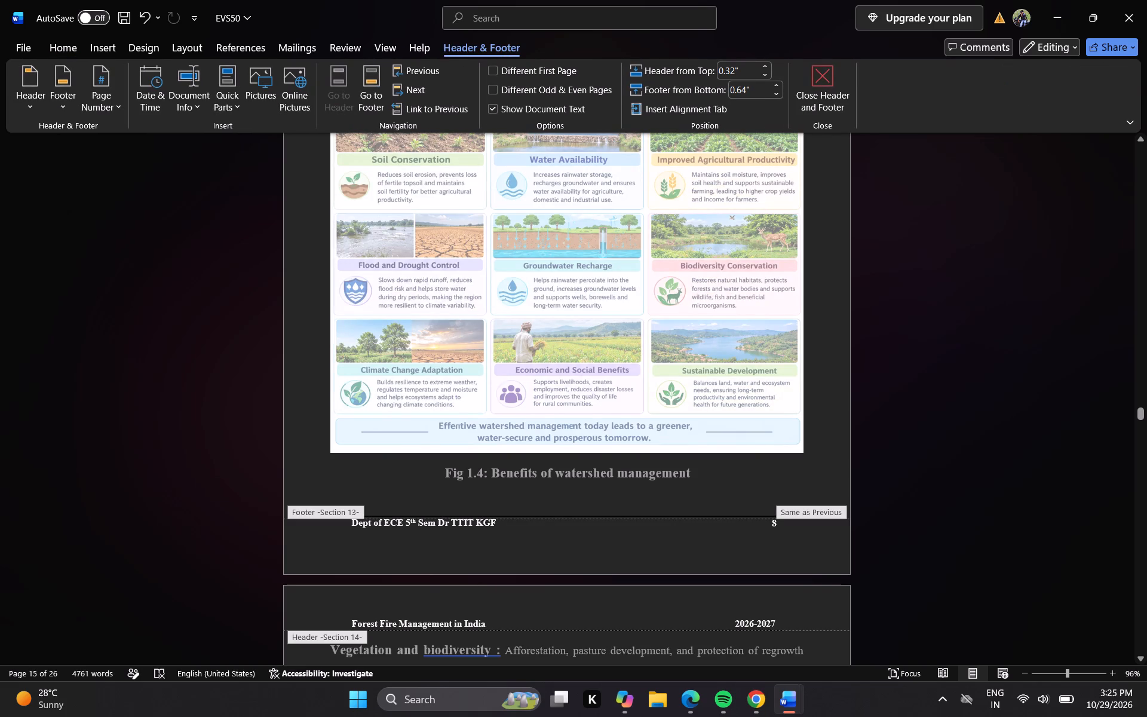
click(351, 623)
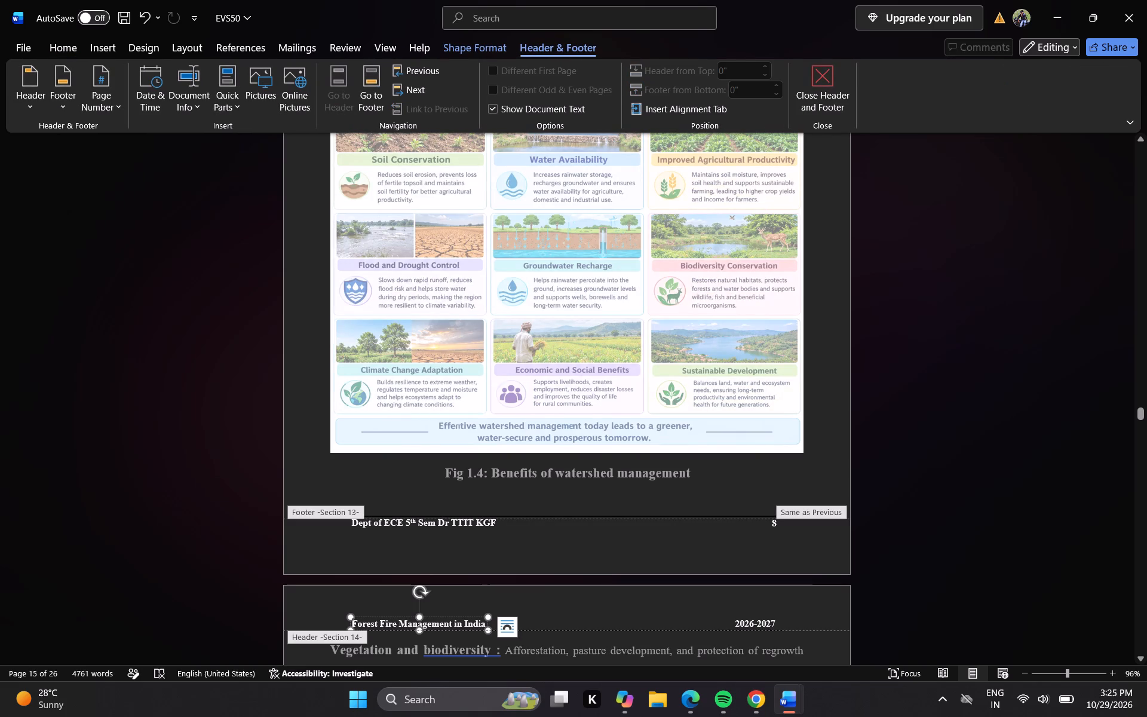
key(Right)
key(Right)
key(Right)
key(Right)
key(Right)
key(Right)
key(Right)
key(Right)
key(Right)
key(Right)
key(Right)
key(Right)
key(Right)
key(Right)
key(Right)
key(Right)
key(Right)
key(Right)
key(Right)
key(Right)
key(Right)
key(BackSpace)
key(BackSpace)
key(BackSpace)
key(BackSpace)
key(BackSpace)
key(BackSpace)
key(BackSpace)
key(BackSpace)
key(BackSpace)
key(BackSpace)
key(BackSpace)
key(BackSpace)
key(BackSpace)
key(BackSpace)
key(BackSpace)
key(BackSpace)
key(BackSpace)
key(BackSpace)
key(BackSpace)
key(BackSpace)
key(BackSpace)
key(BackSpace)
key(BackSpace)
key(BackSpace)
key(BackSpace)
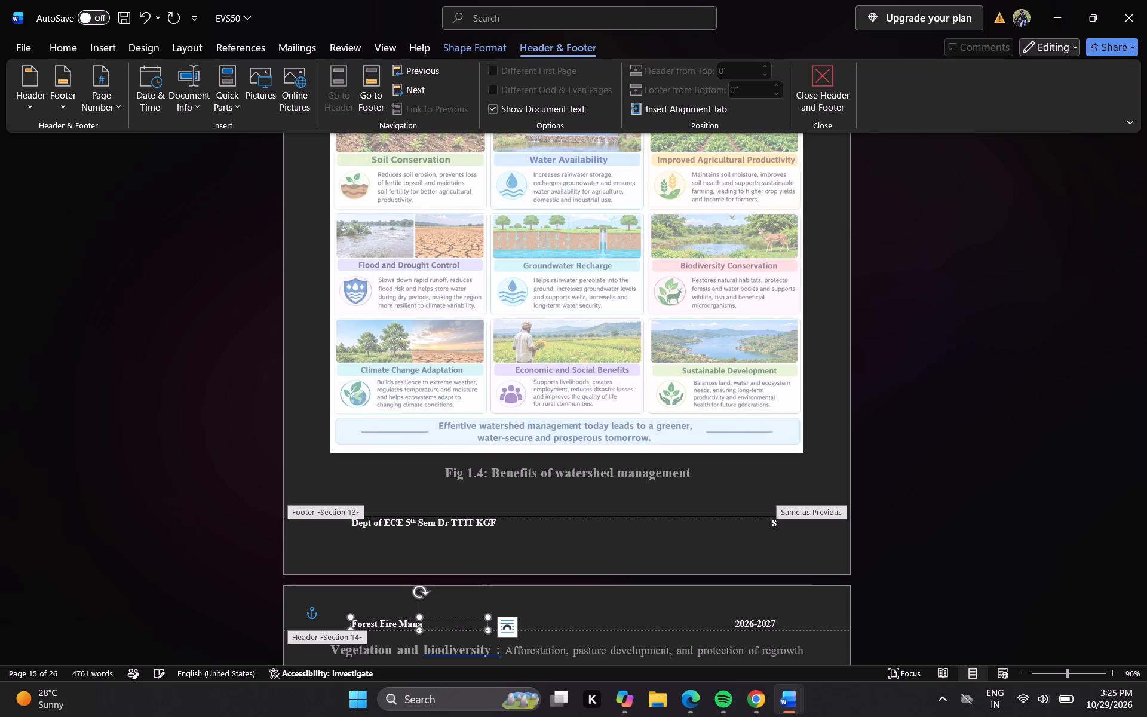
key(BackSpace)
key(BackSpace)
key(BackSpace)
key(BackSpace)
key(BackSpace)
key(BackSpace)
key(BackSpace)
key(BackSpace)
key(BackSpace)
key(BackSpace)
key(BackSpace)
key(BackSpace)
key(BackSpace)
key(BackSpace)
key(ctrl+v)
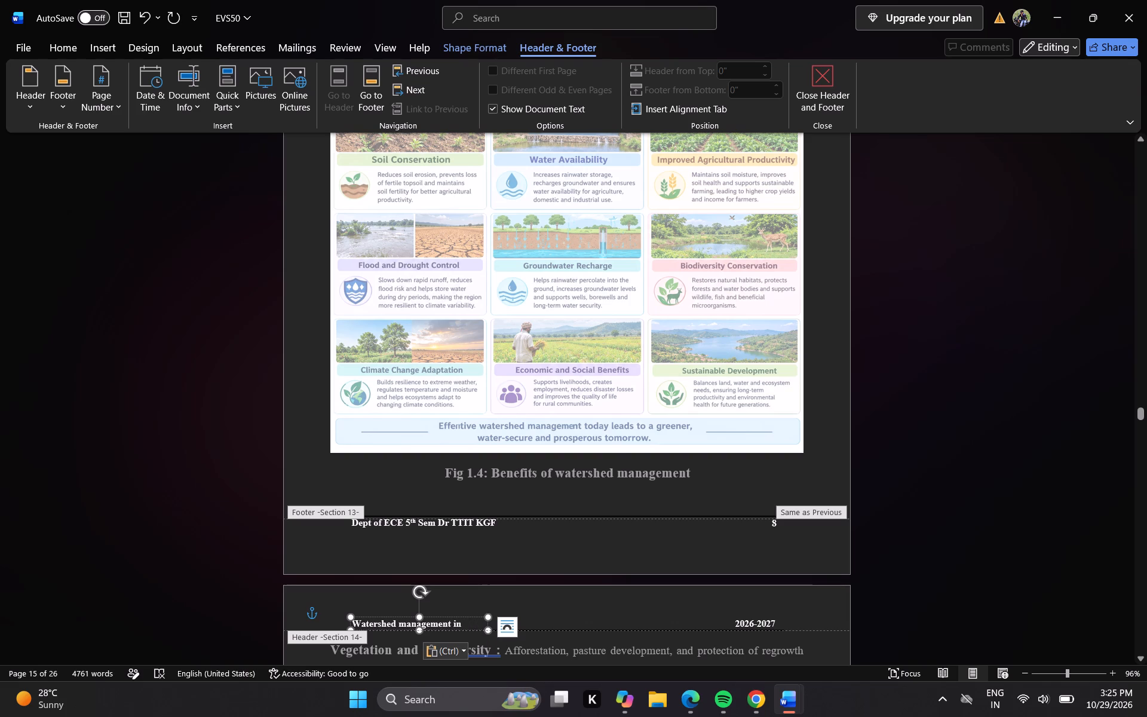
Widen that header's text box so the full title fits on one line just above the header rule.
drag(485, 614, 508, 608)
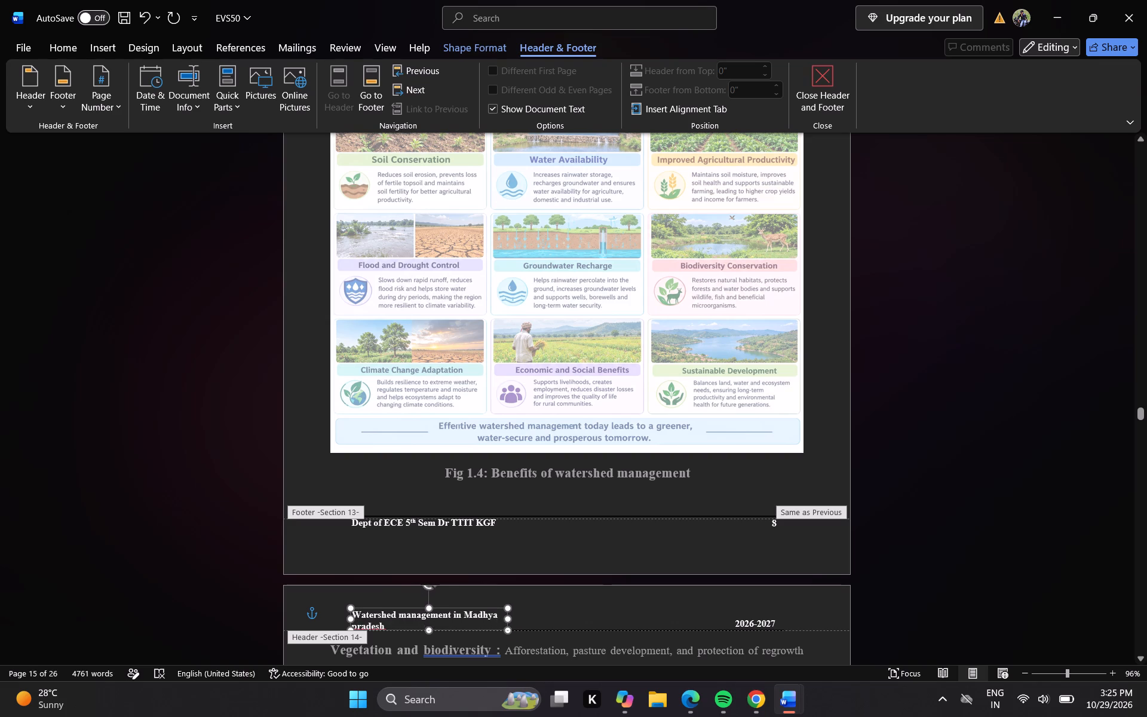
drag(508, 608, 539, 613)
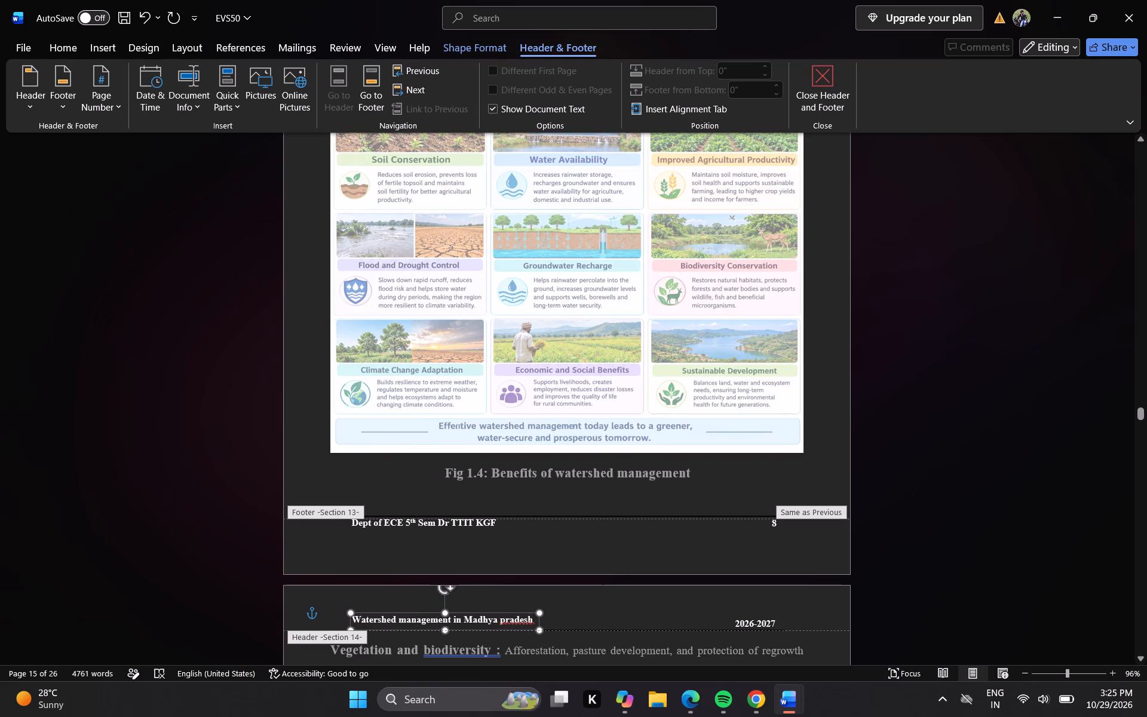
drag(539, 613, 539, 615)
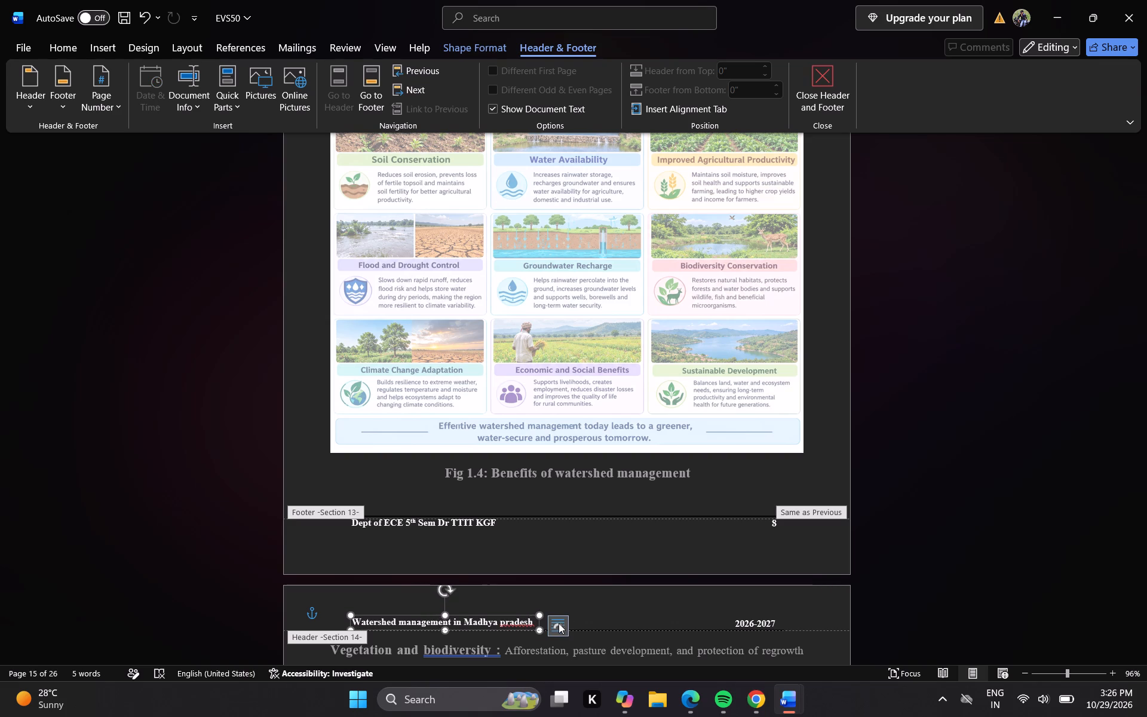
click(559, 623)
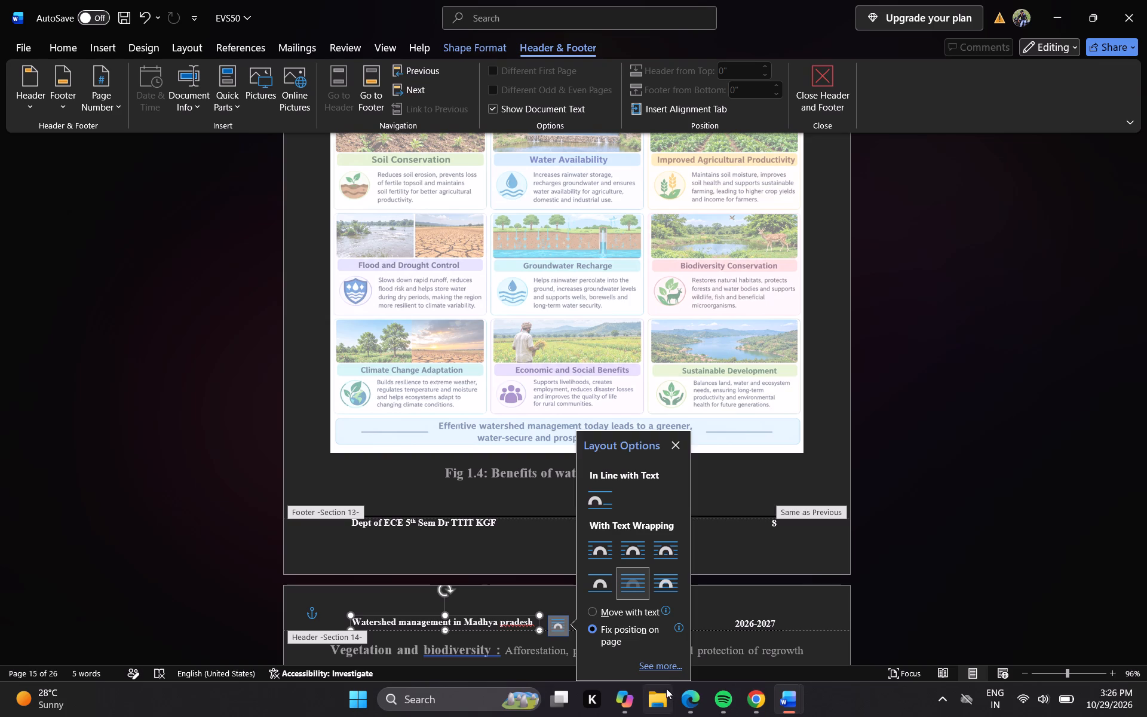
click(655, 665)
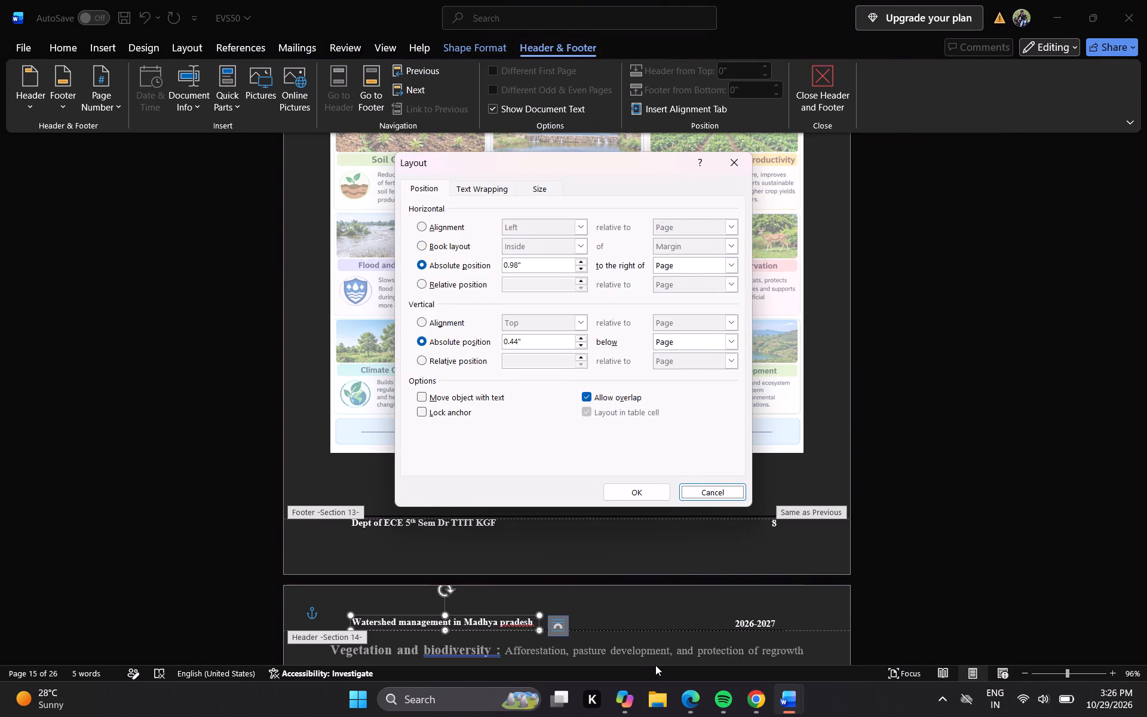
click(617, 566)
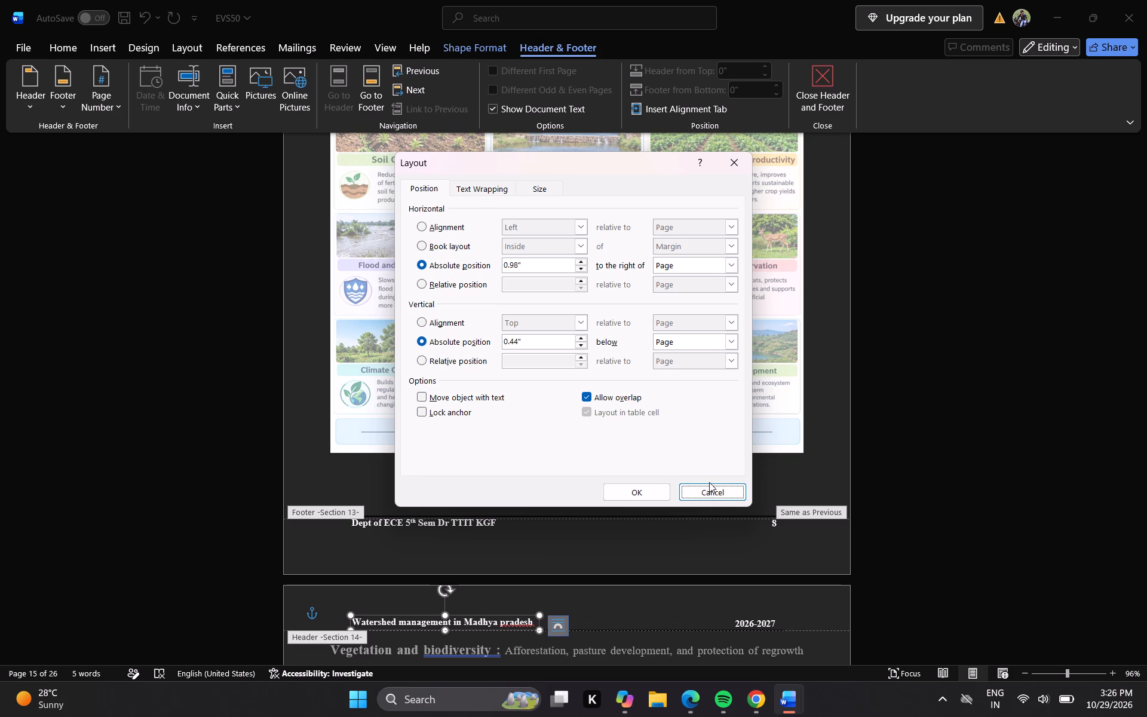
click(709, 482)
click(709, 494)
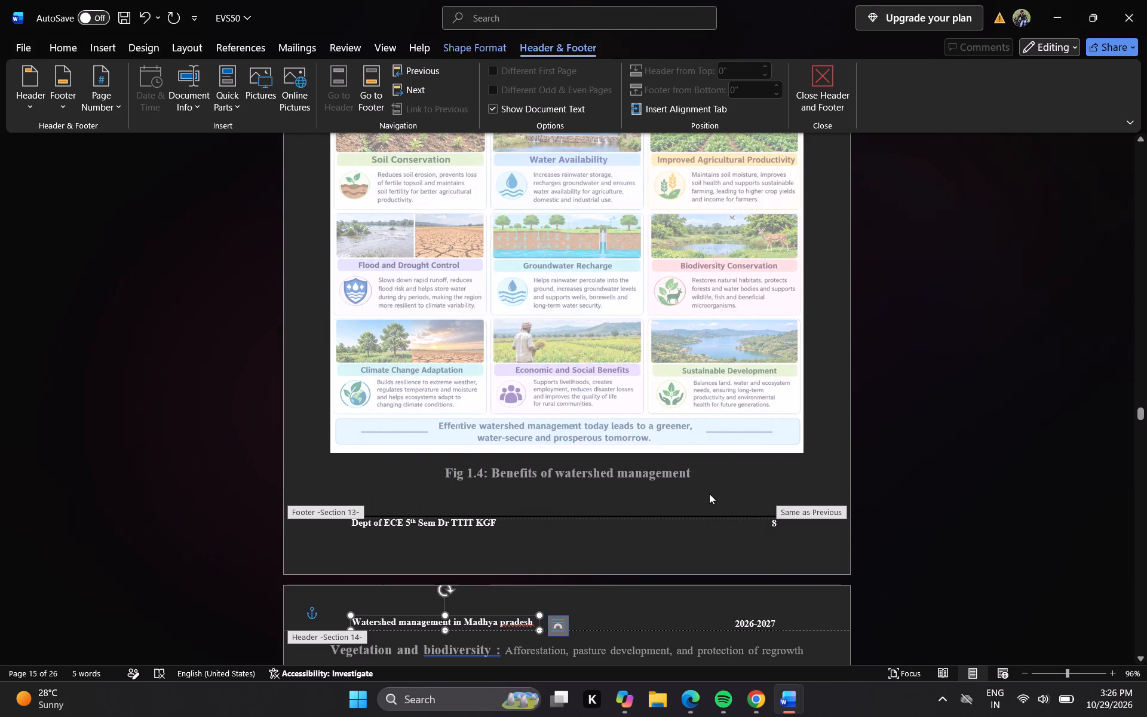
Leave header editing and return to the body text on the Fig 1.5 page.
click(636, 586)
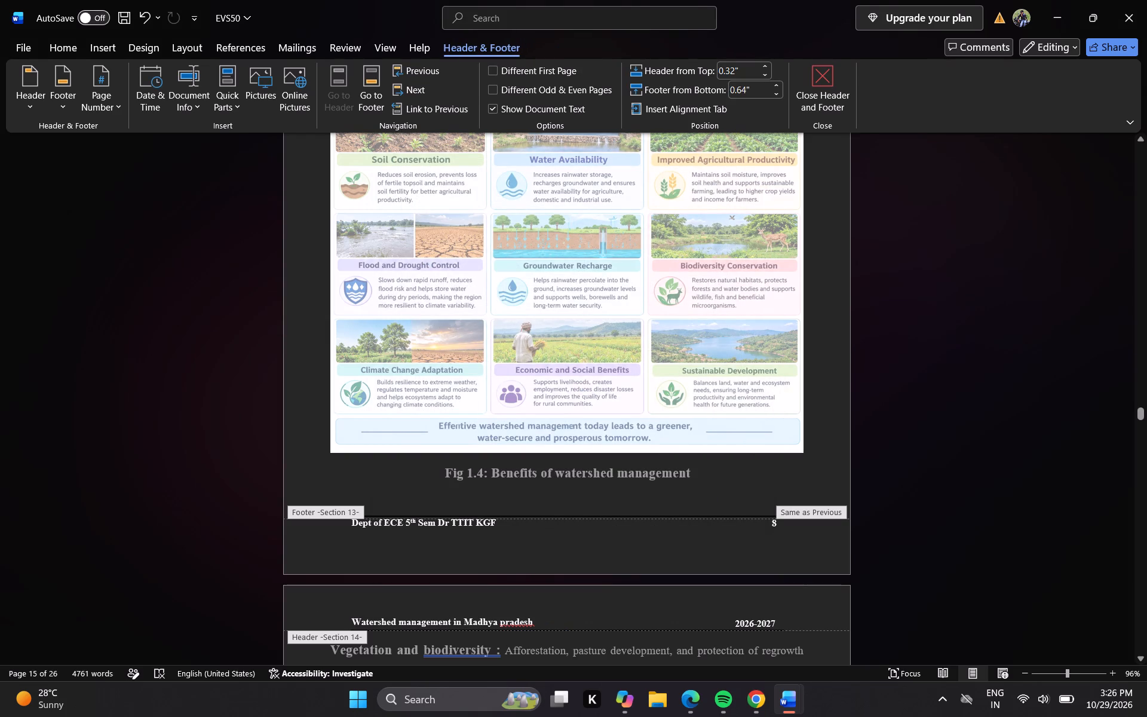
key(Down)
key(Down)
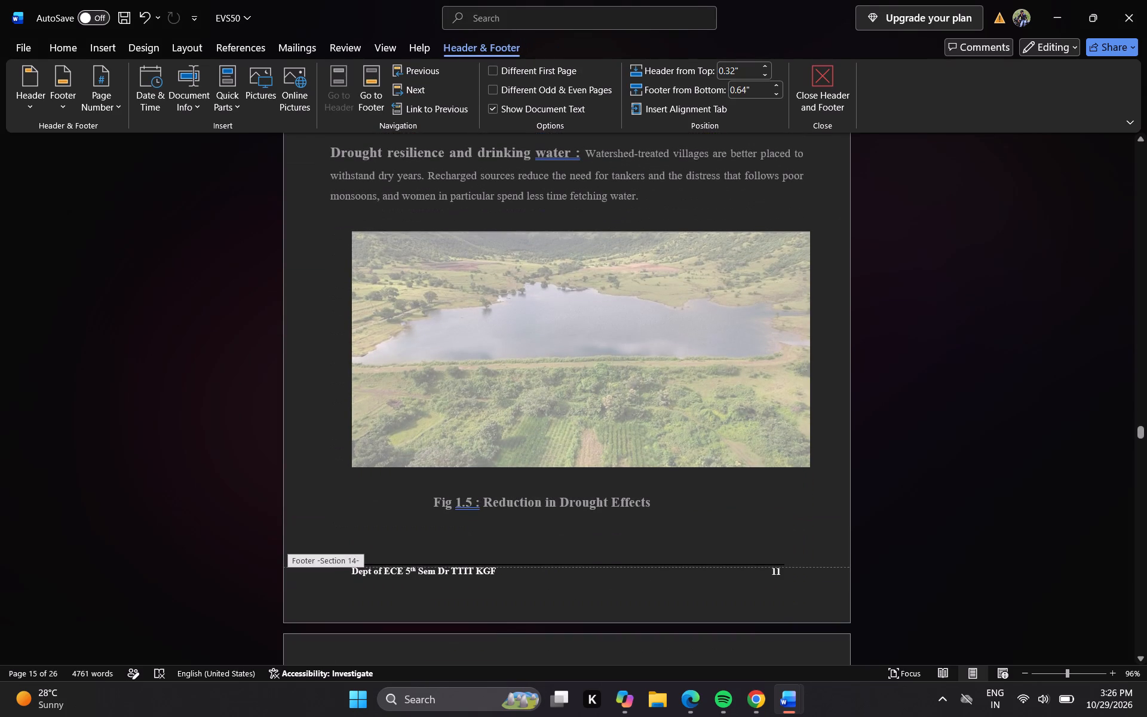
double_click(697, 513)
Review the pages and their headers from the Fig 1.5 page back up to the Soil Erosion section.
key(Up)
key(Up)
key(Up)
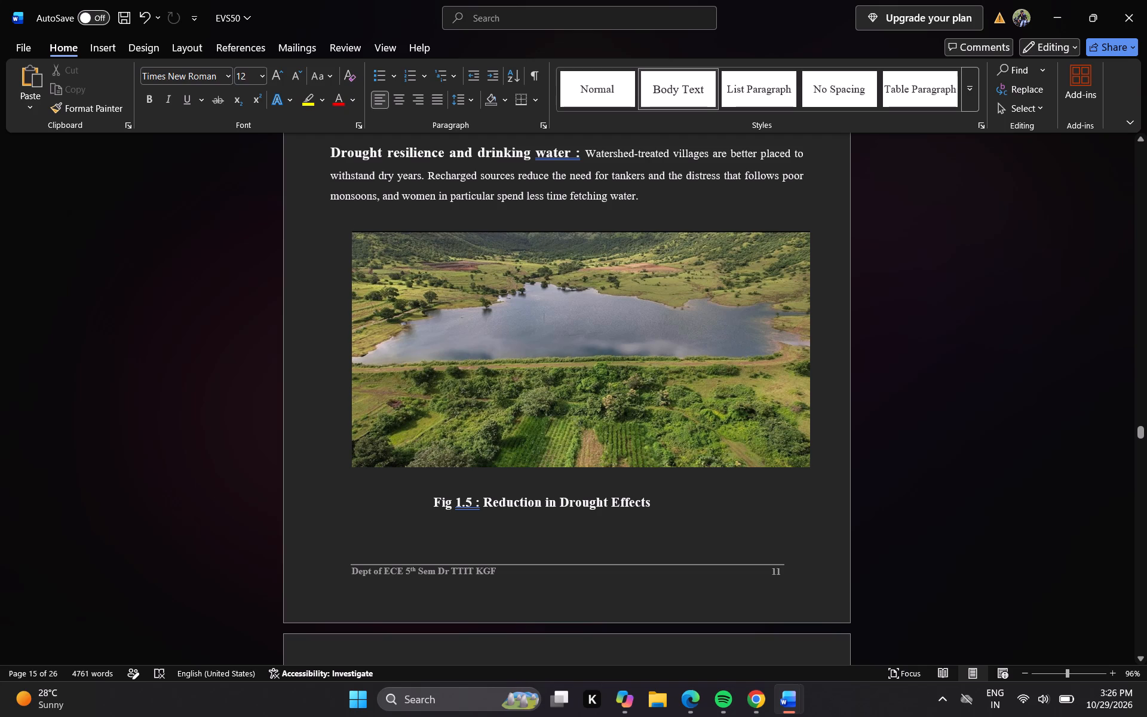
key(Up)
key(Up)
key(Up)
key(Up)
key(Up)
key(Up)
key(Up)
key(Up)
key(Up)
key(Up)
key(Up)
key(Up)
key(Up)
key(Up)
key(Up)
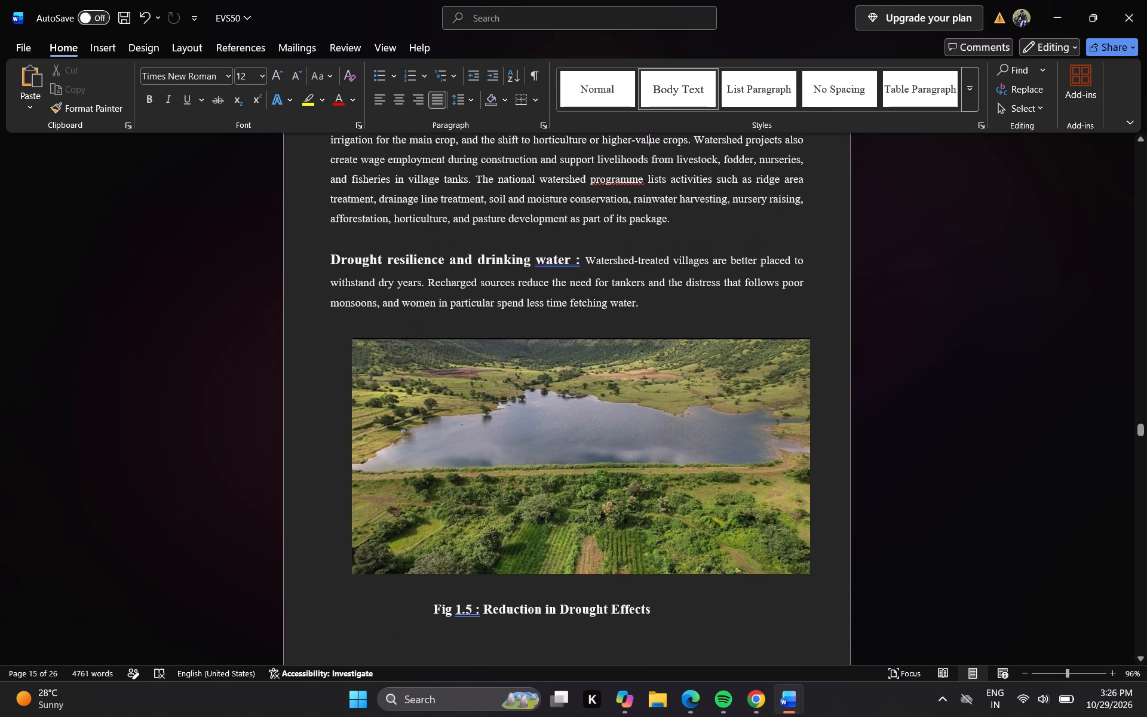
key(Up)
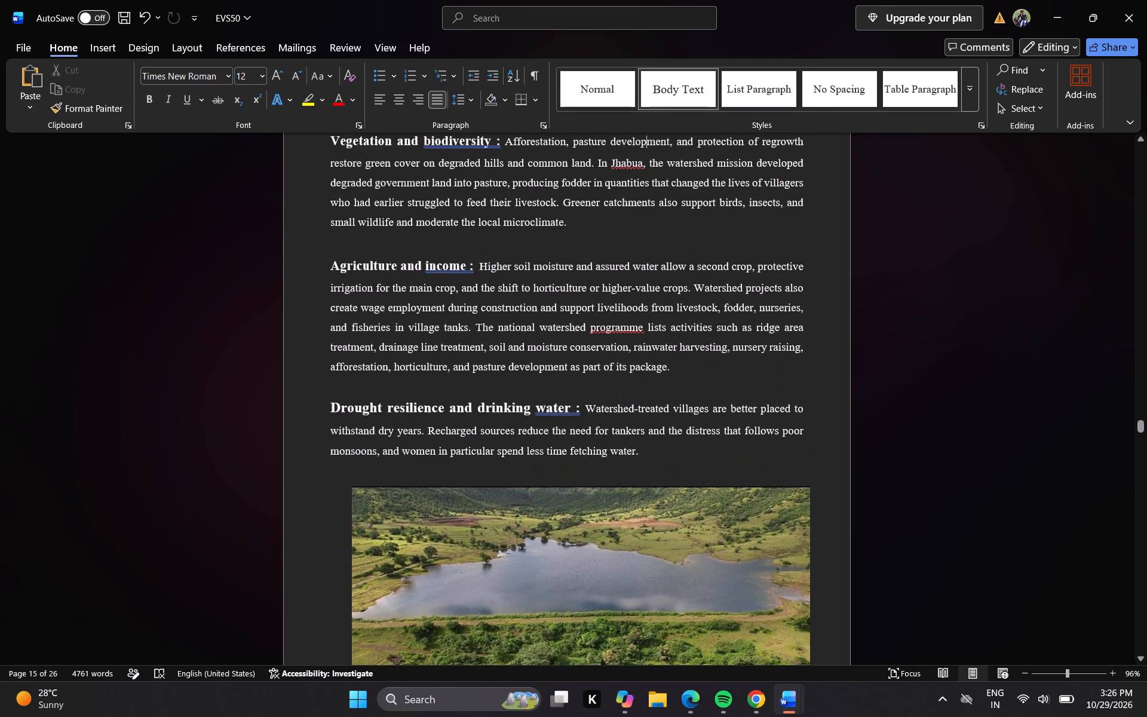
key(Up)
key(Up)
key(Up)
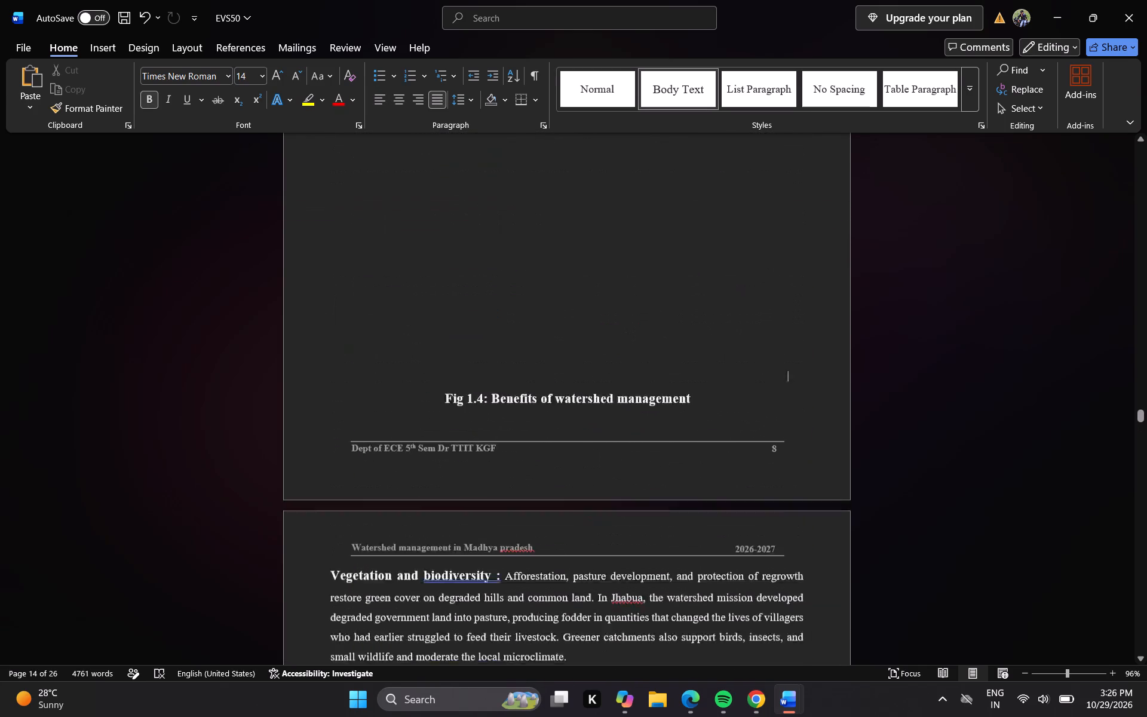
key(Up)
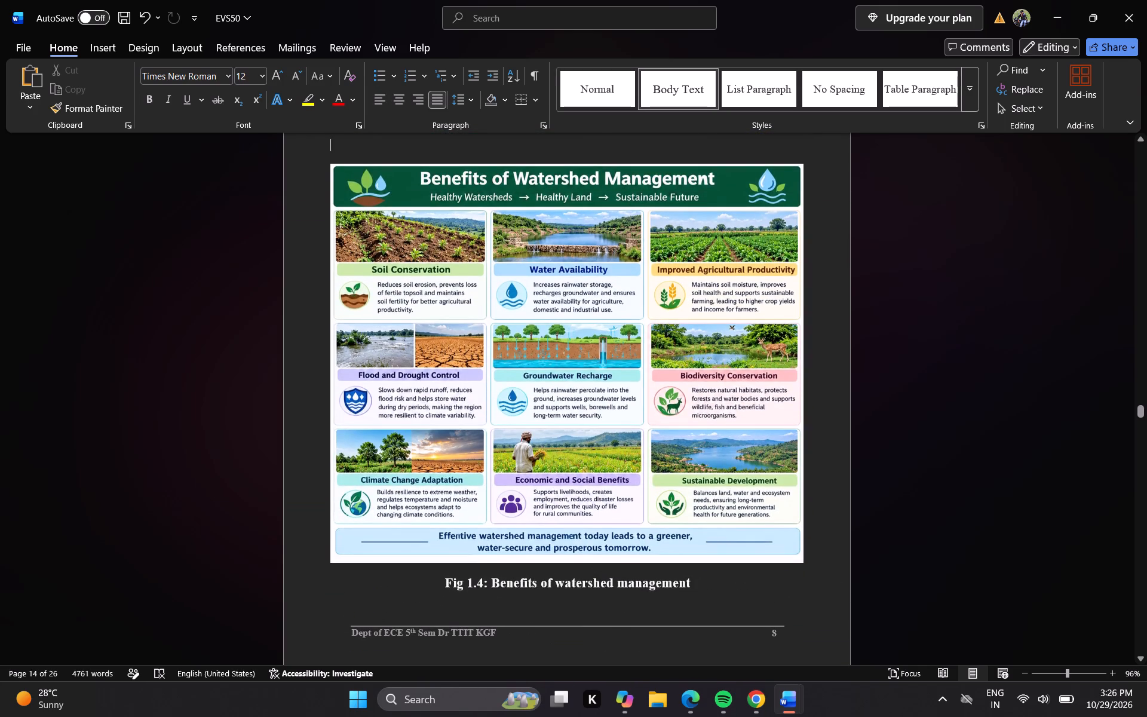
key(Up)
key(Up)
key(Up)
key(Up)
key(Up)
key(Up)
key(Up)
key(Up)
key(Up)
key(Up)
key(Up)
key(Up)
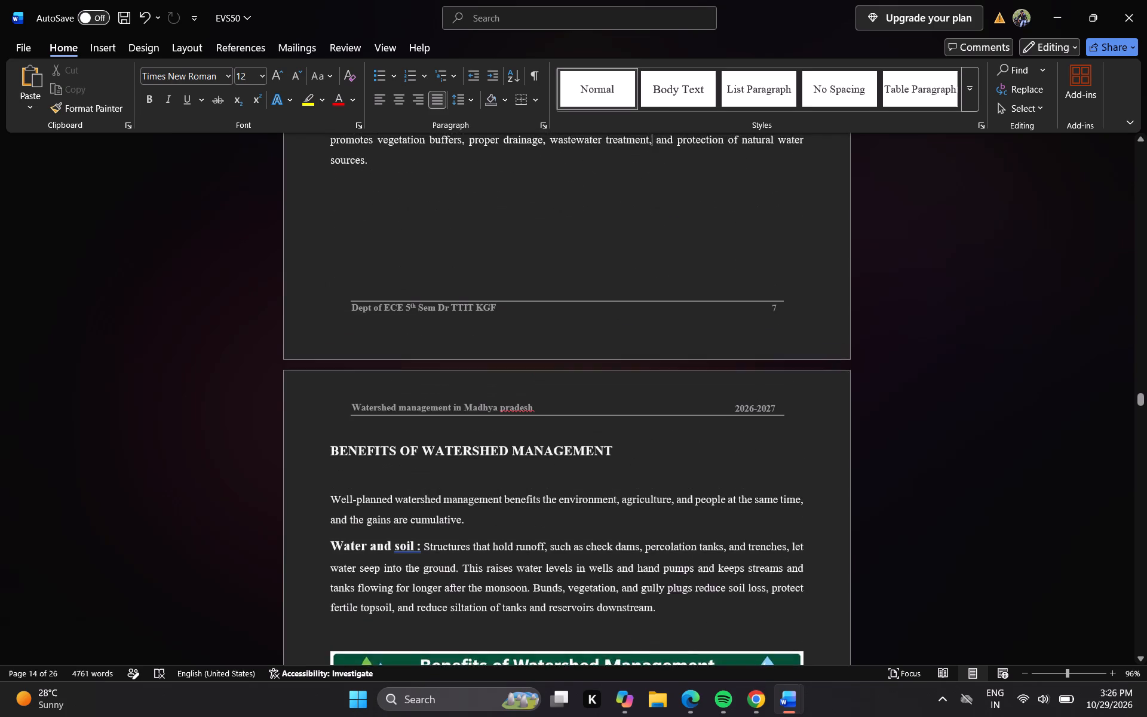
key(Up)
key(Up)
key(Up)
key(Up)
key(Up)
key(Up)
key(Up)
key(Up)
key(Up)
key(Up)
key(Up)
key(Up)
key(Up)
key(Up)
key(Up)
key(Up)
key(Up)
key(Up)
key(Up)
key(Up)
key(Up)
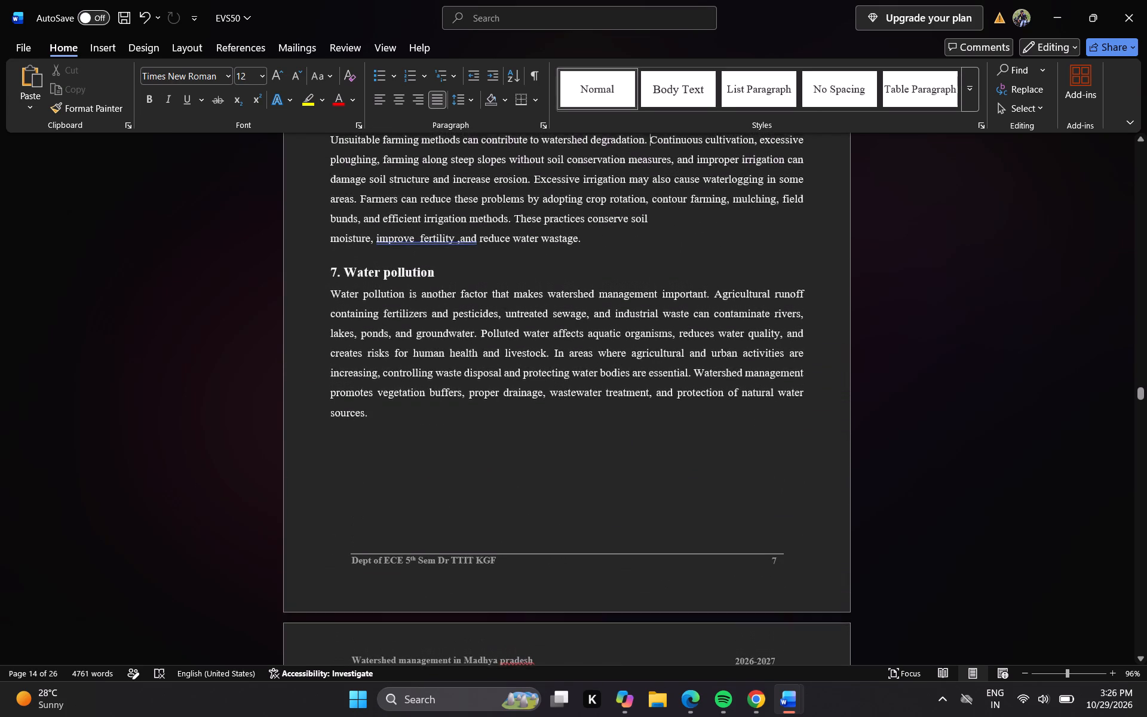
key(Up)
key(Up)
key(Up)
key(Up)
key(Up)
key(Up)
key(Up)
key(Up)
key(Up)
key(Up)
key(Up)
key(Up)
key(Up)
key(Up)
key(Up)
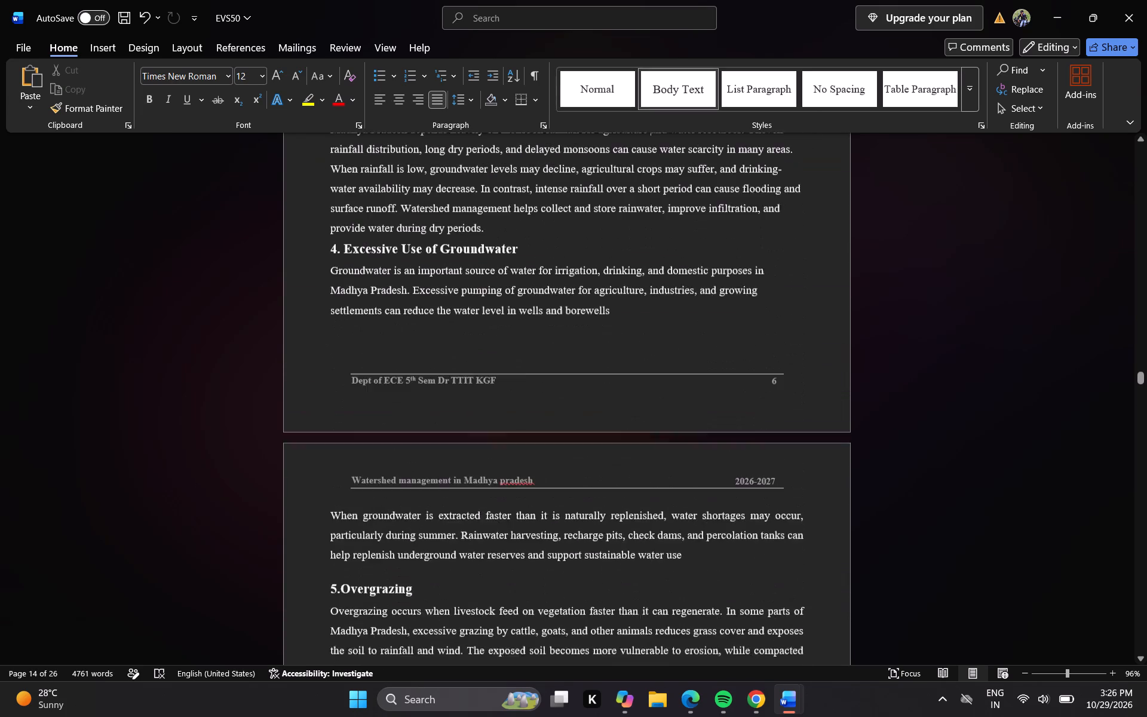
key(Up)
key(Up)
key(Up)
key(Up)
key(Up)
key(Up)
key(Up)
key(Up)
key(Up)
key(Up)
key(Up)
key(Up)
key(Up)
key(Up)
key(Up)
key(Up)
key(Up)
key(Up)
key(Up)
key(Up)
key(Up)
key(Up)
key(Up)
key(Up)
key(Up)
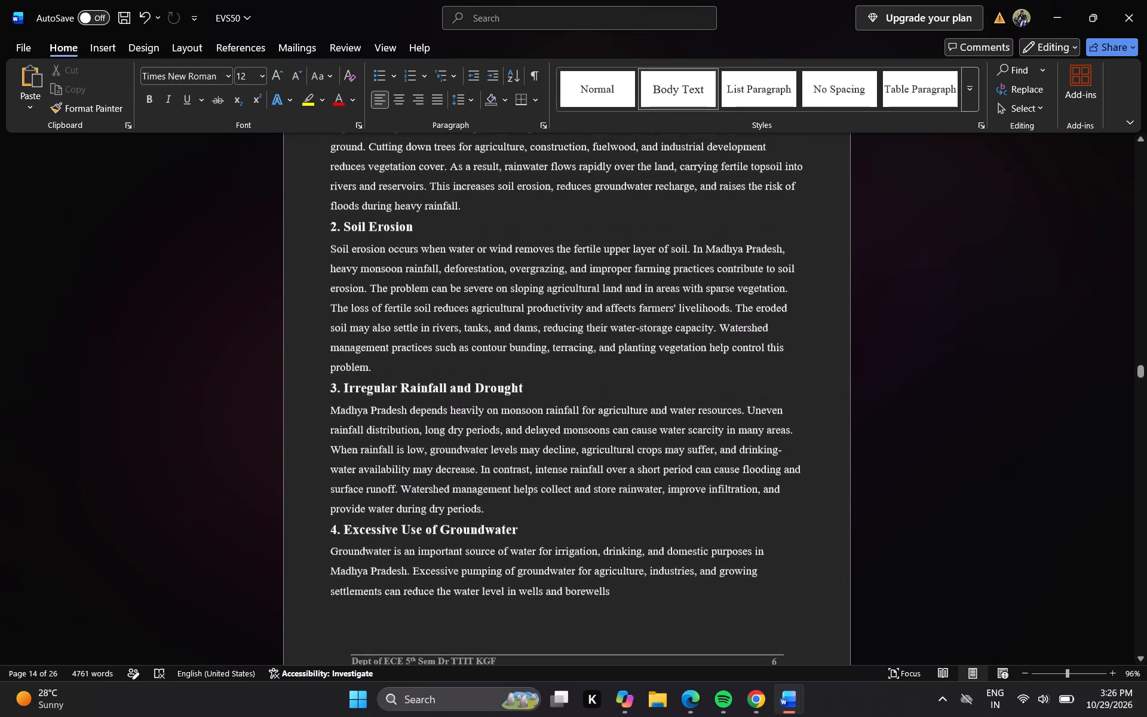
key(Up)
key(Up)
key(Up)
key(Up)
key(Up)
key(Up)
key(Up)
key(Up)
key(Up)
key(Up)
Check the page headers again from the Soil Erosion section down to the WATERSHED PRIORITY AREAS IN MADHYA PRADESH page.
key(Down)
key(Down)
key(Down)
key(Down)
key(Down)
key(Down)
key(Down)
key(Down)
key(Down)
key(Down)
key(Down)
key(Down)
key(Down)
key(Down)
key(Down)
key(Down)
key(Down)
key(Down)
key(Down)
key(Down)
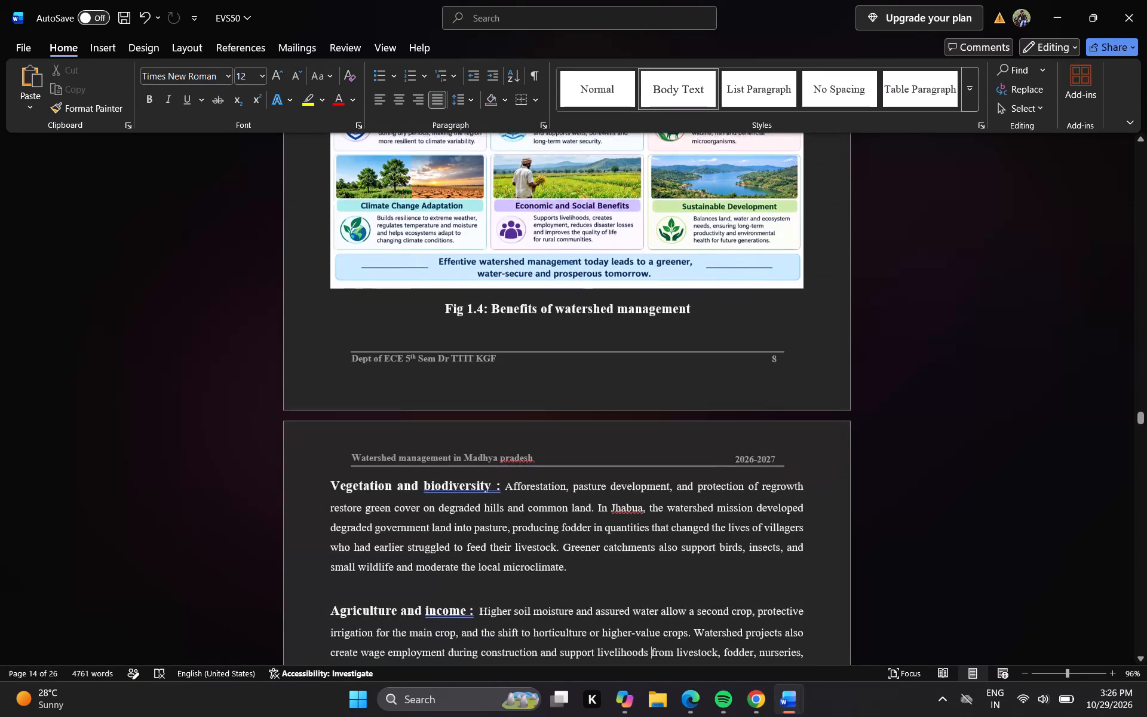
key(Down)
key(Down)
key(Down)
key(Down)
key(Down)
key(Down)
key(Down)
key(Down)
key(Down)
key(Down)
key(Down)
key(Down)
key(Down)
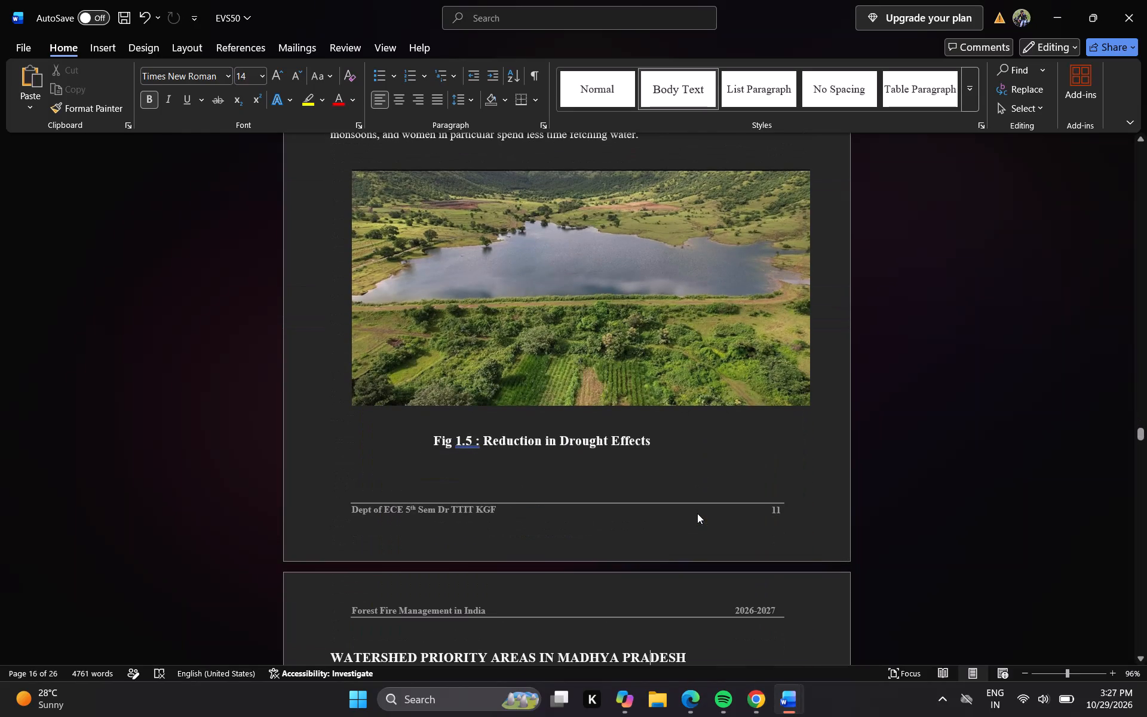
key(Down)
key(Down)
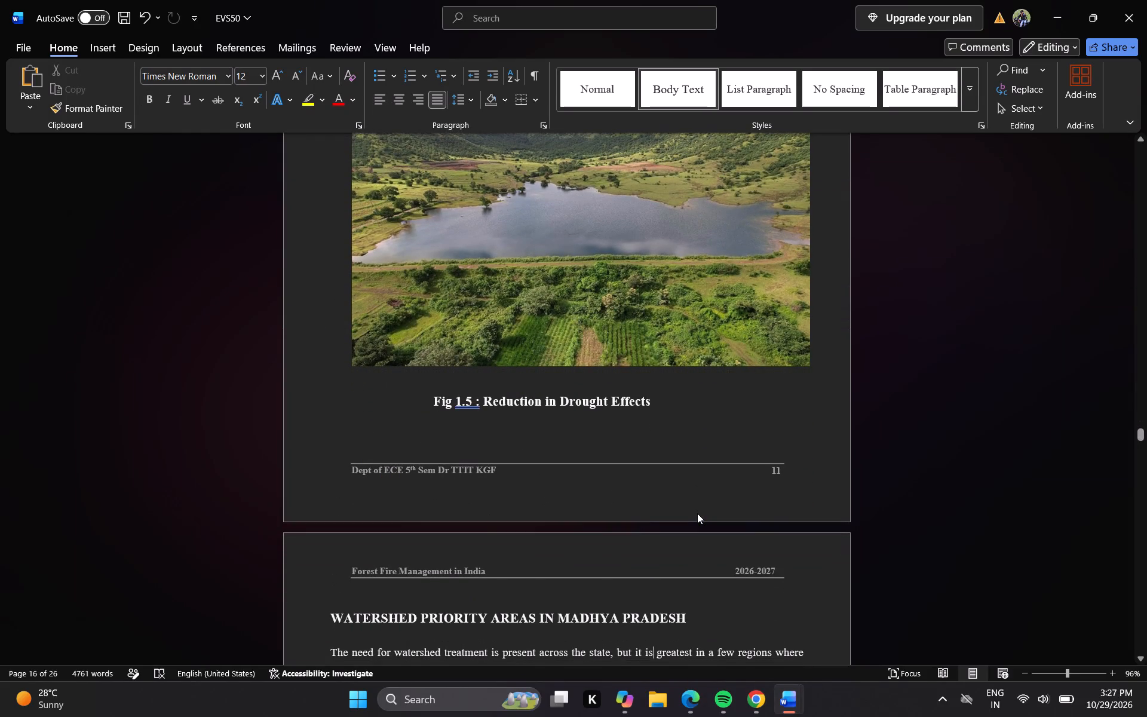
Open the header on the WATERSHED PRIORITY AREAS page and enlarge its title text box, mainly in width, above the header rule.
double_click(480, 568)
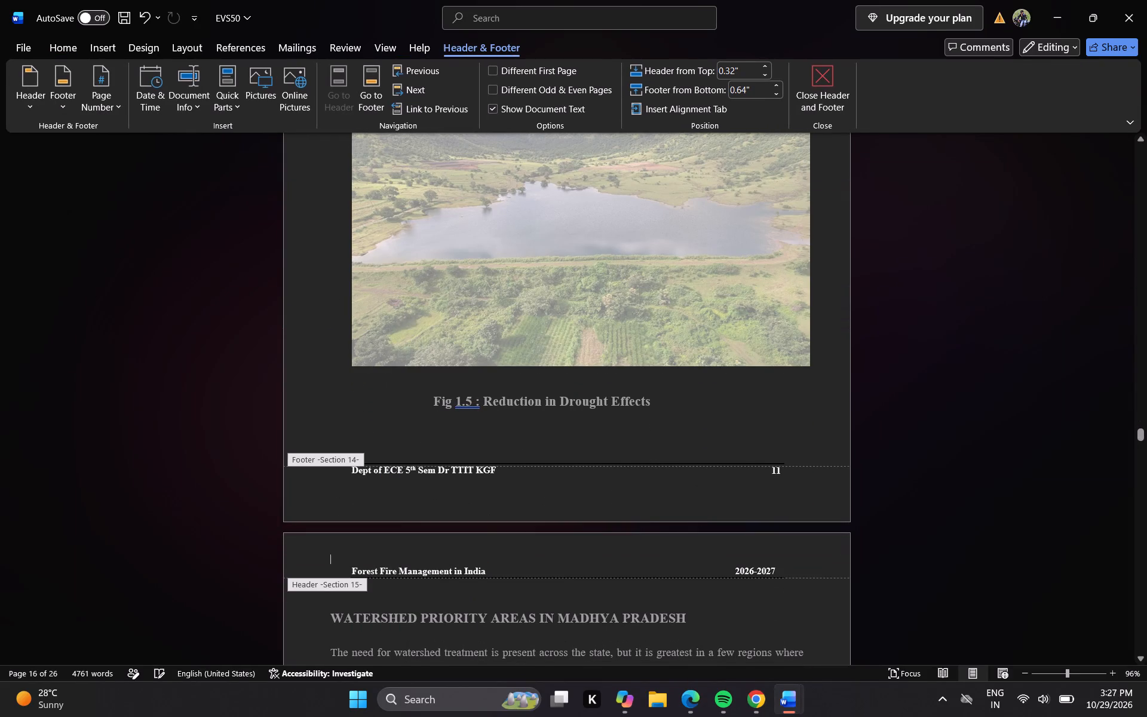
double_click(494, 571)
click(437, 563)
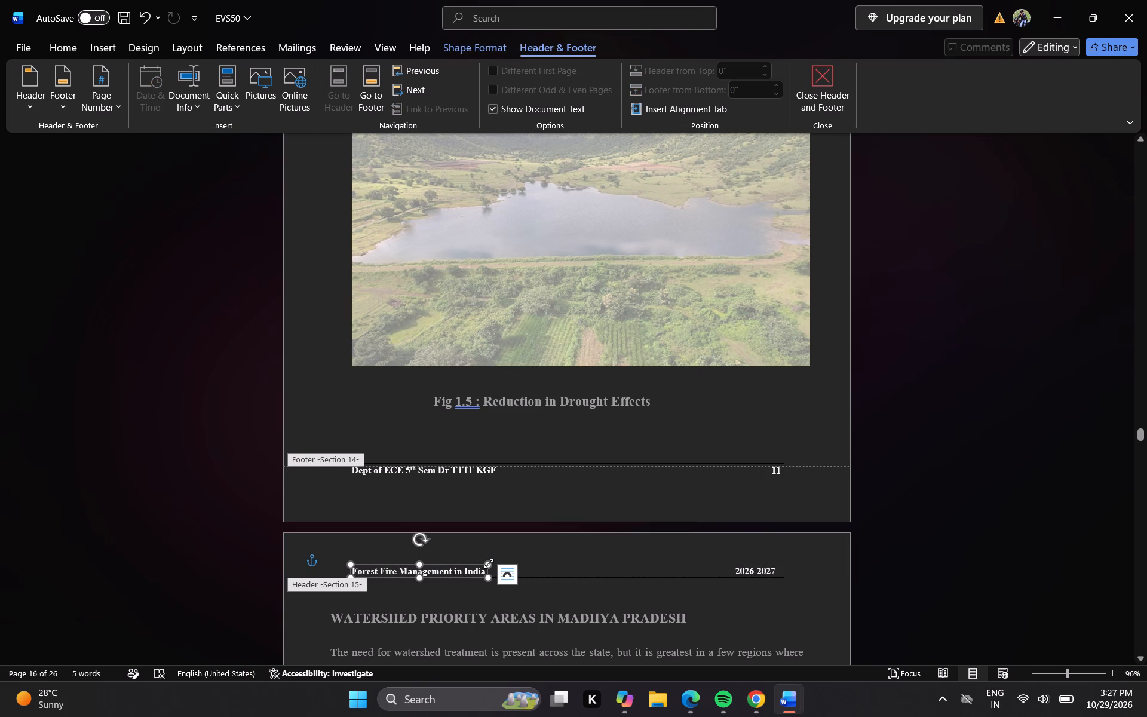
drag(489, 563, 539, 560)
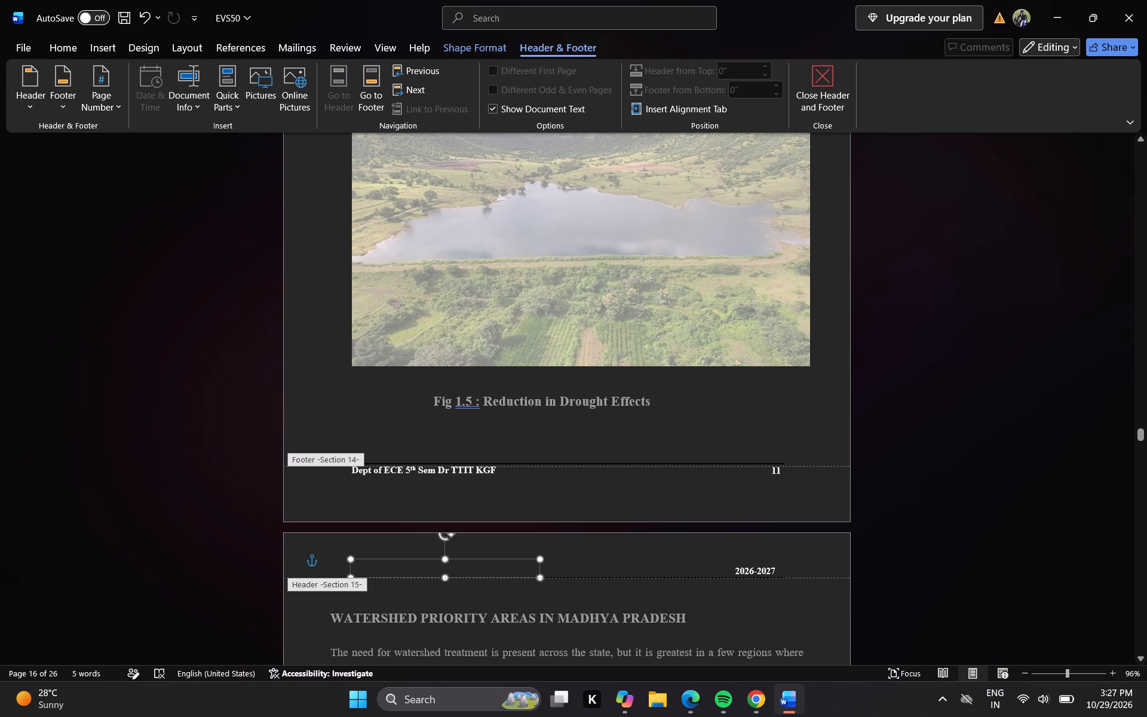
drag(539, 560, 539, 562)
Replace the header title "Forest Fire Management in India" above WATERSHED PRIORITY AREAS with the copied "Watershed management in Madhya pradesh" and return to the body text.
click(510, 568)
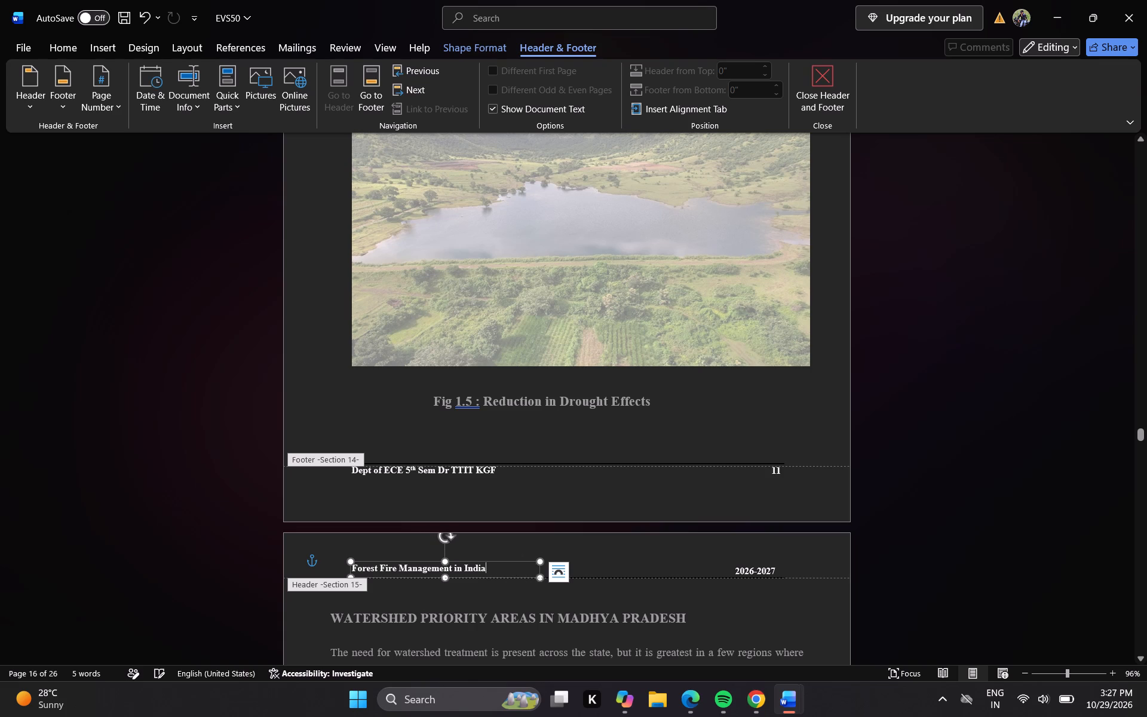
key(BackSpace)
key(BackSpace)
key(BackSpace)
key(BackSpace)
key(BackSpace)
key(BackSpace)
key(BackSpace)
key(BackSpace)
key(BackSpace)
key(BackSpace)
key(BackSpace)
key(BackSpace)
key(BackSpace)
key(BackSpace)
key(BackSpace)
key(BackSpace)
key(BackSpace)
key(BackSpace)
key(BackSpace)
key(BackSpace)
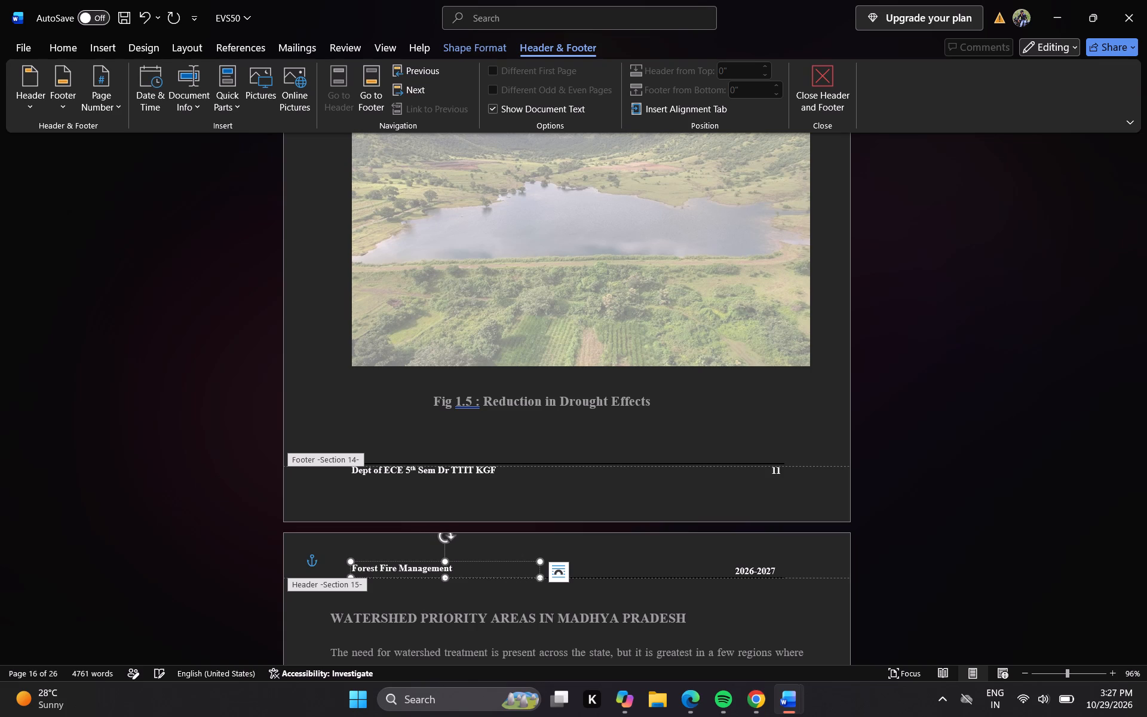
key(BackSpace)
key(BackSpace)
key(BackSpace)
key(BackSpace)
key(BackSpace)
key(BackSpace)
key(BackSpace)
key(BackSpace)
key(BackSpace)
key(BackSpace)
key(BackSpace)
key(BackSpace)
key(BackSpace)
key(BackSpace)
key(BackSpace)
key(BackSpace)
key(BackSpace)
key(BackSpace)
key(BackSpace)
key(BackSpace)
key(BackSpace)
key(BackSpace)
key(BackSpace)
key(BackSpace)
key(BackSpace)
key(BackSpace)
key(BackSpace)
key(BackSpace)
key(BackSpace)
key(ctrl+v)
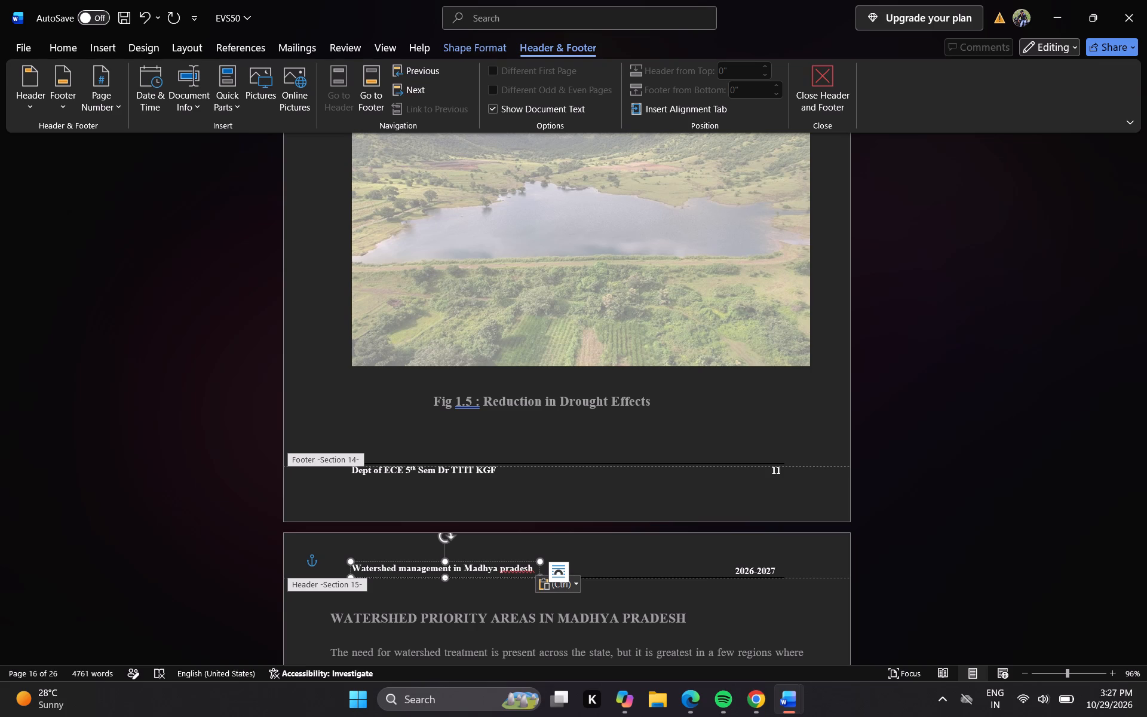
click(588, 568)
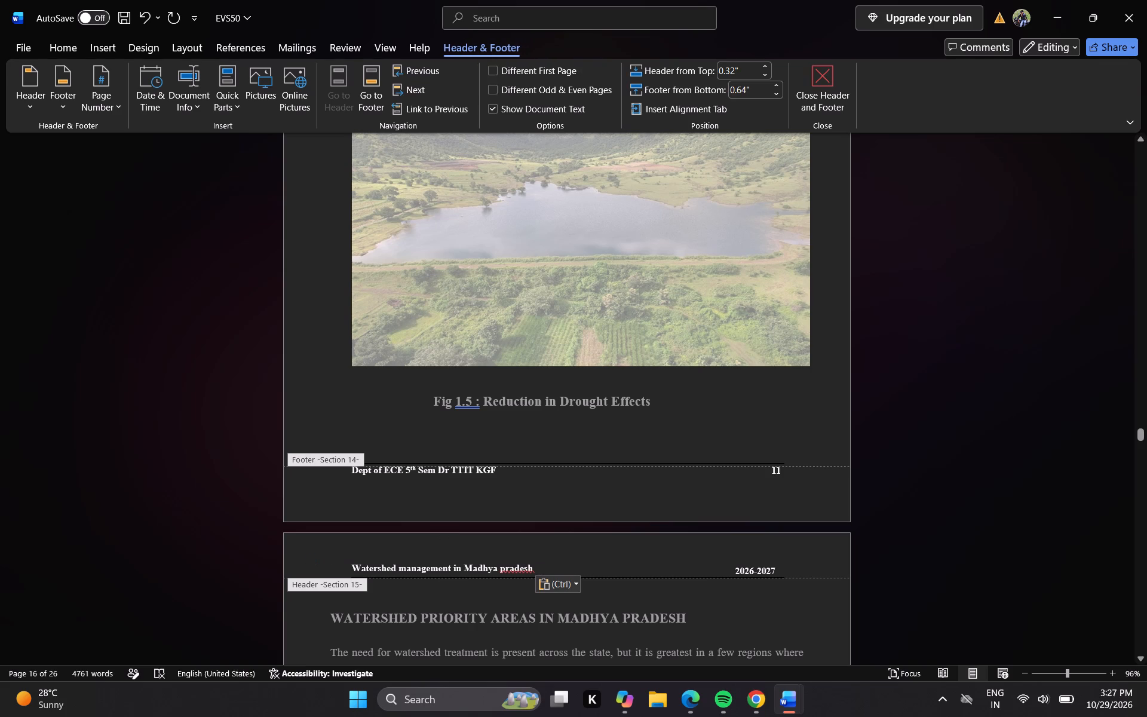
double_click(651, 549)
double_click(763, 613)
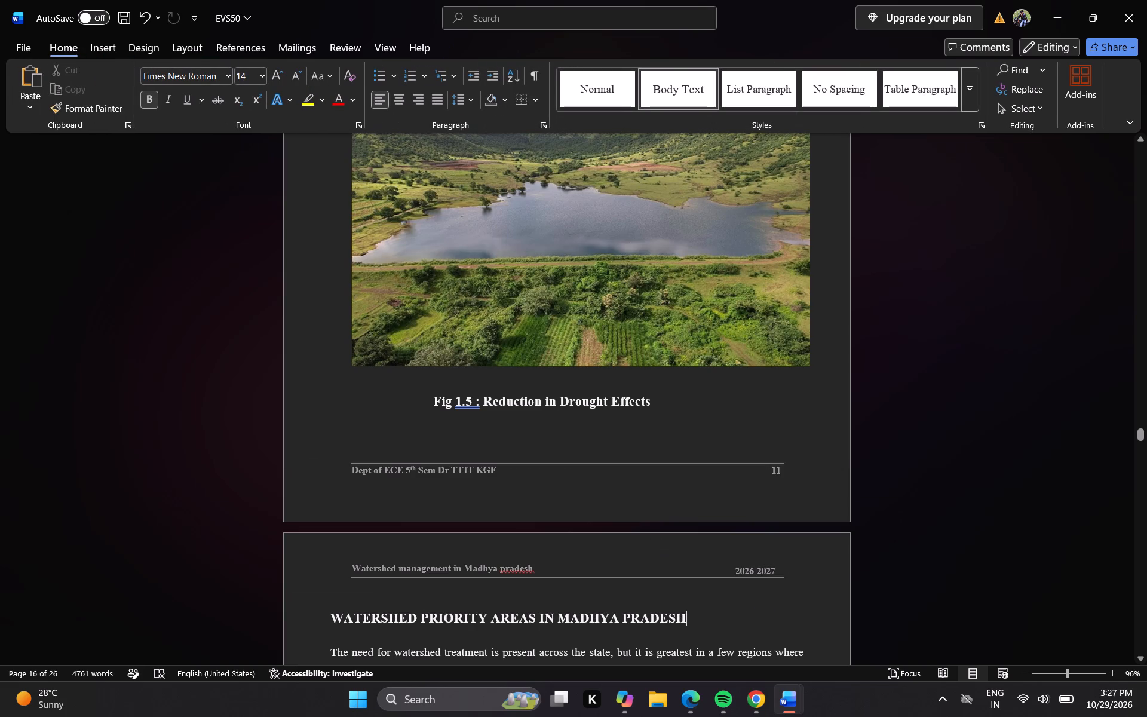
Reopen the header on the WATERSHED PRIORITY AREAS page and select the word "Watershed" in its title text box.
double_click(371, 561)
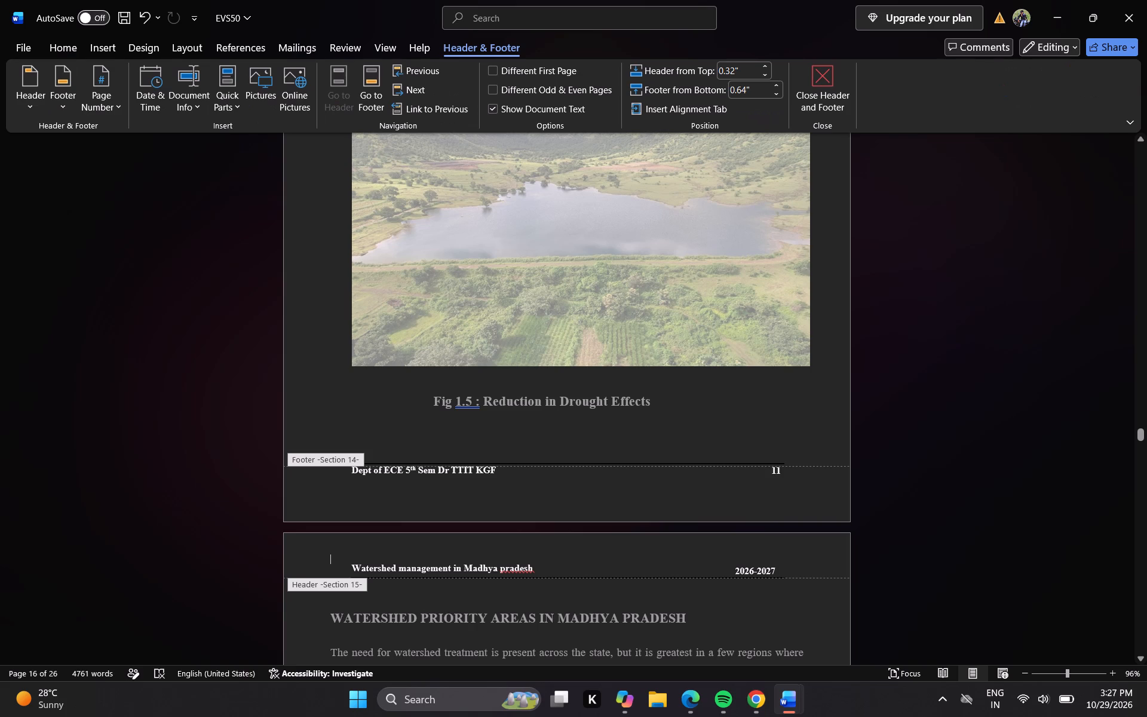
double_click(364, 569)
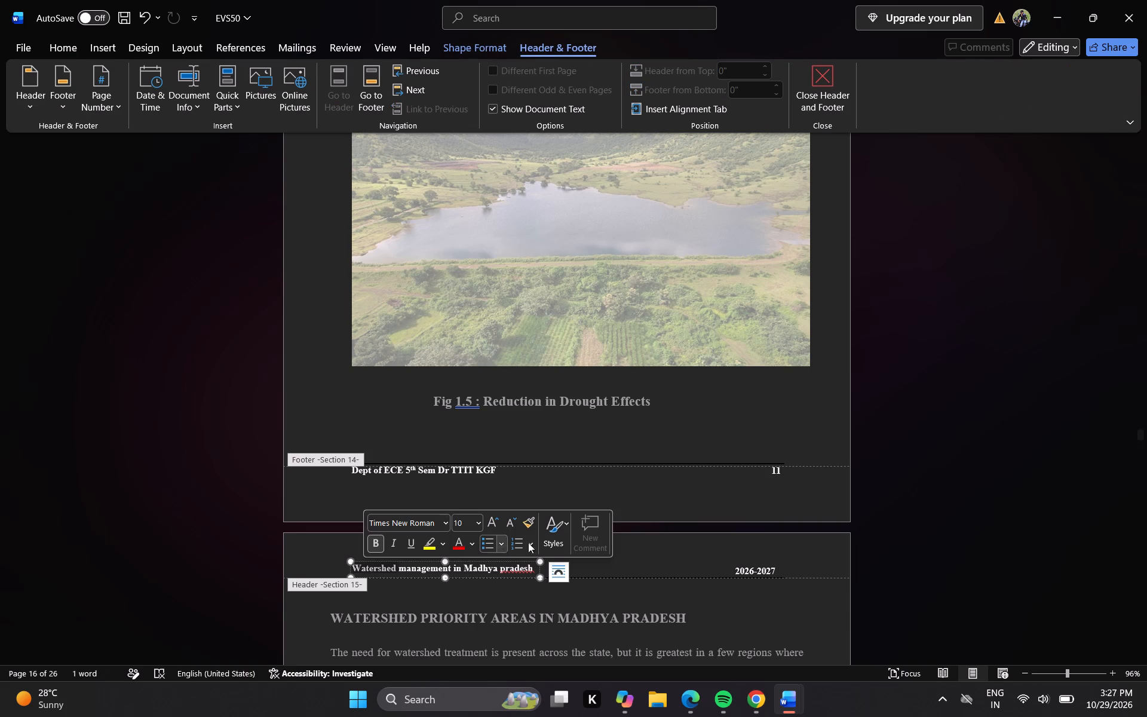
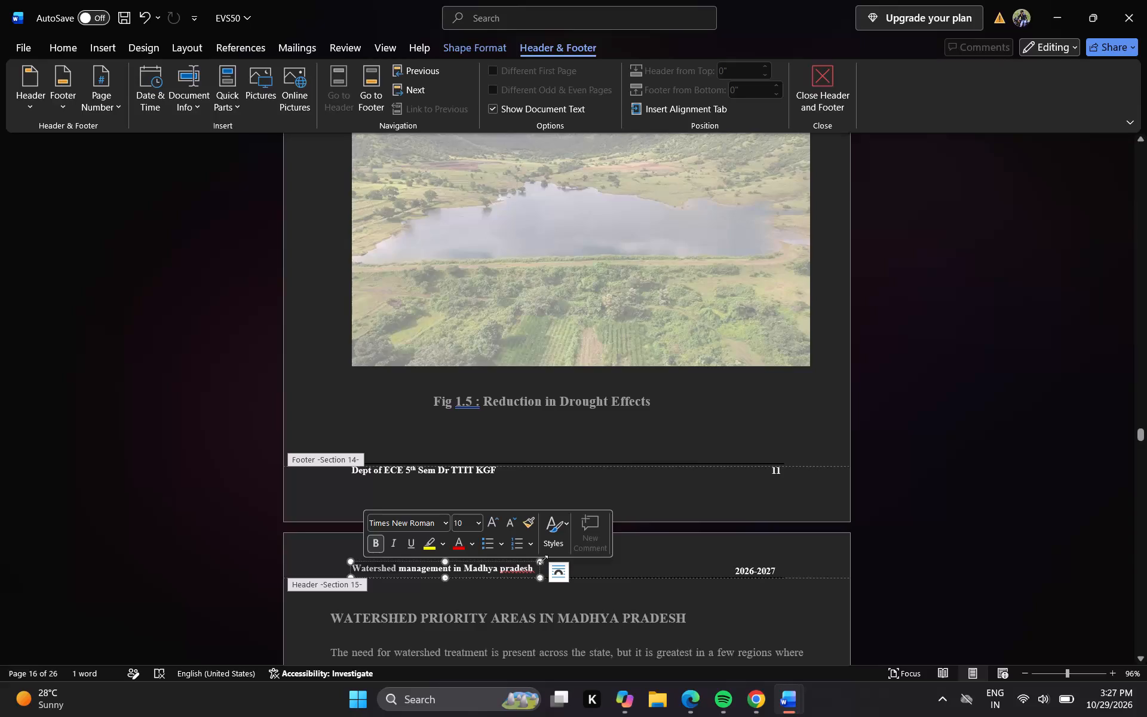
Slightly reduce the height of the header title text box above WATERSHED PRIORITY AREAS, bringing the title closer to the rule, and return to the body text.
click(542, 560)
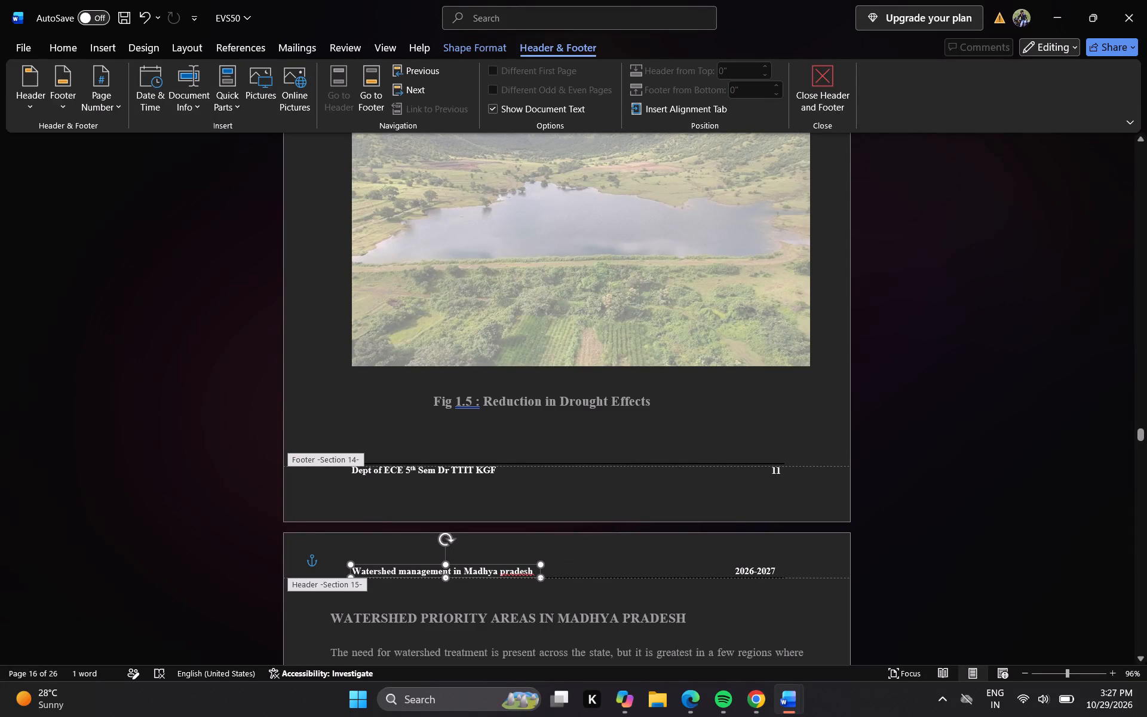
click(539, 563)
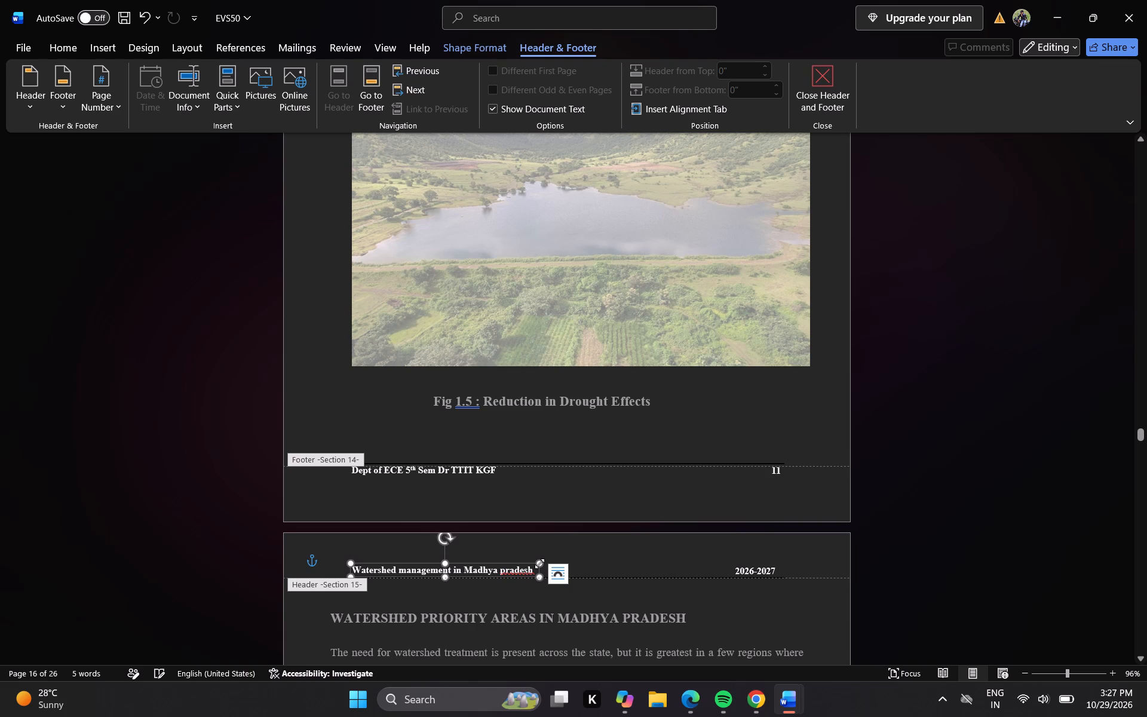
click(610, 563)
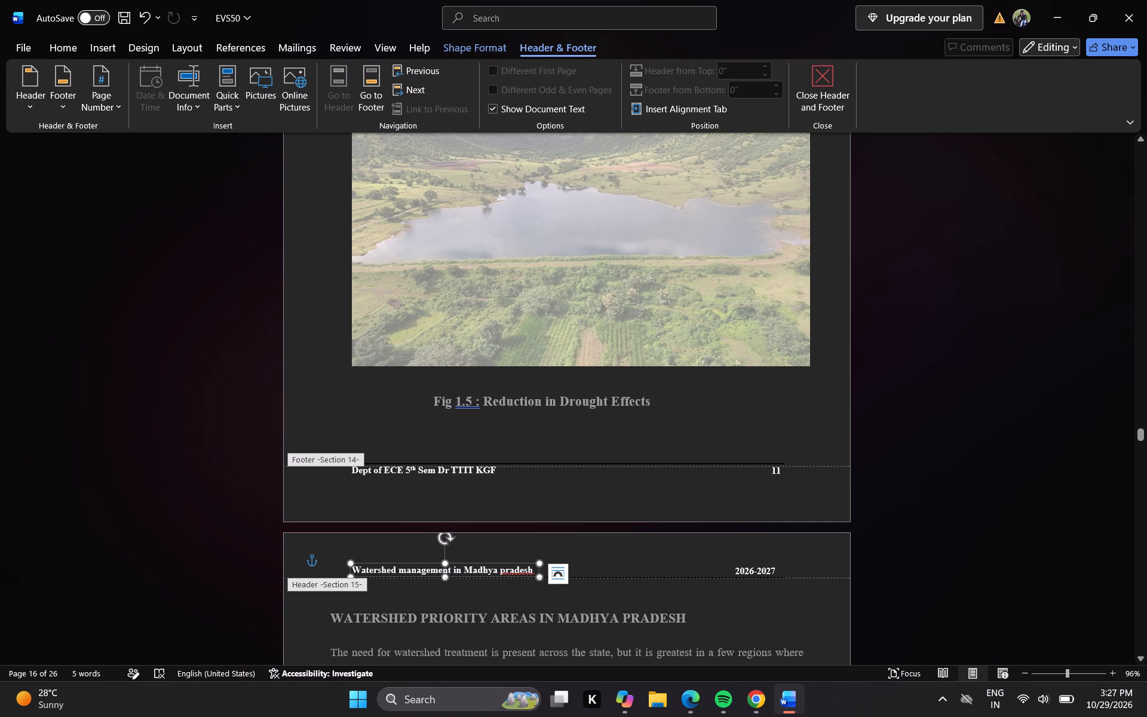
double_click(610, 563)
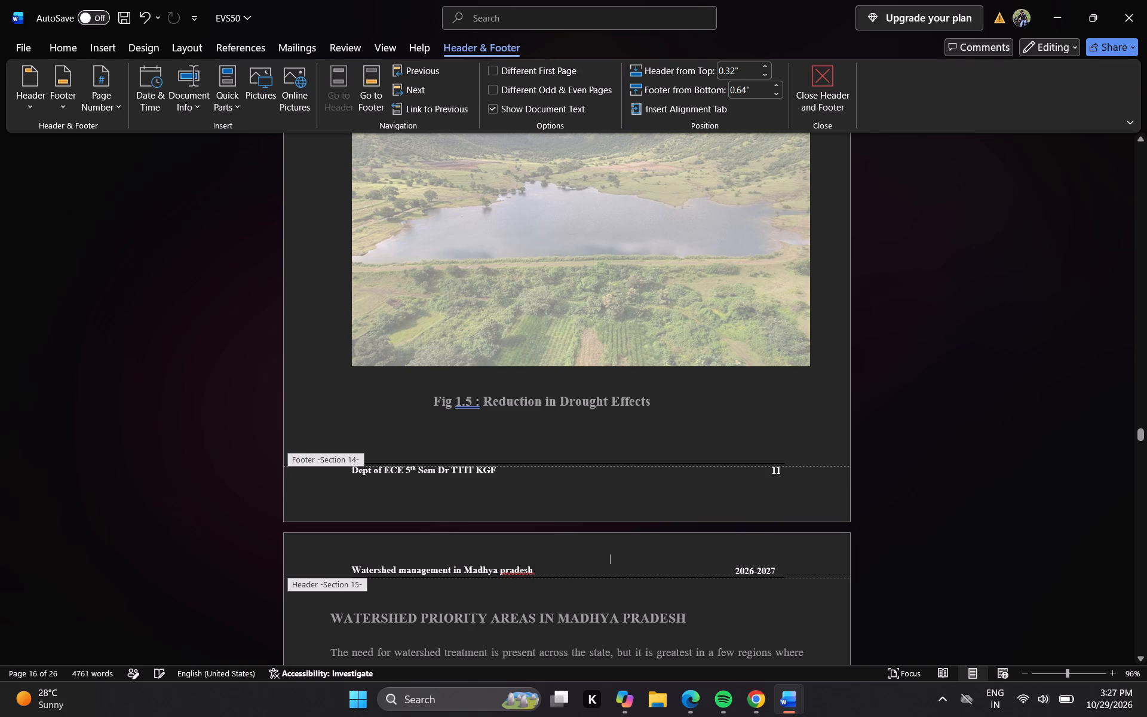
double_click(610, 563)
double_click(760, 622)
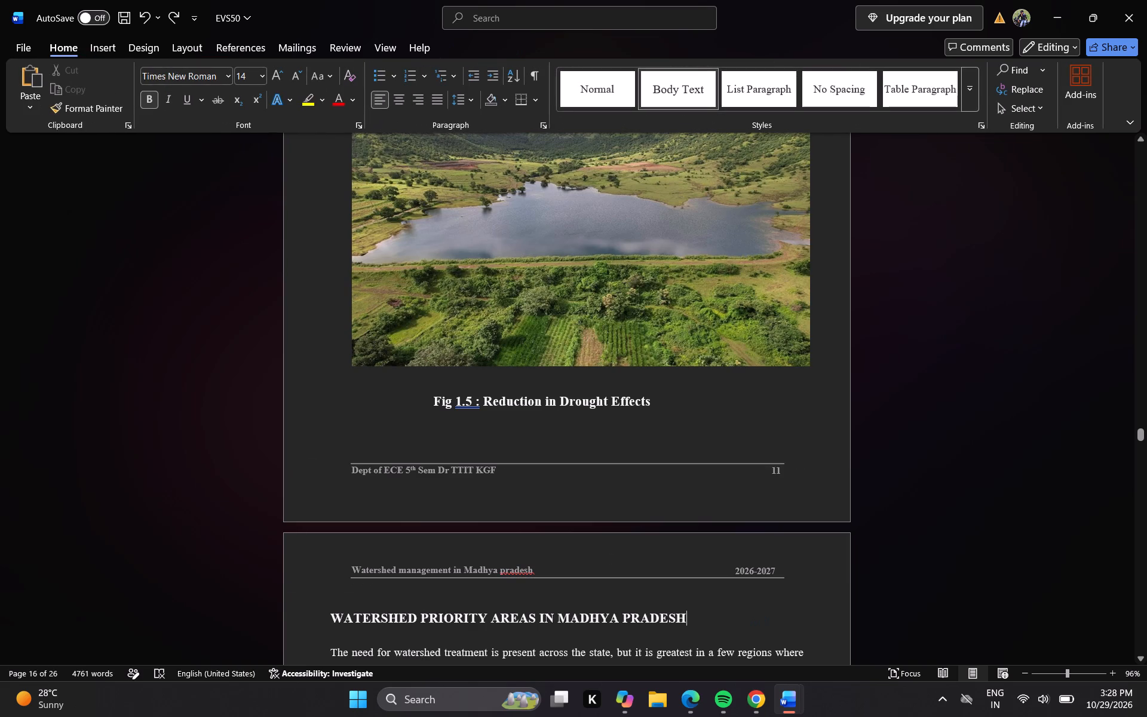
Renumber the caption of the Watershed priority areas of Madhya Pradesh figure as Fig. 1.6.
key(Down)
key(Down)
key(Down)
key(Down)
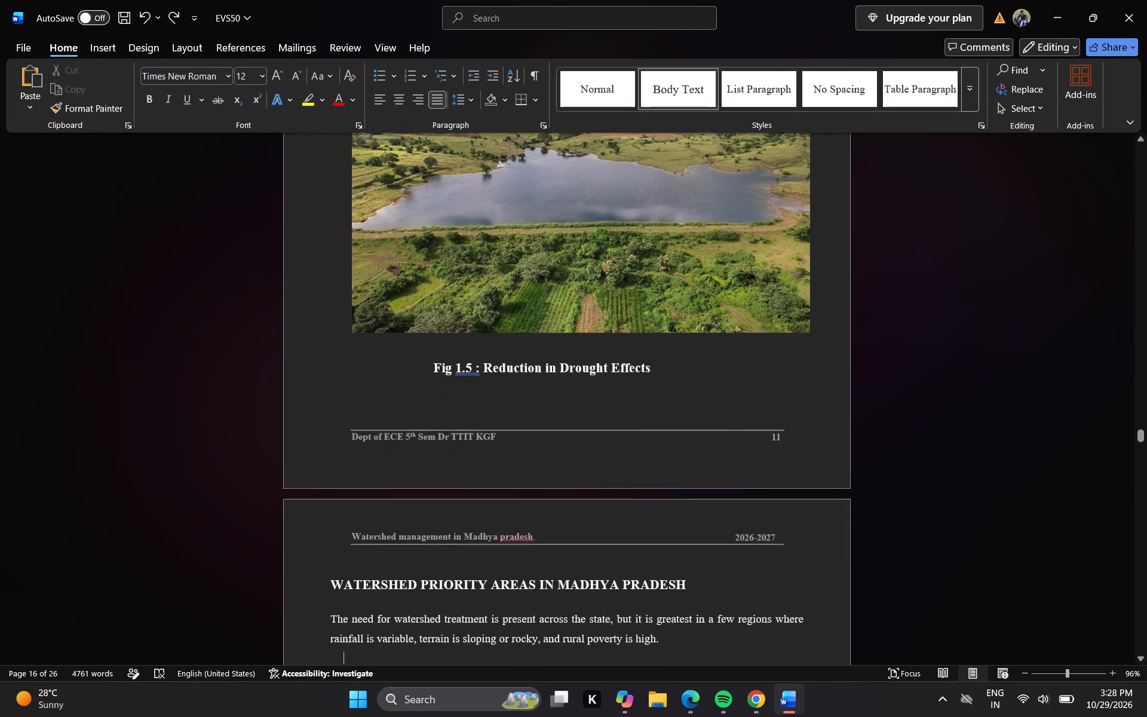
key(Down)
key(Down)
key(Down)
key(Down)
key(Down)
key(Down)
key(Down)
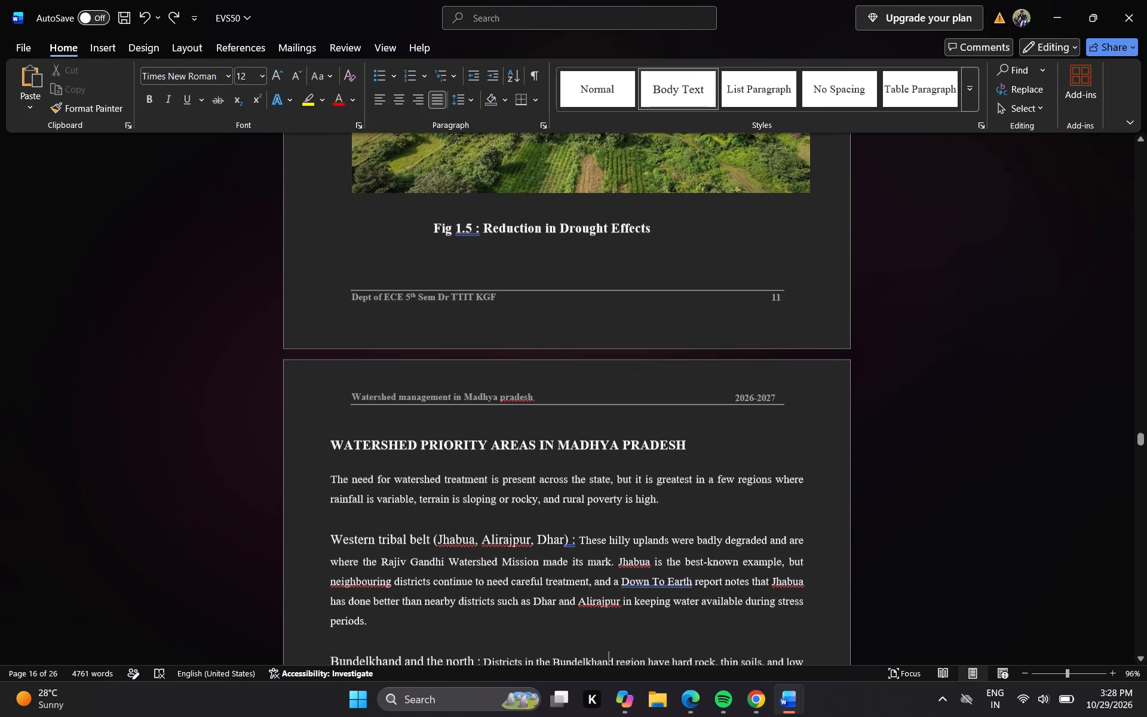
key(Down)
key(Down)
key(Down)
key(Down)
key(Down)
key(Down)
key(Down)
key(Down)
key(Down)
key(Down)
key(Down)
key(Down)
key(Down)
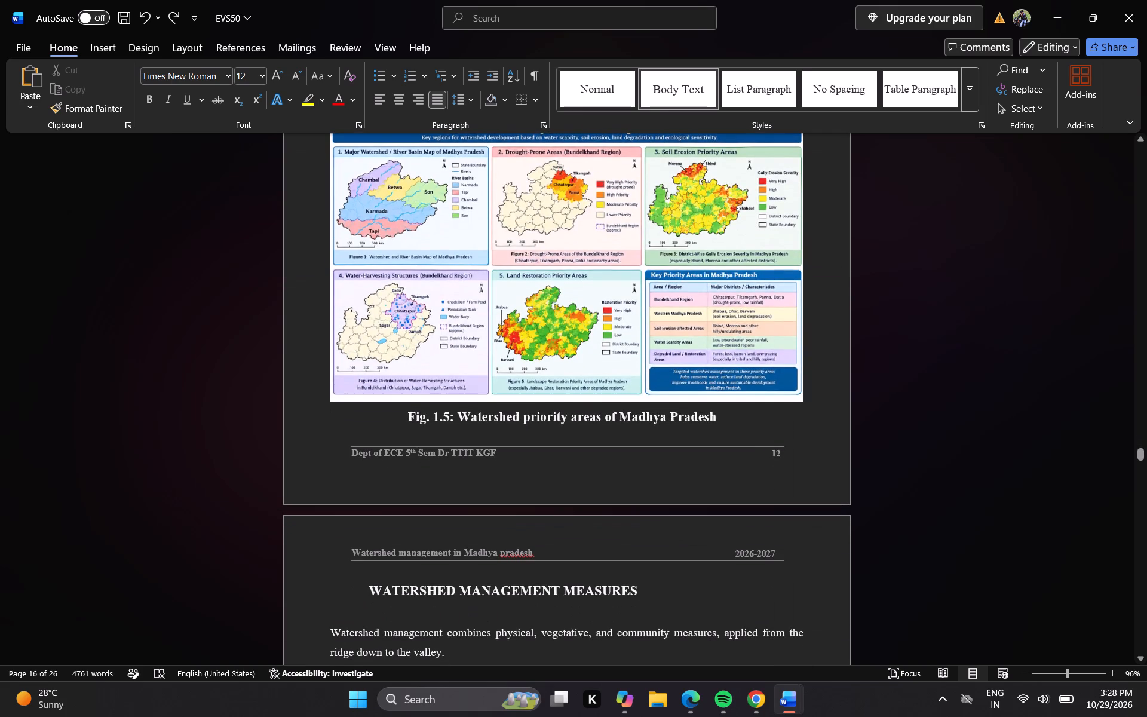
key(Up)
key(Up)
key(Up)
key(Up)
key(Up)
key(Left)
key(Left)
key(Left)
key(Left)
key(Left)
key(Left)
key(Left)
key(Left)
key(Left)
key(Left)
key(Left)
key(Left)
key(Left)
key(Left)
key(Left)
key(Left)
key(Left)
key(Left)
key(Left)
key(Left)
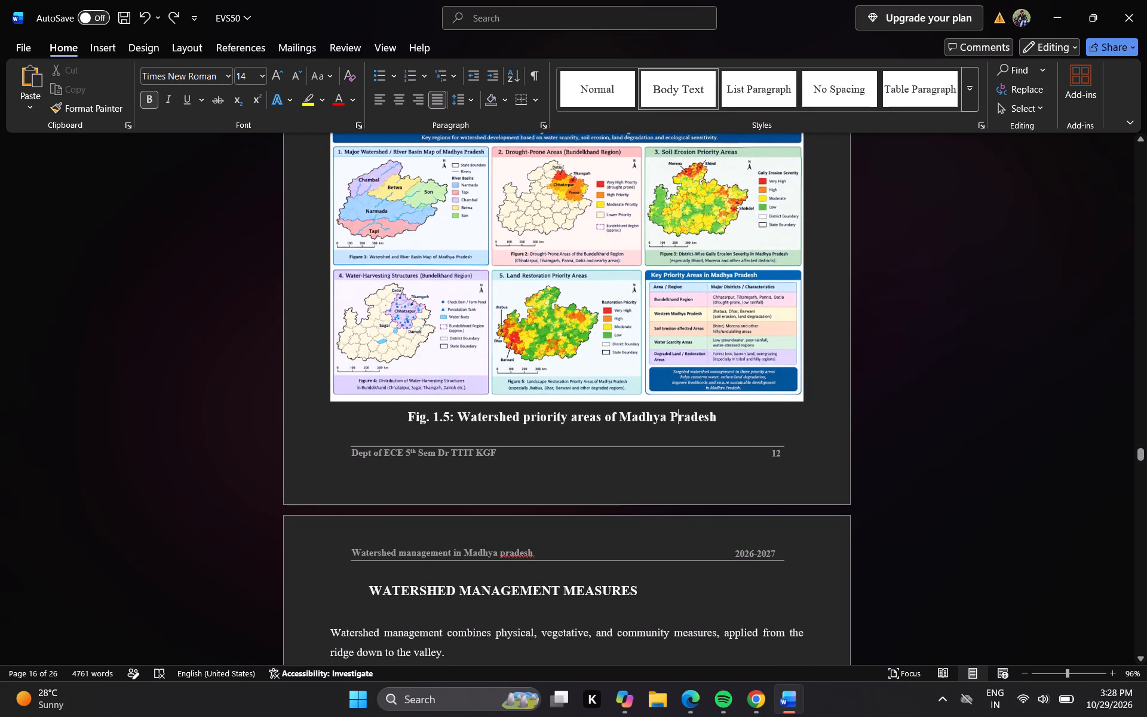
key(Left)
key(Left)
key(Left)
key(Left)
key(Left)
key(BackSpace)
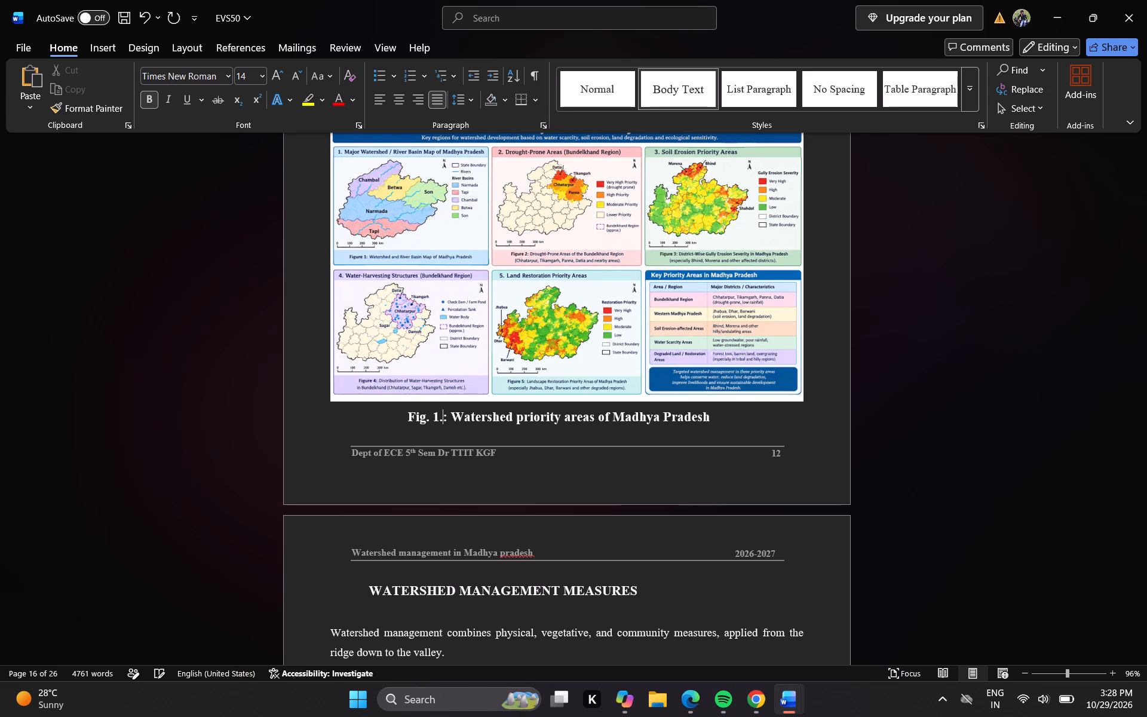
key(6)
Remove the space before the colon in the Reduction in Drought Effects caption so it starts "Fig 1.5:".
key(Up)
key(Up)
key(Up)
key(Up)
key(Up)
key(Up)
key(Up)
key(Up)
key(Up)
key(Up)
key(Up)
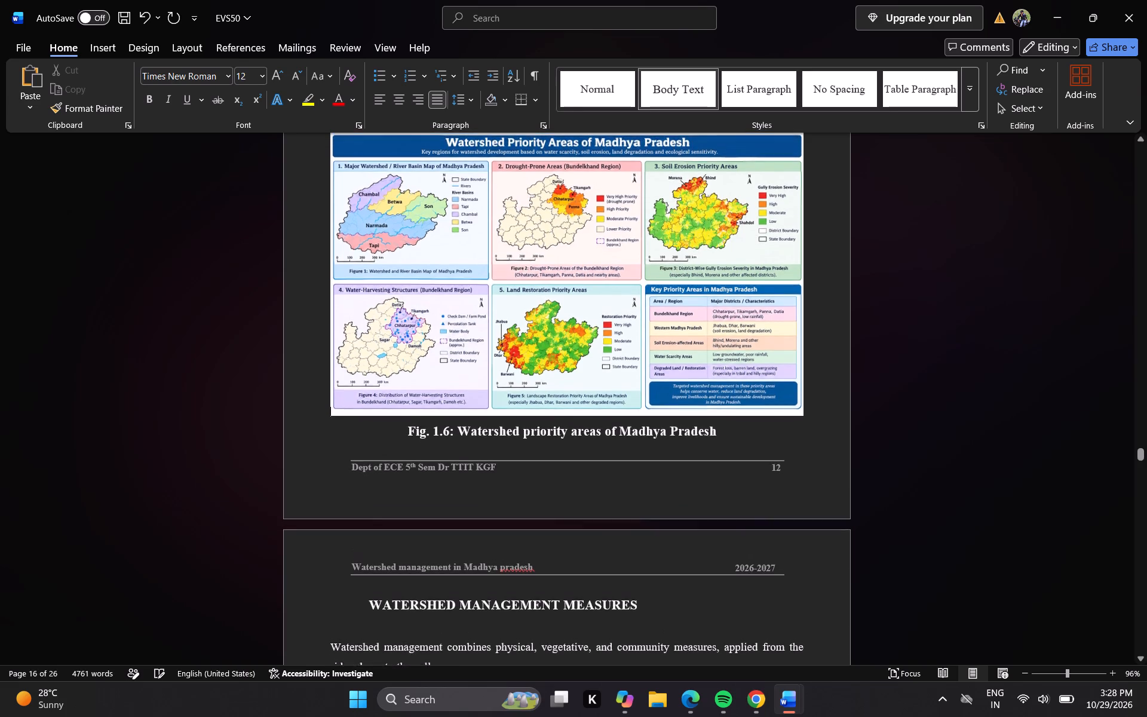
key(Up)
key(Up)
key(Up)
key(Up)
key(Up)
key(Up)
key(Up)
key(Up)
key(Up)
key(Up)
key(Up)
key(Up)
key(Up)
key(Up)
key(Up)
key(Up)
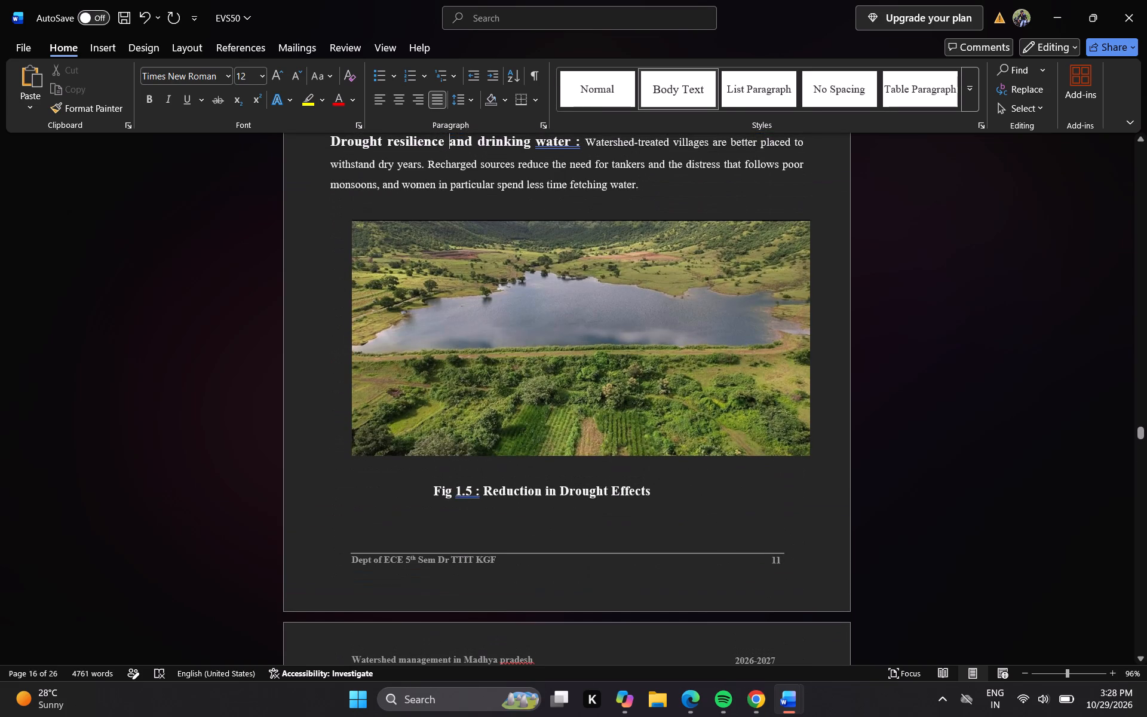
key(Down)
key(Down)
key(Down)
key(Down)
key(Down)
key(Down)
key(Right)
key(Right)
key(Right)
key(Right)
key(Right)
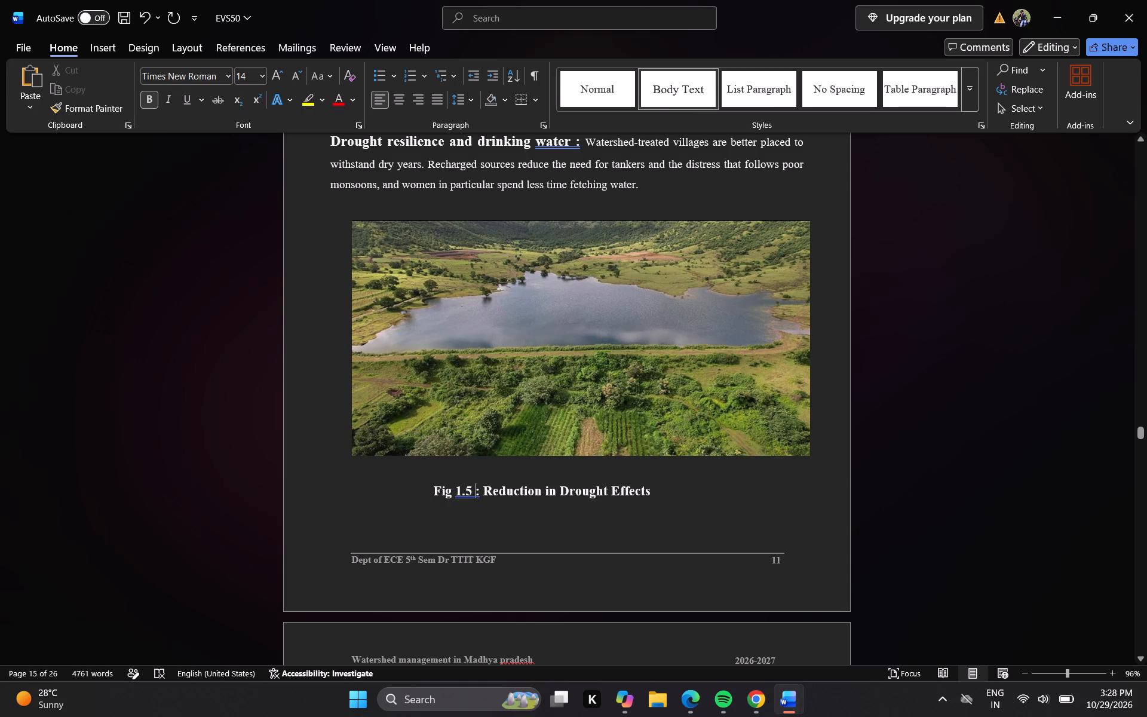
key(BackSpace)
Remove the indent before the WATERSHED MANAGEMENT MEASURES heading so it lines up with the body text's margin.
key(Down)
key(Down)
key(Down)
key(Down)
key(Down)
key(Down)
key(Down)
key(Down)
key(Down)
key(Down)
key(Down)
key(Down)
key(Down)
key(Down)
key(Down)
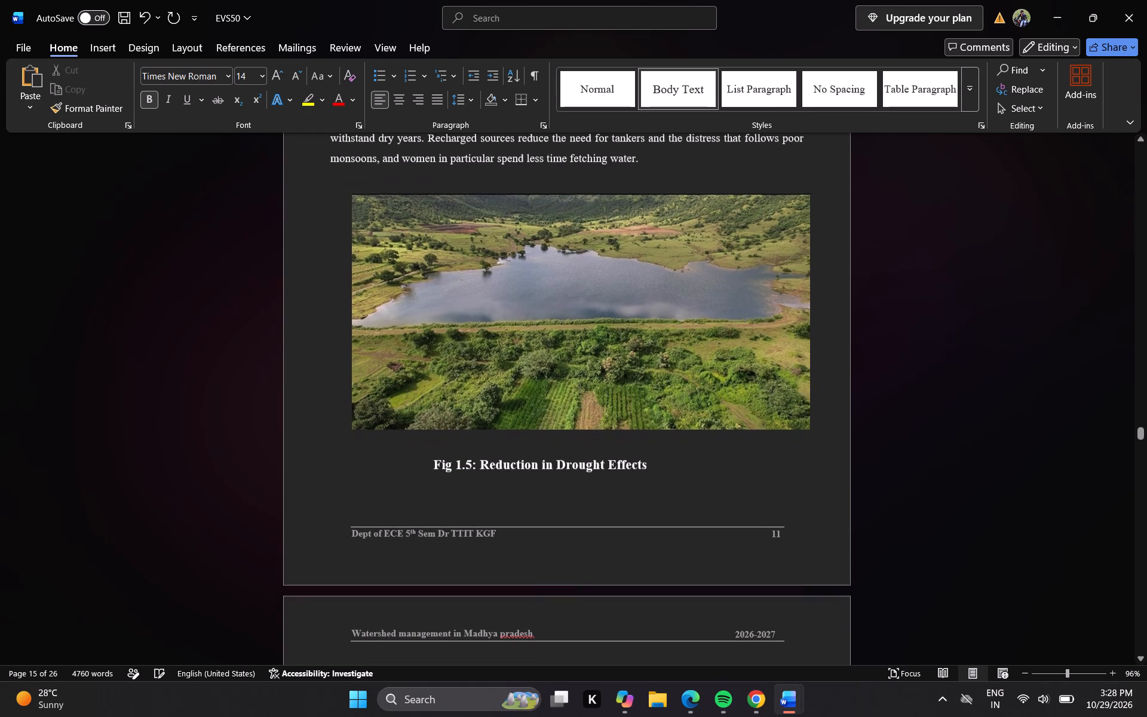
key(Down)
key(Down)
key(Down)
key(Down)
key(Down)
key(Down)
key(Down)
key(Down)
key(Down)
key(Down)
key(Down)
key(Down)
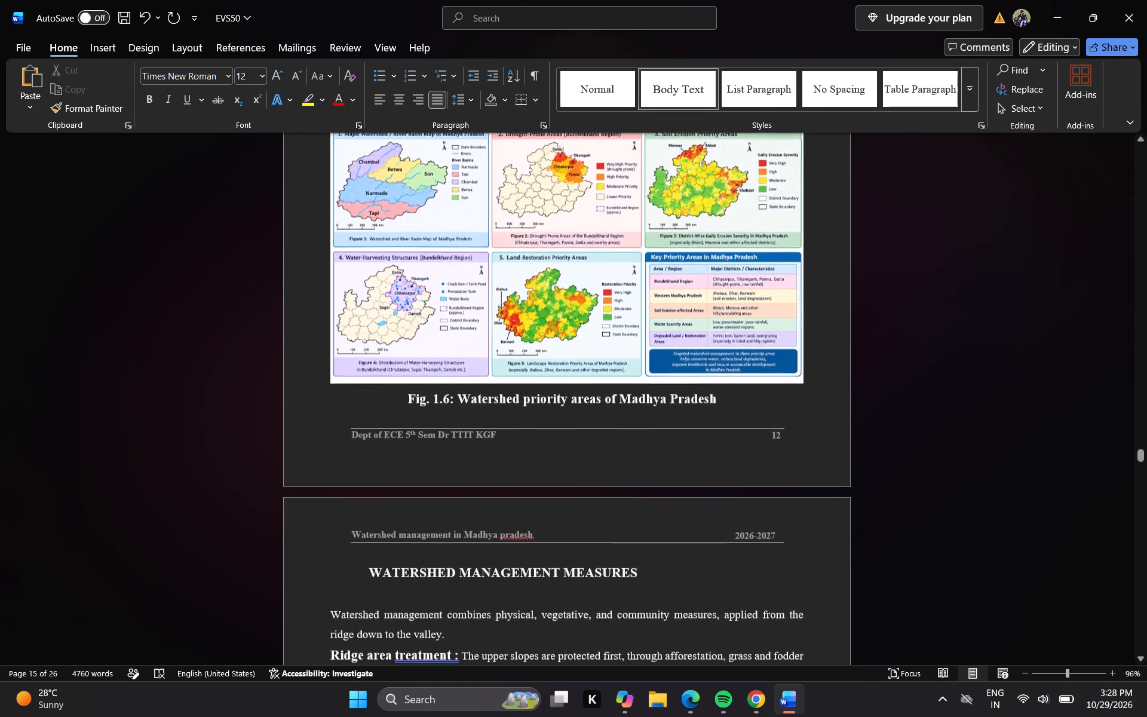
key(Down)
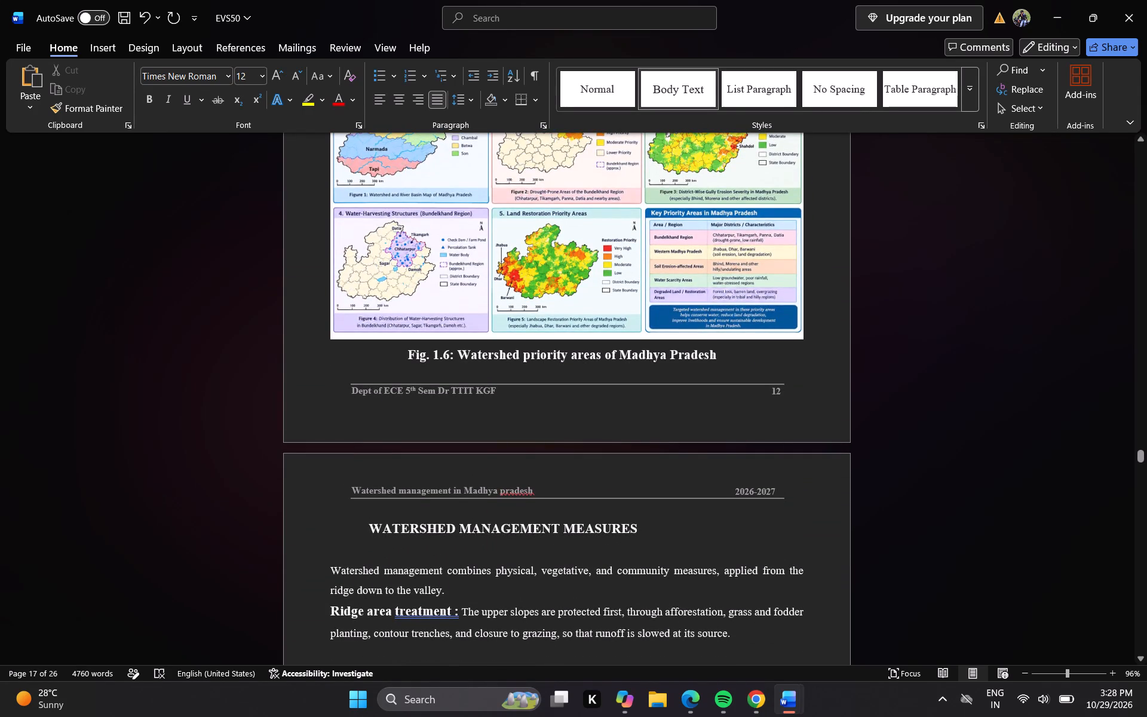
click(367, 523)
key(BackSpace)
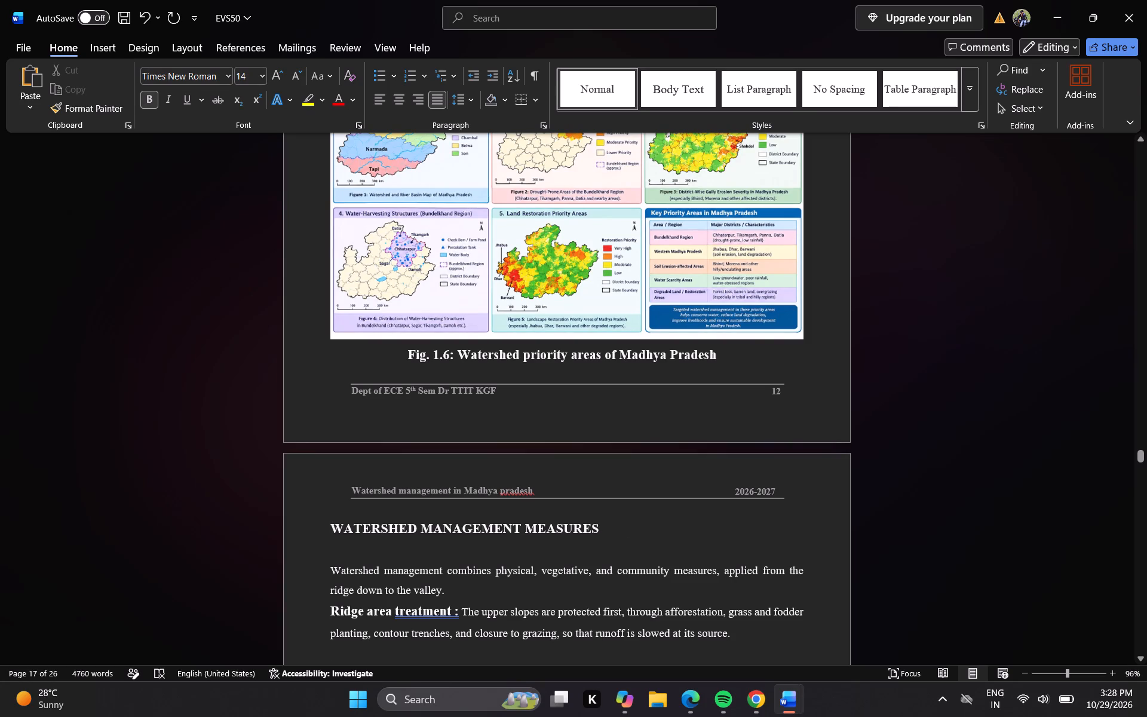
Check the figure caption numbering from Common watershed structures back to Reduction in Drought Effects.
key(Down)
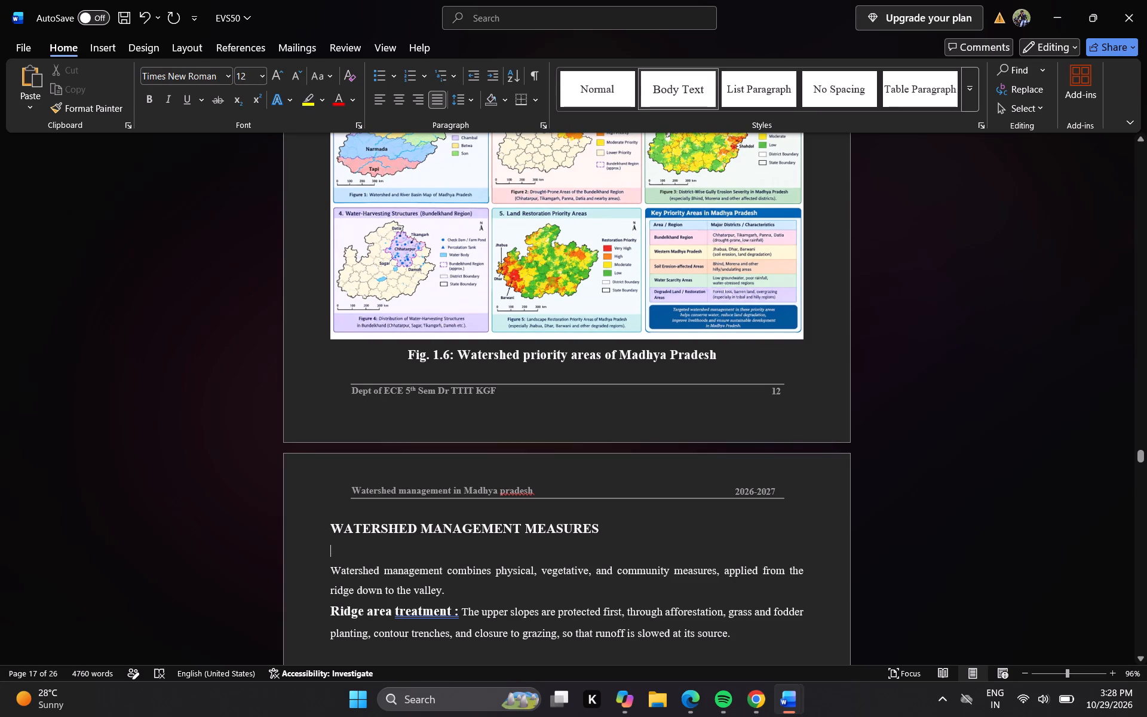
key(Down)
key(Down)
key(Down)
key(Down)
key(Down)
key(Down)
key(Down)
key(Down)
key(Down)
key(Down)
key(Down)
key(Down)
key(Down)
key(Down)
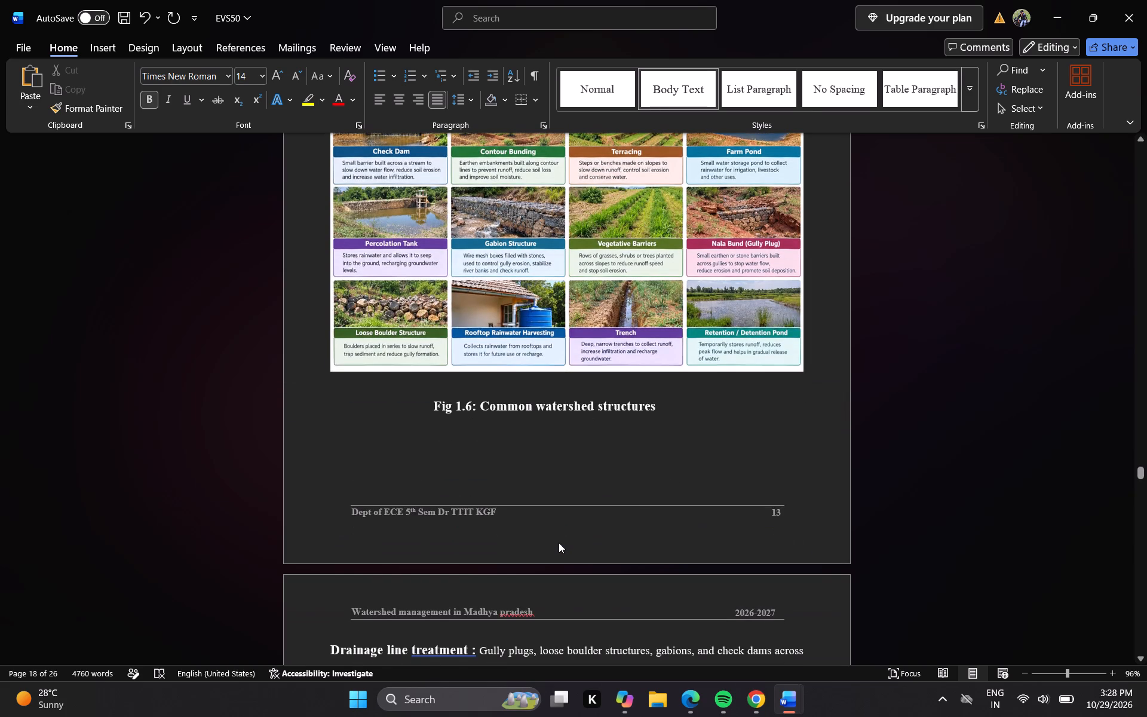
key(Up)
key(Up)
key(Up)
key(Up)
key(Up)
key(Up)
key(Up)
key(Up)
key(Up)
key(Up)
key(Up)
key(Up)
key(Up)
key(Up)
key(Up)
key(Up)
key(Up)
key(Up)
key(Up)
key(Up)
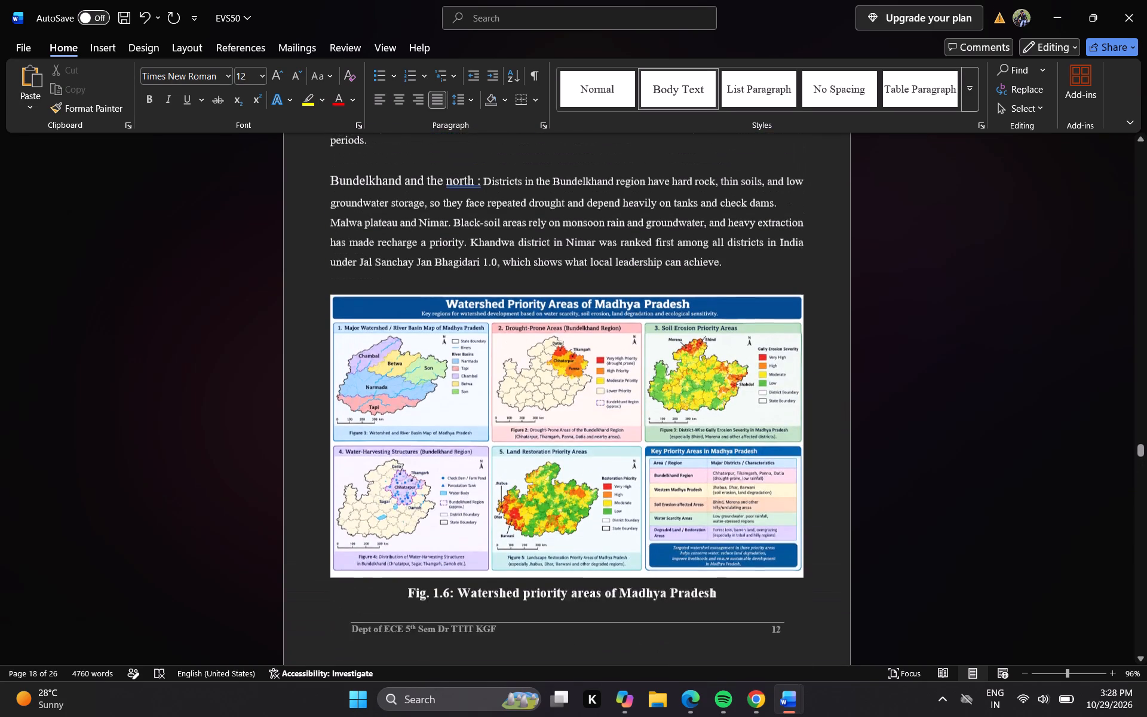
key(Down)
key(Up)
key(Up)
key(Up)
key(Up)
key(Up)
key(Up)
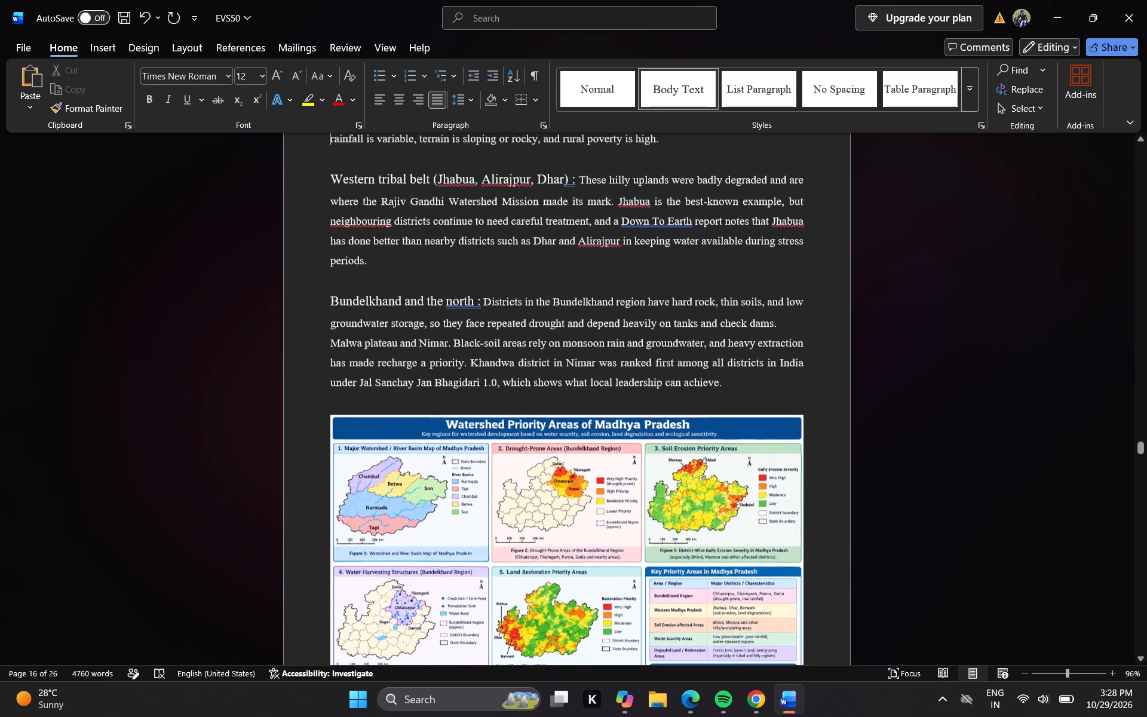
key(Up)
key(Up)
key(Up)
key(Up)
key(Up)
key(Up)
key(Up)
key(Up)
key(Up)
Renumber the caption of the Common watershed structures figure as Fig 1.7.
key(Down)
key(Down)
key(Down)
key(Down)
key(Down)
key(Down)
key(Down)
key(Down)
key(Down)
key(Down)
key(Down)
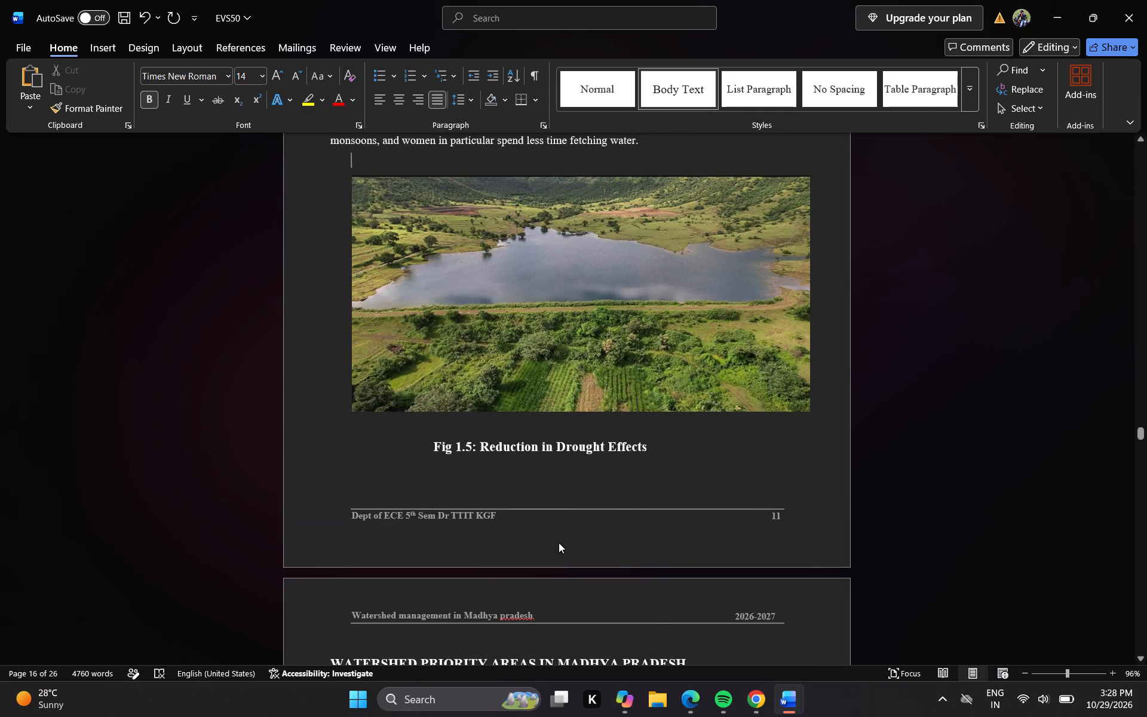
key(Down)
key(Down)
key(Down)
key(Down)
key(Down)
key(Down)
key(Down)
key(Down)
key(Down)
key(Down)
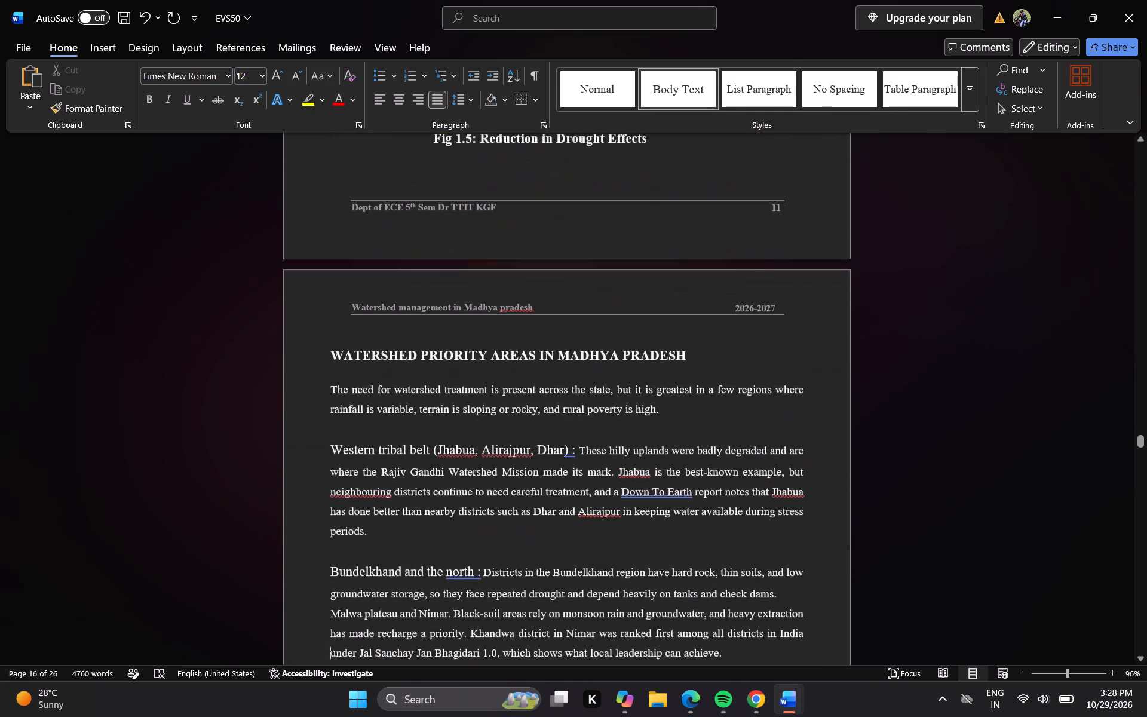
key(Down)
key(Down)
key(Down)
key(Down)
key(Down)
key(Down)
key(Down)
key(Down)
key(Down)
key(Down)
key(Down)
key(Down)
key(Down)
key(Down)
key(Down)
key(Down)
key(Down)
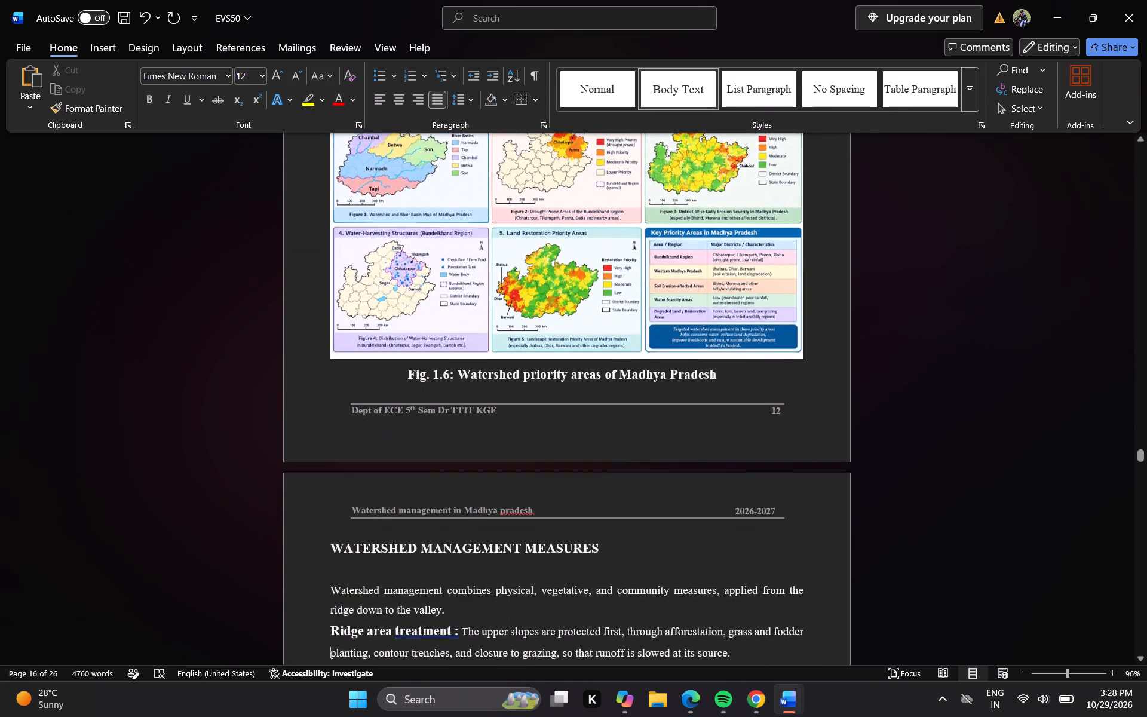
key(Down)
key(Down)
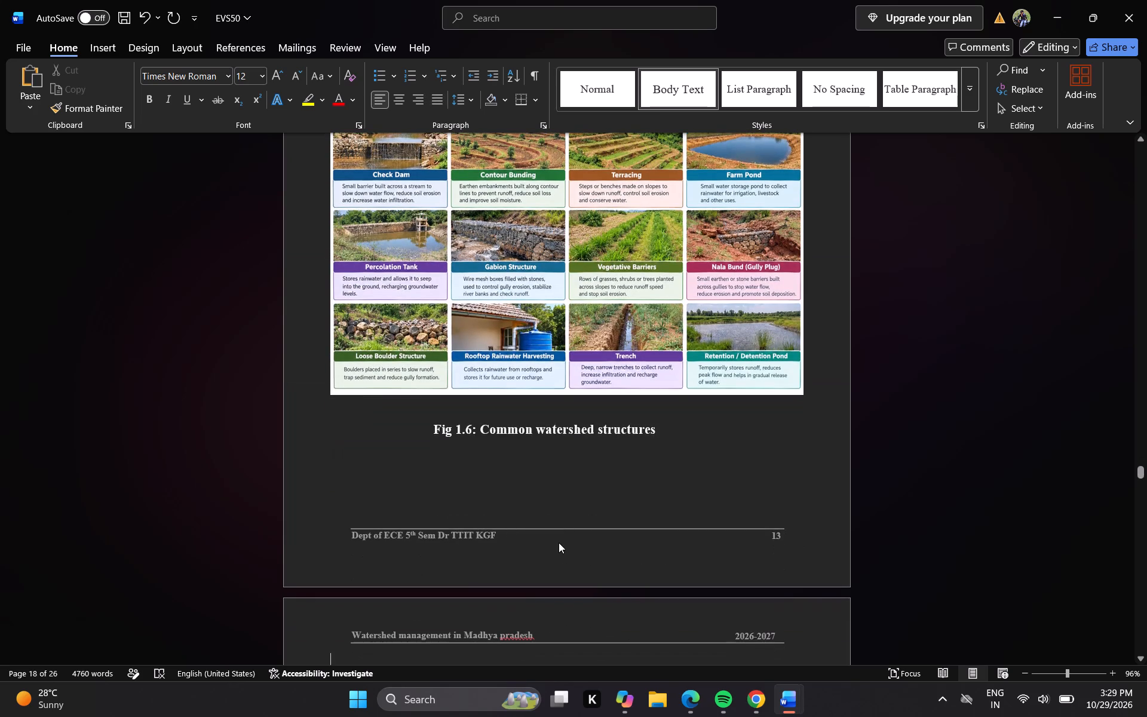
key(Up)
key(Right)
key(Right)
key(Right)
key(Right)
key(Right)
key(Right)
key(Right)
key(Right)
key(Right)
key(Right)
key(BackSpace)
key(7)
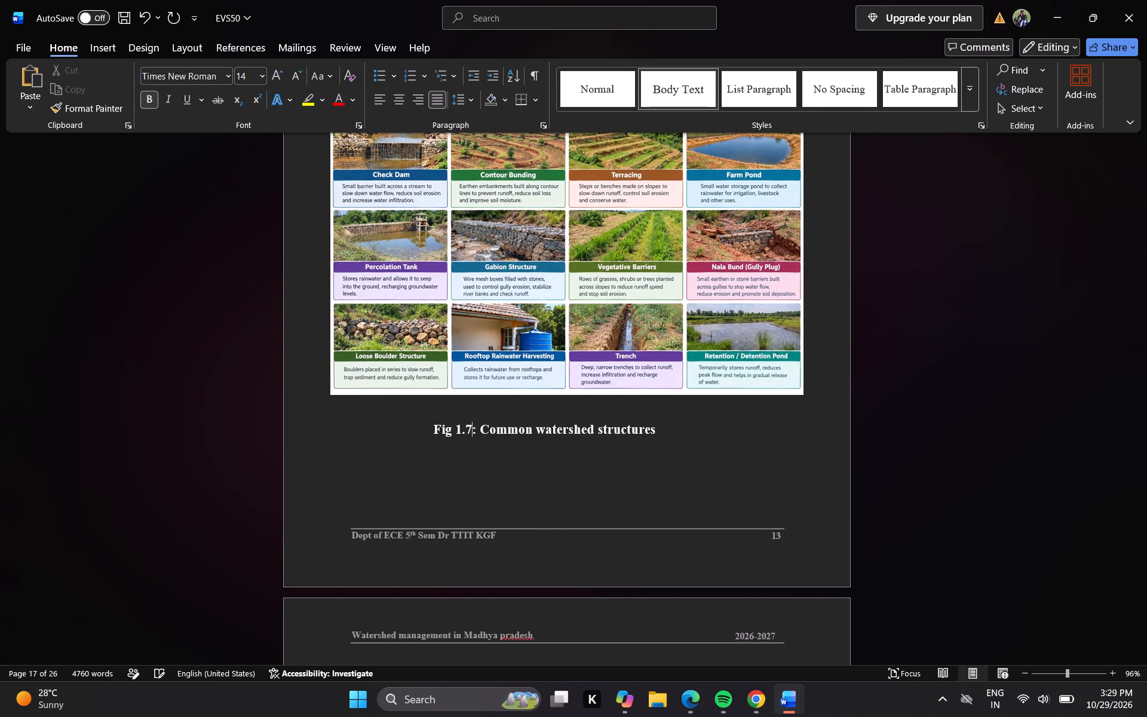
Remove the extra space after the colon of the Vegetative and livelihood measures heading, before "Pasture development".
key(Down)
key(Down)
key(Down)
key(Down)
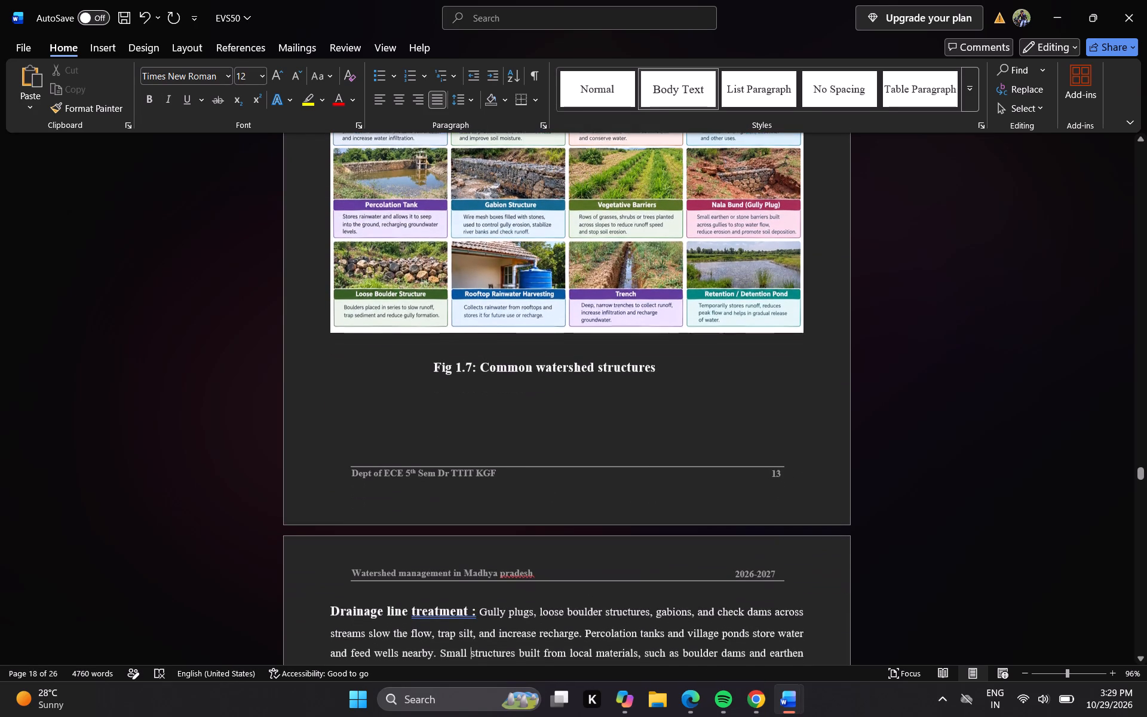
key(Down)
key(Down)
key(Down)
key(Down)
key(Down)
key(Down)
key(Down)
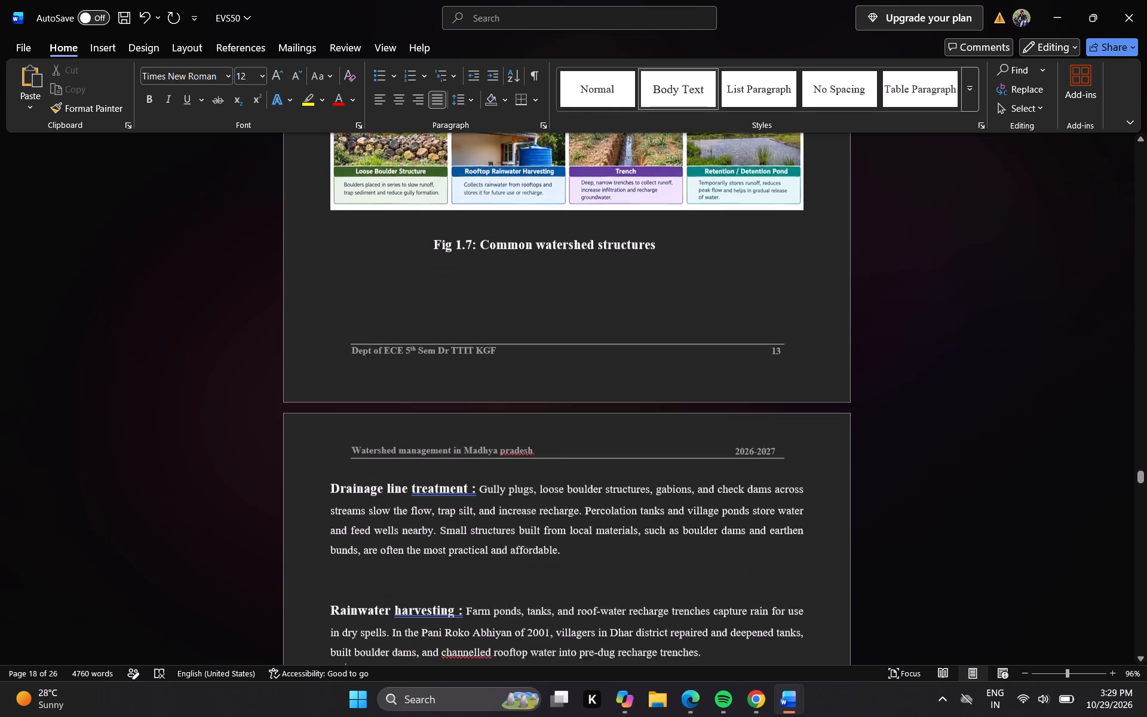
key(Down)
key(Down)
key(Down)
key(Down)
key(Down)
key(Down)
key(Down)
key(Down)
key(Down)
key(Down)
key(Down)
key(Down)
key(Down)
key(Down)
key(Down)
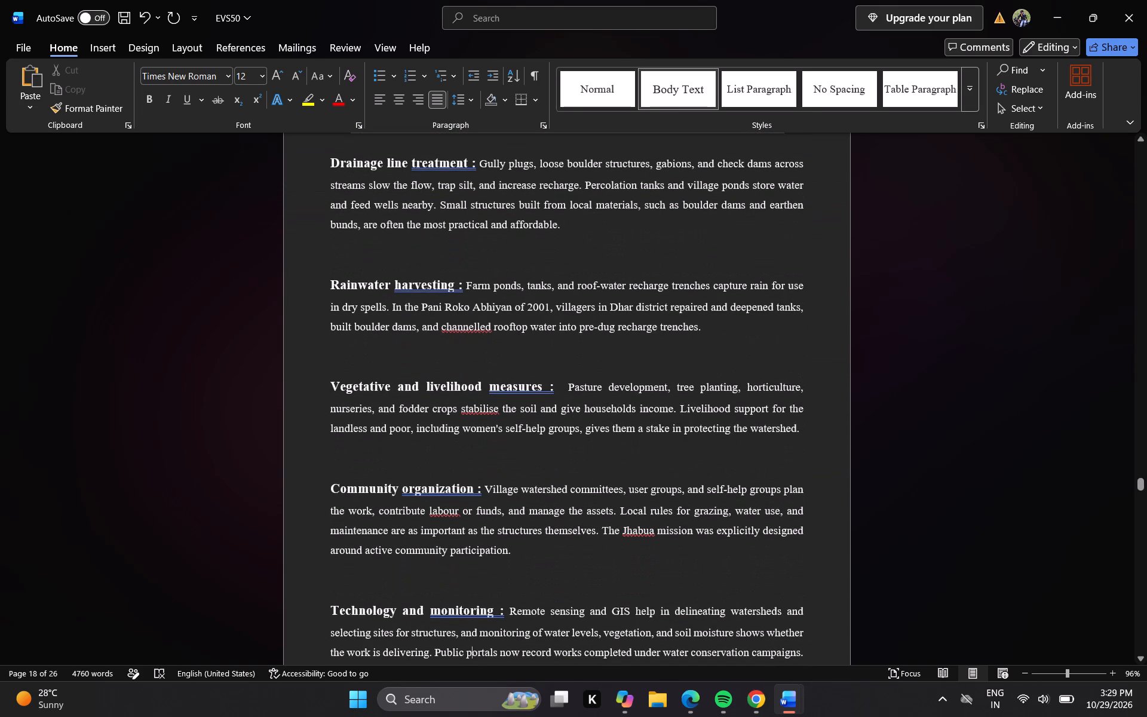
click(568, 386)
key(BackSpace)
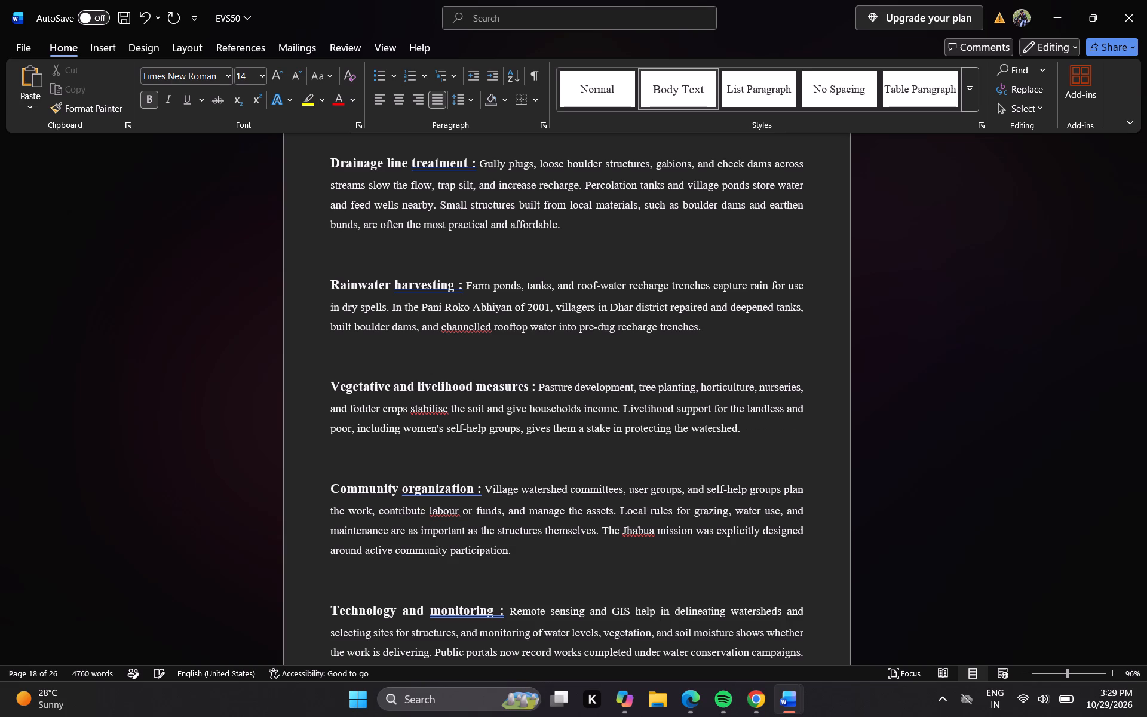
Add a space after the colon of the Rainwater harvesting heading, before "Farm ponds".
click(463, 280)
key(space)
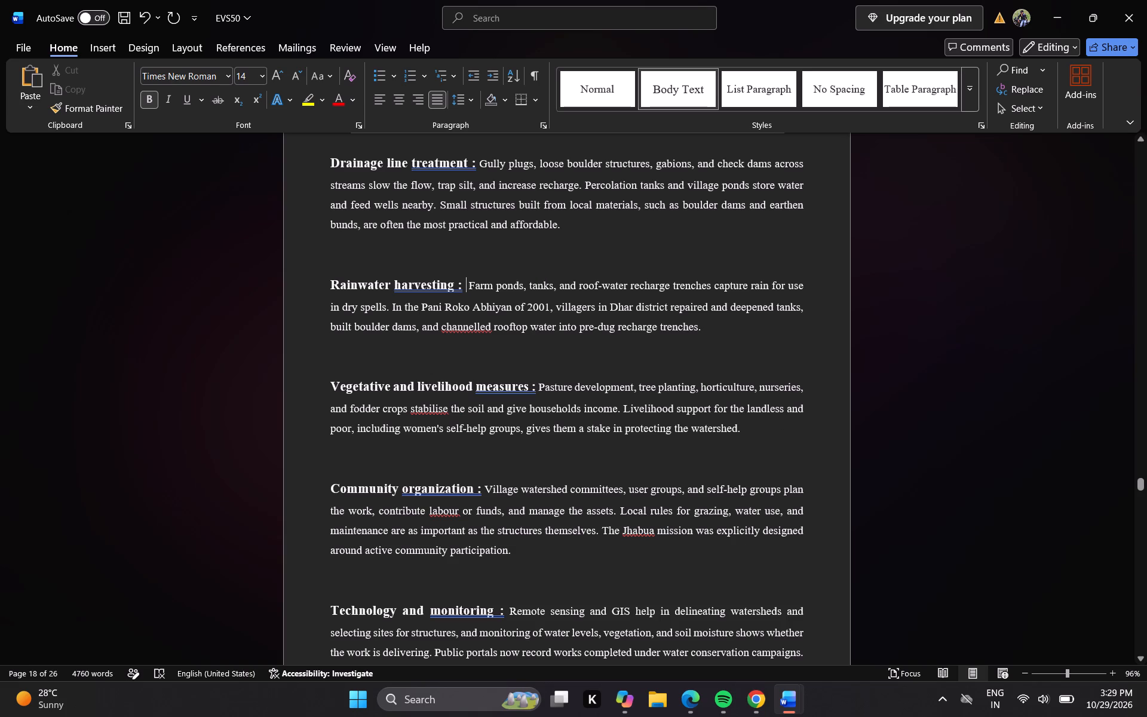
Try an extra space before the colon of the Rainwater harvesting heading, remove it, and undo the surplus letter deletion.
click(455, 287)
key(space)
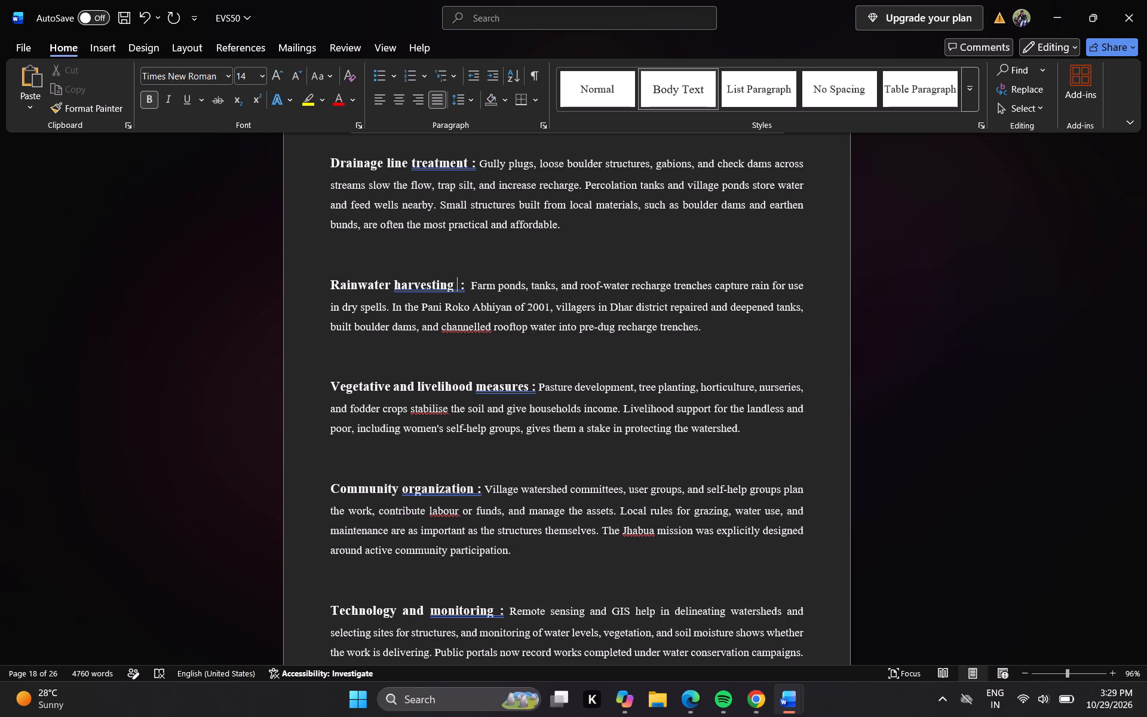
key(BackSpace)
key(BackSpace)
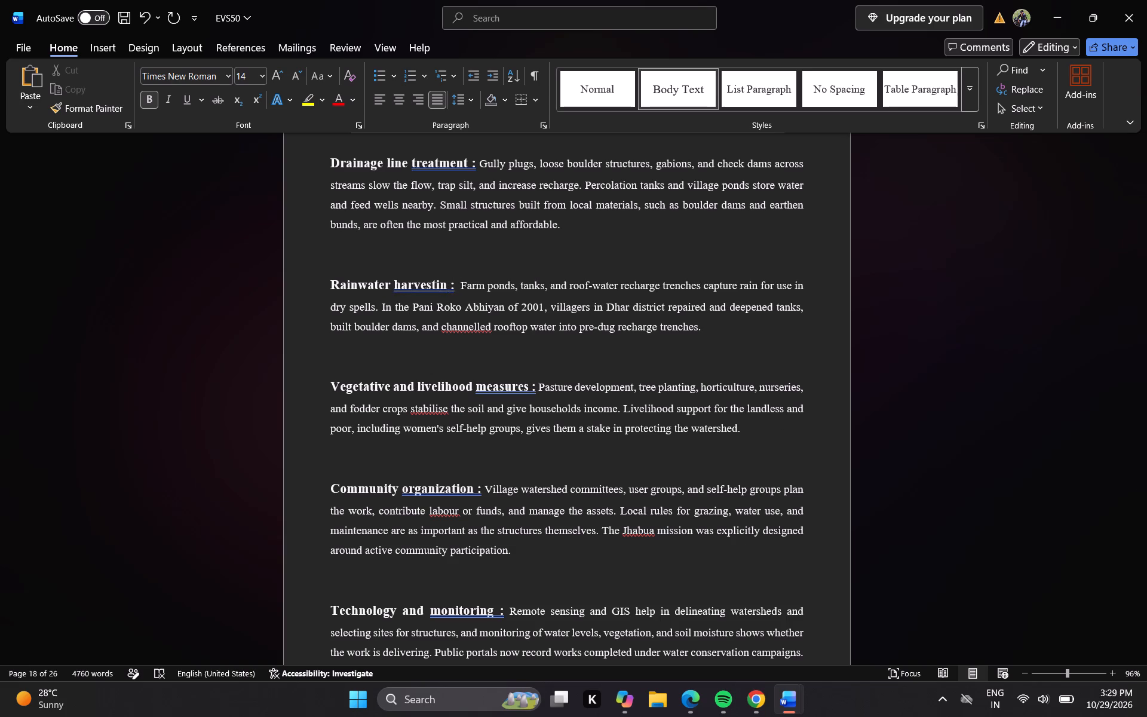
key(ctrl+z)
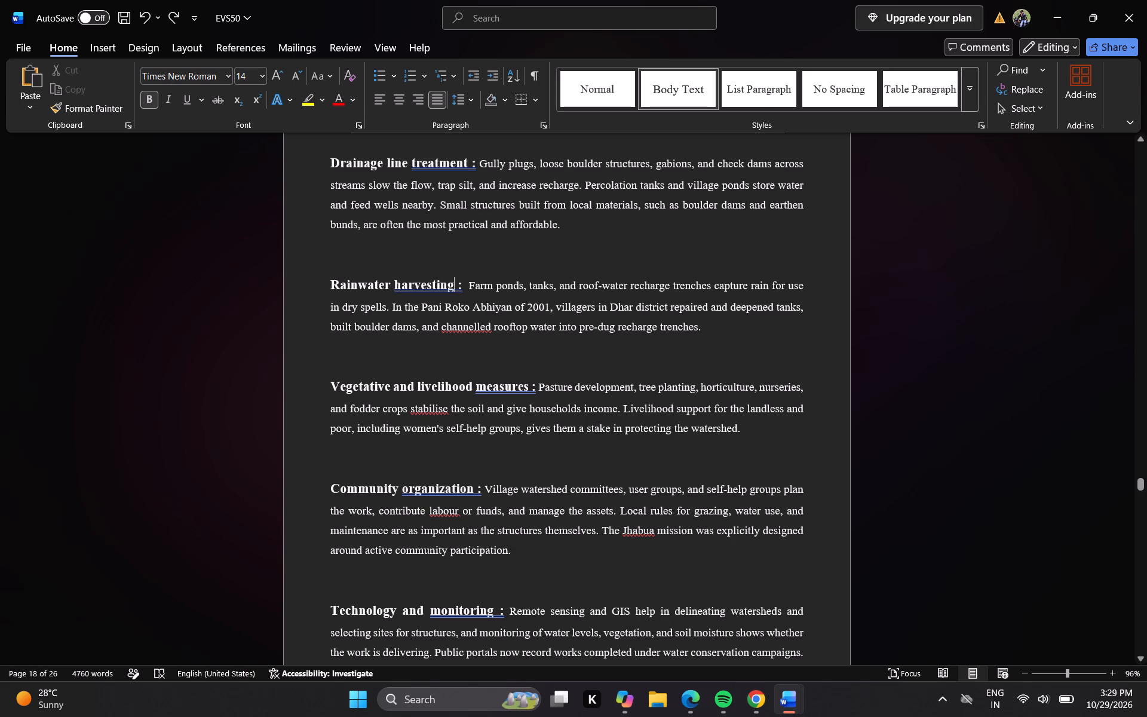
Set the font size of the "Rajiv Gandhi Watershed Management Mission (from 1994)" heading under Government Initiatives to 13.
key(Down)
key(Down)
key(Down)
key(Down)
key(Down)
key(Down)
key(Down)
key(Down)
key(Down)
key(Down)
key(Down)
key(Down)
key(Down)
key(Down)
key(Down)
key(Down)
key(Down)
key(Down)
key(Down)
key(Down)
key(Down)
key(Down)
key(Down)
key(Down)
key(Down)
key(Down)
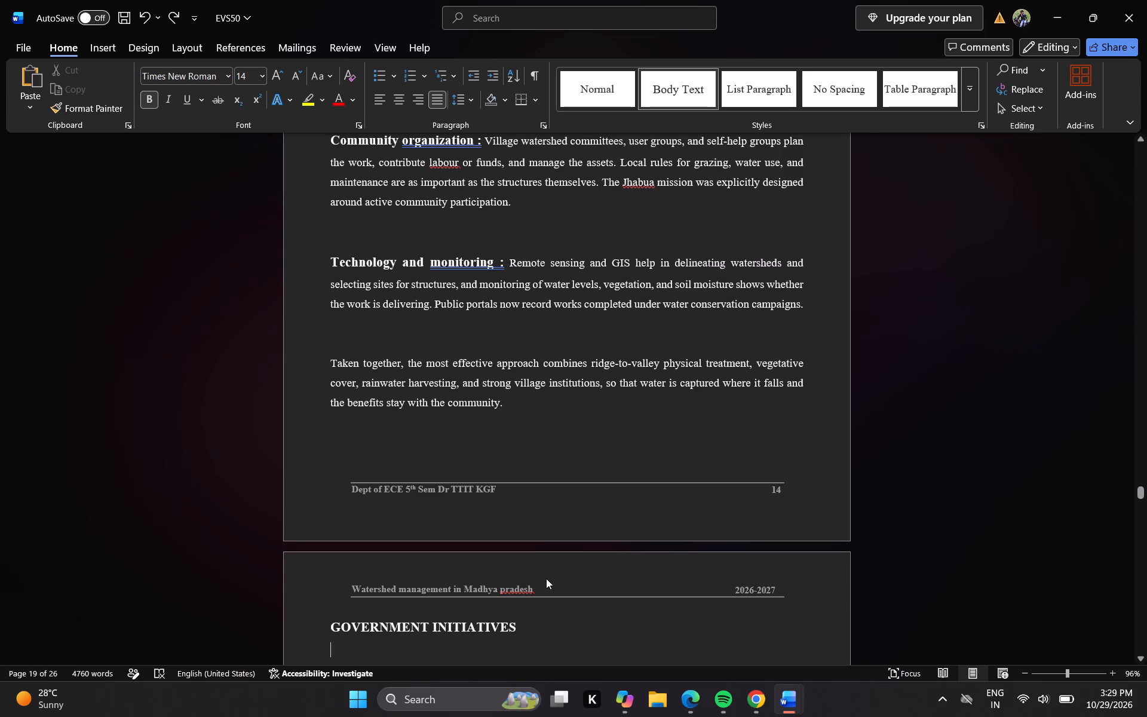
key(Down)
key(Down)
key(Down)
key(Down)
key(Down)
key(Down)
key(Down)
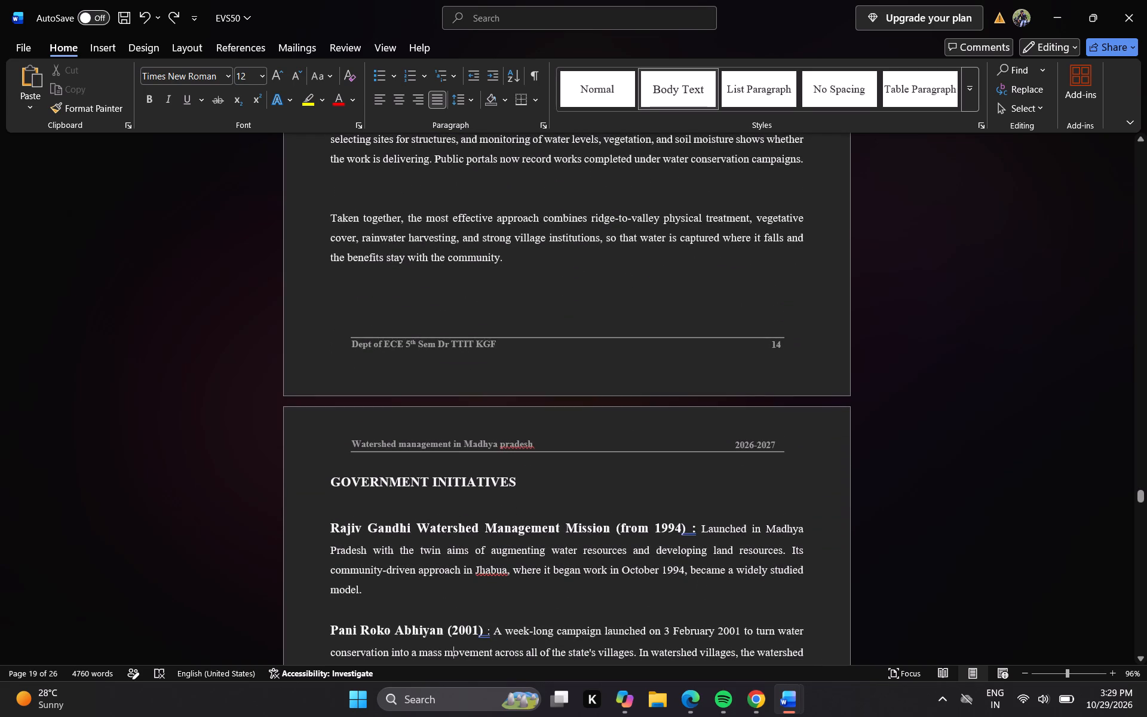
drag(330, 523, 689, 525)
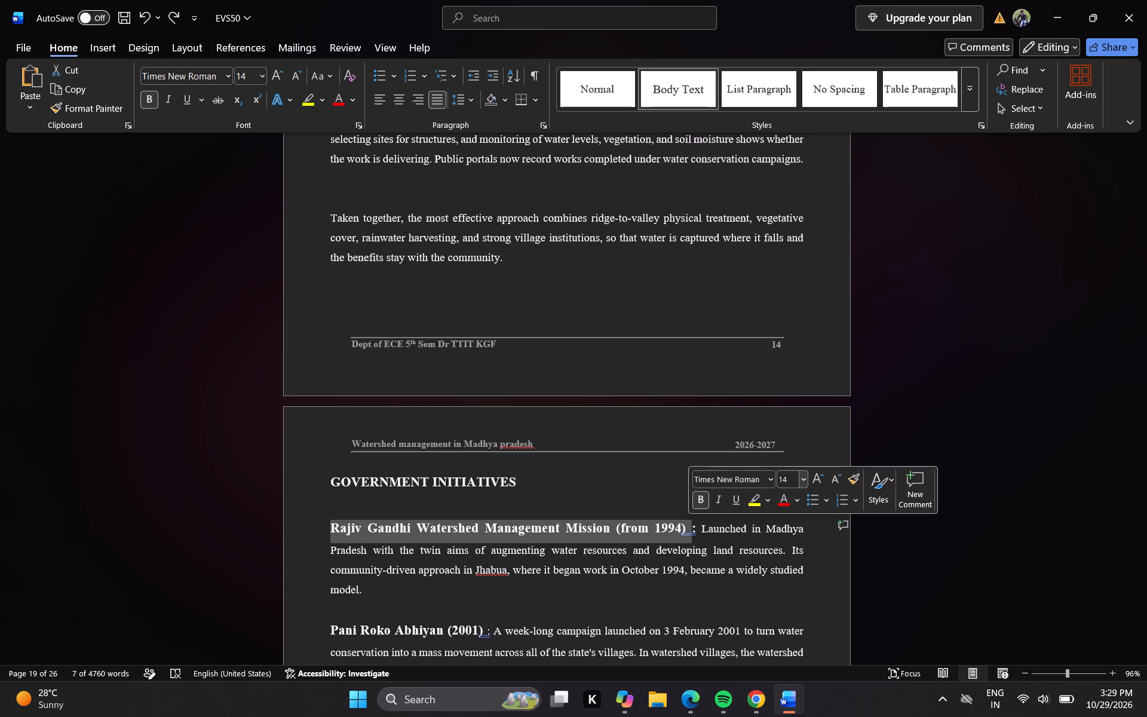
click(786, 479)
text(13)
key(Return)
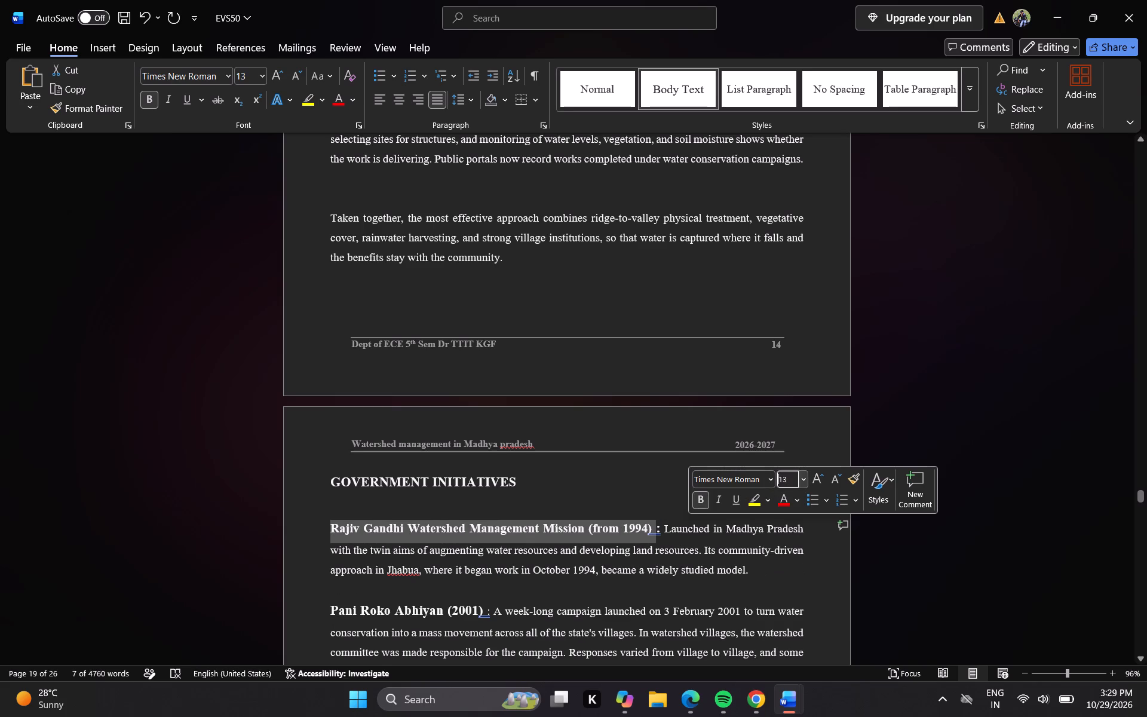
Set the font size of the "Pani Roko Abhiyan (2001)" heading to 13.
drag(325, 612, 451, 611)
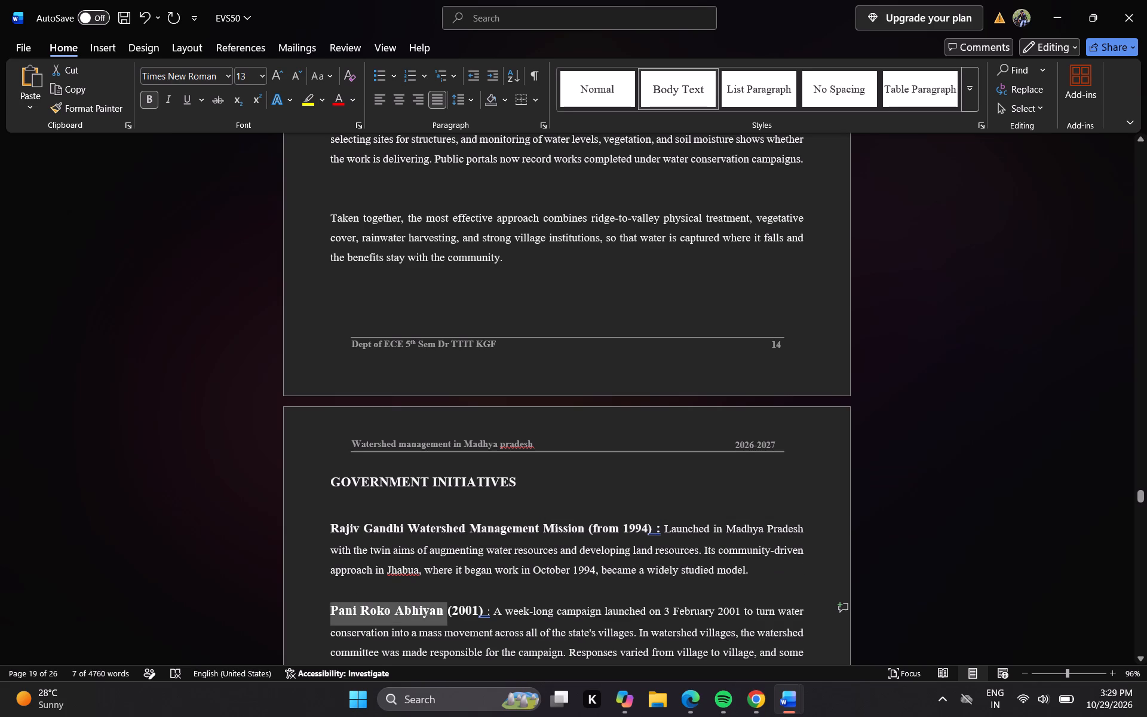
drag(451, 611, 484, 614)
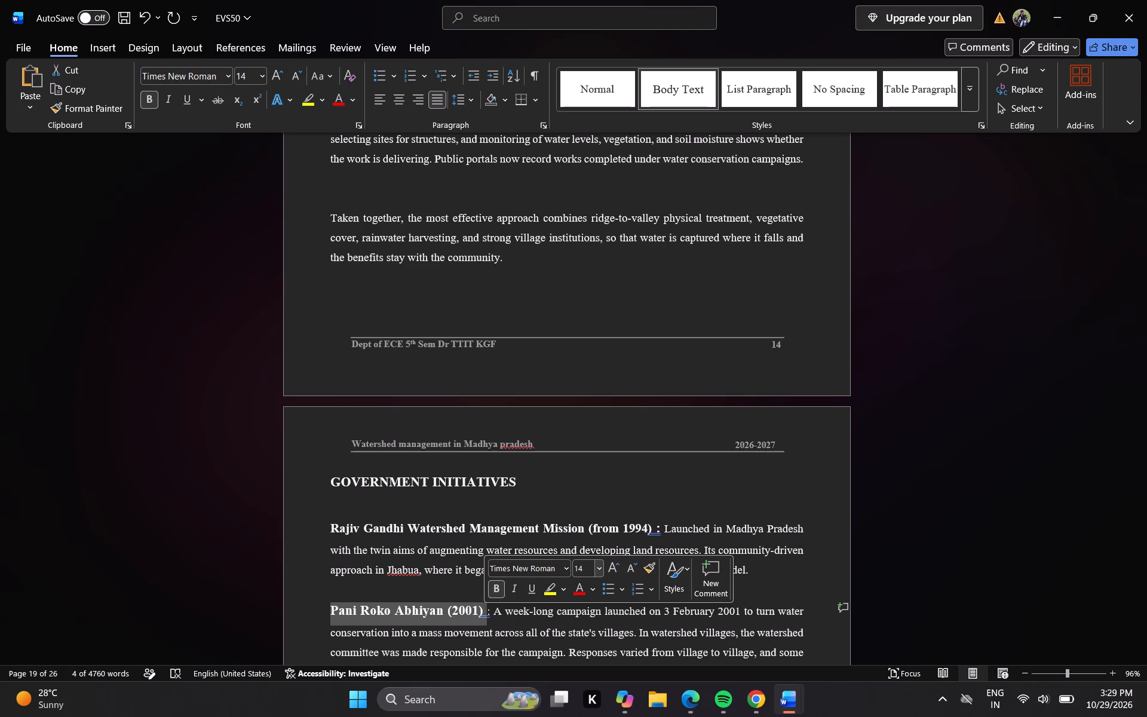
click(583, 570)
text(13)
key(Return)
key(Down)
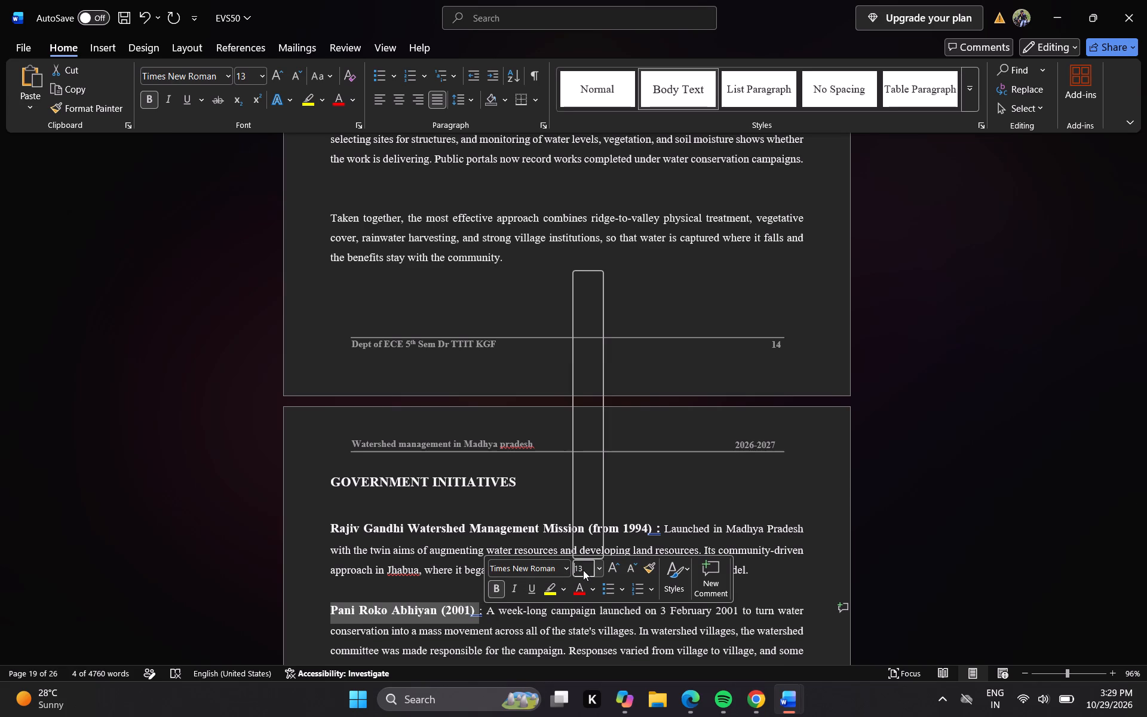
key(Return)
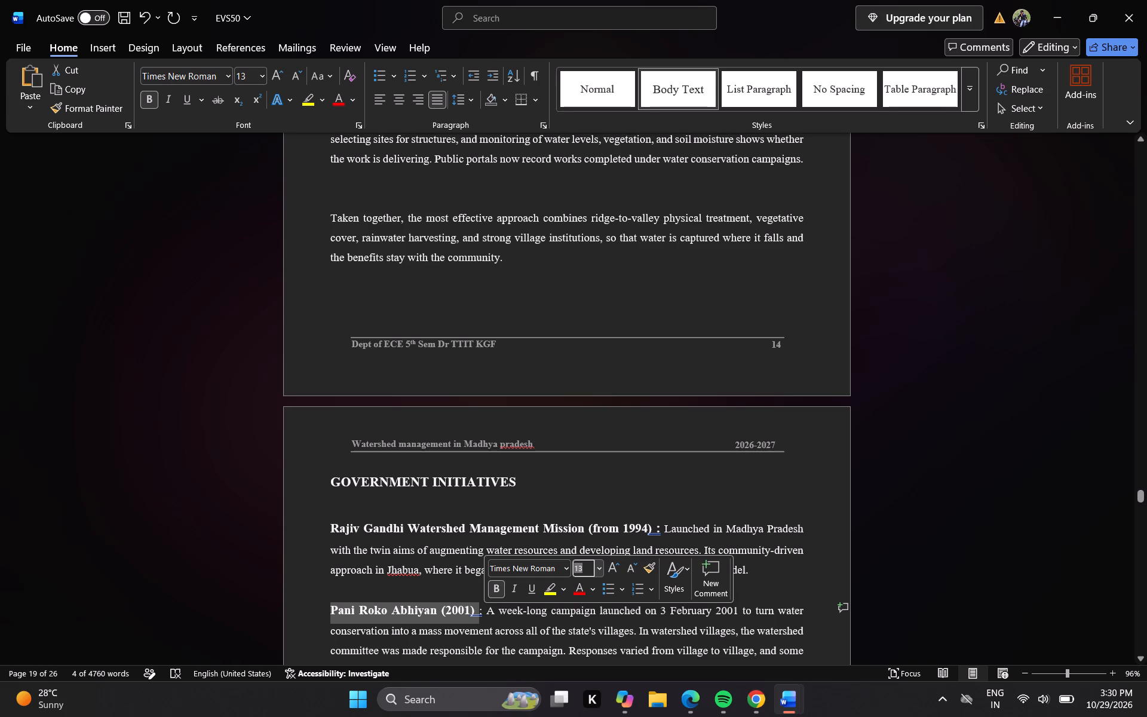
double_click(815, 533)
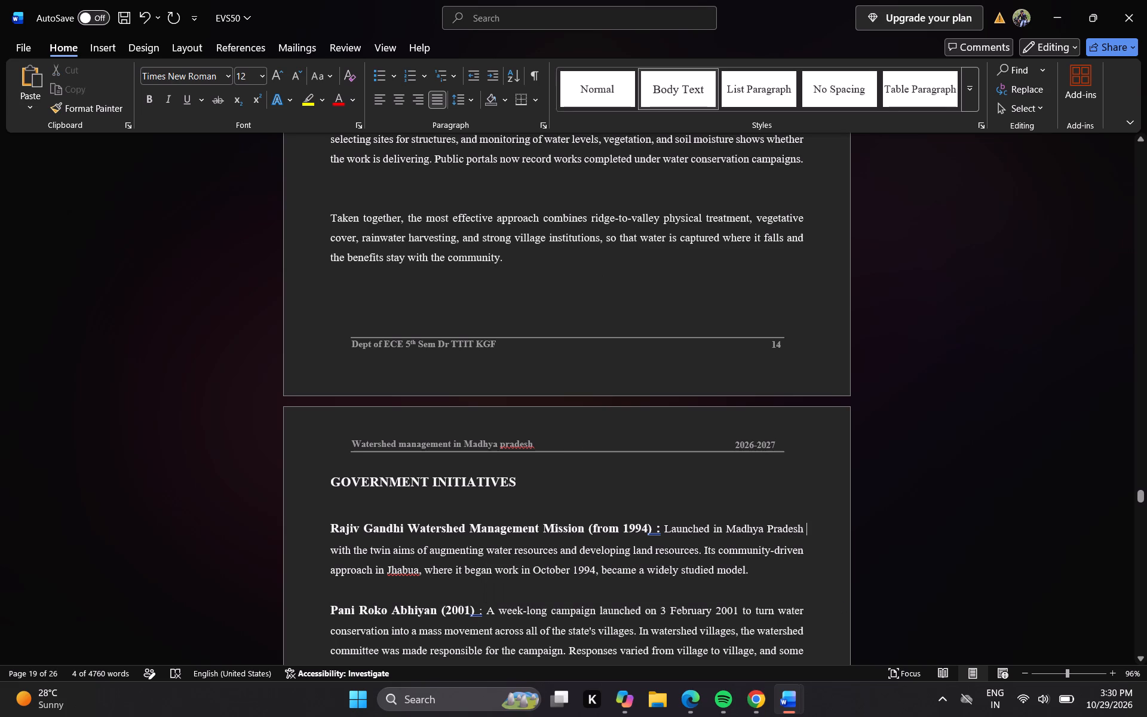
click(815, 533)
Set the font size of the "Integrated Watershed Management Programme and WDC-PMKSY" heading to 13.
key(Down)
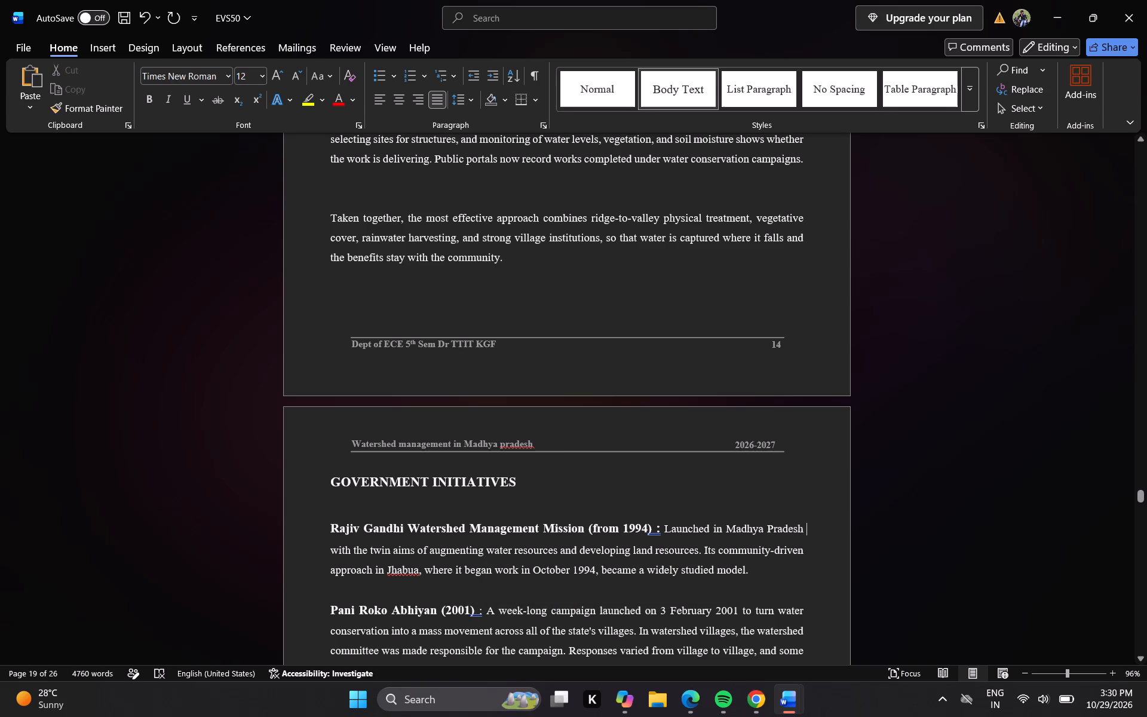
key(Down)
key(Down)
key(Down)
key(Down)
key(Down)
key(Down)
key(Down)
key(Down)
key(Down)
key(Down)
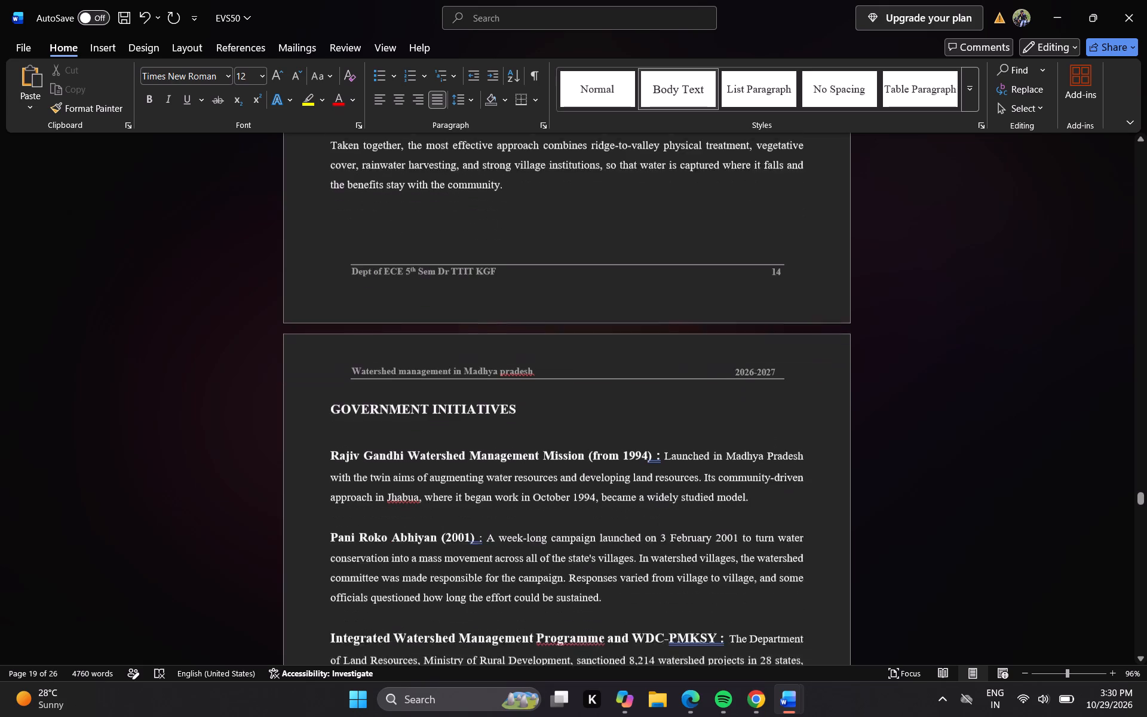
key(Down)
key(Down)
key(Down)
key(Down)
key(Down)
key(Down)
key(Down)
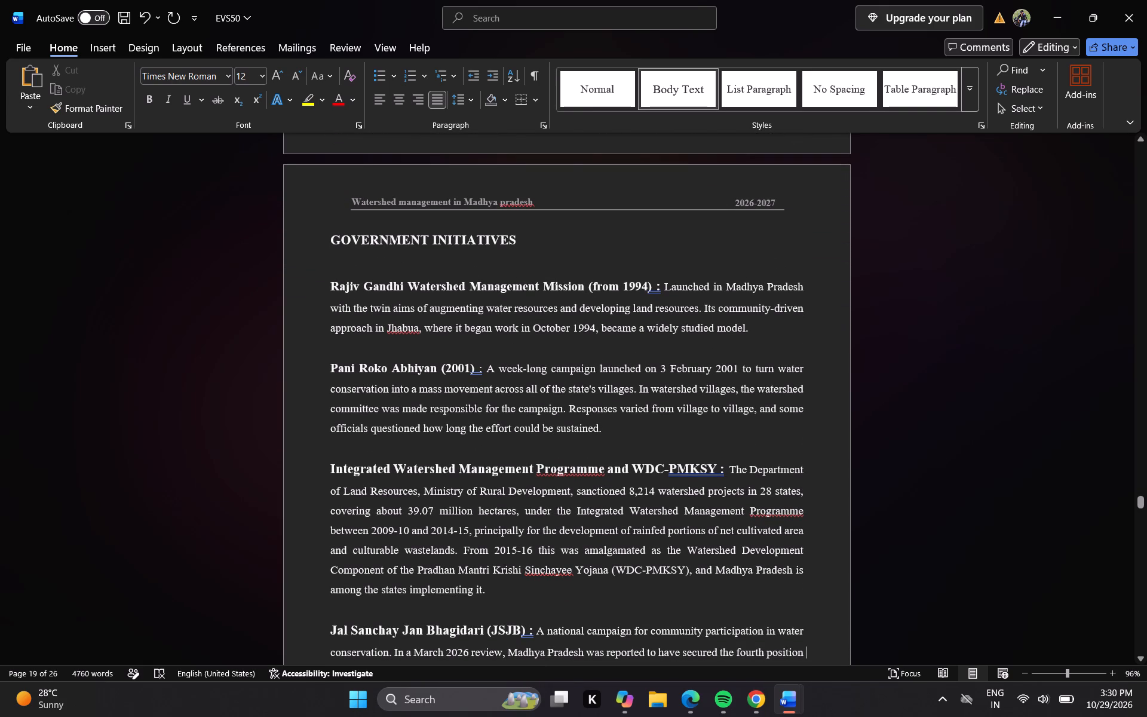
drag(718, 467, 333, 468)
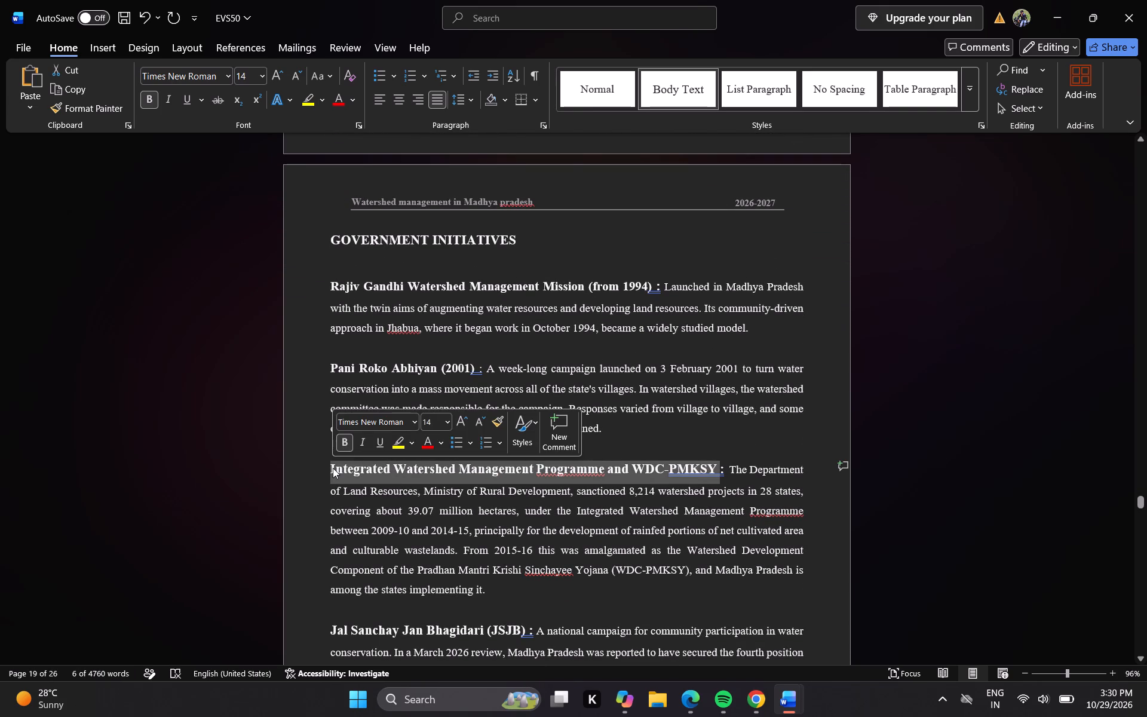
click(431, 422)
text(13)
key(Return)
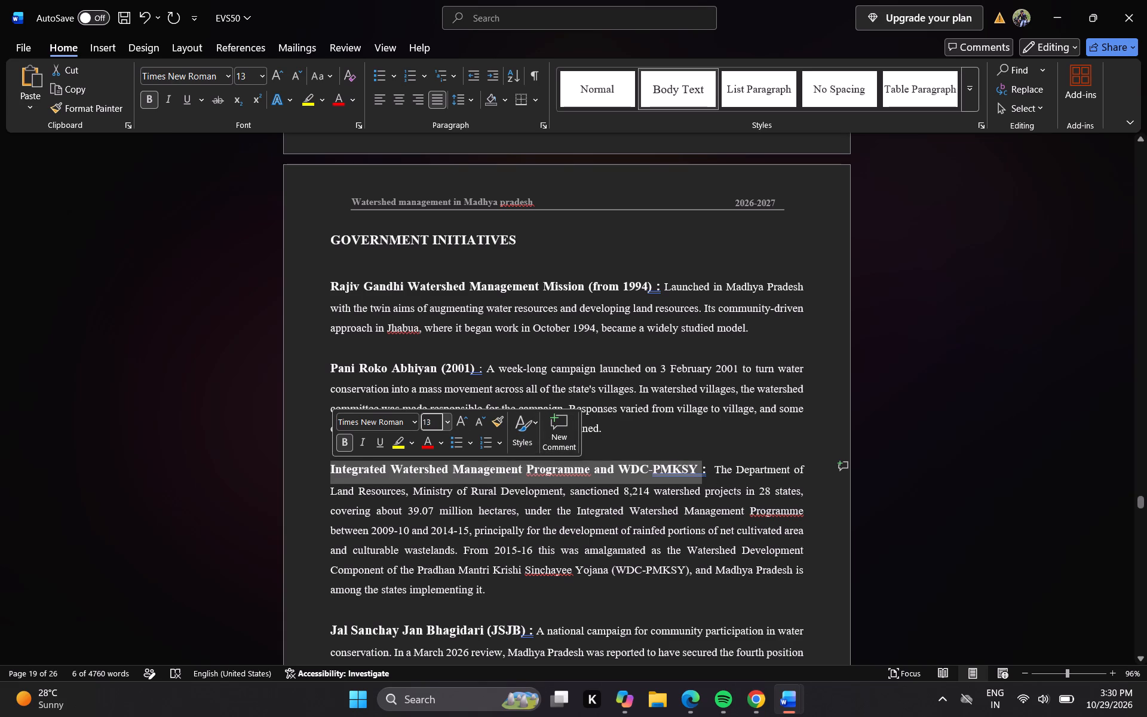
click(621, 444)
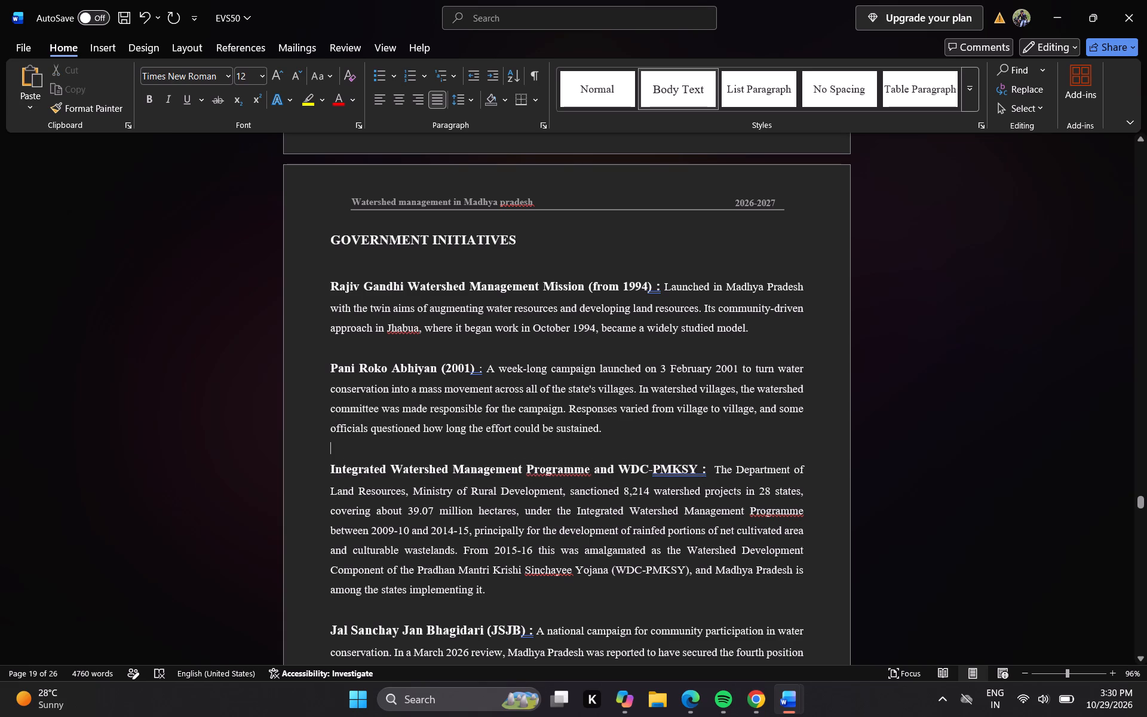
Set the font size of the "Jal Sanchay Jan Bhagidari (JSJB)" heading to 13.
click(539, 624)
key(Down)
key(Down)
key(Down)
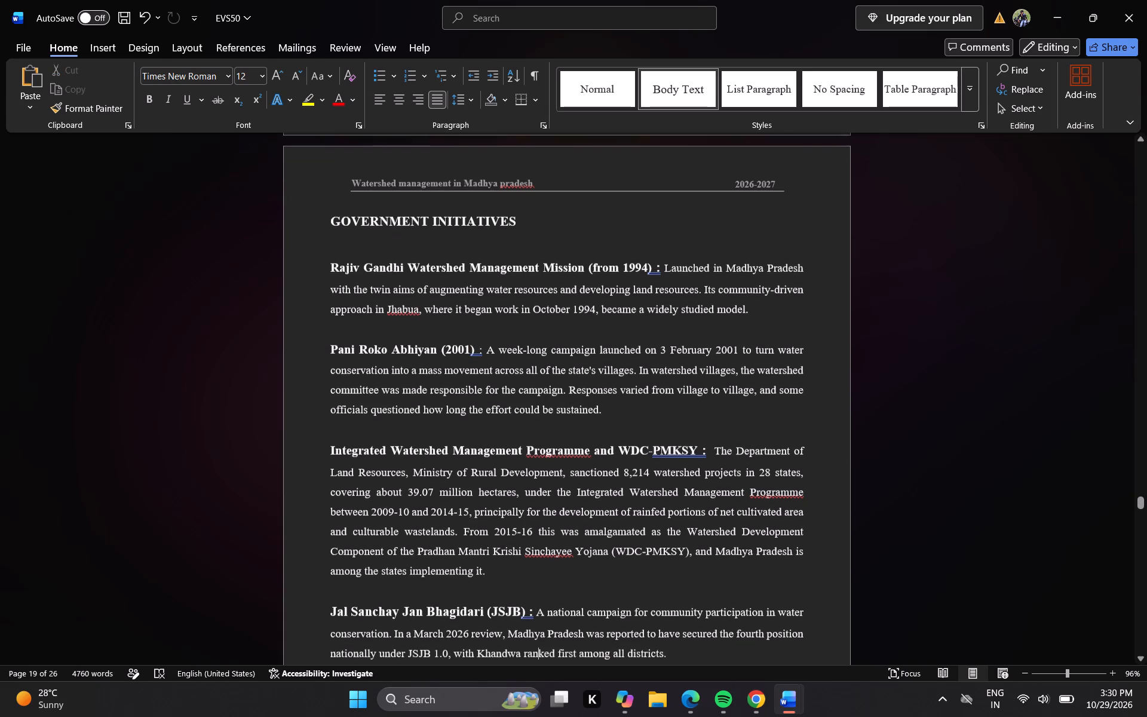
key(Down)
key(Down)
key(Down)
key(Down)
key(Down)
key(Down)
key(Down)
key(Down)
key(Down)
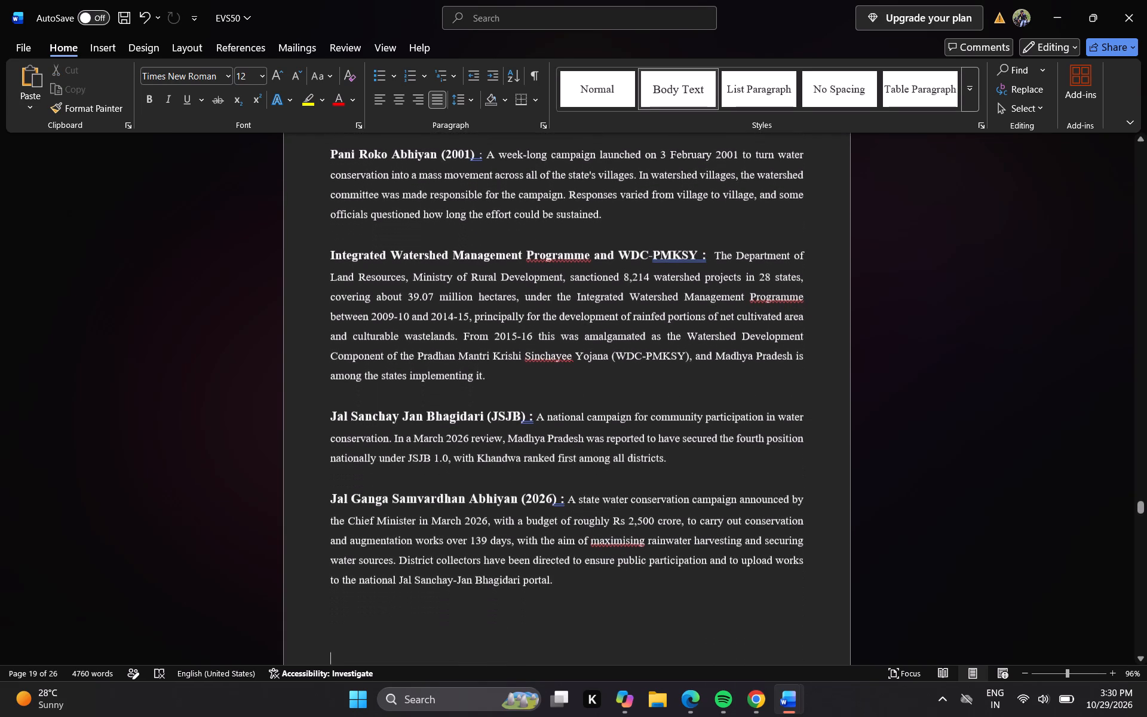
key(Down)
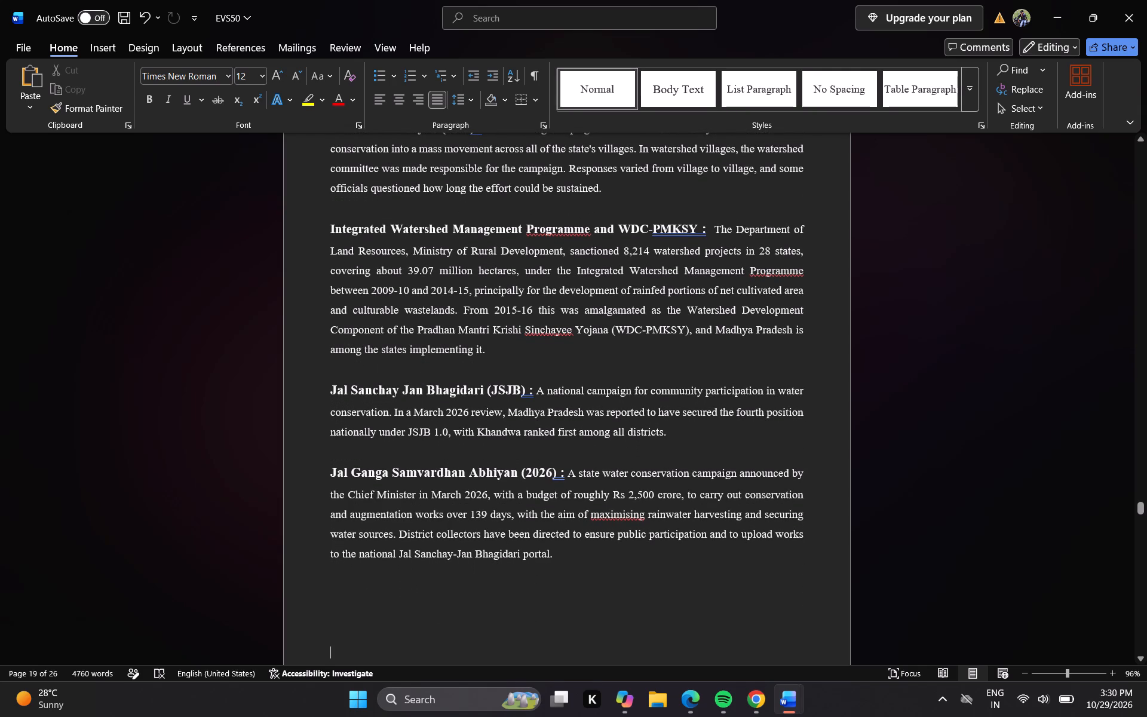
click(525, 388)
drag(525, 388, 343, 389)
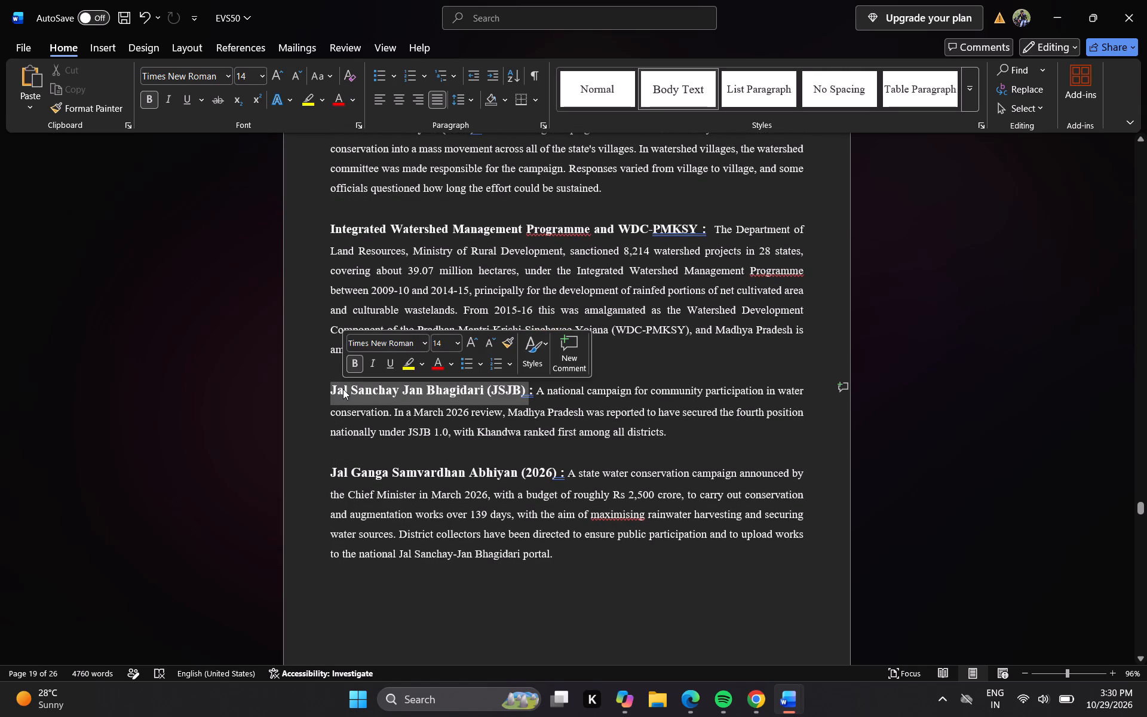
click(438, 339)
text(13)
key(Return)
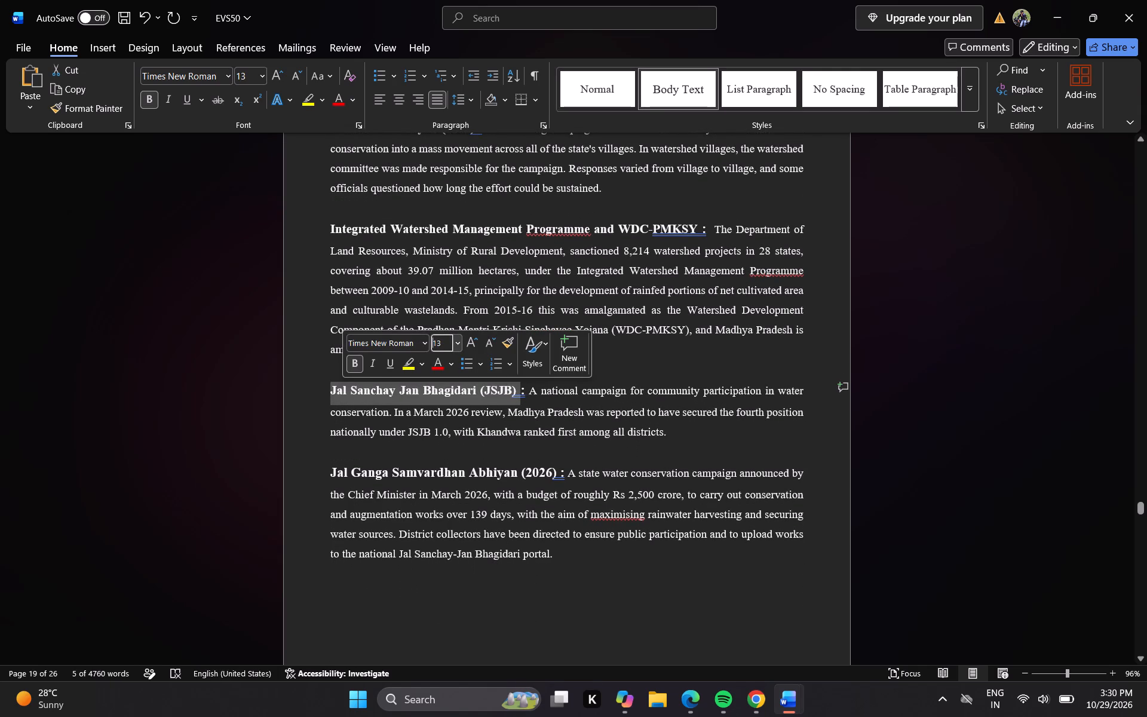
click(496, 457)
Set the font size of the "Jal Ganga Samvardhan Abhiyan (2026)" heading to 13.
drag(555, 474, 392, 467)
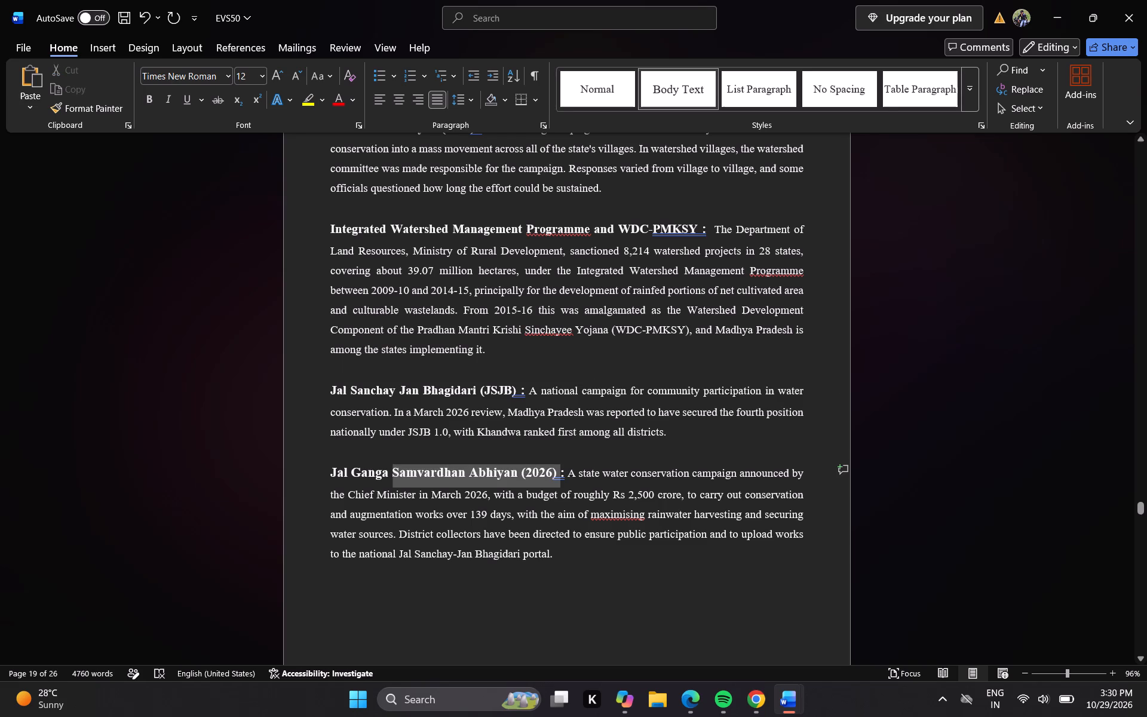
drag(392, 467, 340, 468)
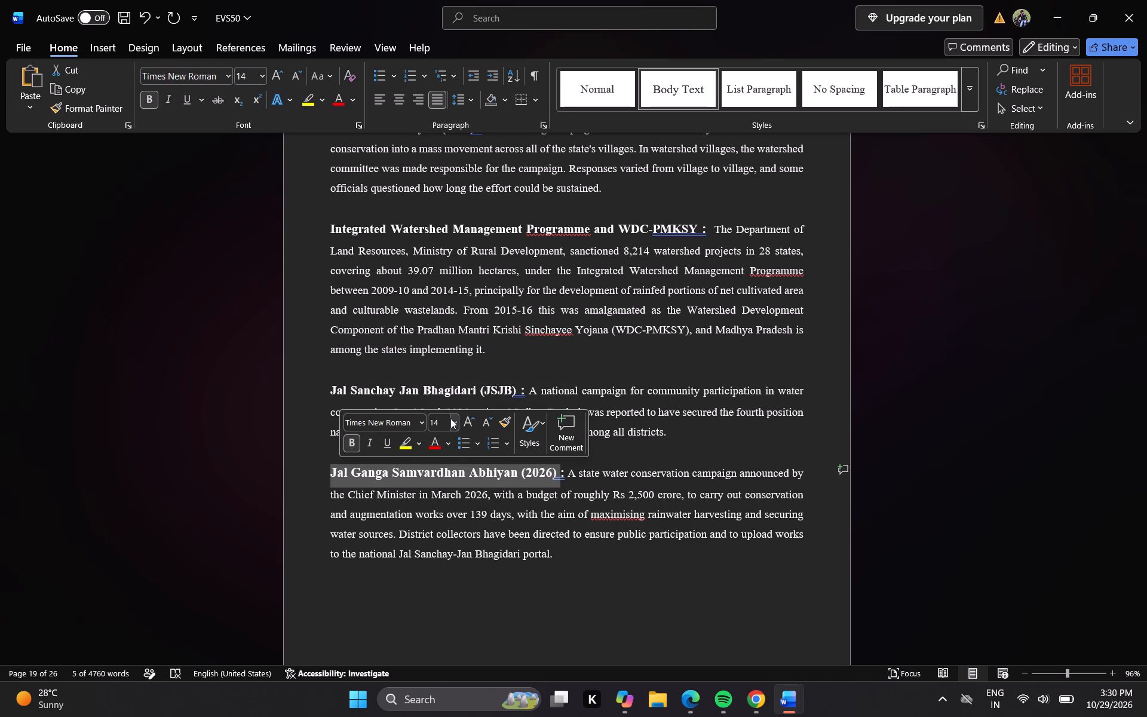
click(444, 419)
text(13)
key(Return)
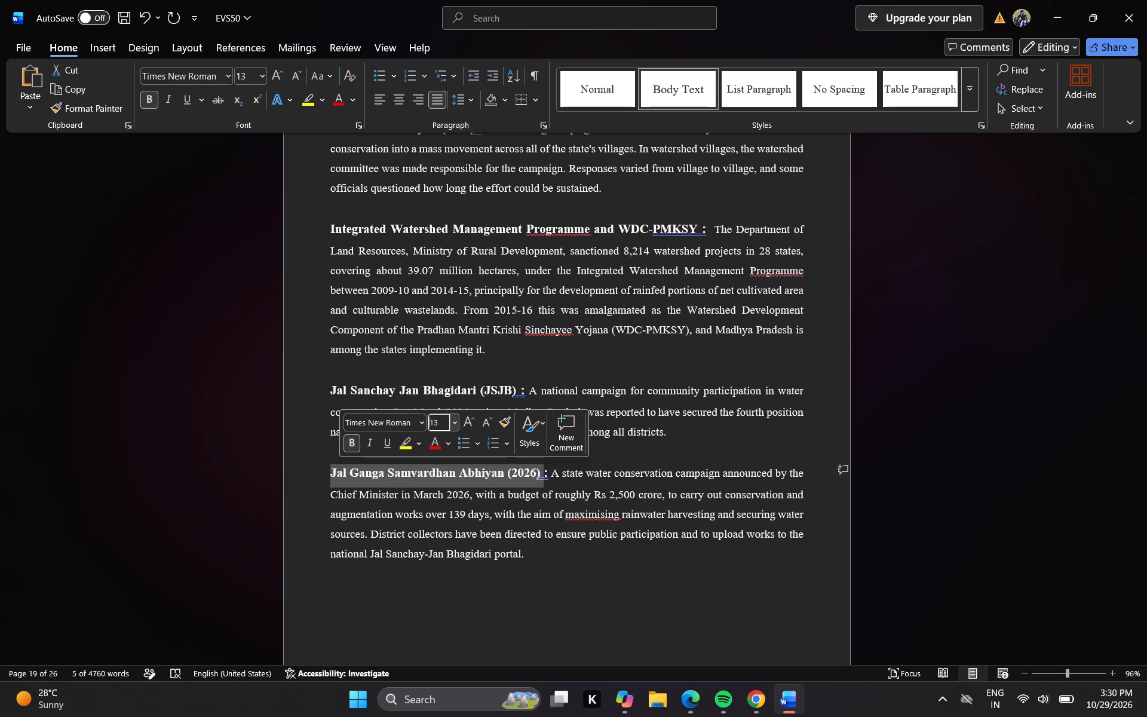
click(529, 554)
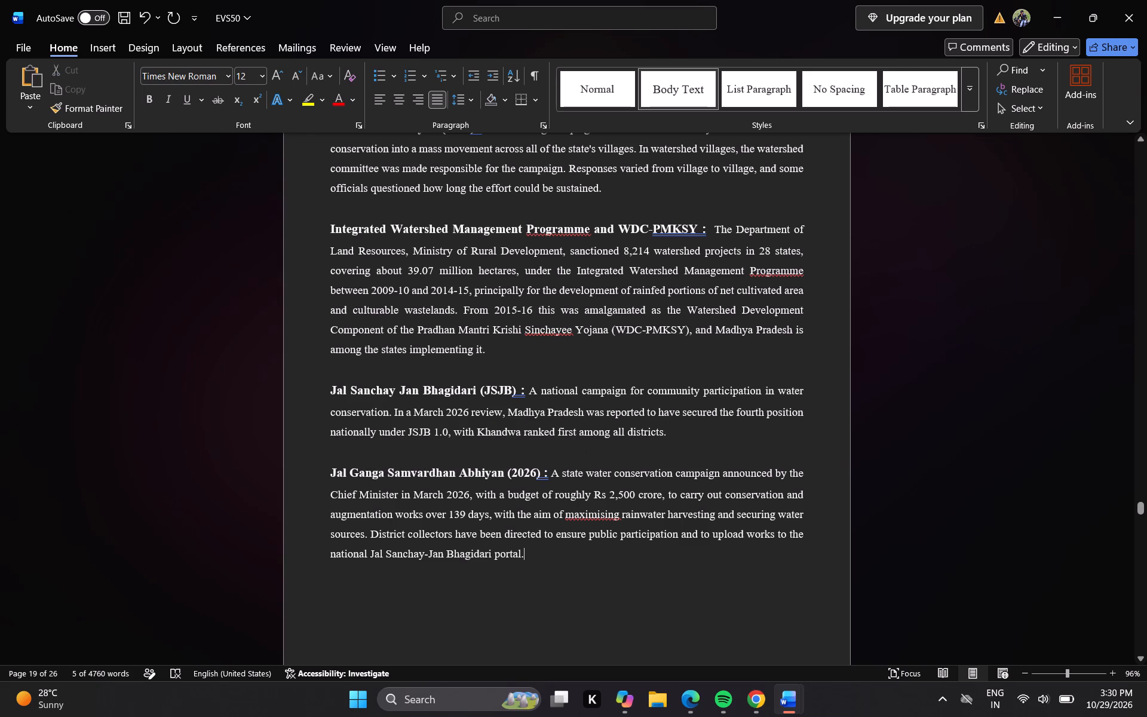
Insert one blank line above the "CHALLENGES AND SUGGESTIONS" title to separate it from the page header.
key(Down)
key(Down)
key(Down)
key(Down)
key(Down)
key(Down)
key(Down)
key(Down)
key(Down)
key(Down)
key(Down)
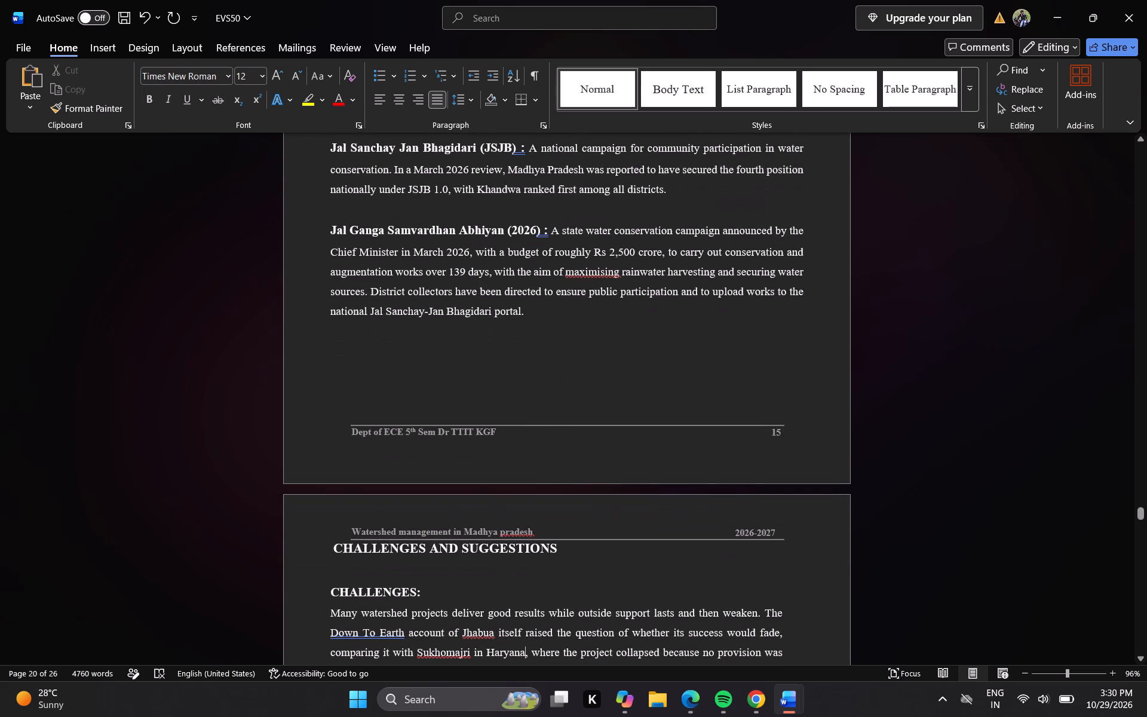
click(325, 554)
key(Return)
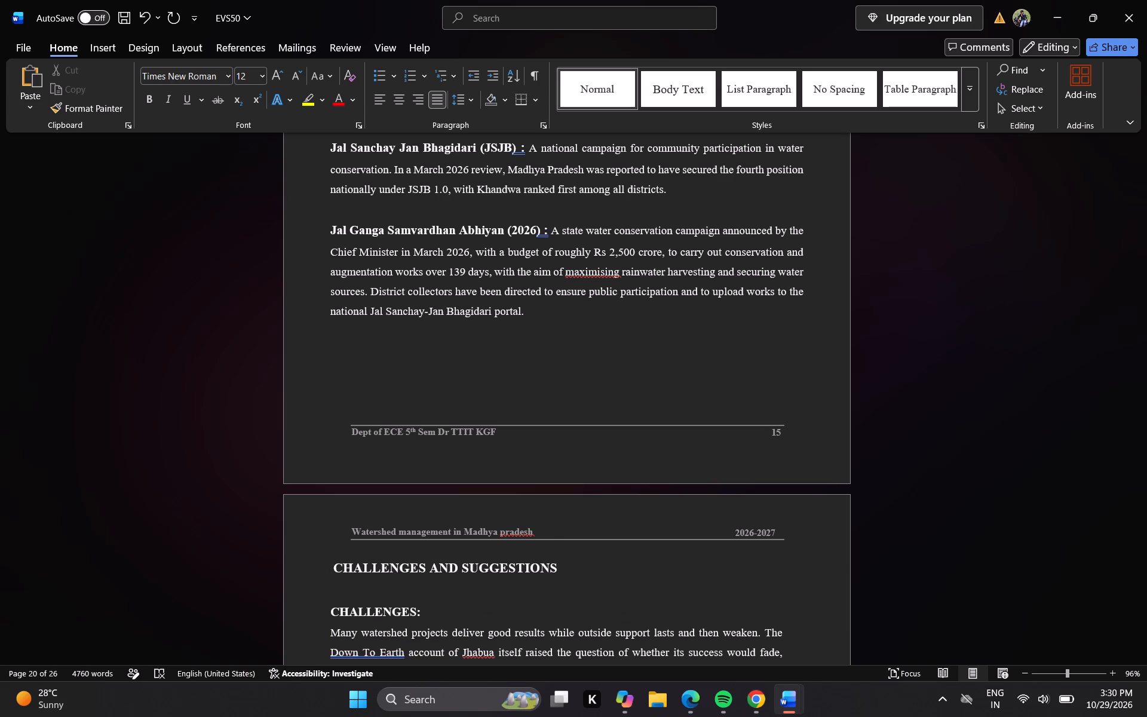
key(BackSpace)
key(Return)
key(Down)
key(Down)
key(Up)
Add the bold 14-point caption "Fig 1.7:Challenges", indented with three tabs, on the line beneath the Challenges in Watershed Management figure.
key(Down)
key(Up)
key(Up)
key(Down)
key(Down)
key(Down)
key(Down)
key(Down)
key(Down)
key(Down)
key(Down)
key(Down)
key(Down)
key(Down)
key(Down)
key(Down)
key(Down)
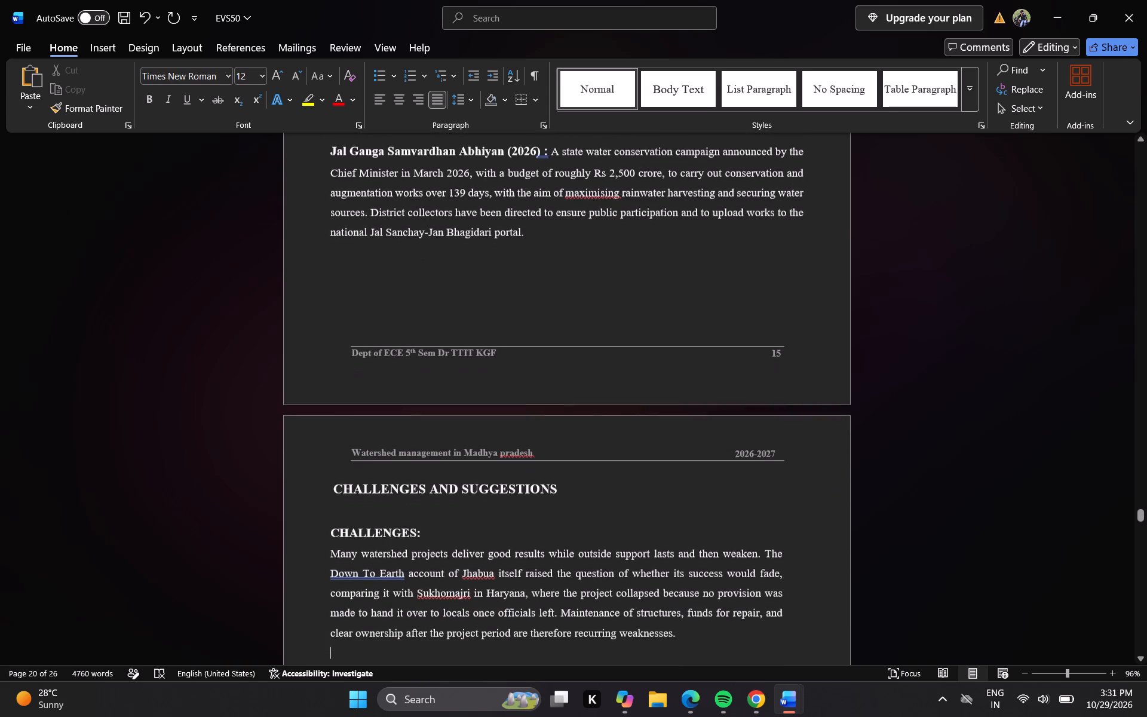
key(Down)
key(Down)
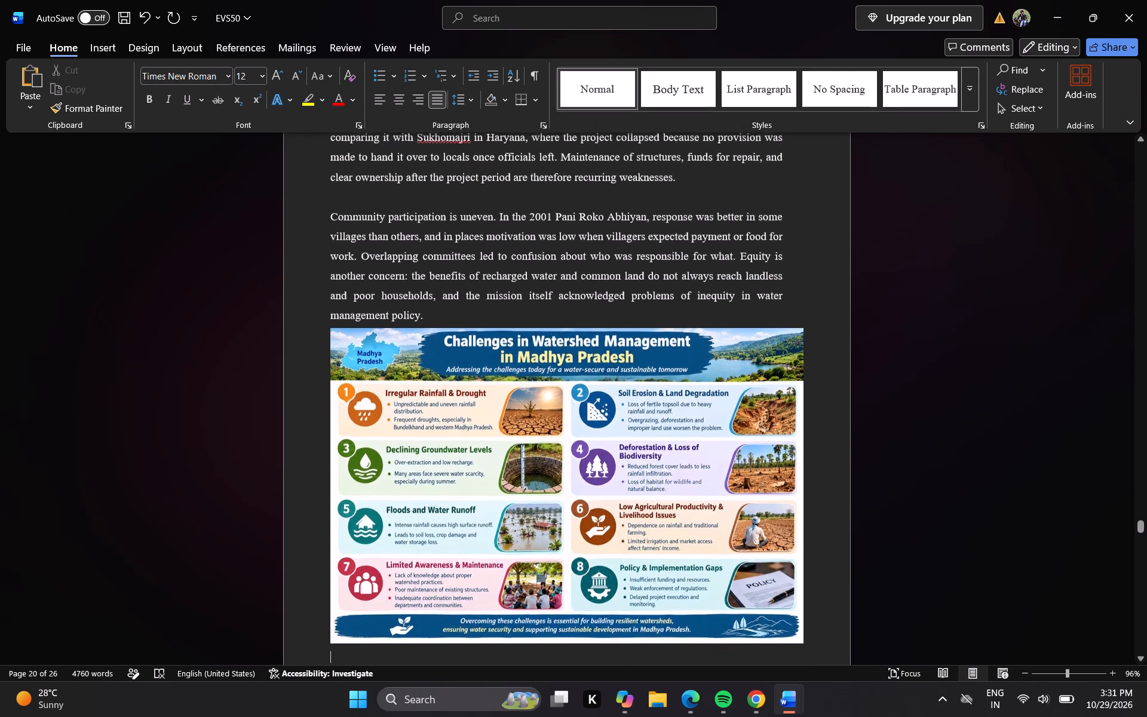
key(Down)
key(Down)
key(Down)
key(Down)
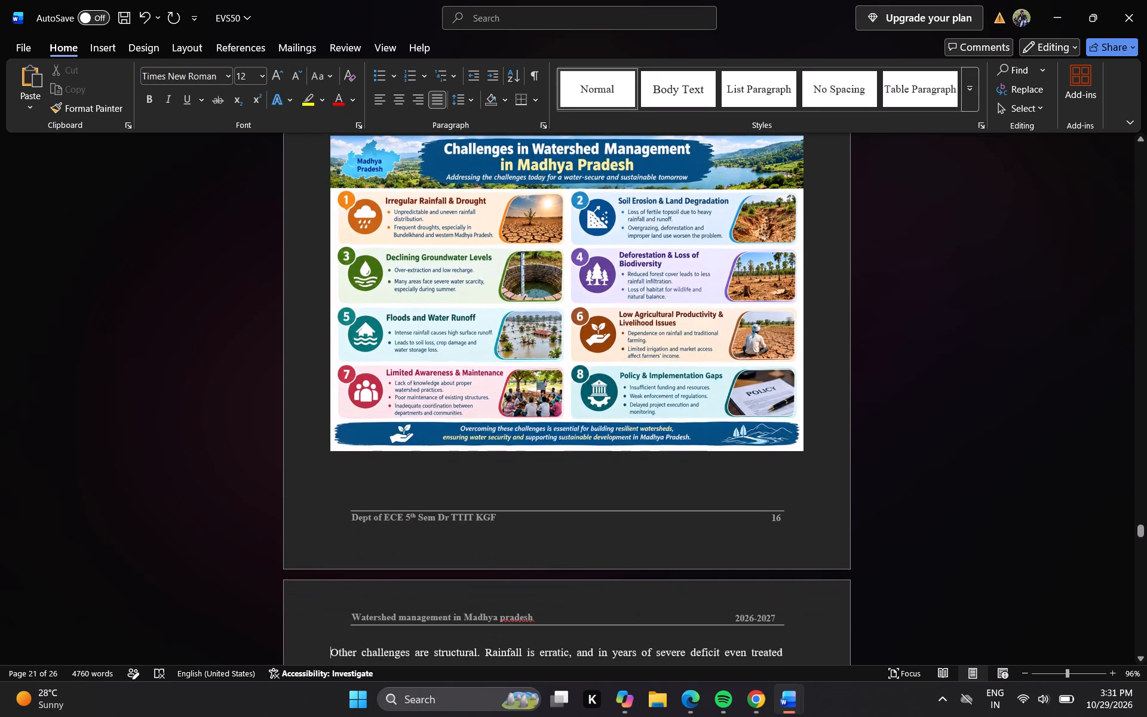
key(Up)
key(Up)
key(Up)
key(Up)
key(Up)
key(Up)
key(Up)
key(Up)
key(Up)
key(Up)
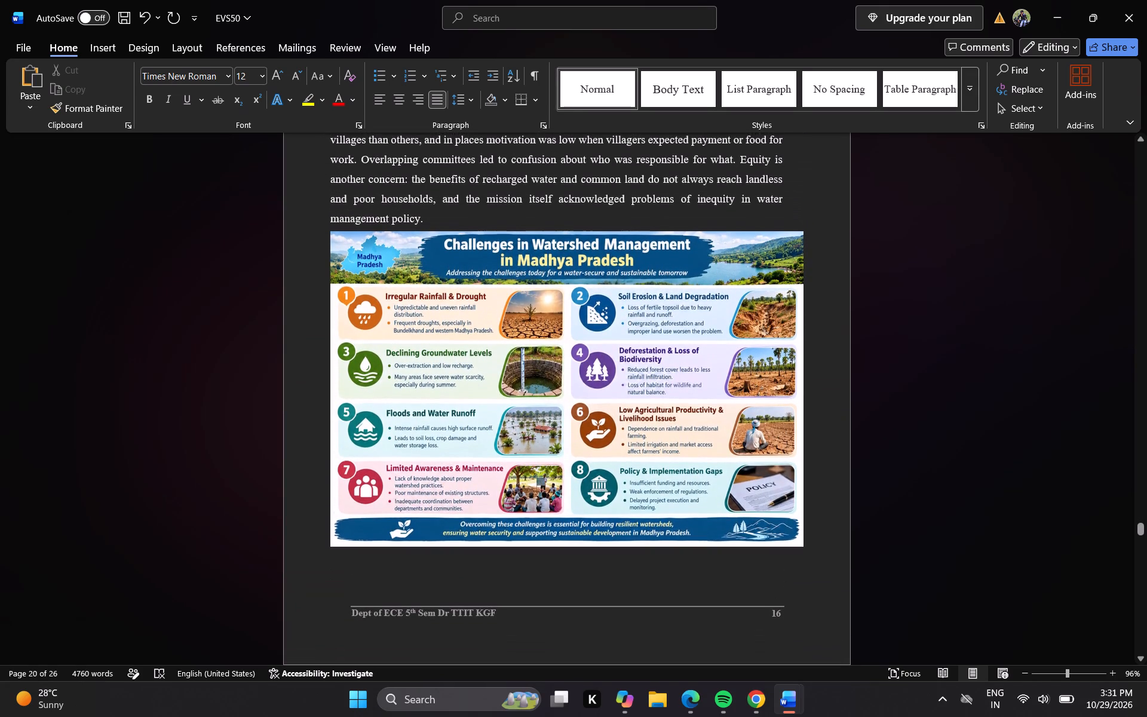
key(Down)
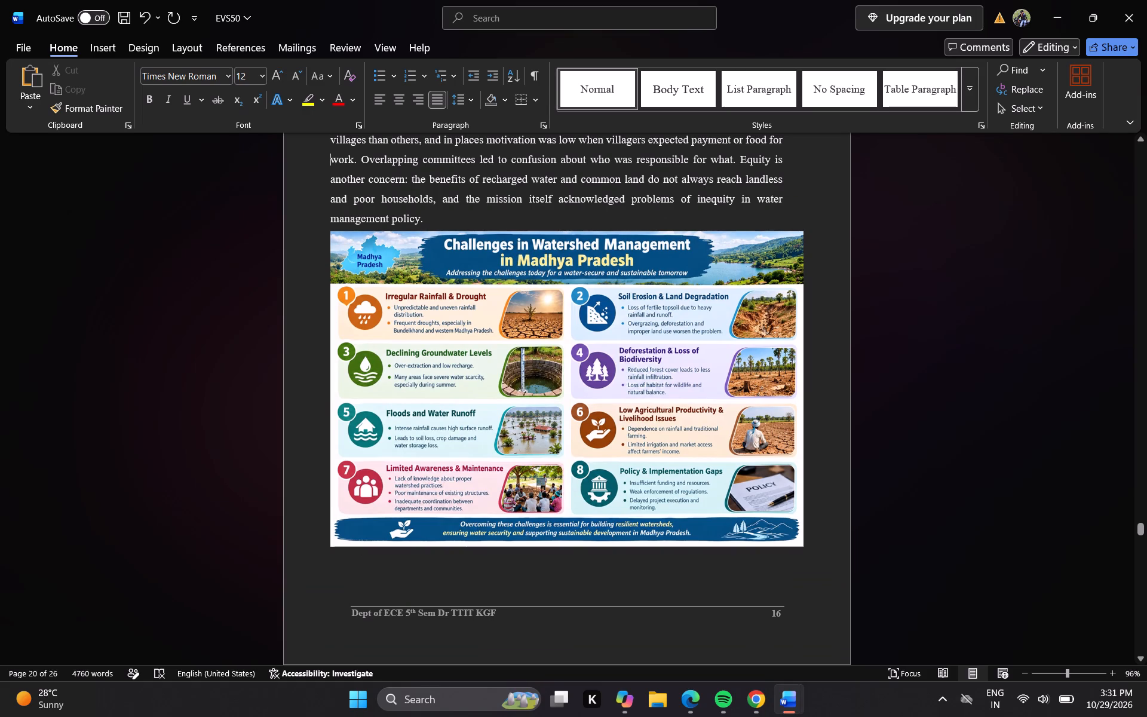
key(Down)
key(Down)
key(Down)
key(Down)
key(Down)
key(Down)
key(Up)
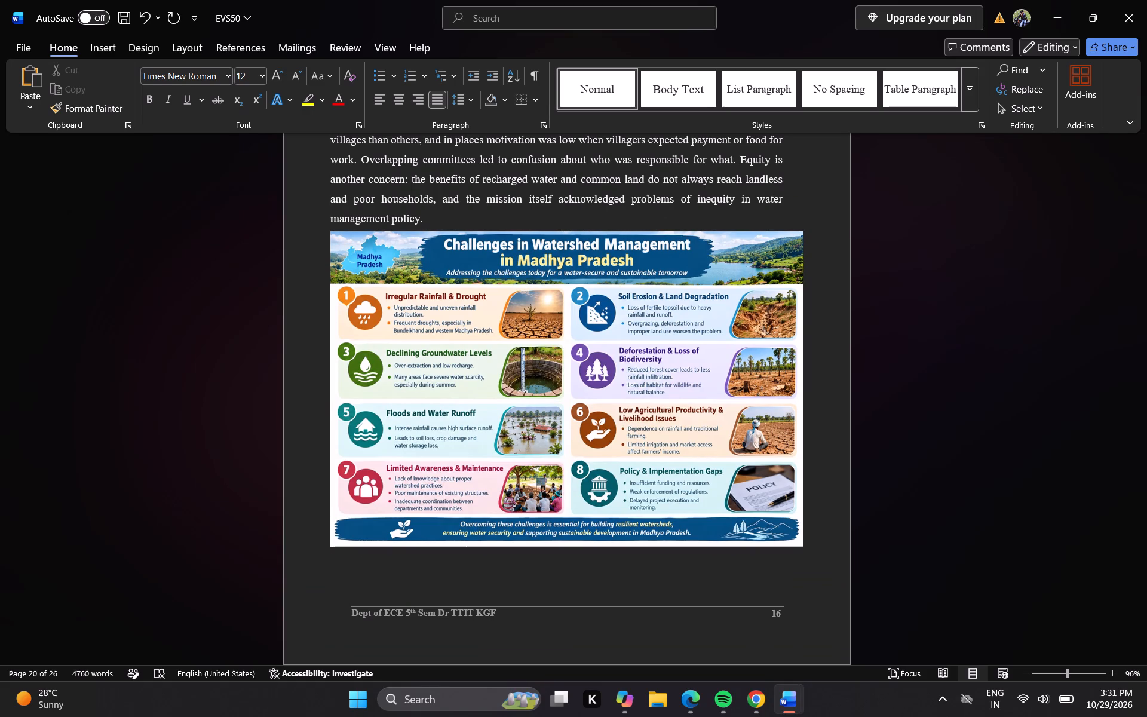
key(Tab)
key(Tab)
key(Tab)
click(146, 99)
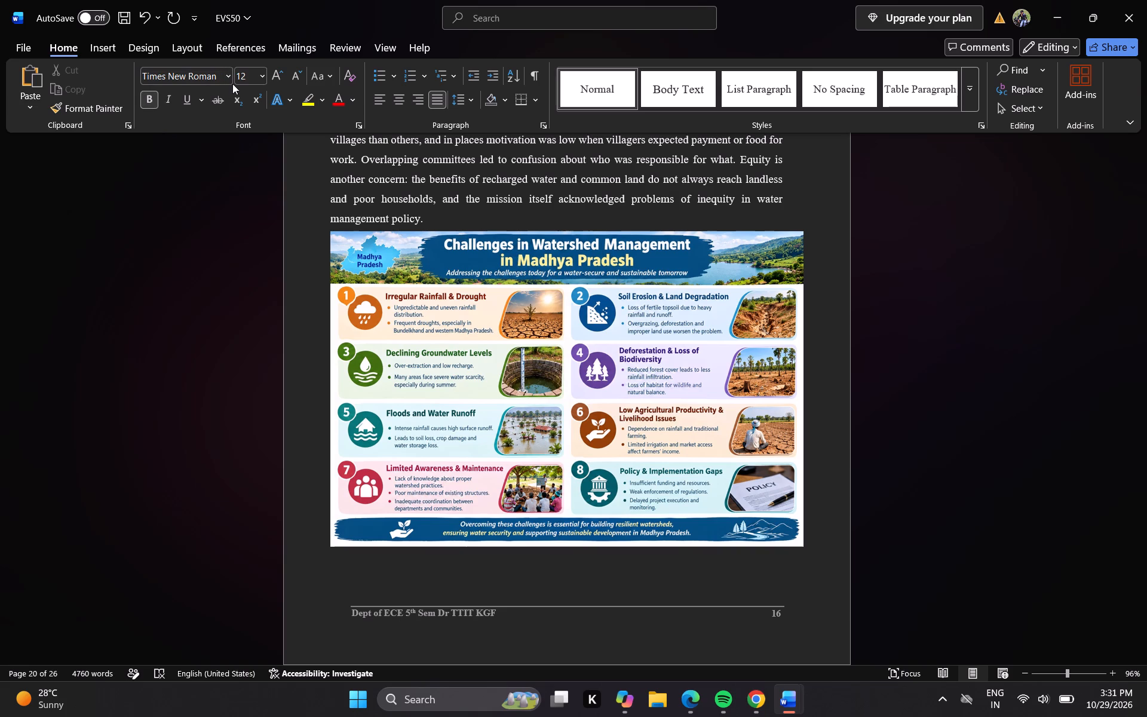
click(243, 79)
text(14)
key(Return)
text(fi)
key(BackSpace)
text(ig)
key(space)
key(1)
key(period)
key(7)
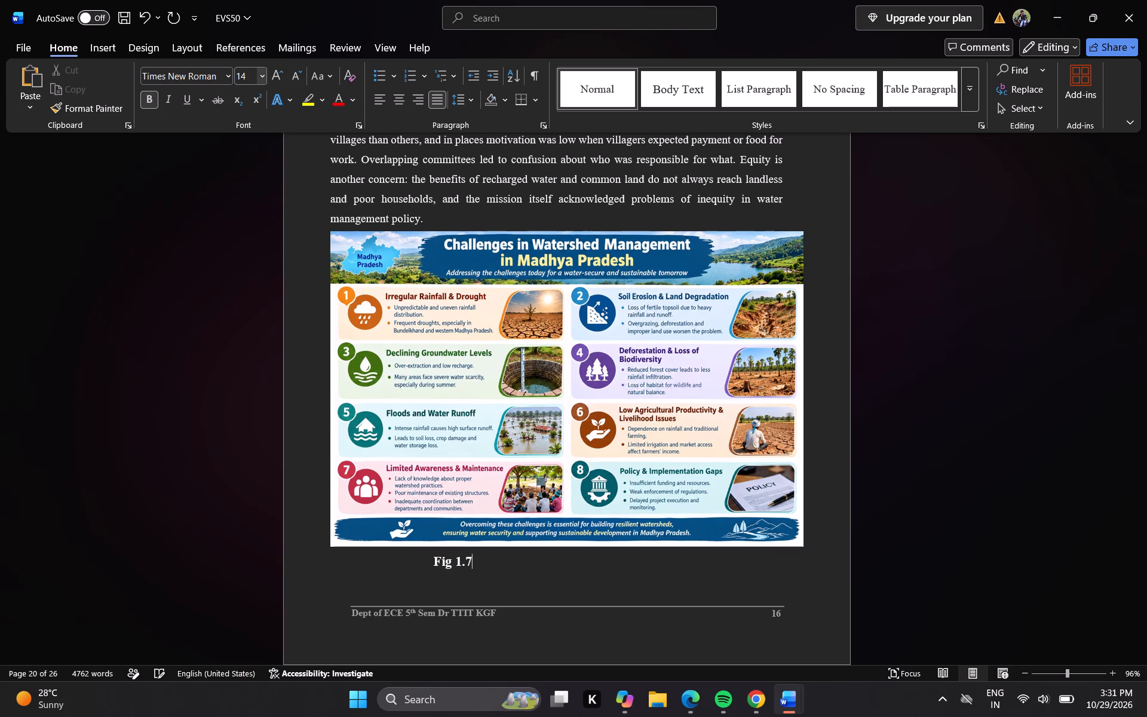
key(shift+colon)
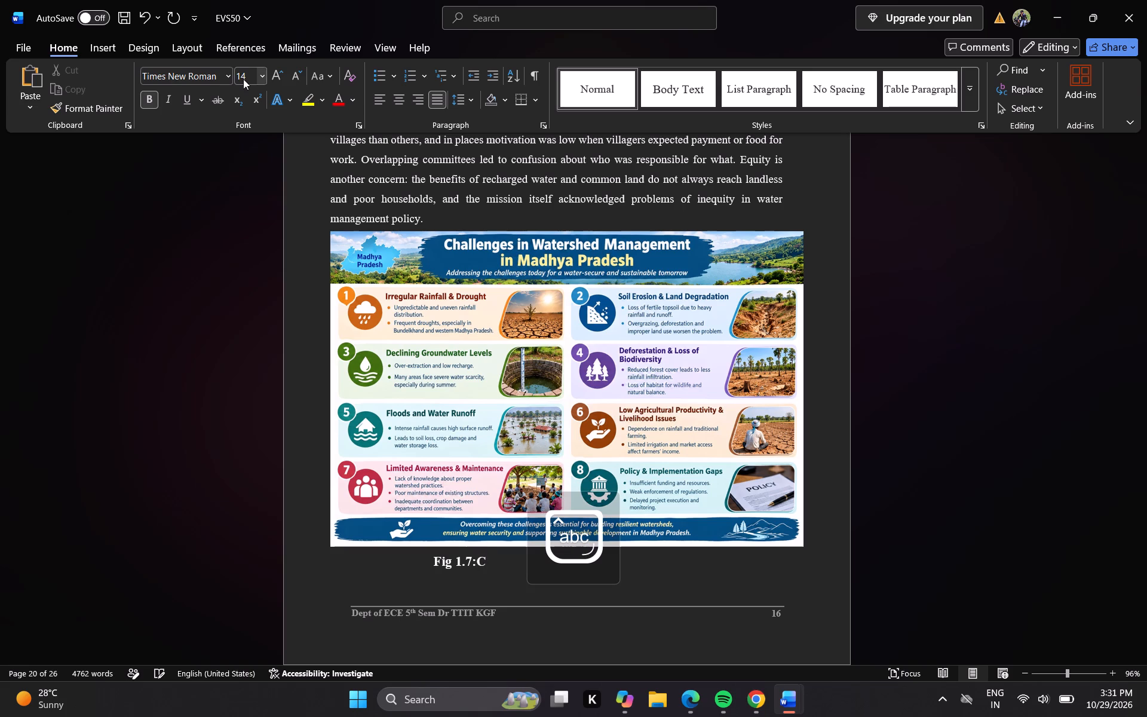
text(hallenges)
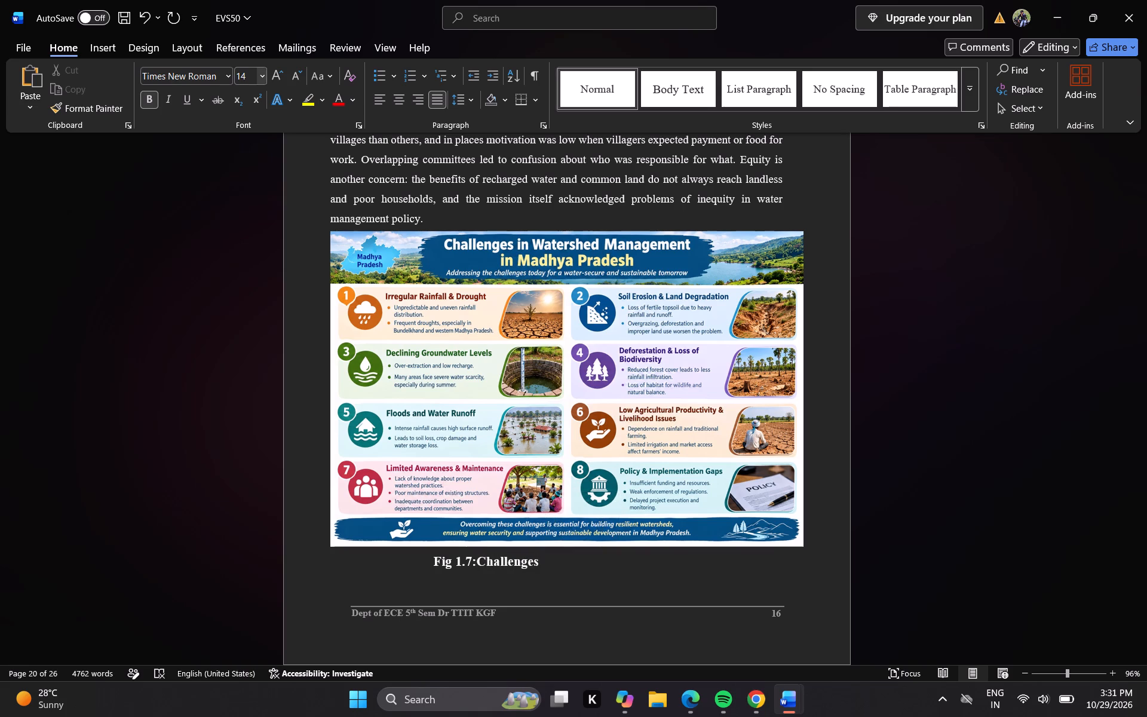
key(space)
Indent the "Fig 1.7" caption by two more tabs and insert two spaces after its colon.
click(429, 560)
key(Tab)
key(Tab)
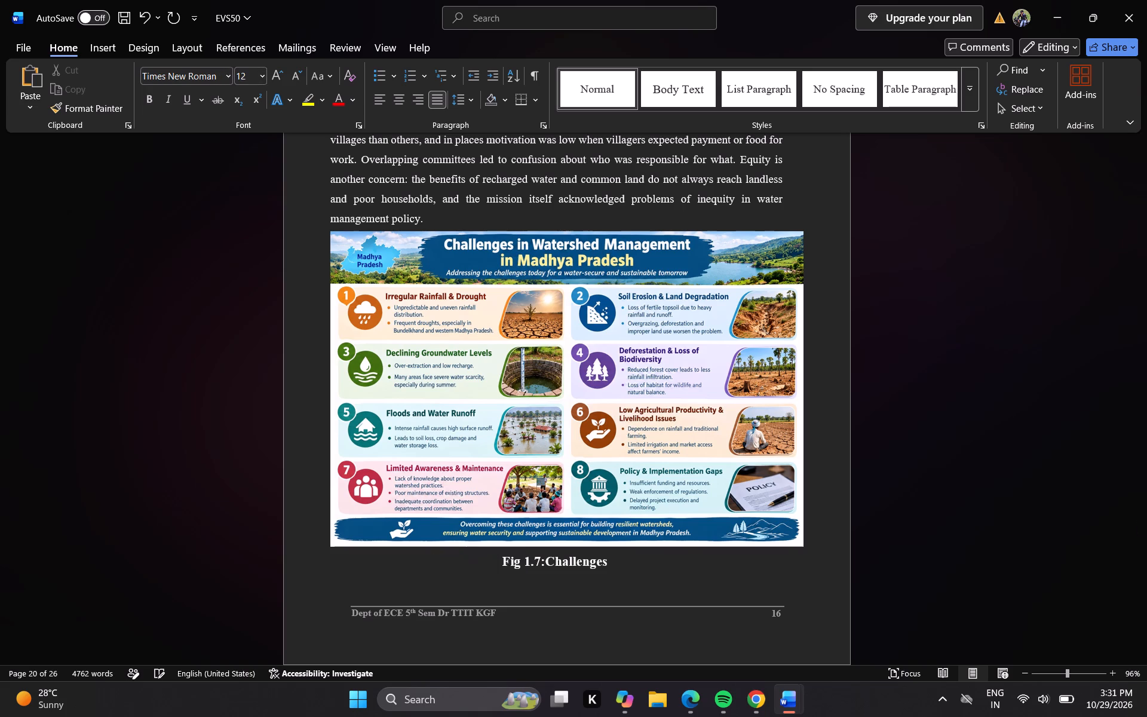
click(545, 562)
key(space)
key(space)
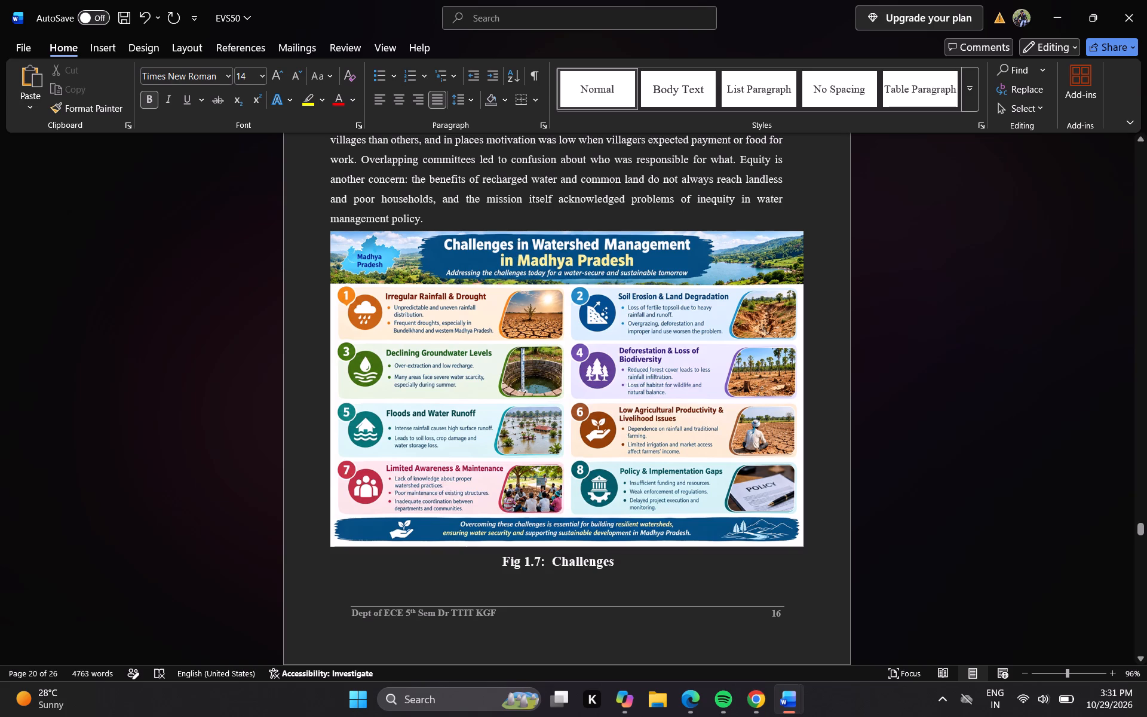
Indent the blank line beneath the Suggestions for Watershed Management figure with four tabs.
key(Down)
key(Down)
key(Down)
key(Down)
key(Down)
key(Down)
key(Down)
key(Down)
key(Down)
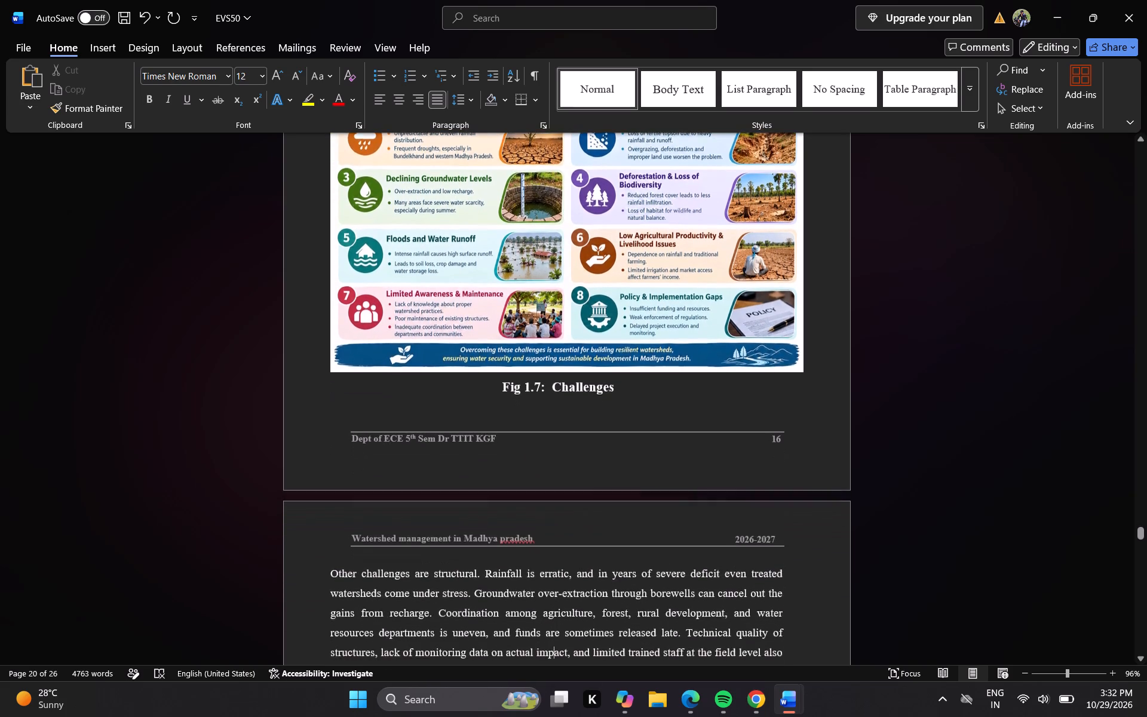
key(Down)
key(Down)
key(Down)
key(Down)
key(Down)
key(Down)
key(Down)
key(Down)
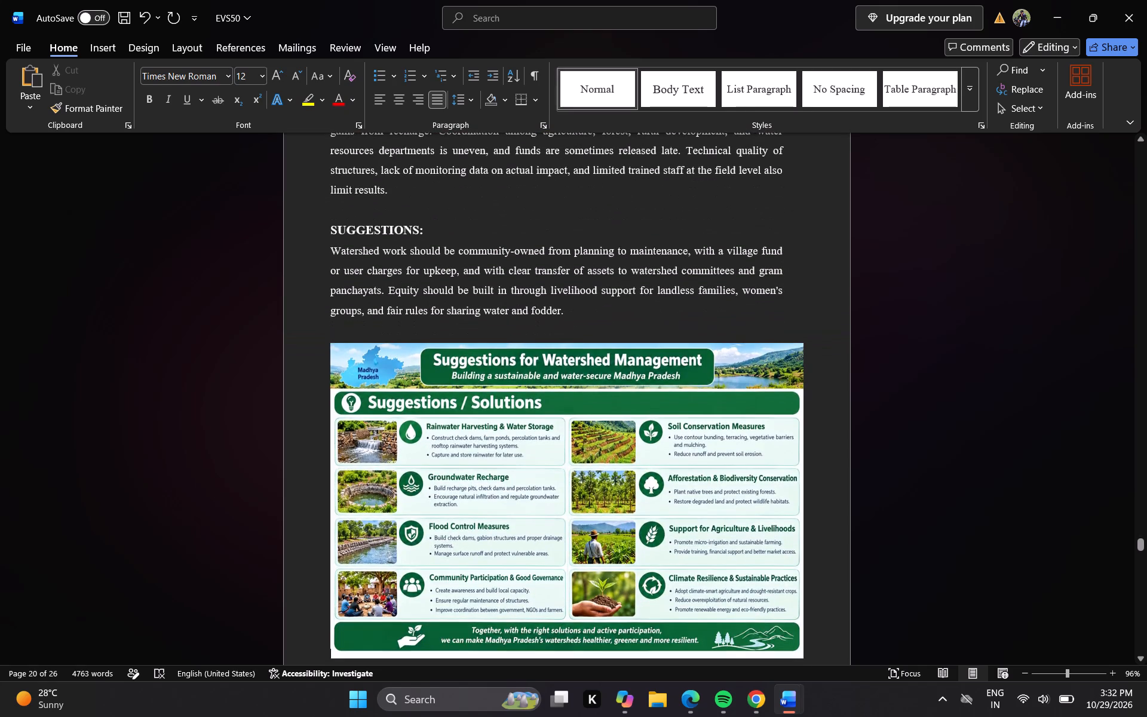
key(Down)
key(Down)
key(Down)
key(Down)
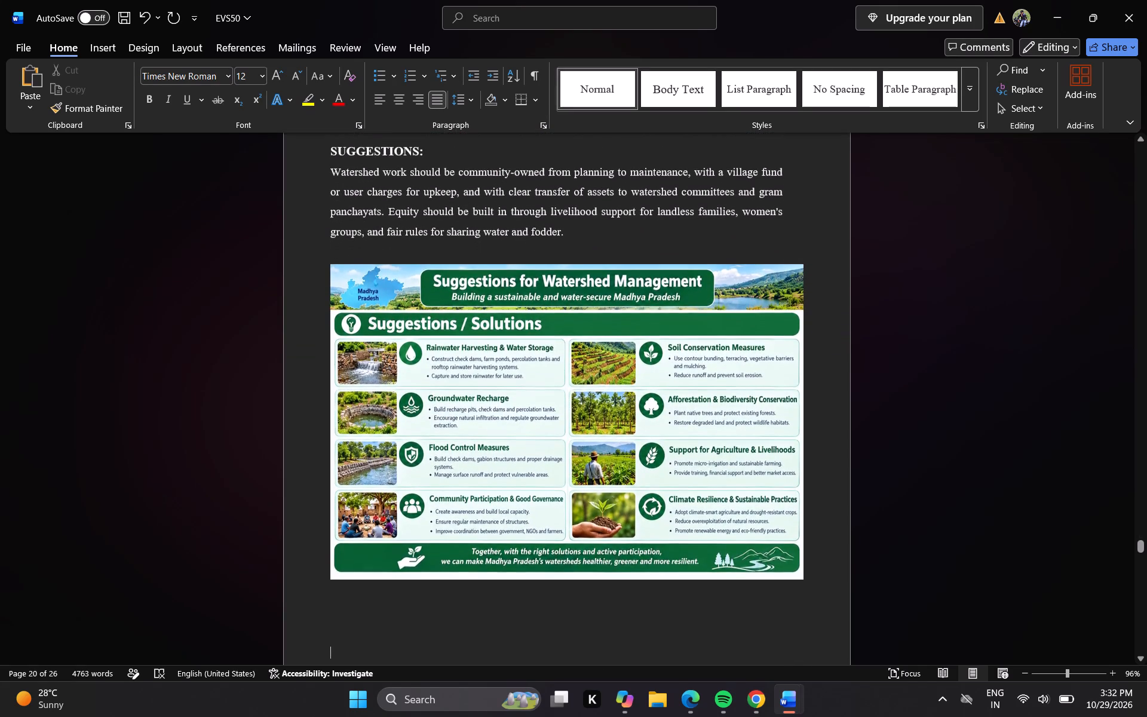
key(Down)
key(Down)
key(Up)
key(Up)
key(Up)
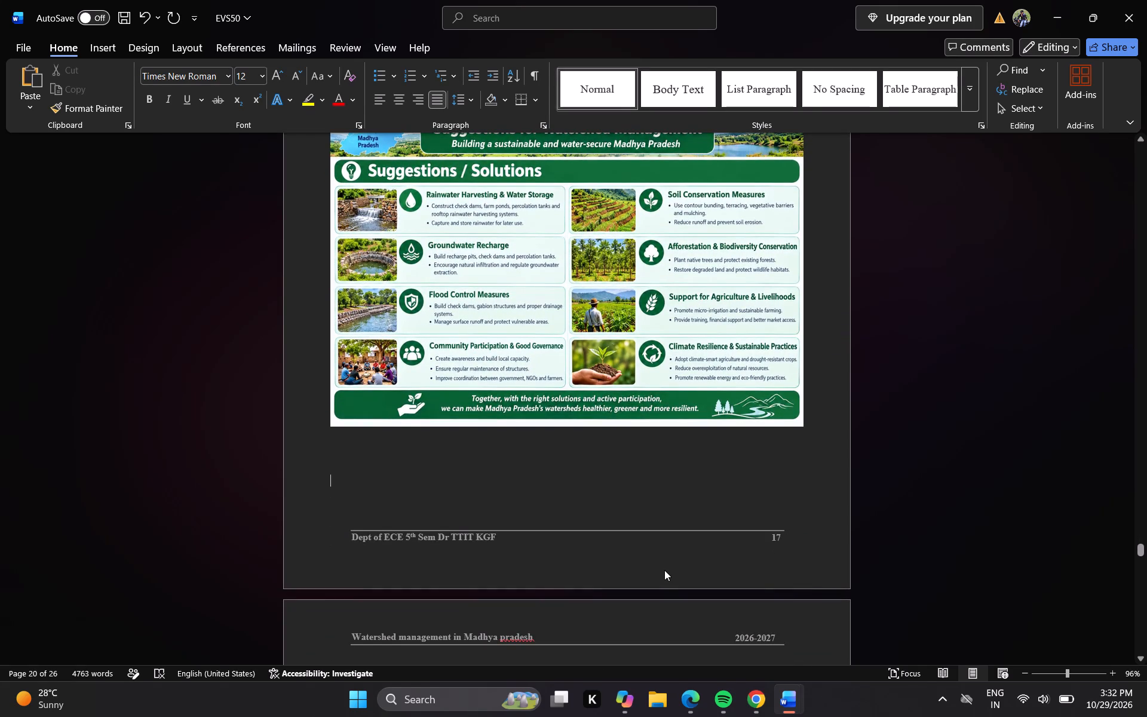
key(Up)
key(Tab)
key(Tab)
key(Tab)
key(Tab)
key(Tab)
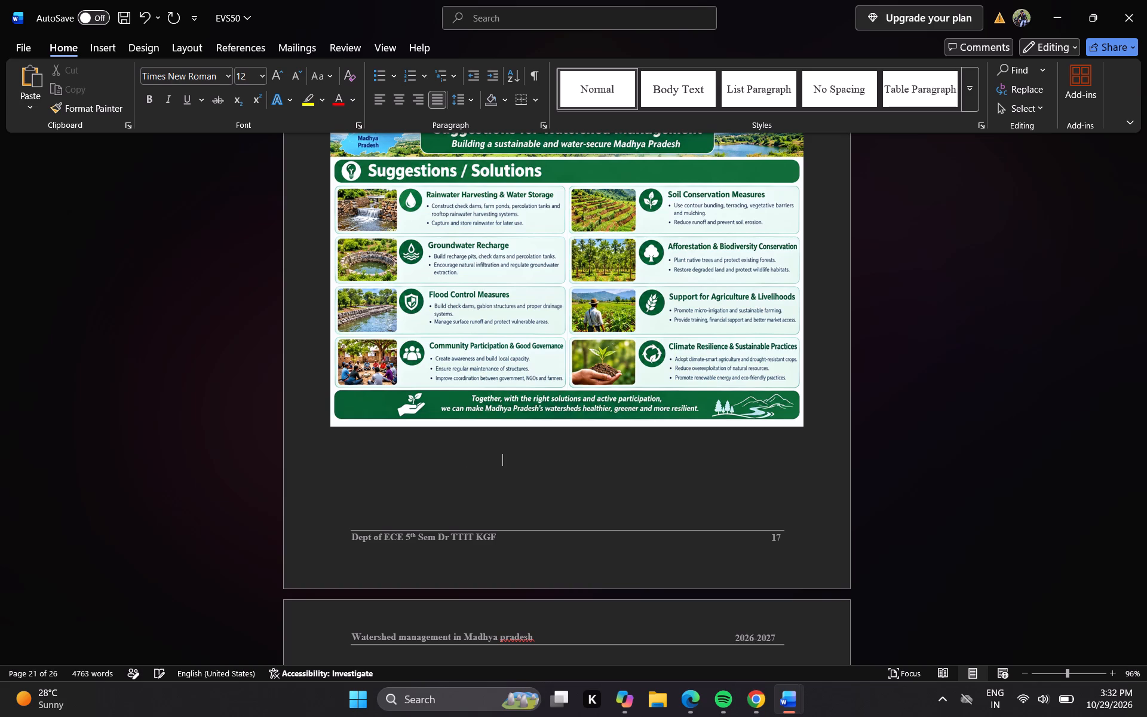
key(BackSpace)
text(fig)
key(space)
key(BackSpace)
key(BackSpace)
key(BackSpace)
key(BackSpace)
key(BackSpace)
Add the bold 14-point caption "Fig 1.8: Suggestions" on the indented line beneath the Suggestions for Watershed Management figure.
click(143, 89)
click(149, 95)
click(245, 73)
text(14)
key(Return)
text(fig)
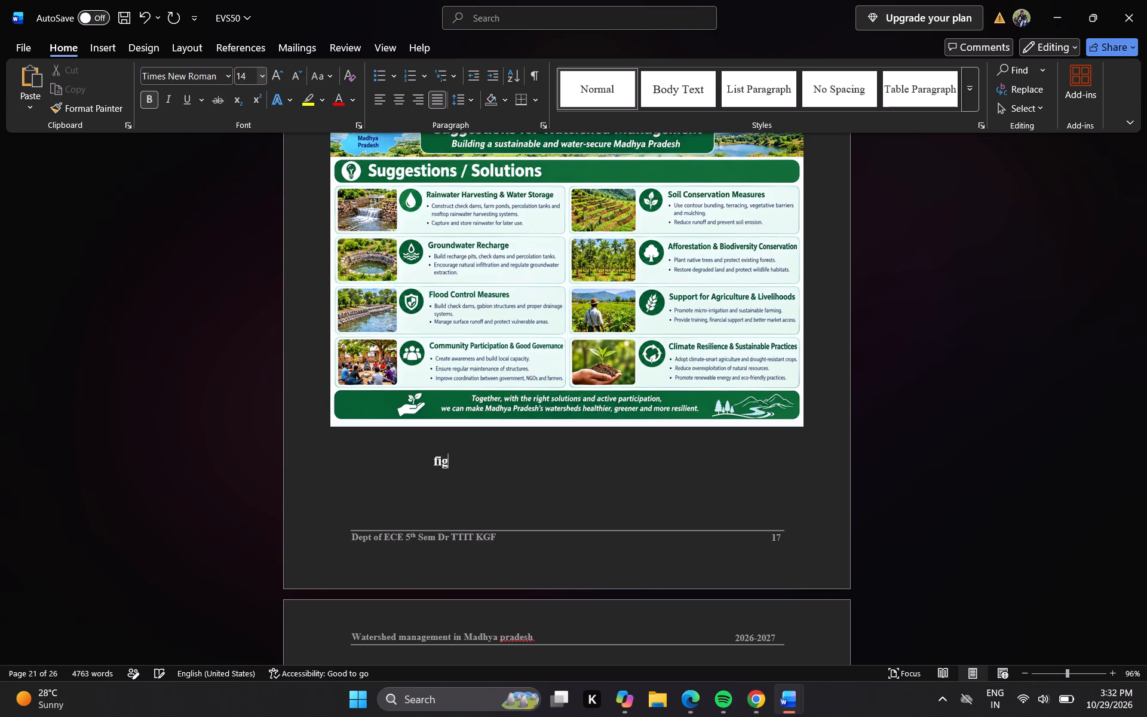
key(space)
text(1.)
key(8)
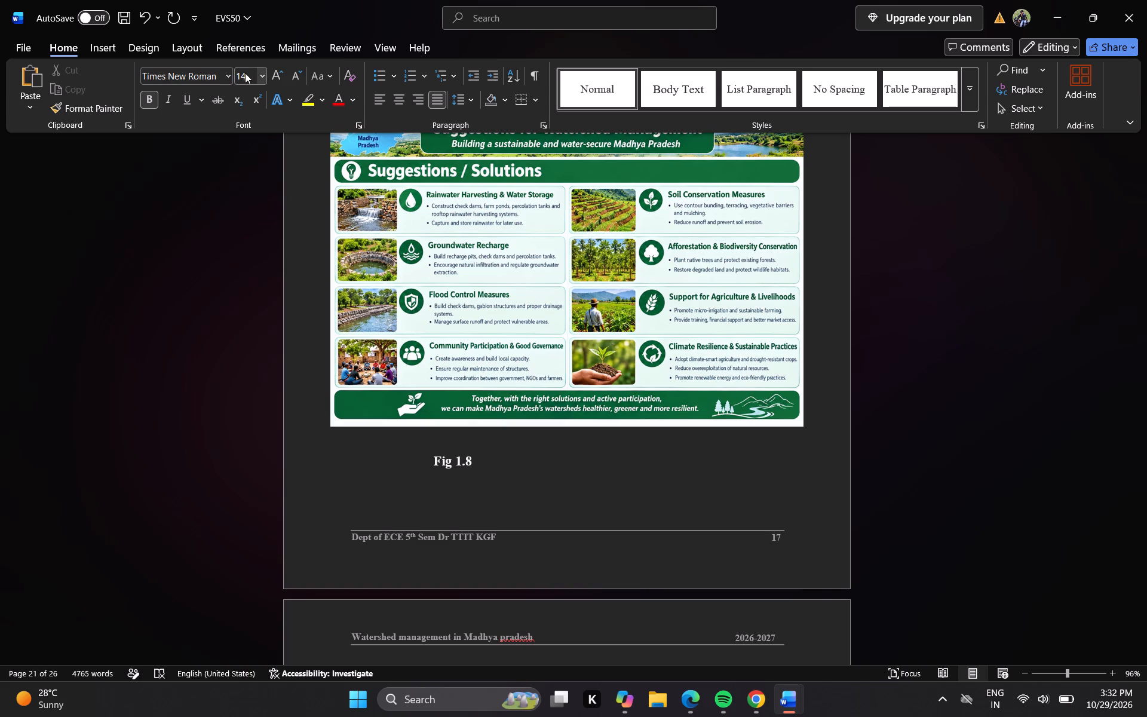
text(:)
key(space)
key(space)
key(space)
key(BackSpace)
key(shift+s)
text(ugge)
text(stiond)
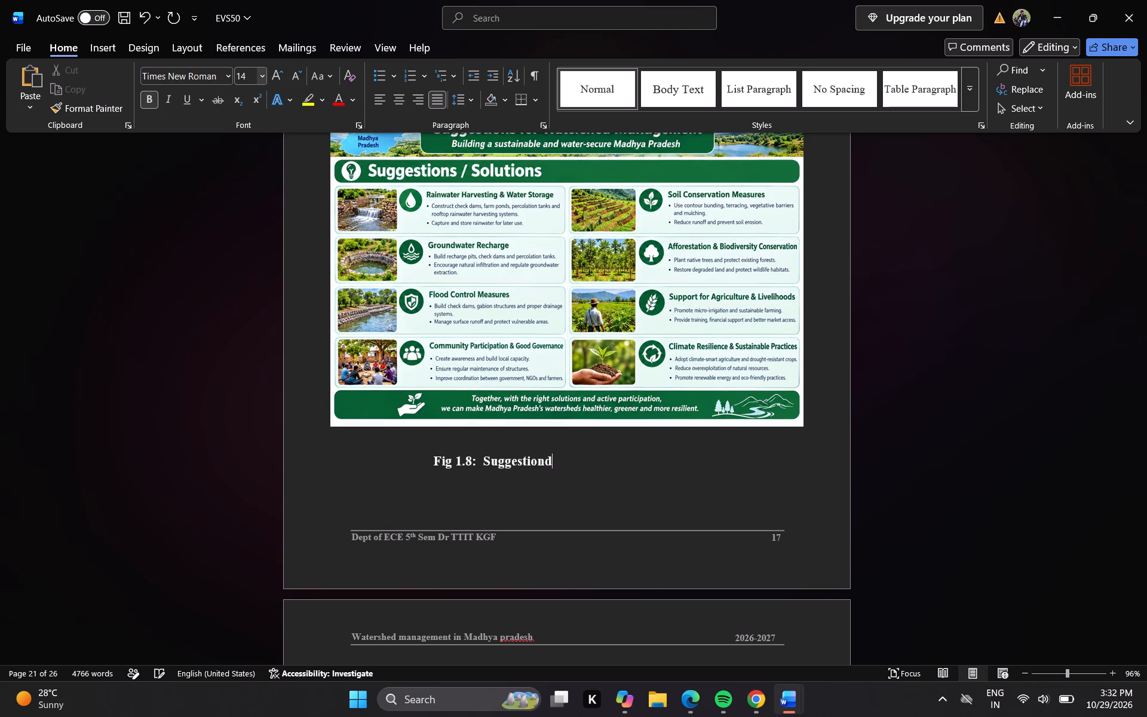
key(BackSpace)
key(s)
Indent the "Fig 1.8" caption by one more tab.
click(429, 457)
key(Tab)
Delete 18 of the blank lines above the "CONCLUSION" heading so it moves up towards the top of its page.
key(Down)
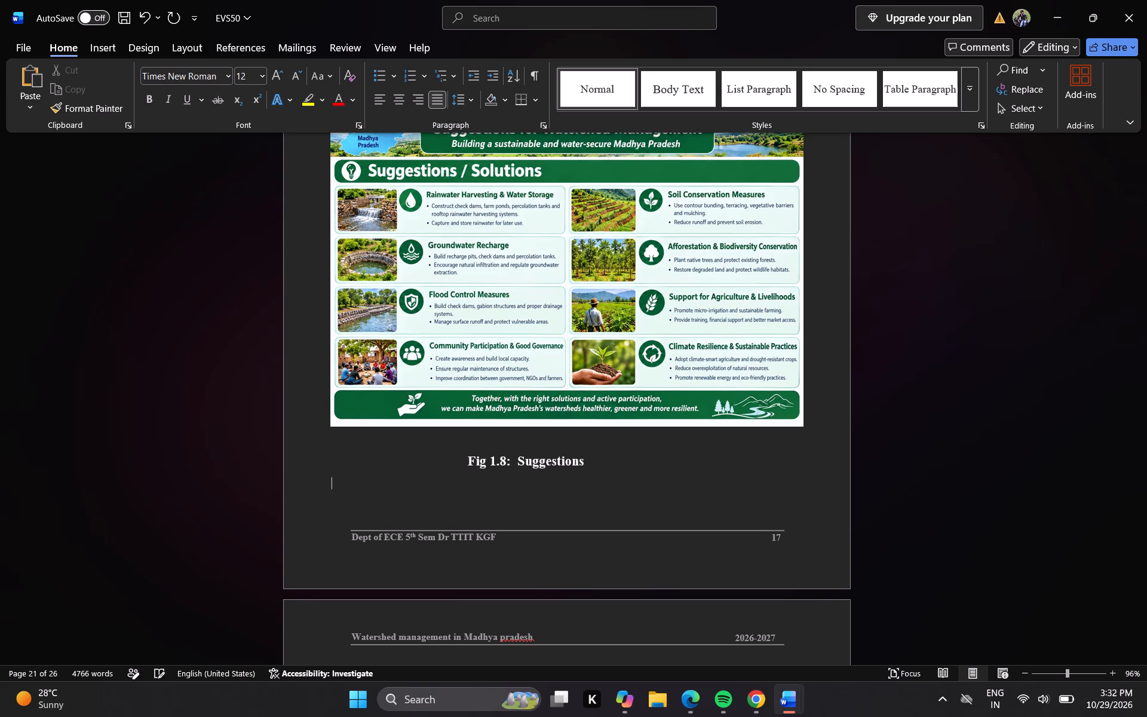
key(Down)
key(Down)
key(Down)
key(Down)
key(Down)
key(Down)
key(Down)
key(Down)
key(Down)
key(Down)
key(Down)
key(Down)
key(Down)
key(Down)
key(Down)
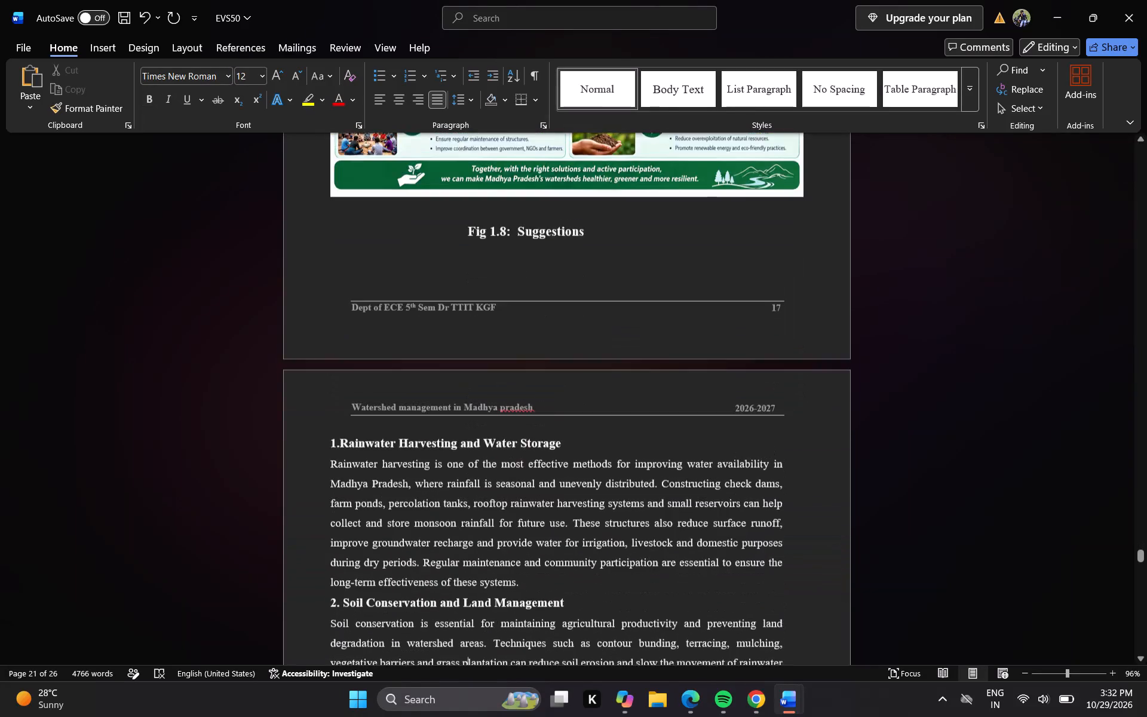
key(Down)
key(Down)
key(Down)
key(Down)
key(Down)
key(Down)
key(Down)
key(Down)
key(Down)
key(Down)
key(Down)
key(Down)
key(Down)
key(Down)
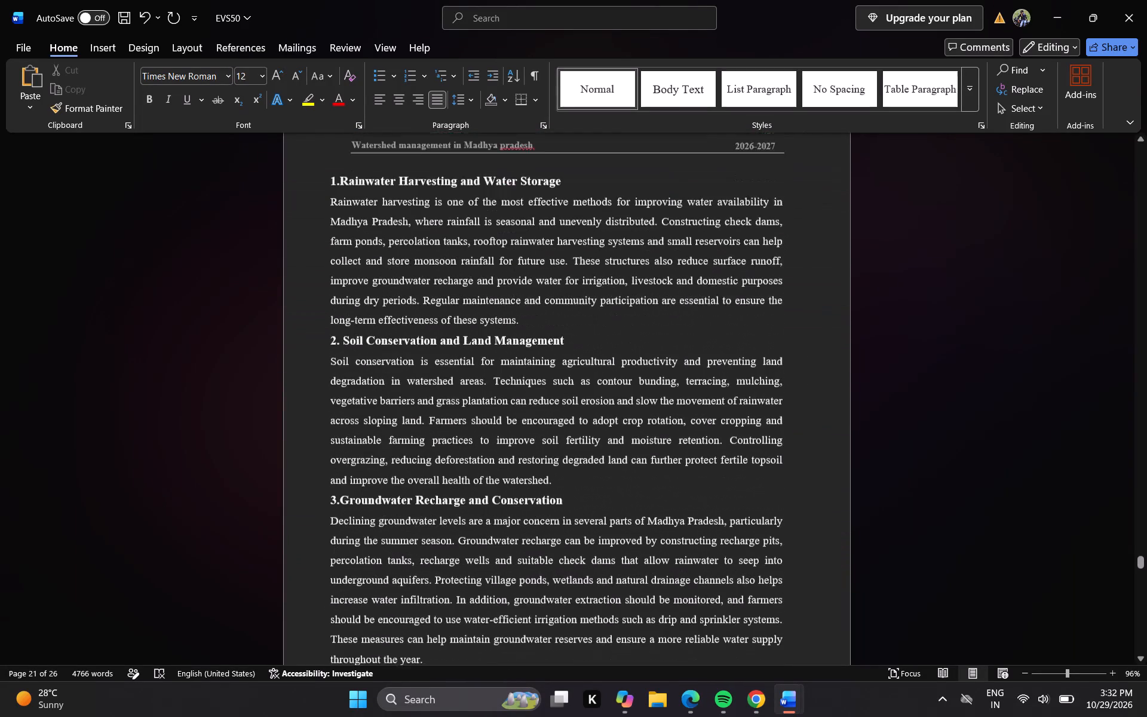
key(Down)
key(Down)
key(Down)
key(Down)
key(Down)
key(Down)
key(Down)
key(Down)
key(Down)
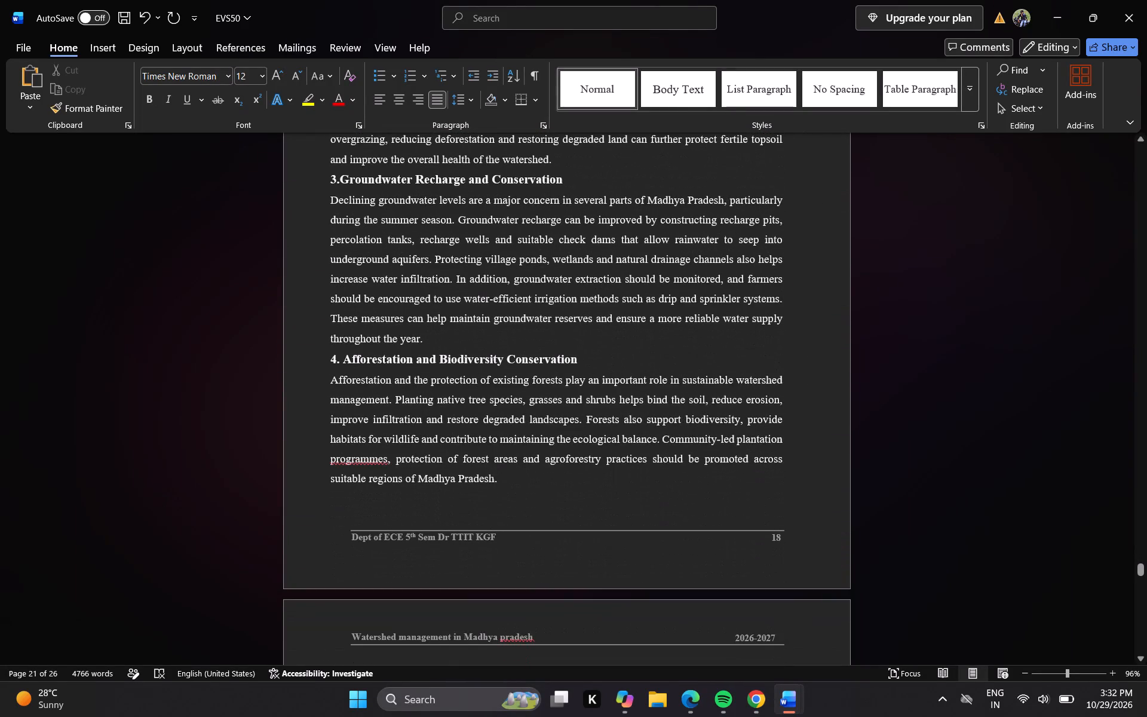
key(Down)
key(Down)
key(Down)
key(Down)
key(Down)
key(Down)
key(Down)
key(Down)
key(Down)
key(Down)
key(Down)
key(Down)
key(Down)
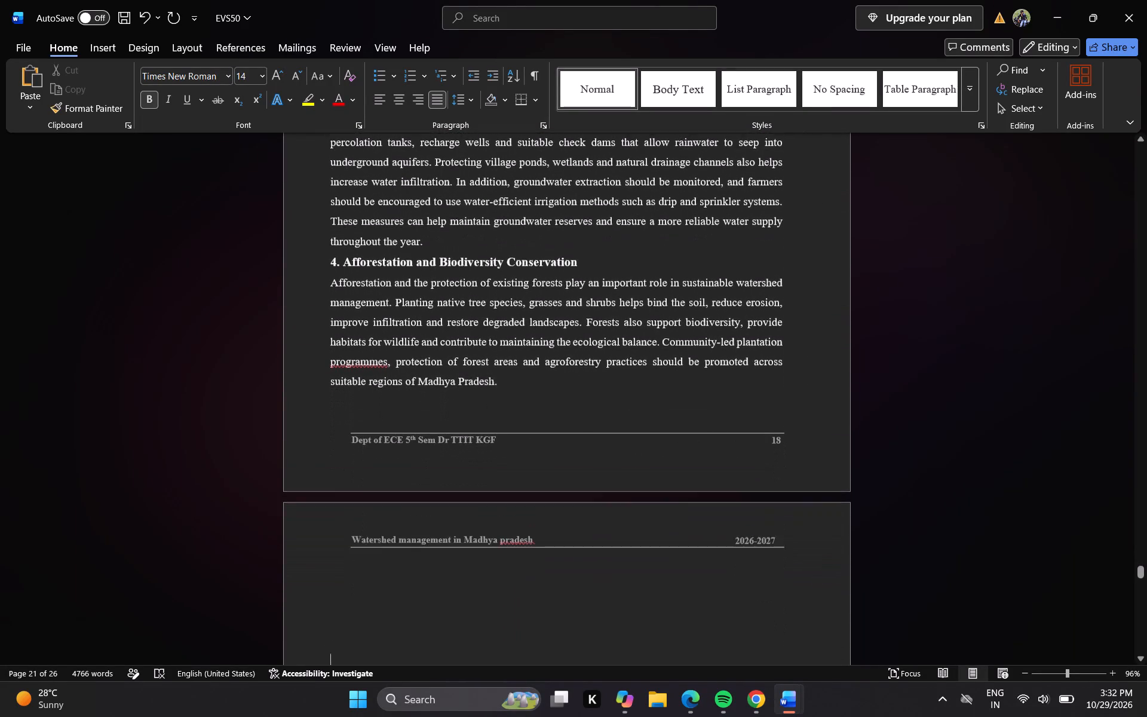
key(Down)
key(Down)
key(Down)
key(Down)
key(Down)
key(Down)
key(Down)
key(Down)
key(Down)
key(Down)
key(Down)
key(Down)
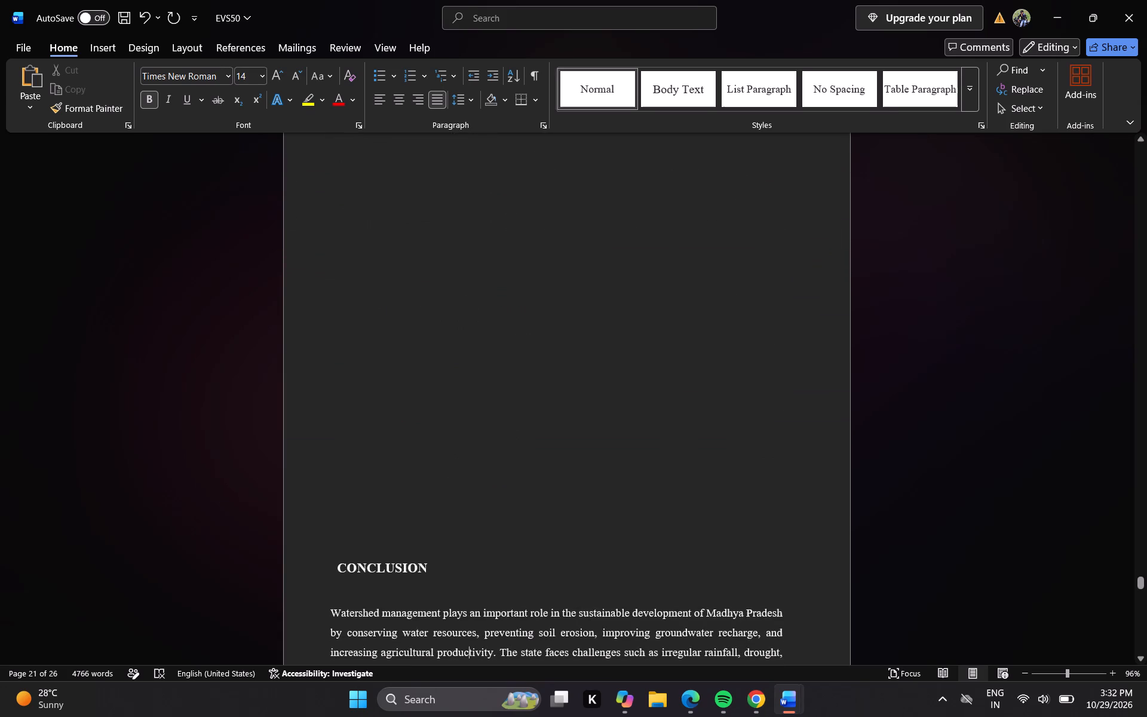
key(Down)
key(Up)
key(Up)
key(Up)
key(Up)
key(Up)
key(Up)
key(Up)
key(Up)
key(Up)
key(Up)
key(Up)
key(Down)
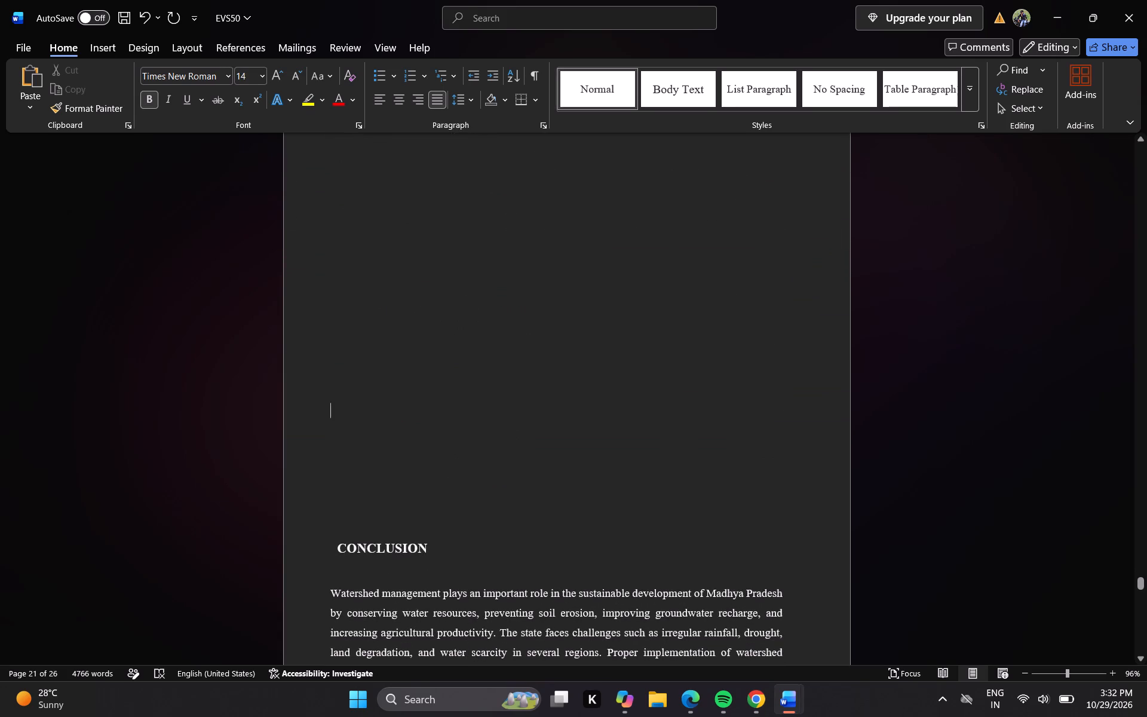
key(Down)
key(Down)
key(Down)
key(Down)
key(Down)
key(Right)
key(Up)
key(BackSpace)
key(BackSpace)
key(BackSpace)
key(BackSpace)
key(BackSpace)
key(BackSpace)
key(BackSpace)
key(BackSpace)
key(BackSpace)
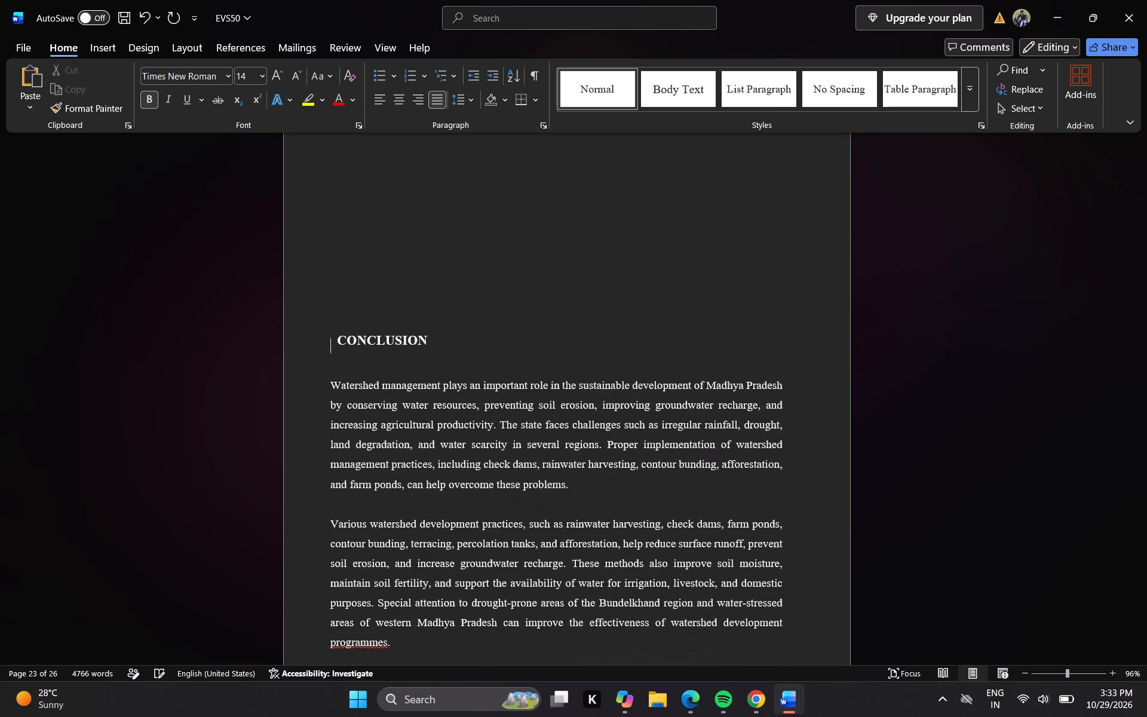
key(BackSpace)
key(BackSpace)
key(BackSpace)
key(BackSpace)
key(BackSpace)
key(BackSpace)
key(BackSpace)
key(BackSpace)
key(BackSpace)
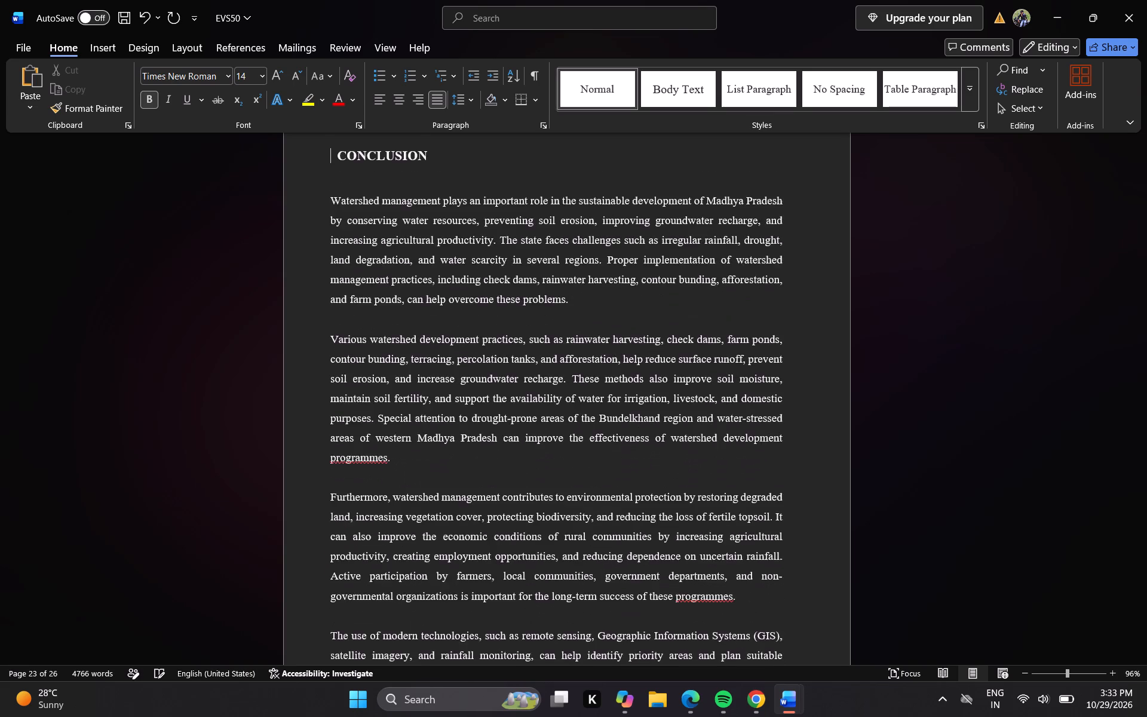
Delete the blank line between the "CONCLUSION" heading and its first paragraph.
key(Up)
key(Up)
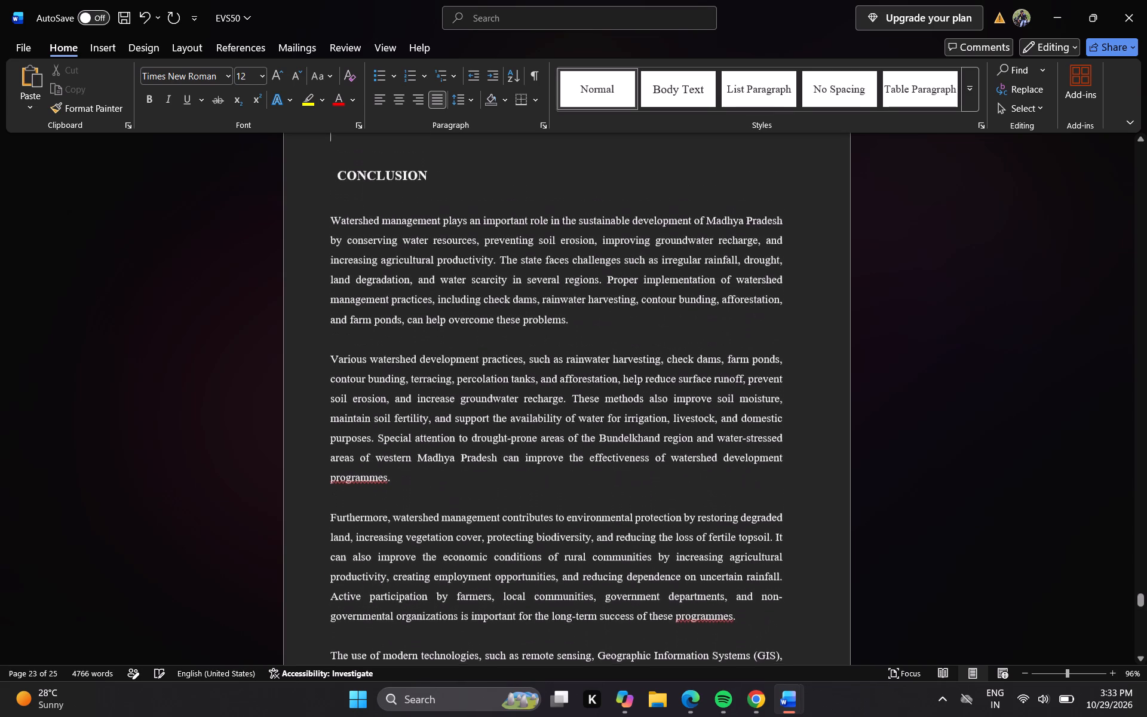
key(Up)
key(Up)
key(Down)
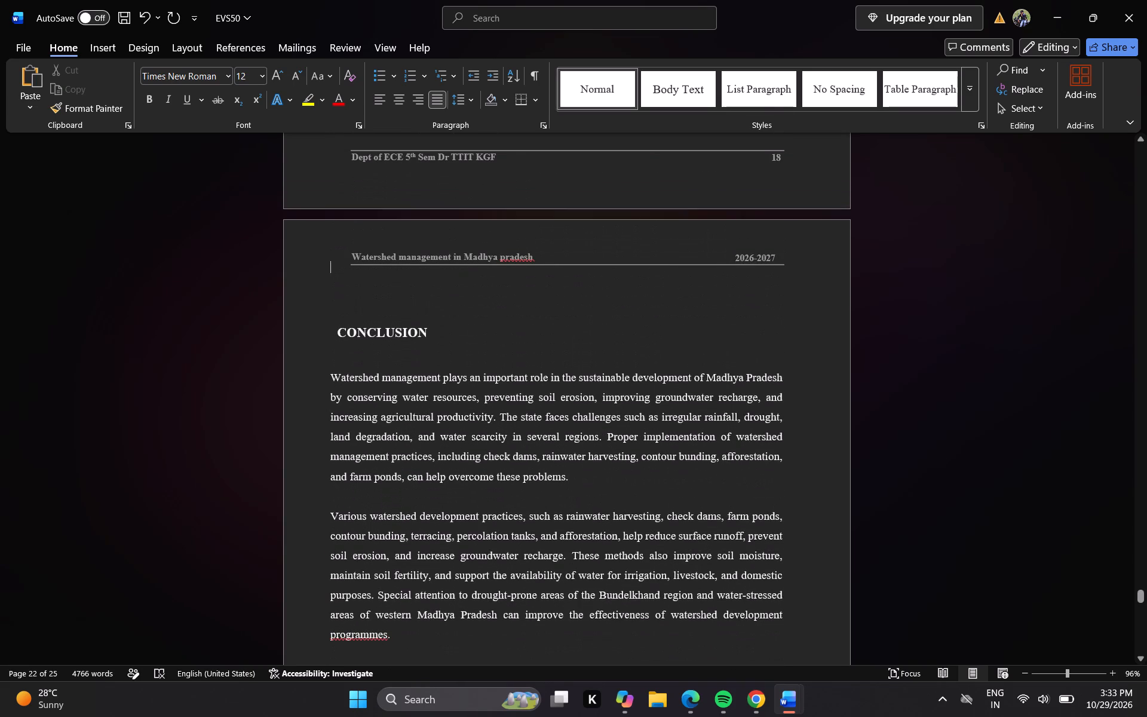
key(Down)
key(Down)
key(Down)
key(Down)
key(BackSpace)
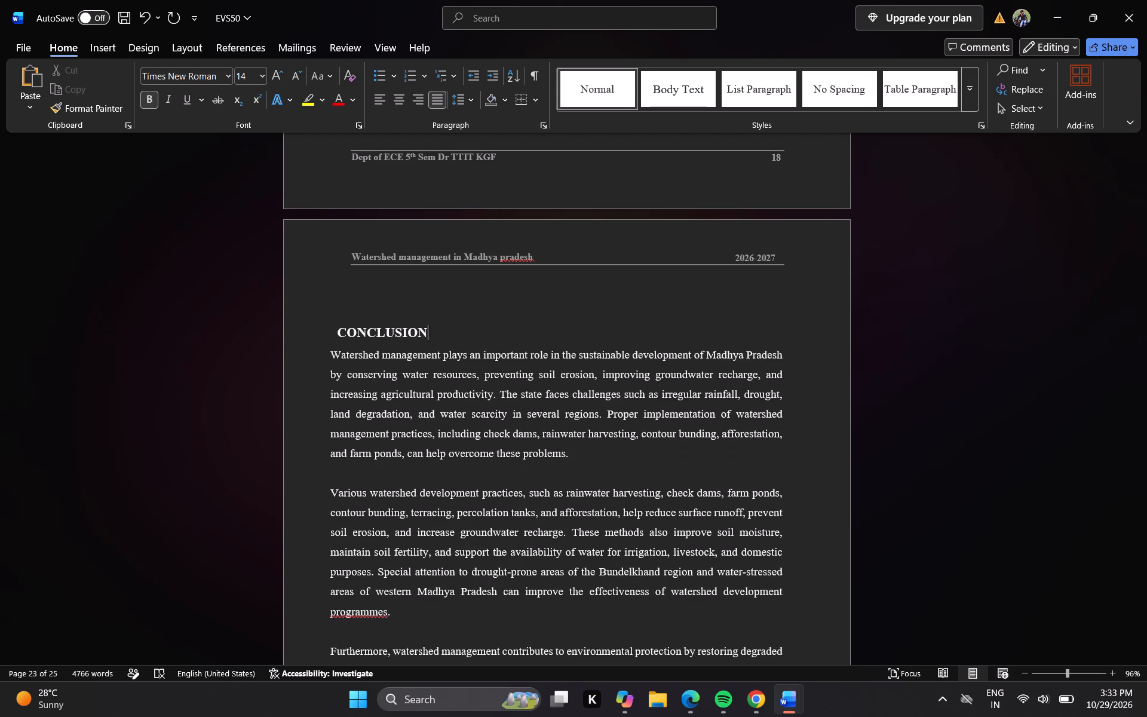
Remove the two leading spaces from the "CONCLUSION" heading and the last two blank lines directly above it.
key(Left)
key(Left)
key(Left)
key(Left)
key(Left)
key(Left)
key(Left)
key(Left)
key(Left)
key(Left)
key(BackSpace)
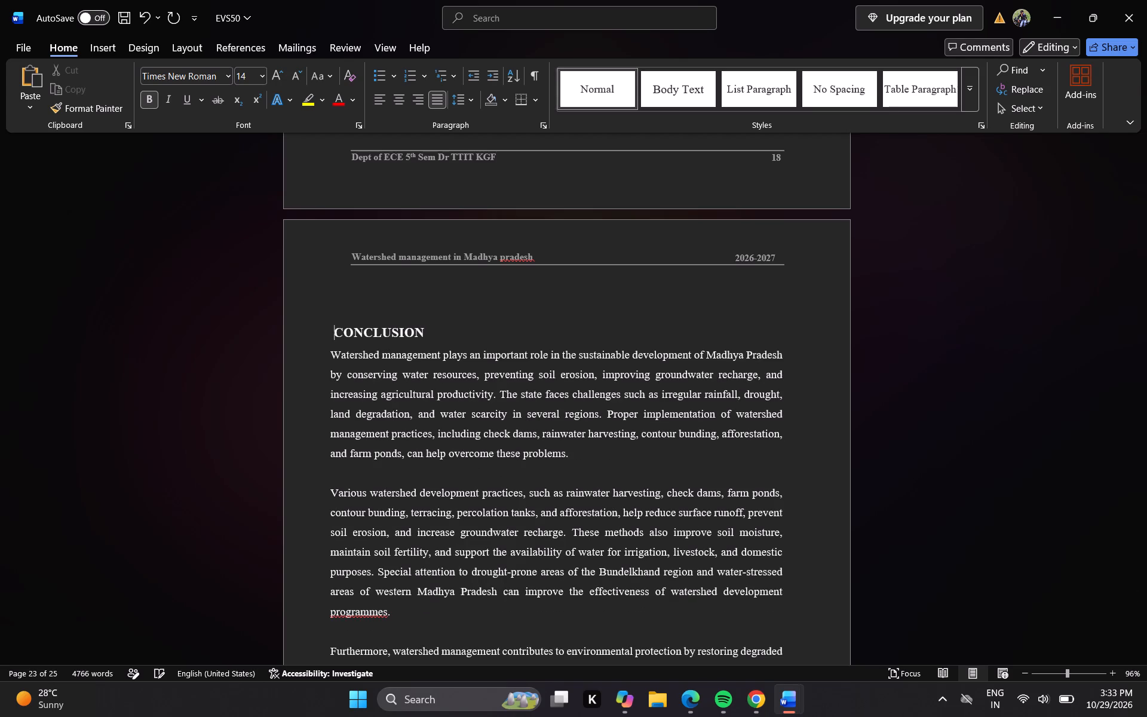
key(BackSpace)
key(BackSpace)
key(BackSpace)
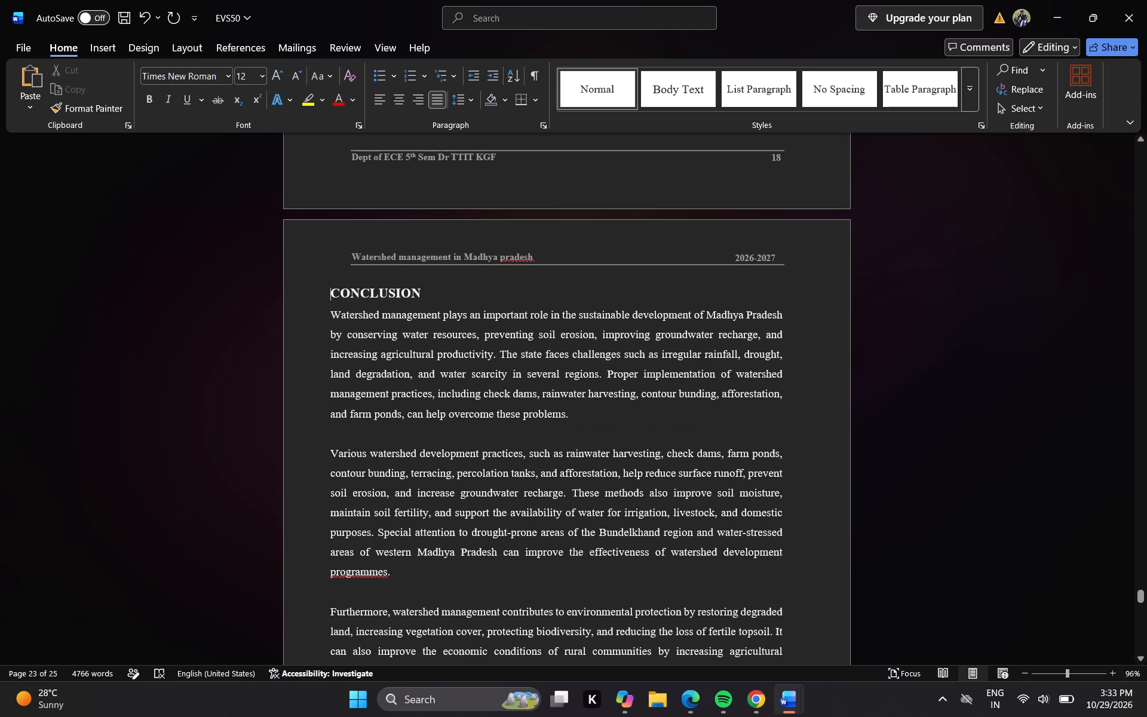
Insert one blank line beneath the "CONCLUSION" heading to separate it from the first paragraph.
double_click(348, 298)
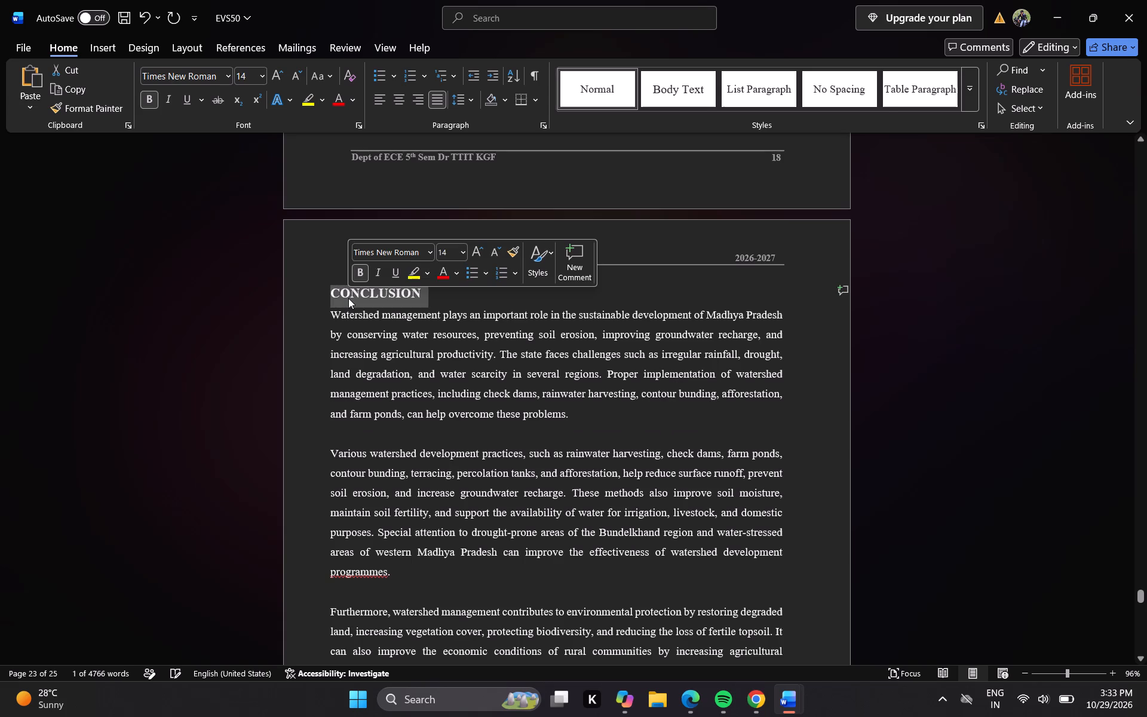
click(437, 291)
key(Return)
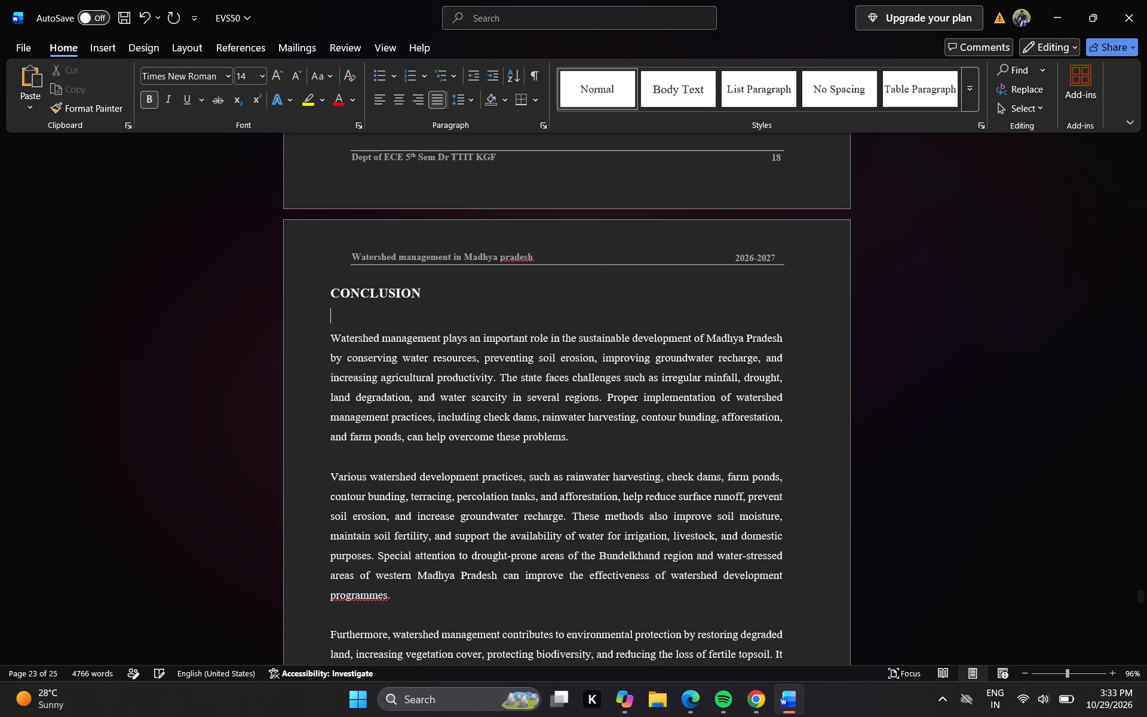
Look through the "CONCLUSION" paragraphs and the "REFERENCES" list down to the last page, checking their layout and spacing.
key(Down)
key(Down)
key(Down)
key(Down)
key(Down)
key(Down)
key(Down)
key(Down)
key(Down)
key(Down)
key(Down)
key(Down)
key(Down)
key(Down)
key(Down)
key(Down)
key(Down)
key(Down)
key(Down)
key(Down)
key(Down)
key(Down)
key(Down)
key(Down)
key(Down)
key(Down)
key(Down)
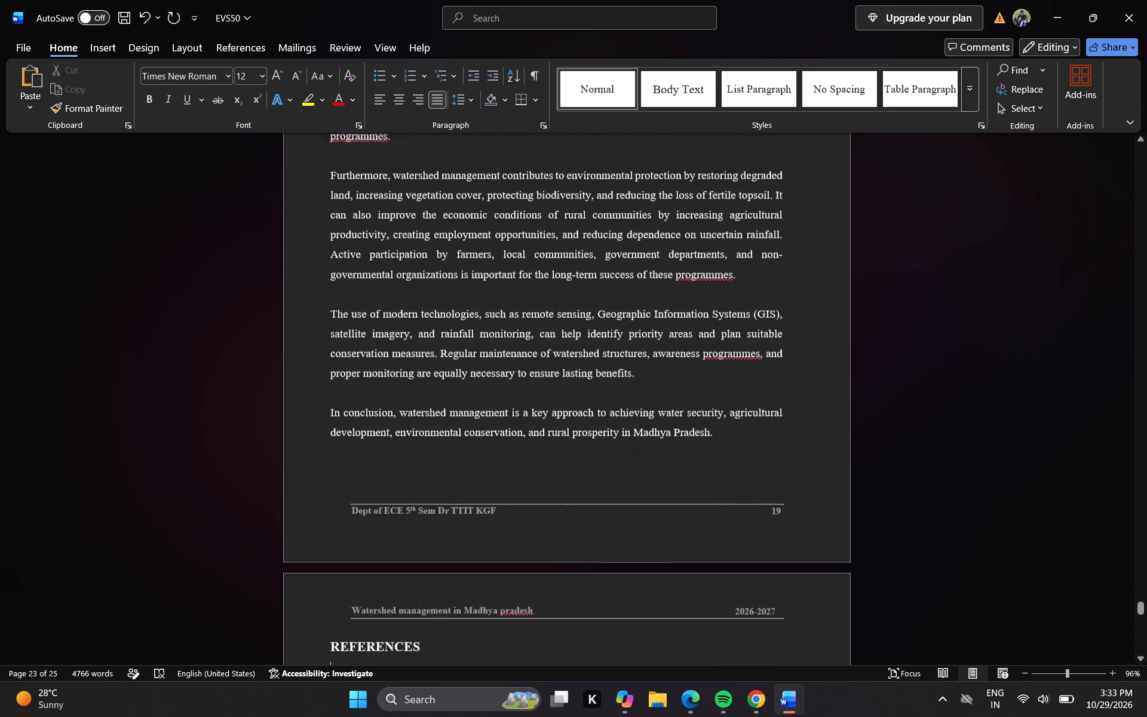
key(Down)
key(Down)
key(Down)
key(Down)
key(Down)
key(Down)
key(Down)
key(Down)
key(Down)
key(Down)
key(Down)
key(Down)
key(Down)
key(Down)
key(Down)
key(Down)
key(Down)
key(Down)
key(Down)
key(Down)
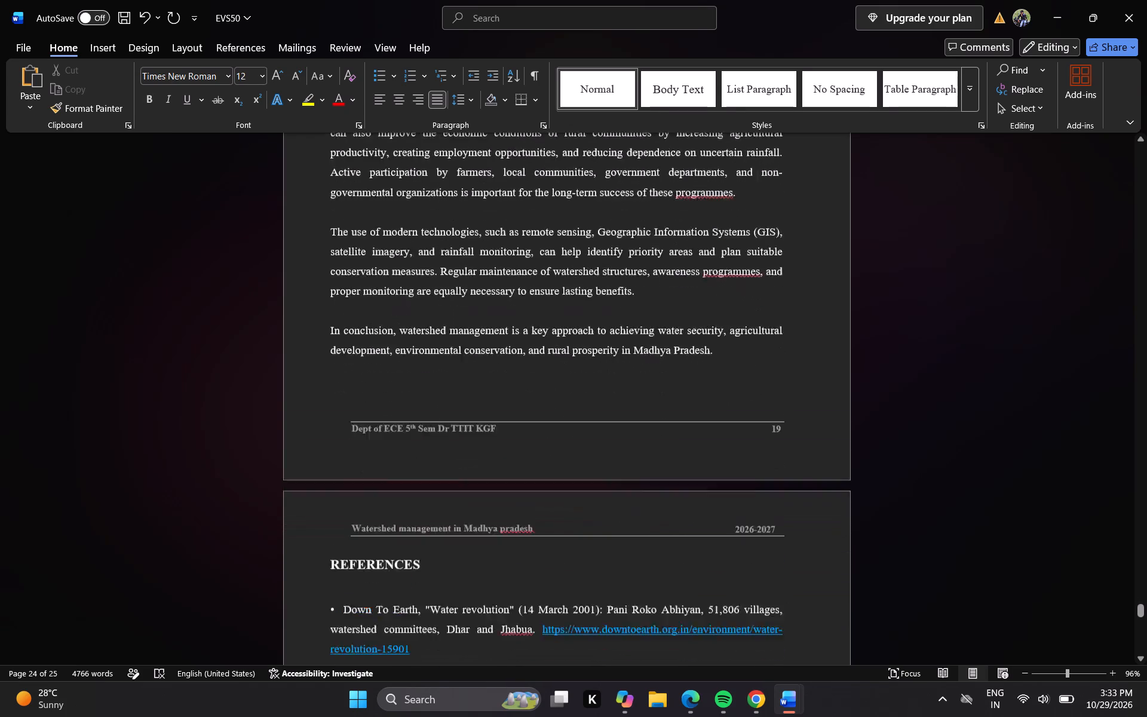
key(Down)
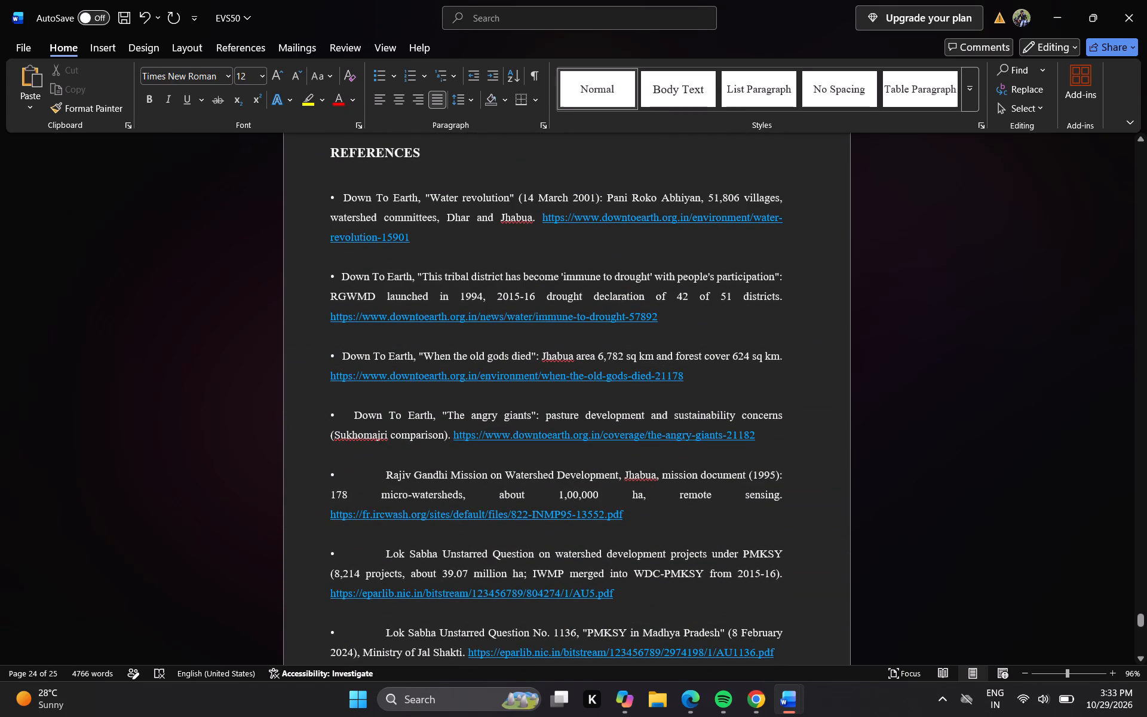
key(Down)
key(Down)
key(Down)
key(Down)
key(Down)
key(Down)
key(Down)
key(Down)
key(Down)
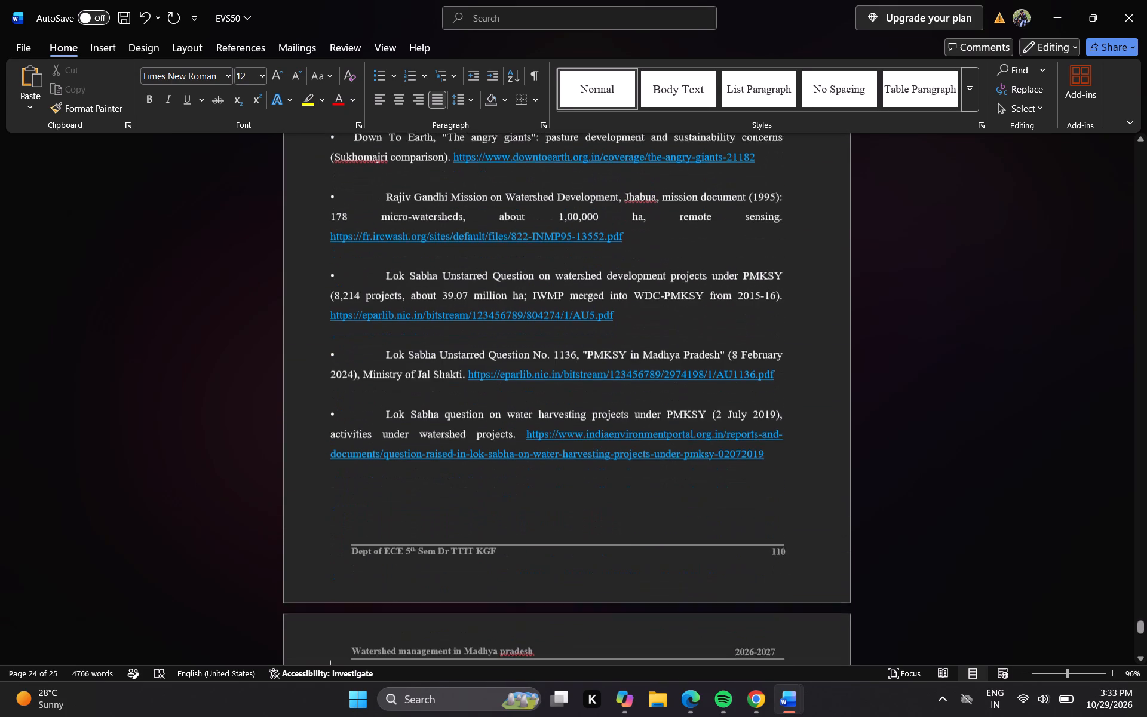
key(Down)
key(Down)
key(Down)
key(Down)
key(Down)
Replace the wide gap after the bullet of the last reference, "Lok Sabha question on water harvesting projects under PMKSY", with two spaces.
key(Up)
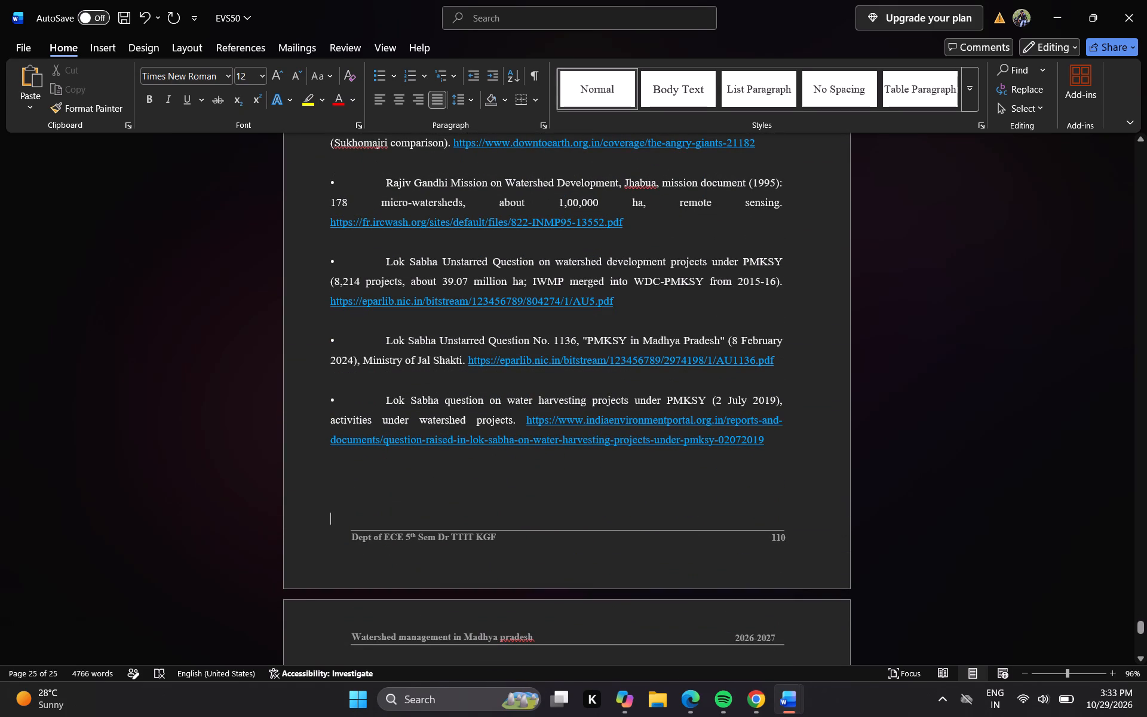
key(Up)
key(Up)
key(Up)
key(Up)
key(Up)
key(Up)
key(Down)
key(Up)
key(Right)
key(Right)
key(Right)
key(Right)
key(Right)
key(Right)
key(Right)
key(Right)
key(Right)
key(Left)
key(Left)
key(Left)
key(Left)
key(Left)
key(Left)
key(Left)
key(BackSpace)
key(Tab)
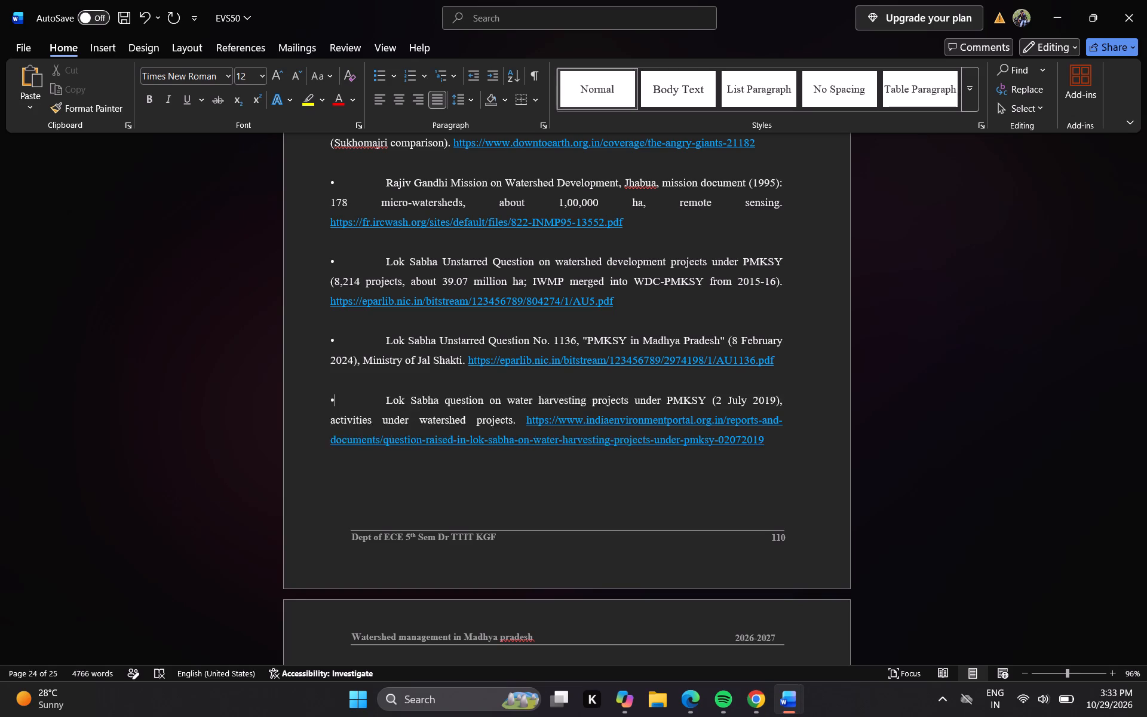
key(BackSpace)
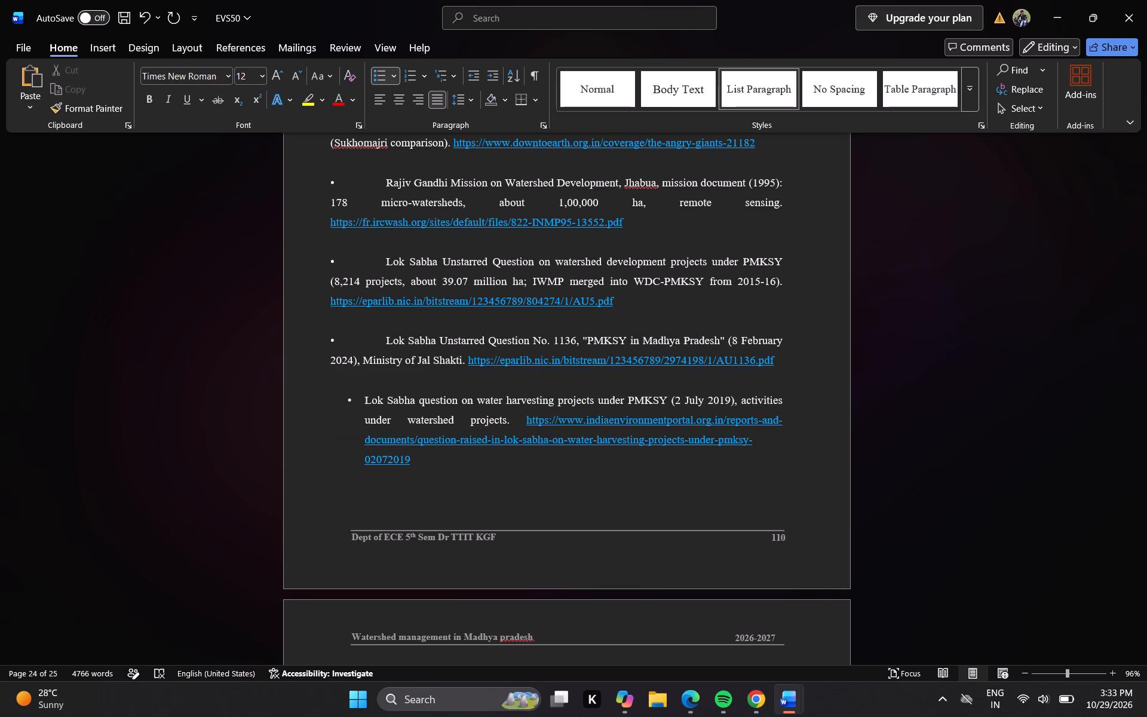
key(ctrl+z)
key(ctrl+z)
key(BackSpace)
key(space)
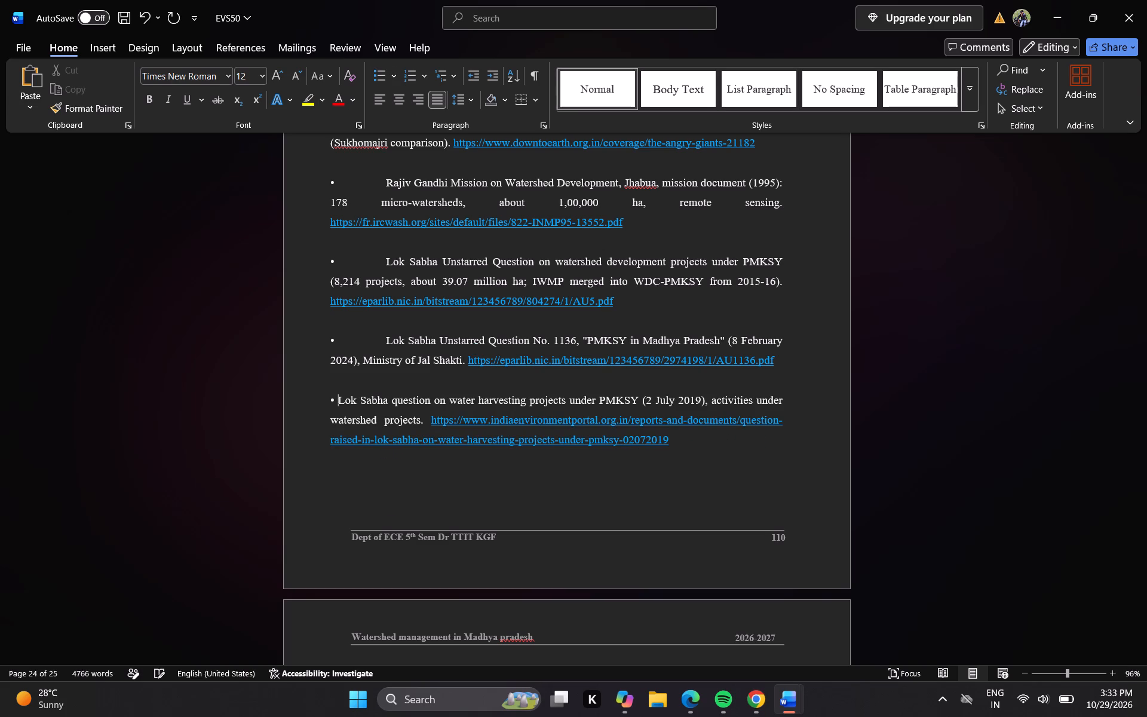
key(space)
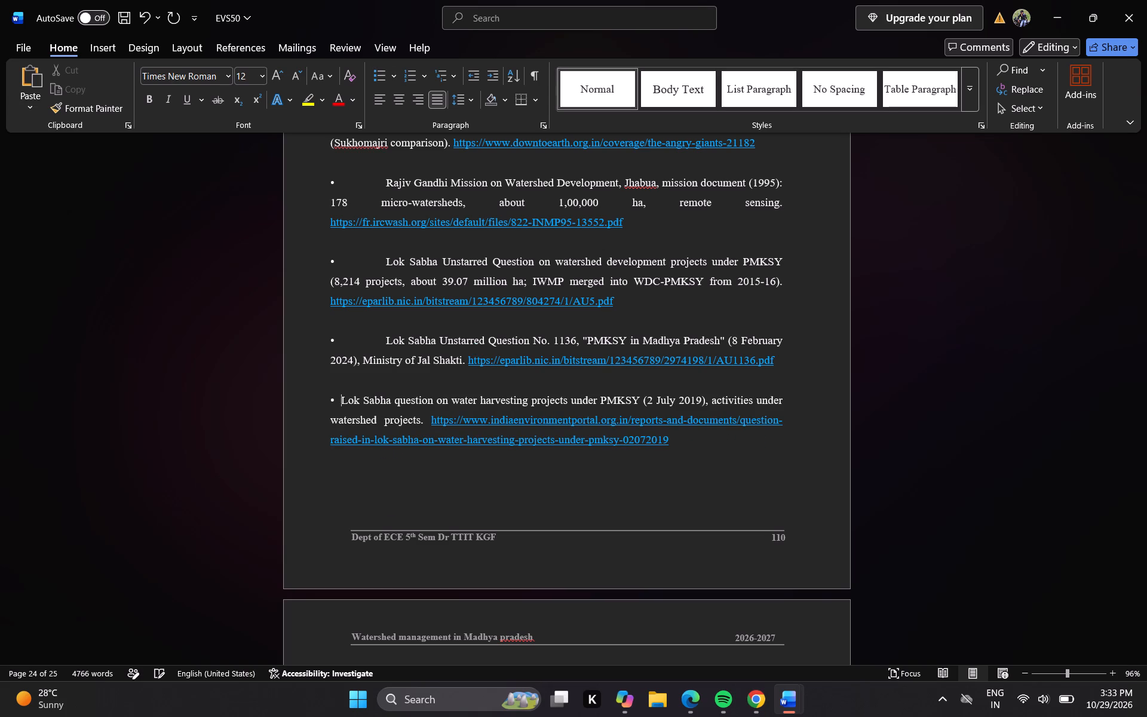
Replace the wide gap after the bullet of the "Lok Sabha Unstarred Question No. 1136" reference with two spaces.
click(385, 335)
key(BackSpace)
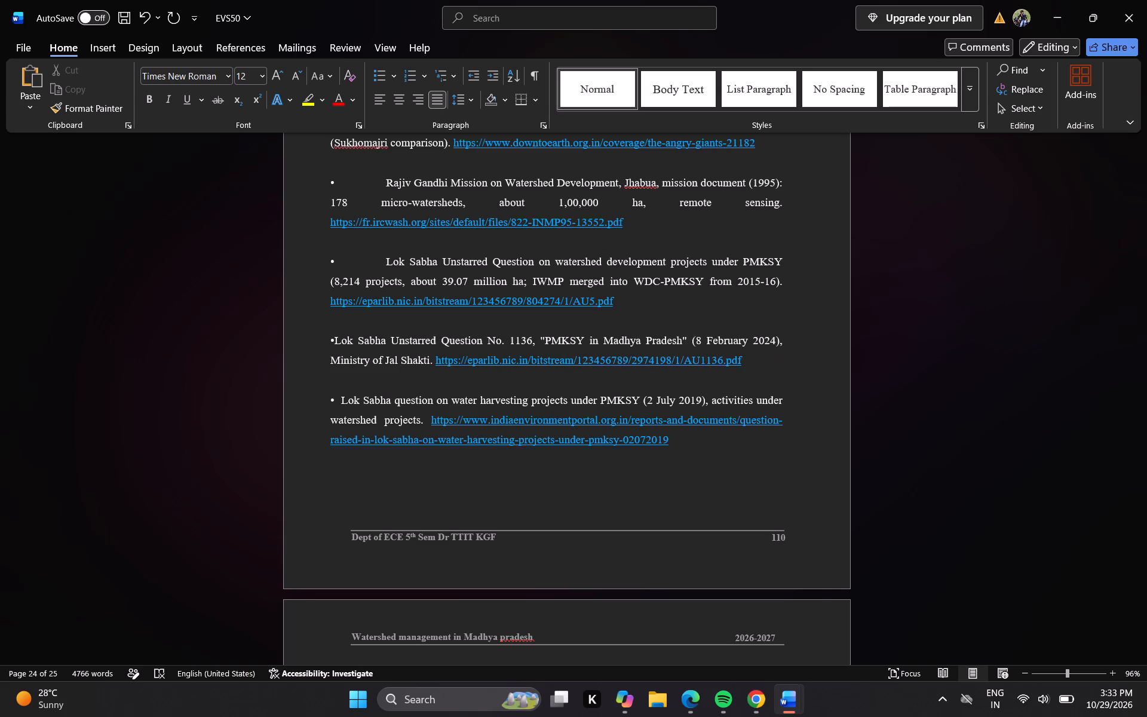
key(space)
key(space)
Replace the wide gap after the bullet of the "Lok Sabha Unstarred Question on watershed development projects under PMKSY" reference with two spaces.
key(Up)
key(Up)
key(Up)
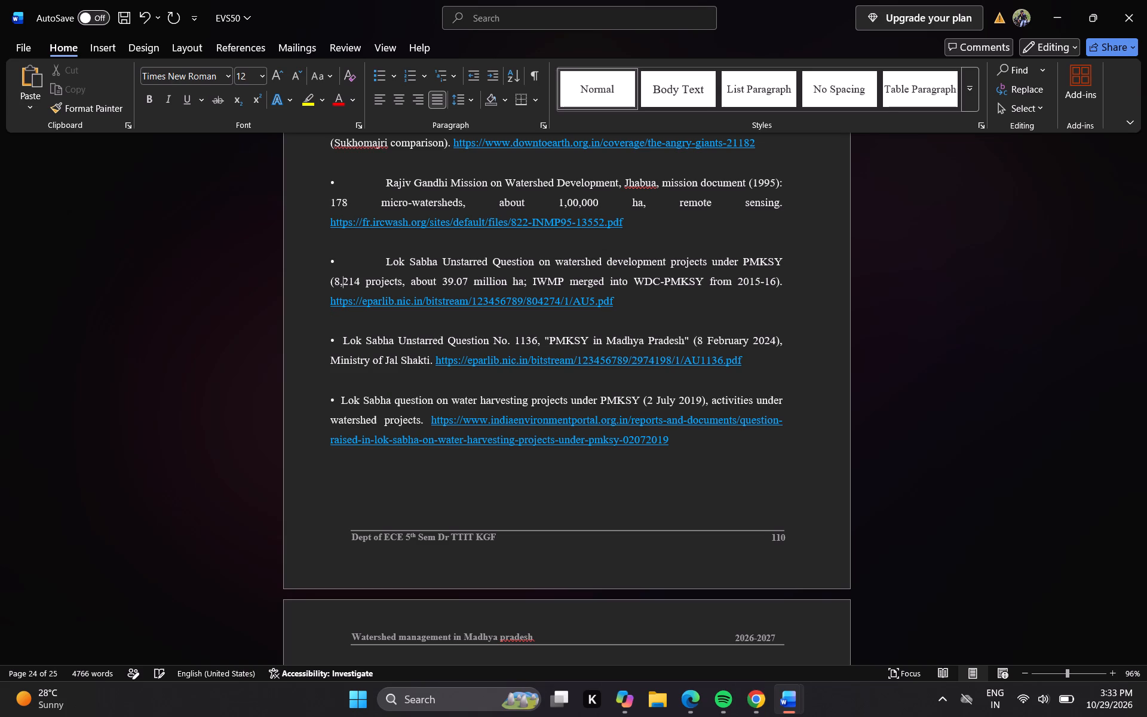
key(Up)
key(Right)
key(BackSpace)
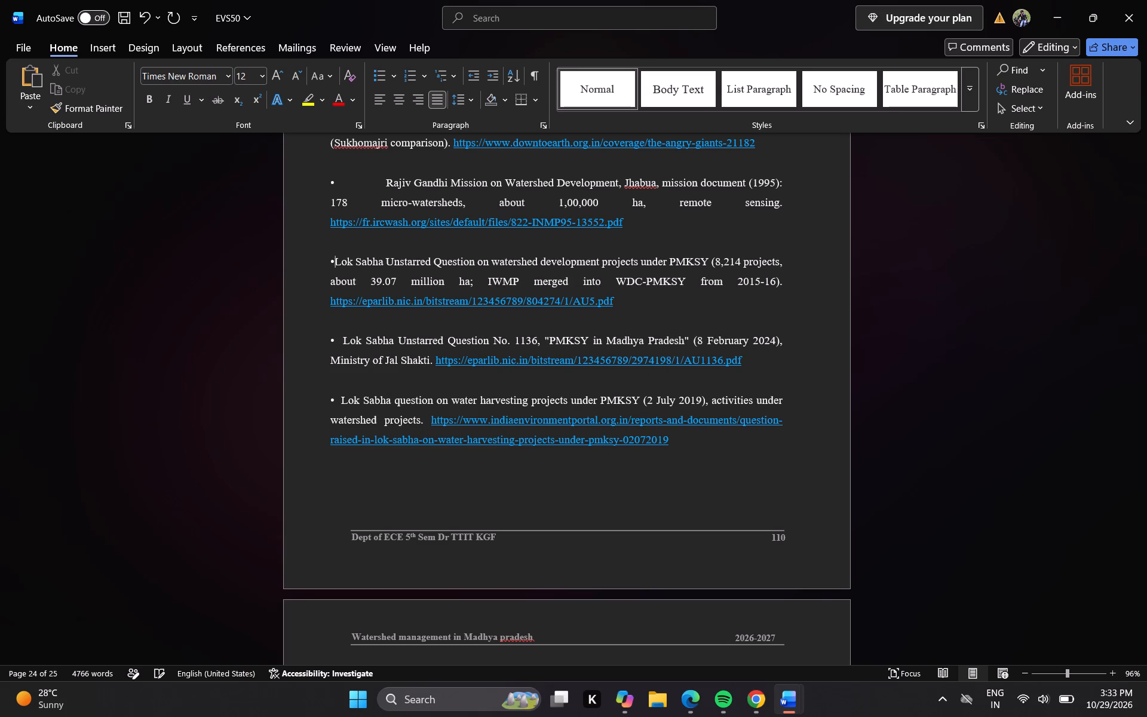
key(space)
key(space)
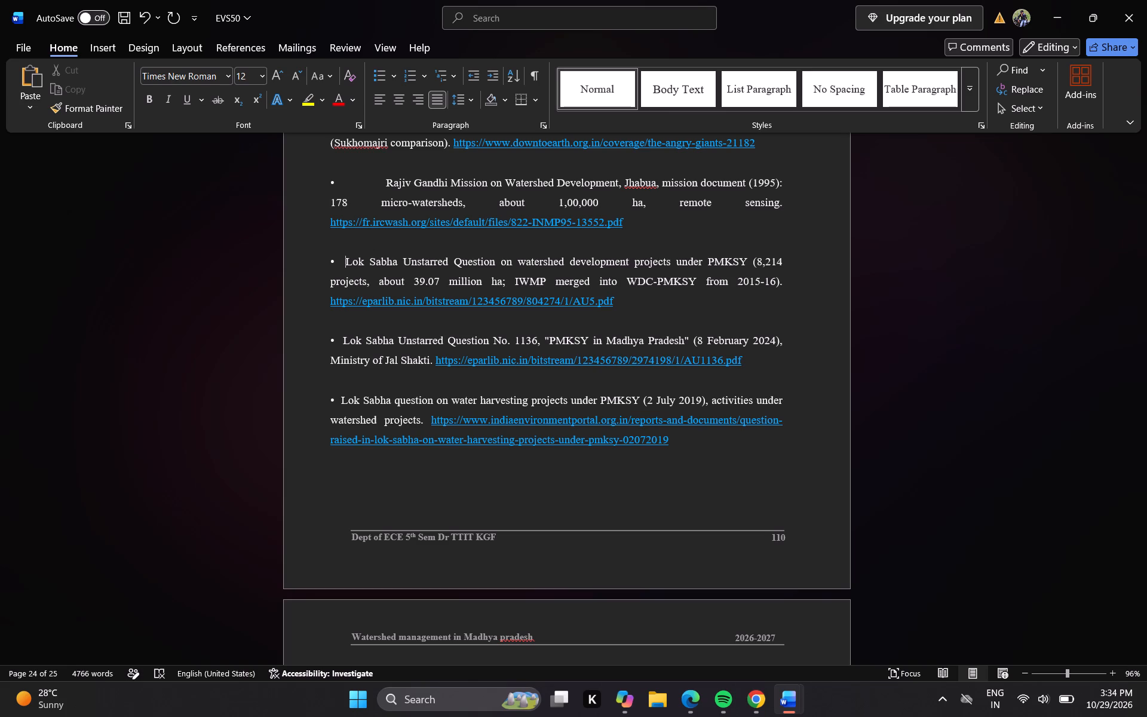
Replace the wide gap after the bullet of the "Rajiv Gandhi Mission on Watershed Development" reference with two spaces.
key(Up)
key(Up)
key(Up)
key(Up)
key(space)
key(space)
key(Right)
key(BackSpace)
key(BackSpace)
key(BackSpace)
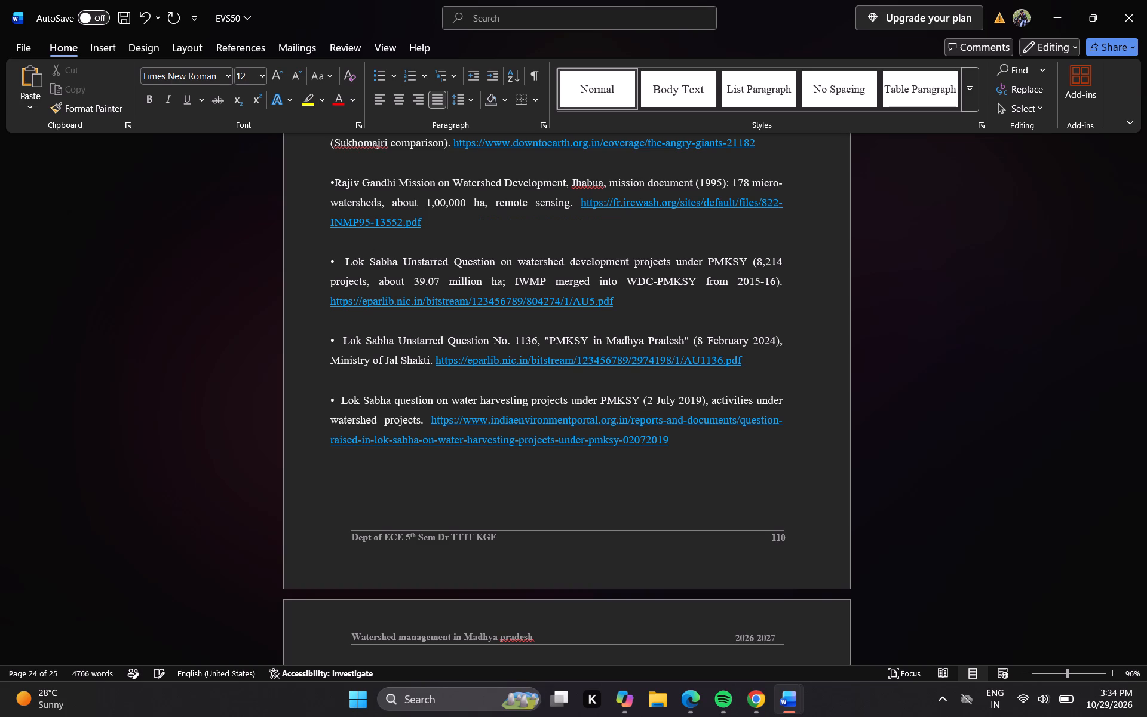
key(space)
key(space)
Reduce the gap after the bullet of the Down To Earth "The angry giants" reference to two spaces.
key(Up)
key(Up)
key(Up)
key(Up)
key(Up)
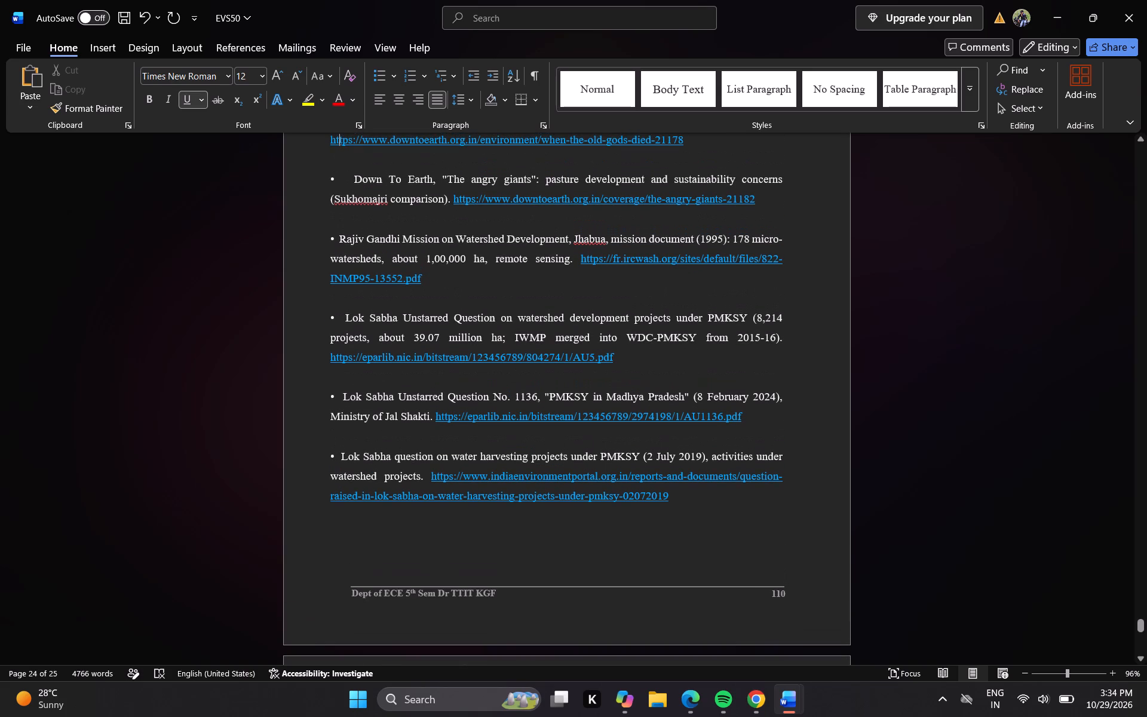
key(Down)
key(Down)
key(Tab)
key(BackSpace)
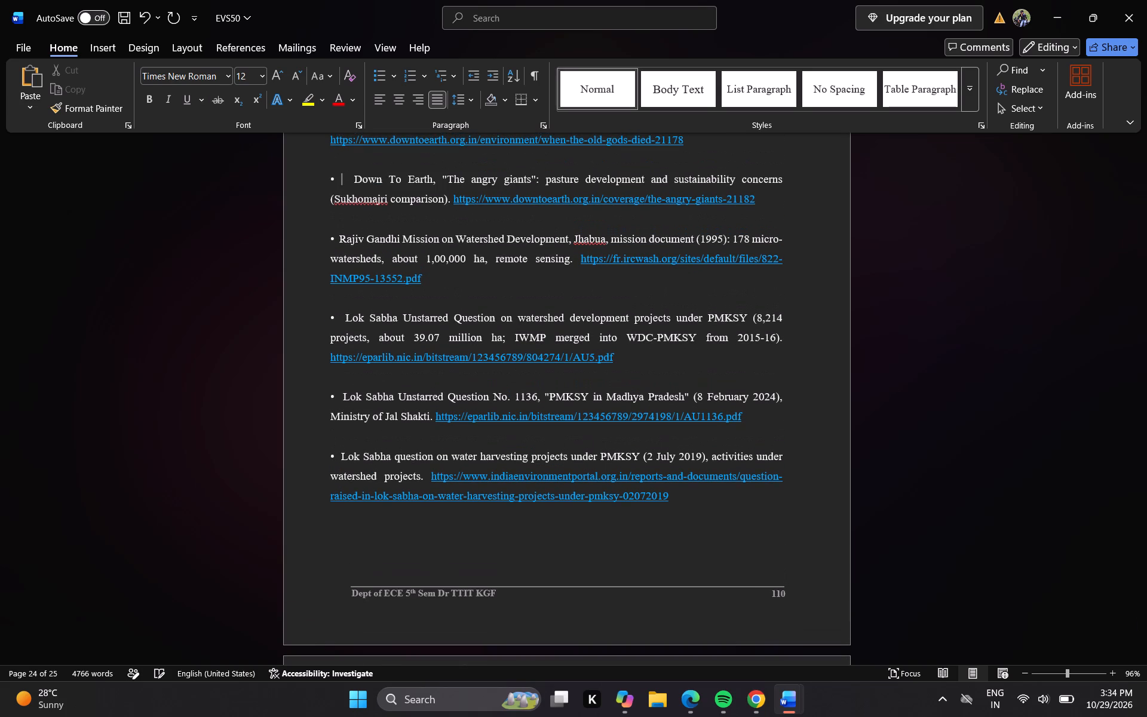
key(Right)
key(Right)
key(BackSpace)
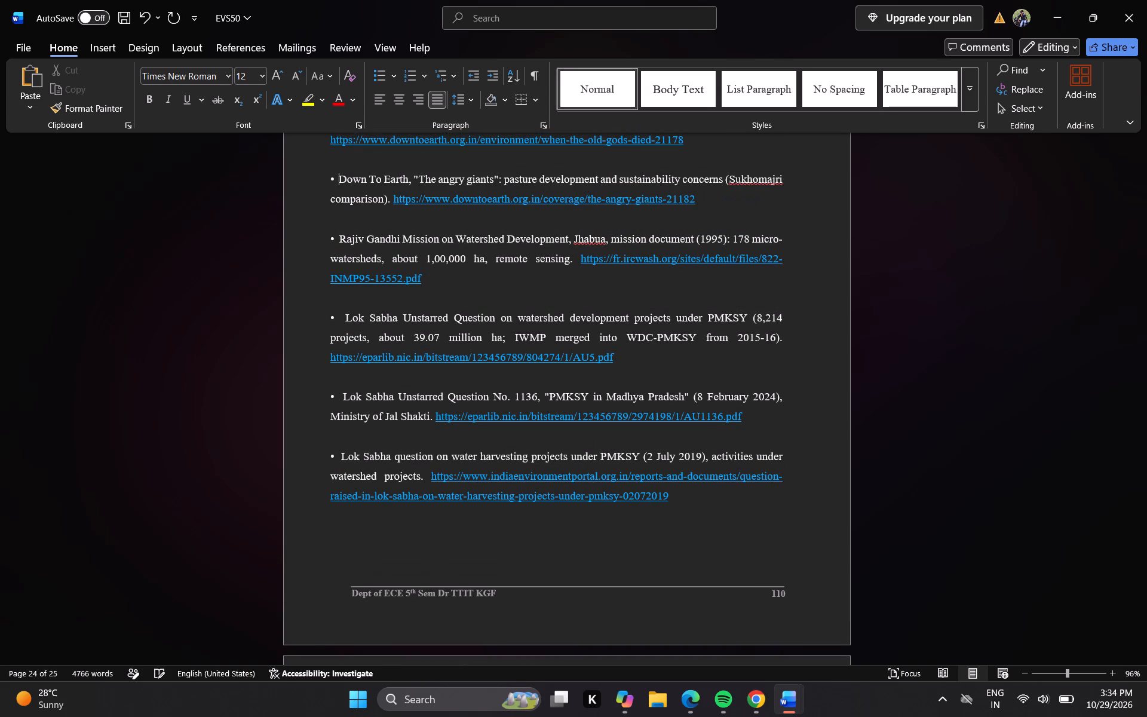
key(BackSpace)
key(BackSpace)
key(space)
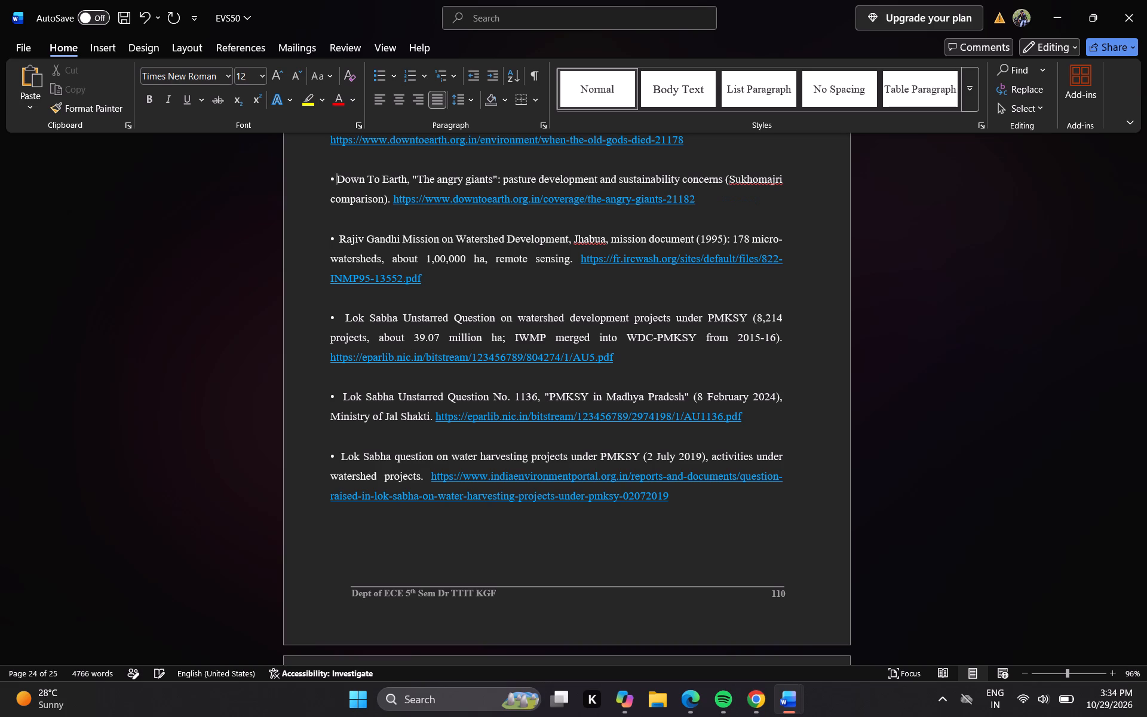
key(space)
Reduce the gap after the bullet of the Down To Earth "When the old gods died" reference to two spaces.
key(Up)
key(Up)
key(Up)
key(Up)
key(Up)
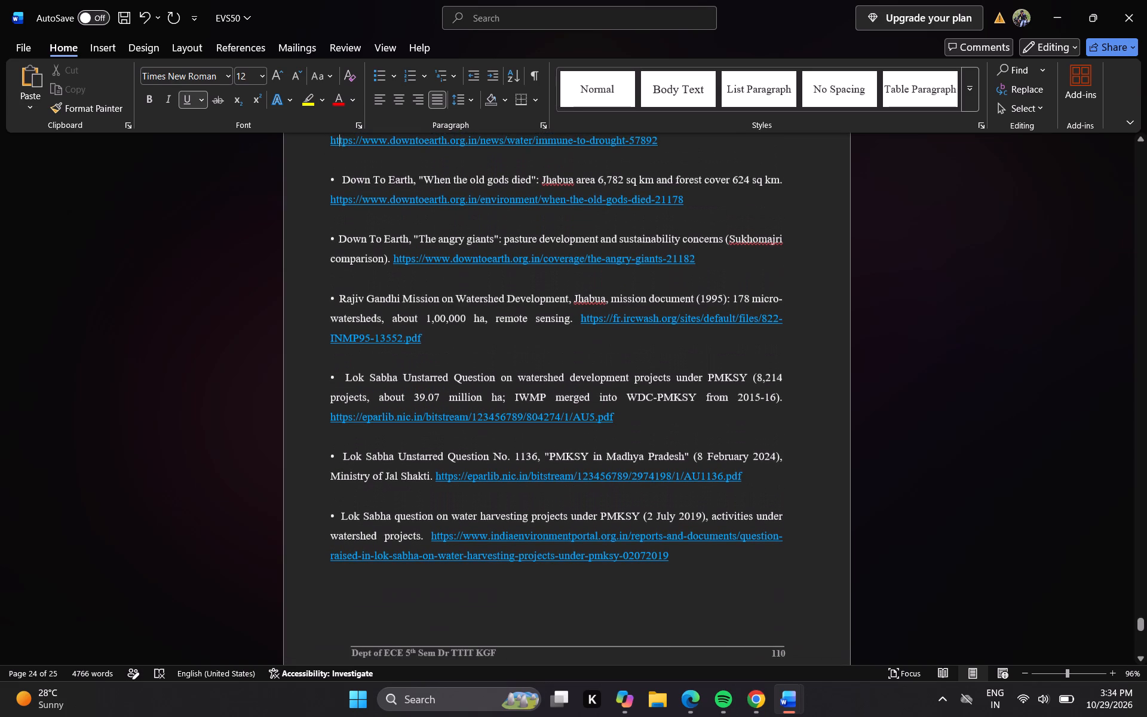
key(Down)
key(Down)
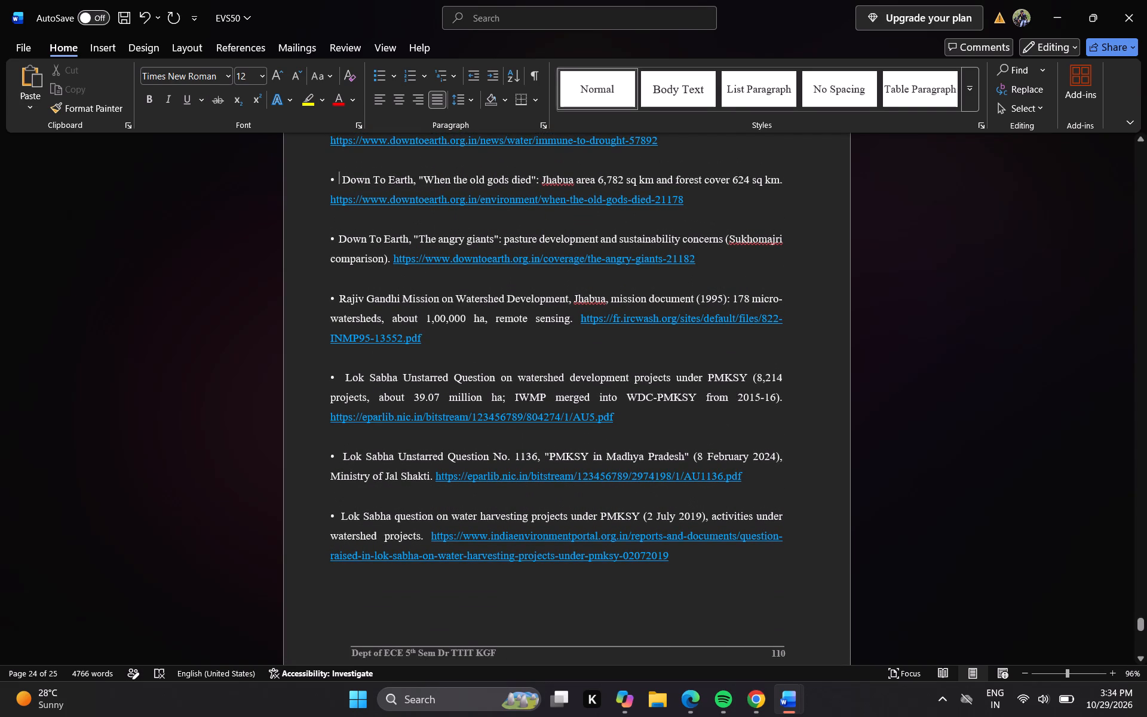
key(Right)
key(BackSpace)
key(BackSpace)
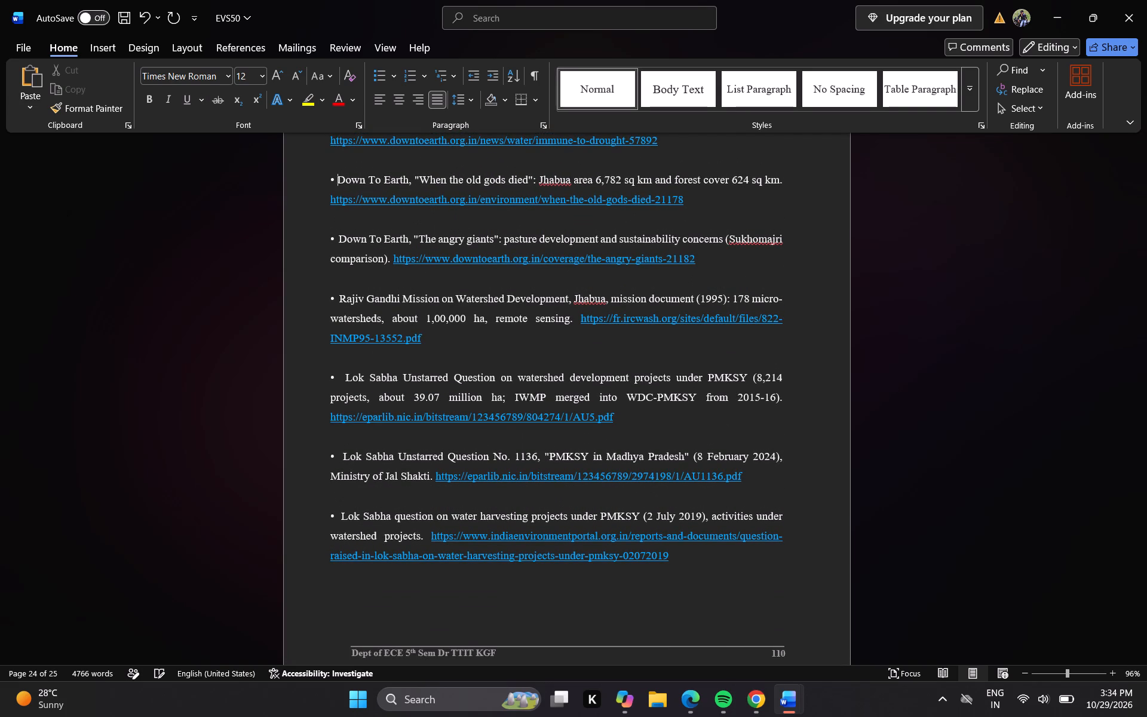
key(BackSpace)
key(space)
key(space)
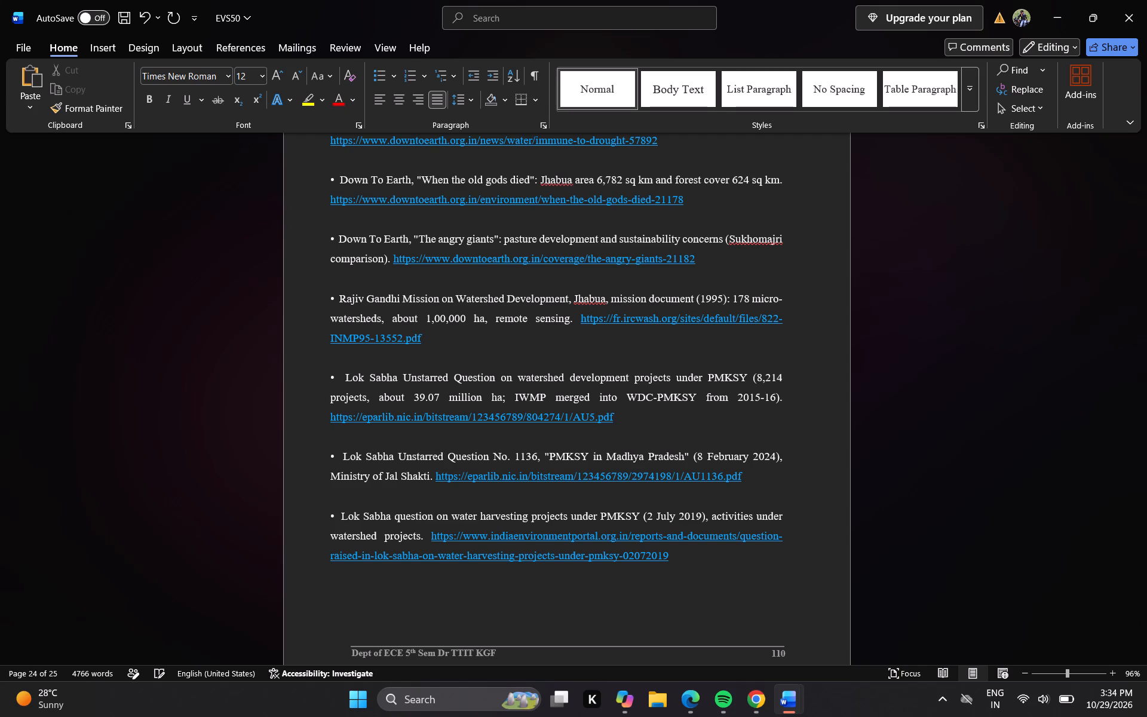
Check the bullet spacing of the first two Down To Earth references beneath the "REFERENCES" heading.
key(Up)
key(Up)
key(Up)
key(Up)
key(Up)
key(Up)
key(Up)
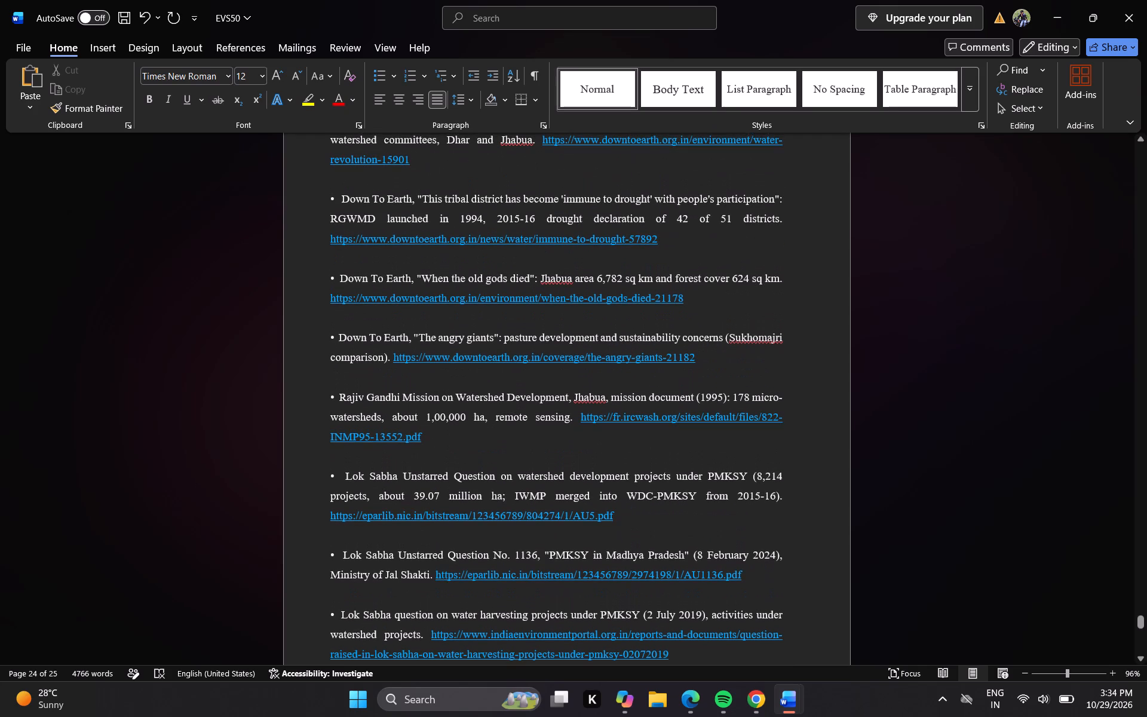
key(Up)
key(Up)
key(Up)
key(Up)
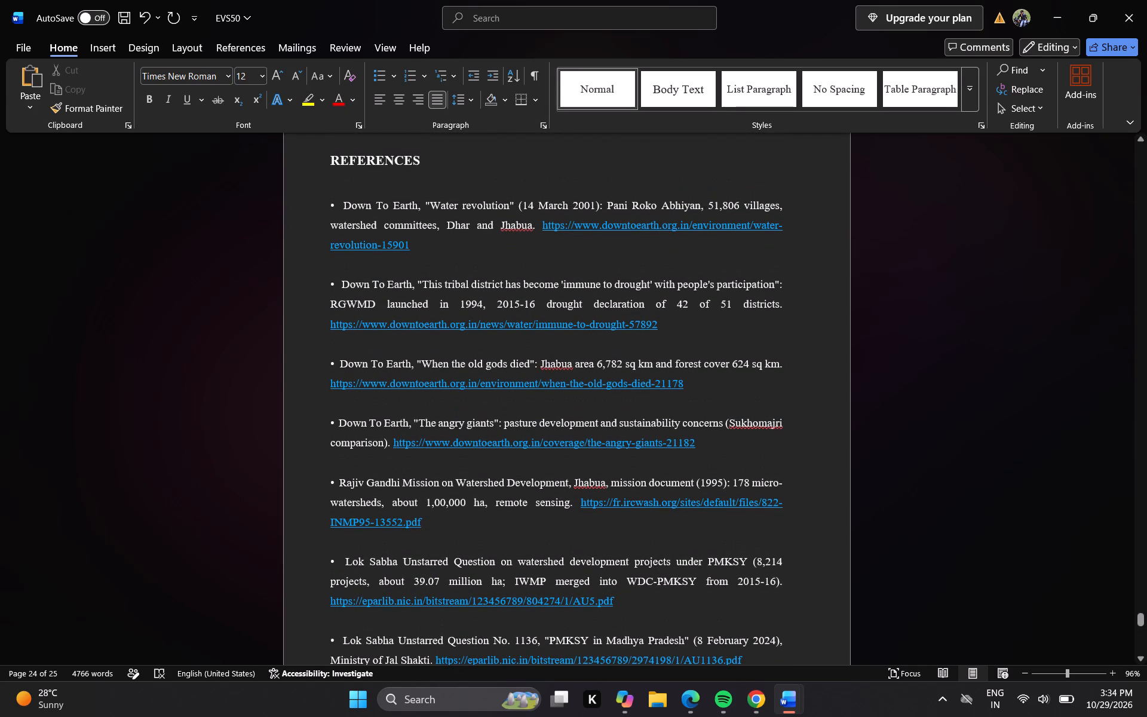
Check the bullet spacing of the references list down to the last Lok Sabha entry on water harvesting projects.
key(Down)
key(Down)
key(Down)
key(Down)
key(Down)
key(Down)
key(Down)
key(Down)
key(Down)
key(Down)
key(Down)
key(Down)
key(Down)
key(Down)
key(Down)
key(Down)
key(Down)
key(Down)
key(Down)
key(Down)
key(Down)
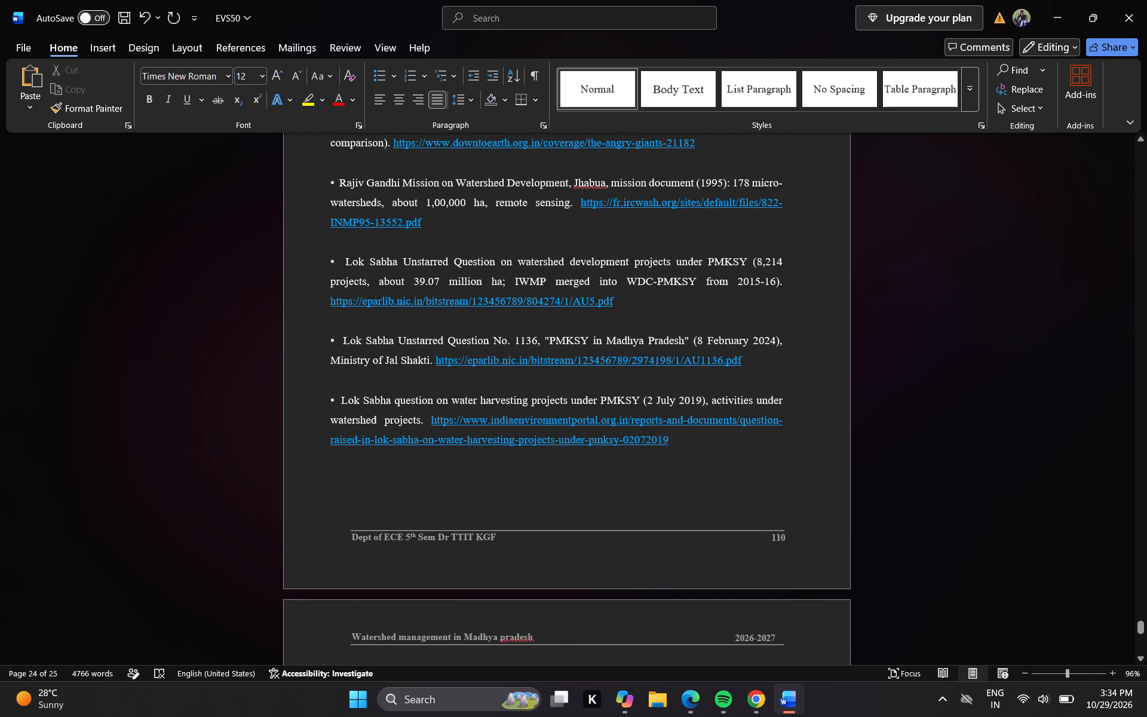
key(Up)
key(Up)
key(Up)
key(Up)
key(Up)
key(Up)
key(Up)
key(Up)
key(Up)
key(Up)
key(Up)
key(Up)
key(Up)
key(Up)
key(Up)
key(Up)
key(Up)
key(Up)
key(Up)
key(Up)
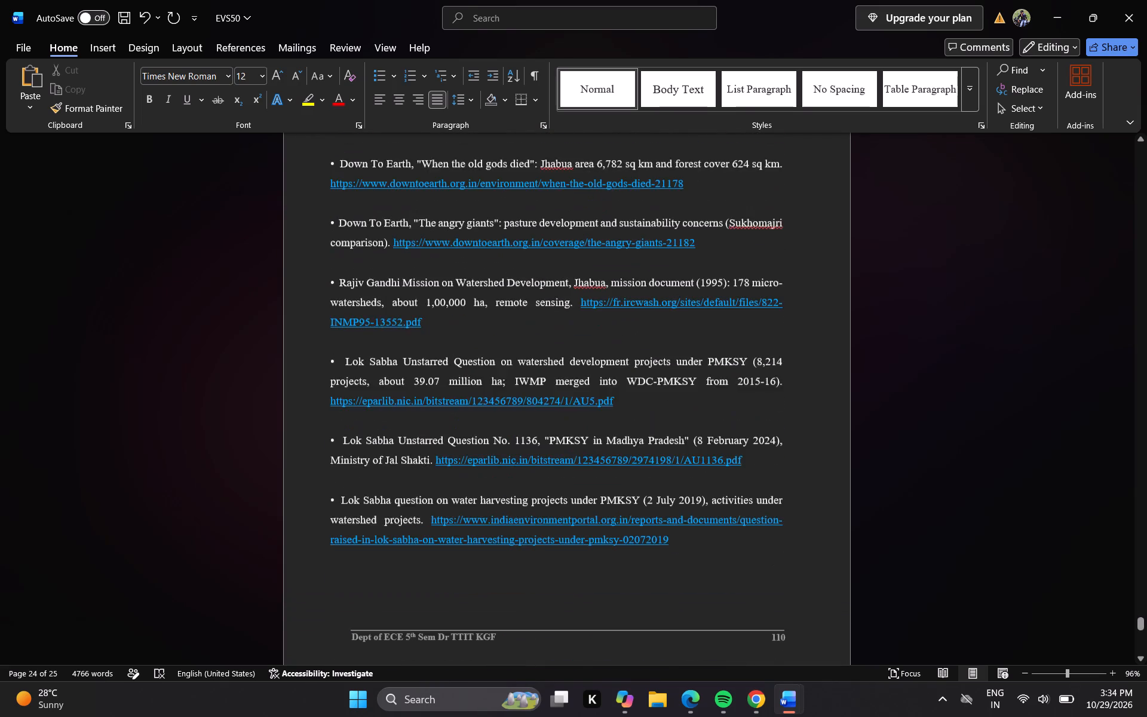
Look back over the "CONCLUSION" page, checking its paragraph layout, heading and page header.
key(Up)
key(Up)
key(Up)
key(Up)
key(Up)
key(Up)
key(Up)
key(Up)
key(Up)
key(Up)
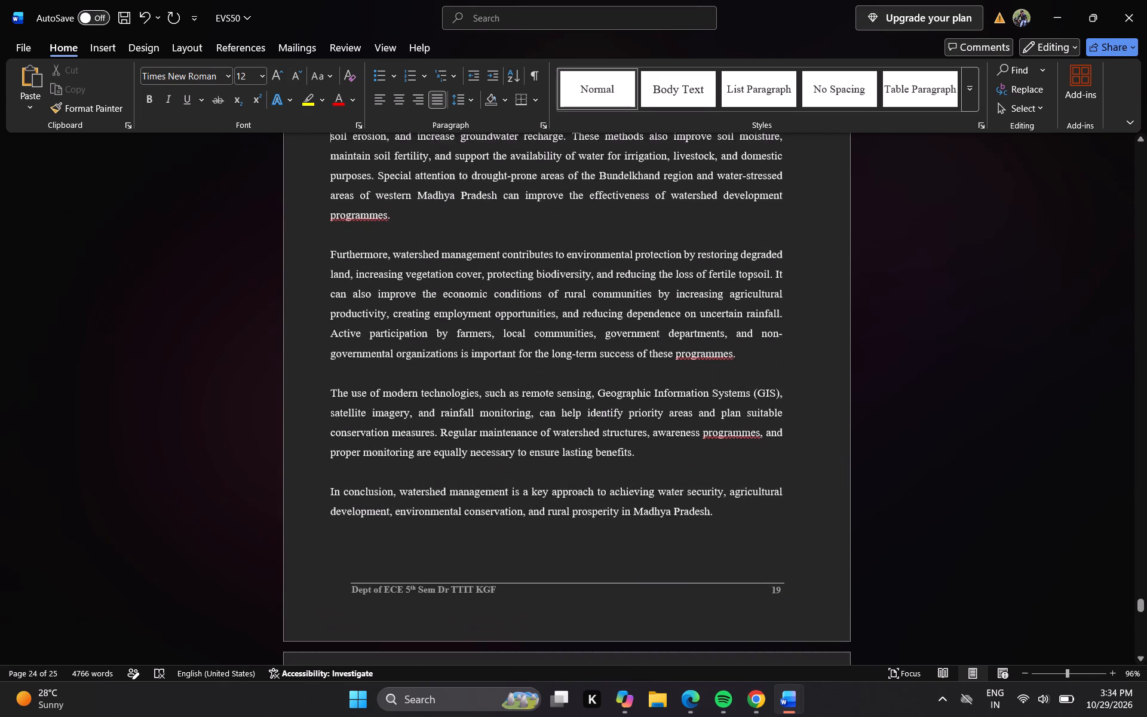
key(Up)
key(Up)
key(Up)
key(Up)
key(Up)
key(Up)
key(Up)
key(Up)
key(Up)
key(Up)
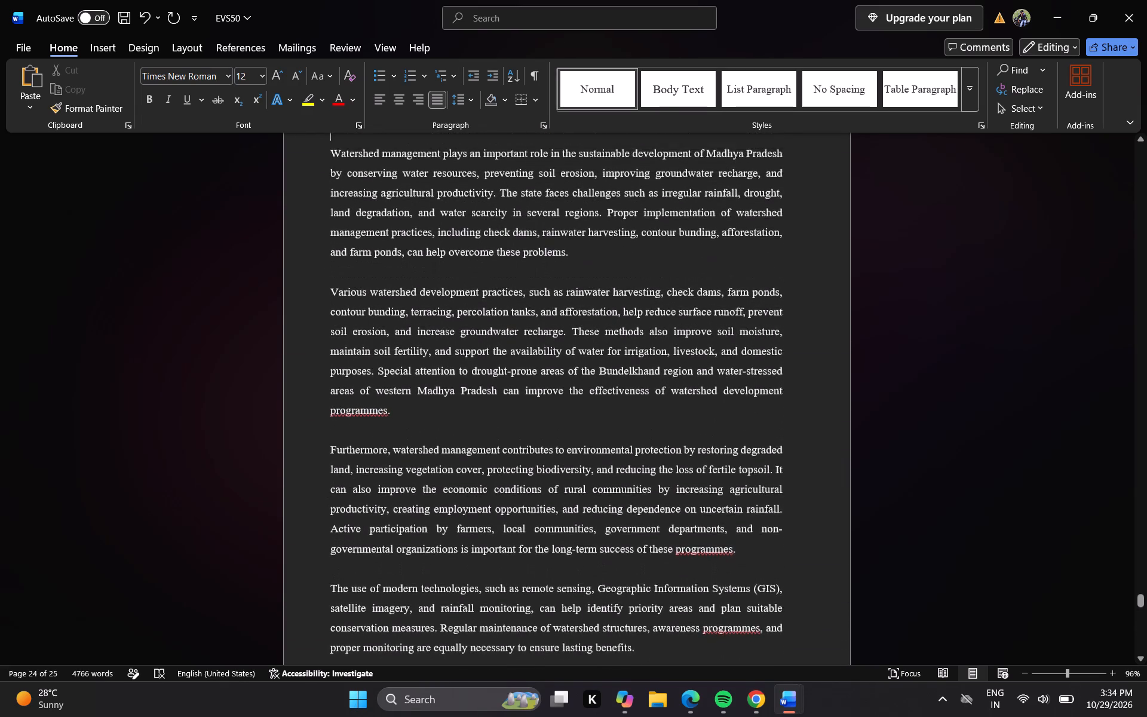
key(Up)
key(Up)
key(Up)
key(Up)
key(Up)
key(Up)
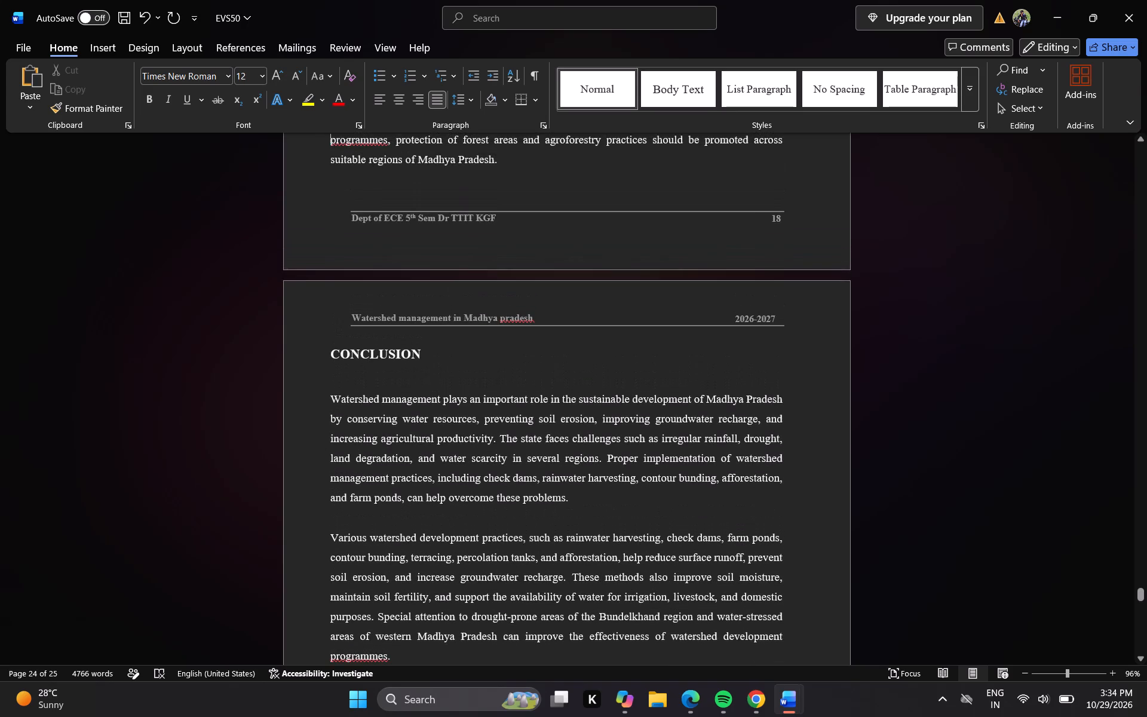
Review the numbered suggestion sections, from "Afforestation and Biodiversity Conservation" back to "Rainwater Harvesting and Water Storage".
key(Up)
key(Up)
key(Up)
key(Up)
key(Up)
key(Up)
key(Up)
key(Up)
key(Up)
key(Up)
key(Up)
key(Up)
key(Up)
key(Up)
key(Up)
key(Up)
key(Up)
key(Up)
key(Up)
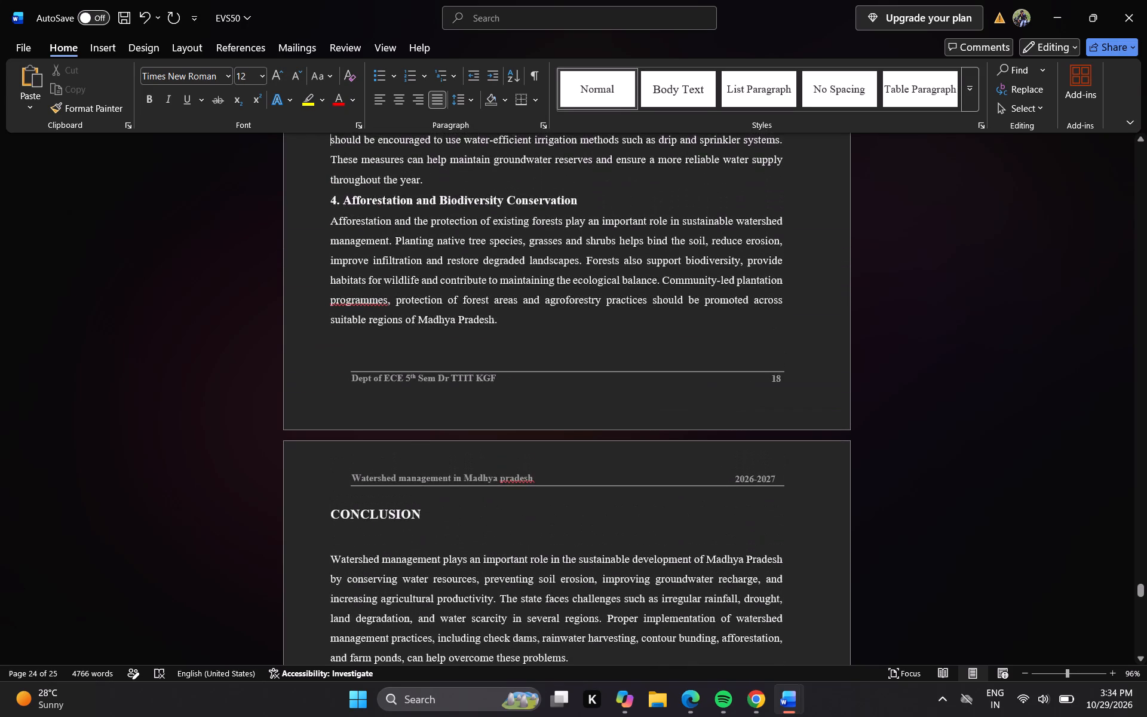
key(Up)
key(Up)
key(Up)
key(Up)
key(Up)
key(Up)
key(Up)
key(Up)
key(Up)
key(Up)
key(Up)
key(Up)
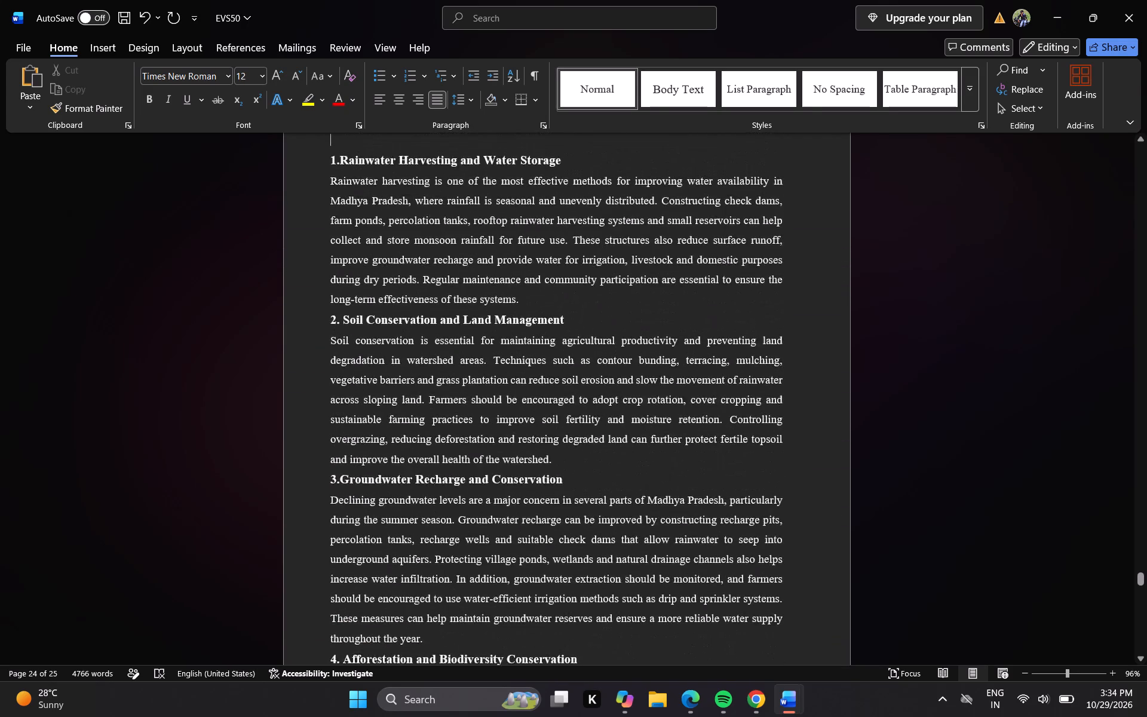
Examine the "SUGGESTIONS:" section with its infographic and the Fig 1.8 caption.
key(Up)
key(Up)
key(Up)
key(Up)
key(Up)
key(Up)
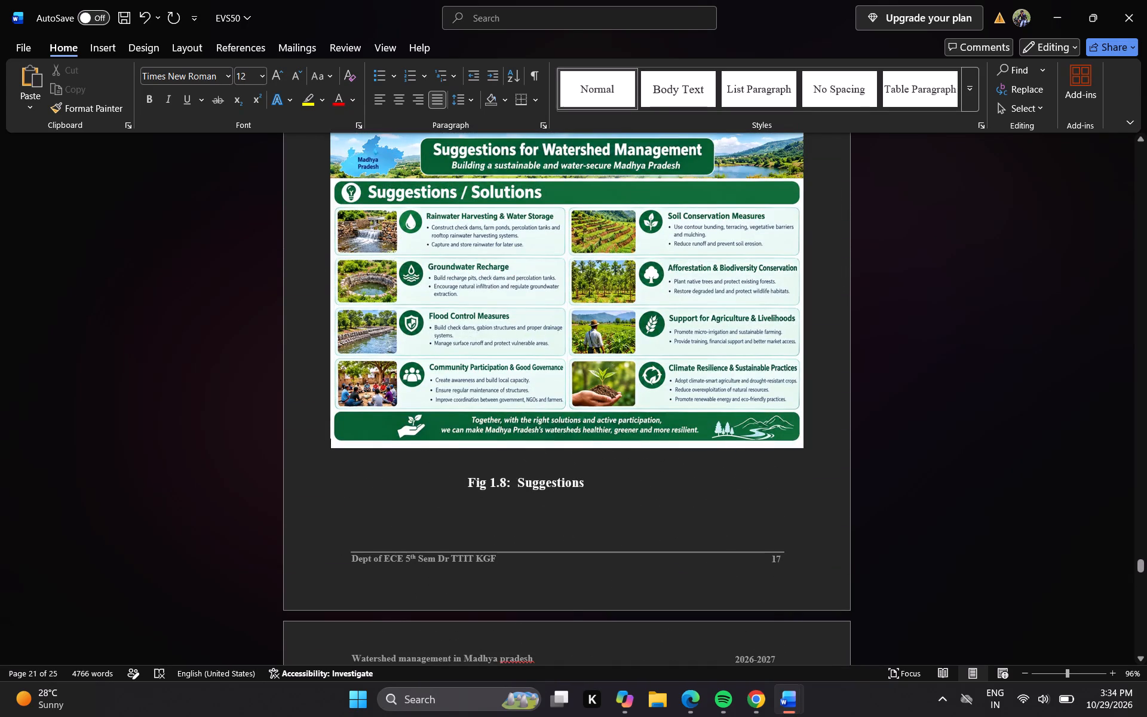
key(Up)
key(Up)
key(Up)
key(Up)
key(Up)
key(Up)
key(Up)
key(Up)
key(Up)
key(Up)
key(Up)
key(Up)
key(Up)
key(Up)
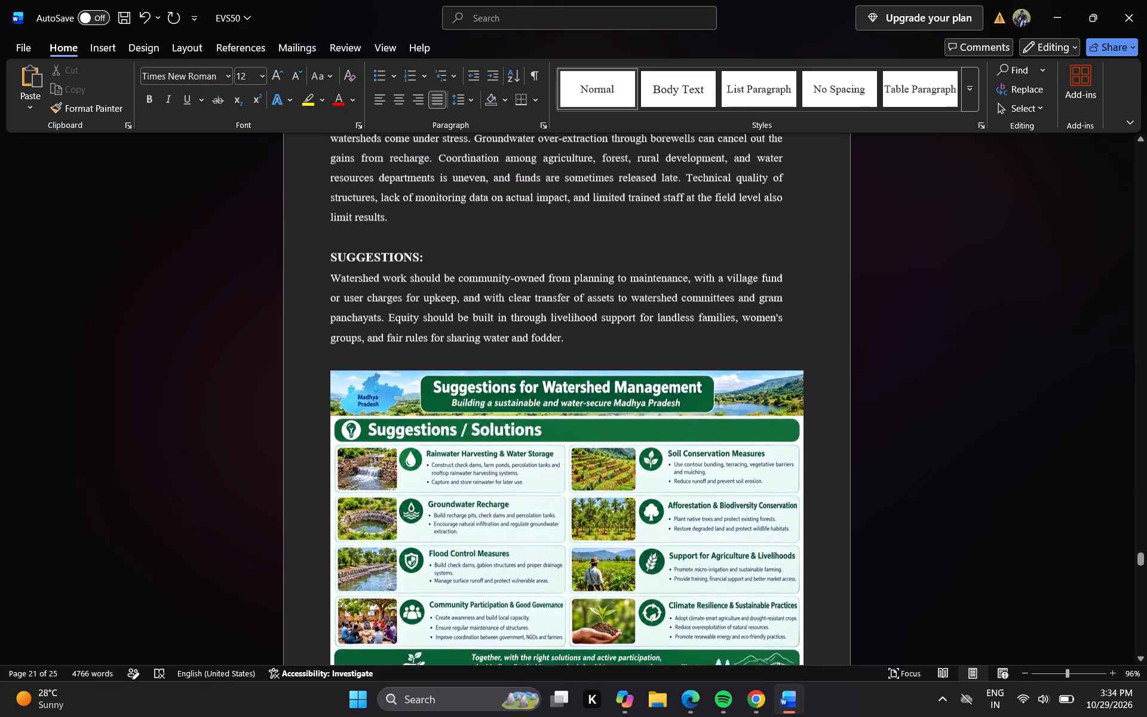
Look back over the "CHALLENGES AND SUGGESTIONS" page, checking the challenges text, the infographic and its figure caption.
key(Up)
key(Up)
key(Up)
key(Up)
key(Up)
key(Up)
key(Up)
key(Up)
key(Up)
key(Up)
key(Up)
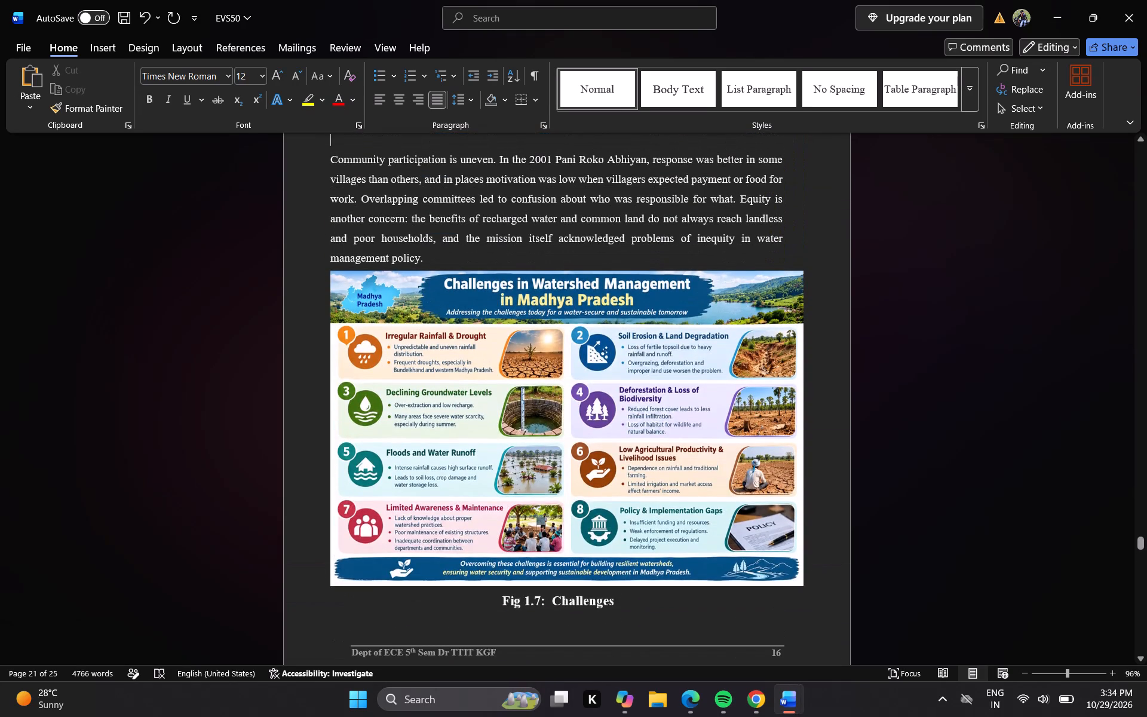
key(Up)
key(Up)
key(Up)
key(Up)
key(Up)
key(Up)
key(Up)
key(Up)
key(Up)
key(Up)
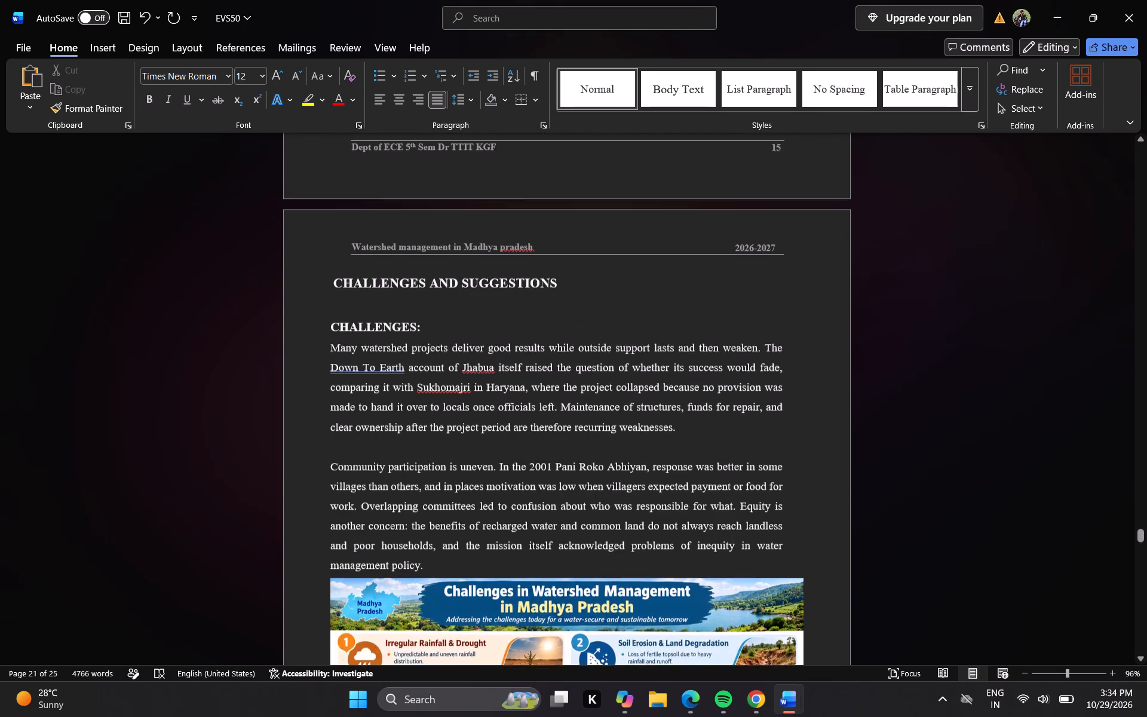
Review the "GOVERNMENT INITIATIVES" page backwards, from the Jal Ganga Samvardhan Abhiyan entry to the Rajiv Gandhi mission entry.
key(Up)
key(Up)
key(Up)
key(Up)
key(Up)
key(Up)
key(Up)
key(Up)
key(Up)
key(Up)
key(Up)
key(Up)
key(Up)
key(Up)
key(Up)
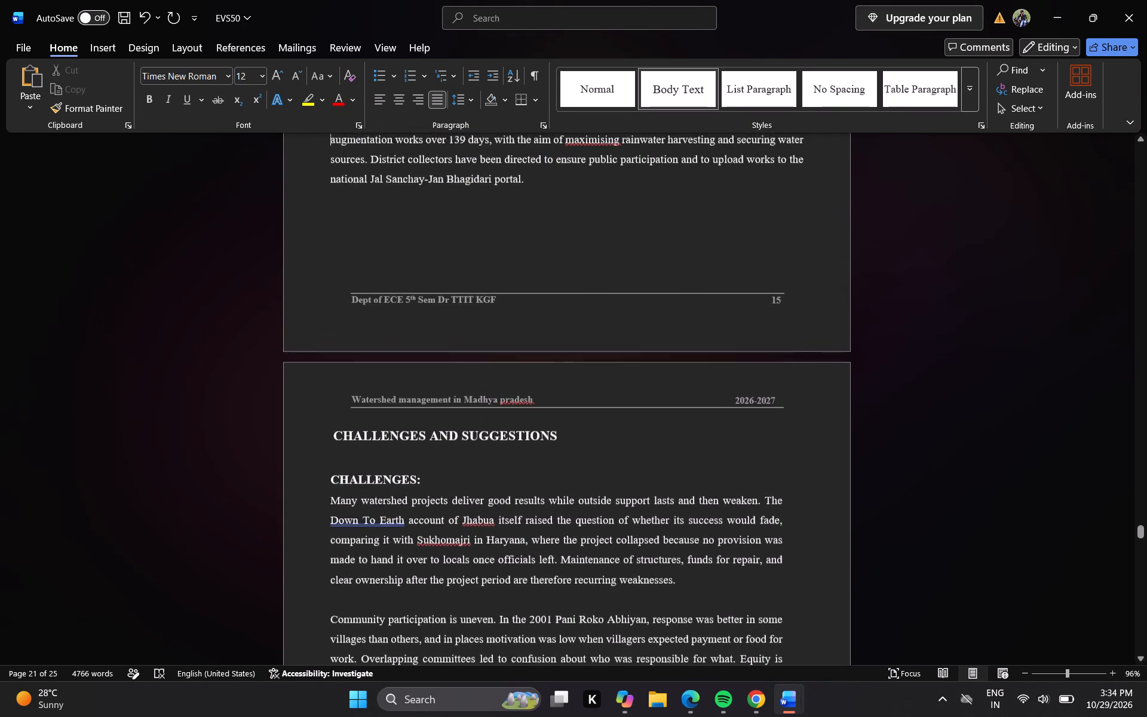
key(Up)
key(Up)
key(Up)
key(Up)
key(Up)
key(Up)
key(Up)
key(Up)
key(Up)
key(Up)
key(Up)
key(Up)
key(Up)
key(Up)
key(Up)
key(Up)
key(Up)
key(Up)
key(Up)
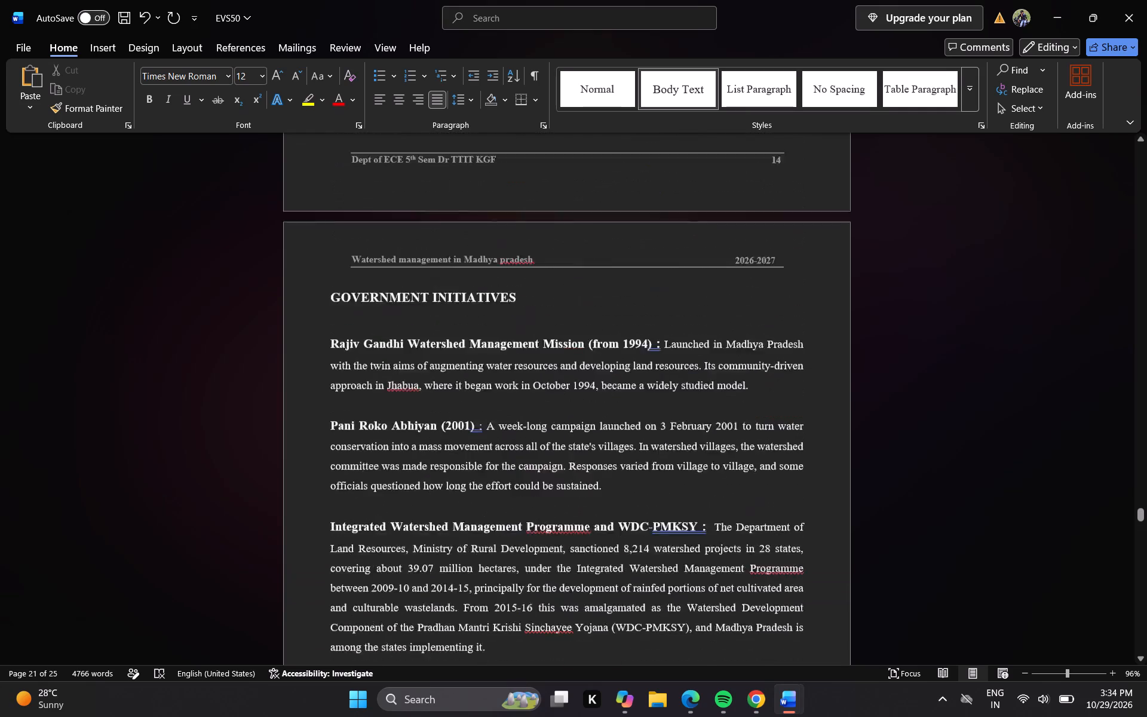
Look back through the community organization and technology sections to the common watershed structures figure and check its caption number.
key(Up)
key(Up)
key(Up)
key(Up)
key(Up)
key(Up)
key(Up)
key(Up)
key(Up)
key(Up)
key(Up)
key(Up)
key(Up)
key(Up)
key(Up)
key(Up)
key(Up)
key(Up)
key(Up)
key(Up)
key(Up)
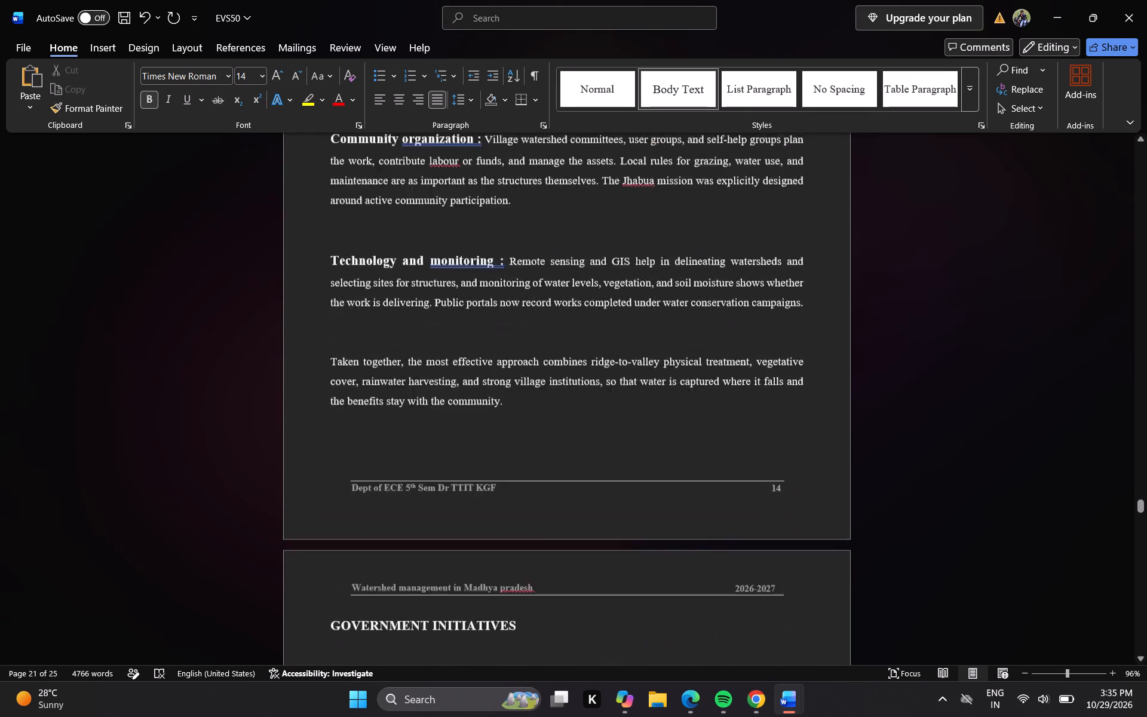
key(Up)
key(Up)
key(Up)
key(Up)
key(Up)
key(Up)
key(Up)
key(Up)
key(Up)
key(Up)
key(Up)
key(Up)
key(Up)
key(Up)
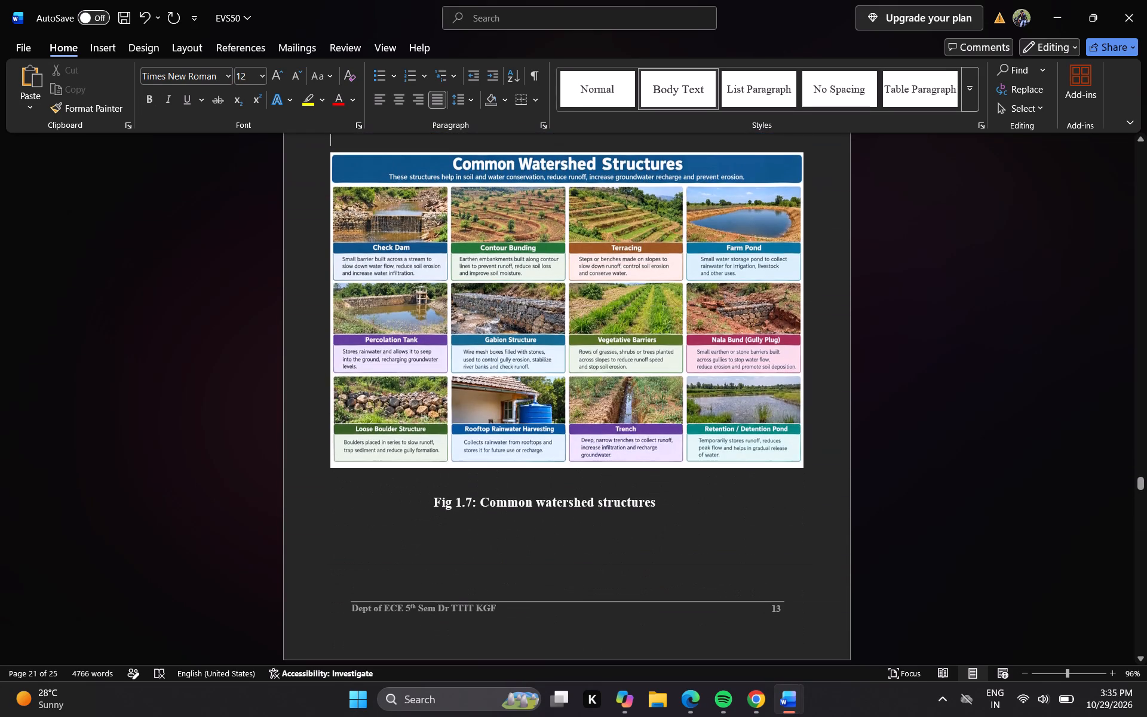
Reread forward from the common watershed structures figure through "Drainage line treatment" to the closing paragraph on the most effective approach.
key(Down)
key(Down)
key(Down)
key(Down)
key(Down)
key(Down)
key(Down)
key(Down)
key(Down)
key(Down)
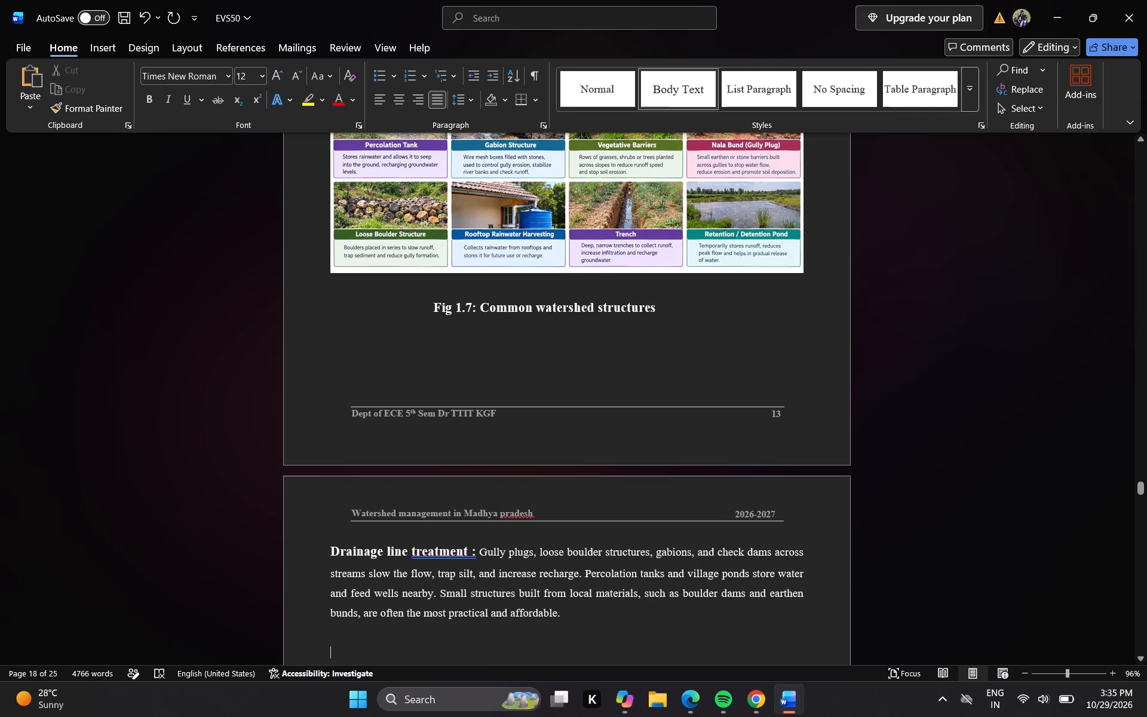
key(Down)
key(Down)
key(Down)
key(Down)
key(Down)
key(Down)
key(Down)
key(Down)
key(Down)
key(Down)
key(Down)
key(Down)
key(Down)
key(Down)
key(Down)
key(Down)
key(Down)
key(Down)
key(Down)
key(Down)
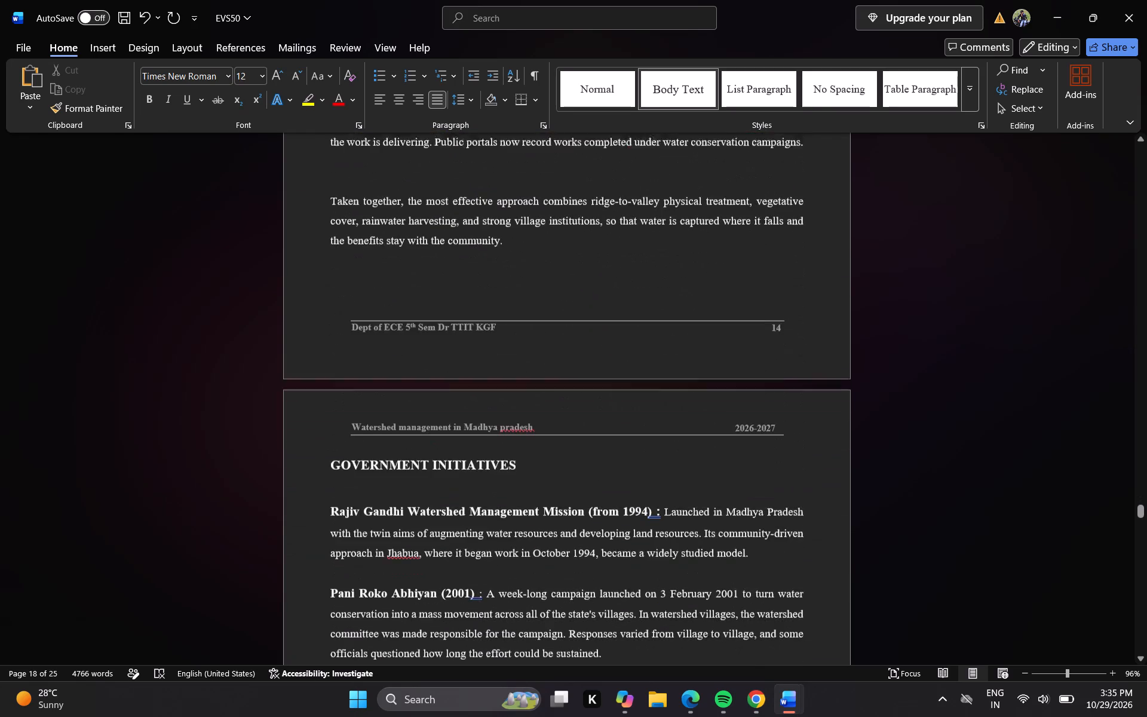
Go forward through "GOVERNMENT INITIATIVES" to the challenges infographic and check its caption number against the watershed structures figure.
key(Down)
key(Down)
key(Down)
key(Down)
key(Down)
key(Down)
key(Down)
key(Down)
key(Down)
key(Down)
key(Down)
key(Down)
key(Down)
key(Down)
key(Down)
key(Down)
key(Down)
key(Down)
key(Down)
key(Down)
key(Down)
key(Down)
key(Down)
key(Down)
key(Down)
key(Down)
key(Down)
key(Down)
key(Down)
key(Down)
key(Down)
key(Down)
key(Down)
key(Down)
key(Down)
key(Down)
key(Down)
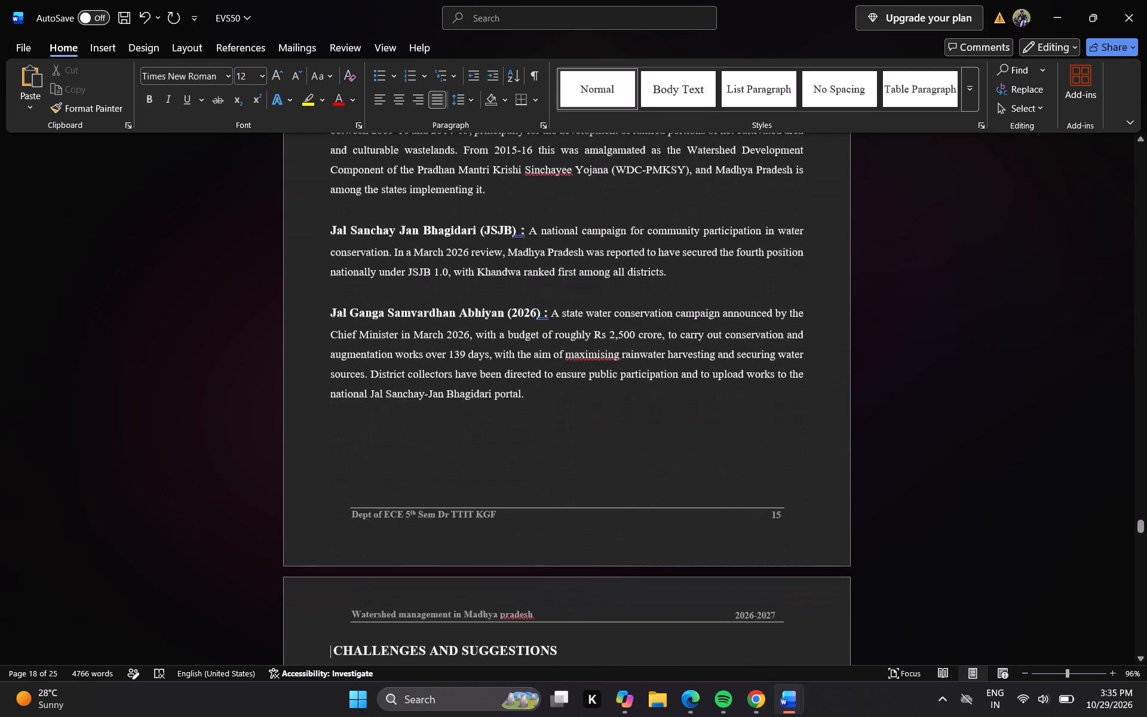
key(Down)
key(Down)
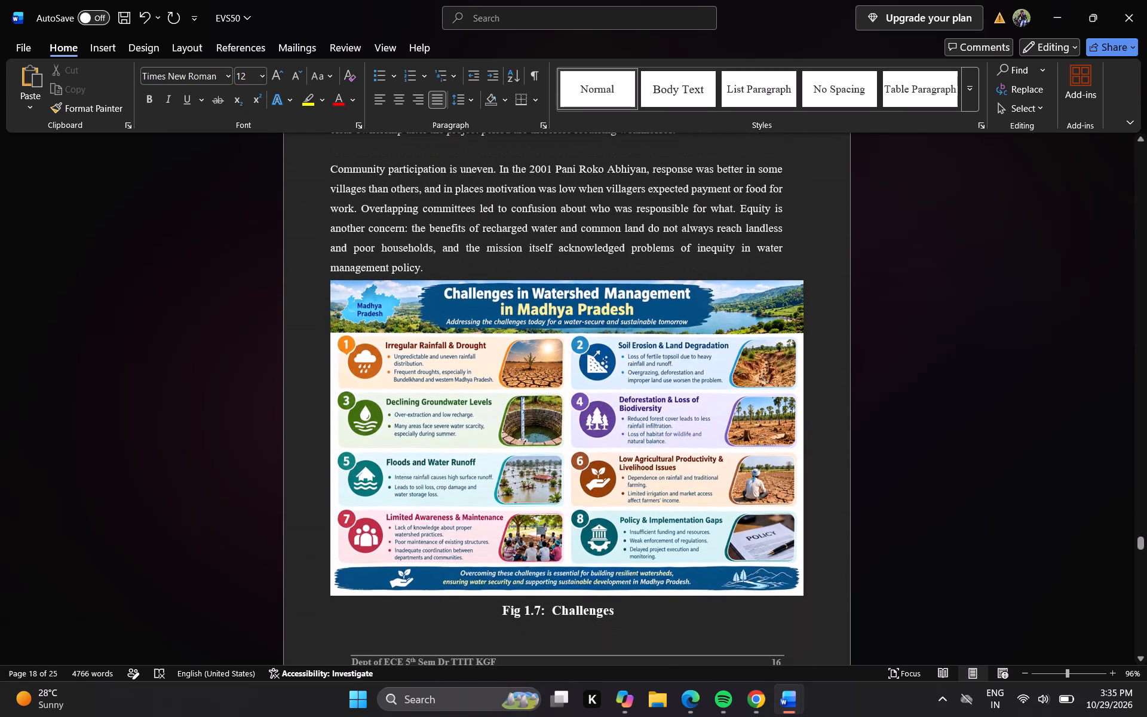
Renumber the caption under the challenges infographic to Fig 1.8.
key(Up)
key(Right)
key(Right)
key(Right)
key(Right)
key(Right)
key(Right)
key(Right)
key(Right)
key(Right)
key(Right)
key(Right)
key(Up)
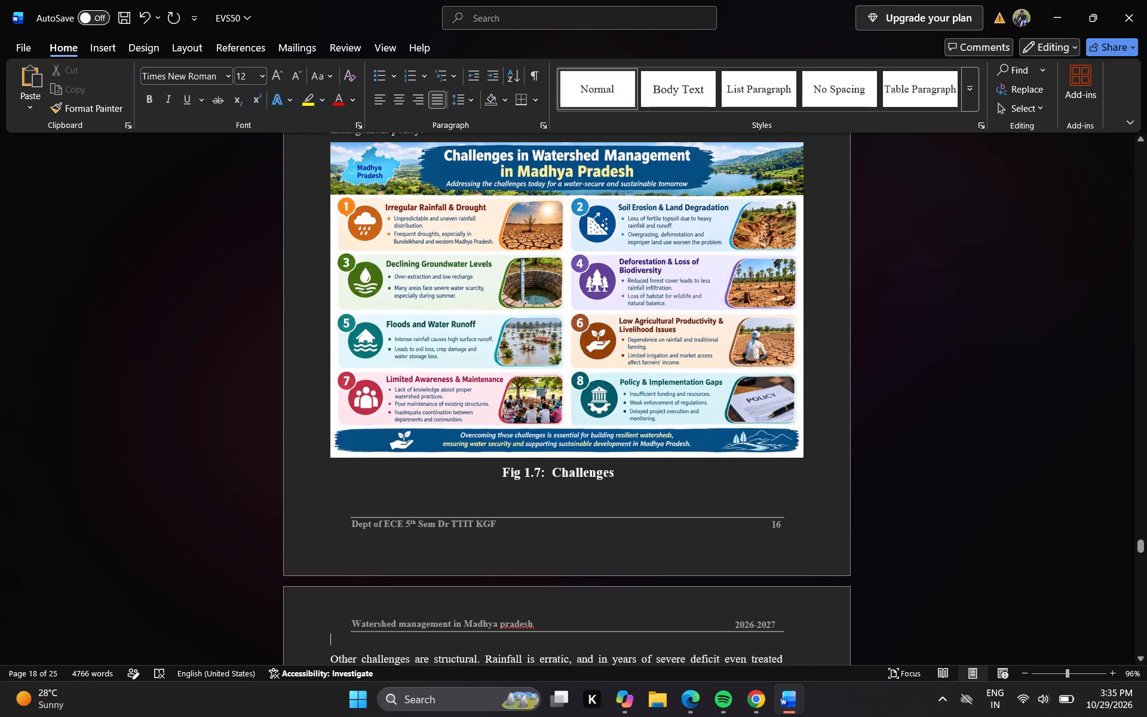
key(Up)
key(Up)
key(Up)
key(Right)
key(Right)
key(Right)
key(Right)
key(Right)
key(Right)
key(Right)
key(Right)
key(Right)
key(Right)
key(Right)
key(Right)
key(Right)
key(Right)
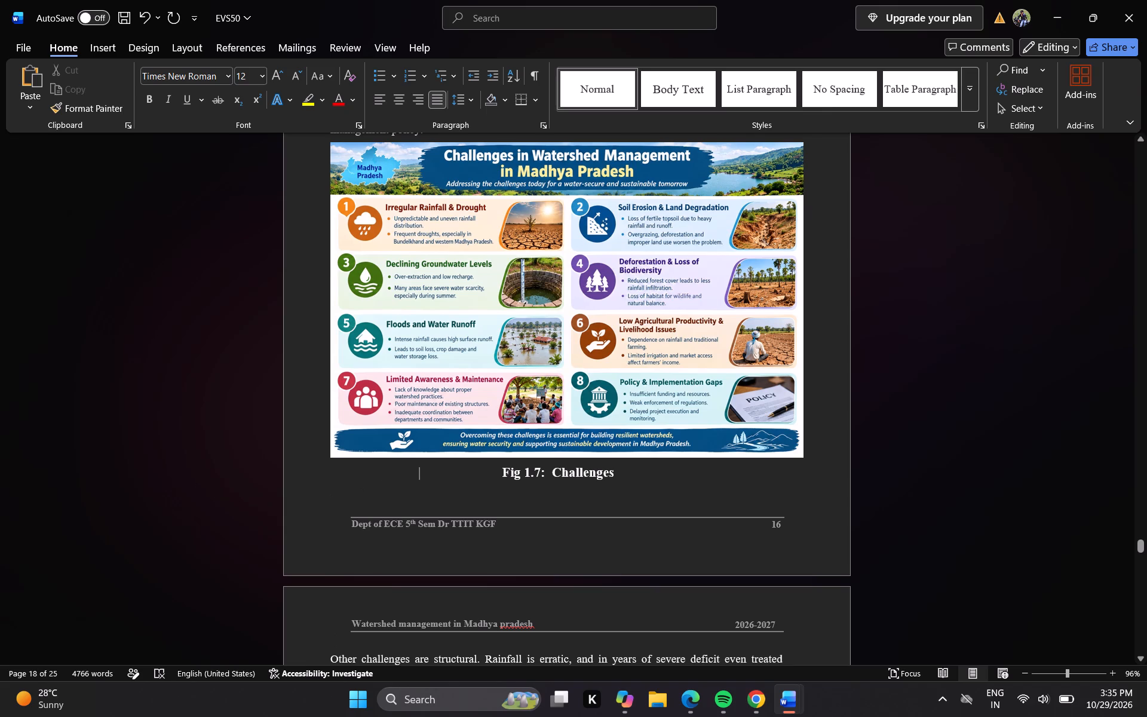
key(Left)
key(Left)
key(Left)
key(BackSpace)
key(8)
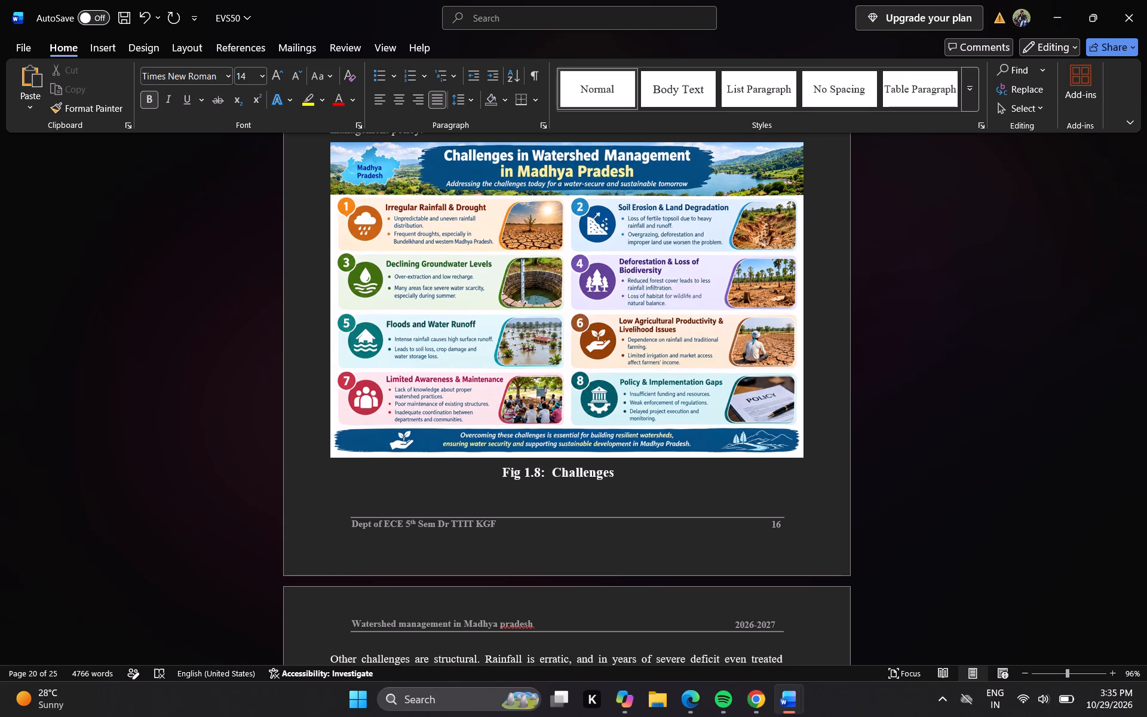
Renumber the caption under the suggestions infographic to Fig 1.9.
key(Down)
key(Down)
key(Down)
key(Down)
key(Down)
key(Down)
key(Down)
key(Down)
key(Down)
key(Down)
key(Down)
key(Down)
key(Down)
key(Down)
key(Down)
key(Down)
key(Down)
key(Down)
key(Down)
key(Down)
key(Down)
key(Down)
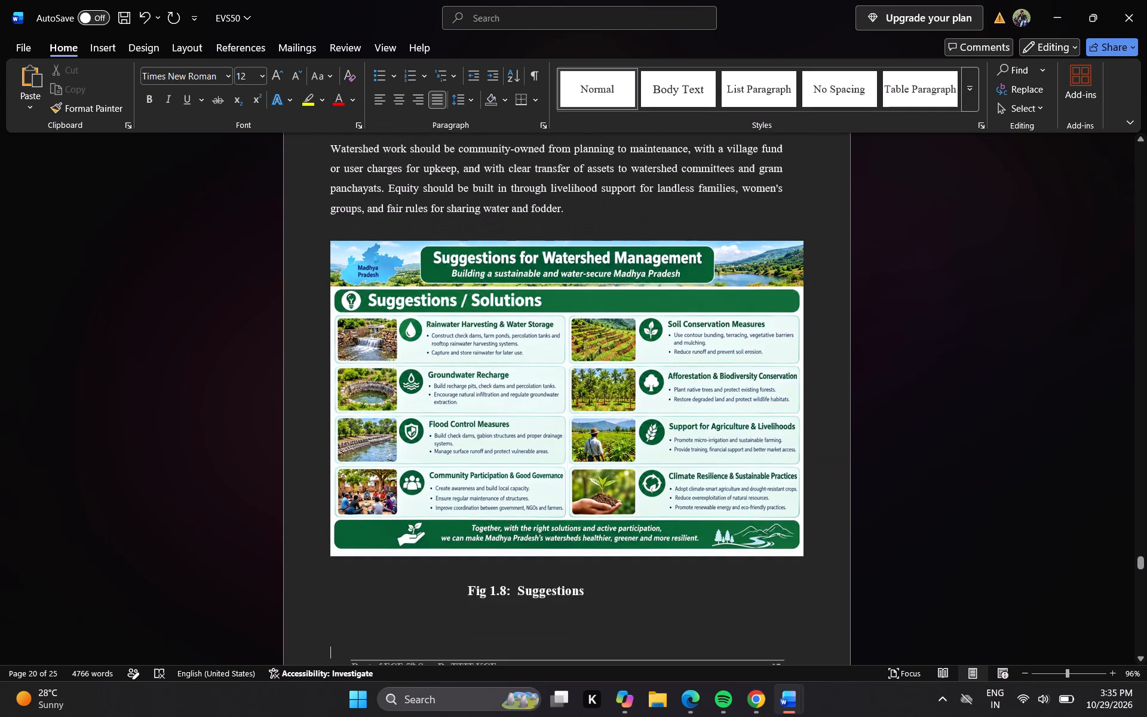
key(Up)
key(Up)
key(Up)
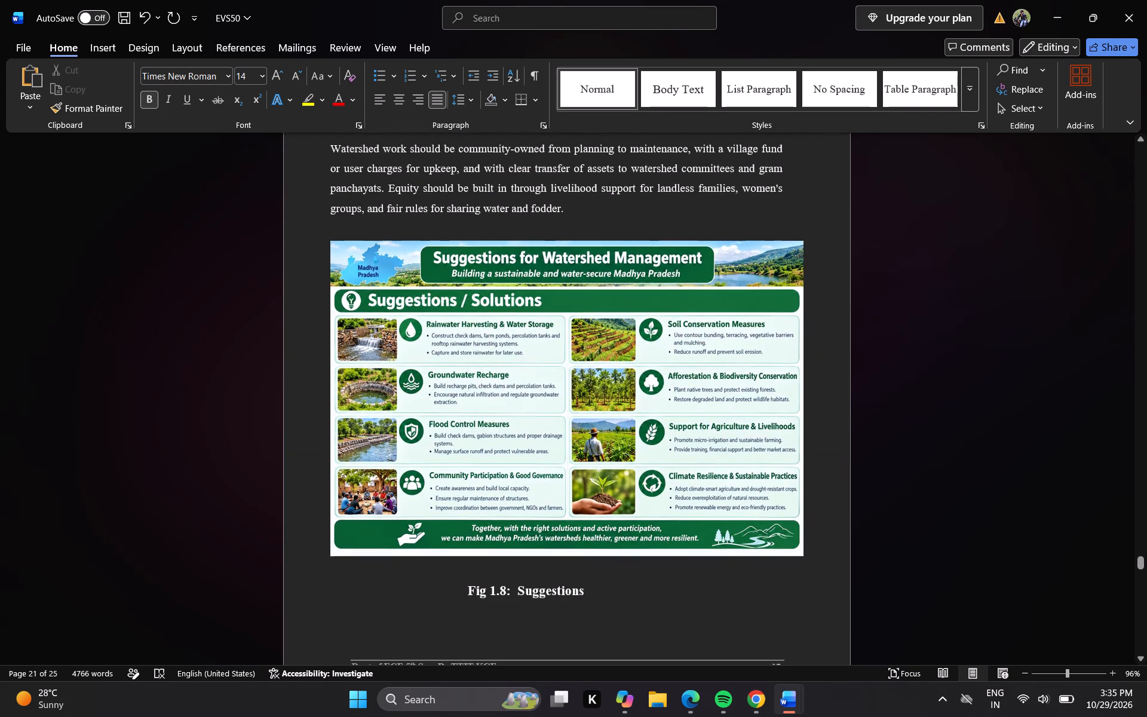
key(Left)
key(Left)
key(Left)
key(Left)
key(Left)
key(Left)
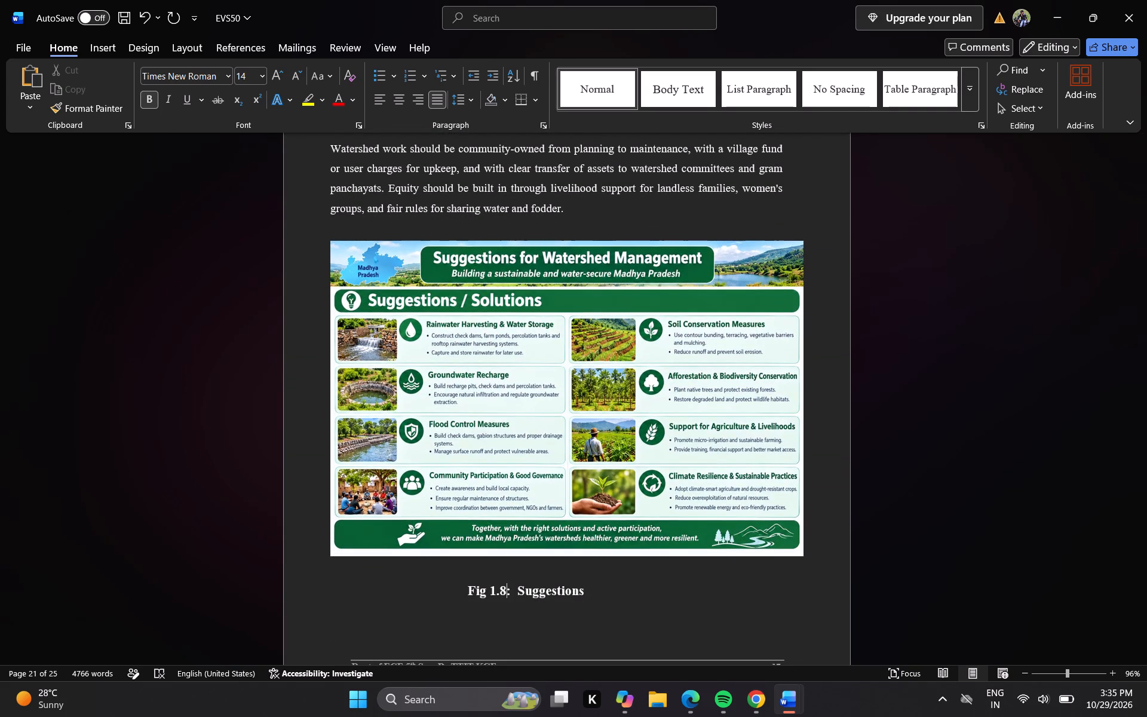
key(BackSpace)
key(9)
Go back from the suggestions infographic past the challenges infographic to "WATERSHED MANAGEMENT MEASURES", checking the figure captions along the way.
key(Up)
key(Up)
key(Up)
key(Up)
key(Up)
key(Up)
key(Up)
key(Up)
key(Up)
key(Up)
key(Up)
key(Up)
key(Up)
key(Up)
key(Up)
key(Up)
key(Up)
key(Up)
key(Up)
key(Up)
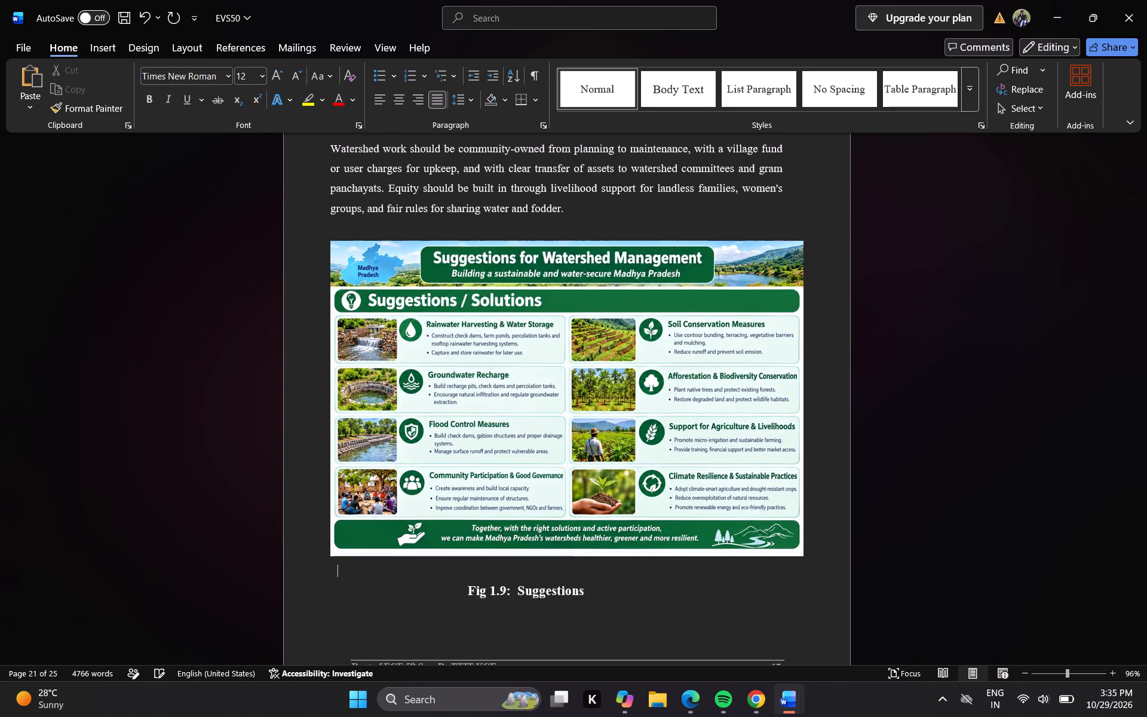
key(Up)
key(Up)
key(Up)
key(Up)
key(Up)
key(Up)
key(Up)
key(Up)
key(Up)
key(Up)
key(Up)
key(Up)
key(Up)
key(Up)
key(Up)
key(Up)
key(Up)
key(Up)
key(Up)
key(Up)
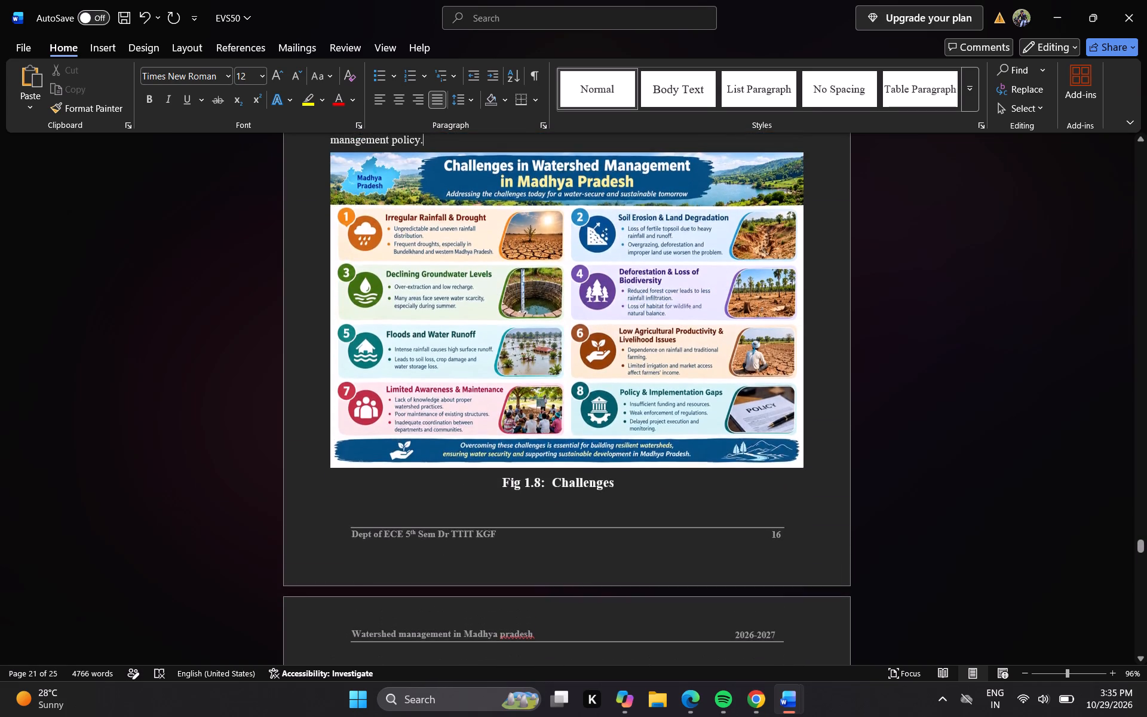
key(Up)
key(Up)
key(Up)
key(Up)
key(Up)
key(Up)
key(Up)
key(Up)
key(Up)
key(Up)
key(Up)
key(Up)
key(Up)
key(Up)
key(Up)
key(Up)
key(Up)
key(Up)
key(Up)
key(Up)
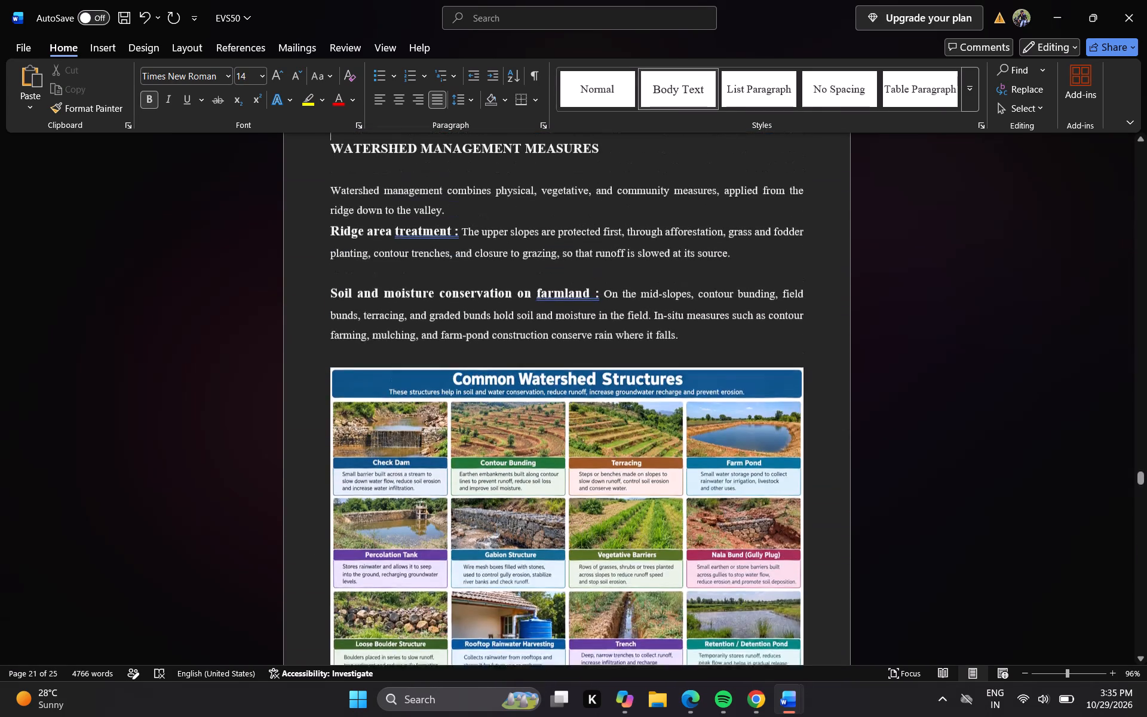
Go back from "WATERSHED MANAGEMENT MEASURES" through the Madhya Pradesh priority areas to the start of "BENEFITS OF WATERSHED MANAGEMENT", reviewing the figures and layout.
key(Up)
key(Up)
key(Up)
key(Up)
key(Up)
key(Up)
key(Up)
key(Up)
key(Up)
key(Up)
key(Up)
key(Up)
key(Up)
key(Up)
key(Up)
key(Up)
key(Up)
key(Up)
key(Up)
key(Up)
key(Up)
key(Up)
key(Up)
key(Up)
key(Up)
key(Up)
key(Up)
key(Up)
key(Up)
key(Up)
key(Up)
key(Up)
key(Up)
key(Up)
key(Up)
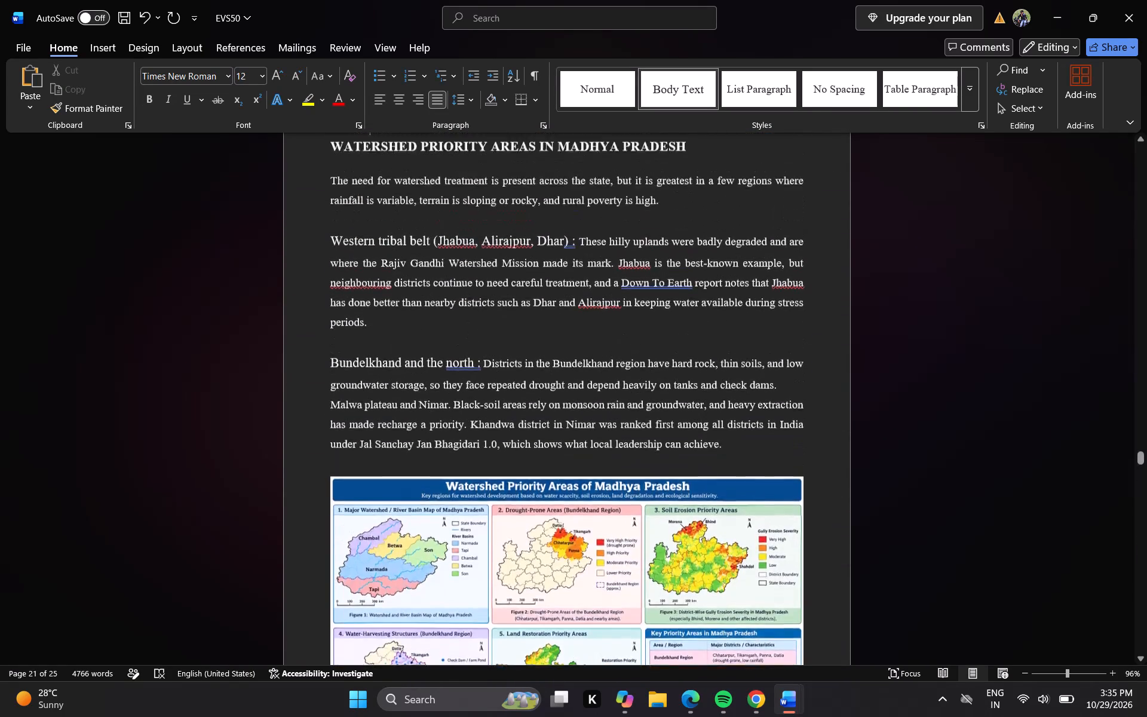
key(Up)
key(Up)
key(Up)
key(Up)
key(Up)
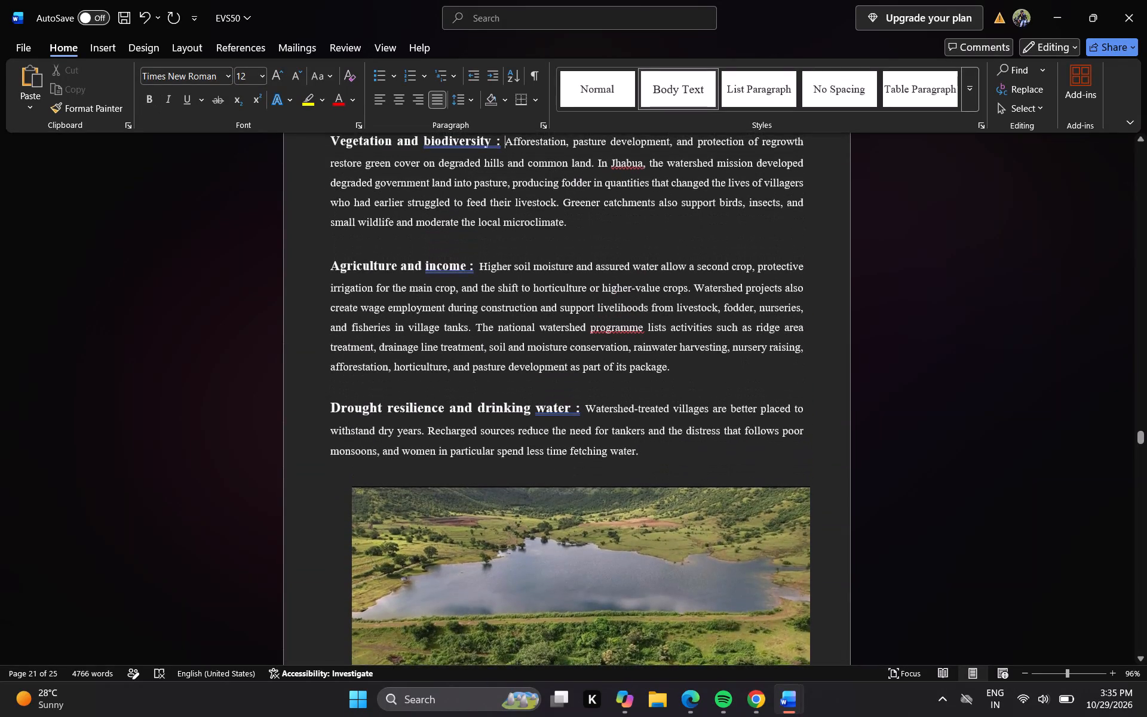
key(Up)
key(Up)
key(Up)
key(Up)
key(Up)
key(Up)
key(Up)
key(Up)
key(Up)
key(Up)
key(Up)
key(Up)
key(Up)
key(Up)
key(Up)
key(Up)
key(Up)
key(Up)
key(Up)
key(Up)
key(Up)
key(Up)
key(Up)
key(Up)
key(Up)
key(Up)
key(Up)
key(Up)
key(Up)
key(Up)
key(Up)
key(Up)
key(Up)
key(Up)
key(Up)
key(Up)
key(Up)
key(Up)
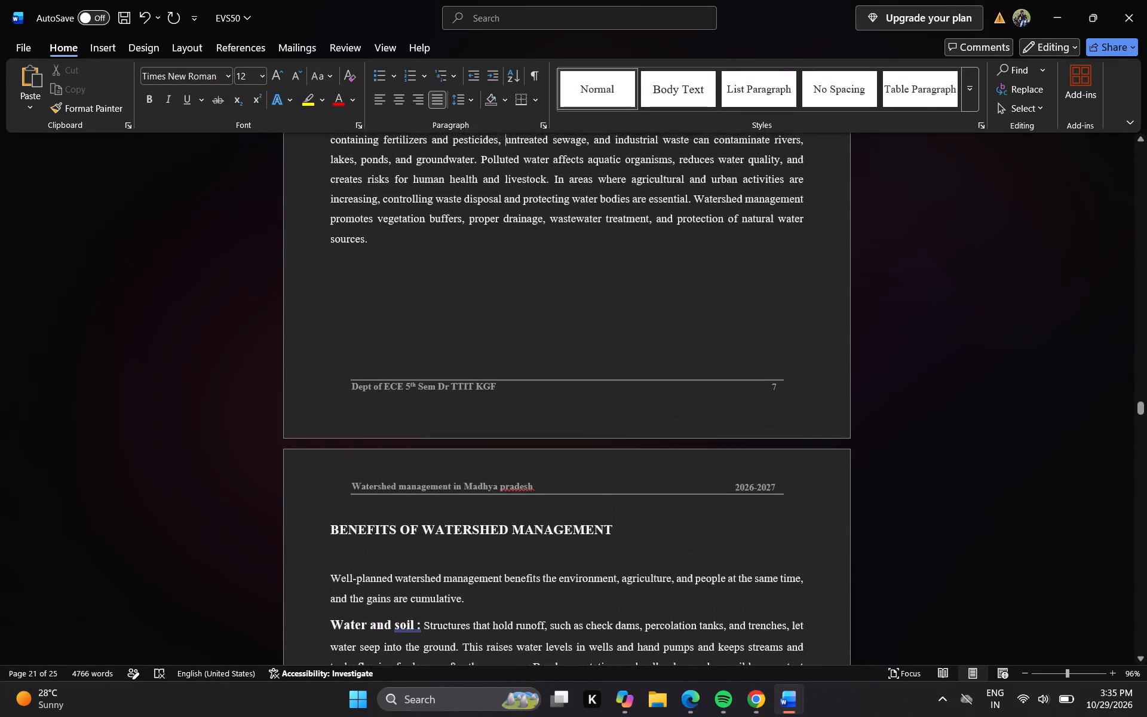
Go back from "BENEFITS OF WATERSHED MANAGEMENT" through the numbered causes to the page containing "1. Deforestation", reviewing the text and layout.
key(Up)
key(Up)
key(Up)
key(Up)
key(Up)
key(Up)
key(Up)
key(Up)
key(Up)
key(Up)
key(Up)
key(Up)
key(Up)
key(Up)
key(Up)
key(Up)
key(Up)
key(Up)
key(Up)
key(Up)
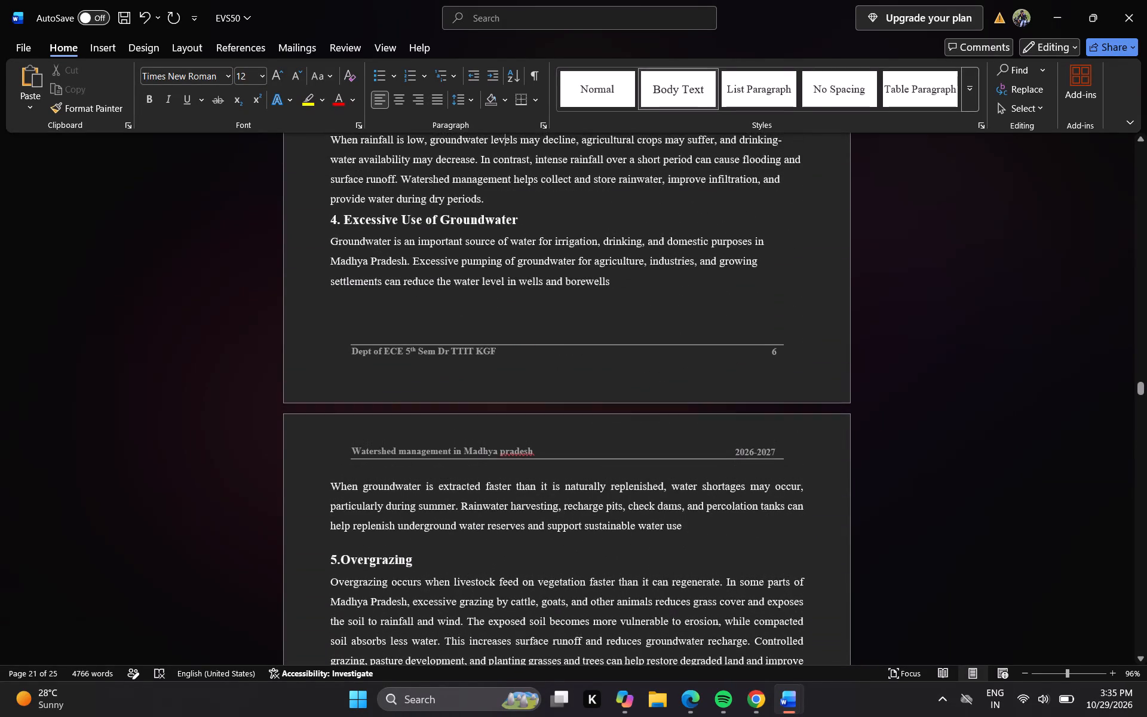
key(Up)
key(Up)
key(Up)
key(Up)
key(Up)
key(Up)
key(Up)
key(Up)
key(Up)
key(Up)
key(Up)
key(Up)
key(Up)
key(Up)
key(Up)
key(Up)
key(Up)
key(Up)
key(Up)
key(Up)
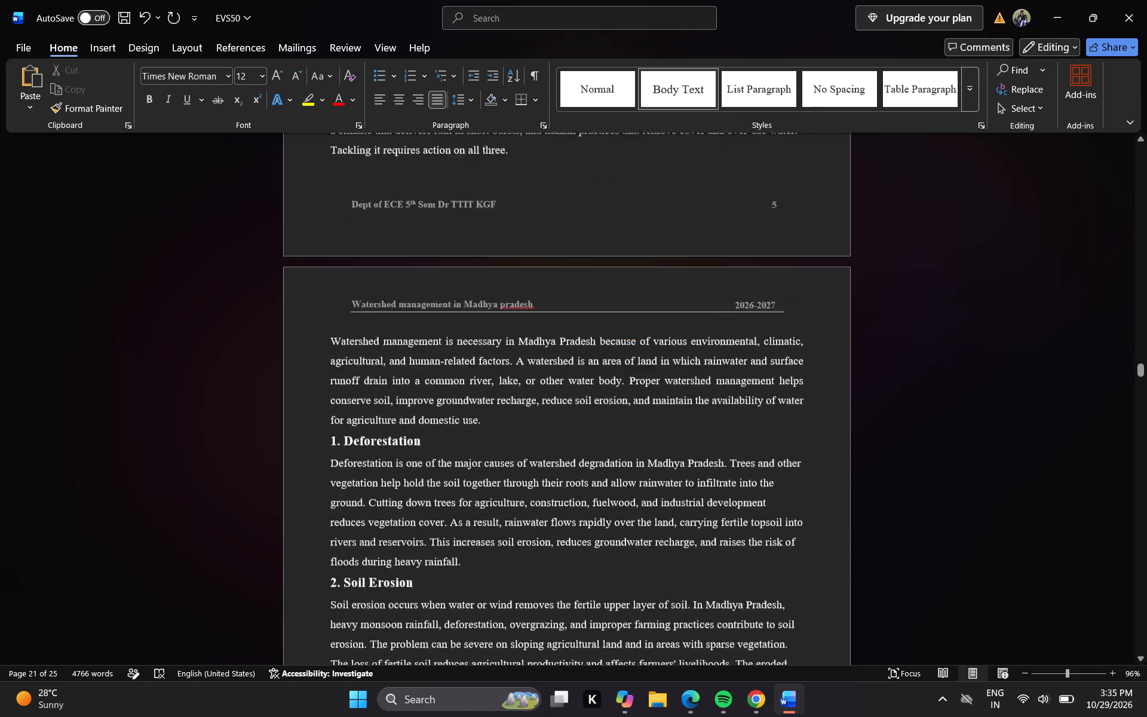
Go back from "1. Deforestation" past the ridge-to-valley figure to the heading "CAUSES FOR WATERSHED MANAGEMENT", checking the caption and layout.
key(Up)
key(Up)
key(Up)
key(Up)
key(Up)
key(Up)
key(Up)
key(Up)
key(Up)
key(Up)
key(Up)
key(Up)
key(Up)
key(Up)
key(Up)
key(Up)
key(Up)
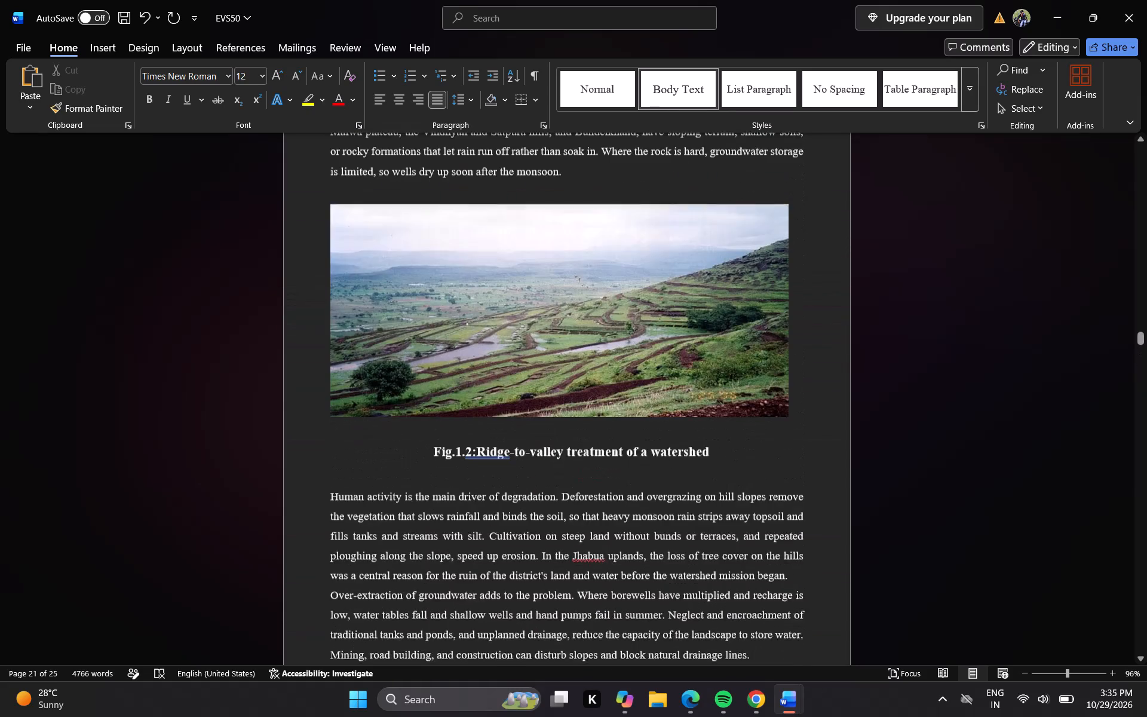
key(Up)
key(Up)
key(Up)
key(Up)
key(Up)
key(Up)
key(Up)
key(Up)
key(Up)
key(Up)
key(Up)
key(Up)
key(Up)
key(Up)
key(Up)
key(Up)
key(Up)
key(Up)
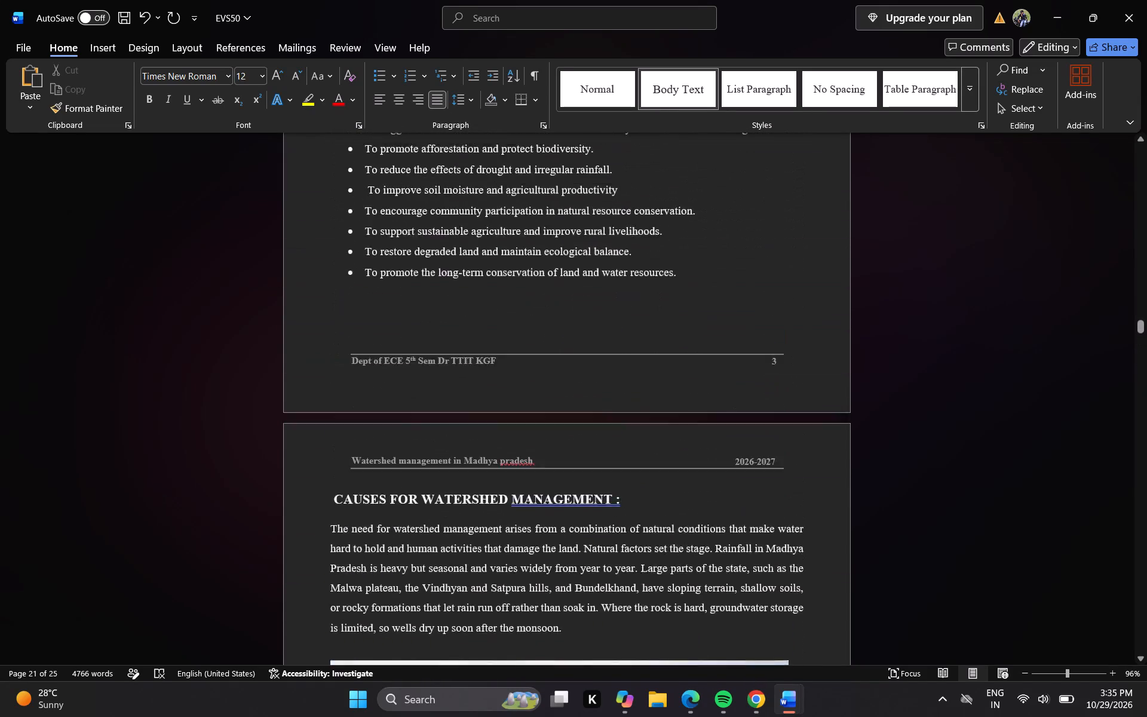
Replace the period after "Fig" with a space in the ridge-to-valley treatment caption, so it starts "Fig 1.2".
key(Down)
key(Down)
key(Down)
key(Down)
key(Down)
key(Down)
key(Down)
key(Down)
key(Down)
key(Down)
key(Down)
key(Down)
key(Down)
key(Down)
key(Down)
key(Down)
key(Down)
key(Down)
key(Down)
key(Down)
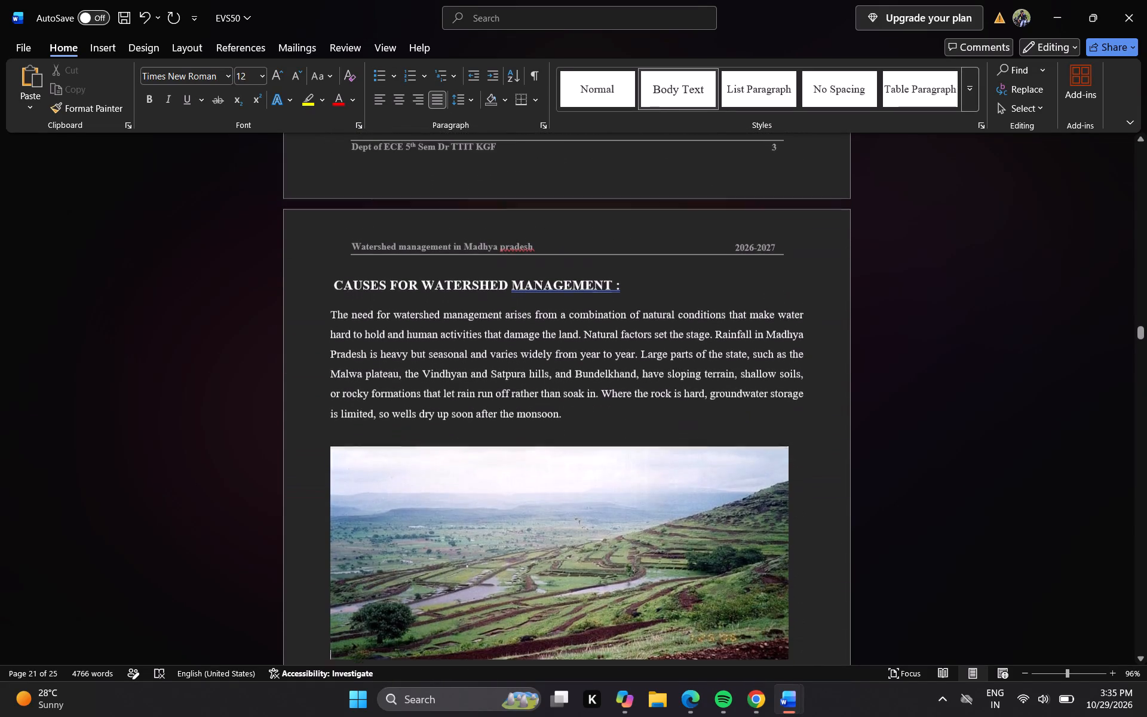
key(Down)
key(Down)
key(Down)
key(Down)
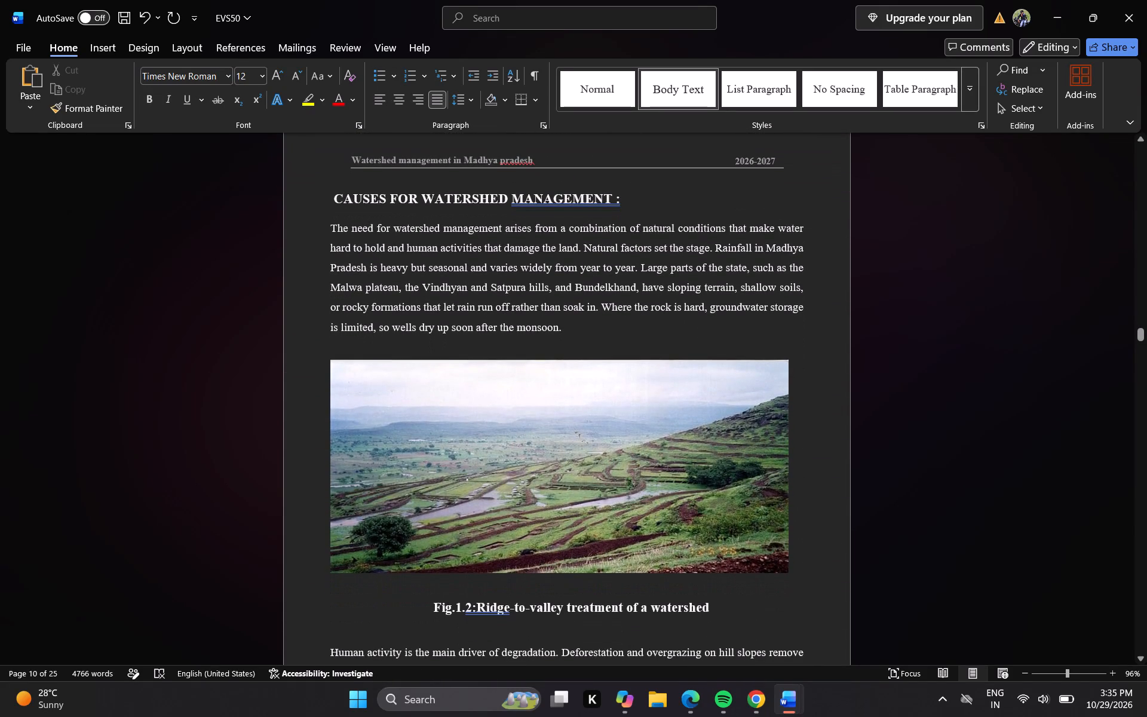
key(Up)
key(Up)
key(Up)
key(Down)
key(Left)
key(Left)
key(Left)
key(Left)
key(Left)
key(Left)
key(Left)
key(Left)
key(BackSpace)
key(space)
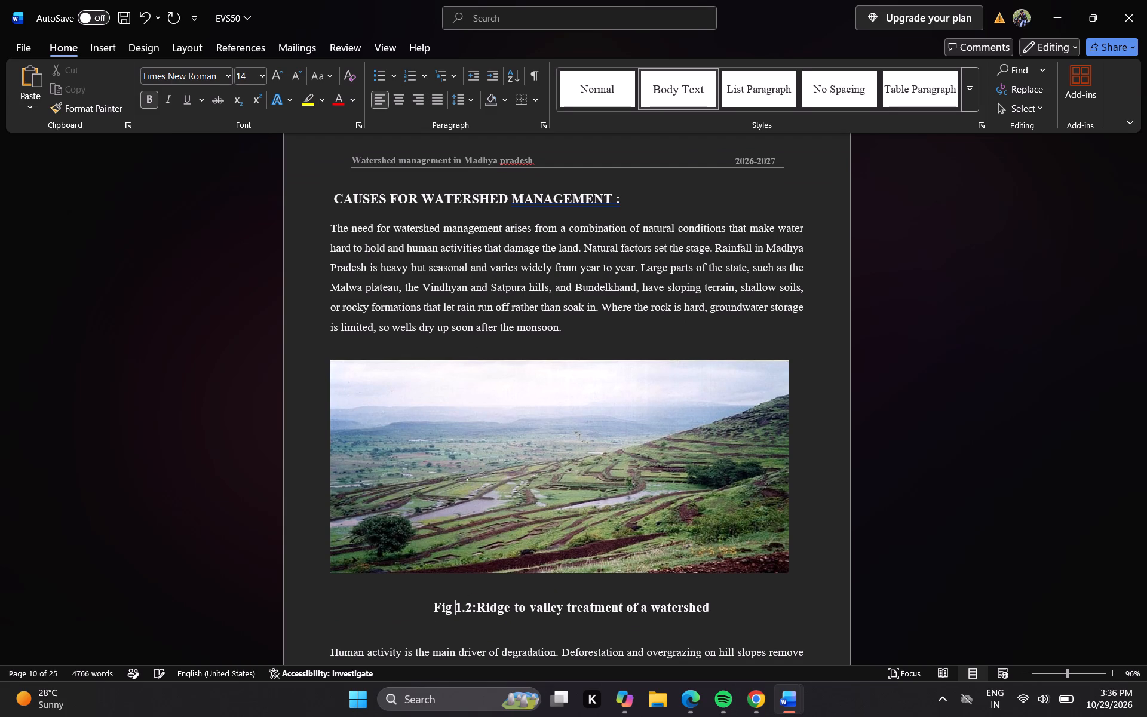
Insert a space after the colon in the ridge-to-valley caption, making it "Fig 1.2: Ridge-to-valley treatment of a watershed".
key(Up)
key(Right)
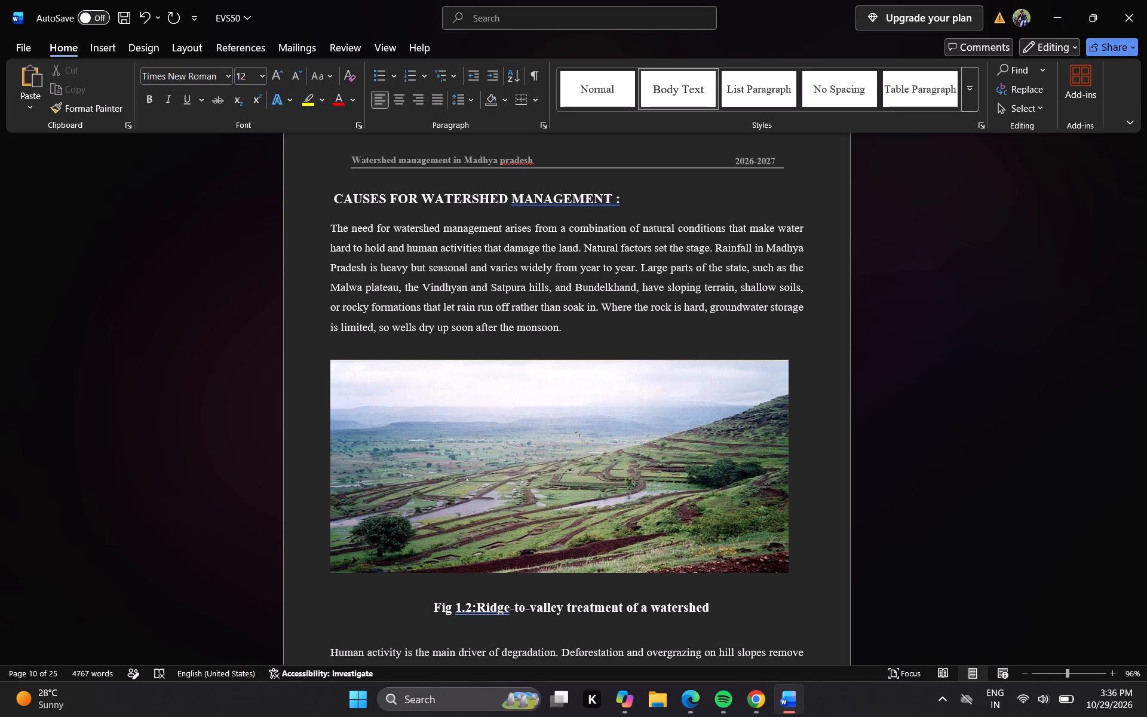
key(Up)
key(Right)
key(Down)
key(Up)
key(Right)
key(Right)
key(Right)
key(Right)
key(Right)
key(Right)
key(Right)
key(Right)
key(Right)
key(Right)
key(Right)
key(Right)
key(Left)
key(space)
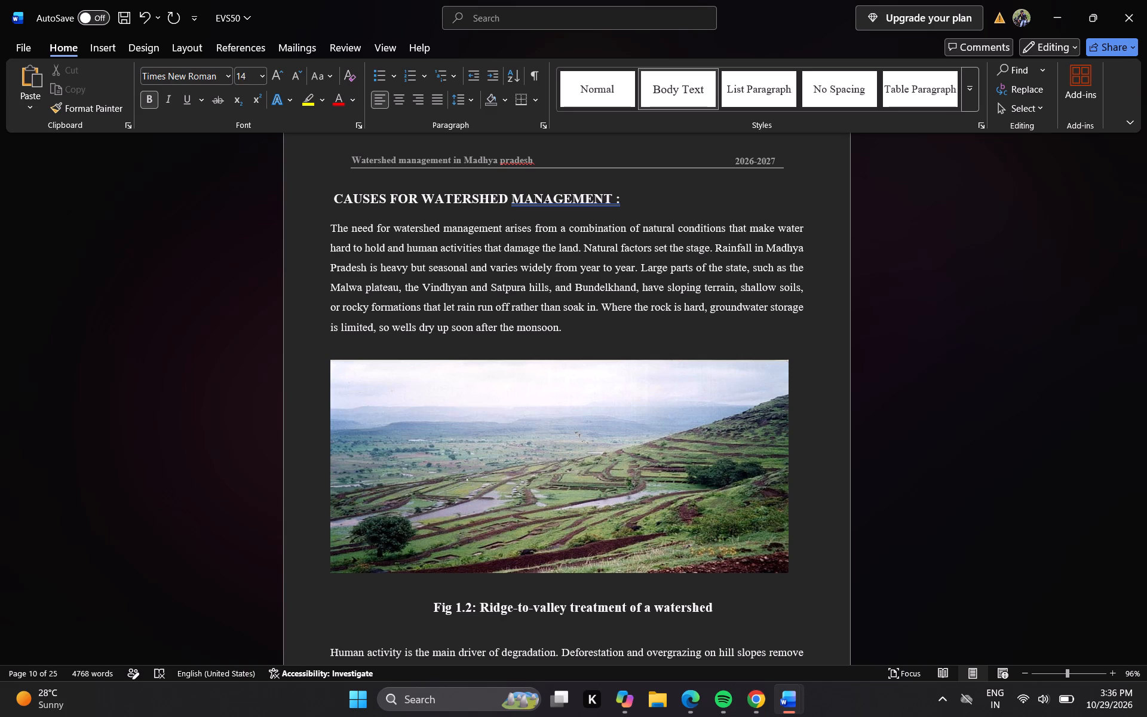
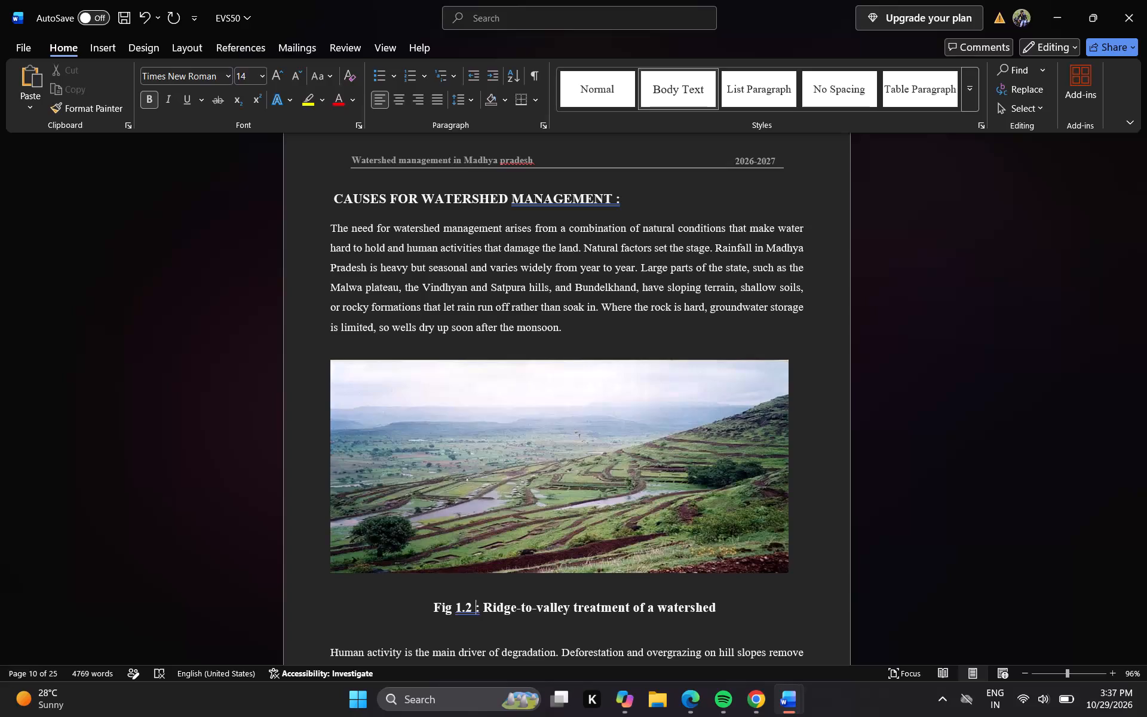
Go back from "CAUSES FOR WATERSHED MANAGEMENT" through the bulleted list to the "OBJECTIVES" heading, checking the text and layout.
key(Up)
key(Up)
key(Up)
key(Up)
key(Up)
key(Up)
key(Up)
key(Up)
key(Up)
key(Up)
key(Up)
key(Up)
key(Up)
key(Up)
key(Up)
key(Up)
key(Up)
key(Up)
key(Up)
key(Up)
key(Up)
key(Up)
key(Up)
key(Up)
key(Up)
key(Up)
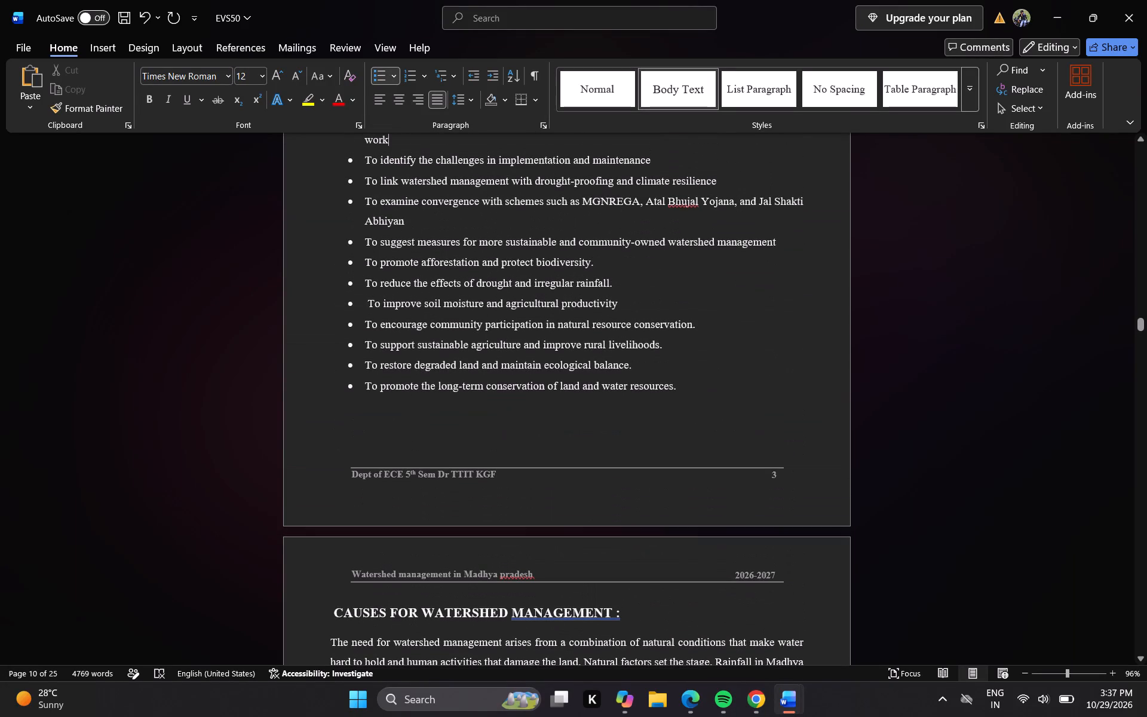
key(Up)
key(Up)
key(Up)
key(Up)
key(Up)
key(Up)
key(Up)
key(Up)
key(Up)
key(Up)
key(Up)
key(Up)
key(Up)
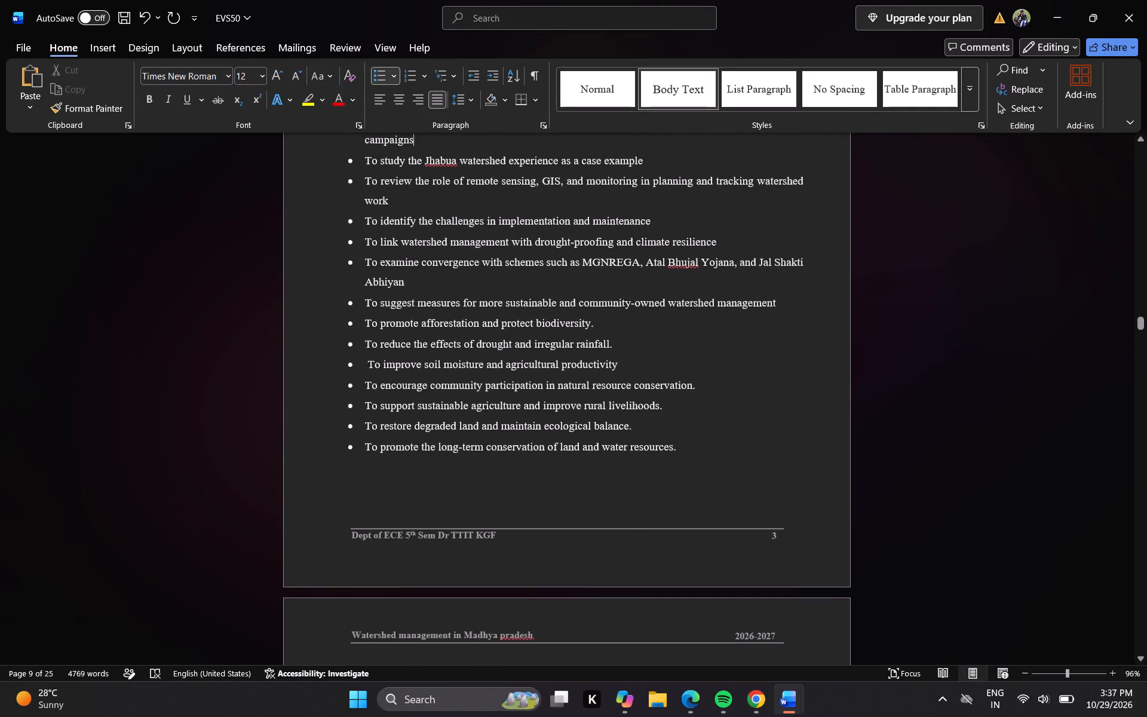
key(Up)
key(Up)
key(Up)
key(Up)
key(Up)
key(Up)
key(Up)
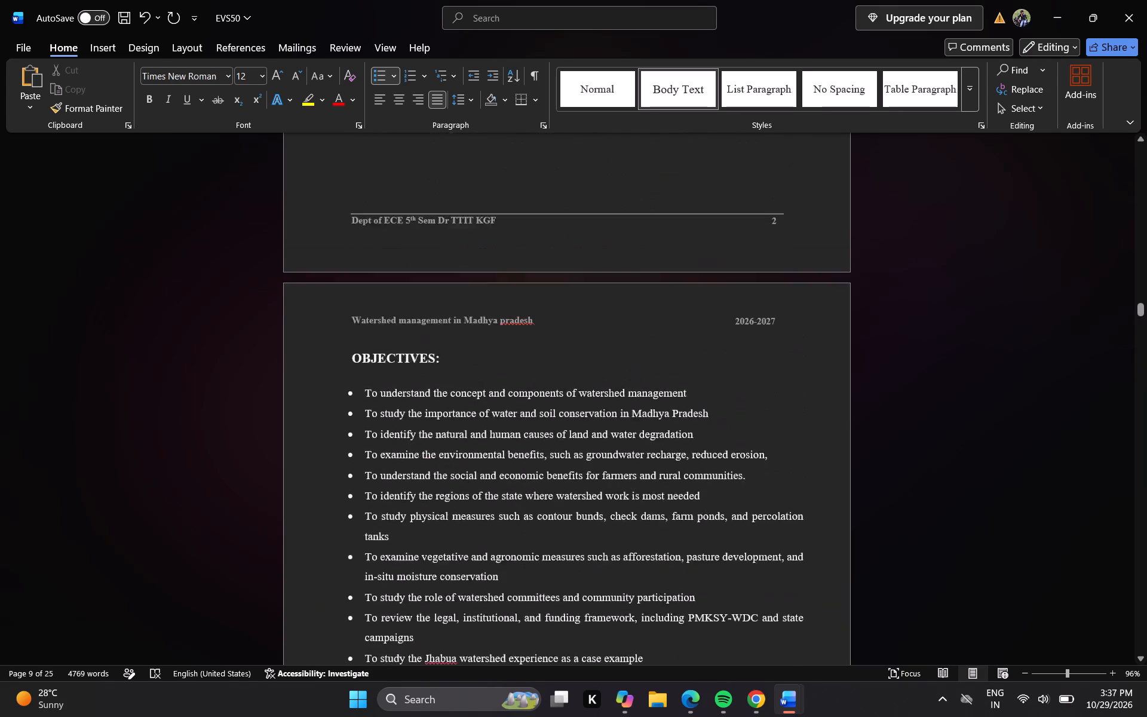
Go back from "OBJECTIVES" through the introduction paragraphs to the watershed diagram's caption, reviewing the text and spacing.
key(Up)
key(Up)
key(Up)
key(Up)
key(Up)
key(Up)
key(Up)
key(Up)
key(Up)
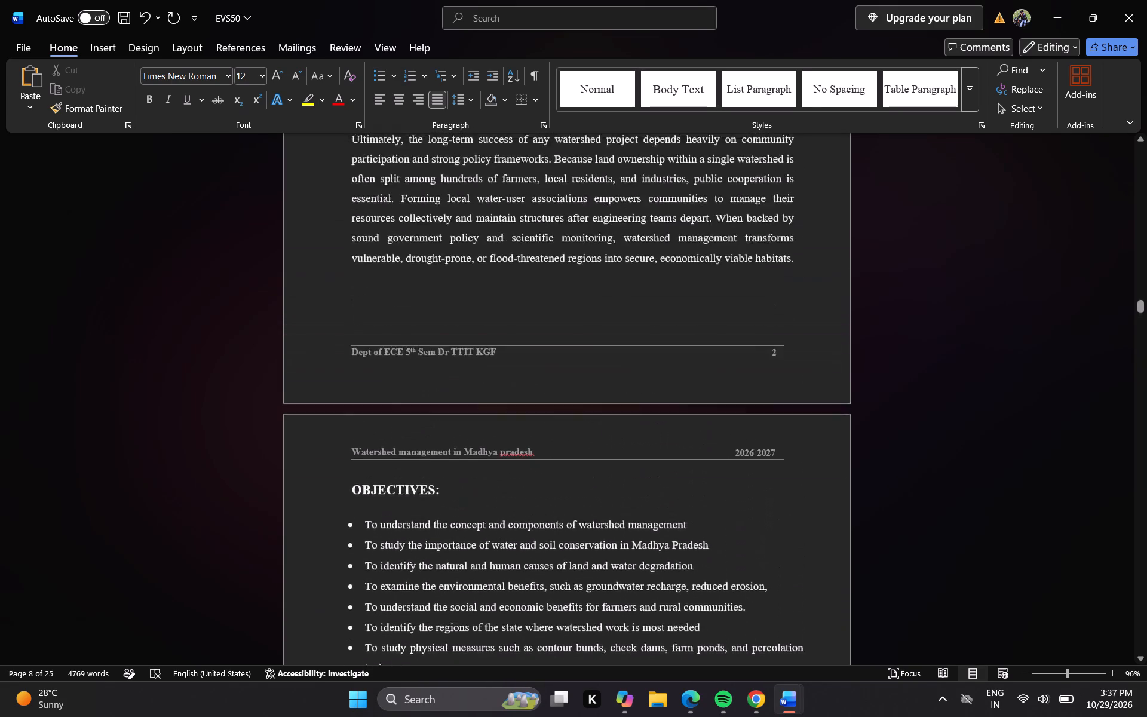
key(Up)
key(Up)
key(Up)
key(Up)
key(Up)
key(Up)
key(Up)
key(Up)
key(Up)
key(Up)
key(Up)
key(Up)
key(Up)
key(Up)
key(Up)
key(Up)
key(Up)
key(Up)
key(Up)
key(Up)
key(Up)
key(Up)
key(Up)
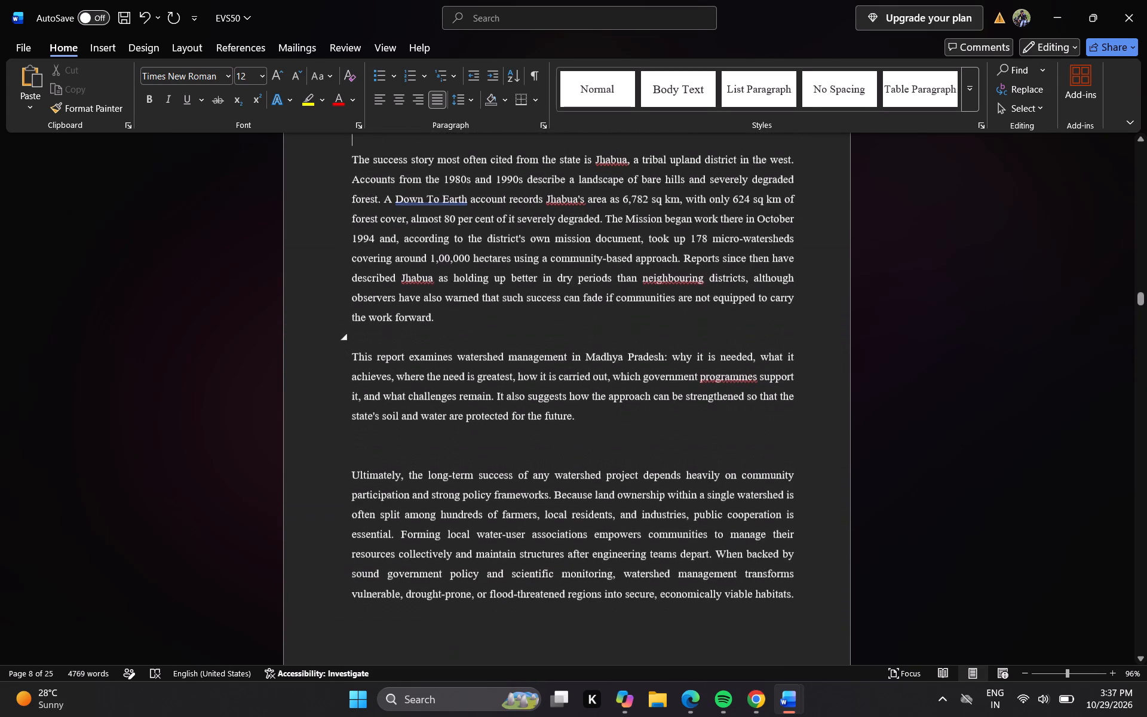
key(Up)
key(Up)
key(Up)
key(Up)
key(Up)
key(Up)
key(Up)
key(Up)
key(Up)
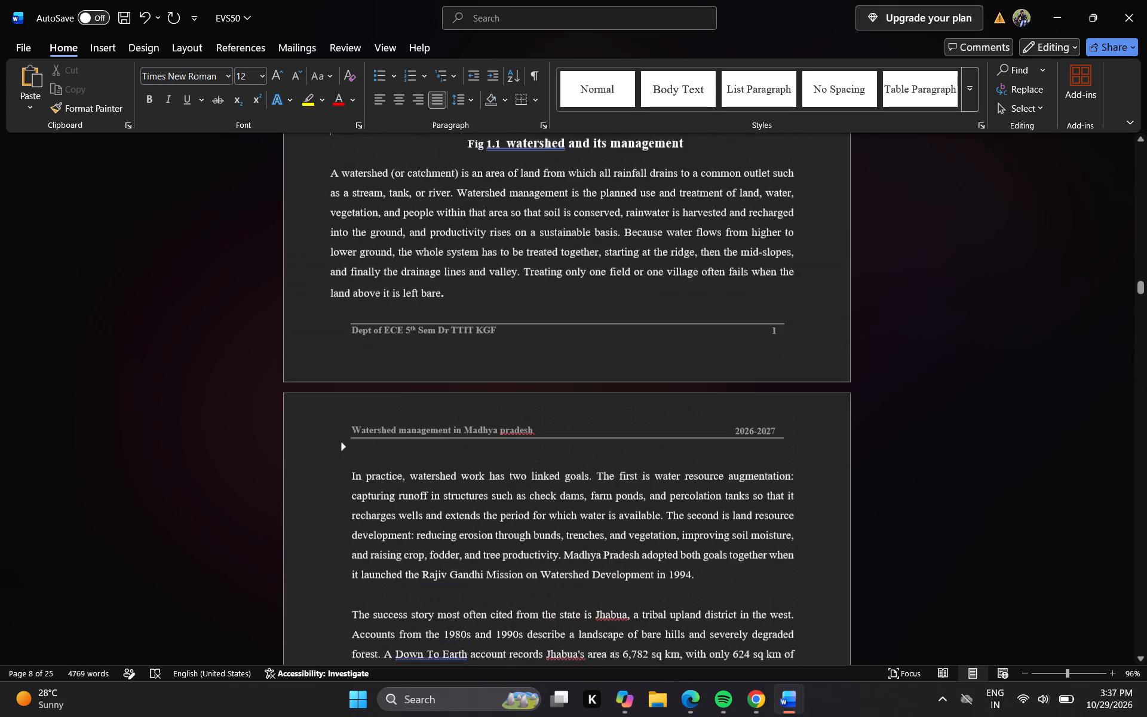
Add a colon with spaces around it after "Fig 1.1" in the watershed diagram's caption.
key(Up)
key(Down)
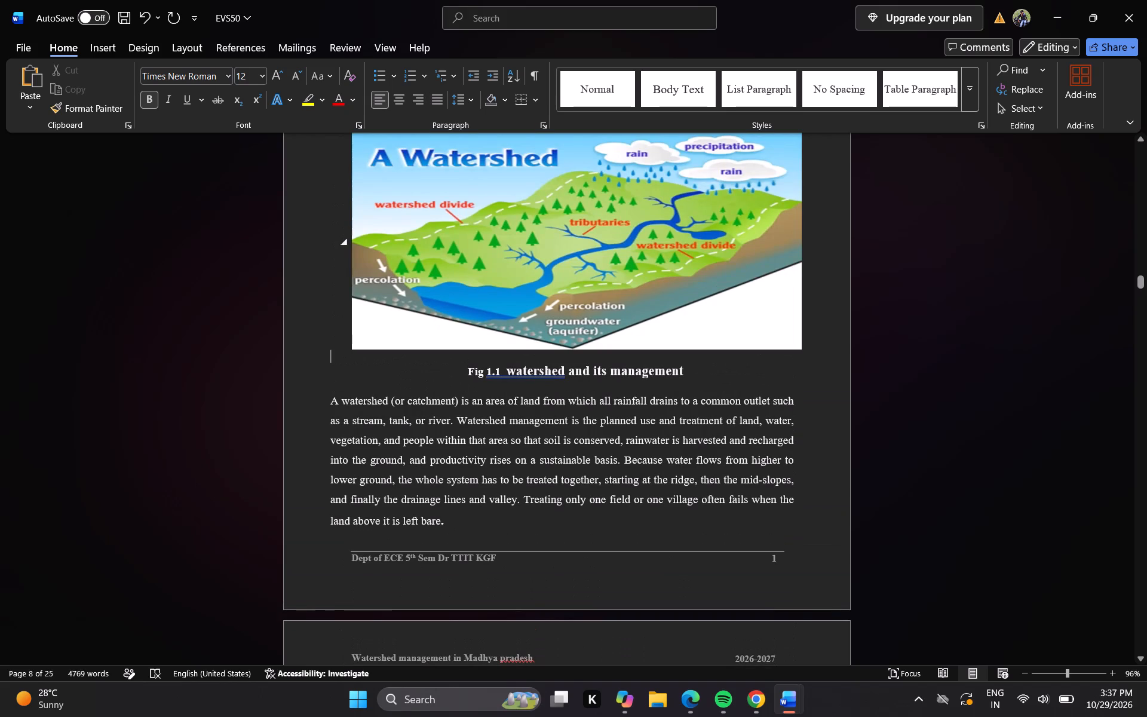
key(Down)
key(Down)
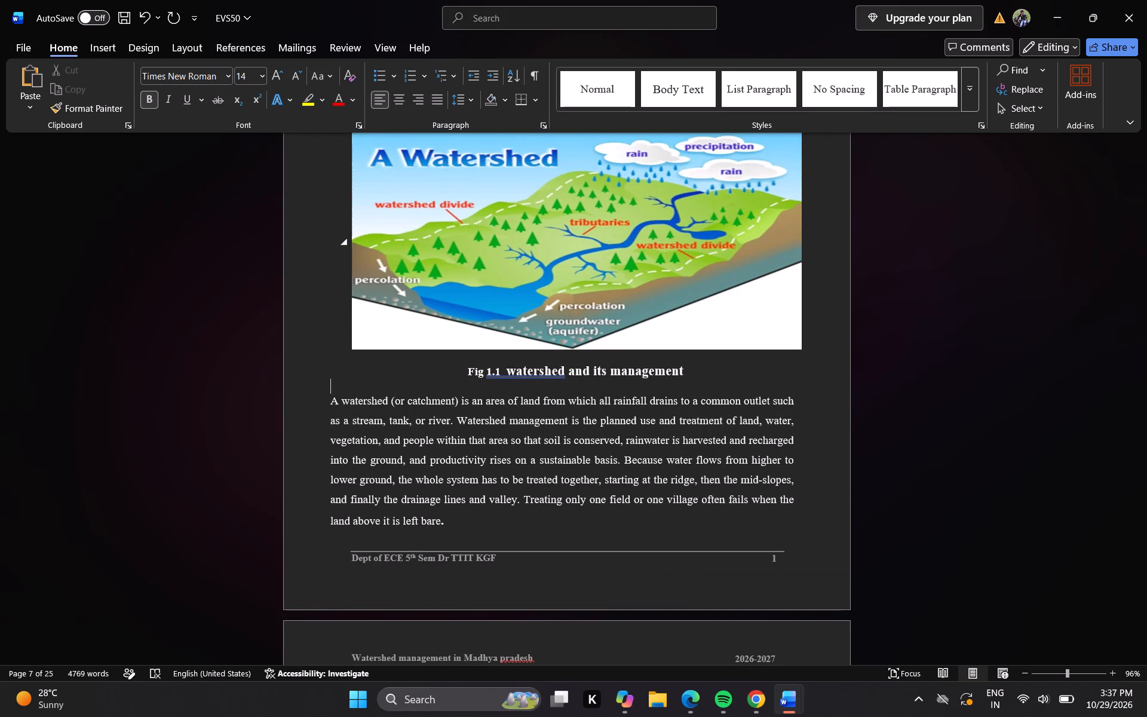
key(Up)
key(Right)
key(Right)
key(Right)
key(Right)
key(Right)
key(Right)
key(Right)
key(shift+colon)
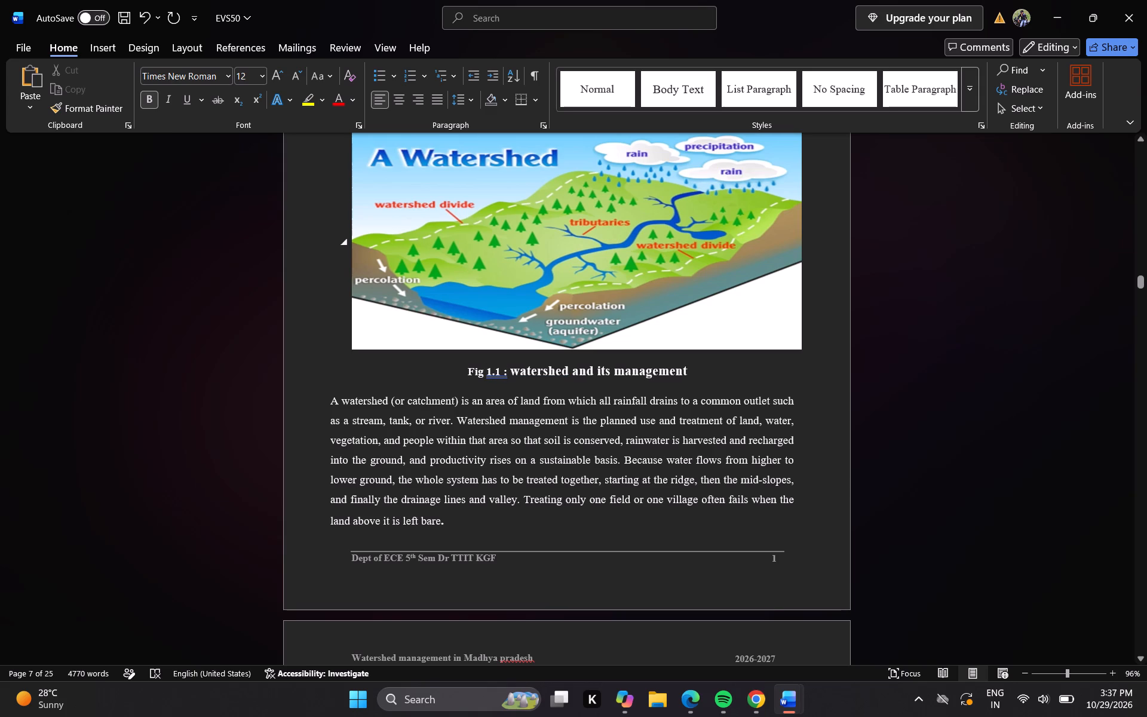
click(507, 371)
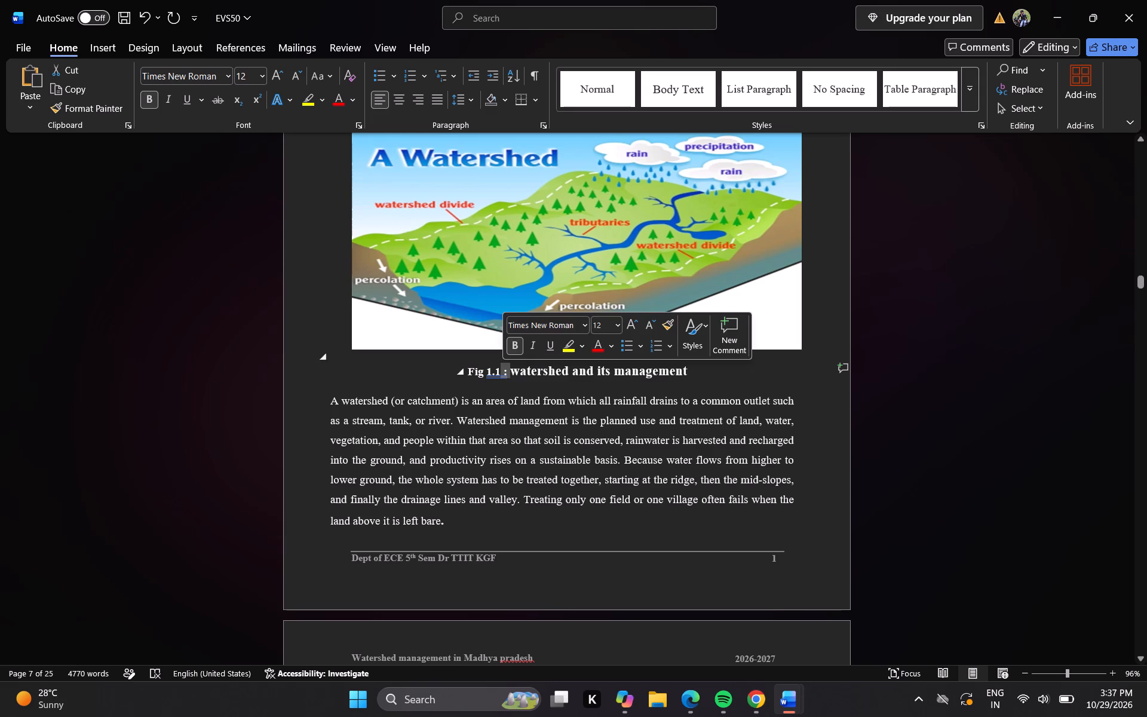
key(1)
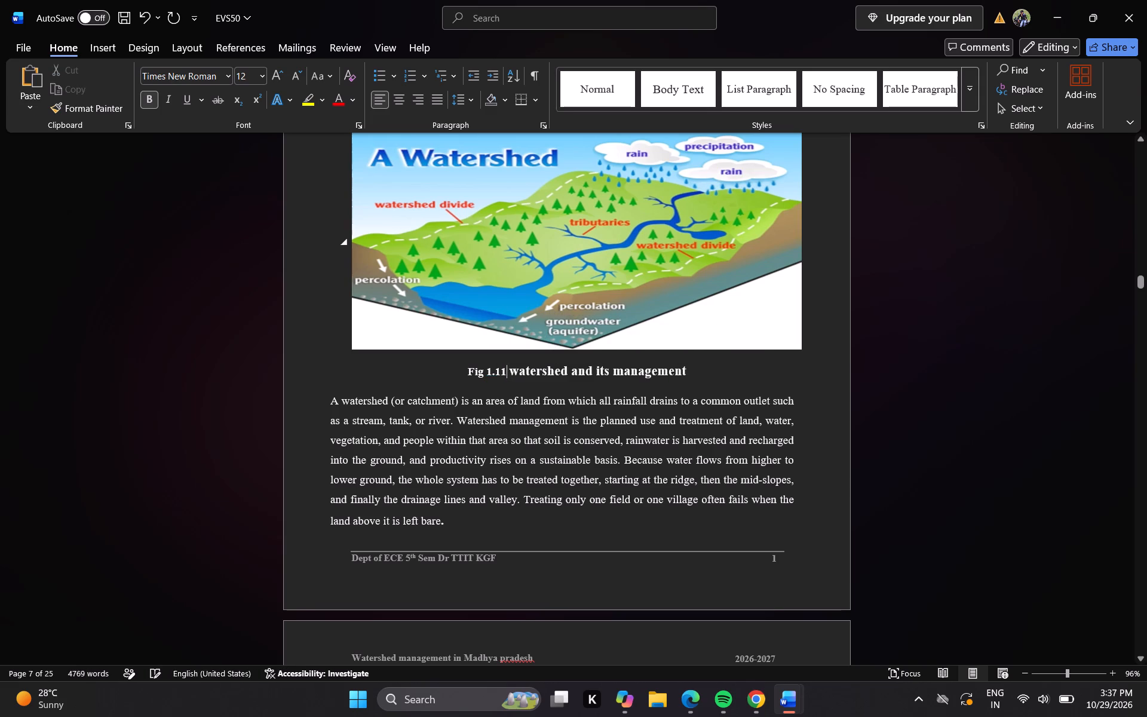
key(BackSpace)
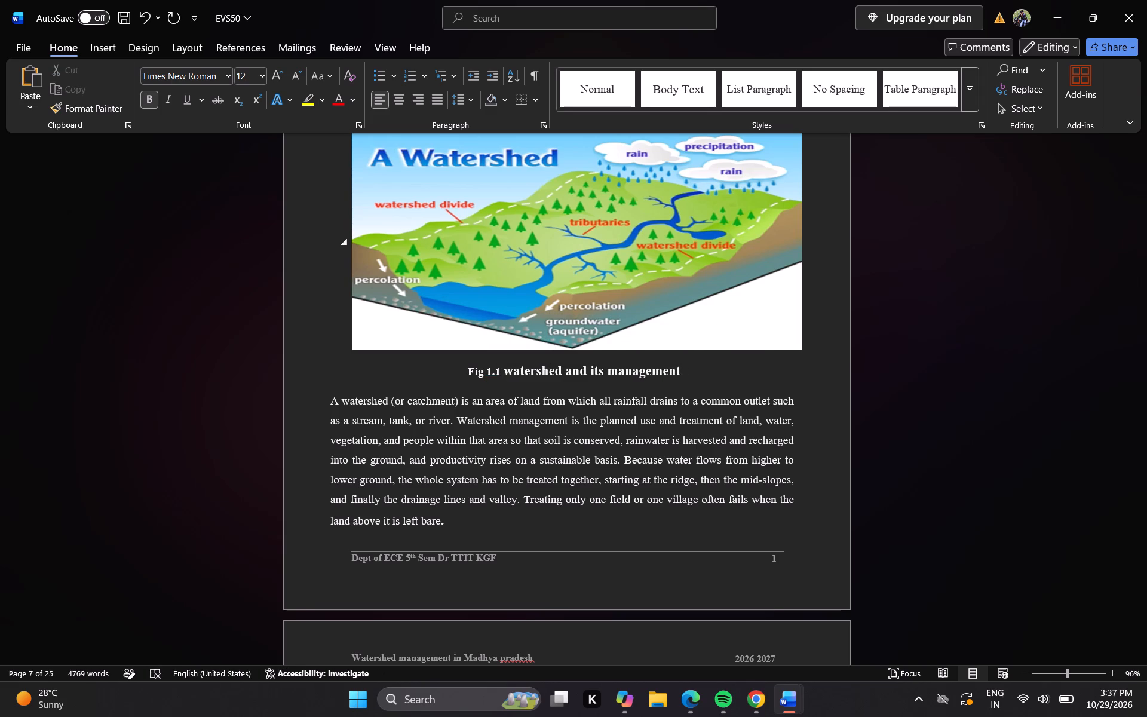
key(space)
text(:)
key(space)
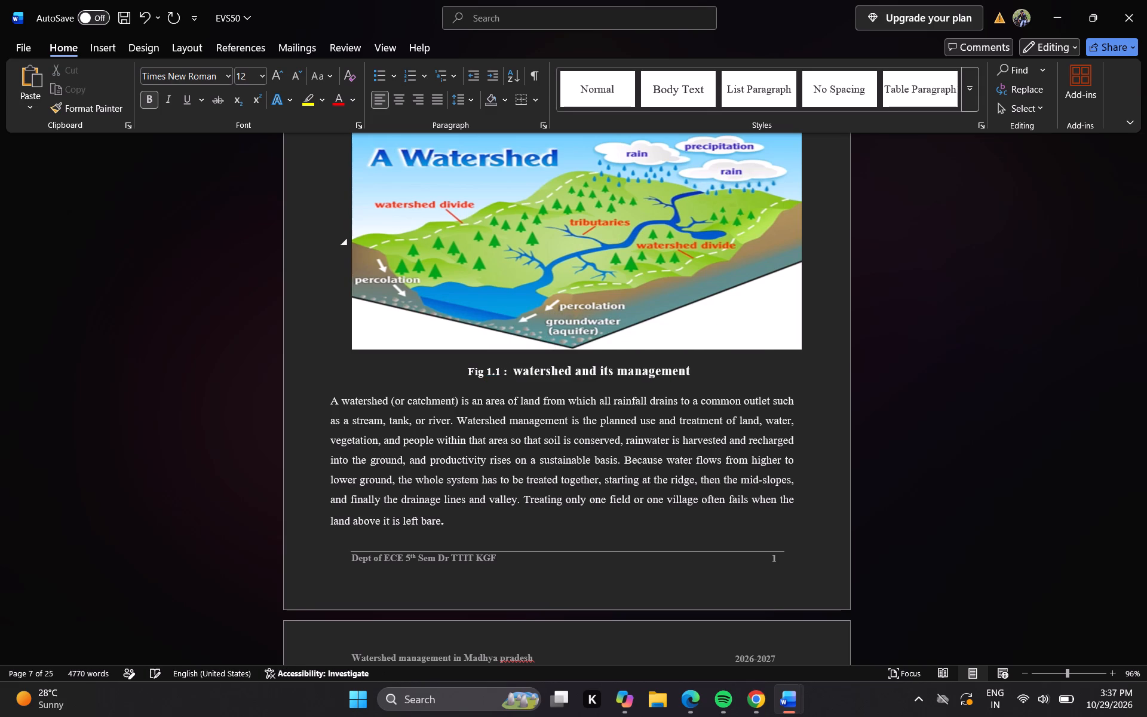
Set the font size of the colon in the "Fig 1.1" caption to 14.
drag(510, 373, 504, 373)
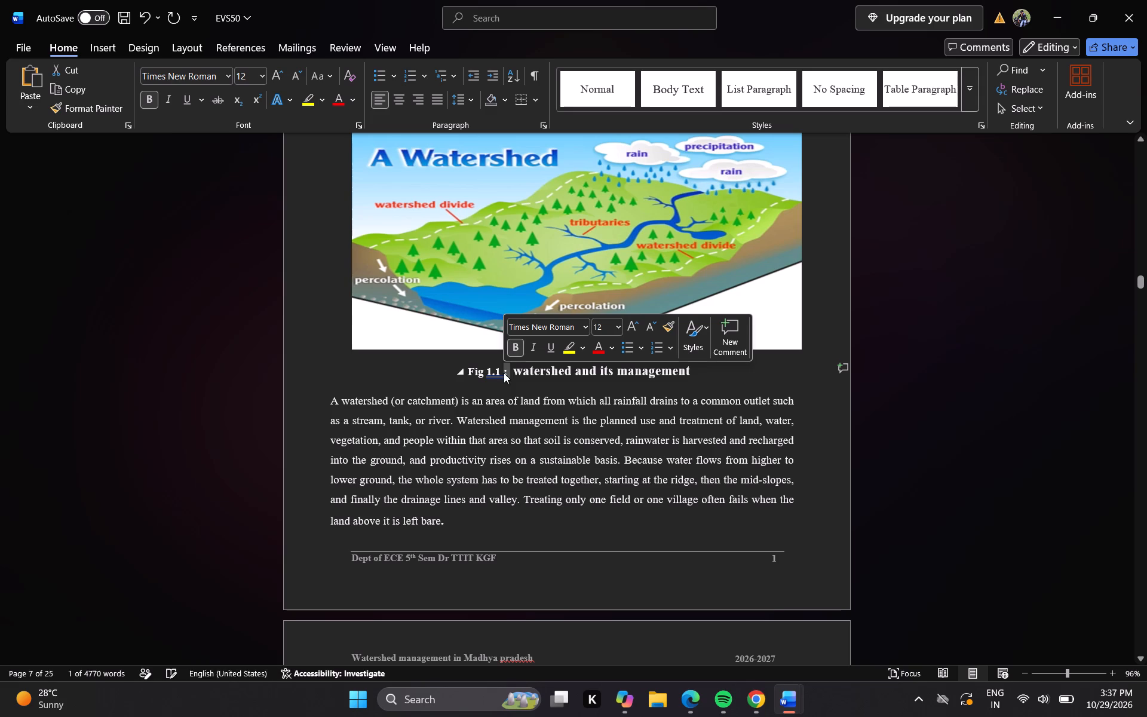
click(602, 329)
text(14)
key(Return)
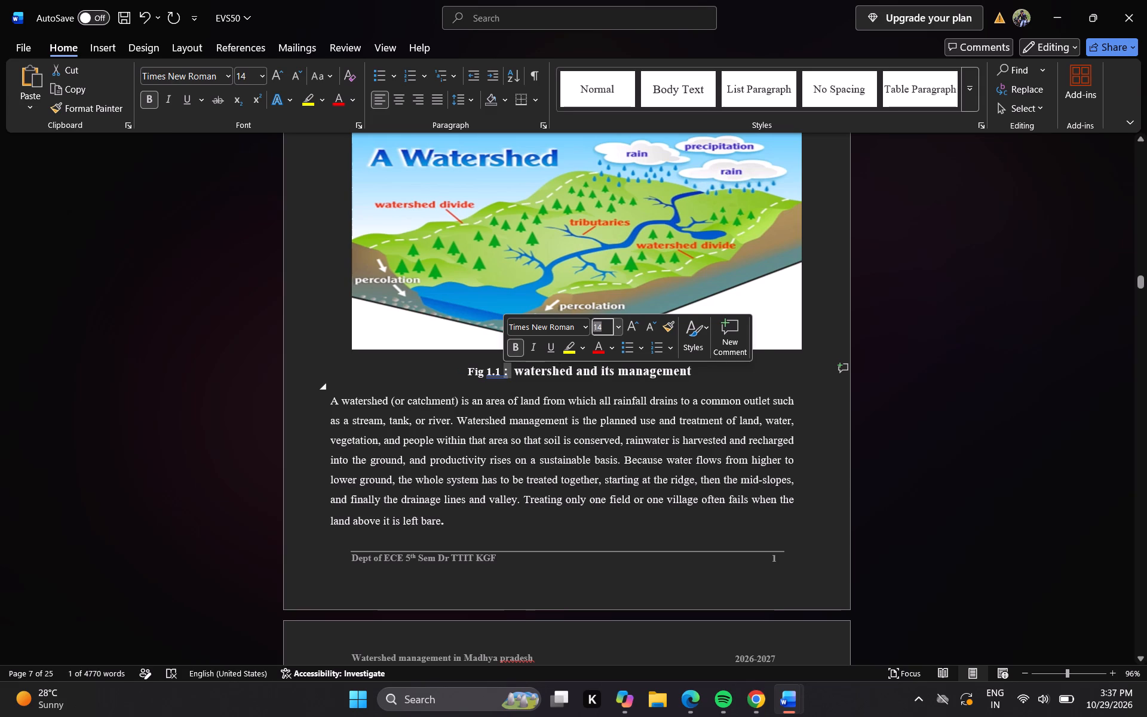
click(406, 391)
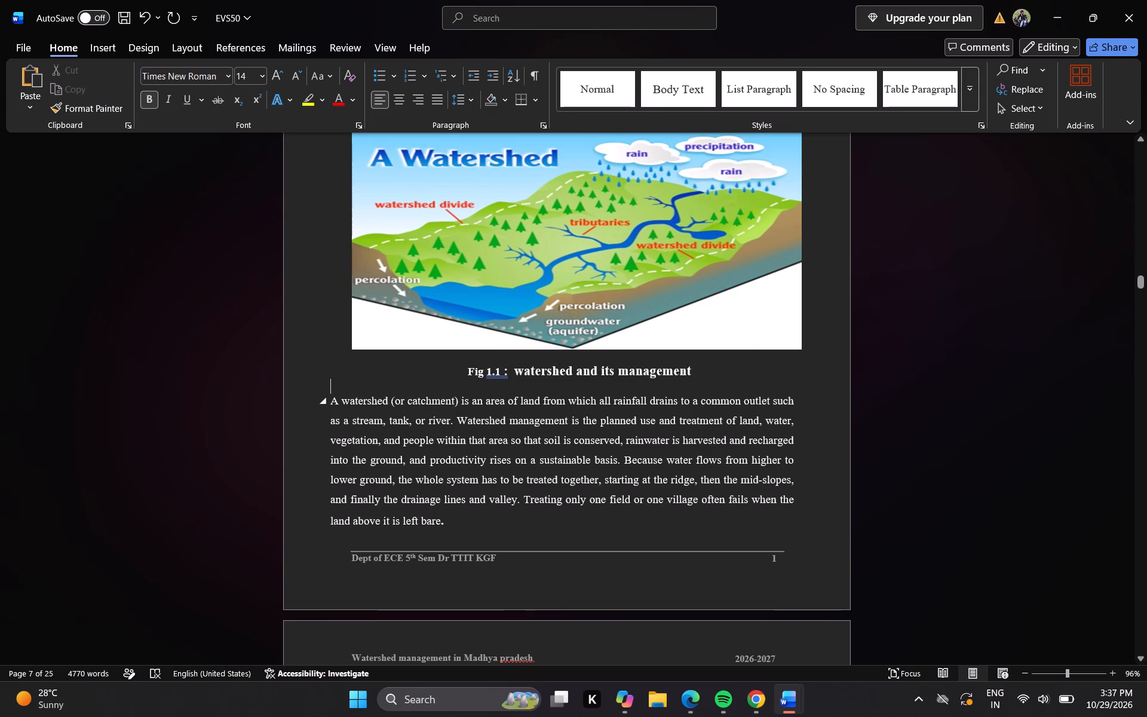
Go back from the "Fig 1.1" diagram past the list of figures to the "REFERENCE" entry ending the contents list.
key(Up)
key(Up)
key(Up)
key(Up)
key(Up)
key(Up)
key(Up)
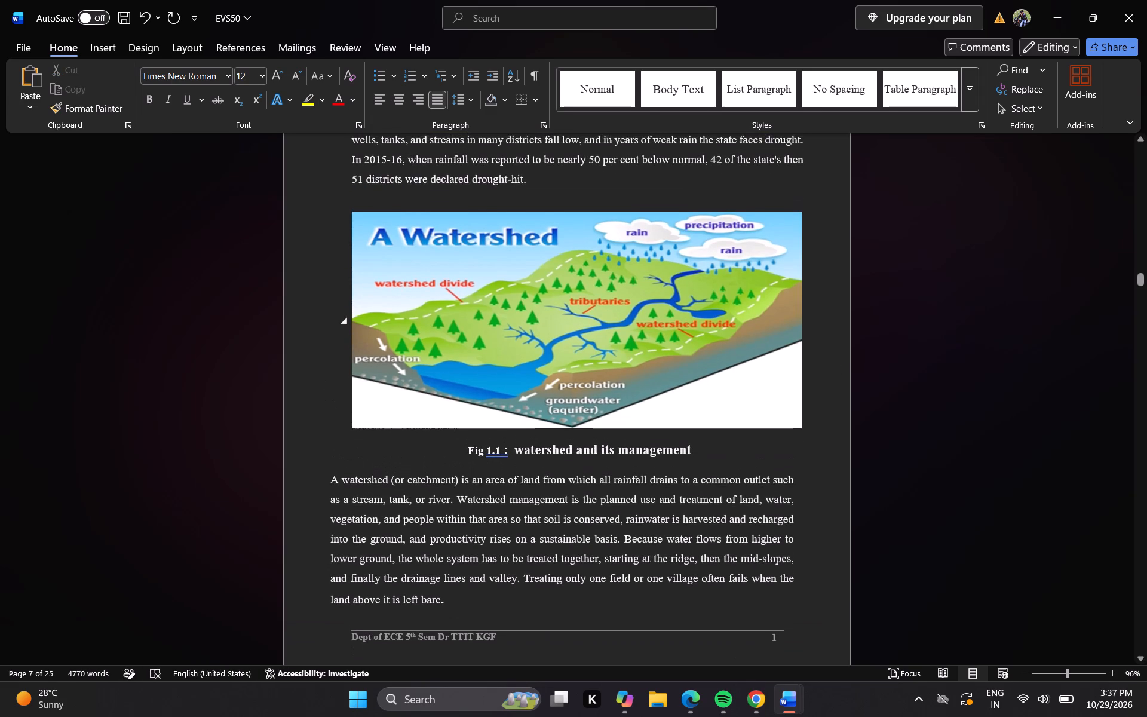
key(Up)
key(Up)
key(Up)
key(Up)
key(Up)
key(Up)
key(Up)
key(Up)
key(Up)
key(Up)
key(Up)
key(Up)
key(Up)
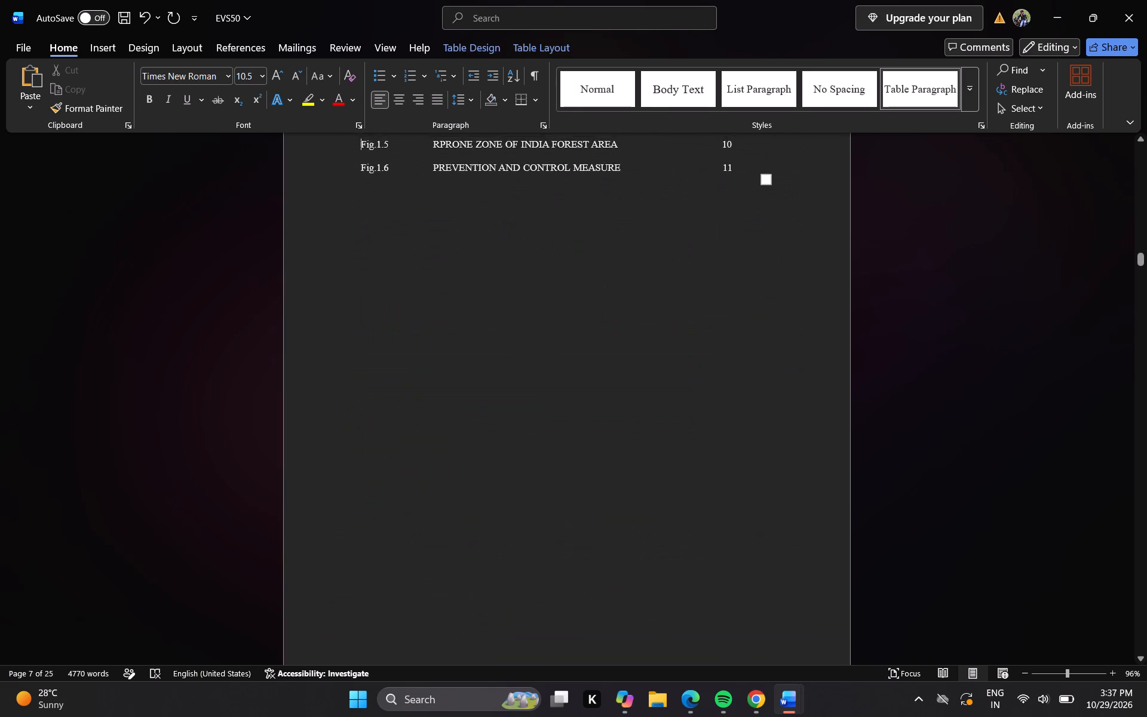
key(Up)
key(Up)
key(Up)
key(Up)
key(Up)
key(Up)
key(Up)
key(Up)
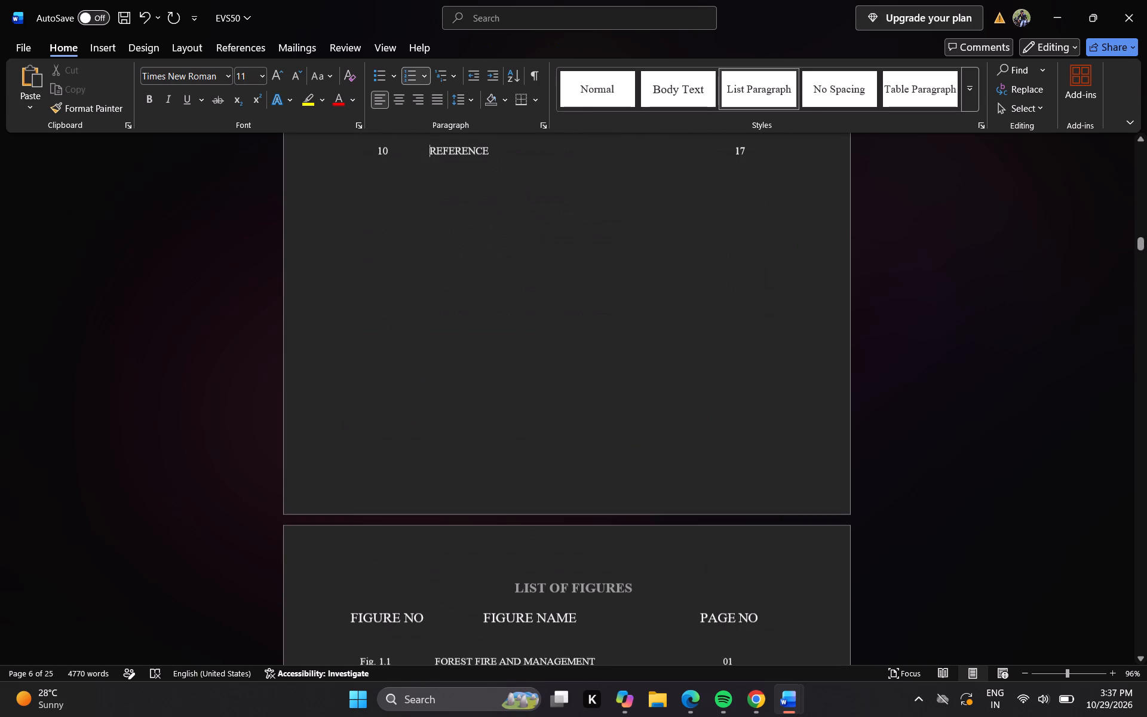
Examine the "LIST OF FIGURES" table's figure numbers, names and page numbers.
key(Down)
key(Down)
key(Down)
key(Down)
key(Down)
key(Down)
key(Down)
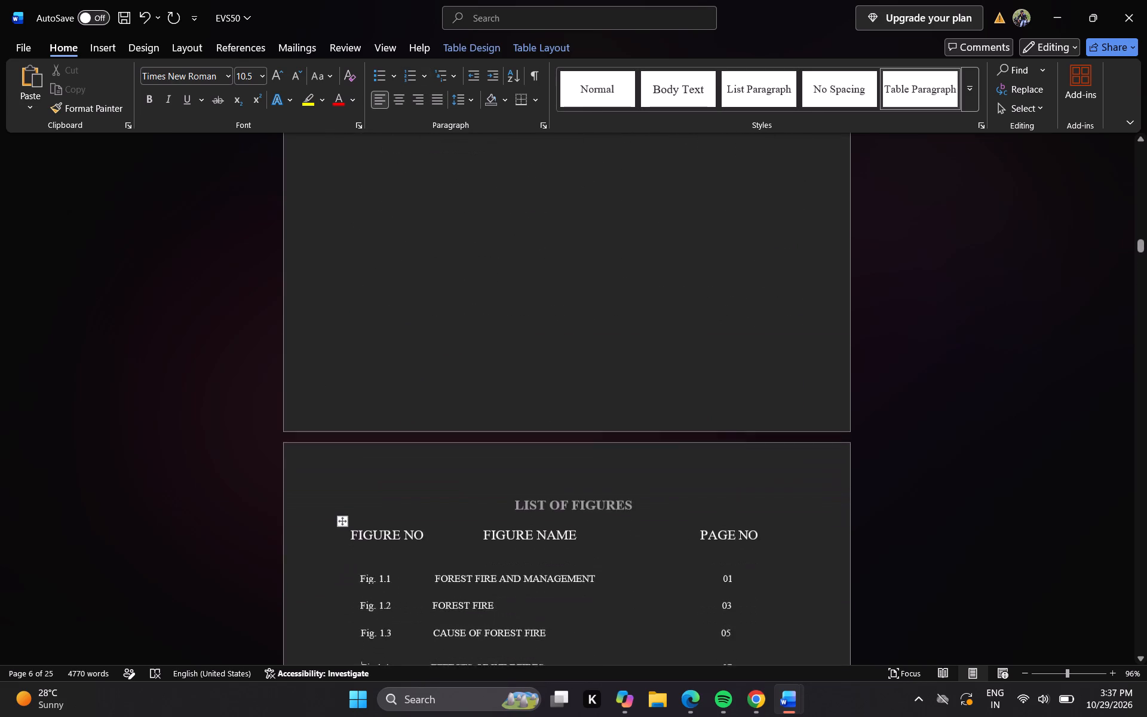
key(Down)
key(Down)
key(Down)
key(Down)
key(Down)
key(Up)
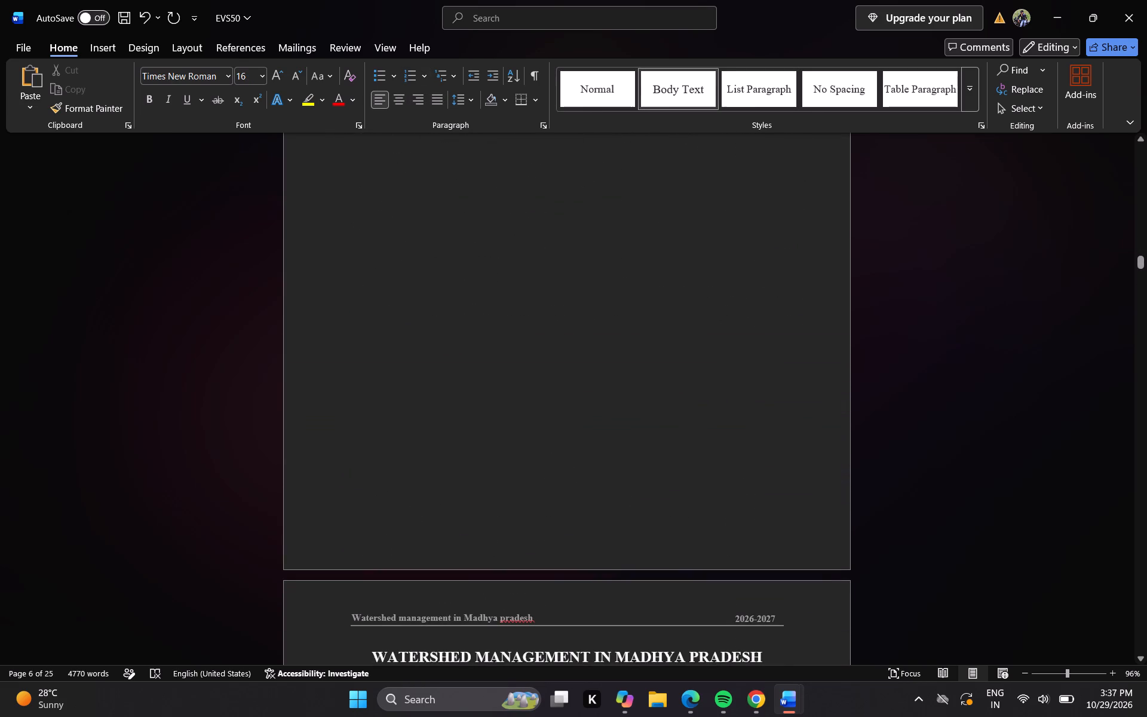
key(Up)
key(Up)
key(Up)
key(Up)
key(Up)
key(Up)
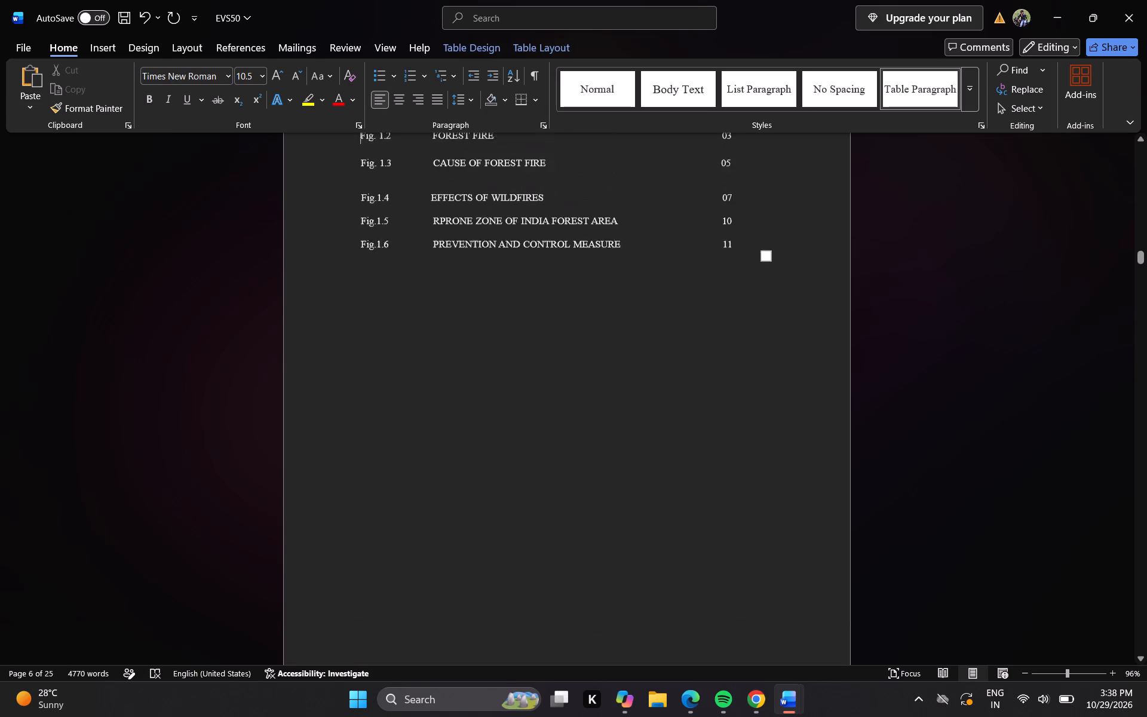
Select the "Fig. 1.1" label in the "FOREST FIRE AND MANAGEMENT" row of the list of figures.
key(Up)
key(Up)
key(Up)
key(Up)
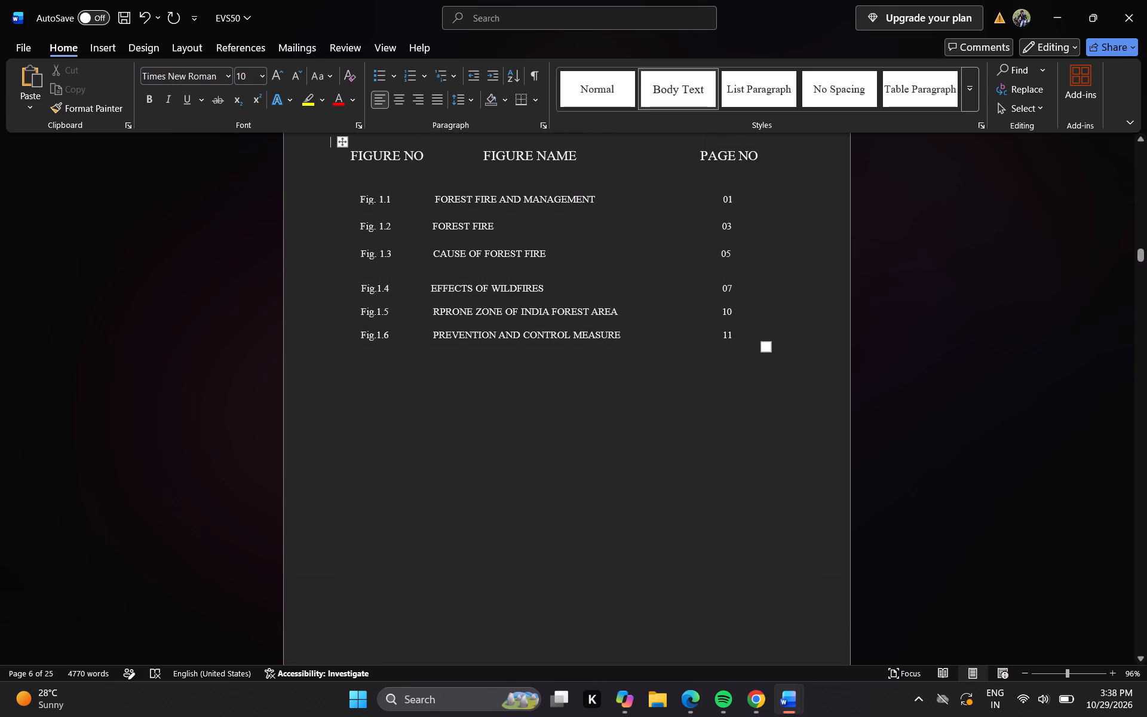
drag(434, 199, 588, 197)
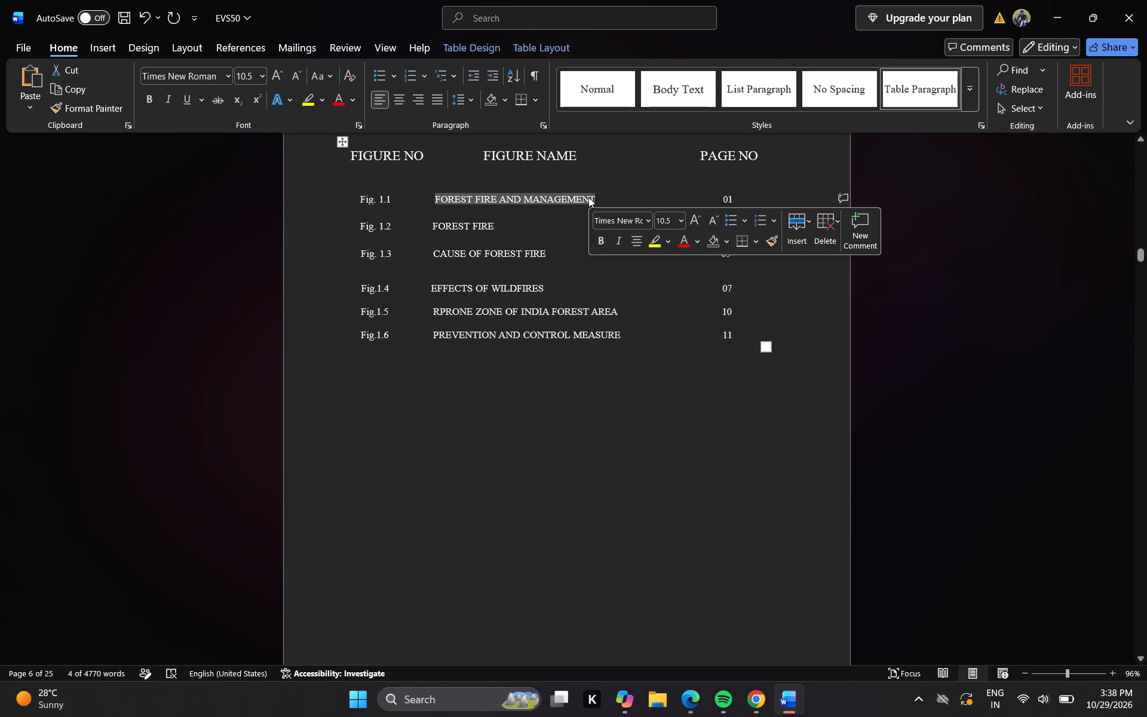
drag(352, 198, 395, 200)
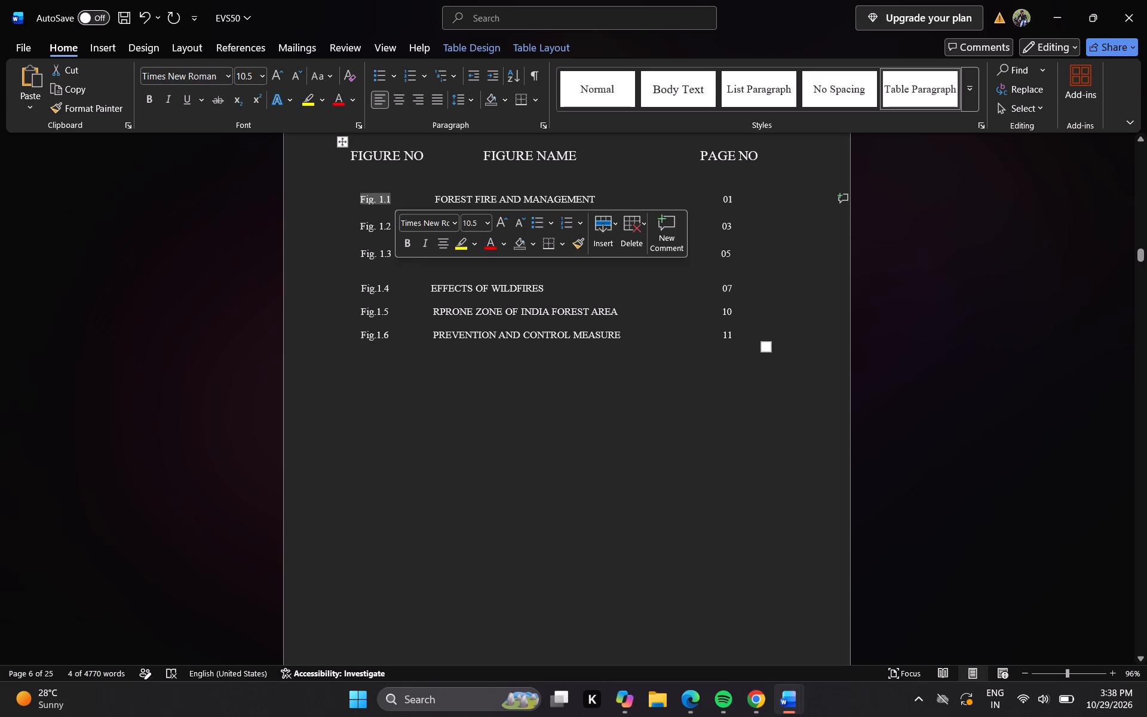